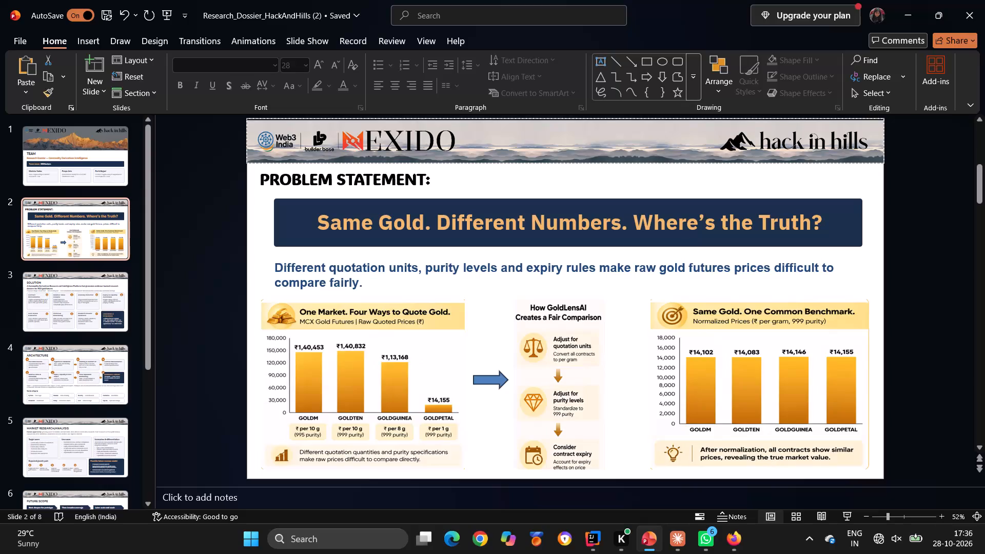
Switch the Wi-Fi connection from NIET_Library Wi-Fi to the vivo Y300 5G network.
click(888, 540)
click(880, 538)
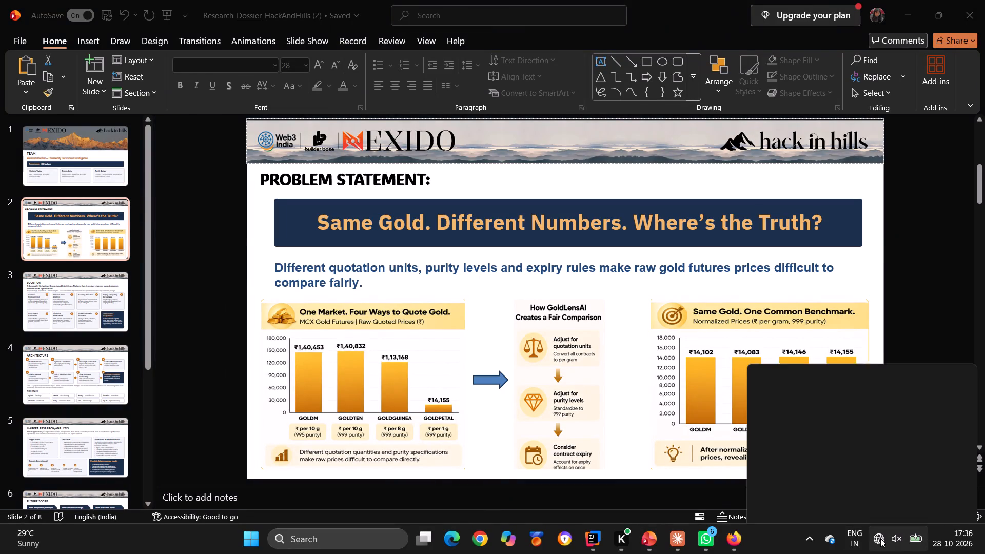
click(811, 298)
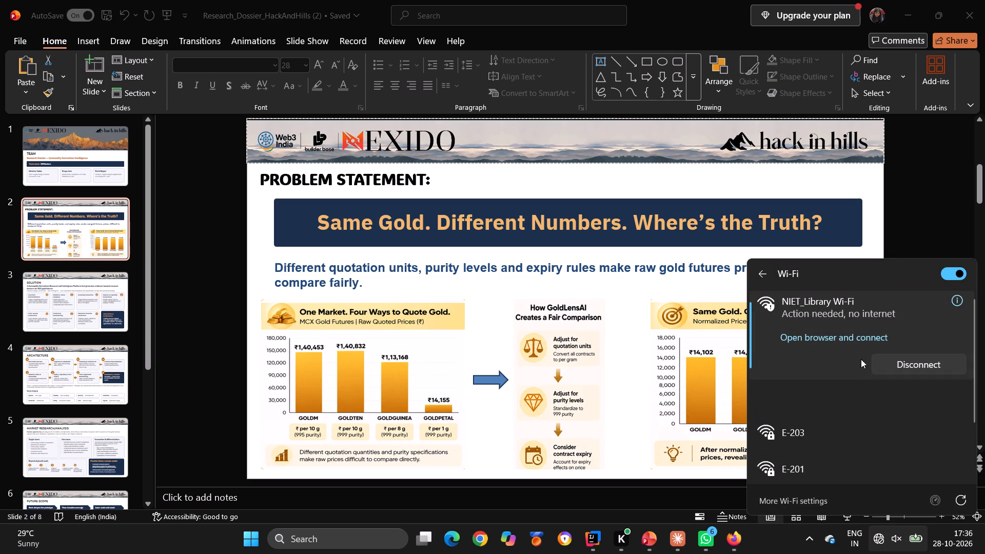
click(833, 394)
click(906, 402)
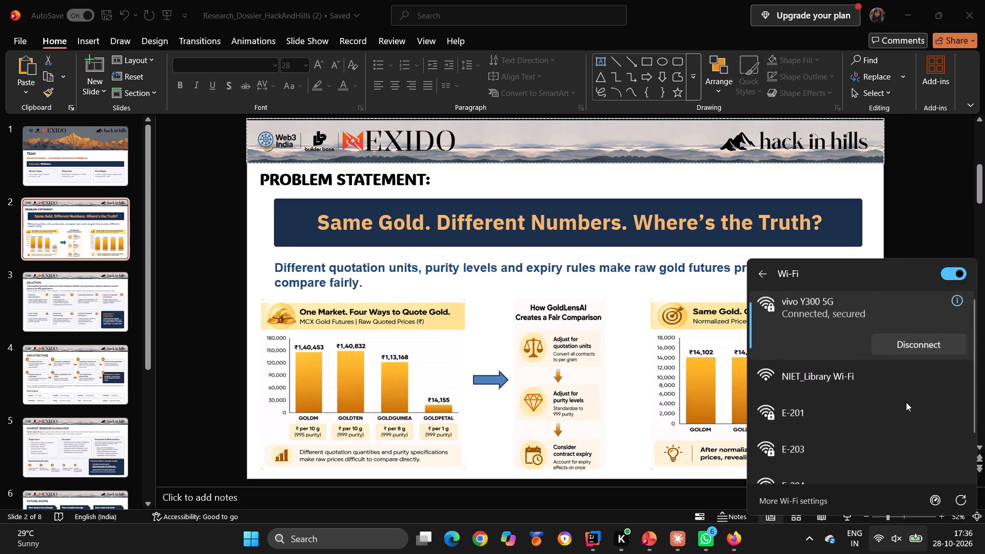
click(931, 259)
click(930, 214)
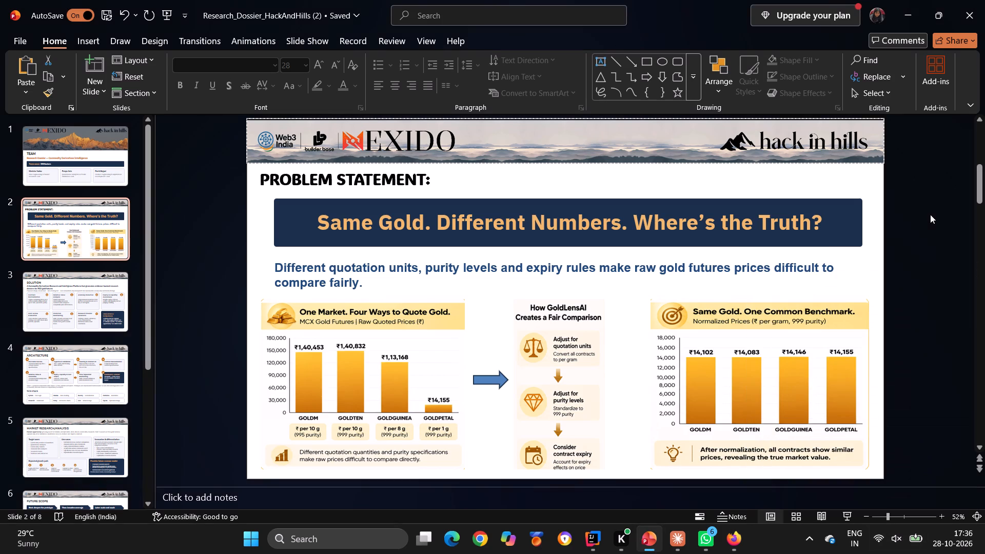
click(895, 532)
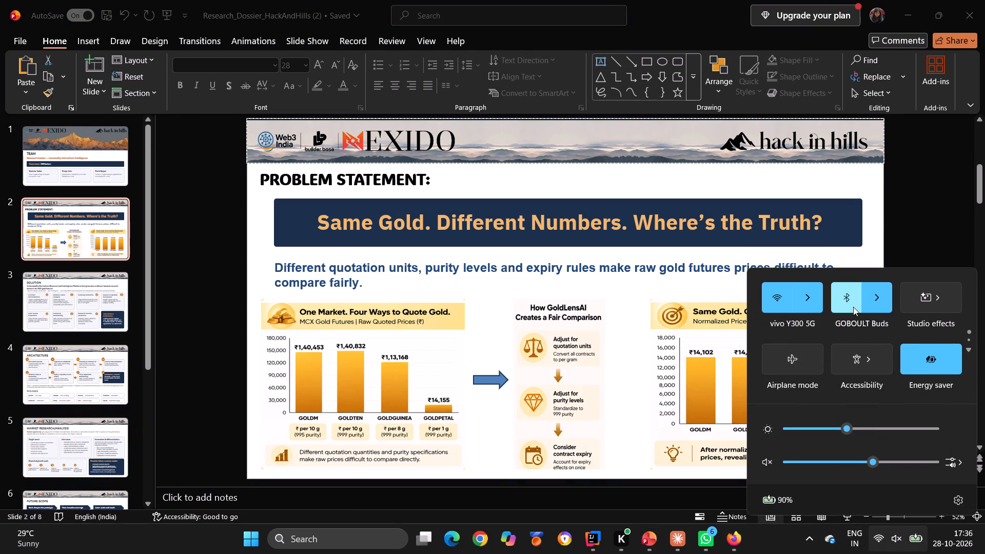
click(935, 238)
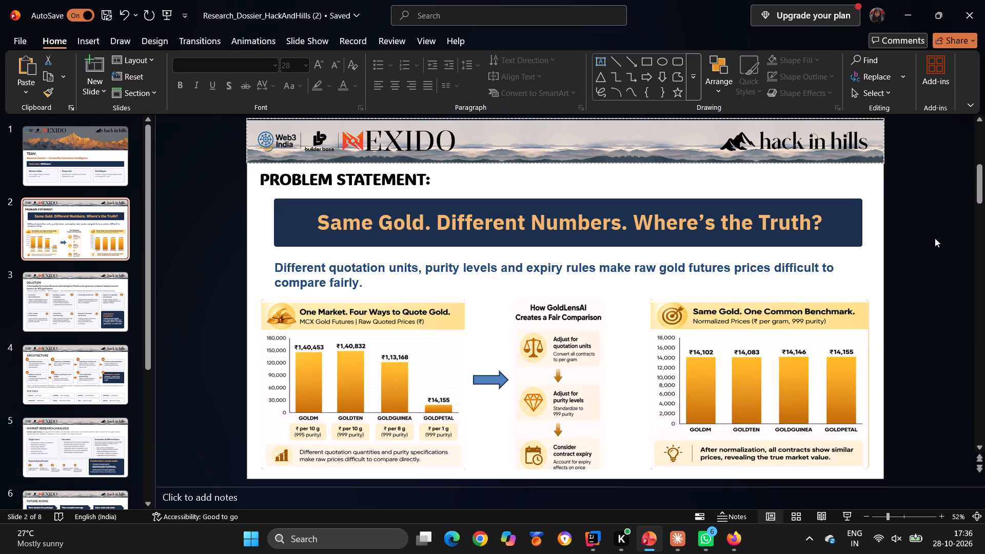
Select the blue arrow between the raw-price chart and the fair comparison column on the Problem Statement slide.
click(494, 382)
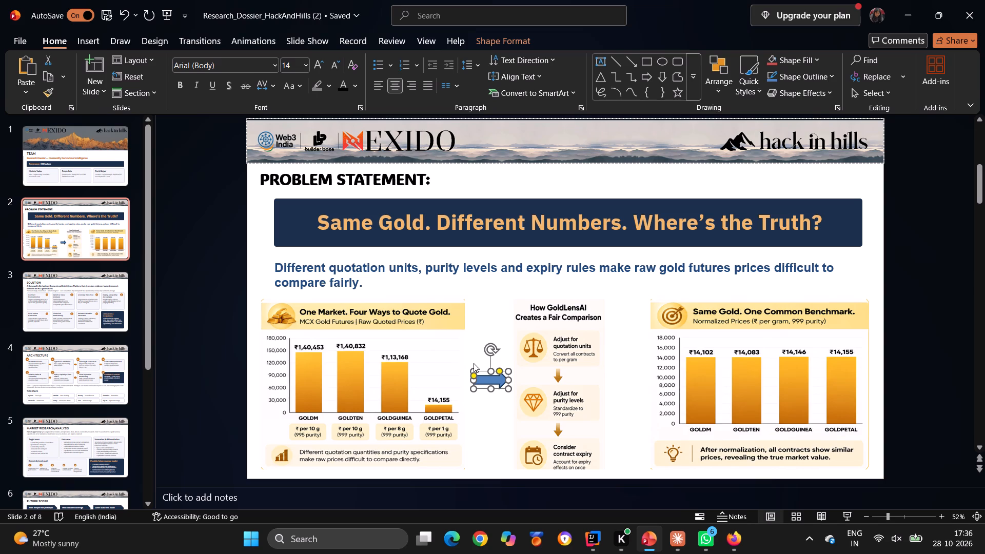
click(495, 386)
Delete the blue arrow between the raw-price chart and the "How GoldLensAI Creates a Fair Comparison" graphic.
click(96, 39)
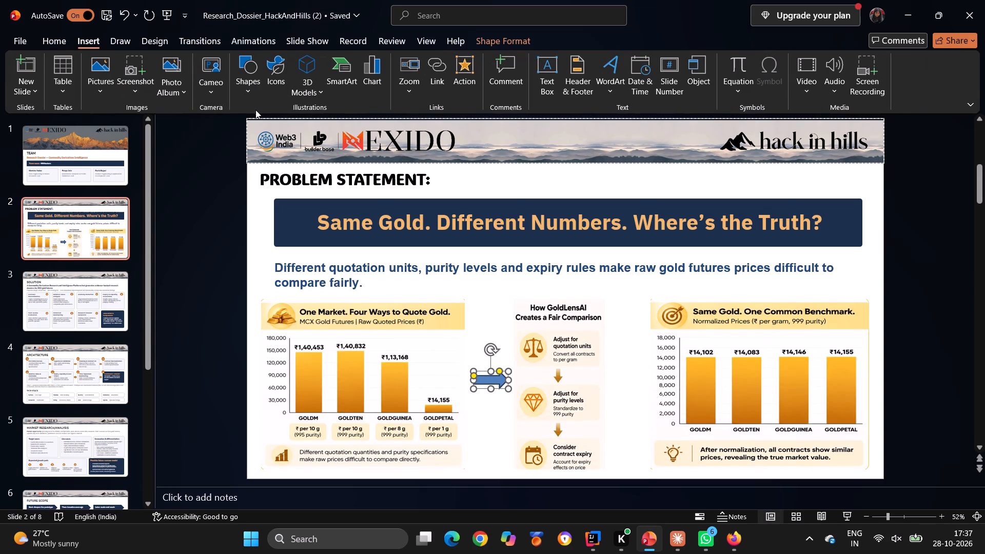
click(493, 378)
key(Delete)
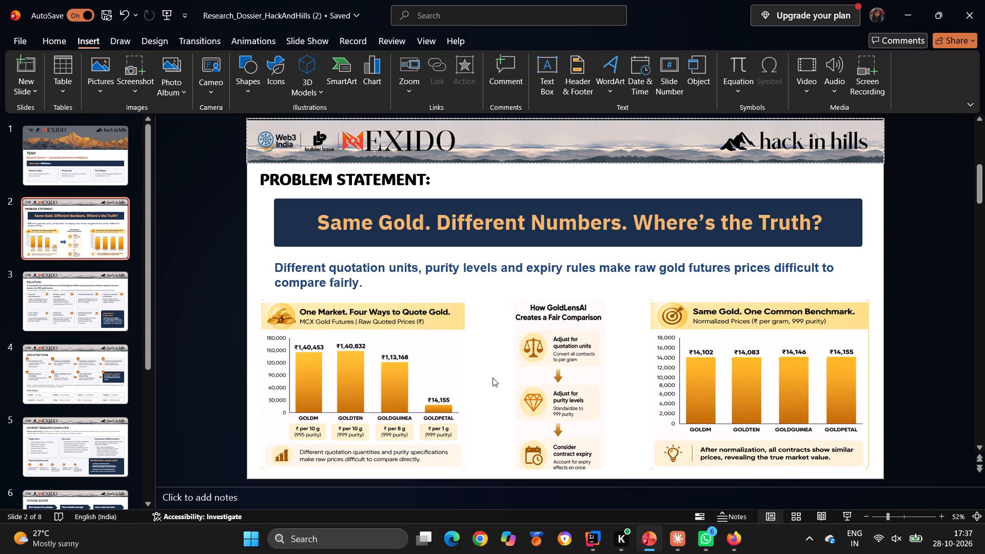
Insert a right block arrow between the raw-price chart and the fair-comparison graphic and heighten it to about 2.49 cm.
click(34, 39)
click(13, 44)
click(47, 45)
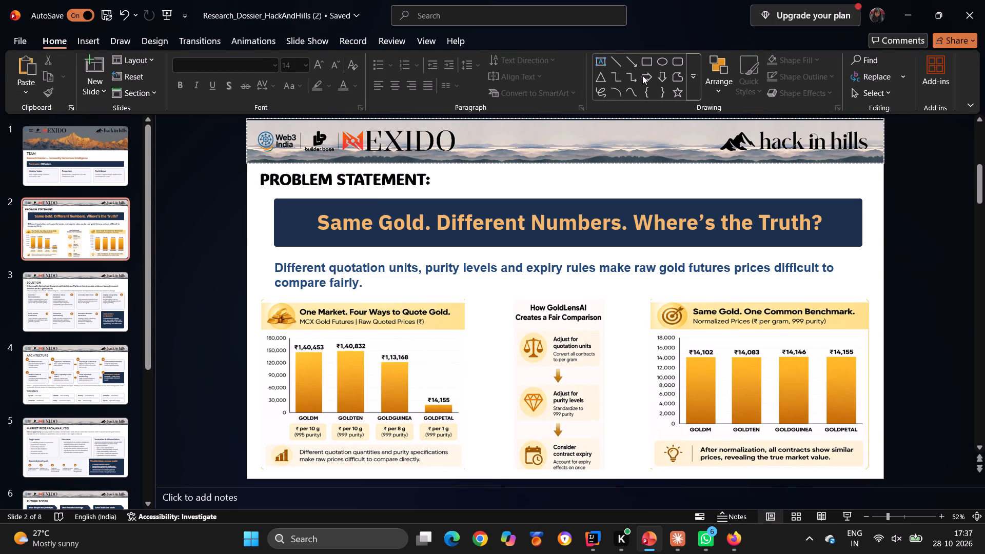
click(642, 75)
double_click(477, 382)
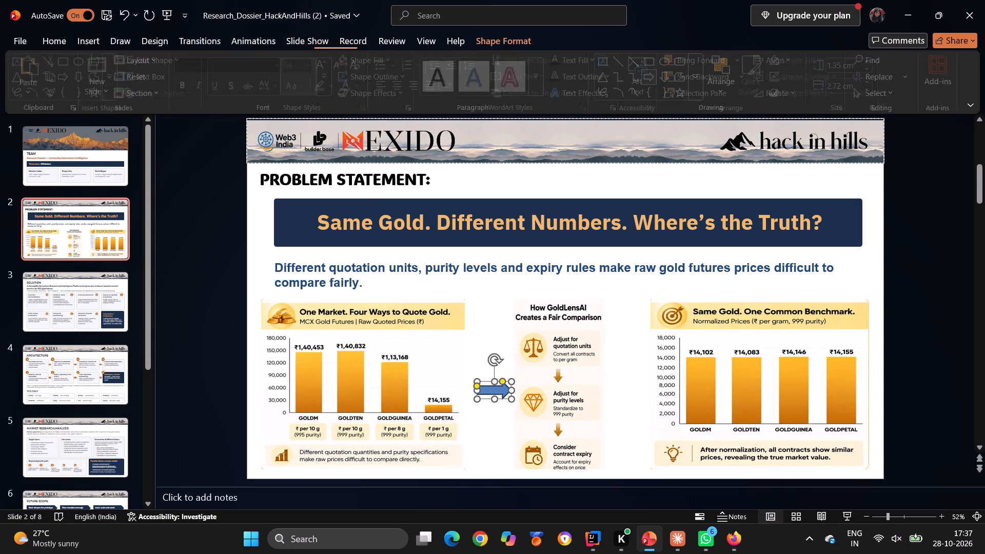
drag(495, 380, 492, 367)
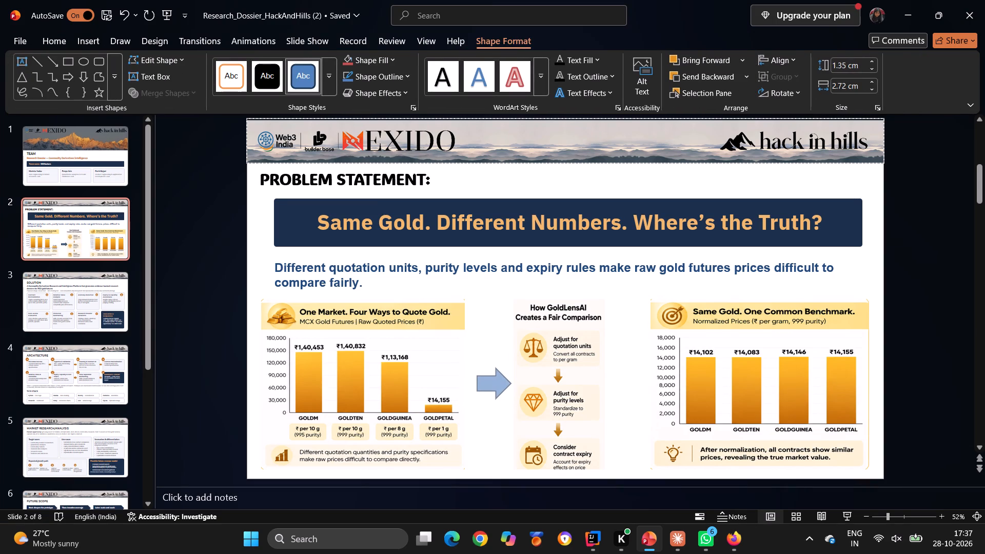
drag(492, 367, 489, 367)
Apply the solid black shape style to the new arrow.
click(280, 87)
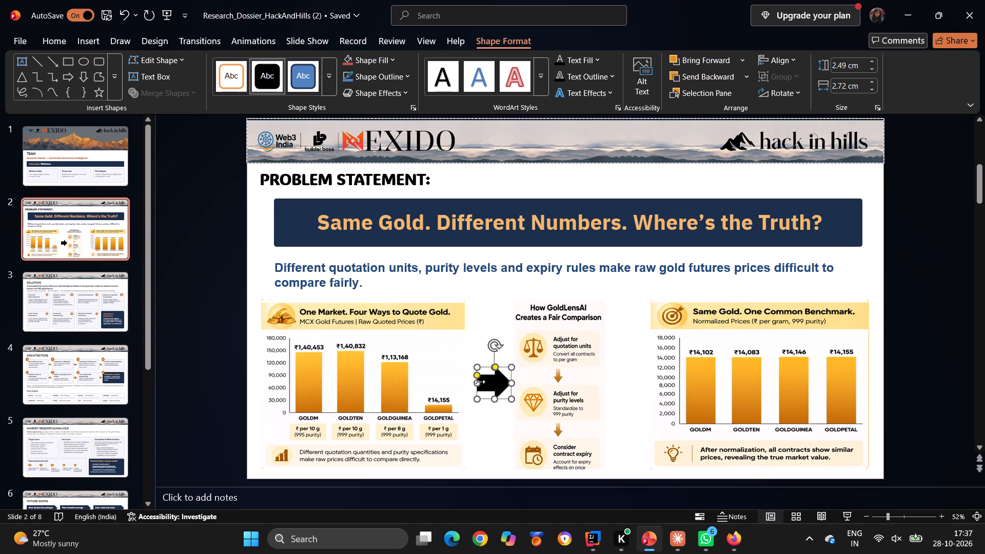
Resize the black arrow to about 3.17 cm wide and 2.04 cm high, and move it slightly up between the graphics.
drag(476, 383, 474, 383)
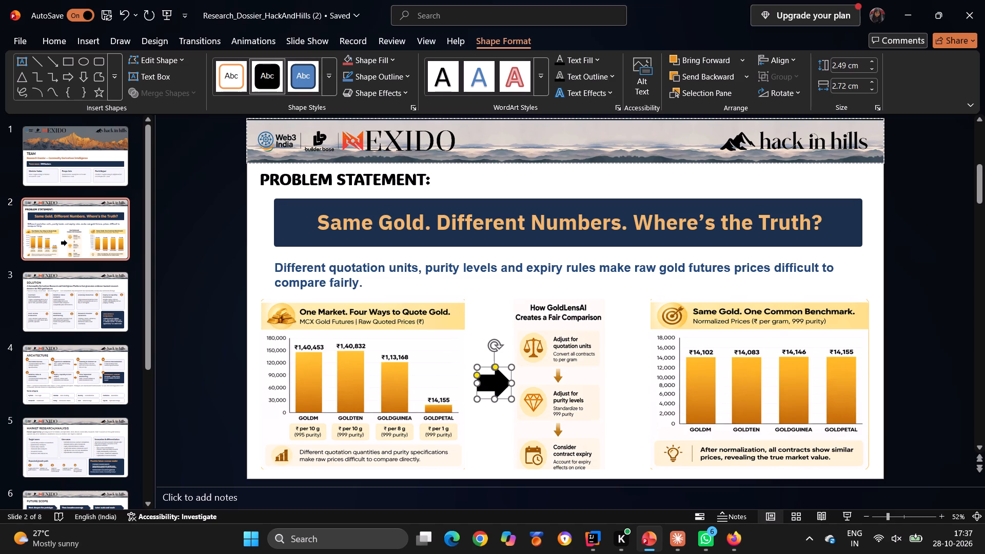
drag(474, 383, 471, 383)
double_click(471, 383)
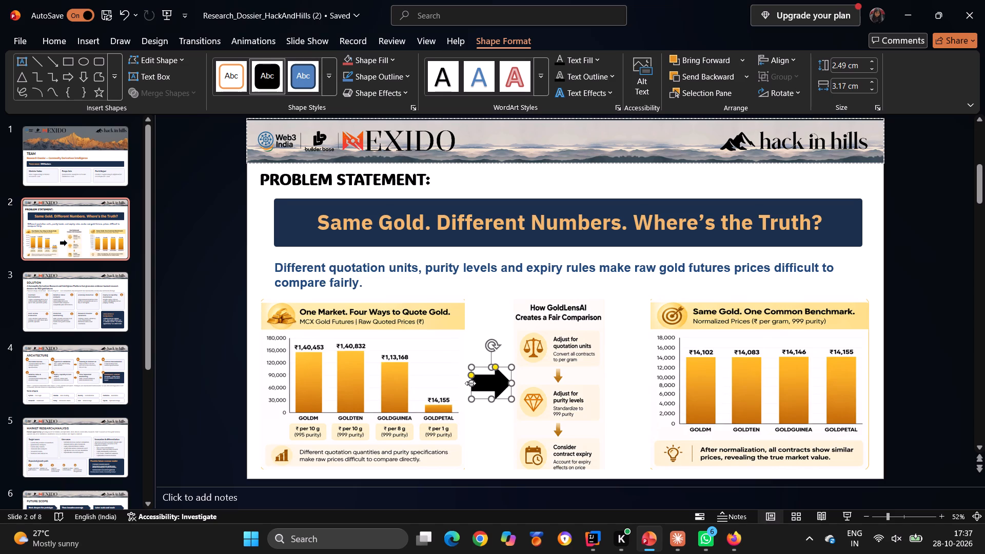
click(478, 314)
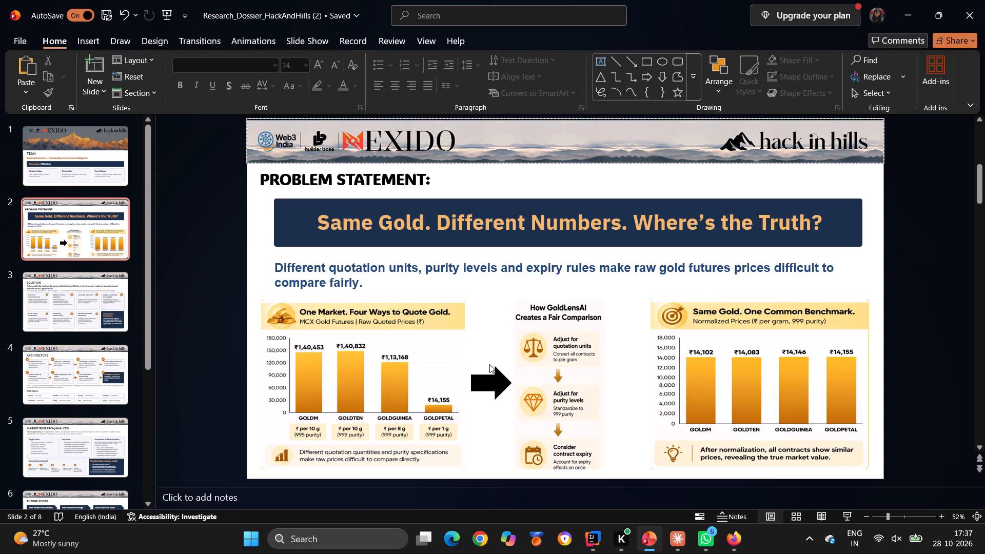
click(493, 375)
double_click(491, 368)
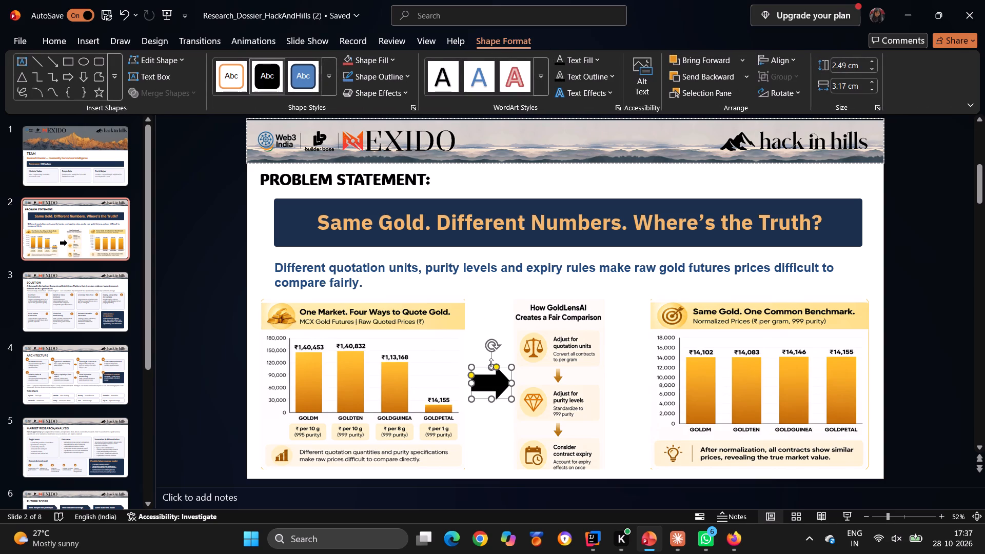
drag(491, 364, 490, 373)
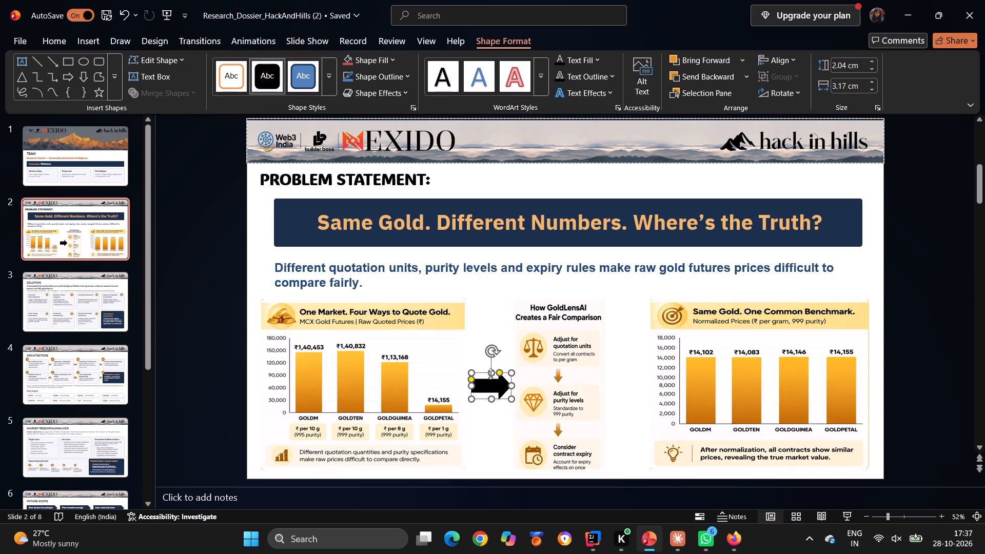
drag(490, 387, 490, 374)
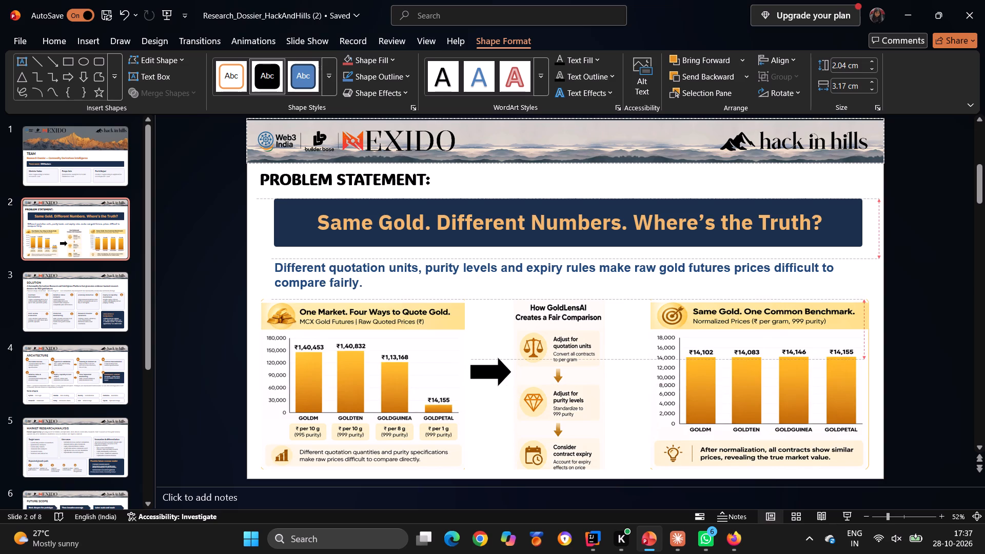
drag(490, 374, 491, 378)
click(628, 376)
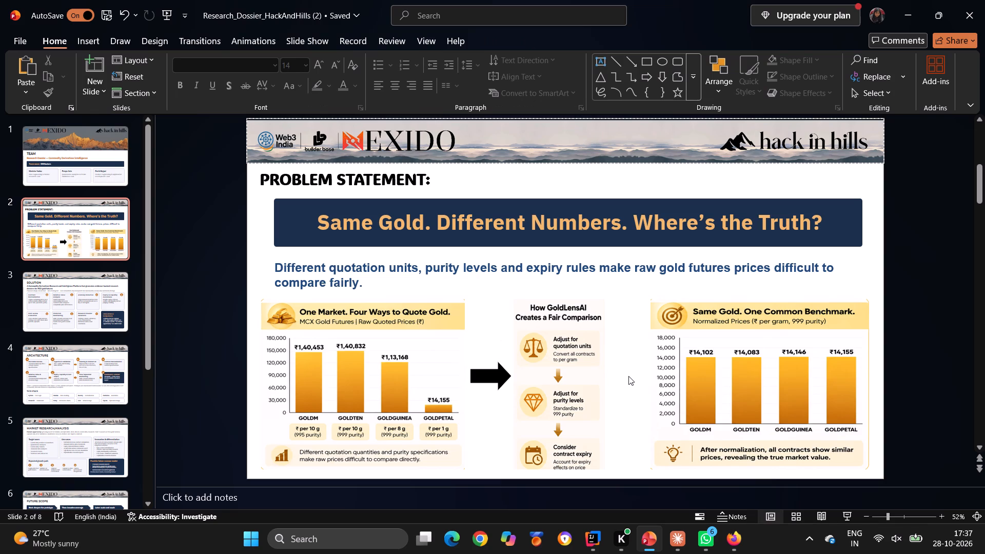
Insert a right block arrow between the fair-comparison graphic and the normalized-price chart, about 2.78 cm wide and 1.99 cm high.
click(490, 376)
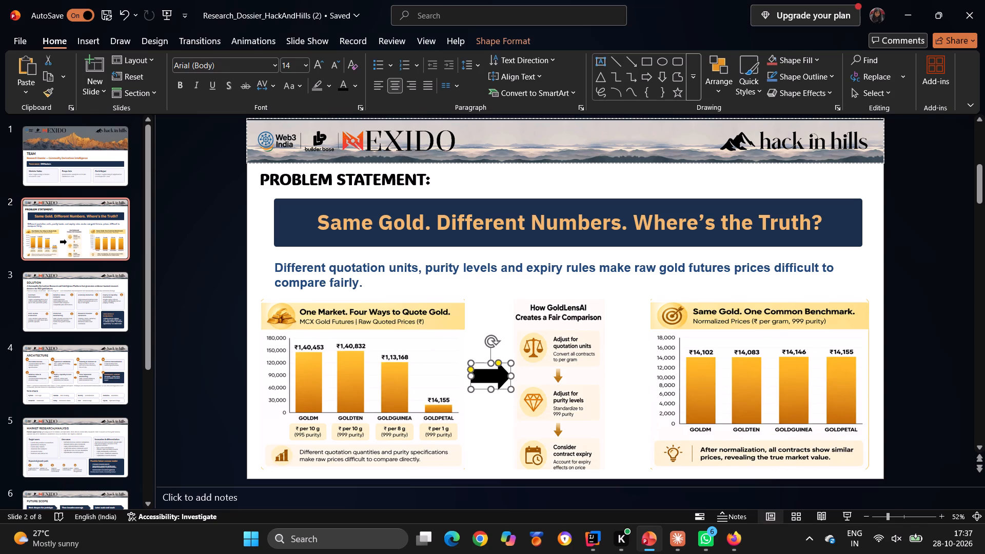
click(693, 81)
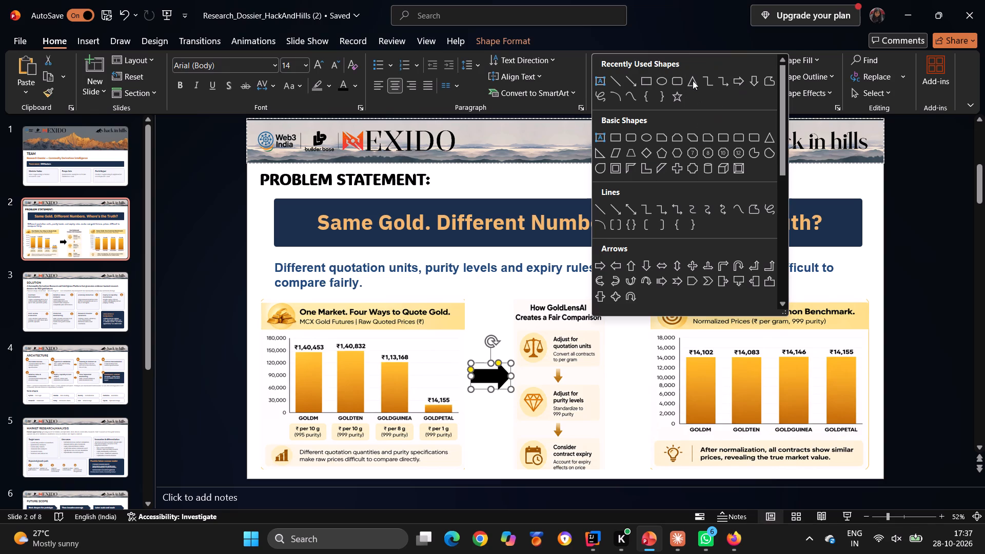
click(88, 35)
click(244, 91)
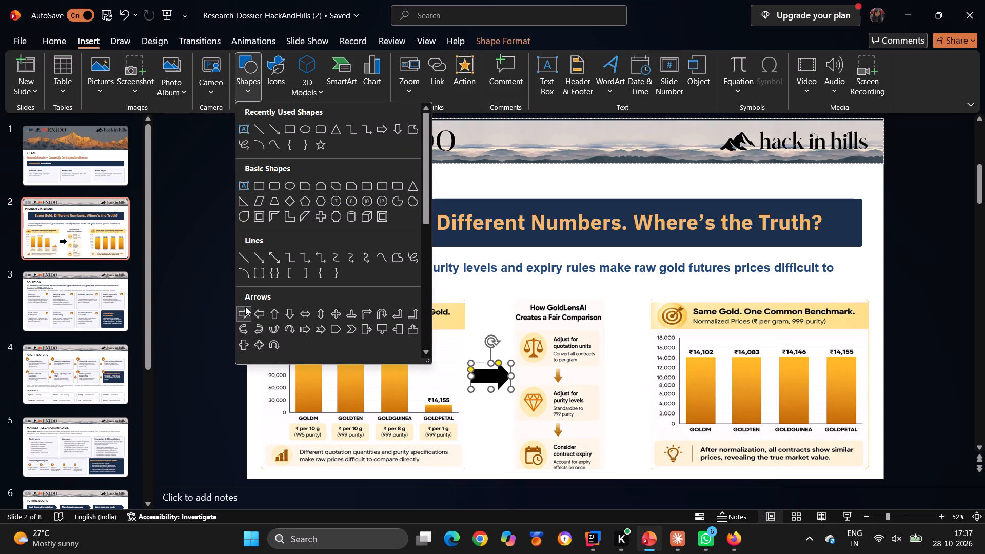
click(245, 307)
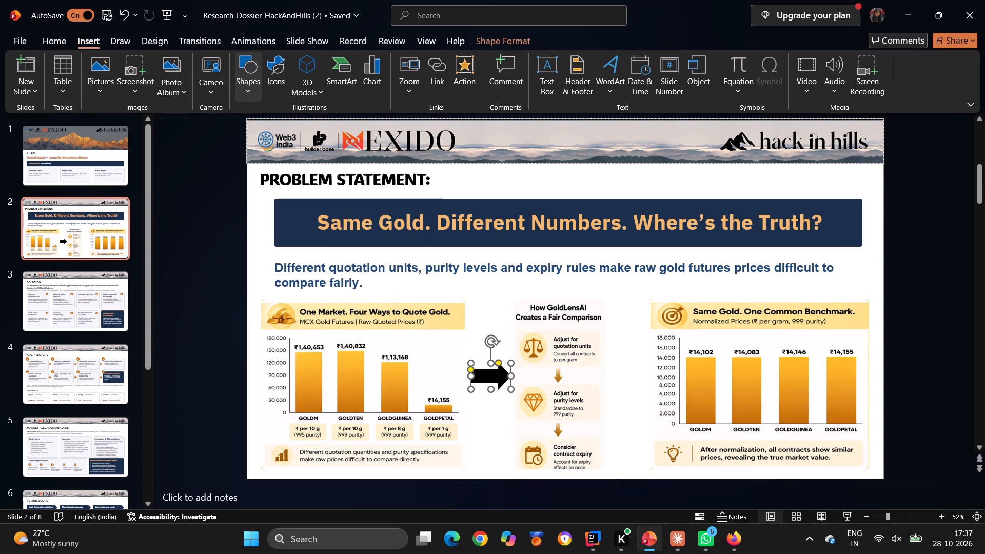
click(621, 370)
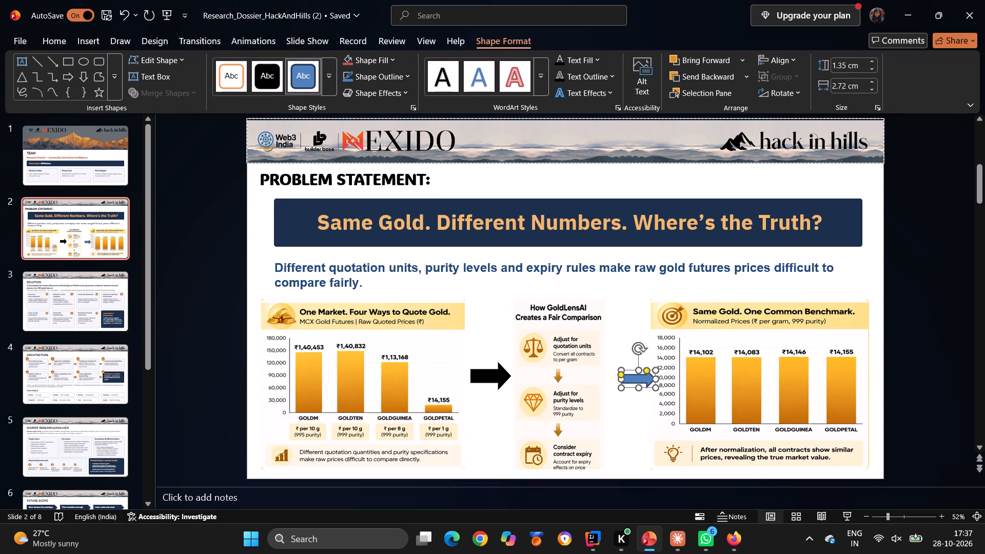
drag(637, 377, 626, 374)
drag(630, 386, 633, 392)
click(644, 383)
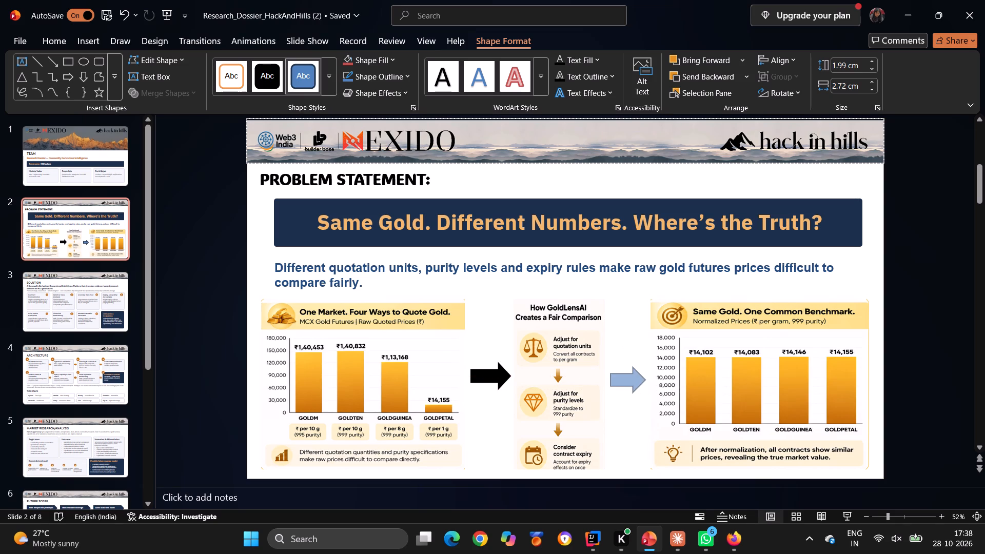
Apply the black gradient preset shape style to the arrow pointing at the normalized-price chart.
click(328, 89)
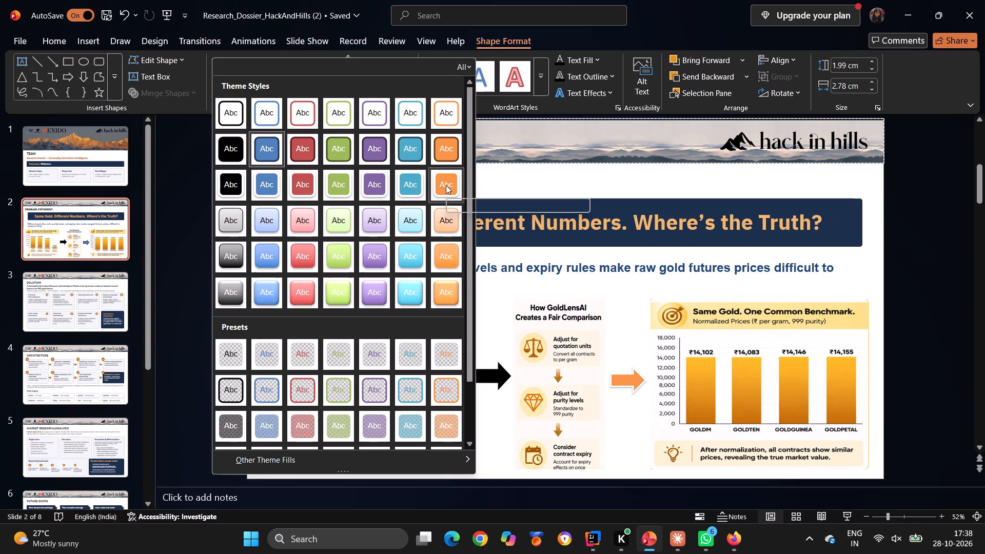
scroll(375, 309, down, 3)
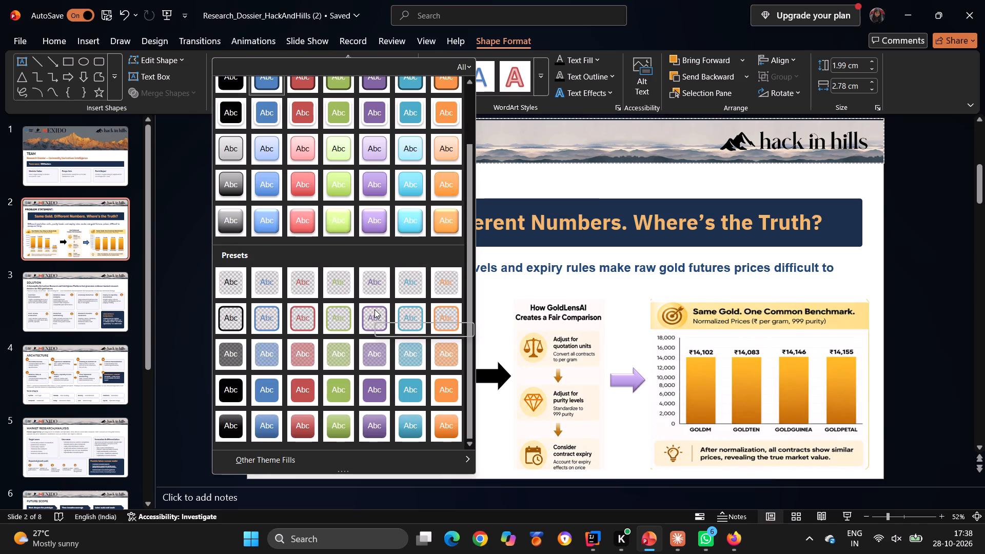
scroll(375, 309, down, 1)
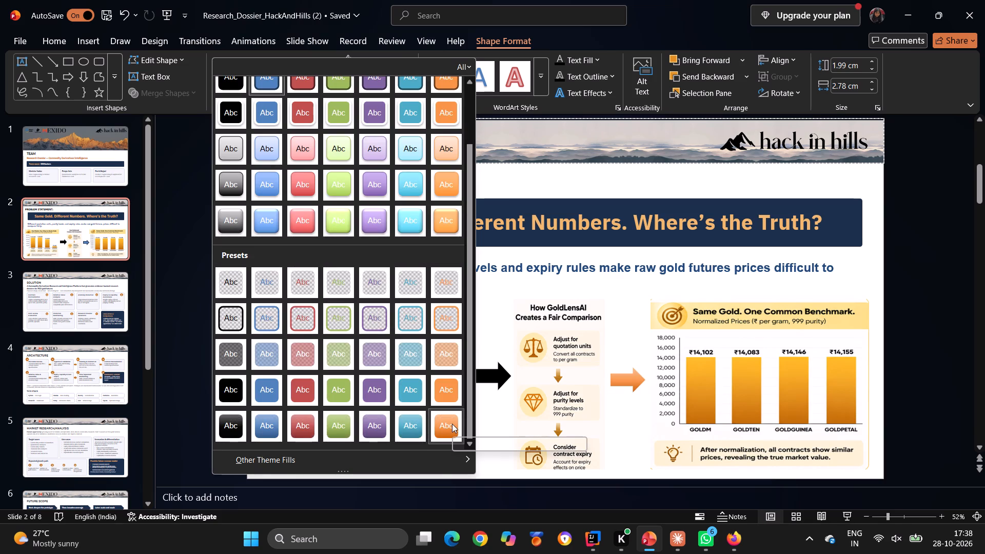
click(235, 426)
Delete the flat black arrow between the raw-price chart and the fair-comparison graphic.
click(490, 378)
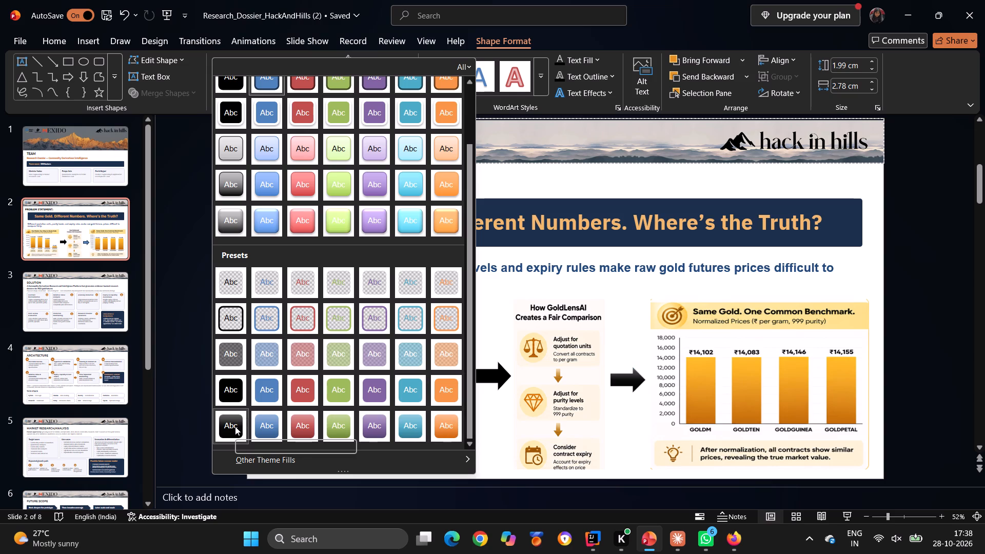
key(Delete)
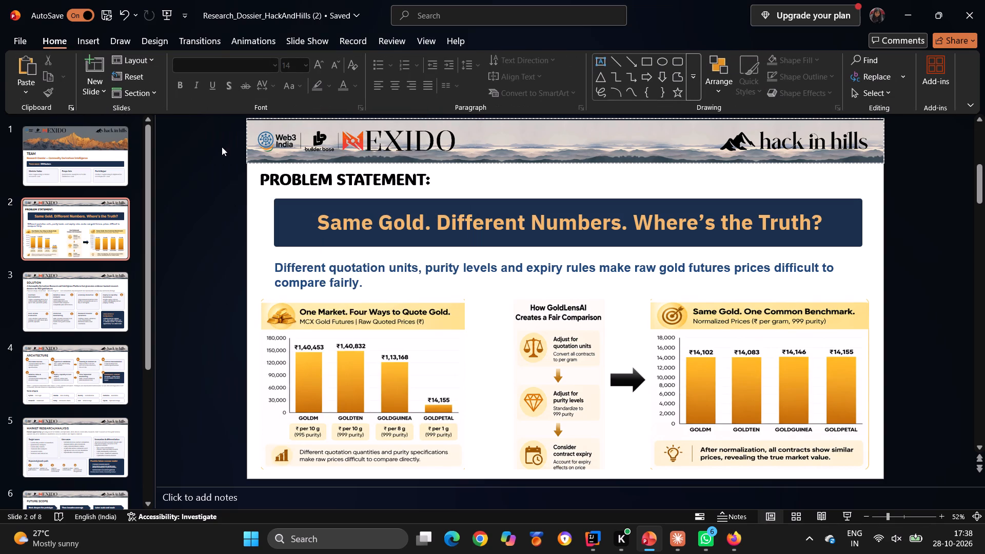
Insert a right block arrow between the raw-price chart and the fair-comparison graphic, about 3.19 cm wide and 2.01 cm high.
click(97, 38)
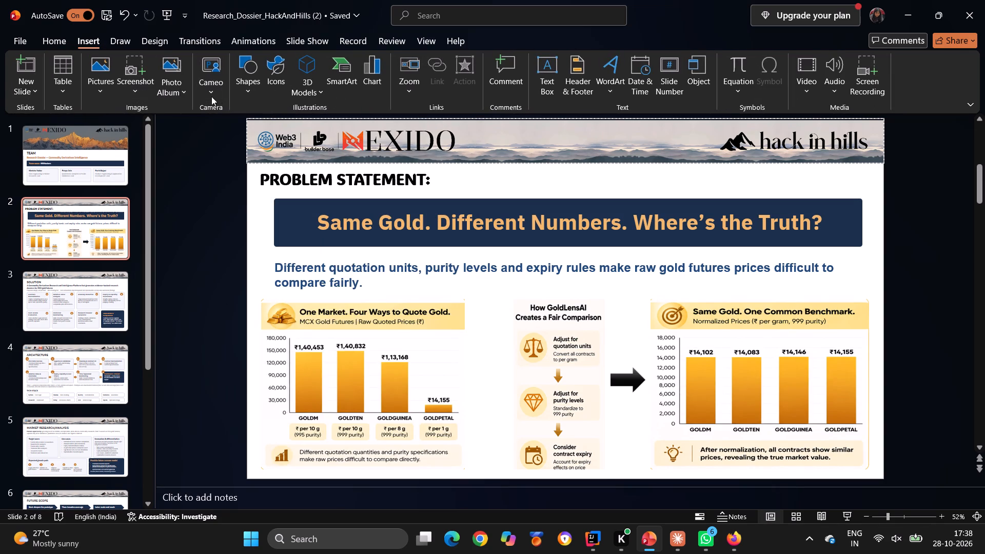
click(238, 96)
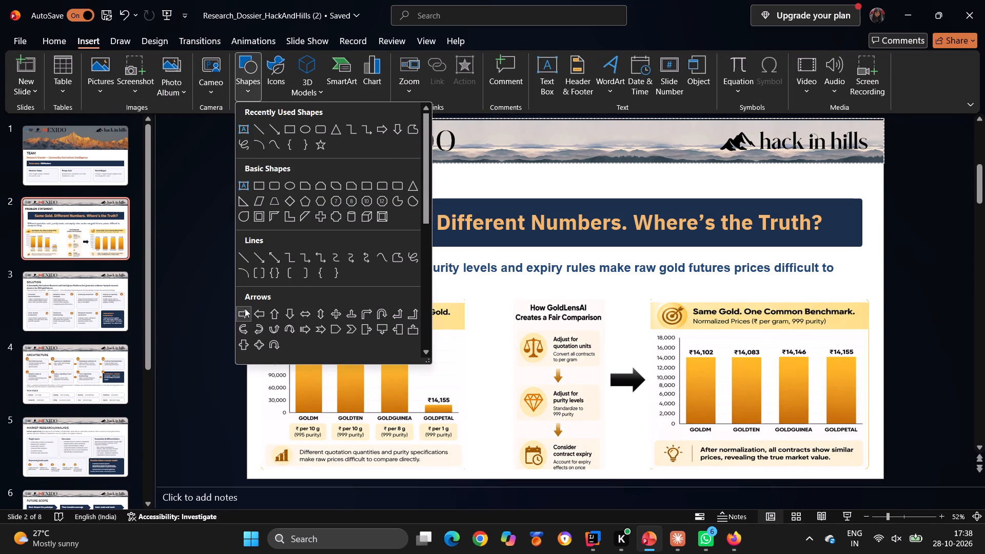
click(245, 308)
click(483, 383)
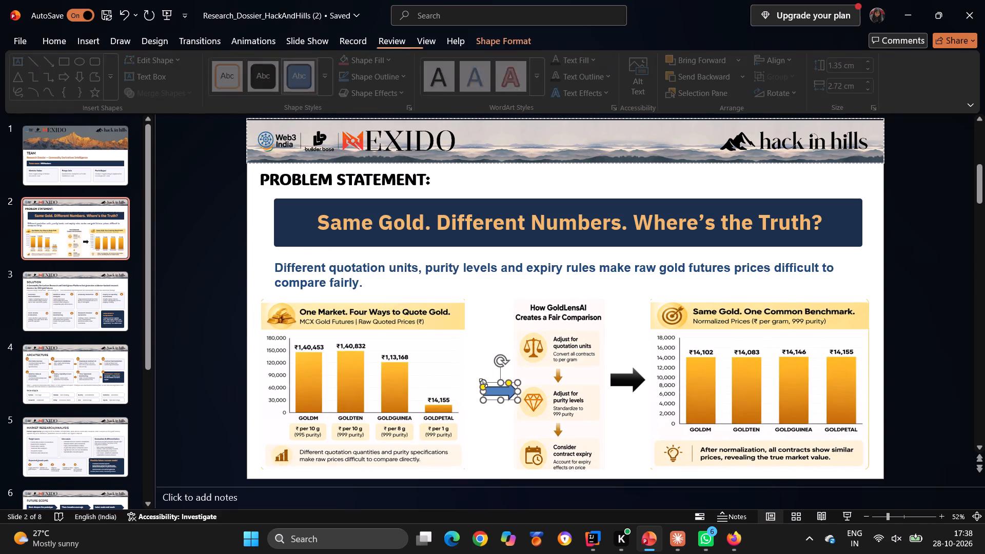
drag(494, 384, 490, 370)
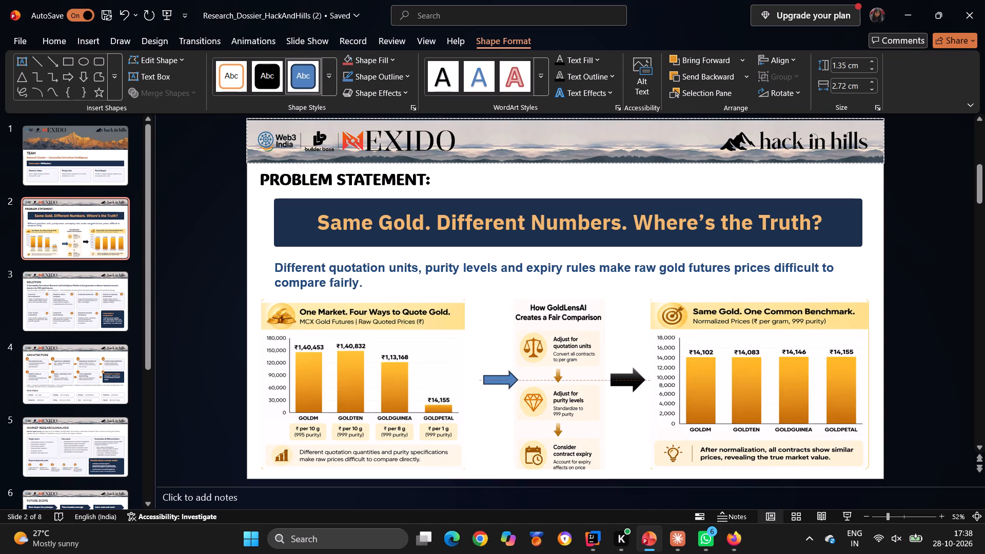
drag(490, 370, 487, 366)
drag(487, 366, 487, 368)
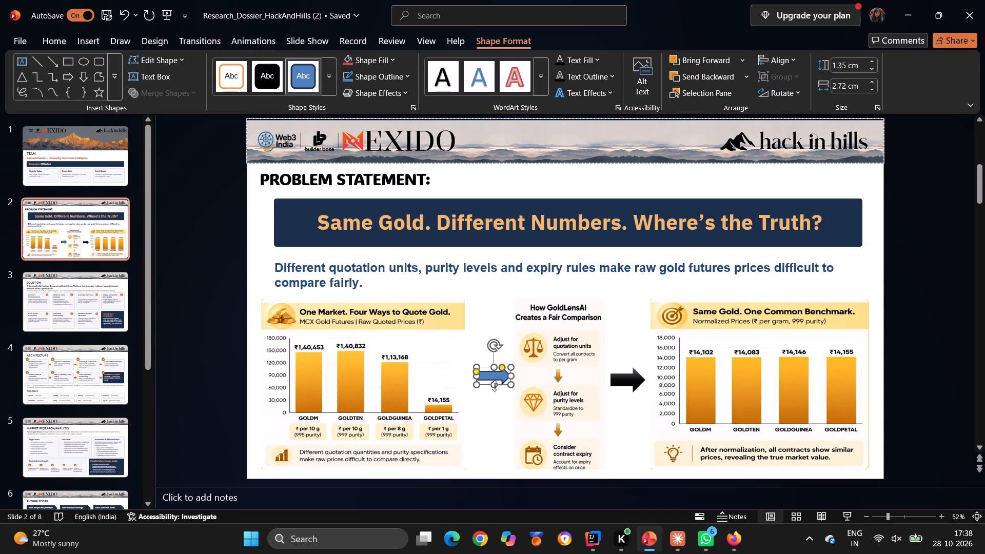
click(494, 386)
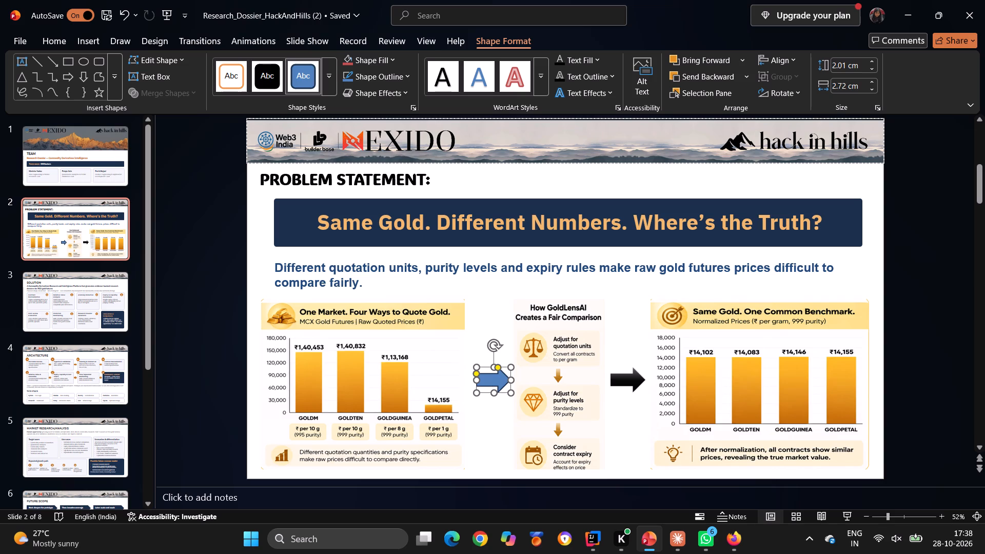
click(476, 380)
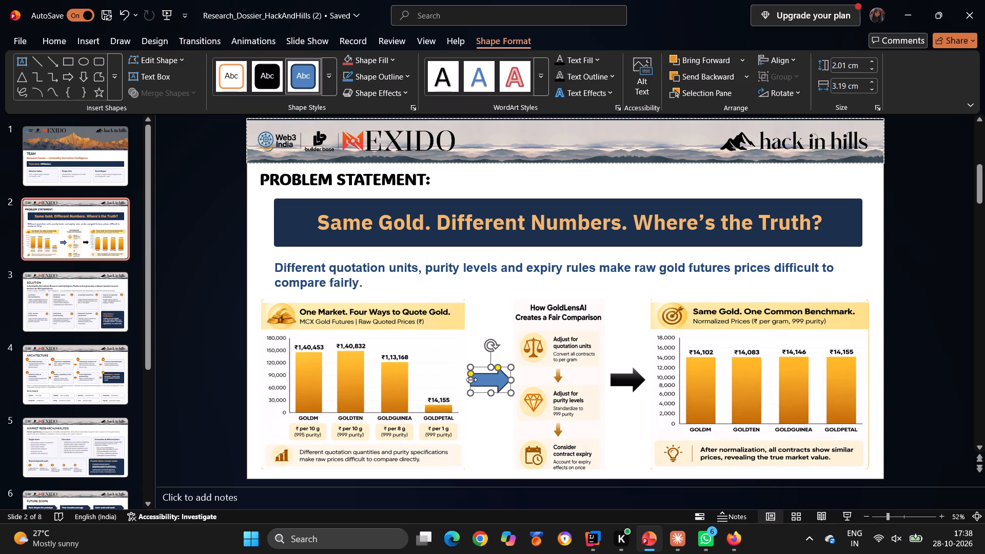
Apply the same black gradient preset shape style to the arrow beside the raw-price chart.
click(328, 82)
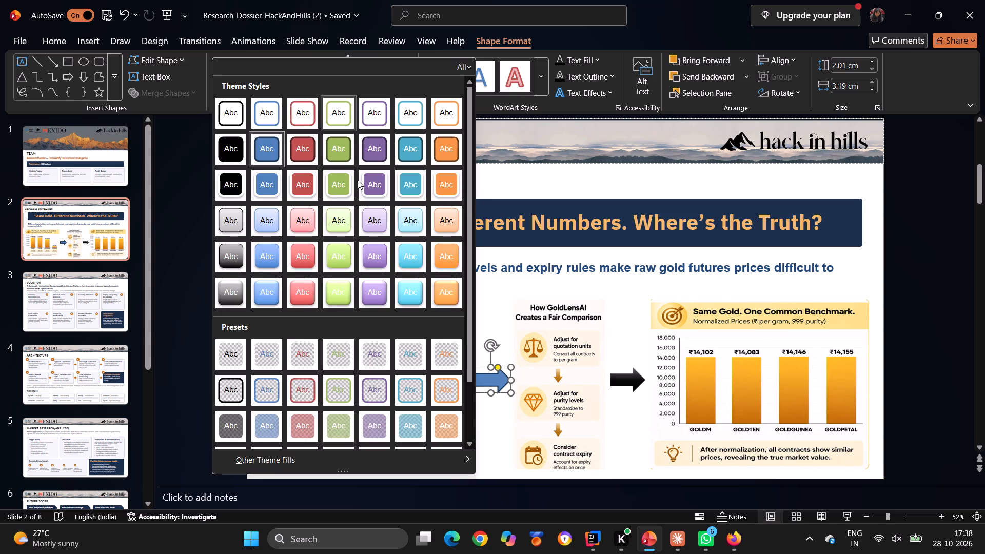
scroll(455, 417, down, 3)
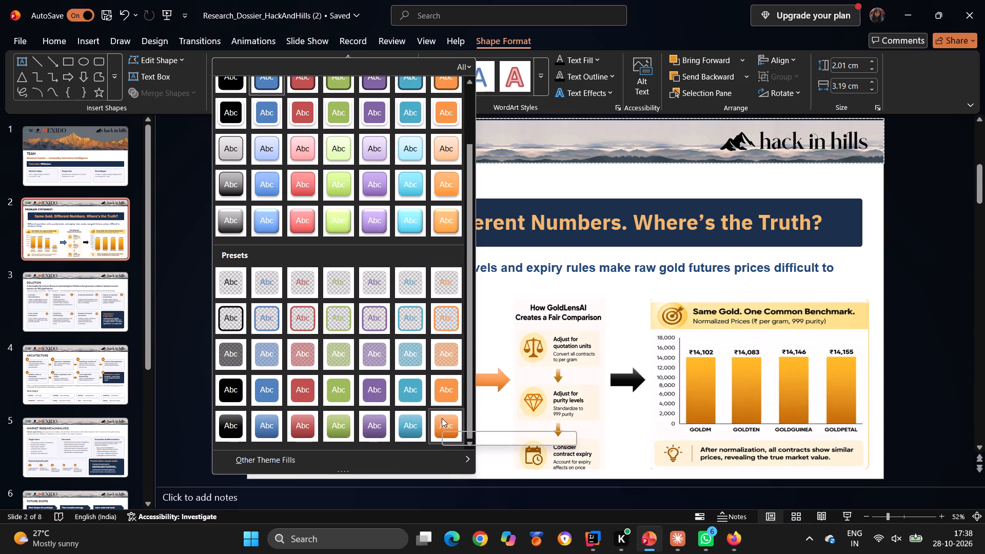
click(226, 425)
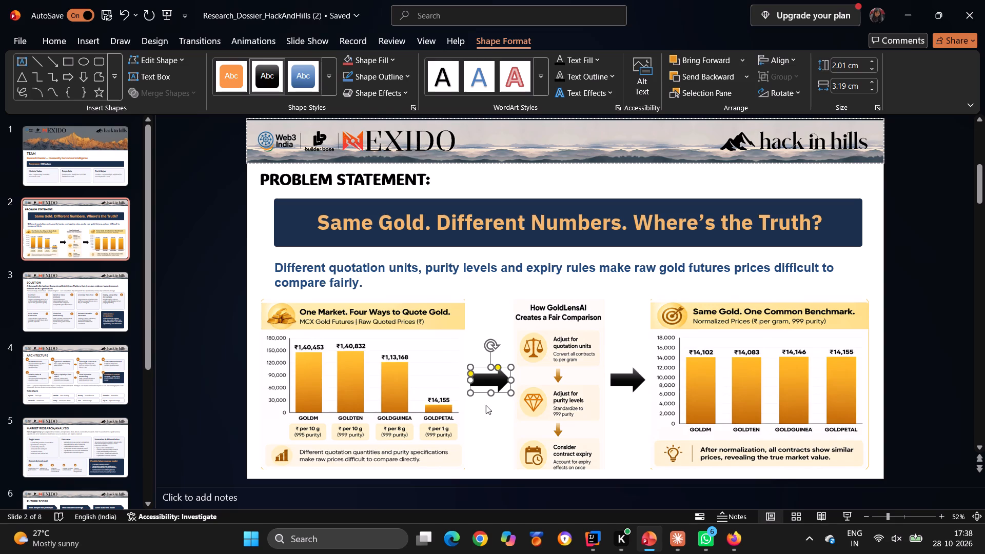
Review the arrows on the Problem Statement slide against the Solution and Architecture slides, ending back on the Problem Statement slide.
click(483, 407)
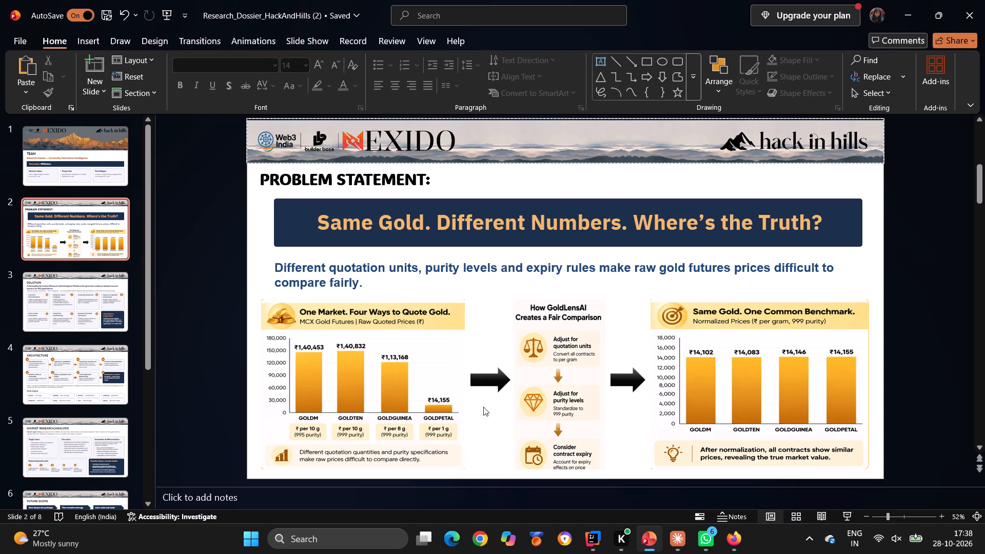
click(489, 382)
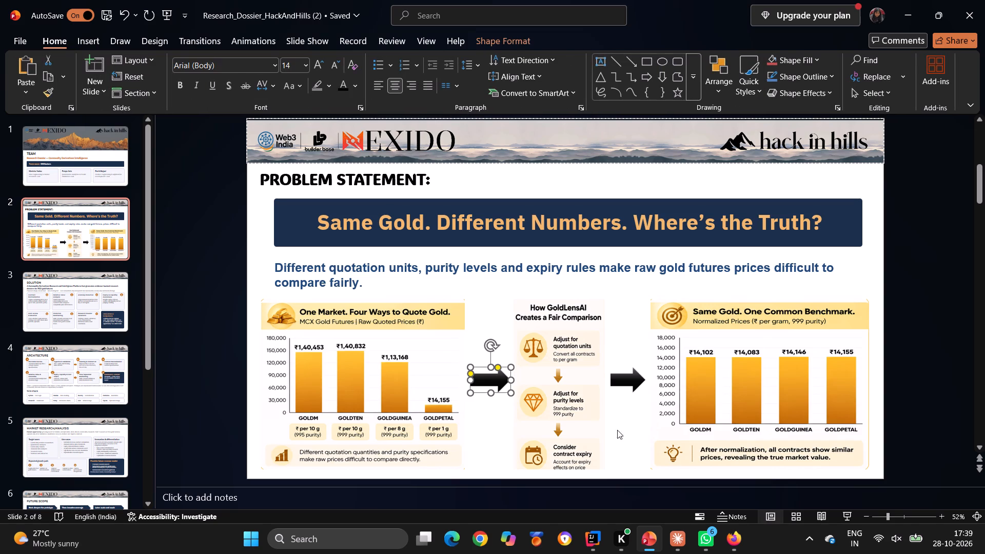
click(633, 465)
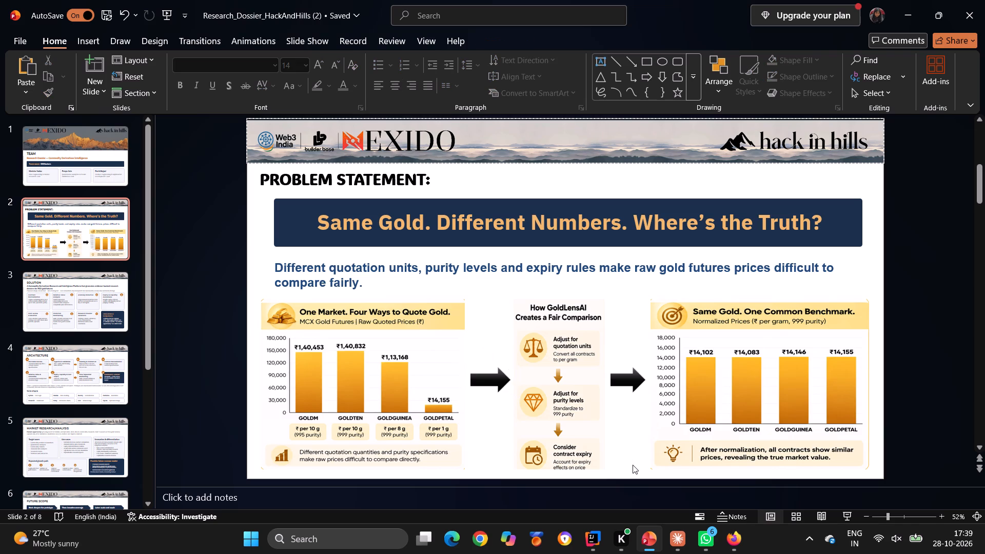
click(103, 297)
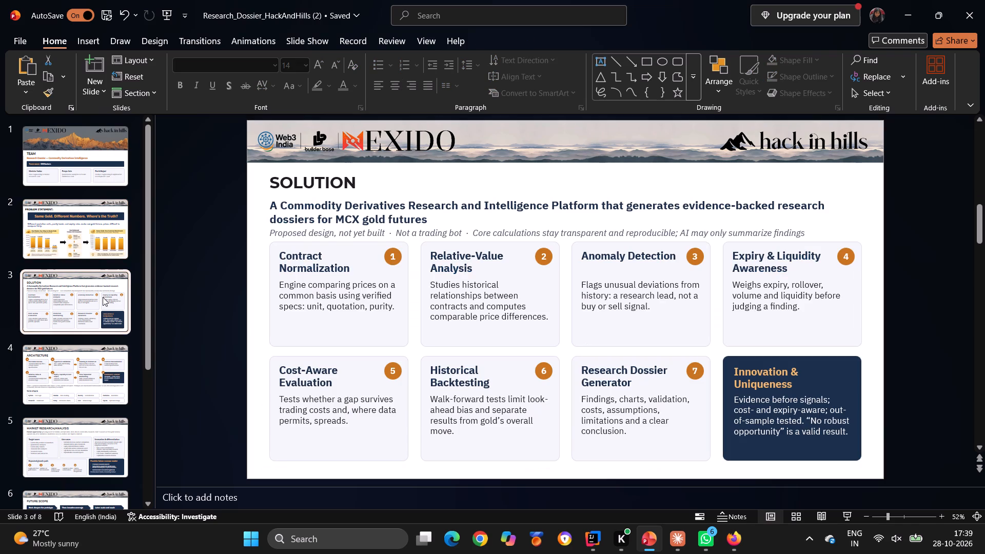
click(86, 361)
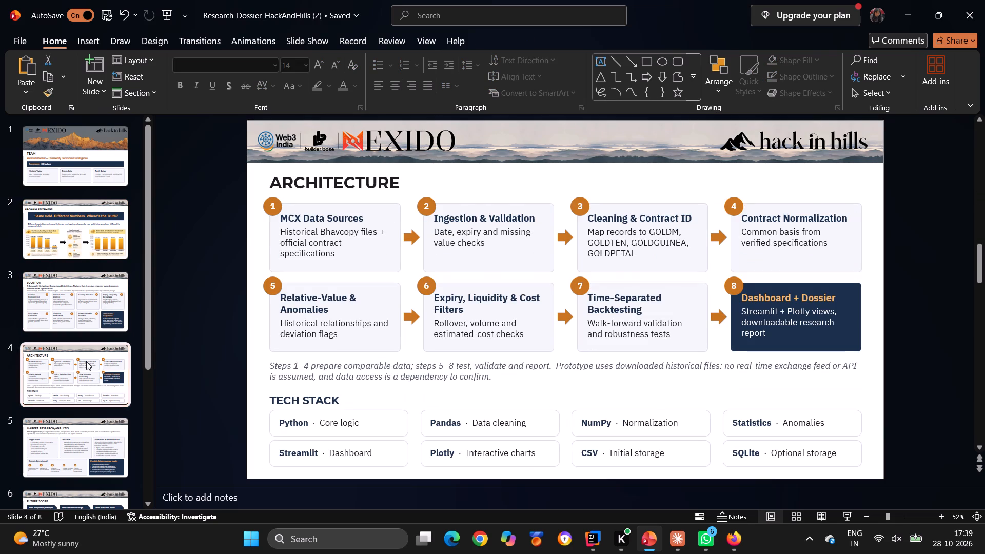
click(96, 309)
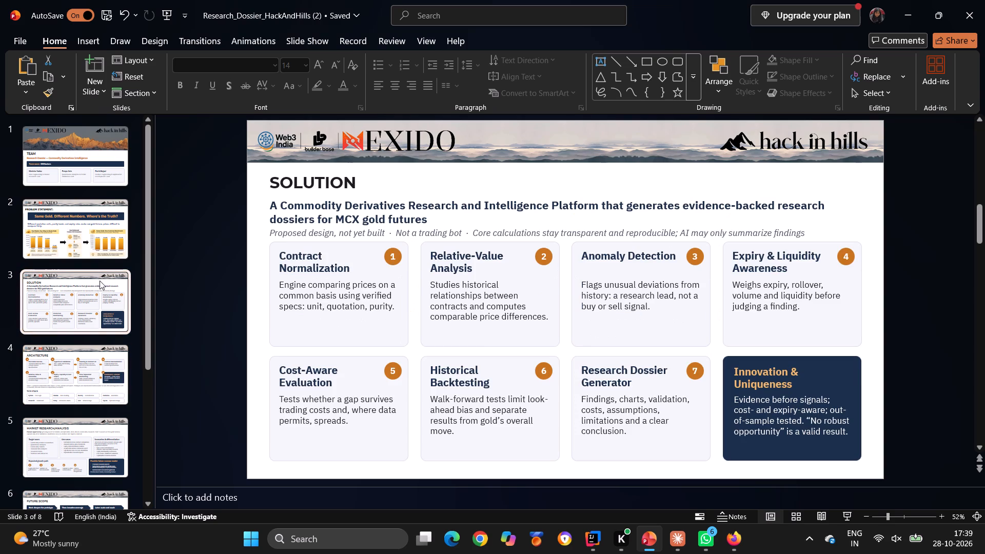
click(94, 243)
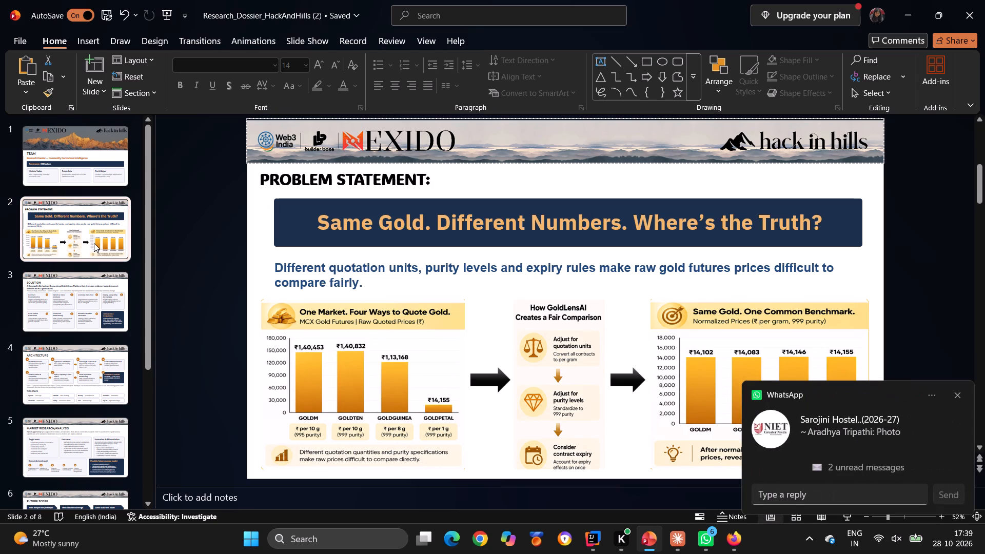
Dismiss the incoming WhatsApp notification covering the normalized-price chart.
click(957, 398)
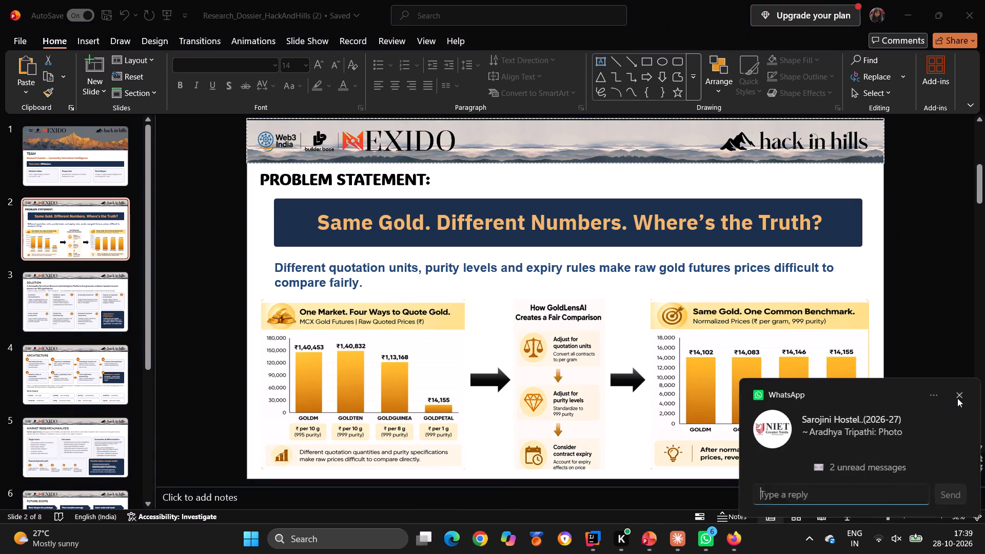
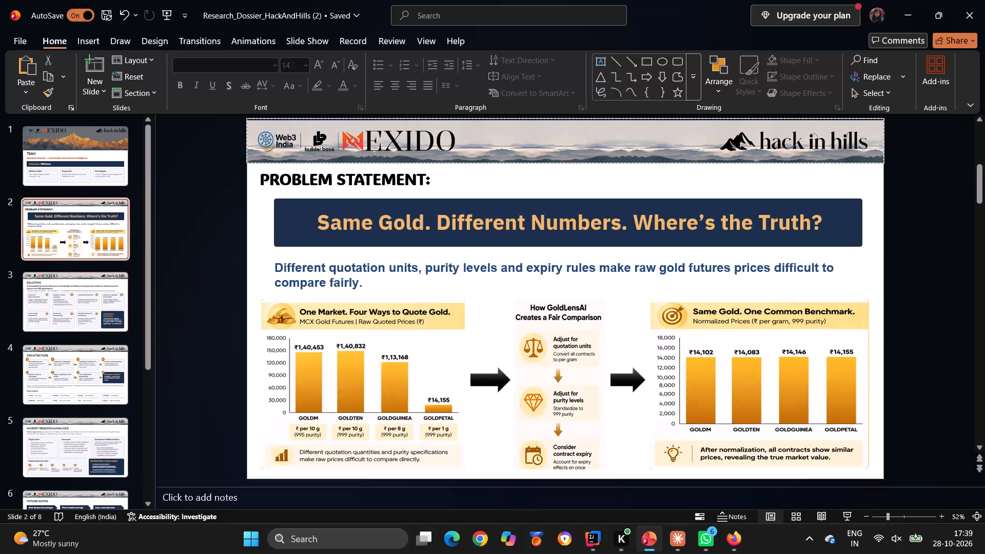
Widen the navy headline banner so its left edge lines up with the raw-price chart below.
click(283, 234)
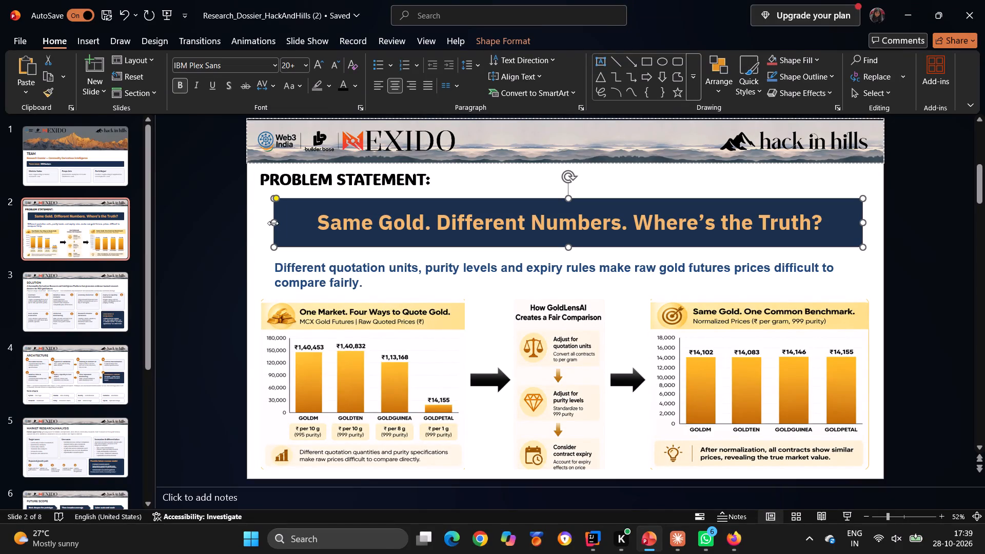
drag(271, 223, 259, 224)
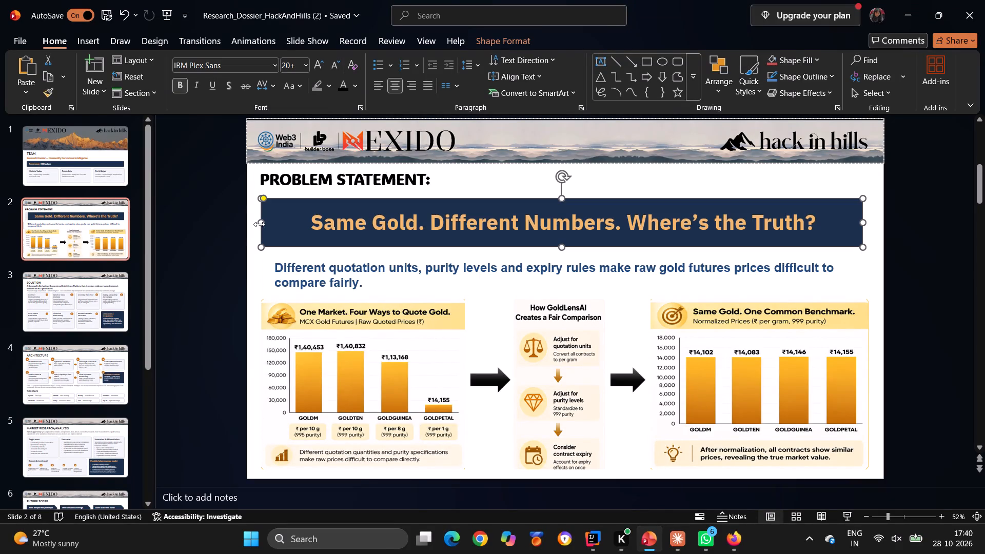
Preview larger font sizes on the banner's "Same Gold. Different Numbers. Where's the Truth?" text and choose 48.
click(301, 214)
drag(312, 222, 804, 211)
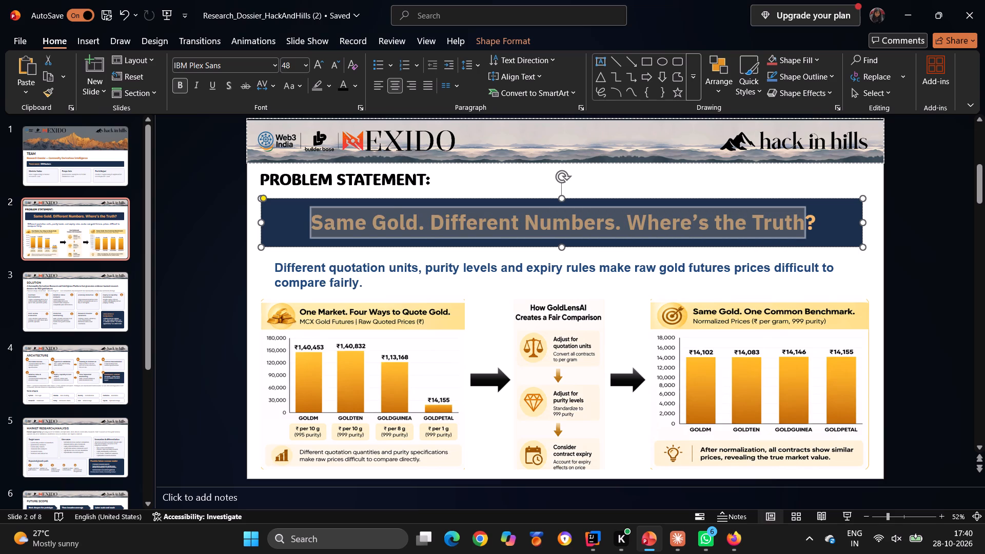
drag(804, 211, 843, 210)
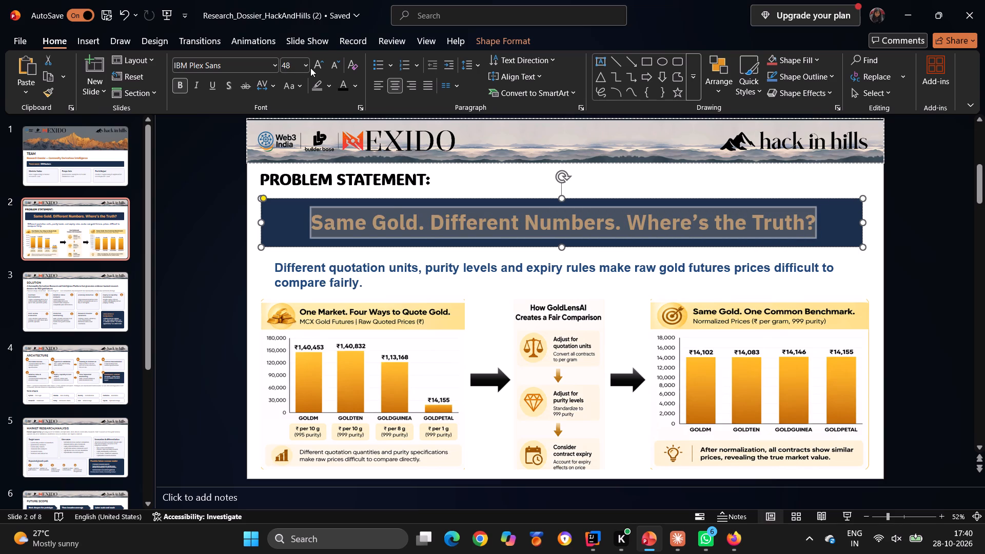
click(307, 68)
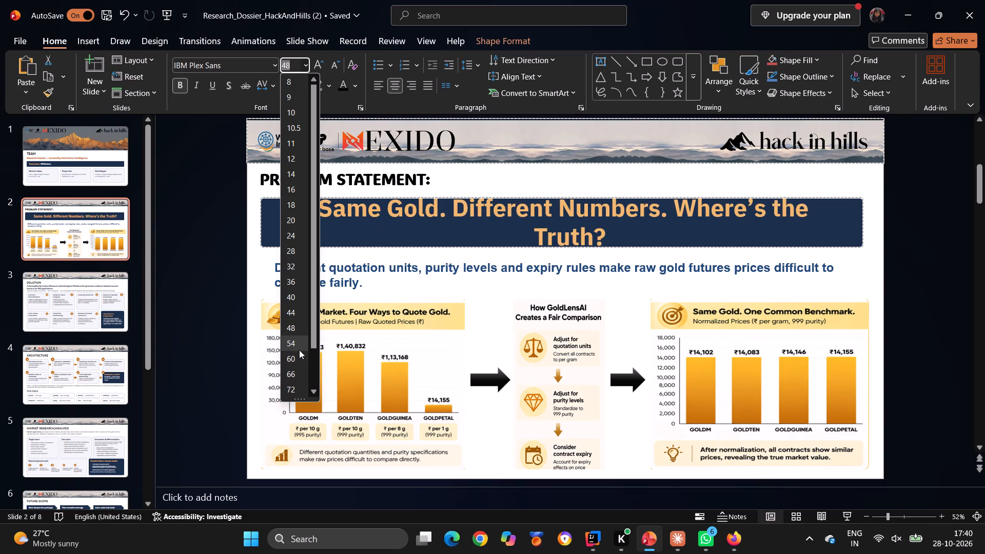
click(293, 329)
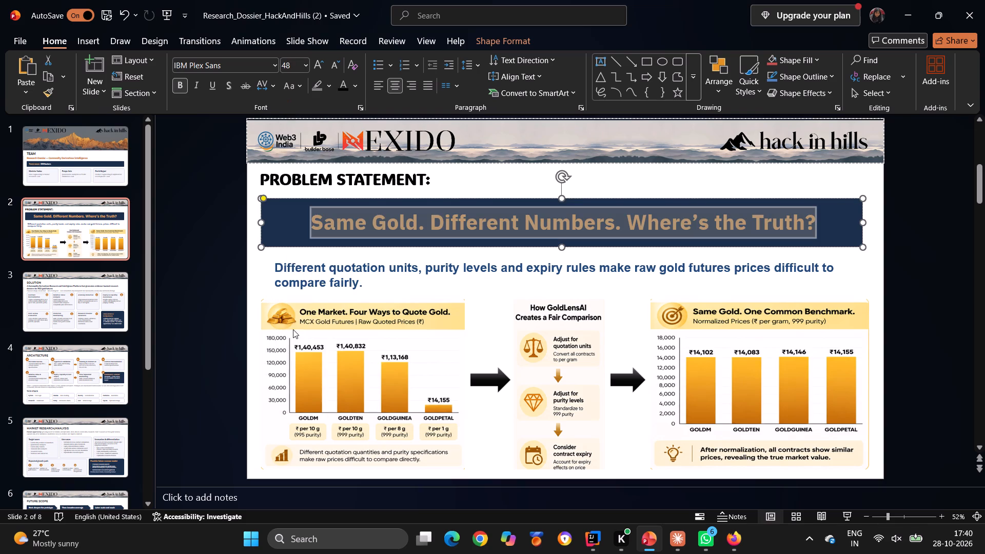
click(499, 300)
Reposition the navy headline banner slightly lower, just beneath the PROBLEM STATEMENT heading, keeping its horizontal alignment.
drag(477, 251, 477, 237)
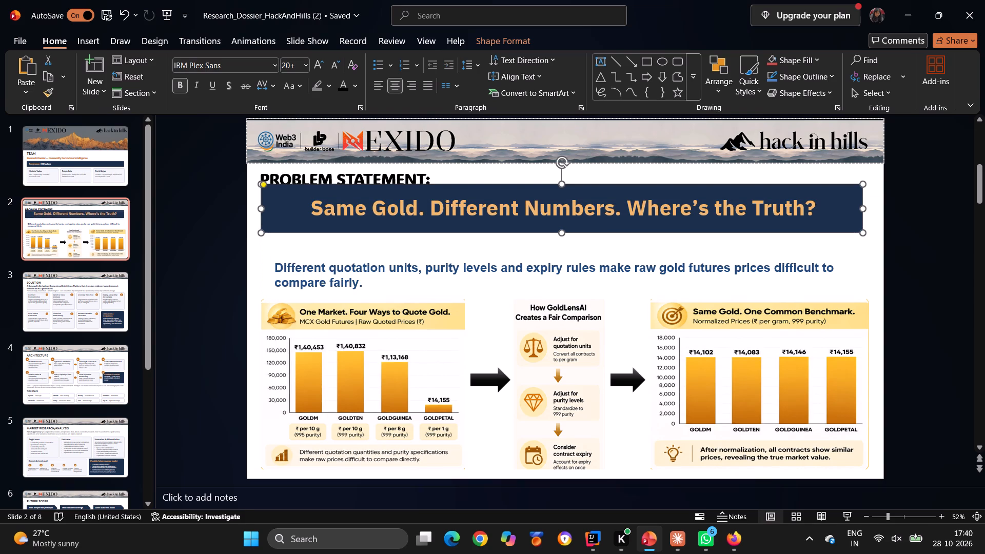
drag(479, 233, 479, 247)
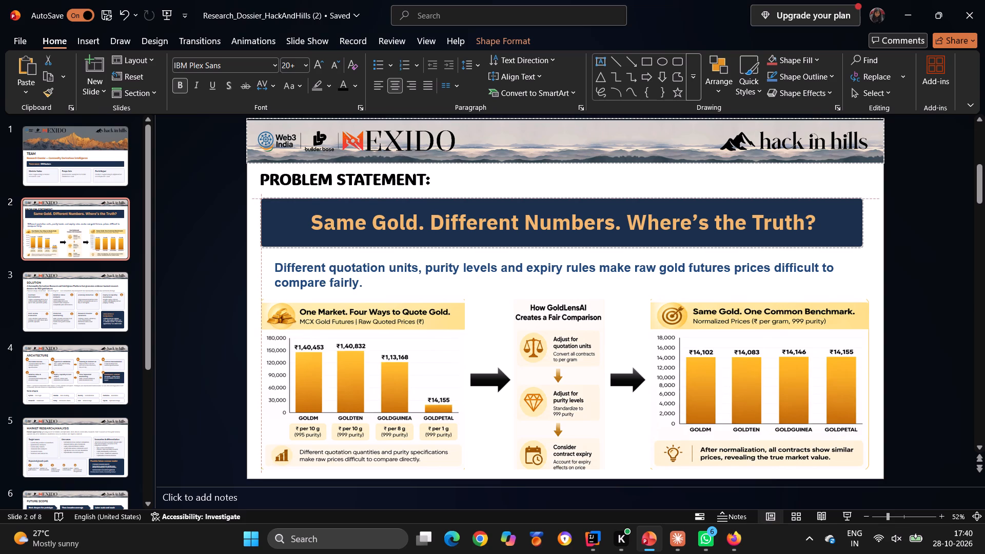
drag(479, 247, 479, 249)
Set the font size of the "PROBLEM STATEMENT:" heading to 40.
click(493, 186)
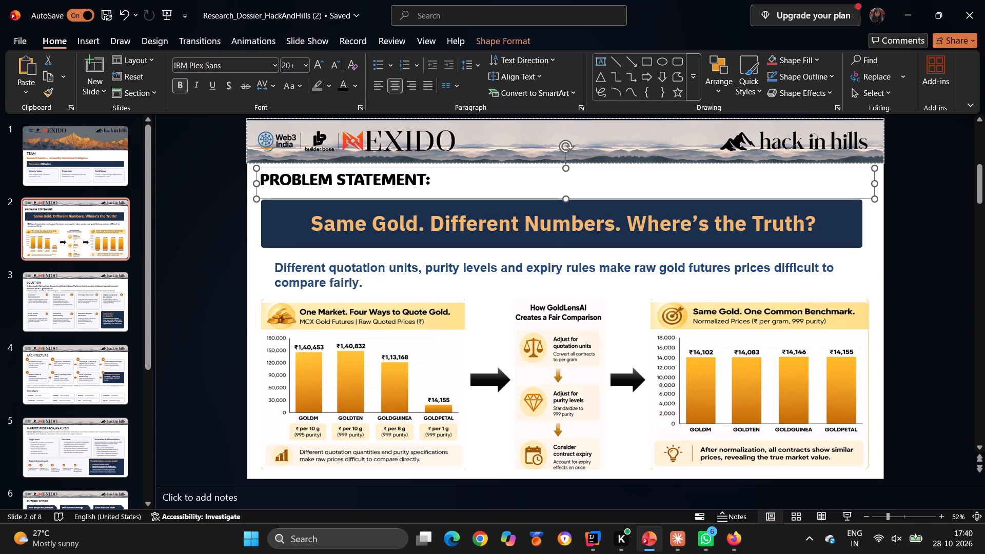
drag(262, 178, 436, 187)
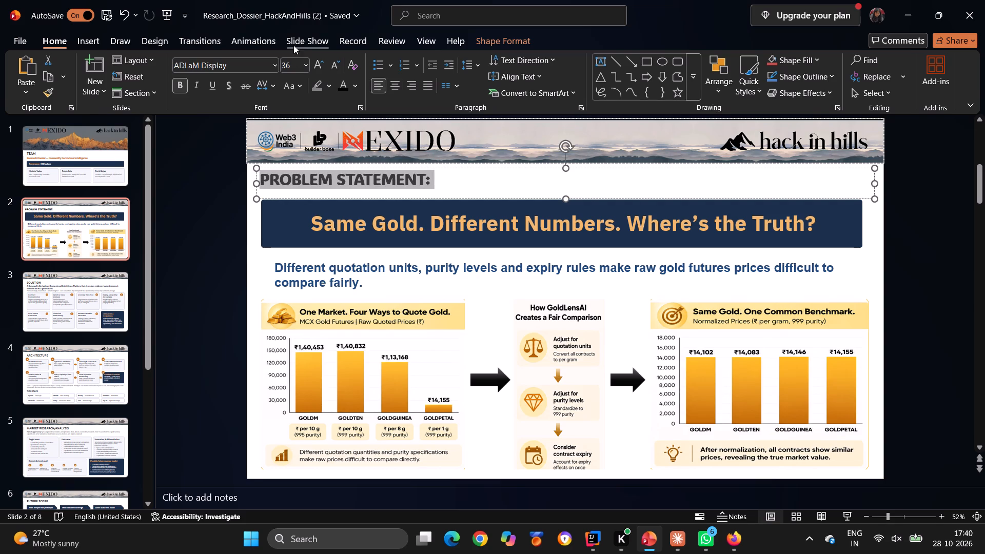
click(305, 61)
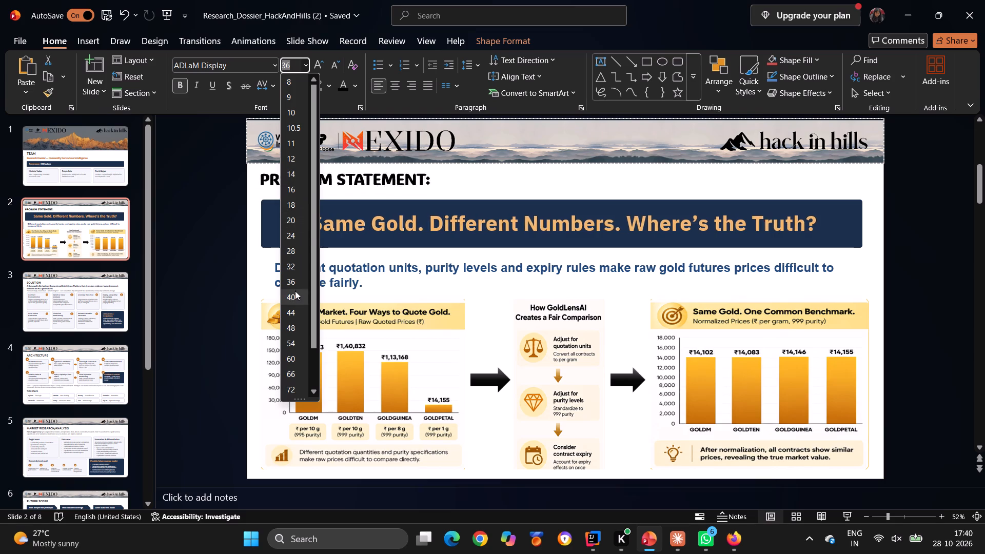
click(294, 291)
click(488, 308)
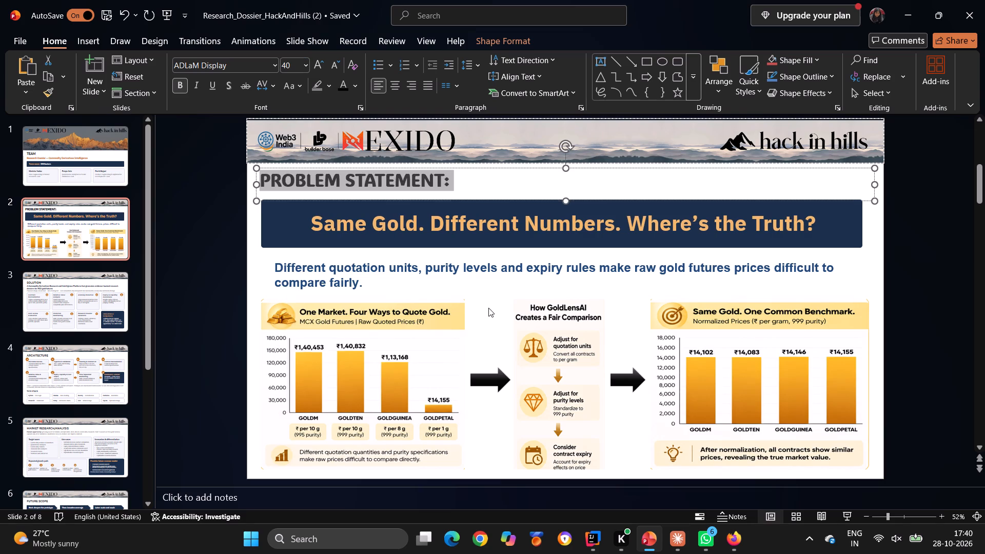
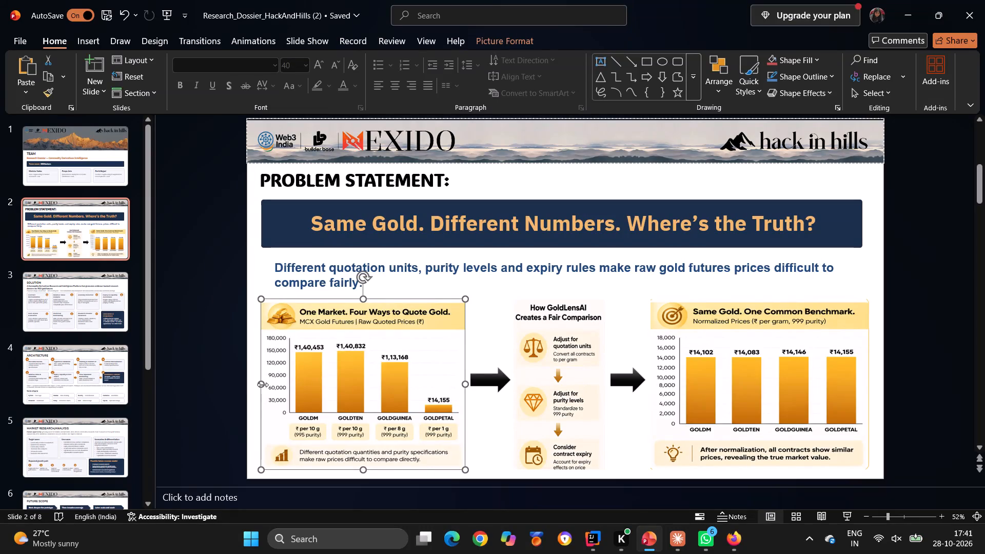
Stretch the raw-price chart picture slightly wider by extending its left edge toward the slide margin.
drag(263, 385, 257, 386)
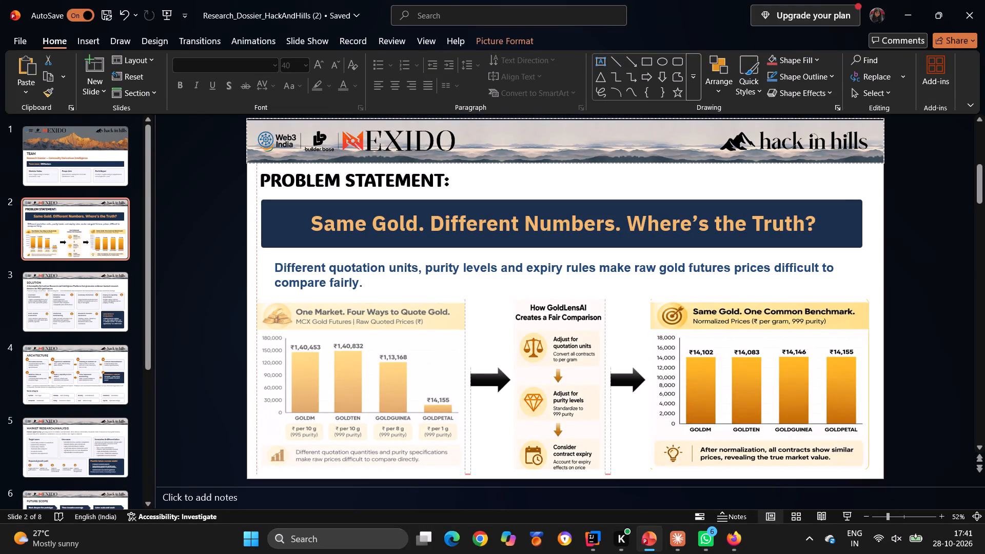
drag(257, 386, 255, 386)
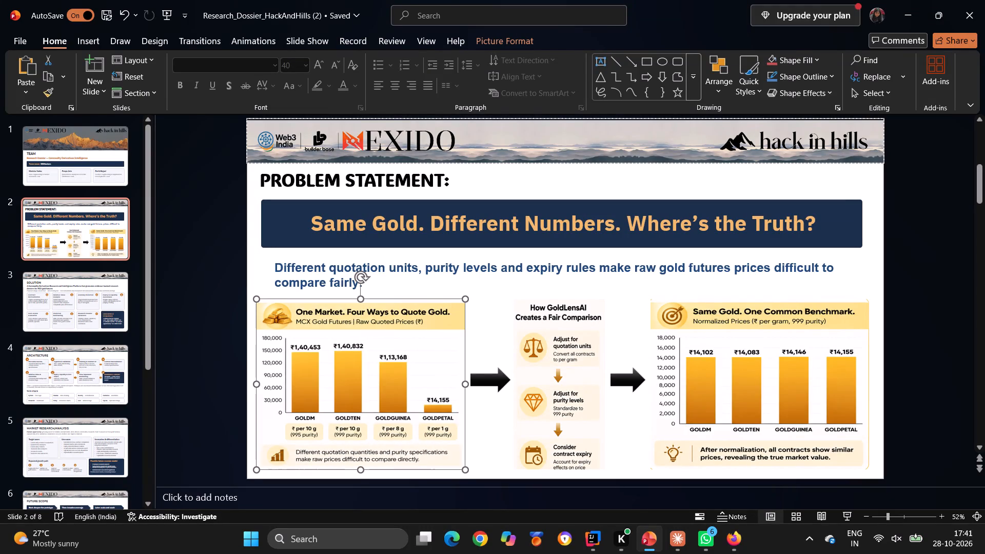
Delete the black arrow between the raw-price chart and the "How GoldLensAI Creates a Fair Comparison" graphic.
click(495, 393)
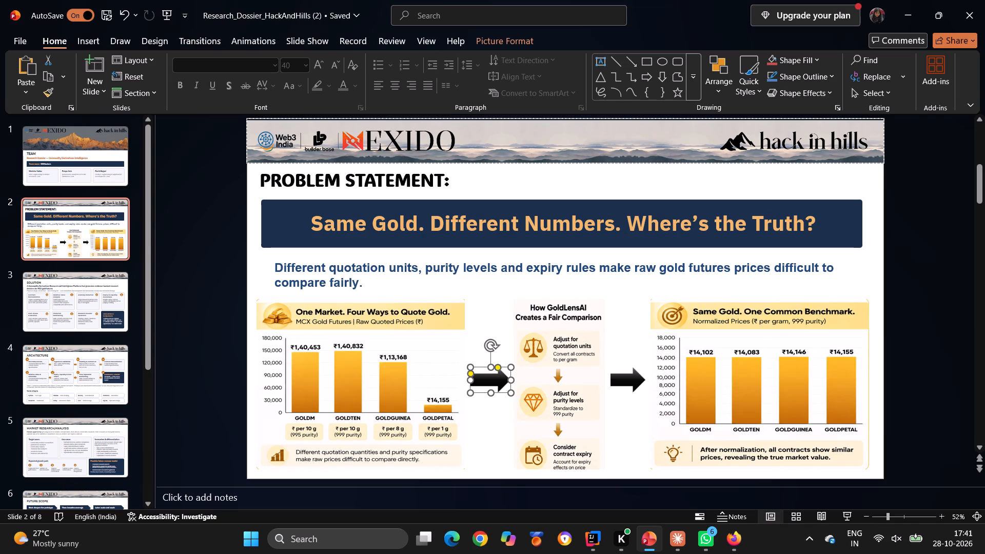
click(477, 371)
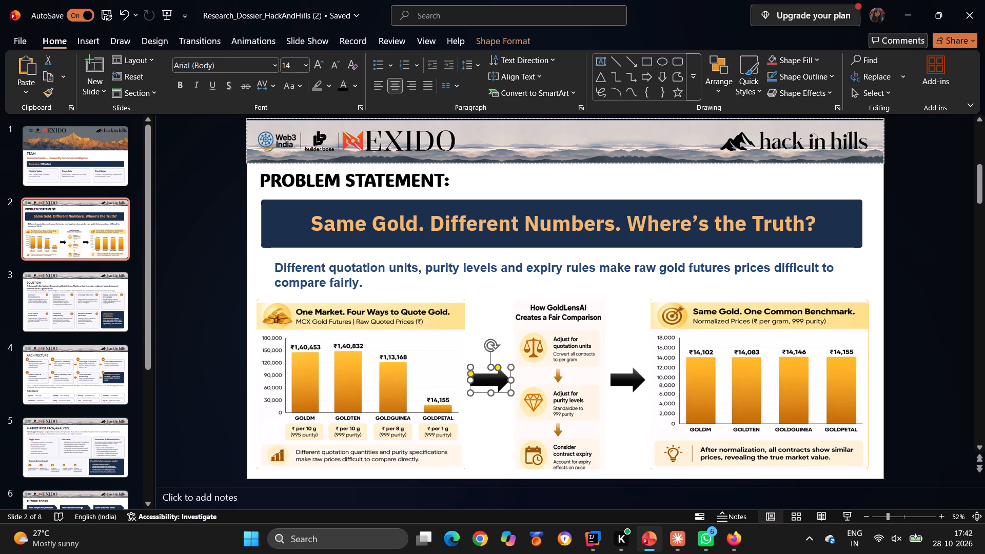
double_click(477, 371)
key(Delete)
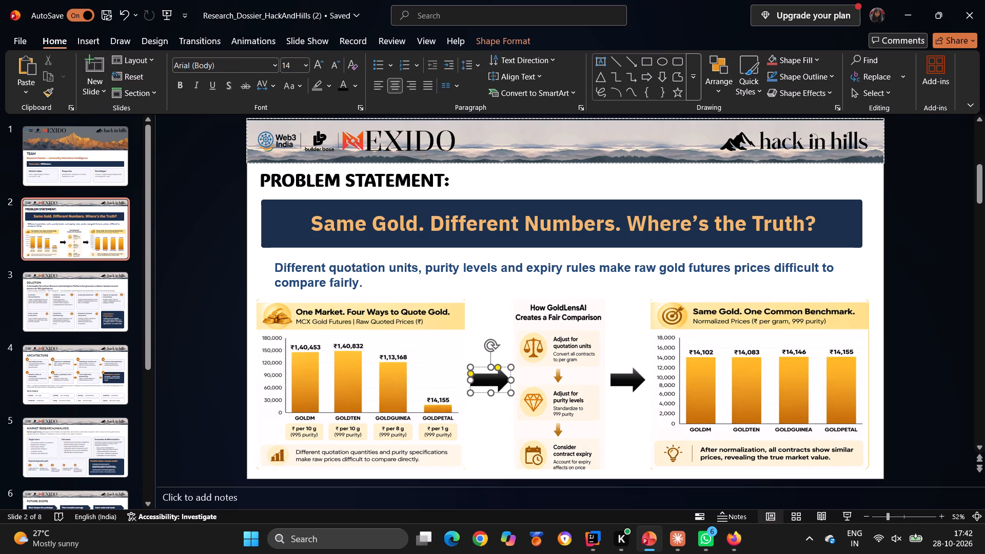
click(479, 375)
click(479, 375)
key(Delete)
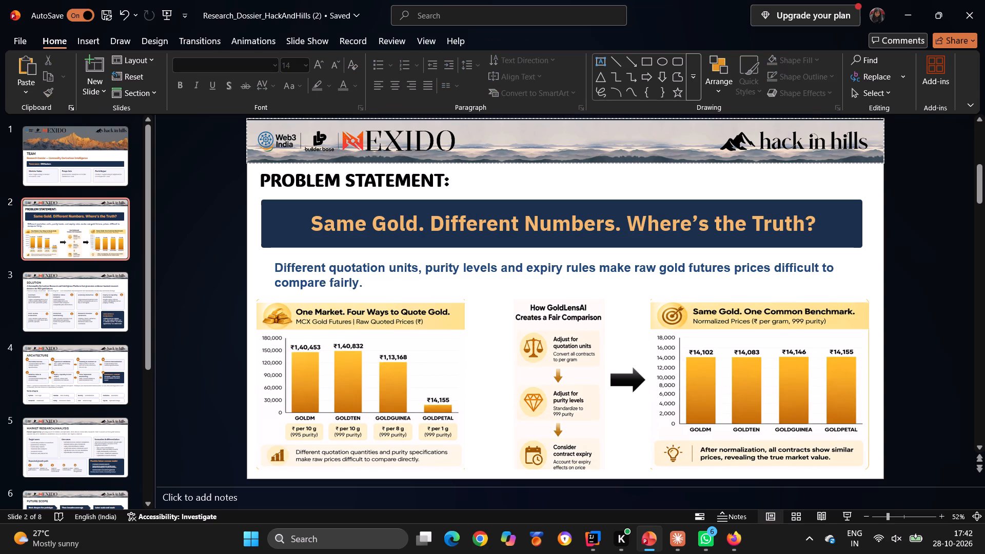
Insert a tiny right block arrow, about 0.43 cm high and 0.13 cm wide, between the raw-price chart and the middle graphic.
click(86, 41)
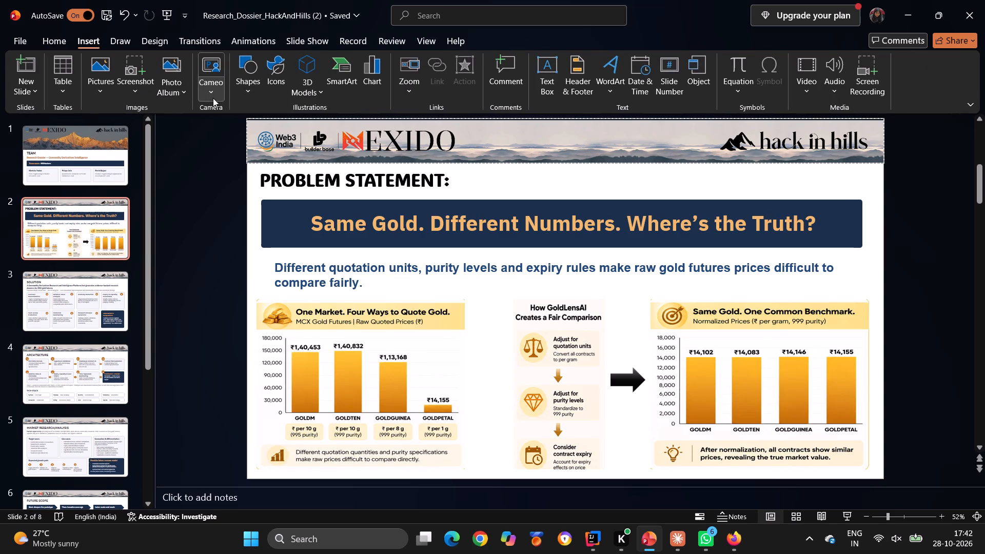
click(245, 90)
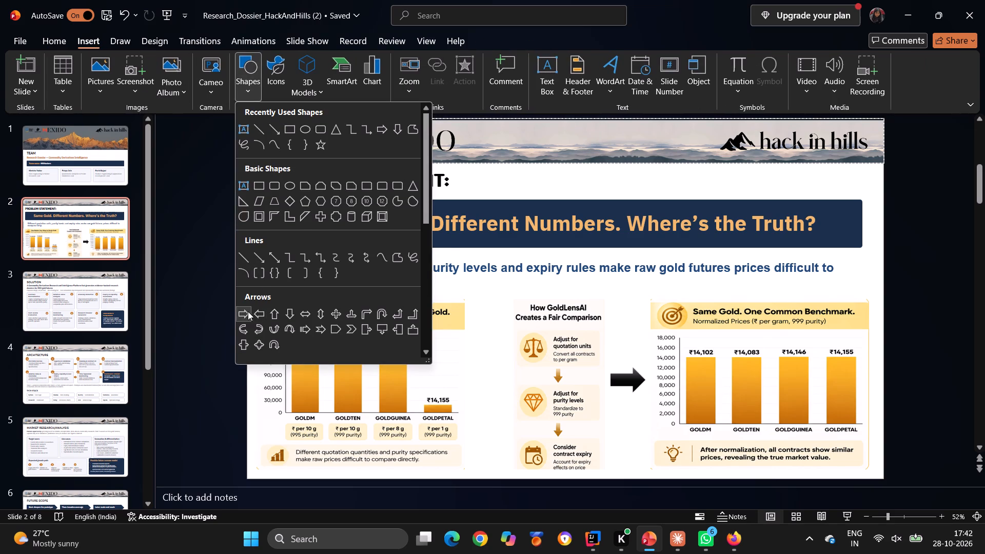
click(241, 309)
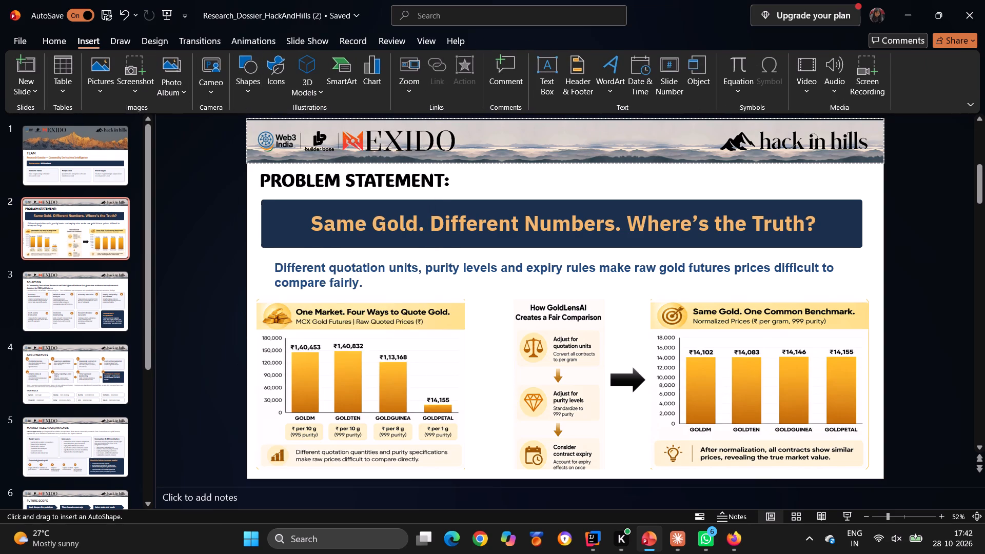
click(479, 371)
click(481, 373)
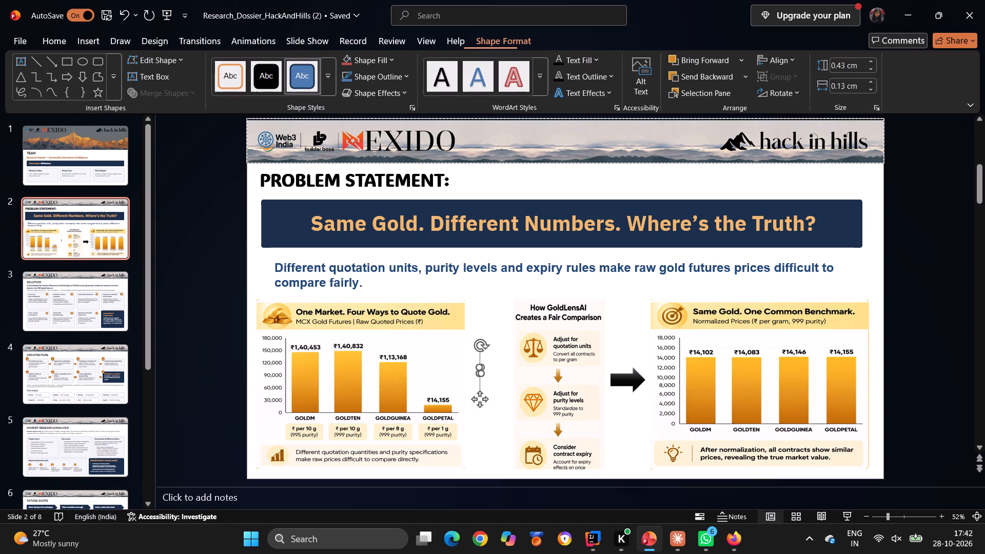
Apply the orange gradient preset shape style without an outline to the new arrow.
click(330, 93)
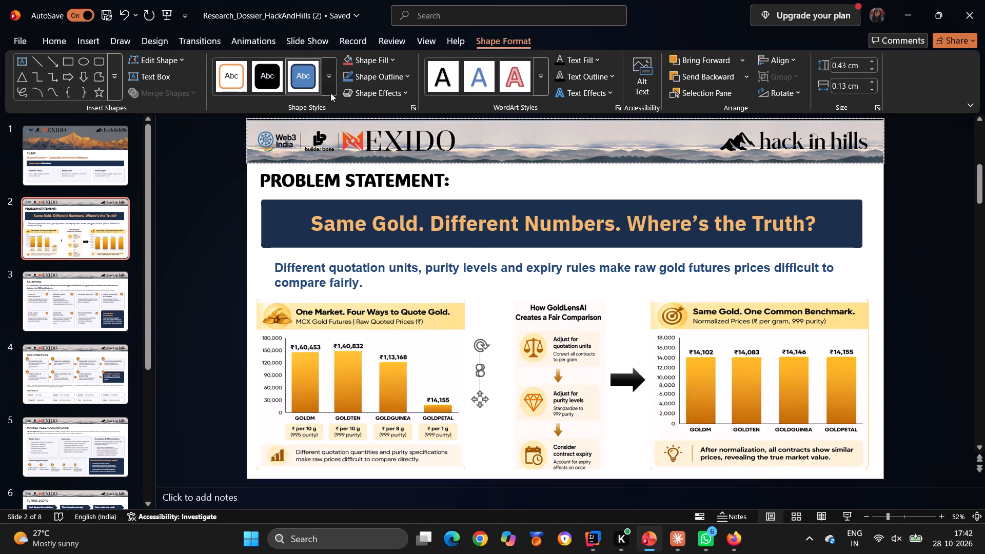
scroll(354, 328, down, 6)
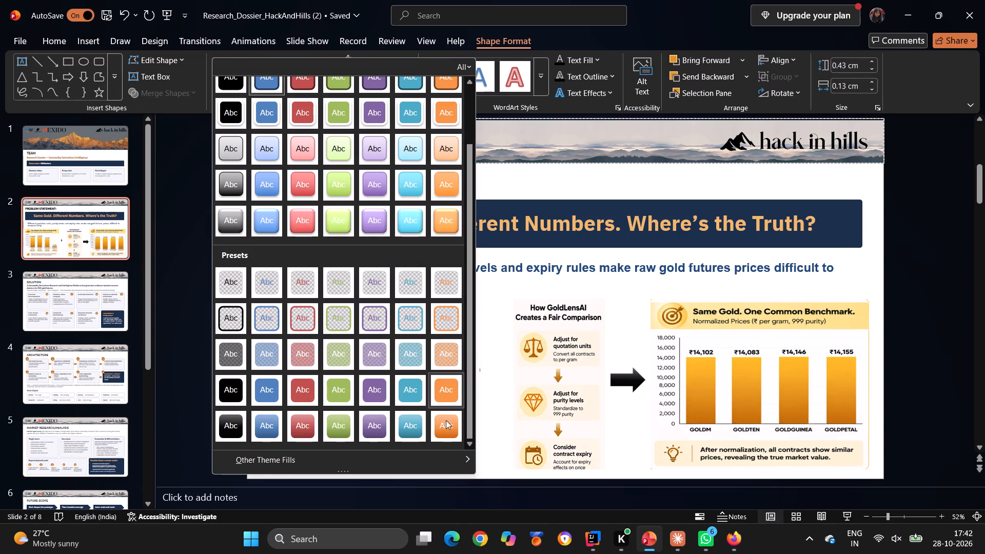
click(451, 425)
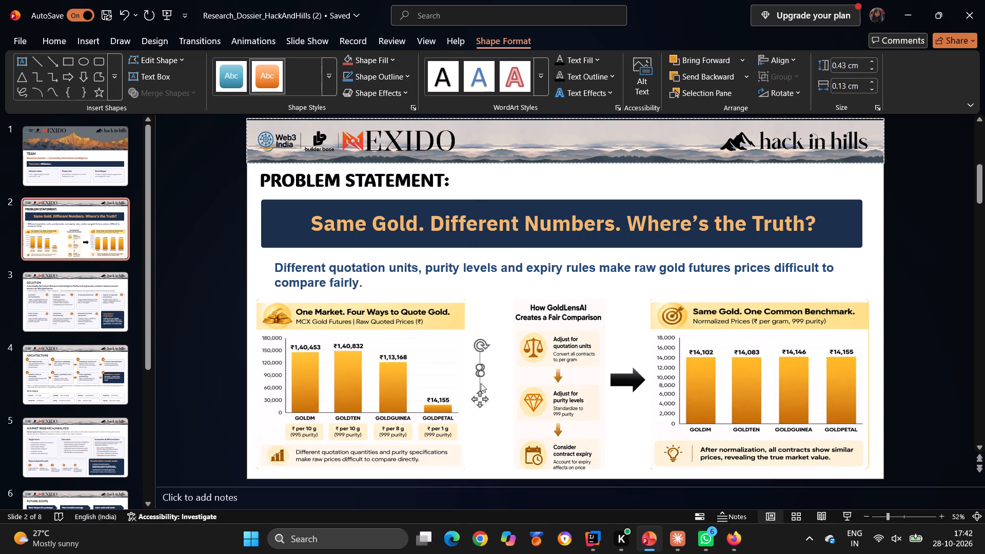
Enlarge the orange arrow to about 2.32 cm high and 3.01 cm wide, filling the gap between the raw-price chart and middle graphic.
drag(482, 372, 505, 382)
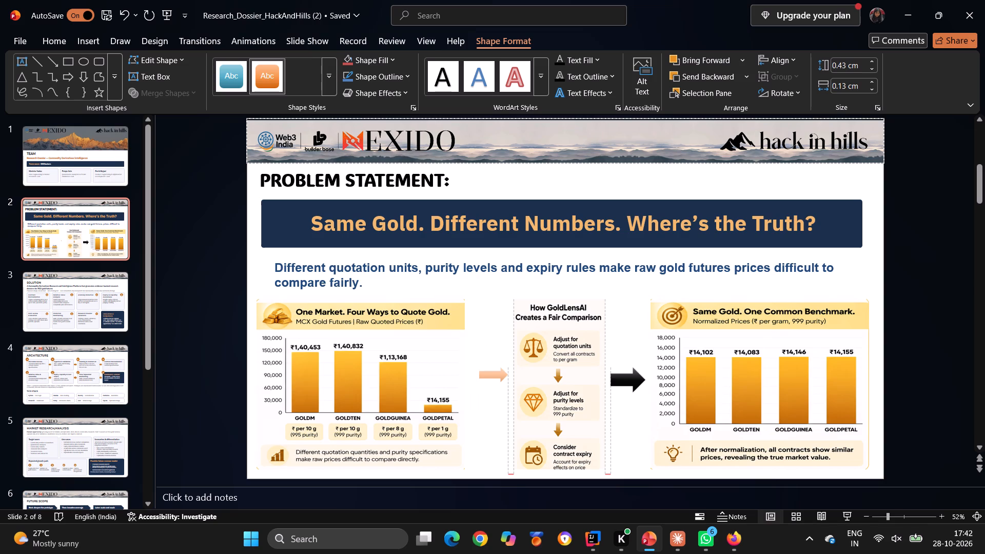
drag(505, 382, 509, 391)
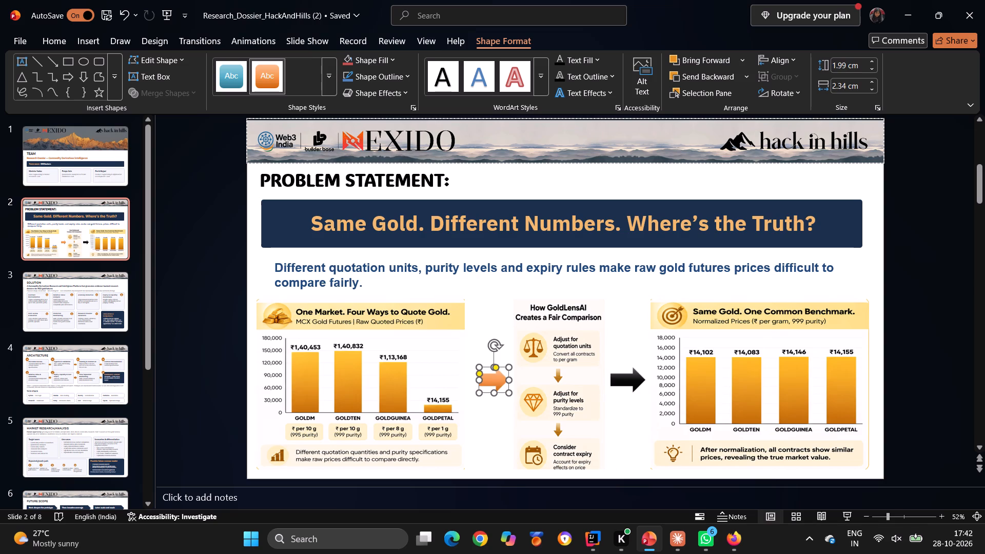
drag(478, 379, 472, 380)
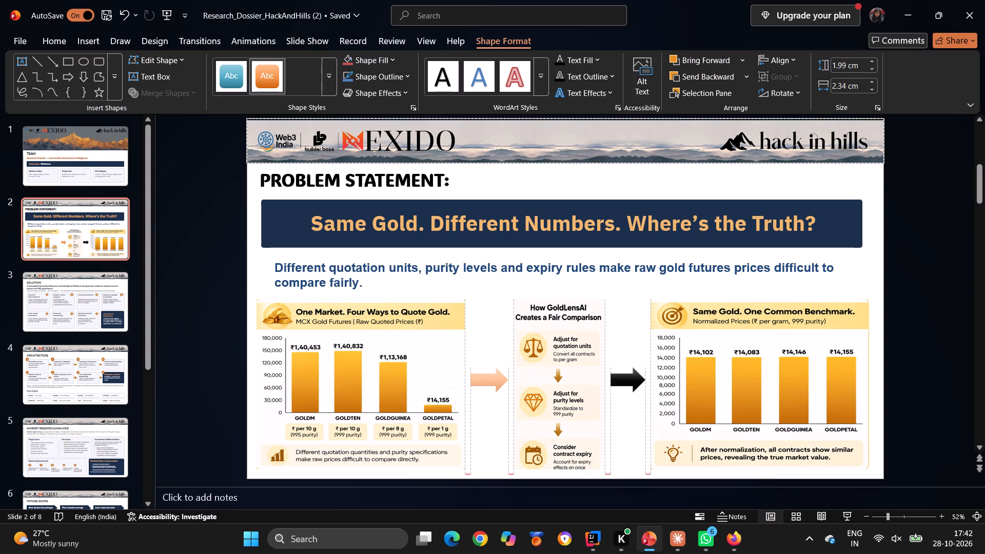
drag(472, 380, 472, 380)
click(493, 367)
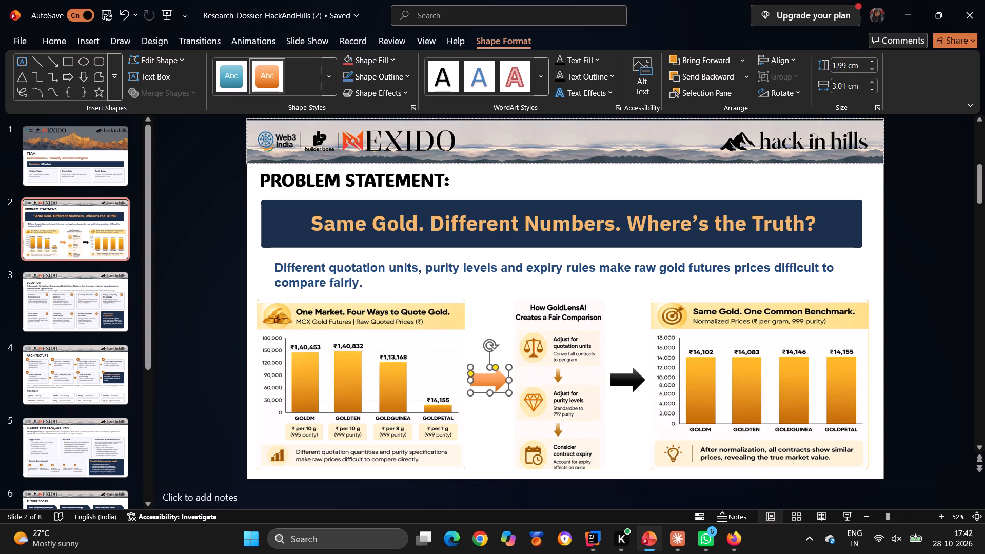
drag(490, 378, 491, 369)
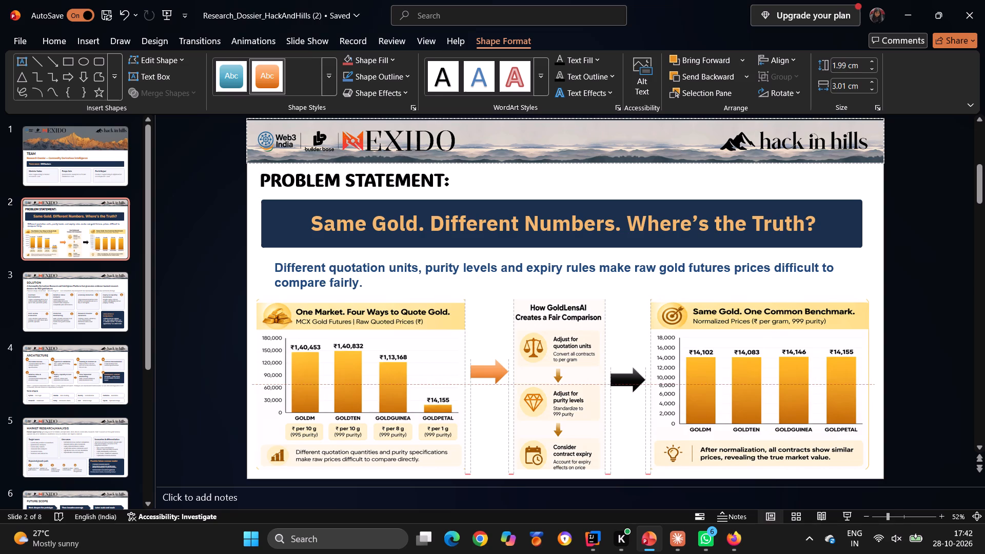
drag(491, 369, 491, 370)
click(489, 386)
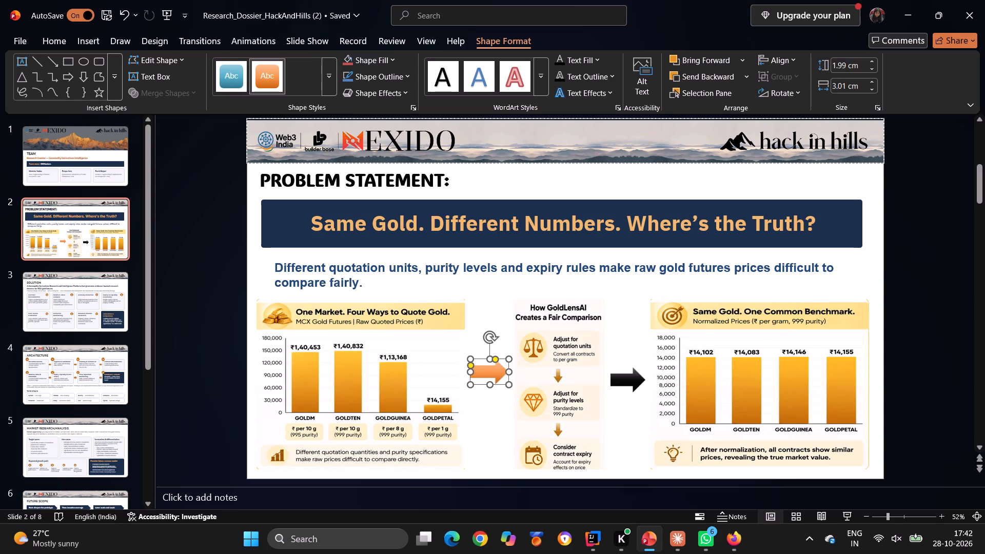
Delete the remaining black arrow between the middle graphic and the "Same Gold. One Common Benchmark." chart.
click(643, 421)
click(624, 382)
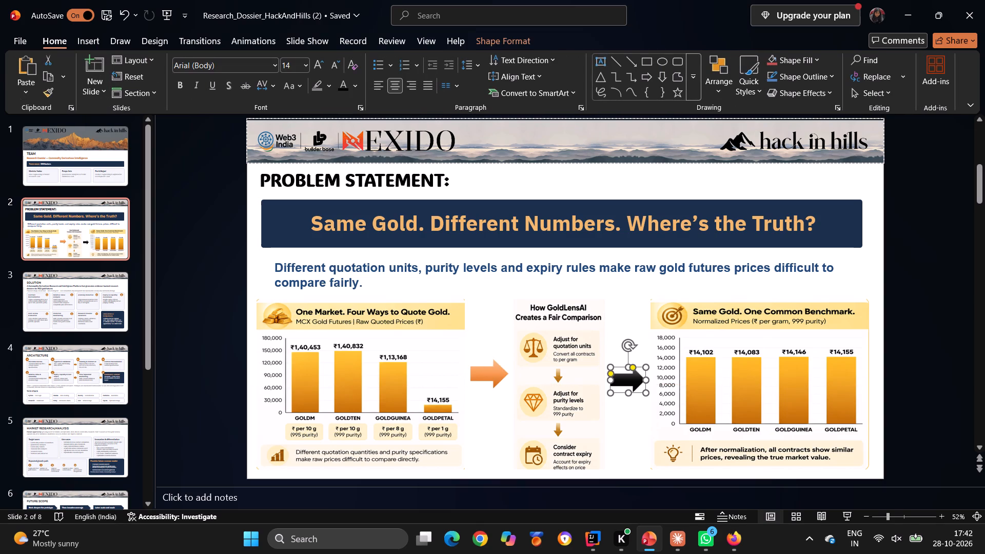
key(Delete)
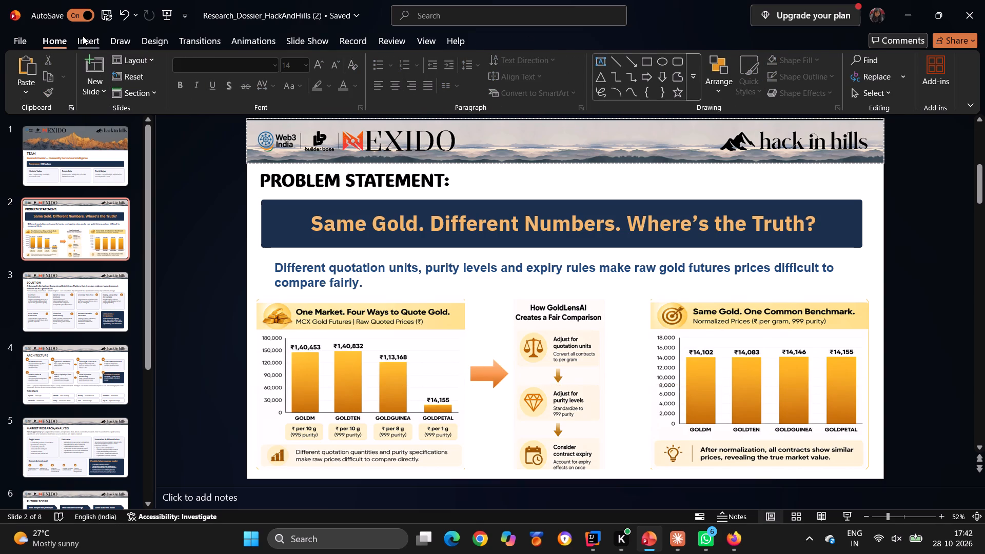
Insert a right block arrow about 1.35 cm high and 2.72 cm wide between the middle graphic and the benchmark chart.
click(83, 36)
click(245, 92)
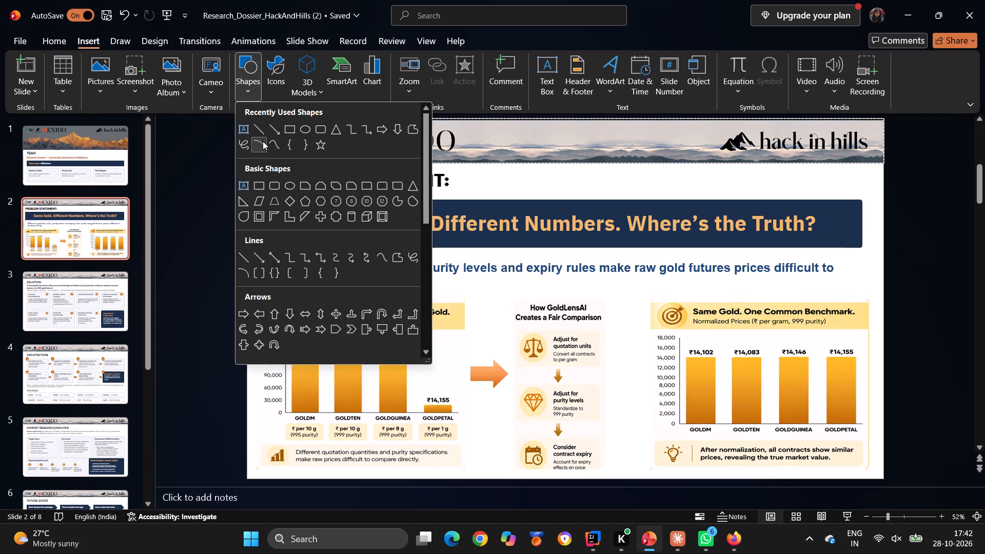
click(248, 310)
click(624, 373)
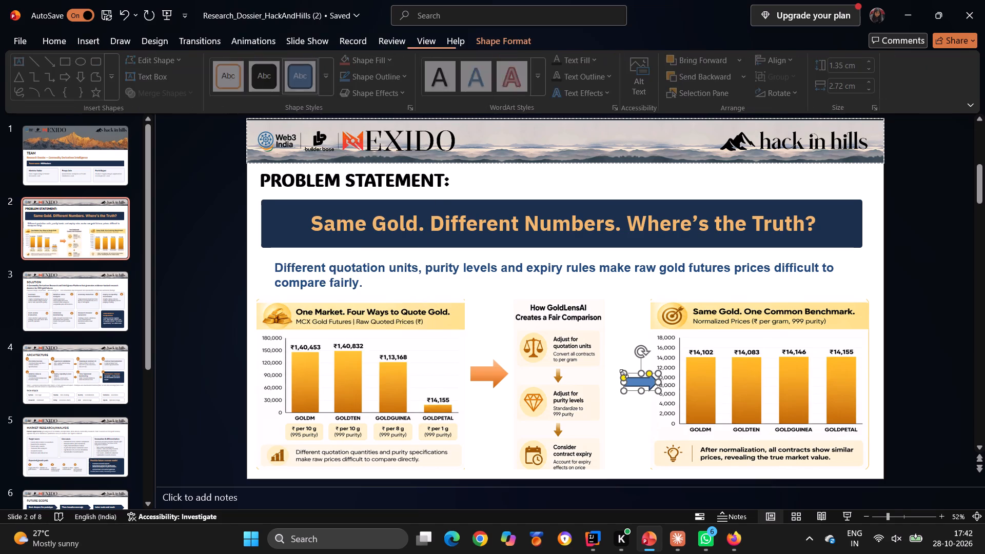
Resize the blue arrow to about 1.97 cm high and 2.94 cm wide and center it in the gap before the benchmark chart.
drag(637, 378, 632, 372)
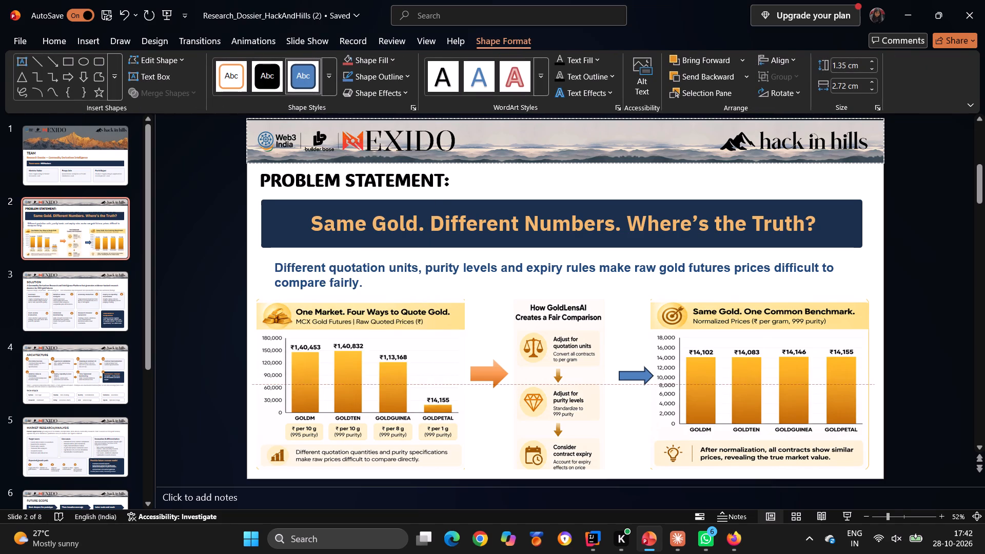
drag(632, 372, 631, 371)
drag(636, 384, 636, 390)
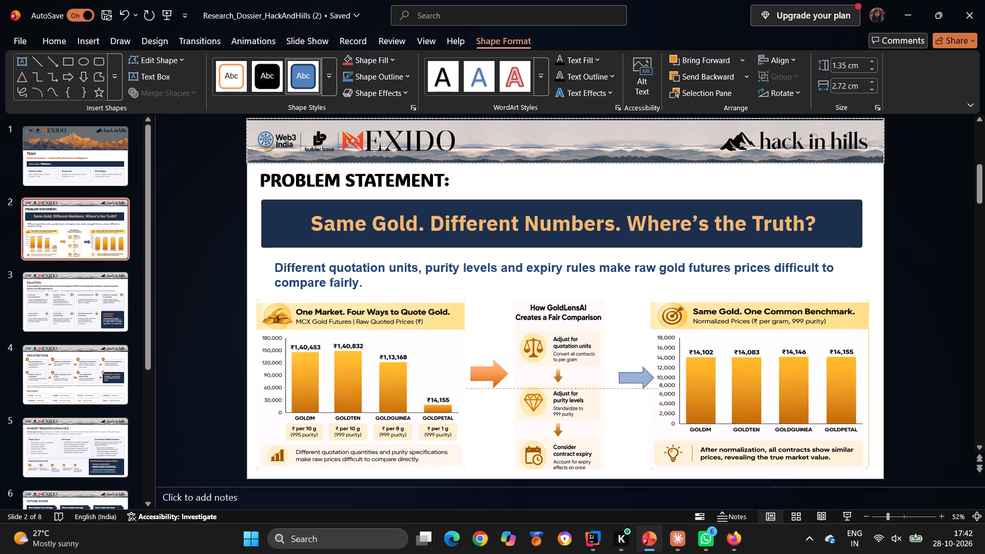
drag(636, 390, 637, 390)
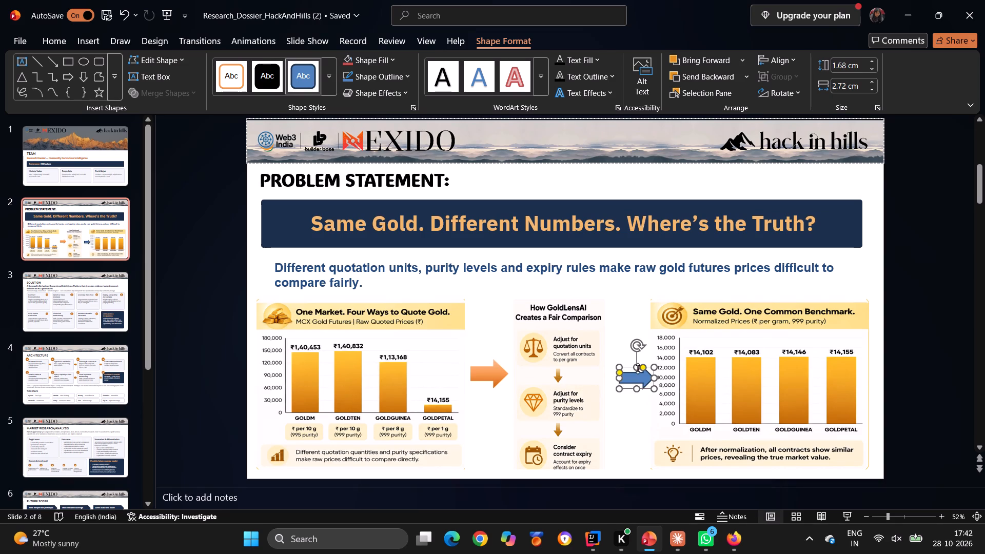
drag(638, 368, 638, 363)
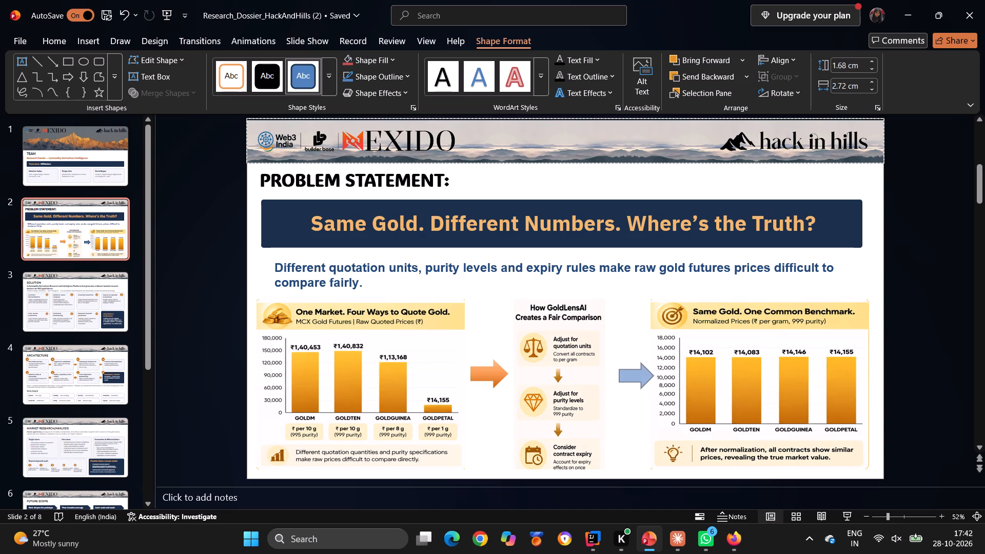
drag(638, 363, 638, 364)
click(619, 376)
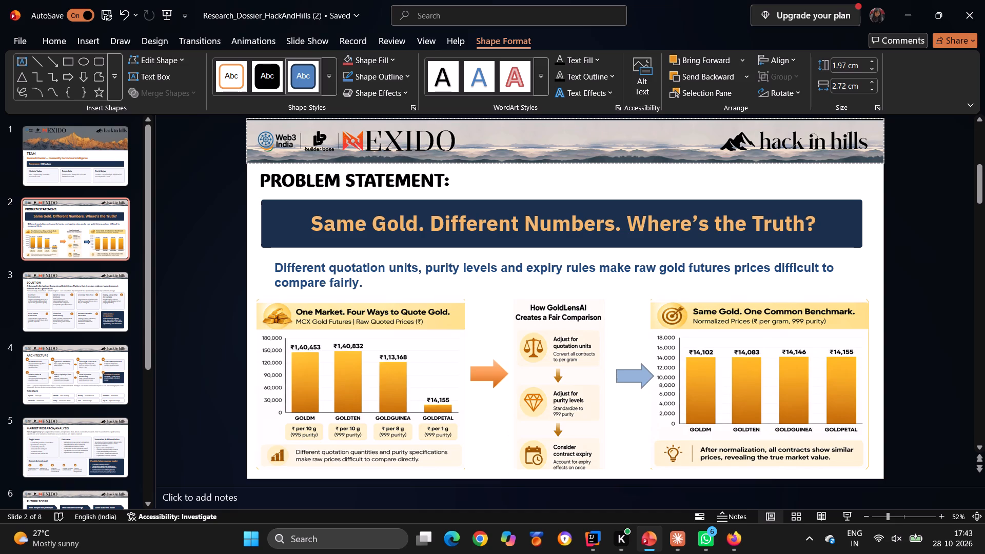
click(625, 377)
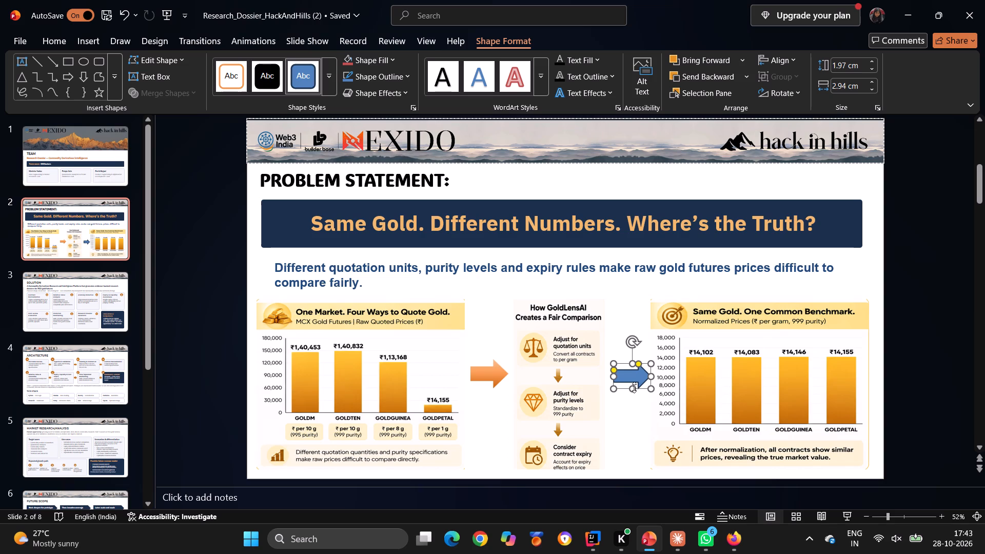
Apply the solid orange theme style with a dark outline to the arrow before the benchmark chart.
click(326, 85)
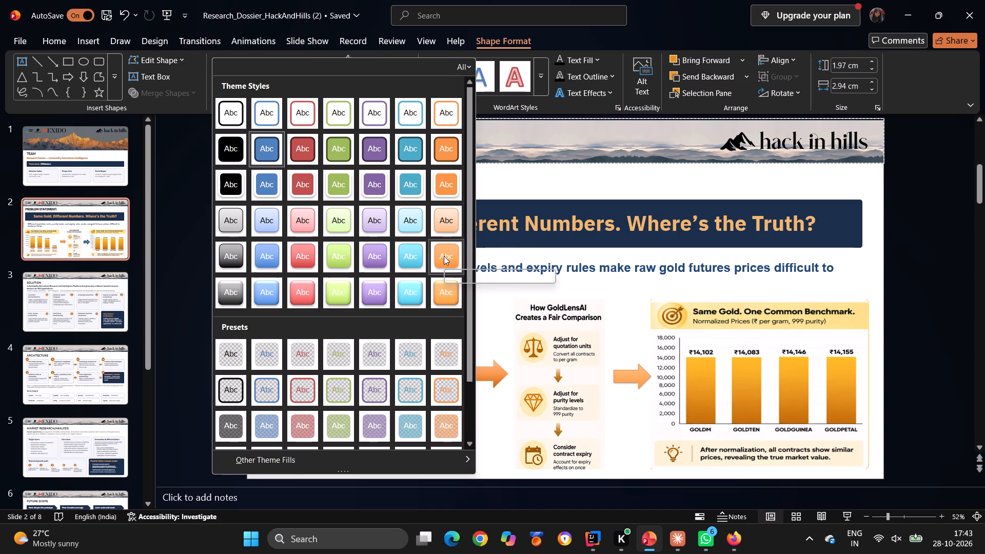
scroll(444, 256, down, 3)
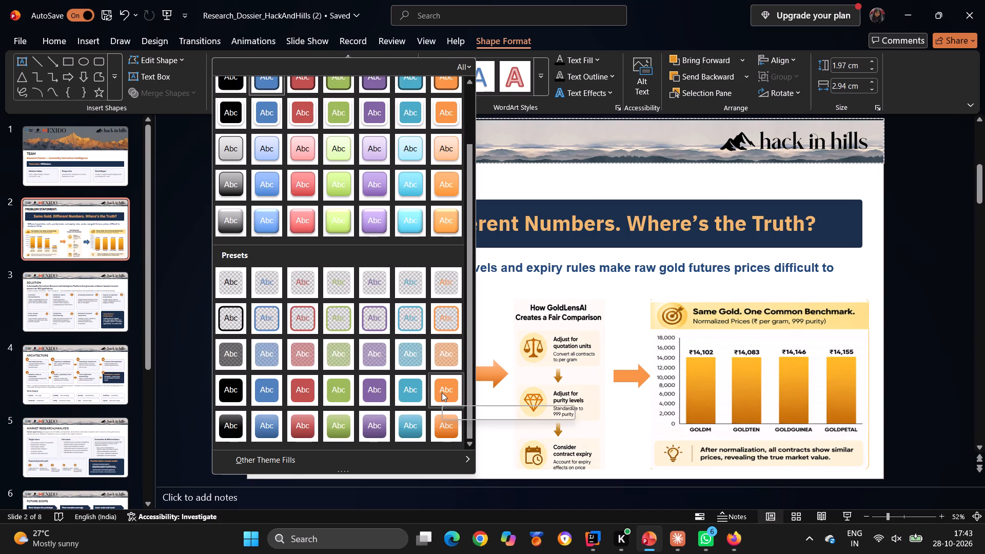
click(450, 85)
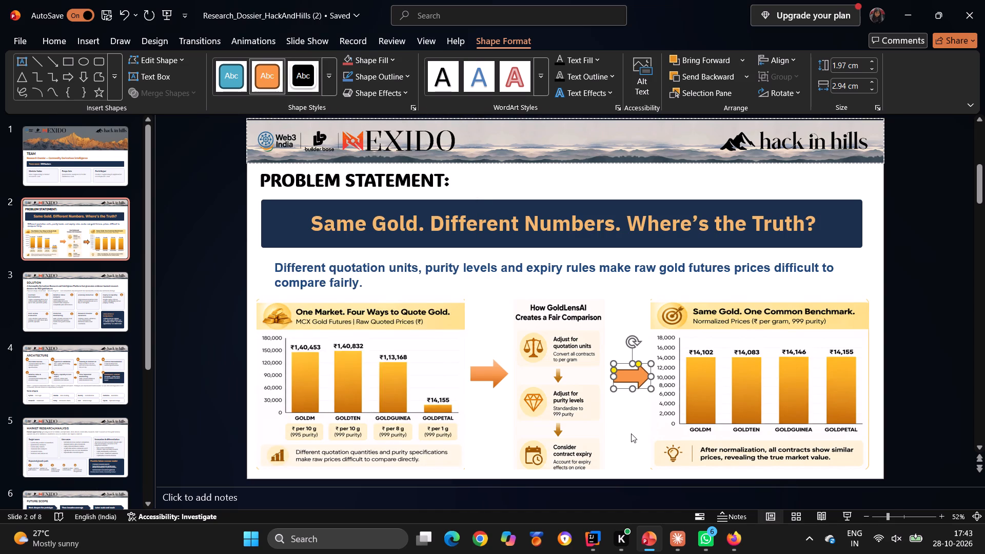
click(631, 433)
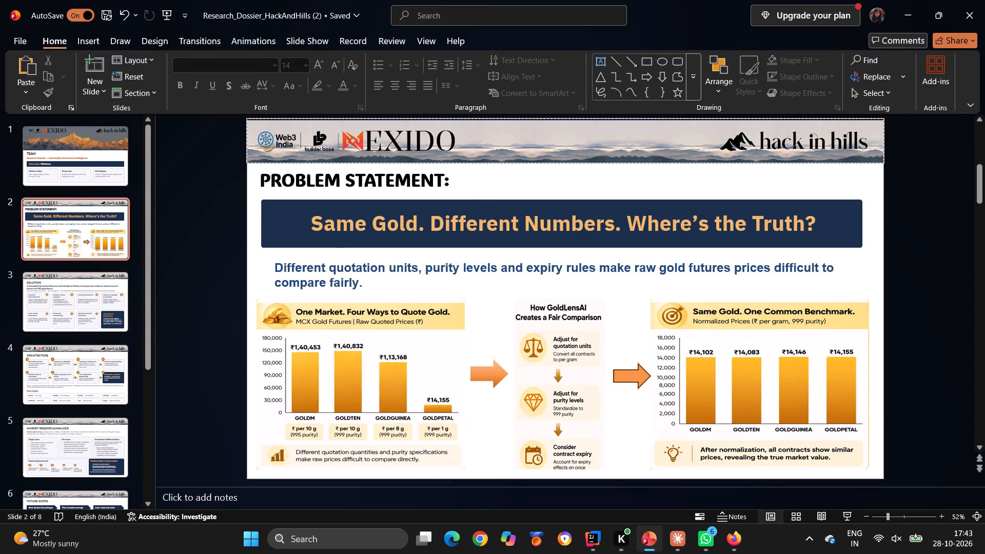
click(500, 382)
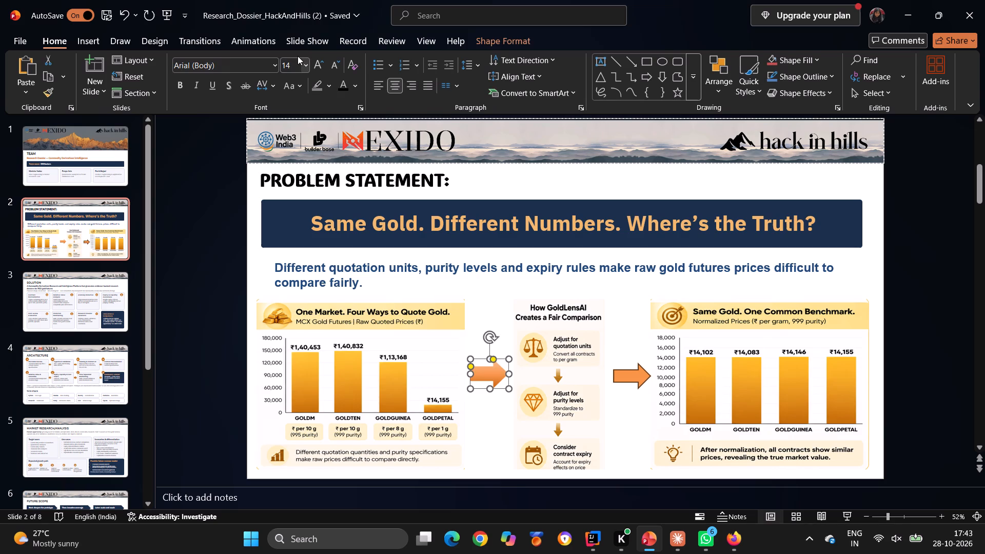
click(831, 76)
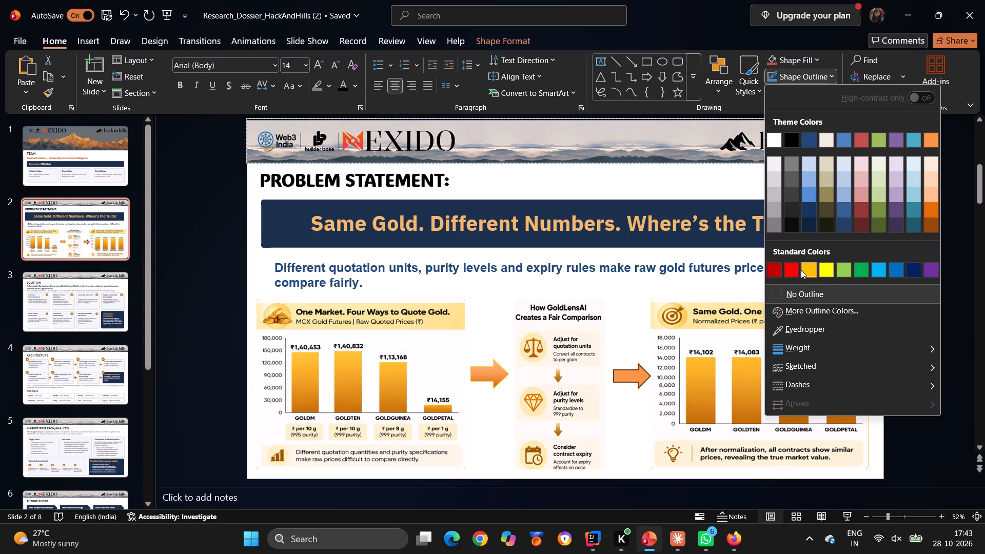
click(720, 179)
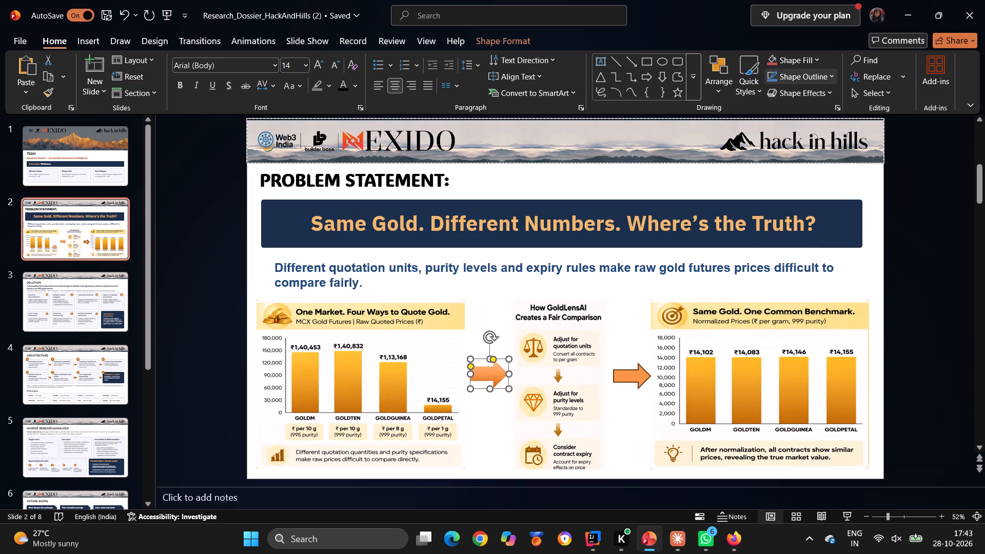
Delete the orange arrow between the "One Market. Four Ways to Quote Gold." chart and the middle graphic.
click(486, 366)
key(Delete)
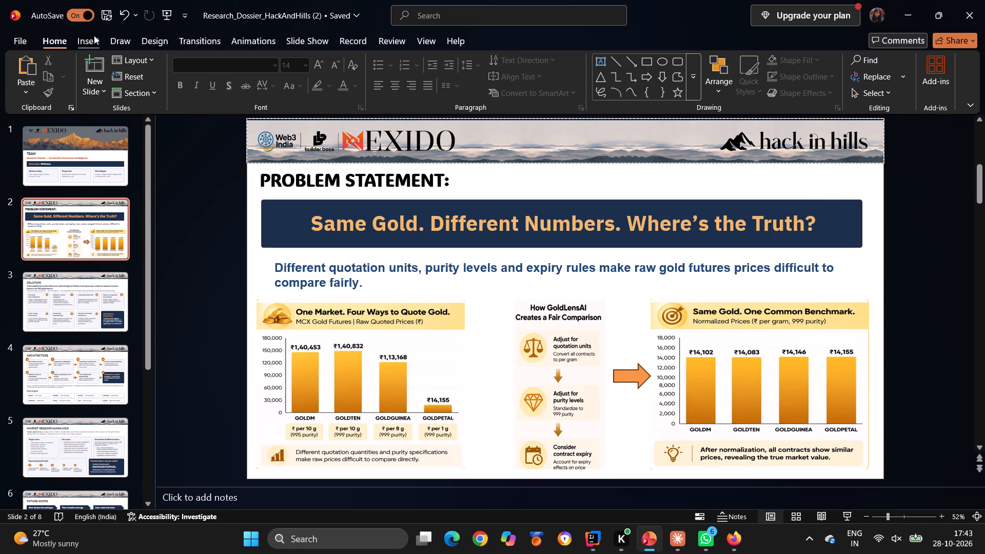
Insert a right block arrow about 1.97 cm high and 2.94 cm wide in the gap between the first chart and the middle graphic.
click(93, 37)
click(237, 93)
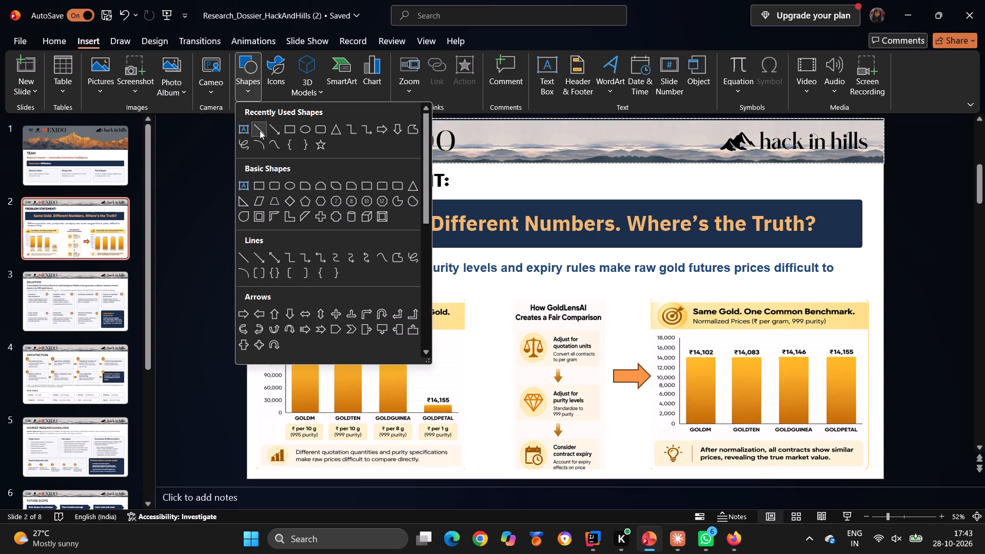
click(242, 310)
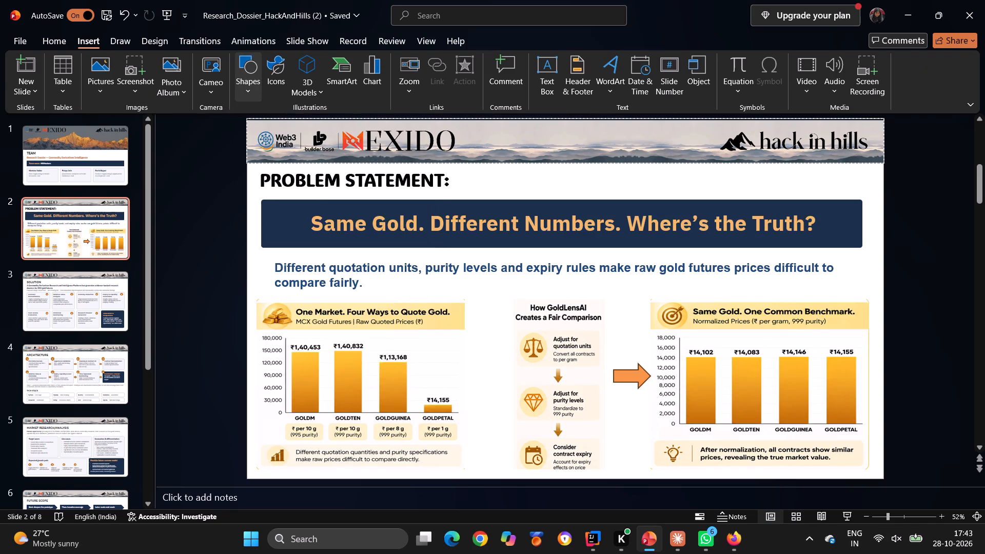
drag(471, 365, 498, 389)
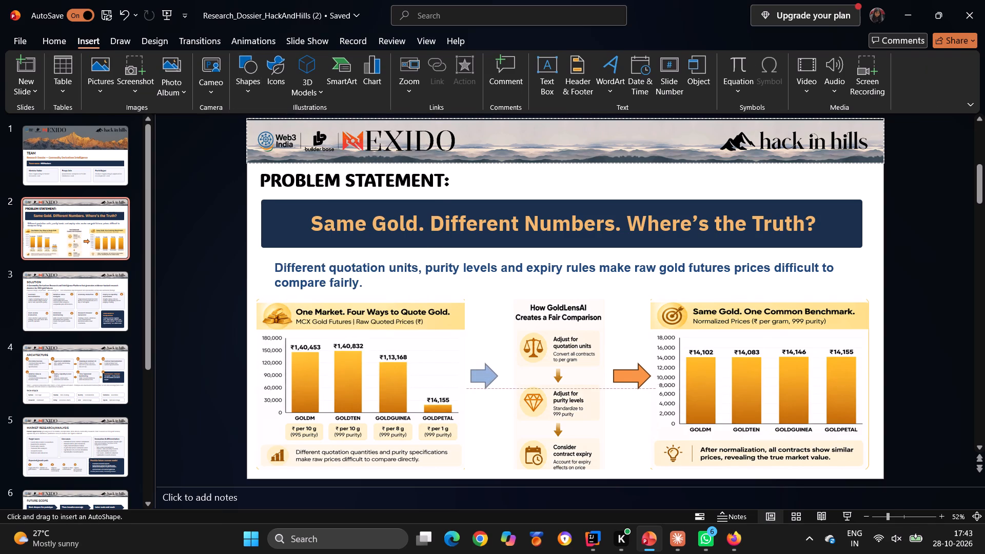
drag(498, 389, 505, 389)
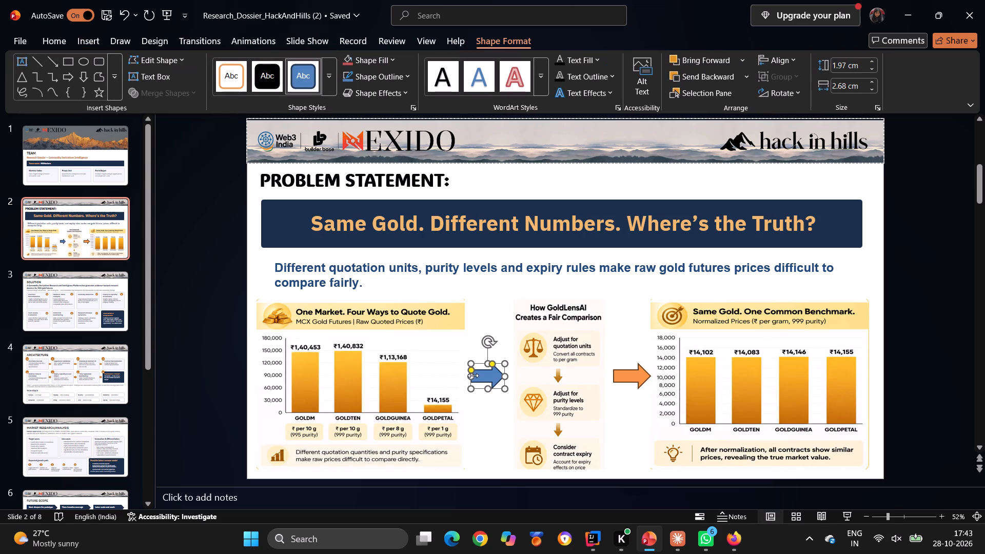
drag(472, 375, 466, 375)
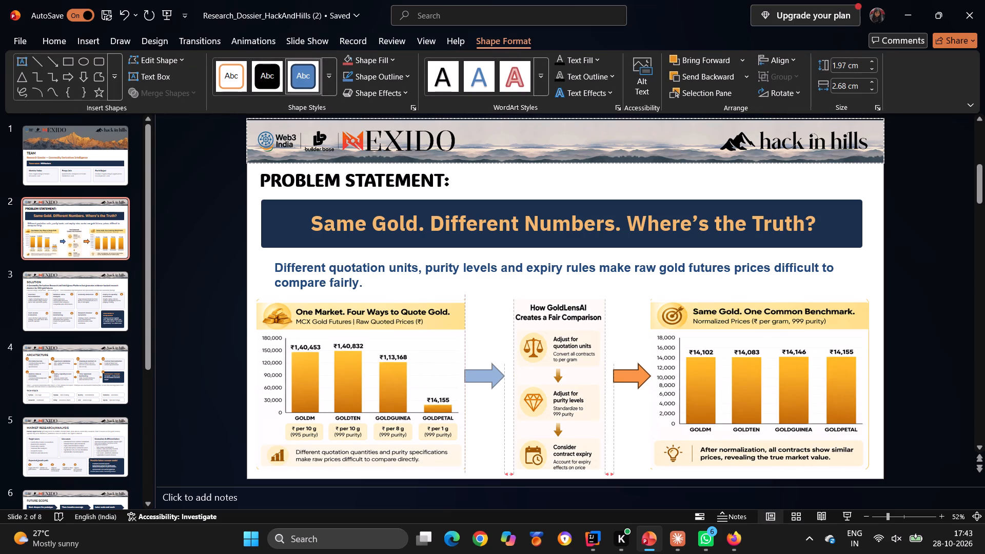
drag(466, 375, 468, 375)
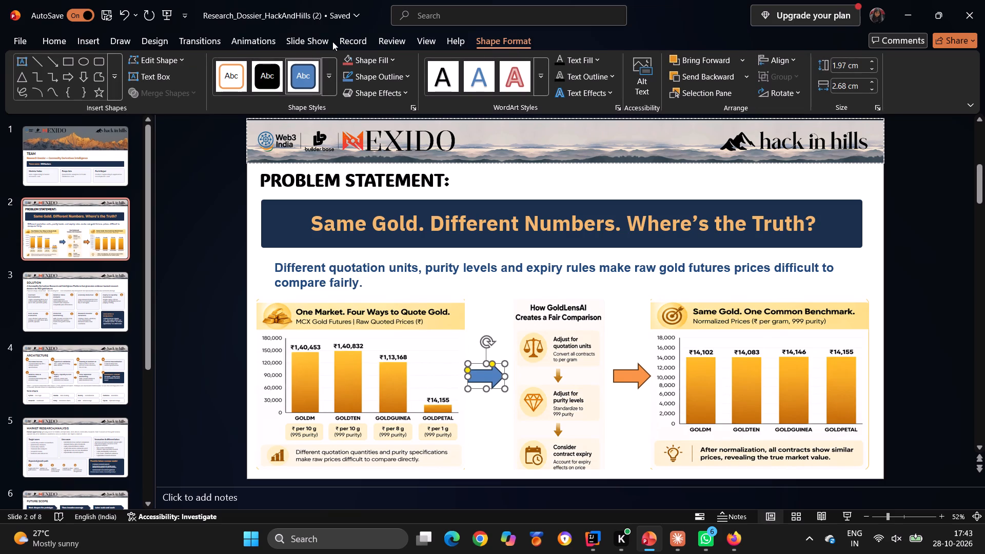
Apply the glossy orange theme style from the last Theme Styles row to the new arrow before the middle graphic.
click(332, 70)
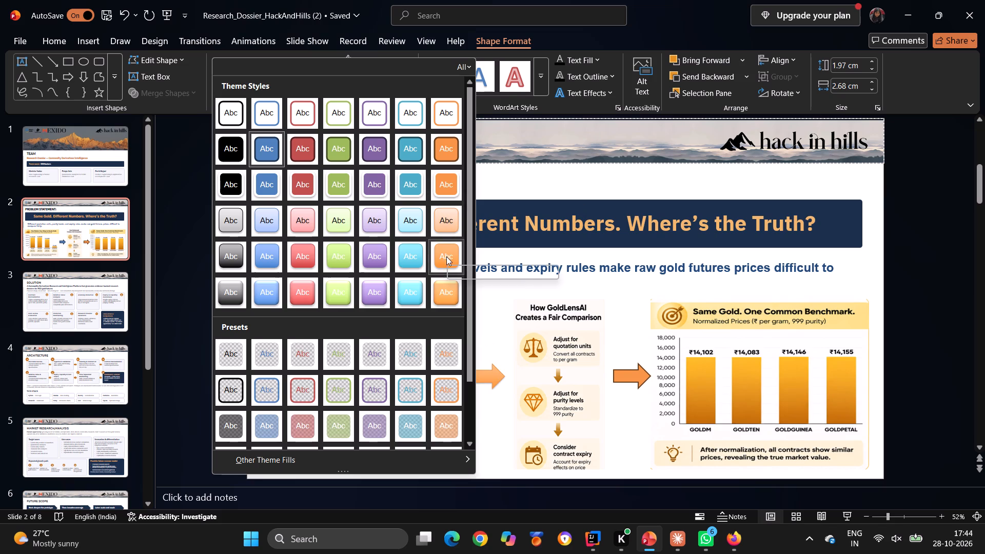
click(445, 289)
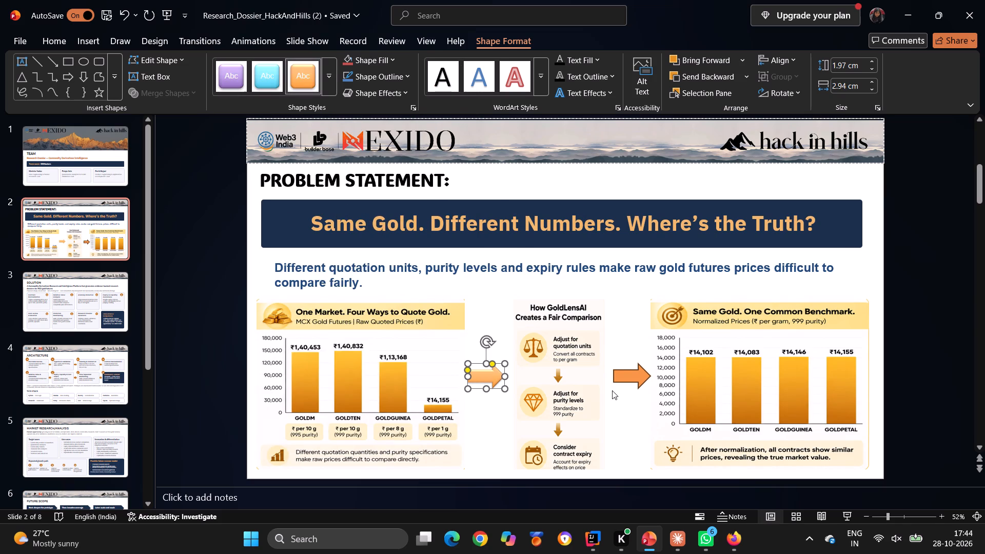
click(627, 408)
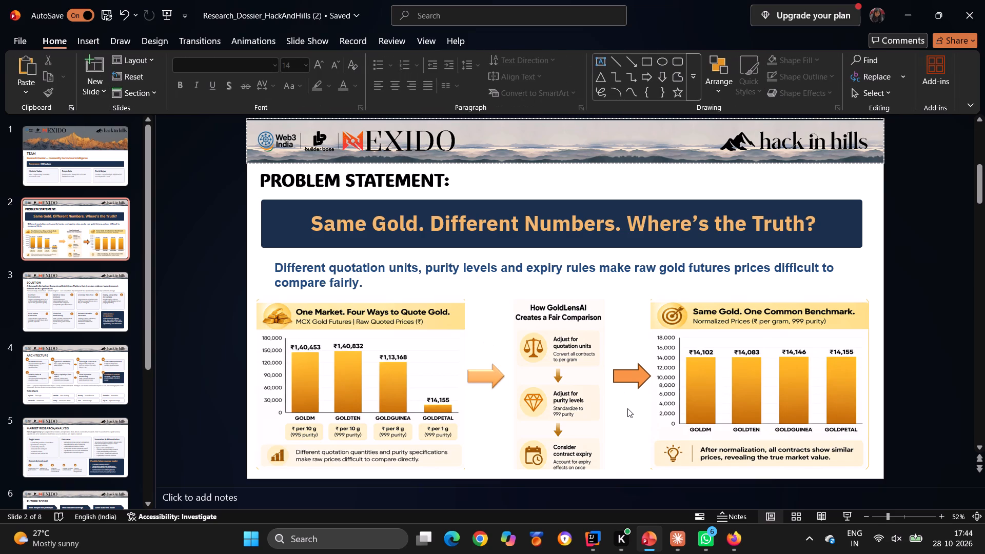
Apply the same glossy orange theme style to the dark-outlined arrow before the "Same Gold. One Common Benchmark." chart.
click(631, 379)
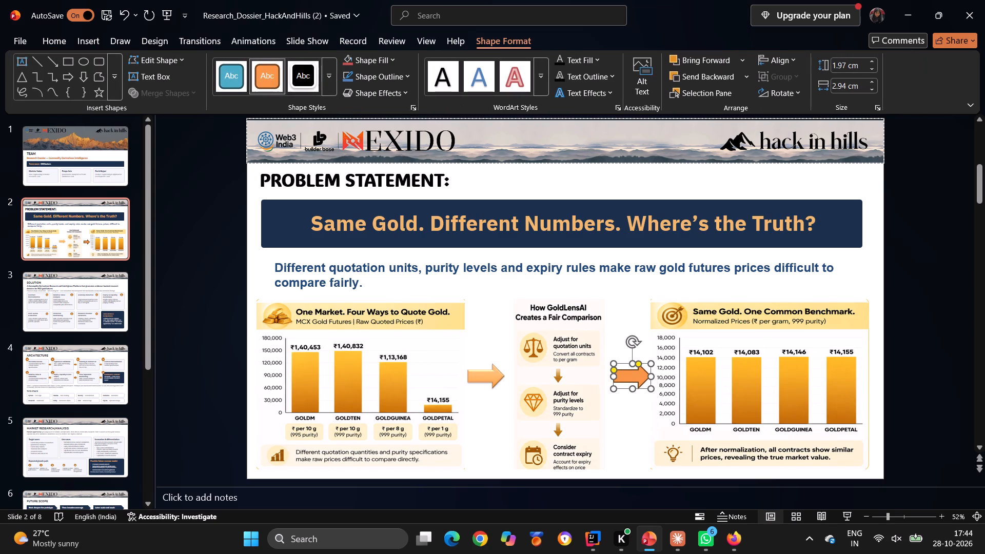
click(326, 78)
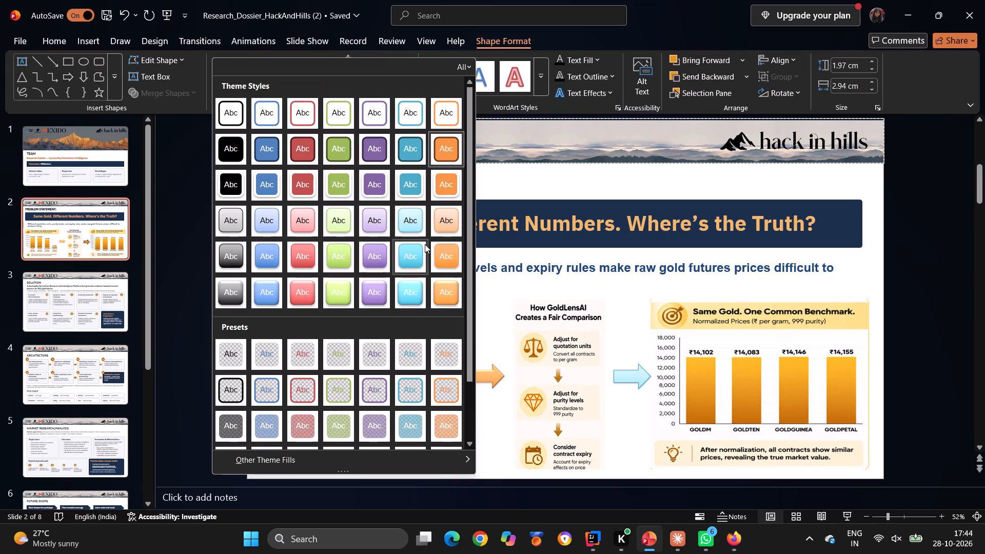
click(449, 285)
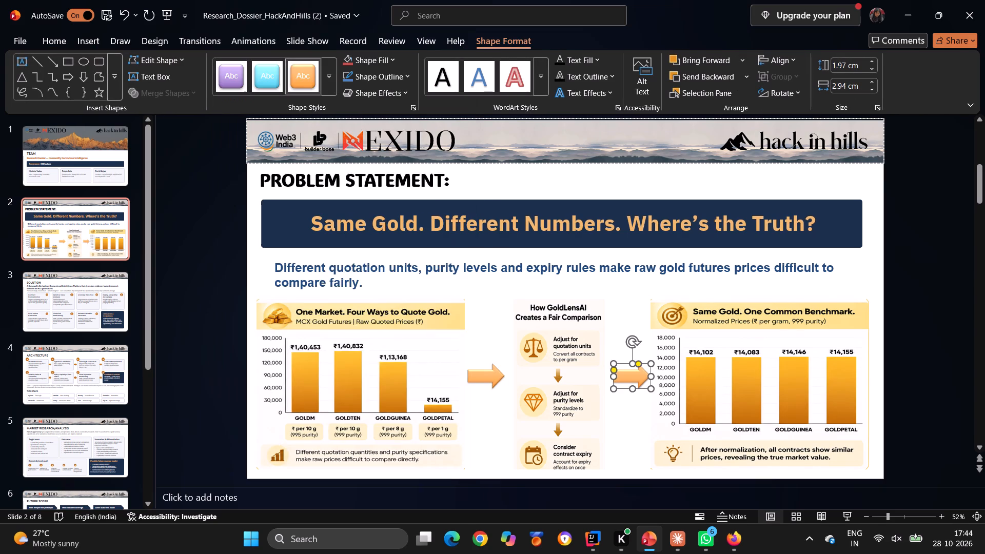
click(616, 430)
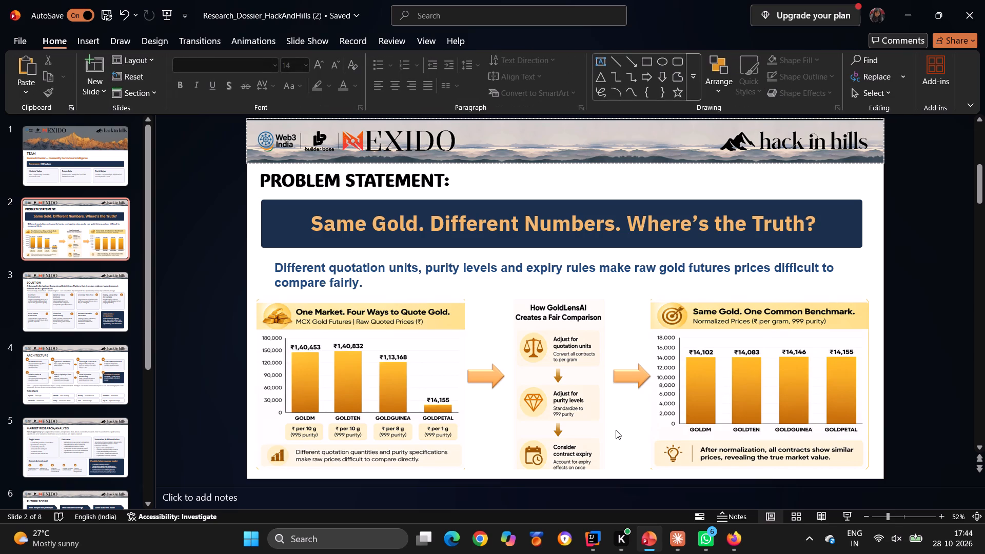
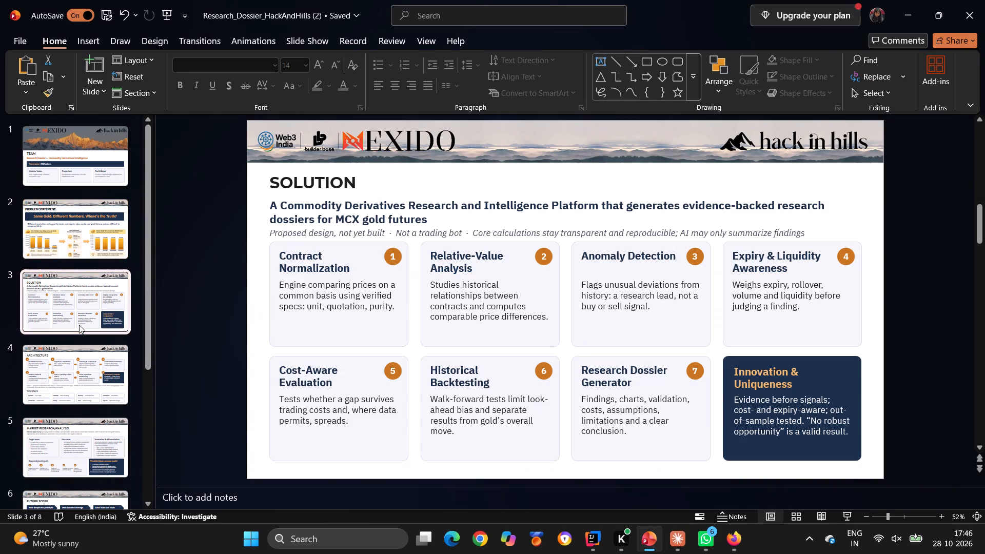
click(293, 256)
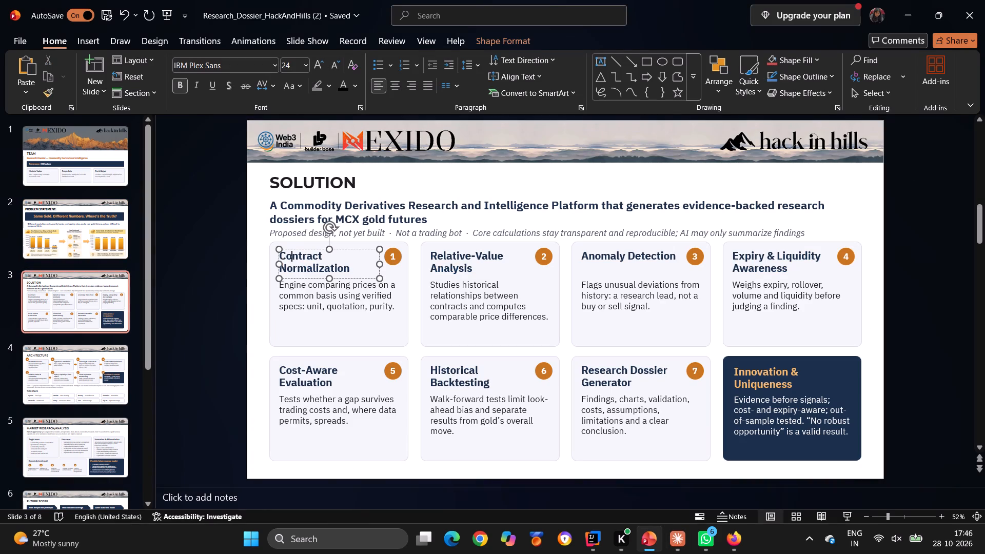
drag(272, 208, 619, 397)
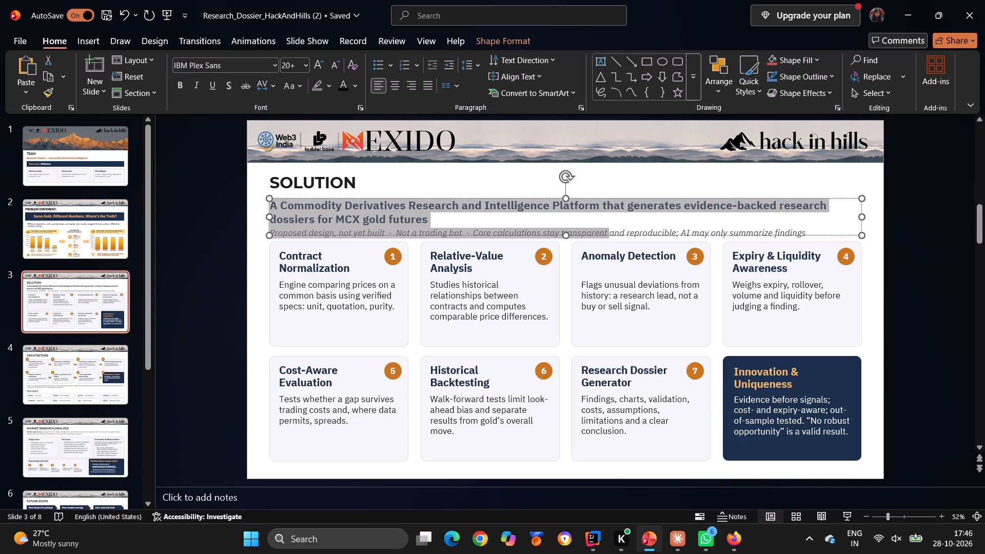
drag(619, 397, 648, 451)
key(Delete)
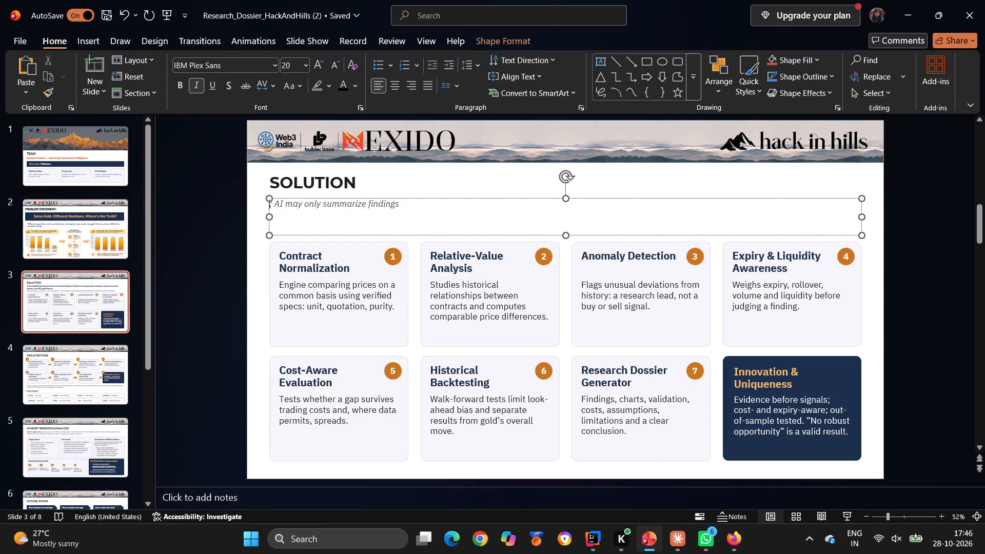
Delete the background box and the "Contract Normalization" title text of card 1.
click(368, 314)
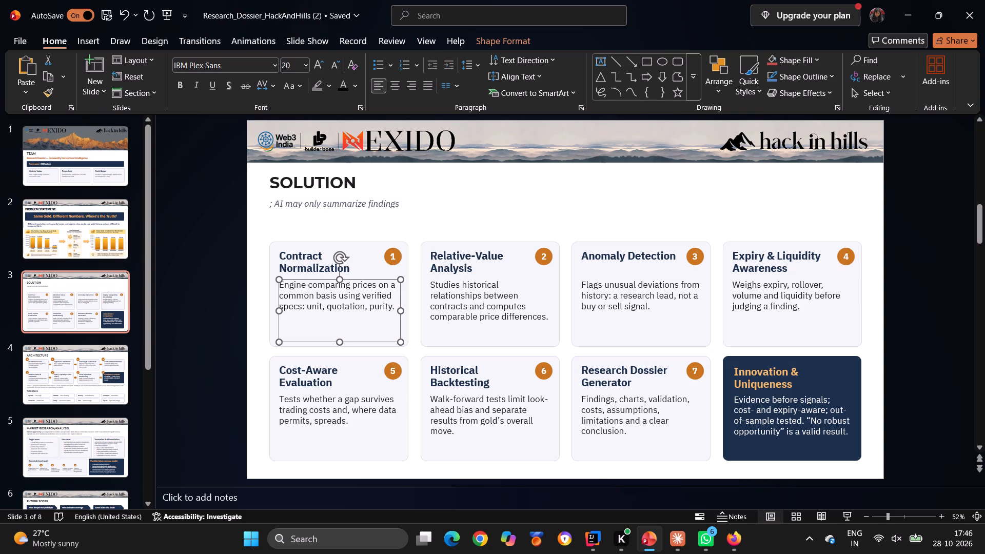
drag(280, 253, 578, 425)
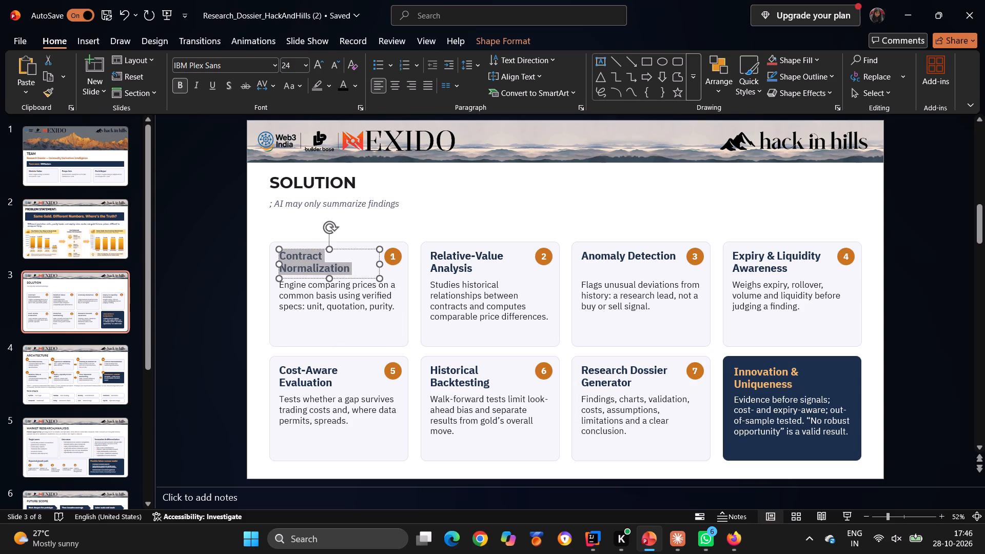
click(295, 306)
key(Delete)
key(Delete)
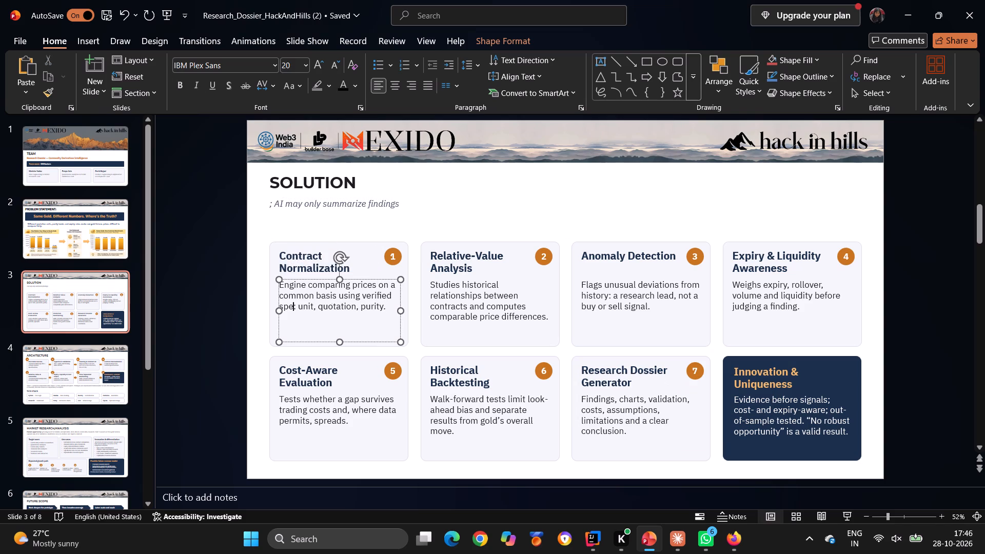
key(Delete)
click(277, 249)
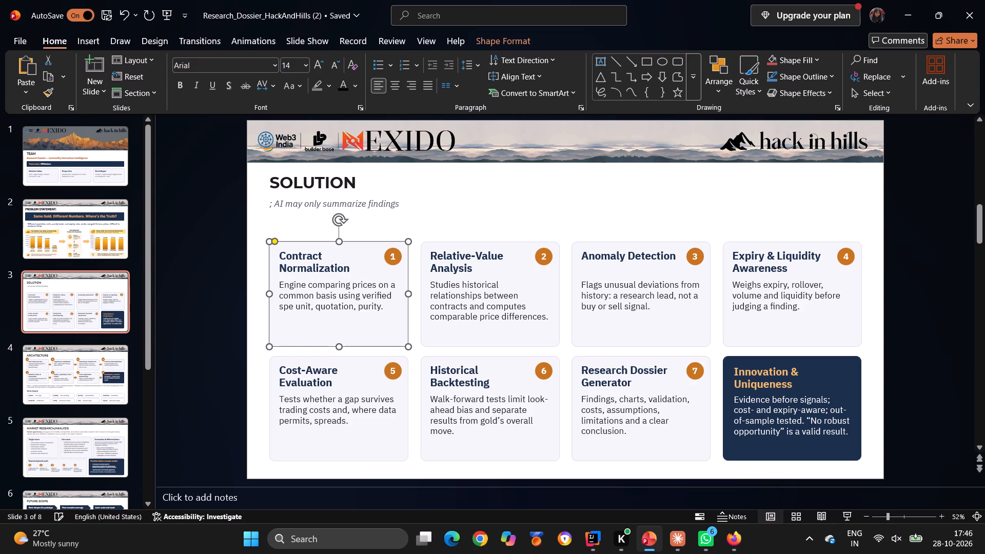
key(Delete)
click(324, 287)
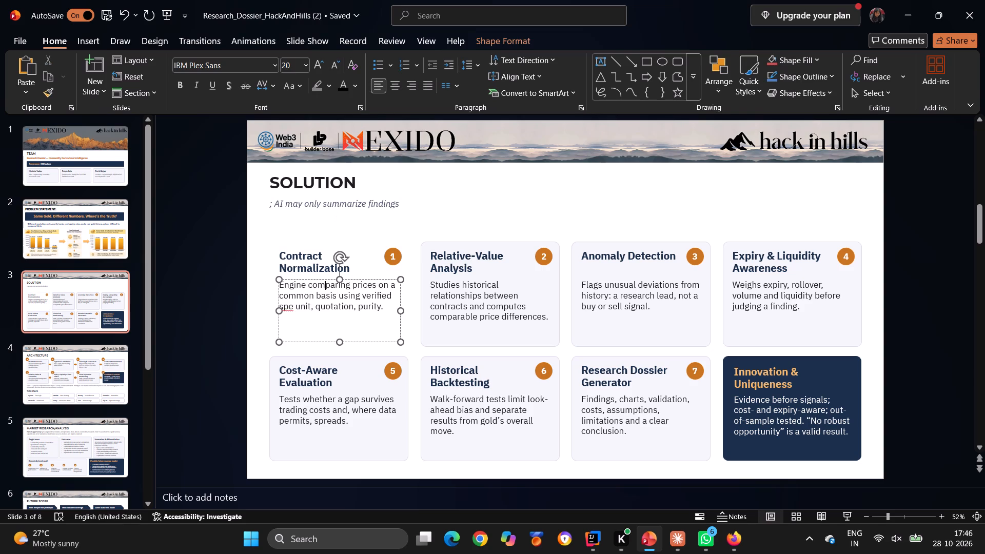
drag(280, 252, 360, 332)
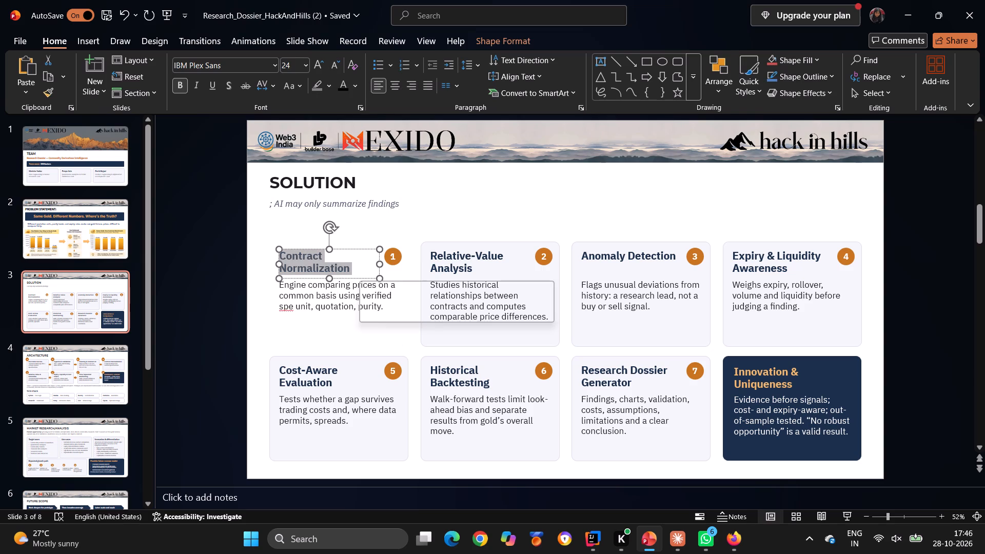
key(Delete)
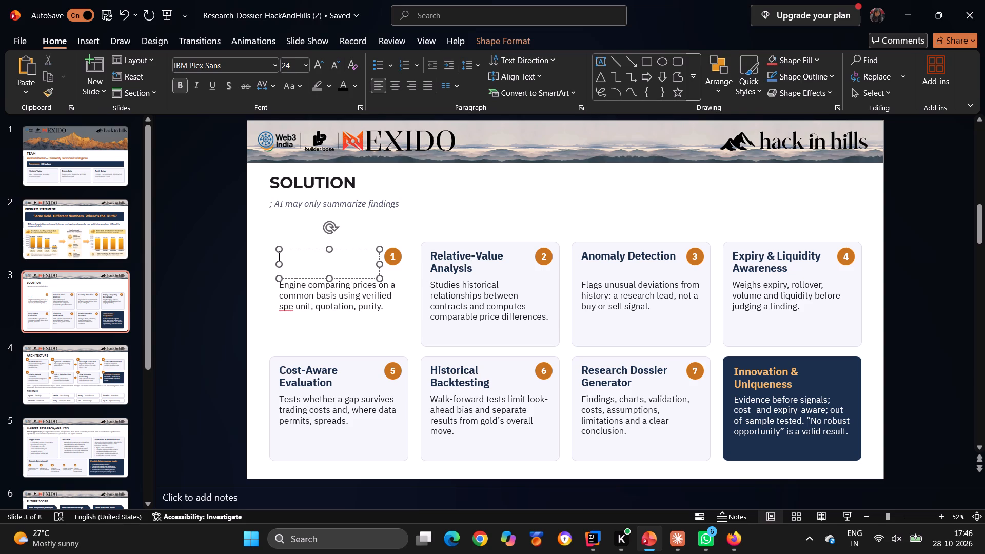
Delete the background boxes of cards 5, 6 and 7 and the entire dark "Innovation & Uniqueness" box.
click(308, 368)
click(286, 356)
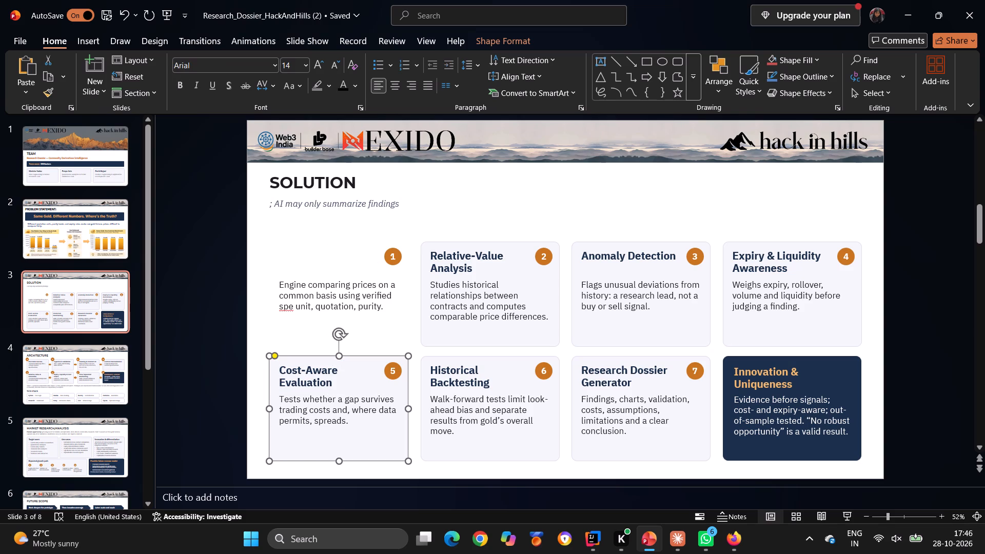
key(Delete)
click(449, 362)
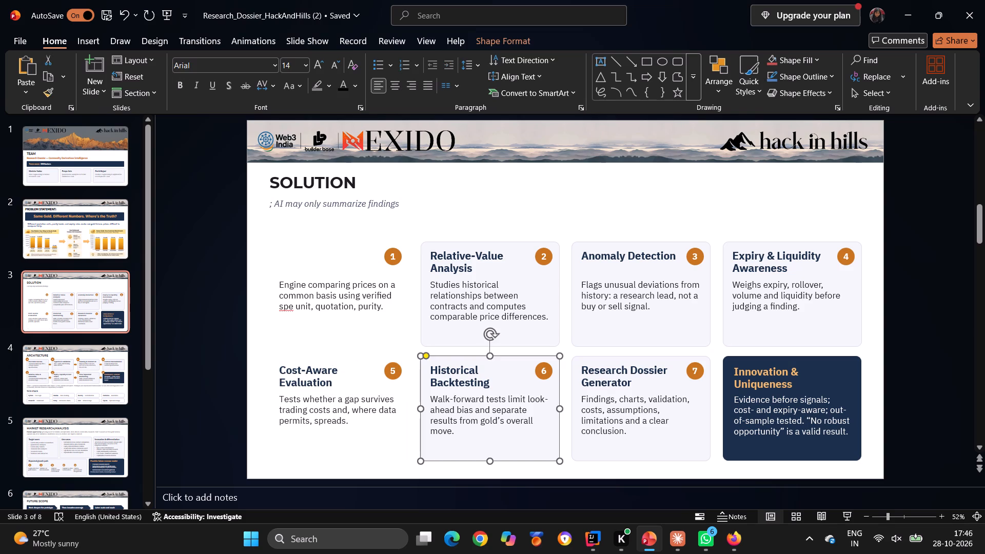
key(Delete)
click(606, 361)
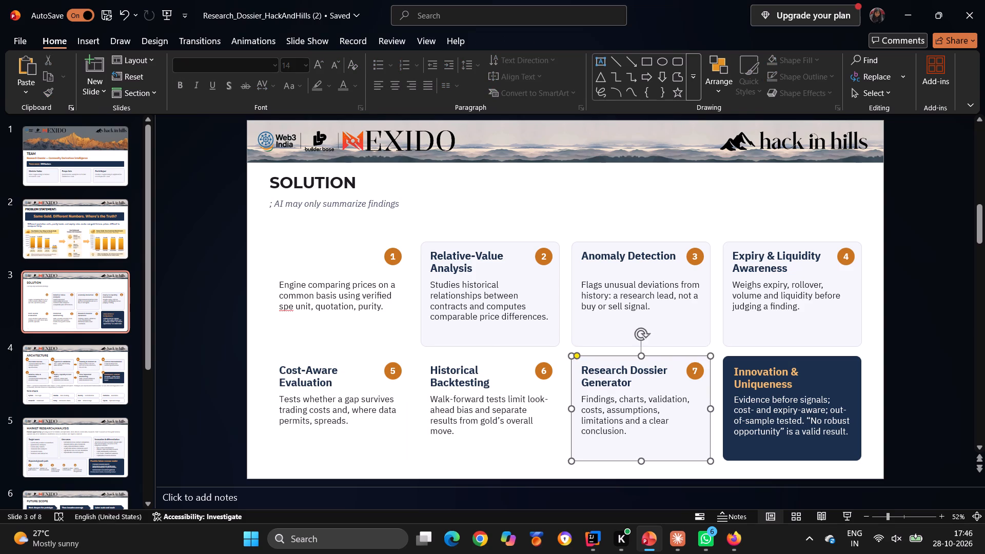
key(Delete)
click(755, 358)
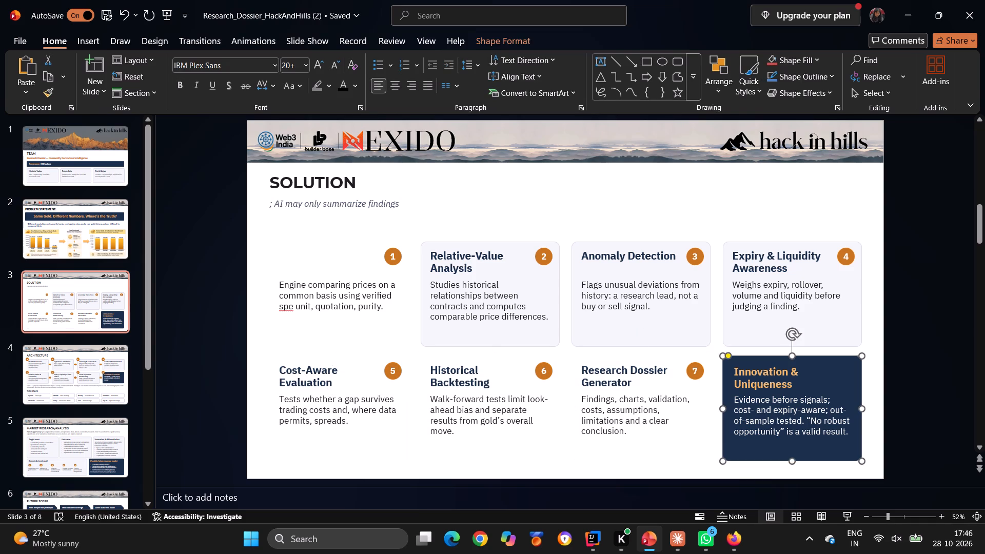
key(Delete)
Delete the background boxes of cards 4, 3 and 2 in the upper row.
click(783, 249)
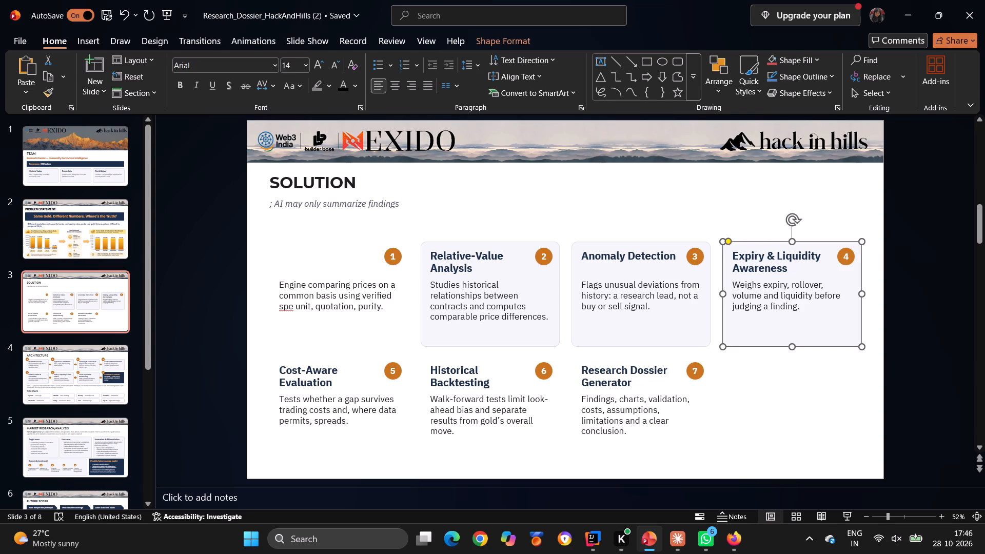
key(Delete)
click(679, 244)
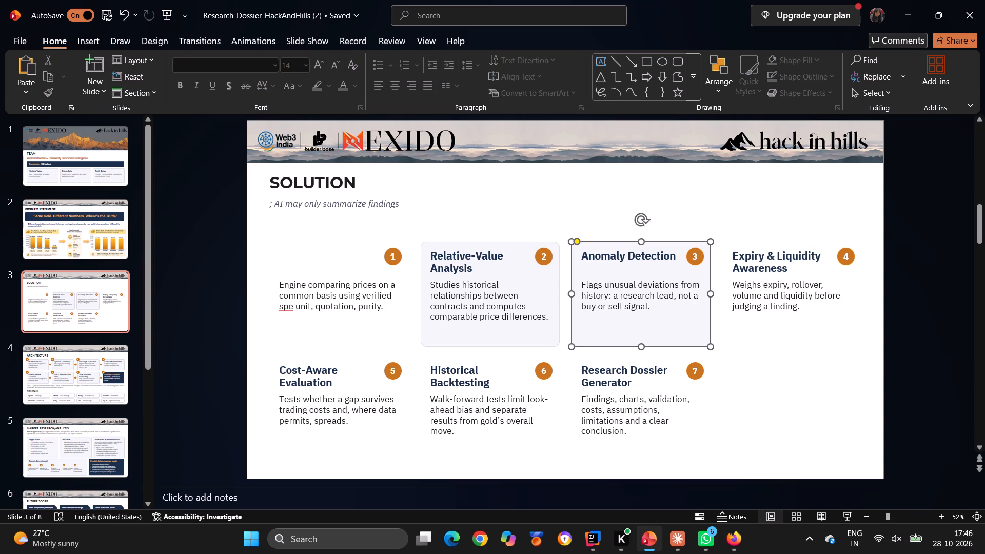
key(Delete)
click(502, 245)
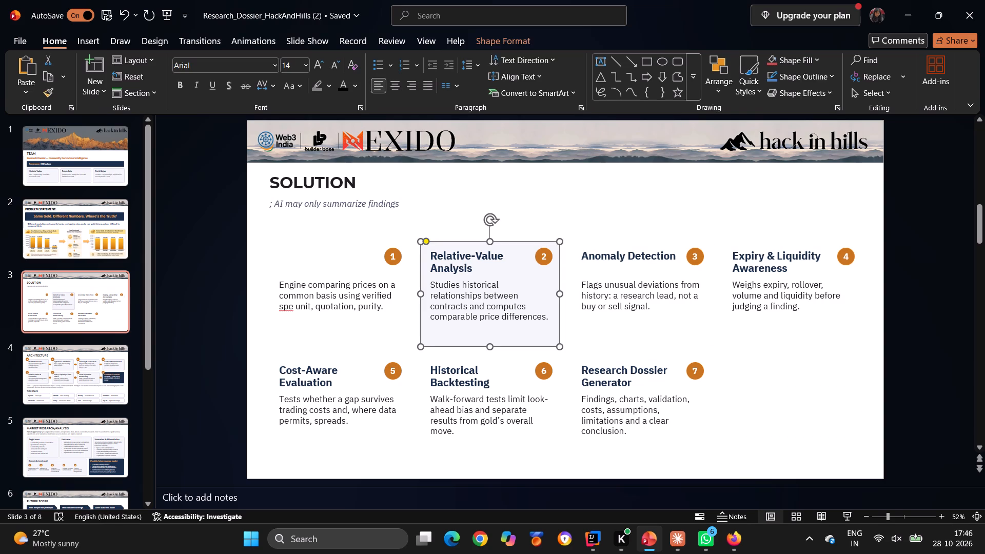
key(Delete)
Delete card 2's description box and its "Relative-Value Analysis" title text.
drag(426, 249, 433, 255)
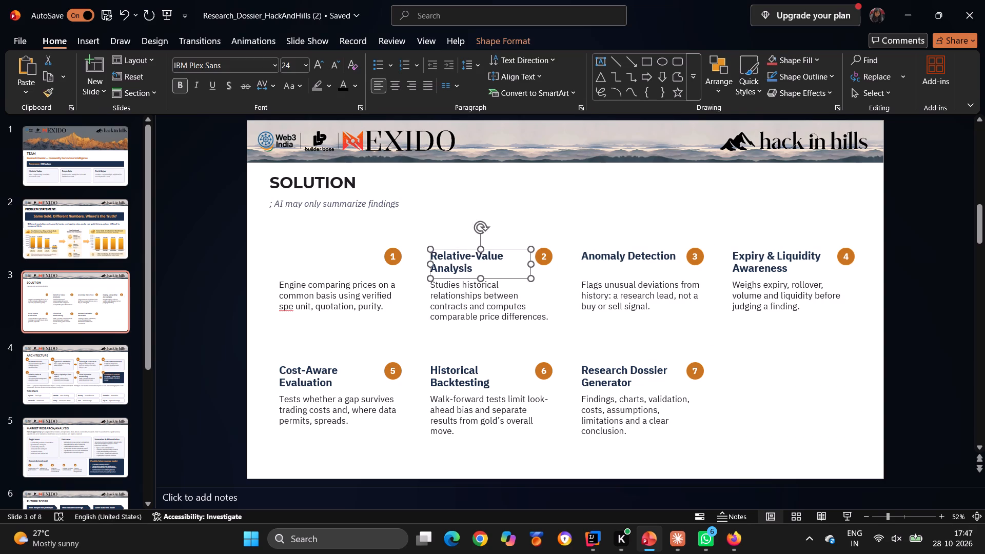
drag(433, 255, 446, 291)
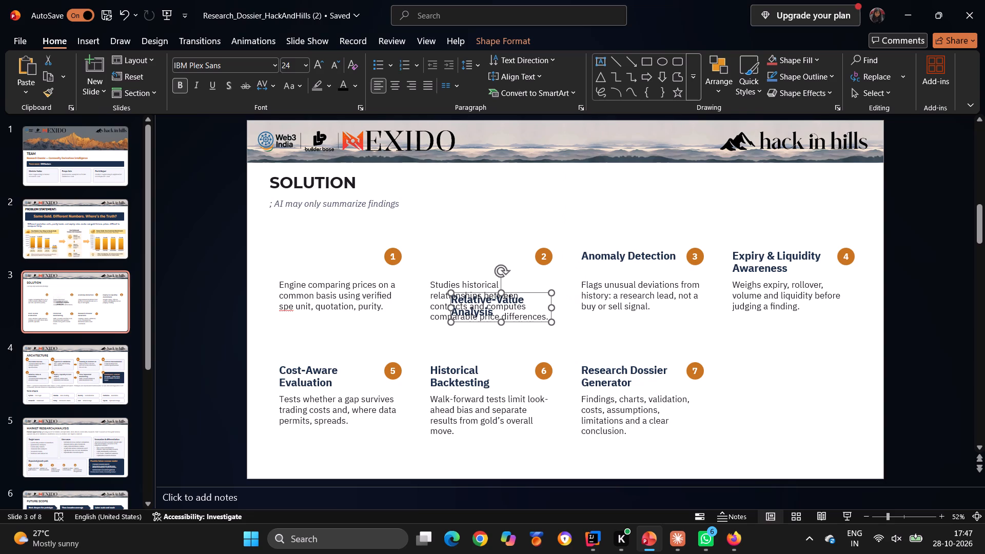
drag(426, 281, 452, 293)
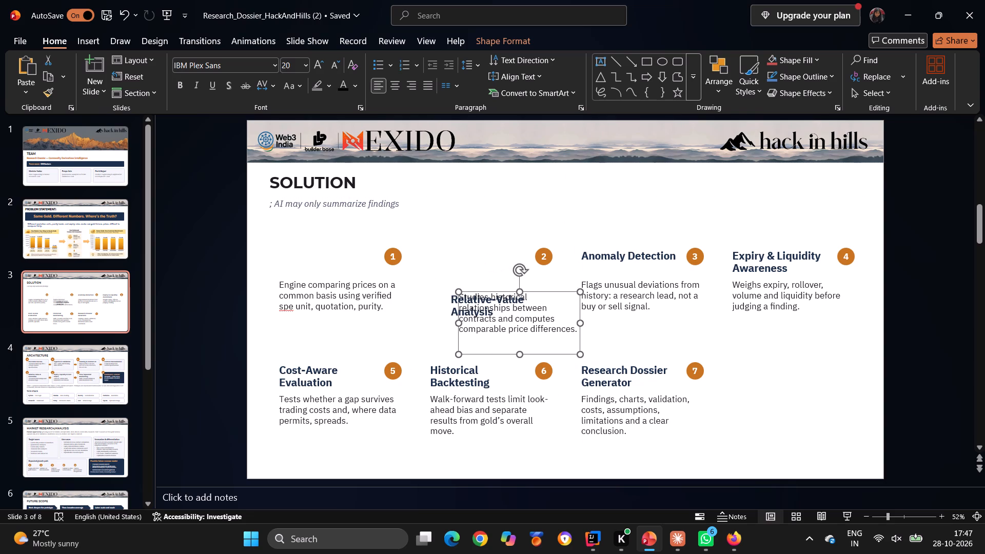
key(Delete)
key(Delete)
click(452, 293)
key(Delete)
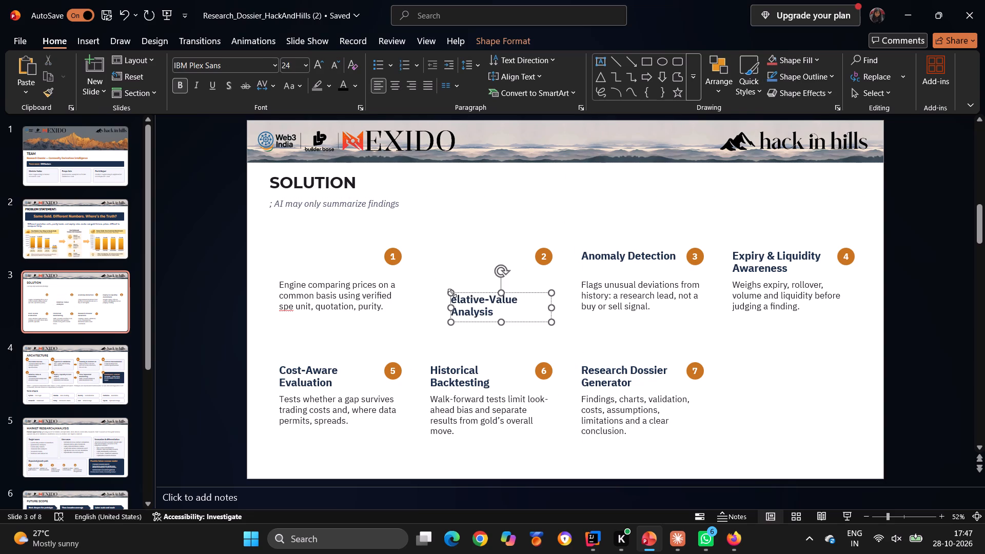
drag(495, 313, 478, 307)
drag(478, 307, 471, 293)
key(Delete)
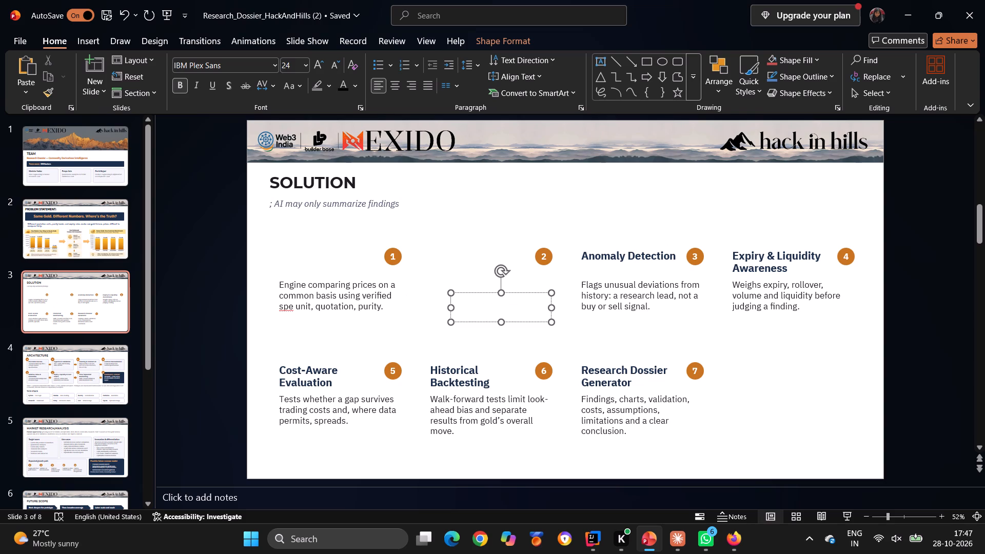
Delete the description text of card 1 about comparing prices on a common basis.
click(355, 298)
key(Delete)
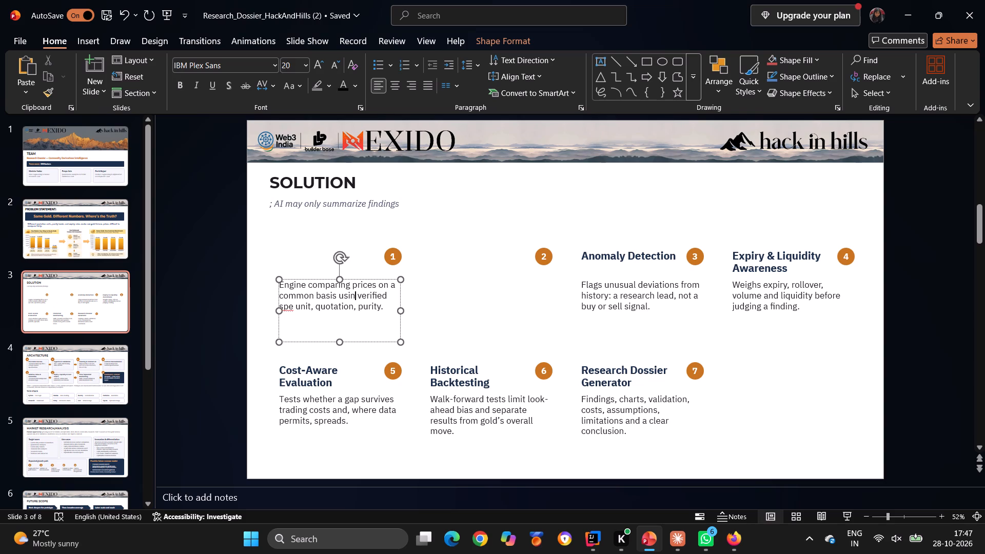
drag(286, 282, 410, 325)
key(Delete)
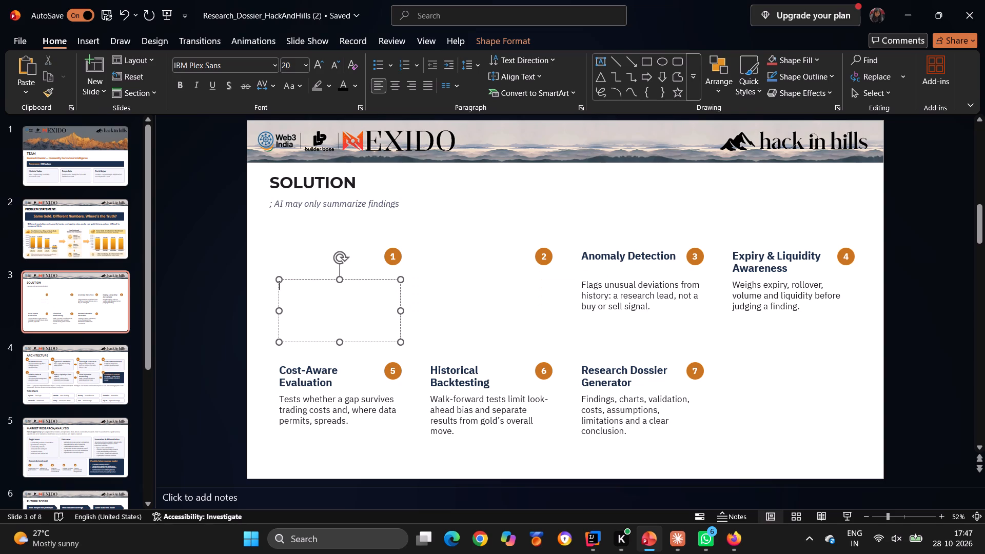
Delete card 5's description text about whether a gap survives trading costs.
click(334, 394)
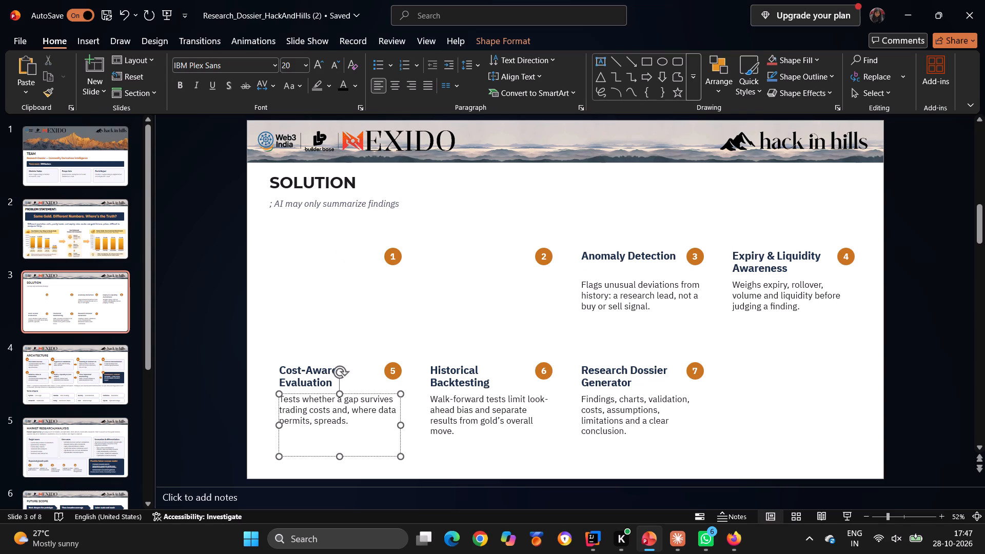
key(Delete)
drag(350, 421, 296, 387)
key(Delete)
Delete card 5's "Cost-Aware Evaluation" title text.
click(288, 353)
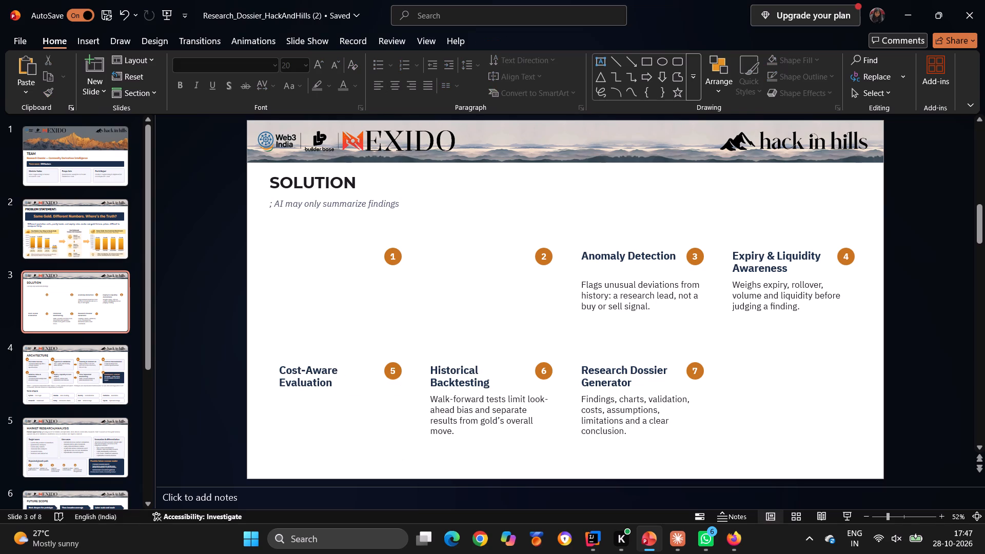
click(294, 367)
key(Delete)
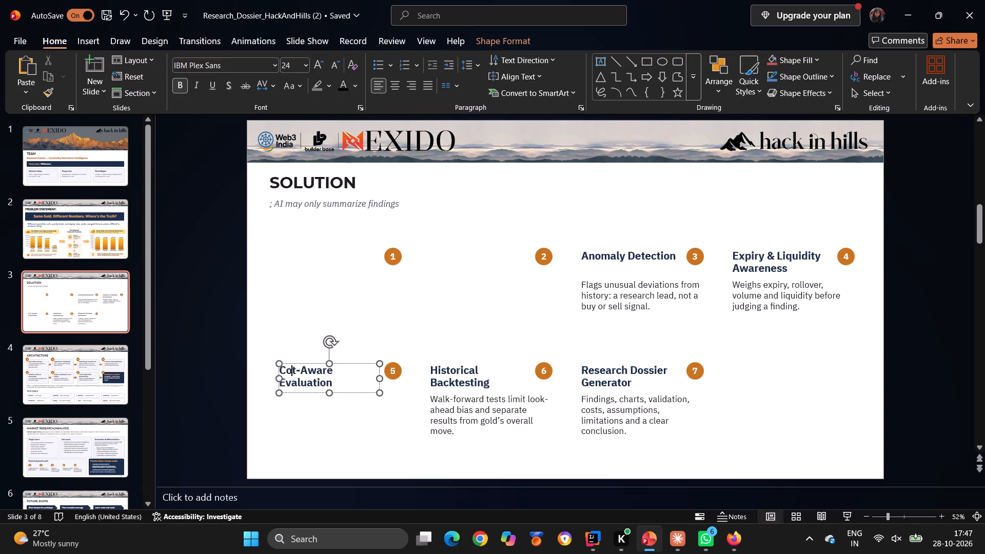
drag(335, 378, 311, 372)
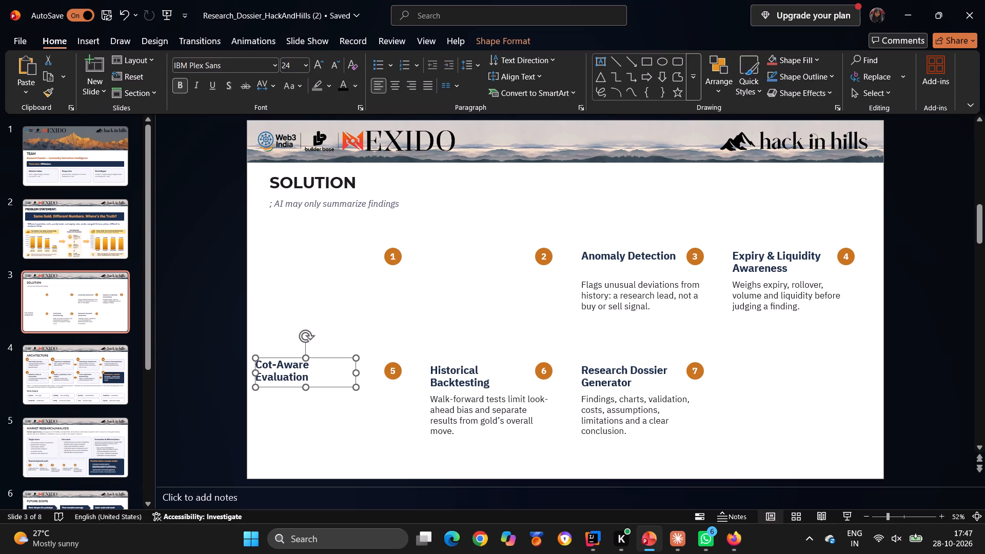
click(309, 377)
drag(307, 377, 271, 360)
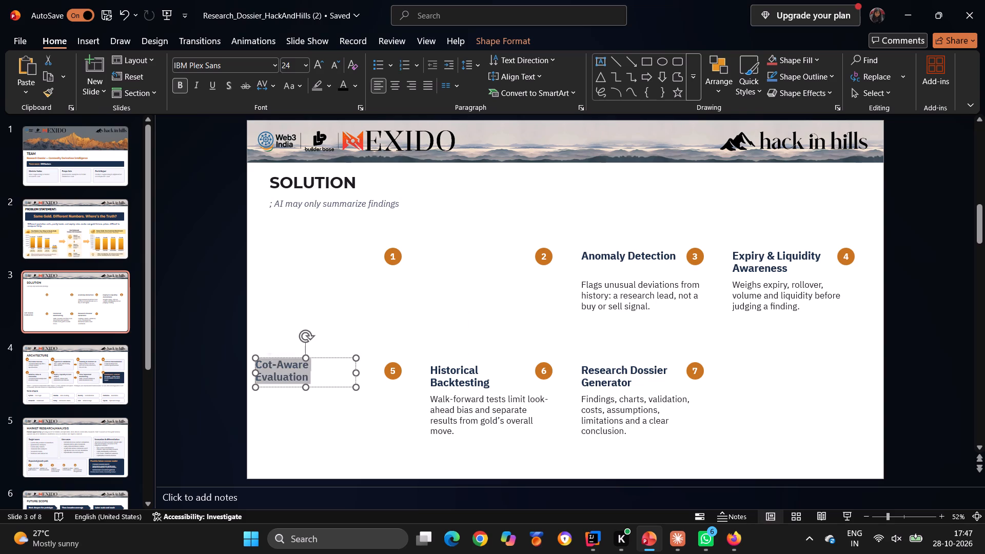
key(Delete)
Delete the orange number circles of cards 5 and 1.
click(392, 373)
key(Delete)
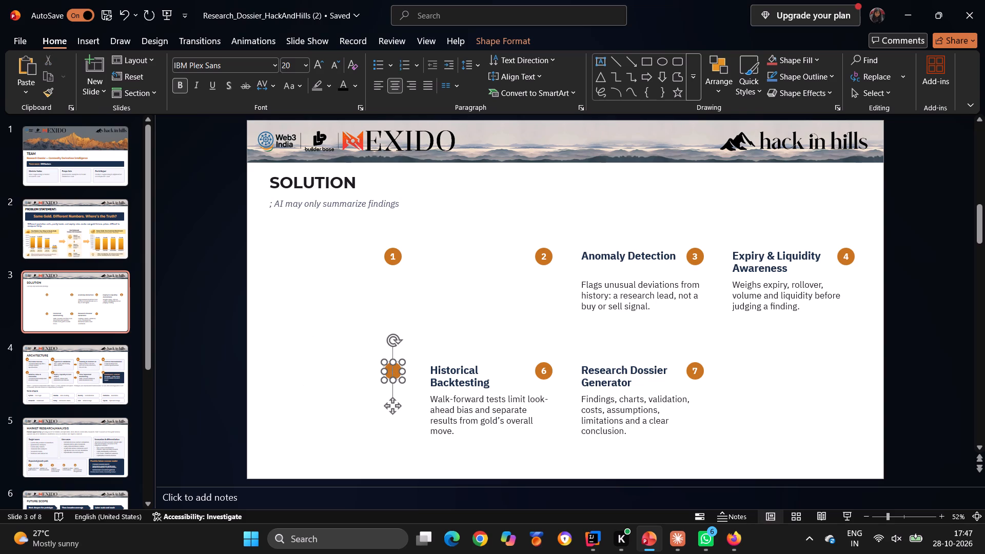
key(Delete)
key(BackSpace)
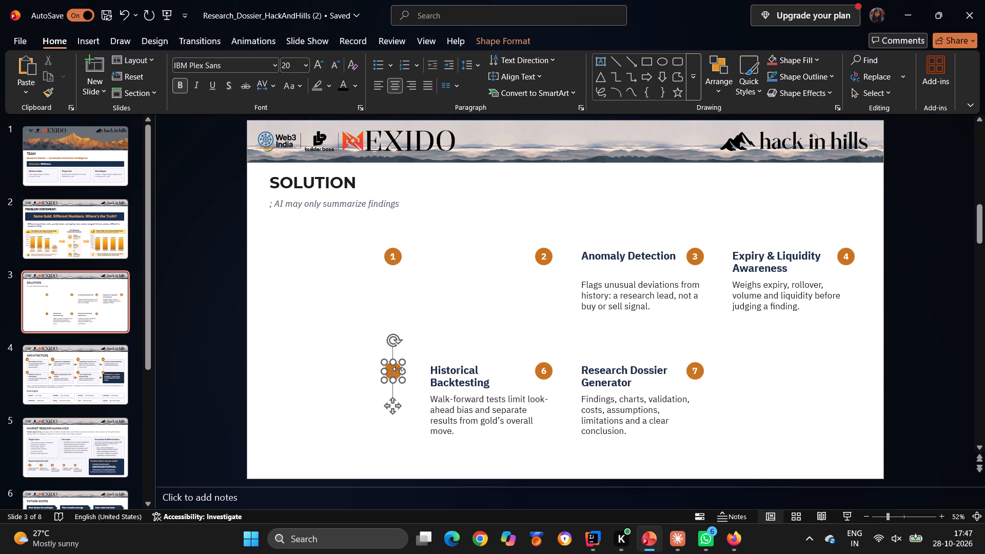
click(399, 375)
key(Delete)
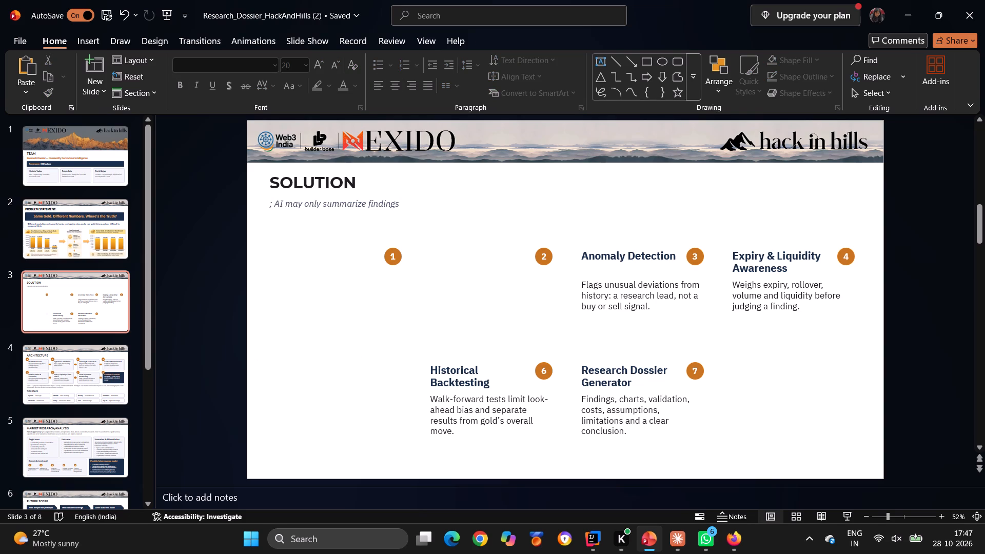
click(397, 256)
key(Delete)
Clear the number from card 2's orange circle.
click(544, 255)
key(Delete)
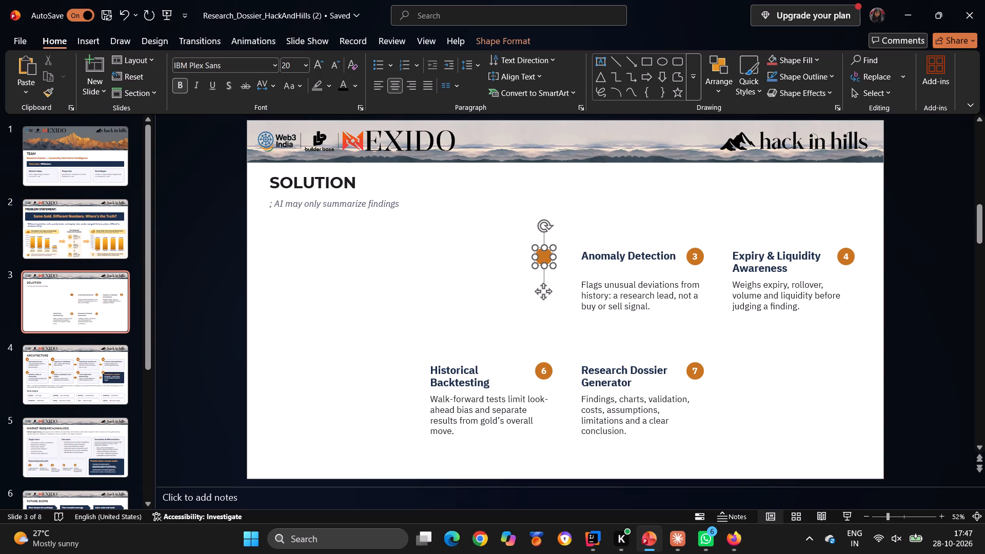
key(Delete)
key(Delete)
Clear the number from card 6's orange circle beside "Historical Backtesting".
click(546, 369)
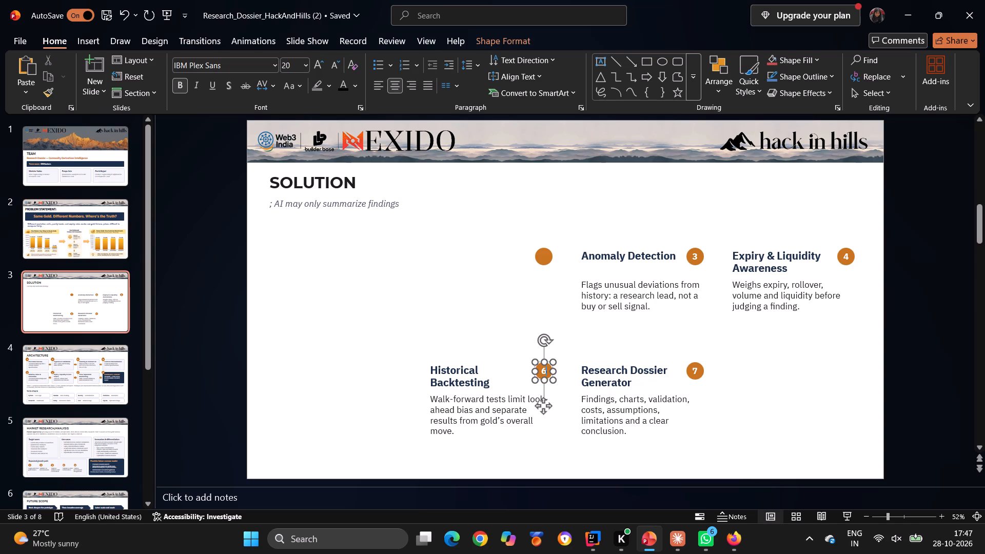
key(Delete)
key(Delete)
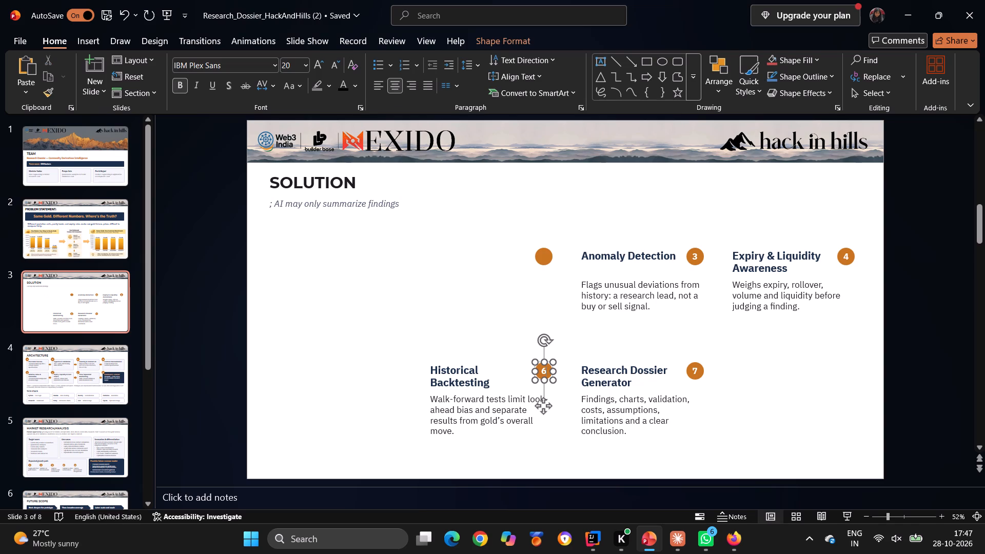
double_click(539, 369)
key(Delete)
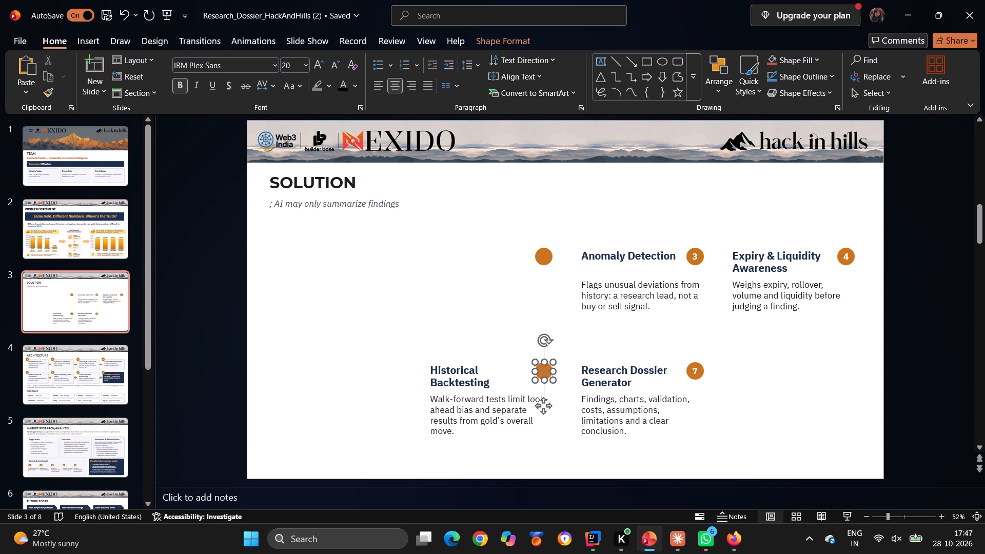
double_click(541, 371)
key(Delete)
Delete the empty orange circle of card 2 in the upper row.
drag(524, 242, 574, 276)
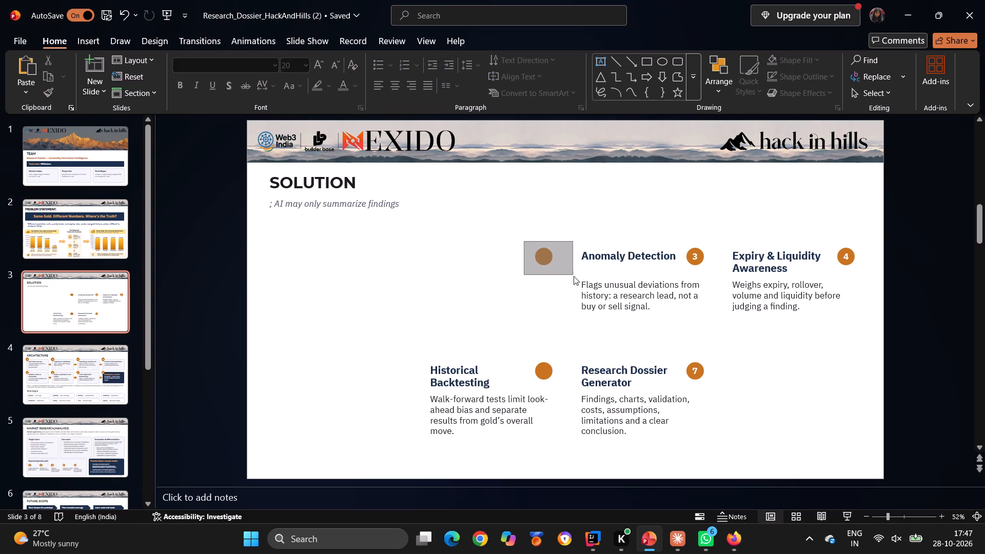
drag(574, 276, 574, 278)
key(Delete)
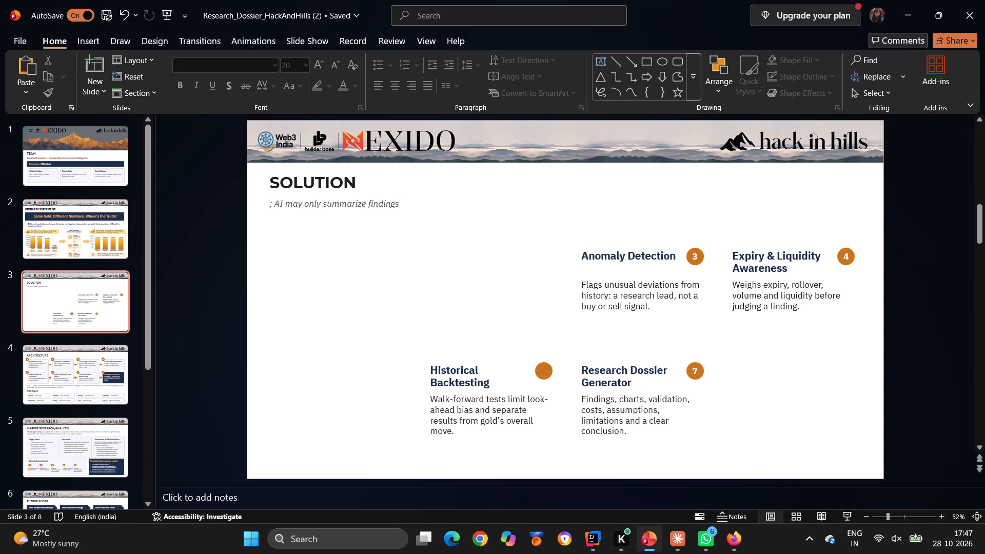
Delete card 3's "Anomaly Detection" title and its description text about unusual deviations from history.
drag(580, 250, 649, 292)
key(Delete)
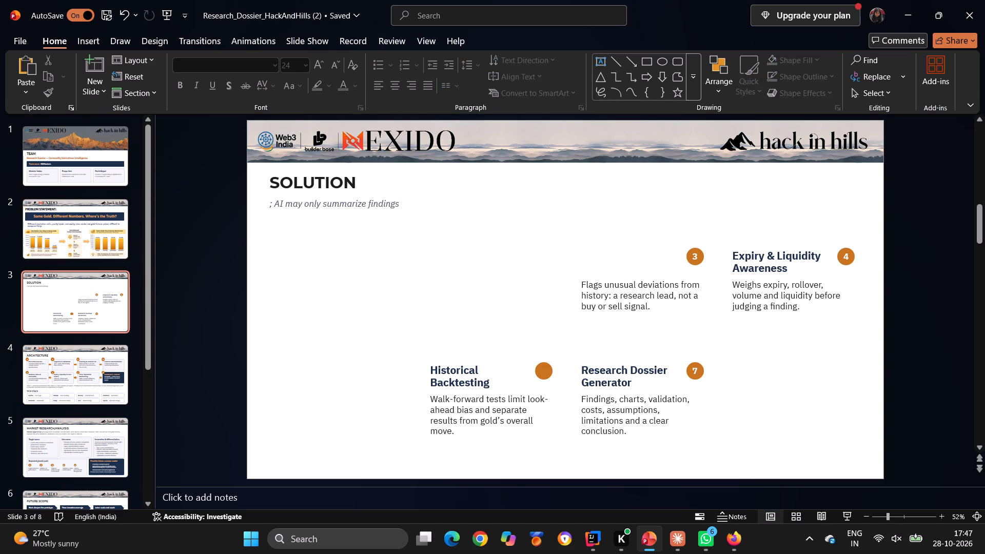
click(596, 297)
key(Delete)
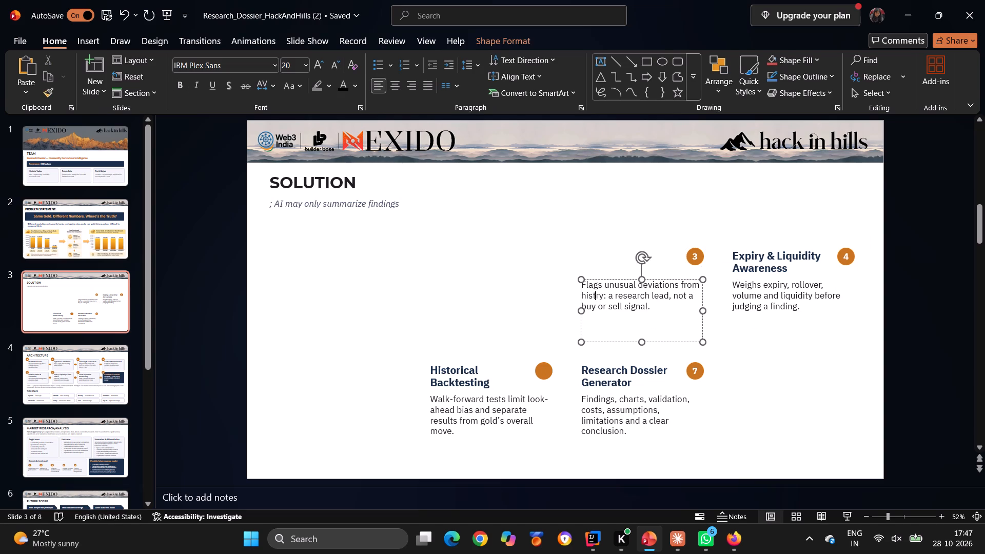
drag(587, 290, 679, 323)
key(Delete)
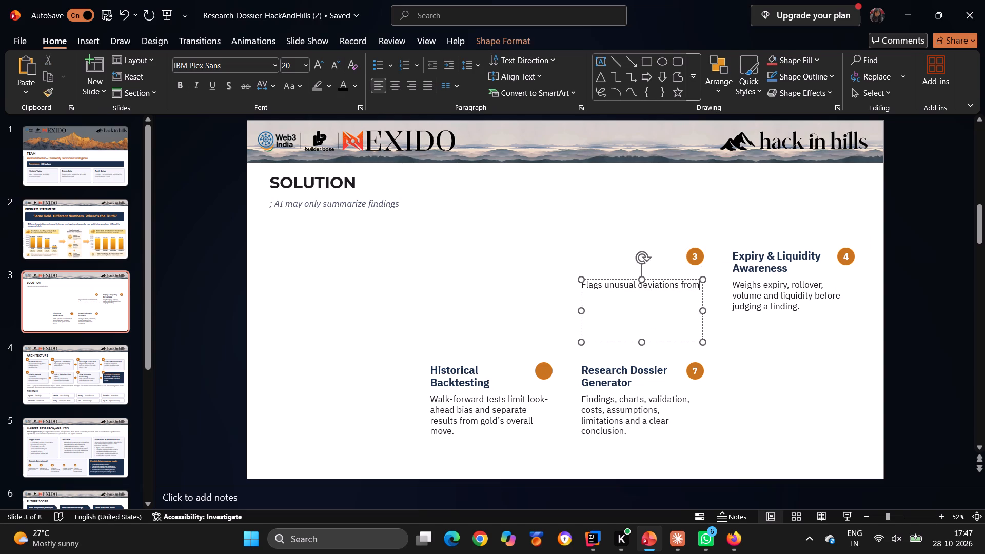
drag(697, 285, 556, 299)
key(Delete)
Delete card 3's orange number circle.
click(692, 258)
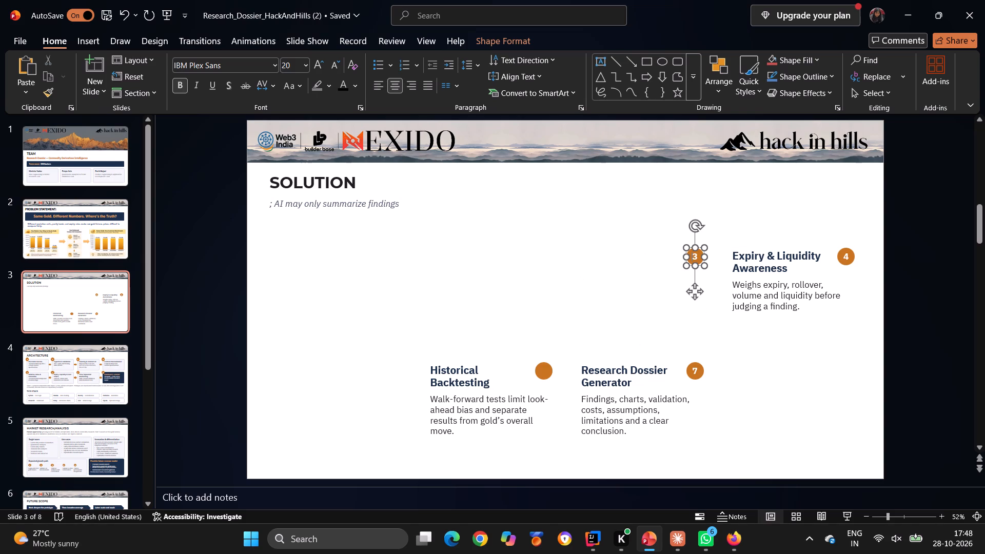
drag(679, 246, 714, 269)
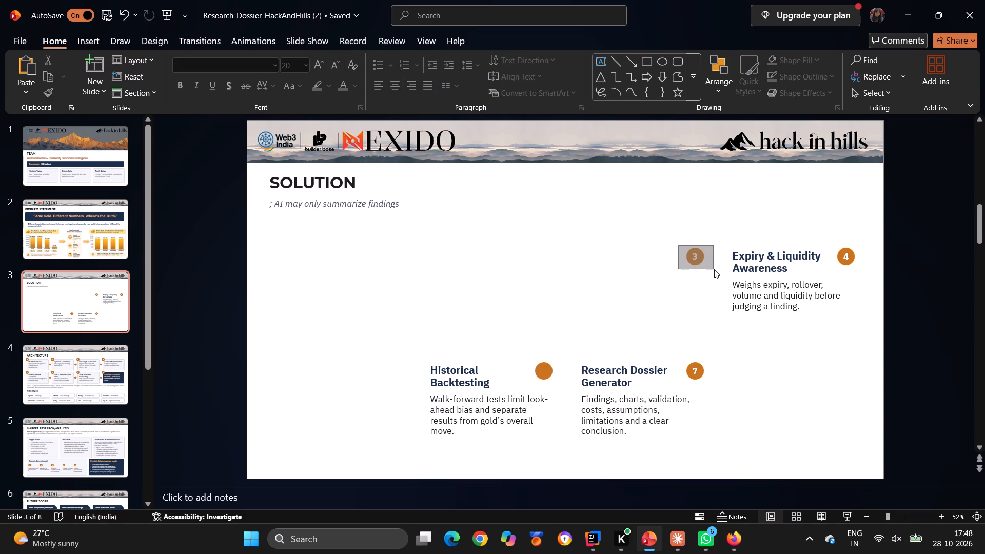
drag(714, 269, 715, 269)
key(asterisk)
key(Delete)
key(Delete)
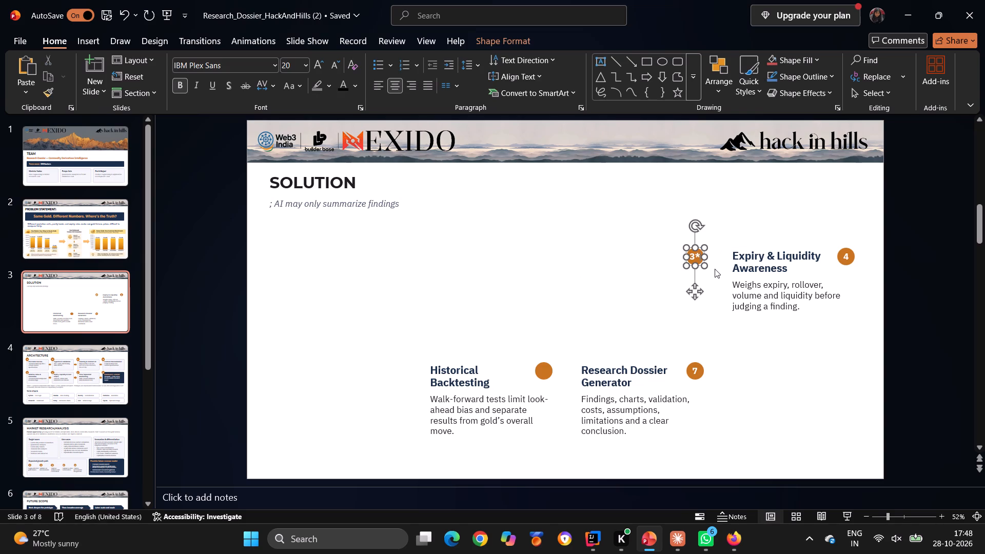
click(667, 232)
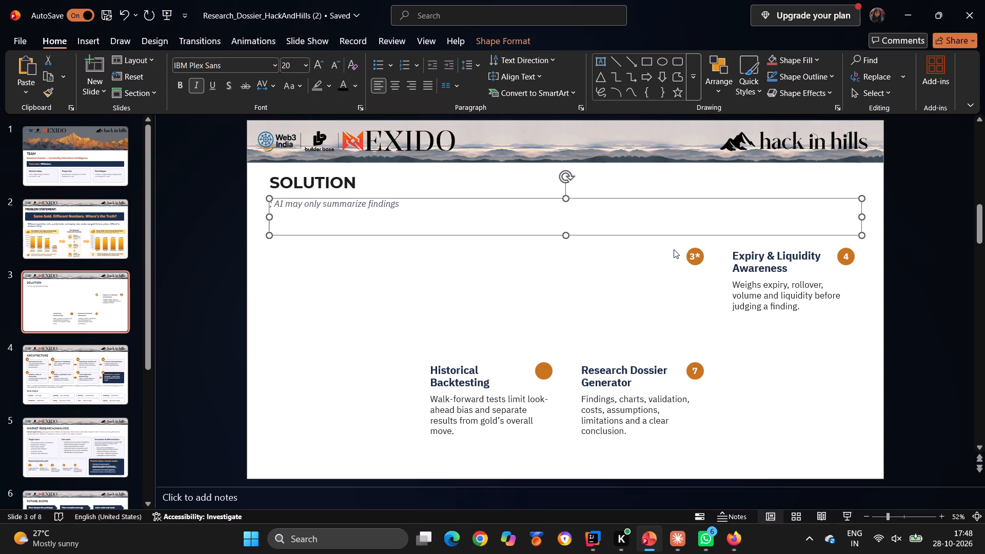
click(674, 249)
drag(675, 247, 719, 275)
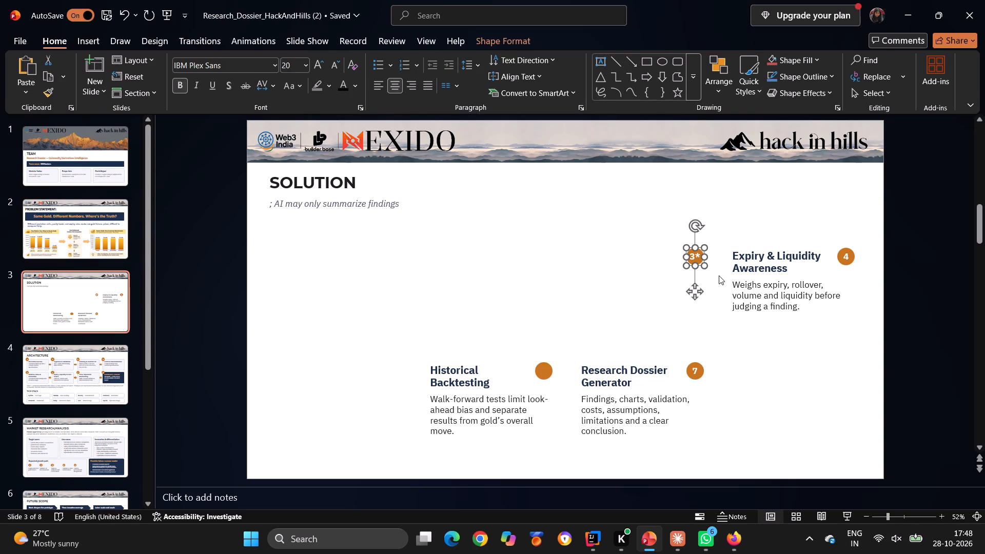
key(Delete)
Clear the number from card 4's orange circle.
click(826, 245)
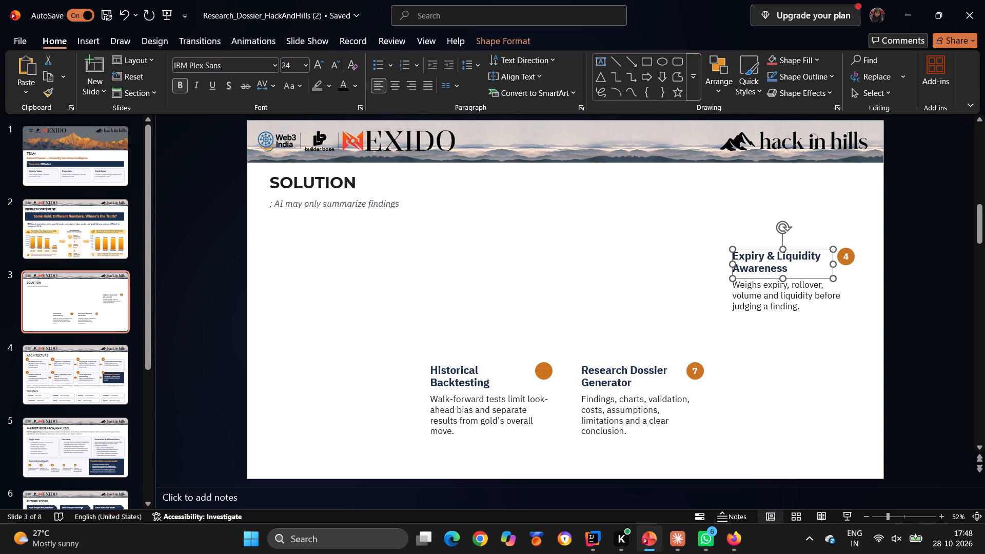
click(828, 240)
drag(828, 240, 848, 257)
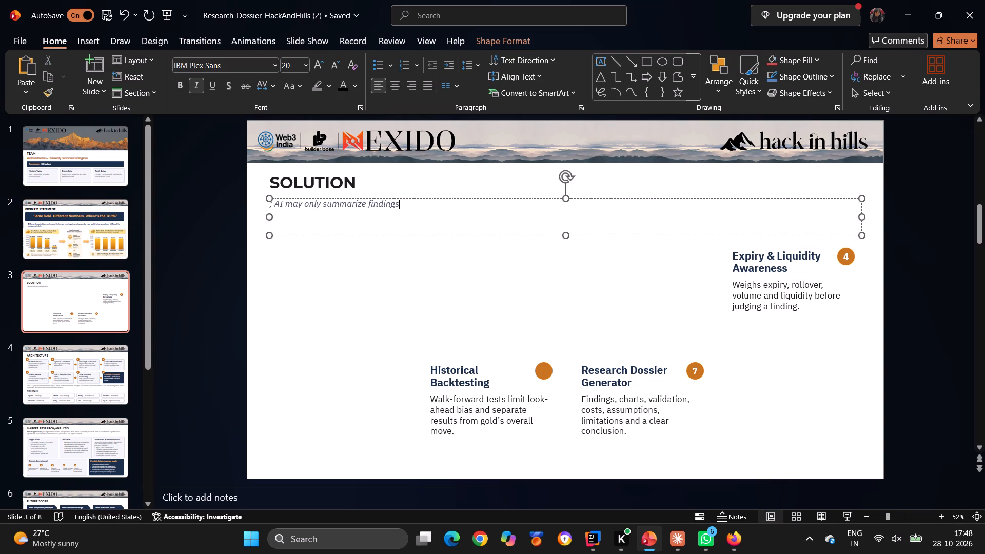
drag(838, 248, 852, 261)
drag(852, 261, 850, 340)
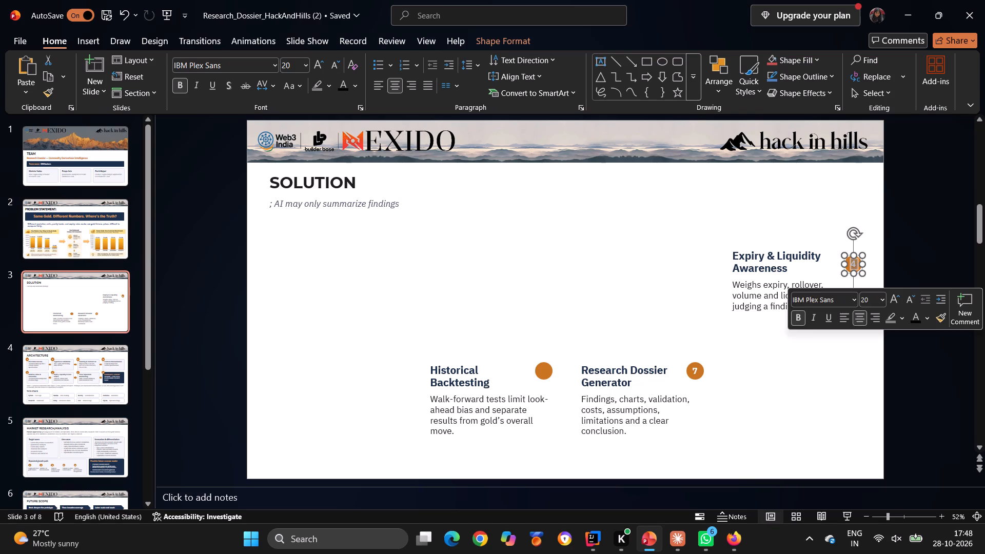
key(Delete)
Delete card 4's "Expiry & Liquidity Awareness" title text and its description text about judging a finding.
click(753, 259)
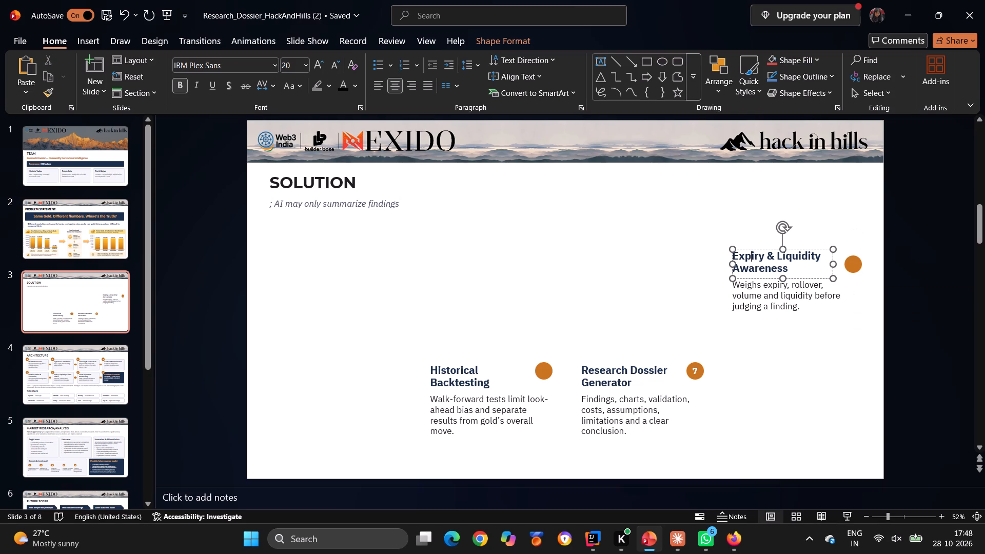
key(Delete)
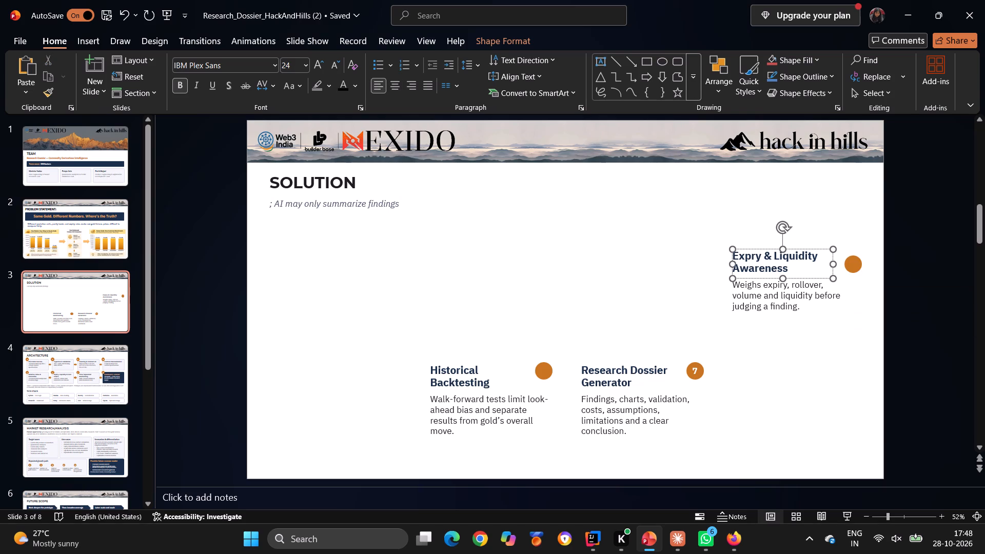
drag(737, 257, 799, 287)
key(Delete)
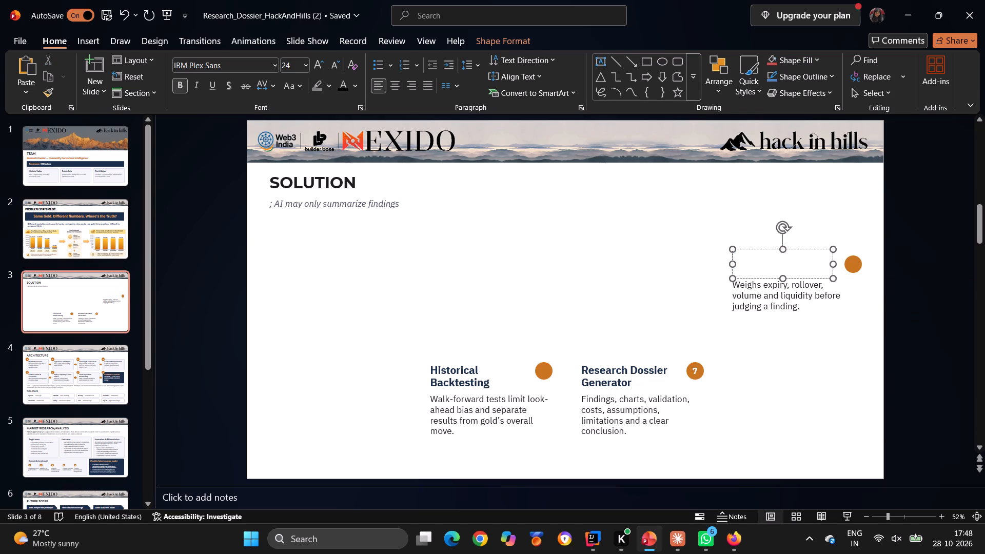
click(777, 306)
drag(735, 286, 813, 325)
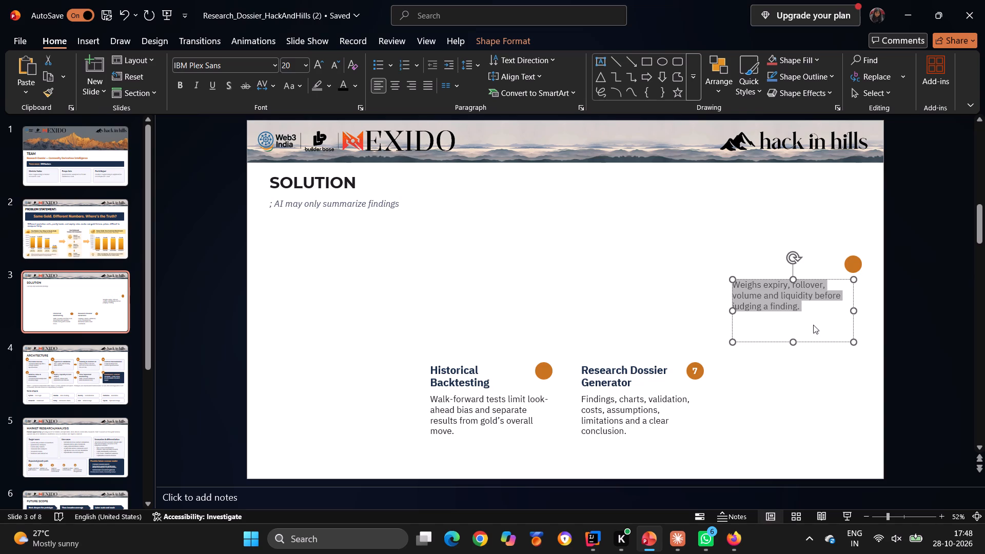
key(Delete)
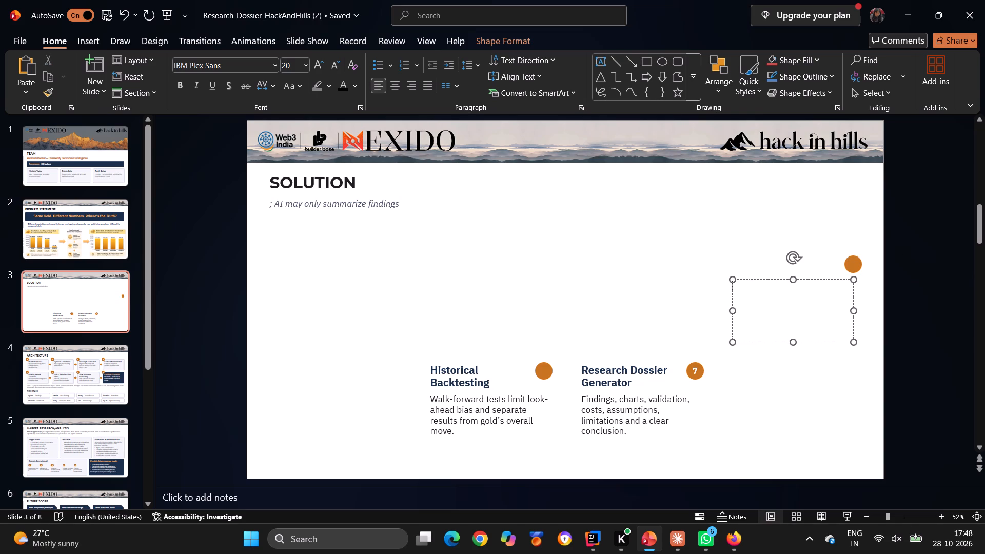
Delete the empty orange circle of card 4.
click(852, 258)
key(Delete)
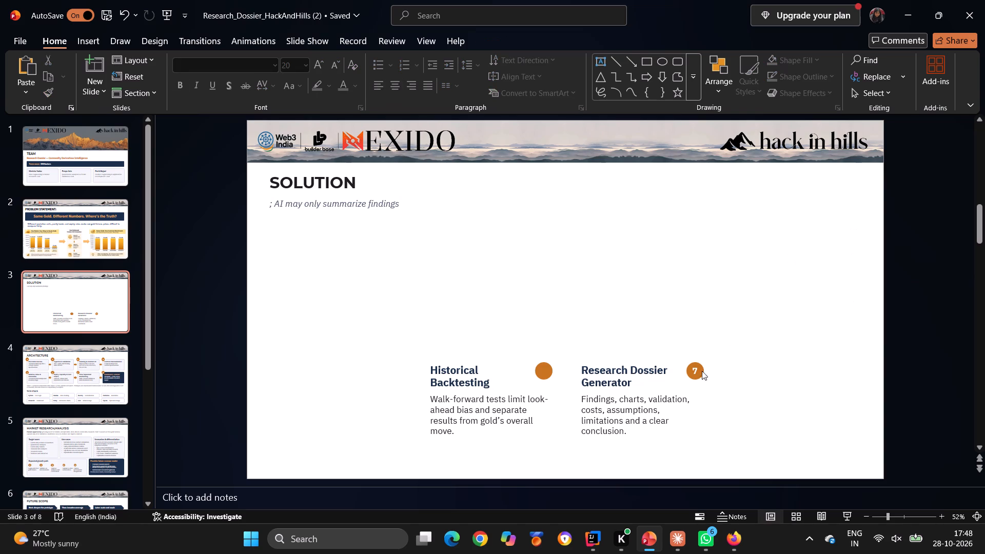
Delete card 7's description box about findings, charts and validation, below the "Research Dossier Generator" title.
click(627, 398)
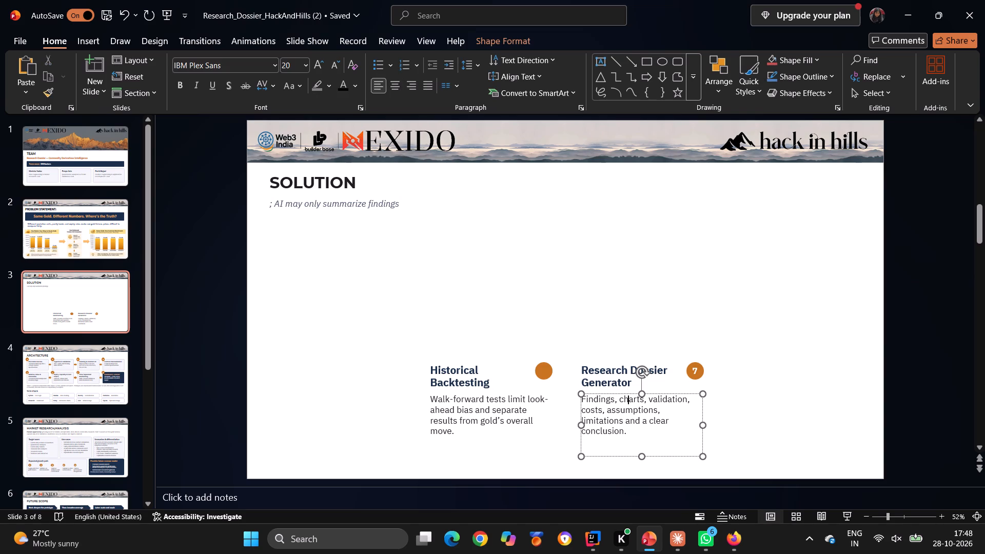
drag(580, 393, 575, 362)
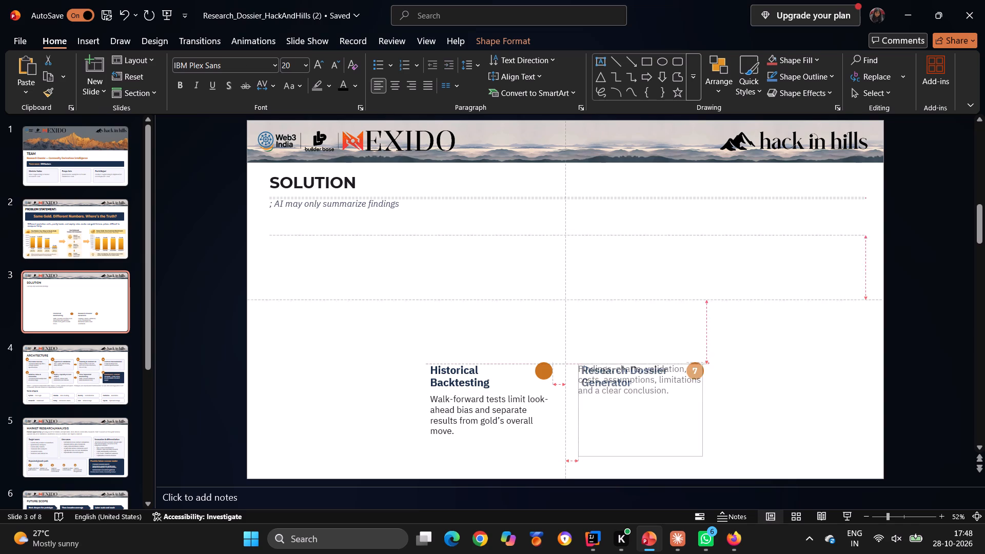
drag(575, 362, 577, 352)
key(Delete)
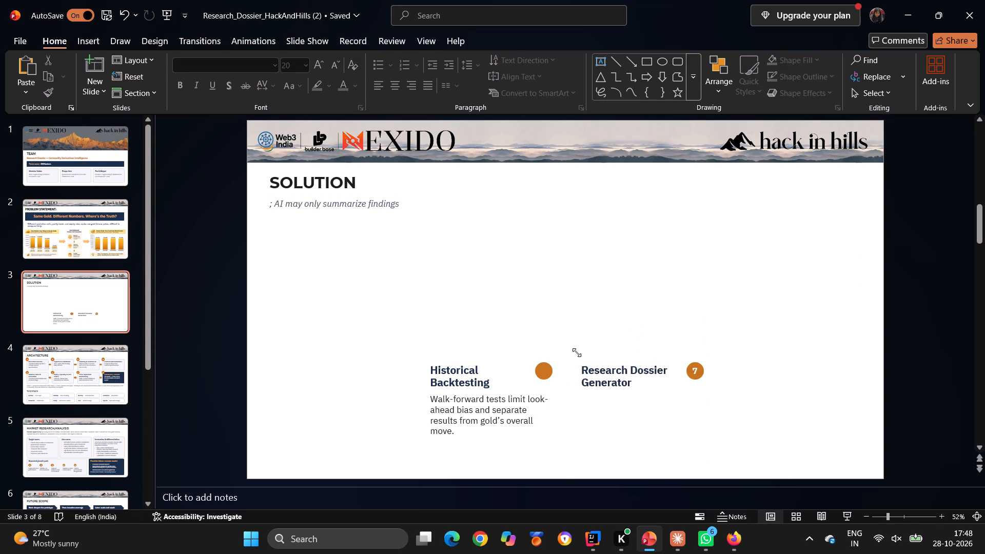
Delete card 7's "Research Dossier Generator" title text on the Solution slide.
click(592, 372)
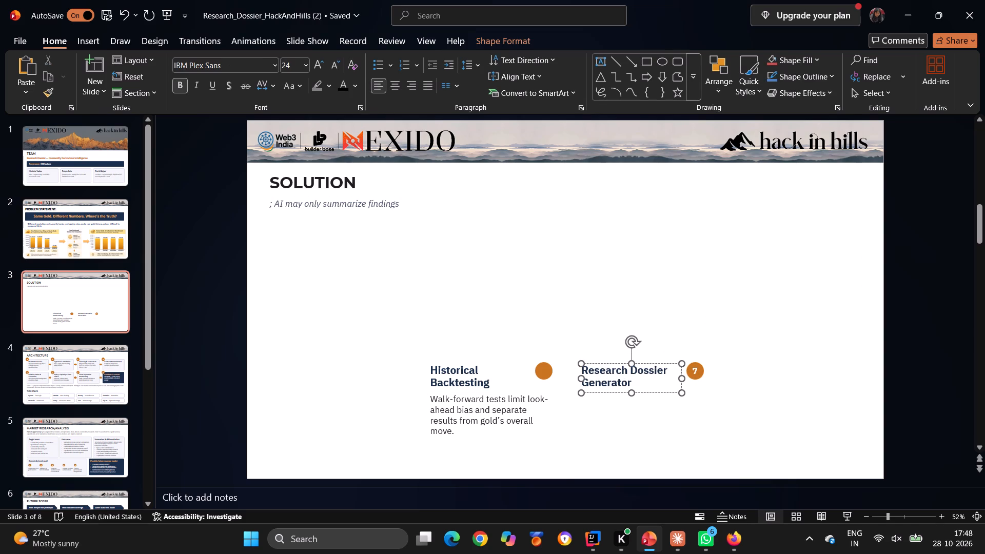
drag(638, 382, 603, 356)
key(Delete)
key(BackSpace)
key(BackSpace)
key(BackSpace)
key(BackSpace)
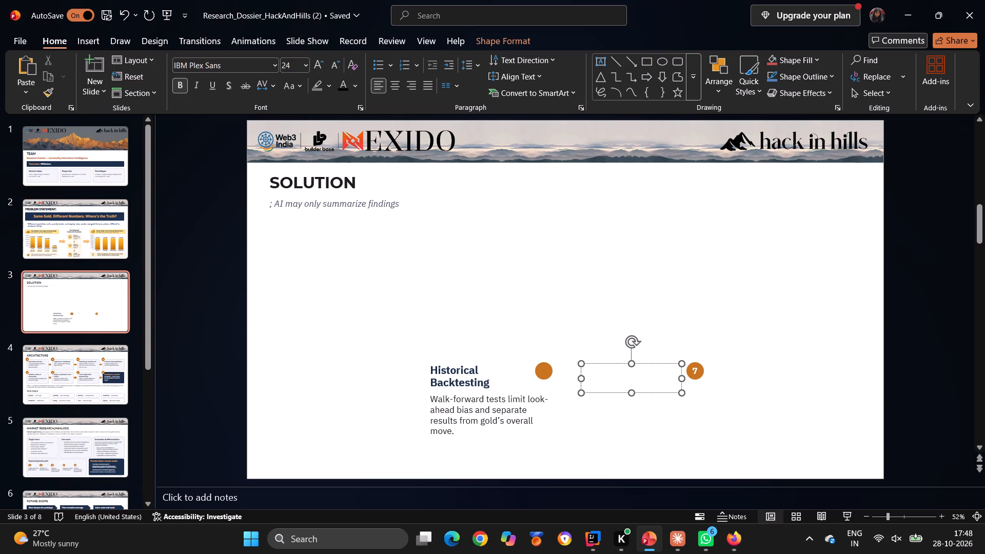
Delete the orange circle numbered 7.
click(691, 371)
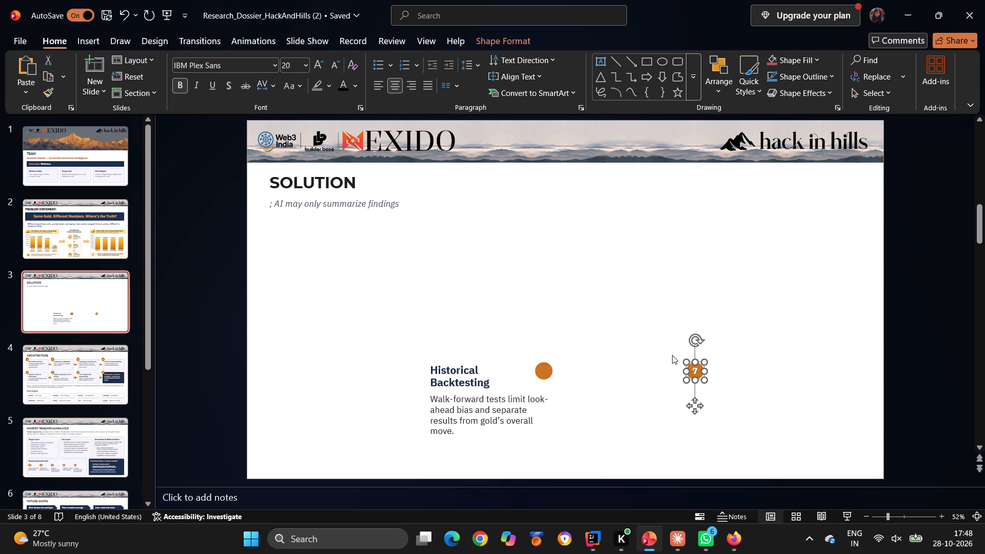
drag(677, 355, 725, 391)
key(Delete)
Delete the "Historical Backtesting" card's title text and its description text about walk-forward tests.
click(432, 368)
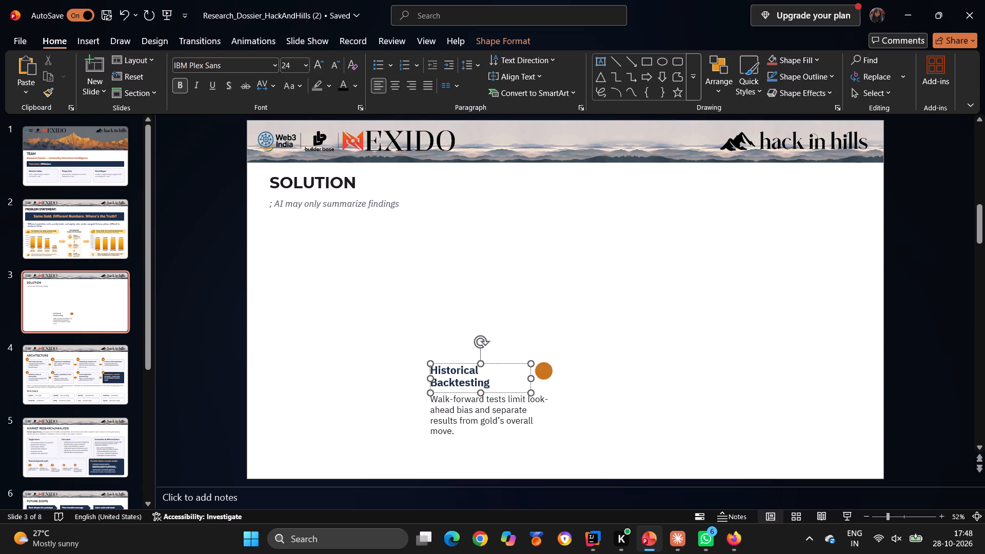
drag(432, 368, 515, 391)
key(Delete)
click(496, 411)
drag(436, 400, 524, 460)
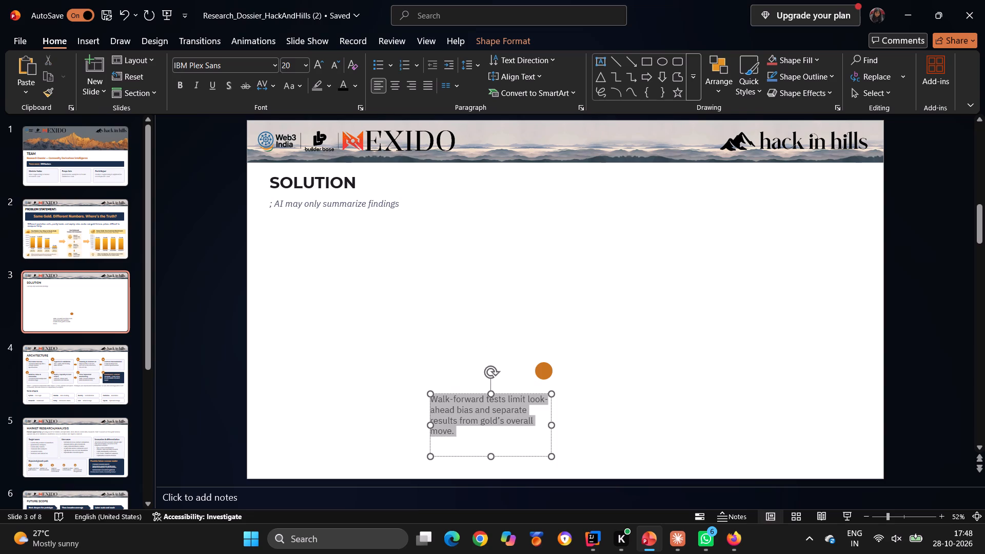
drag(524, 460, 526, 463)
key(Delete)
Delete the last empty orange circle, beside the former "Historical Backtesting" title.
click(545, 374)
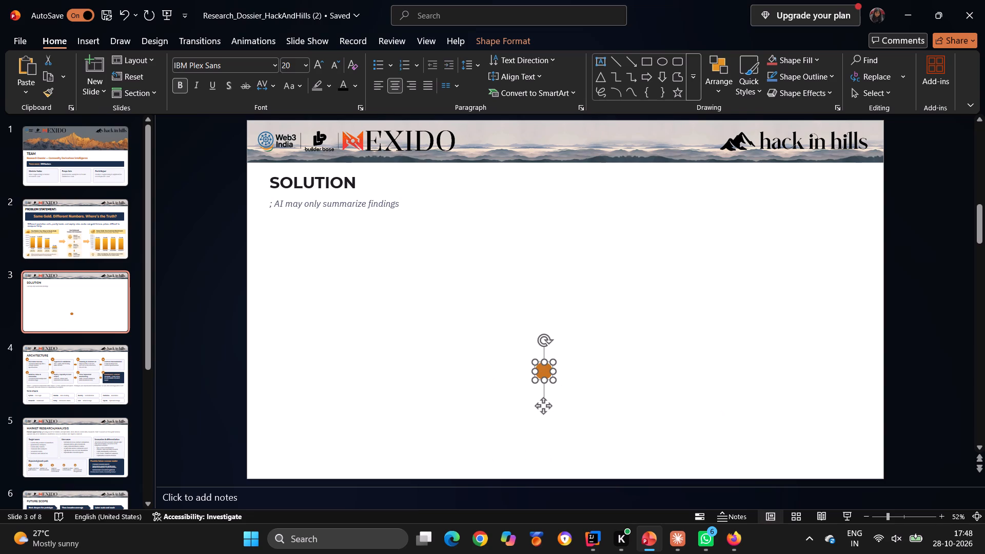
key(Delete)
Delete the italic text "AI may only summarize findings" from the subtitle below the SOLUTION heading.
click(331, 203)
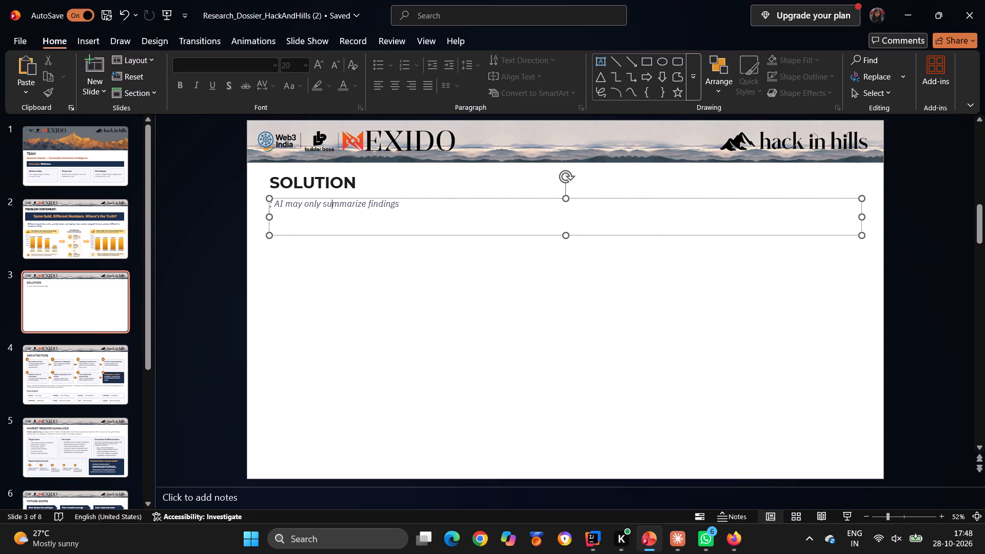
key(Delete)
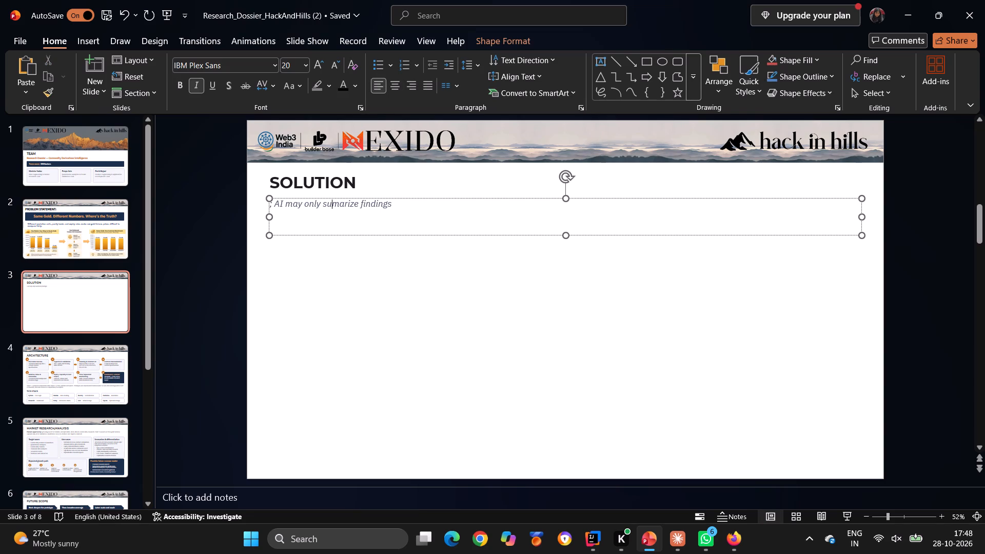
click(399, 206)
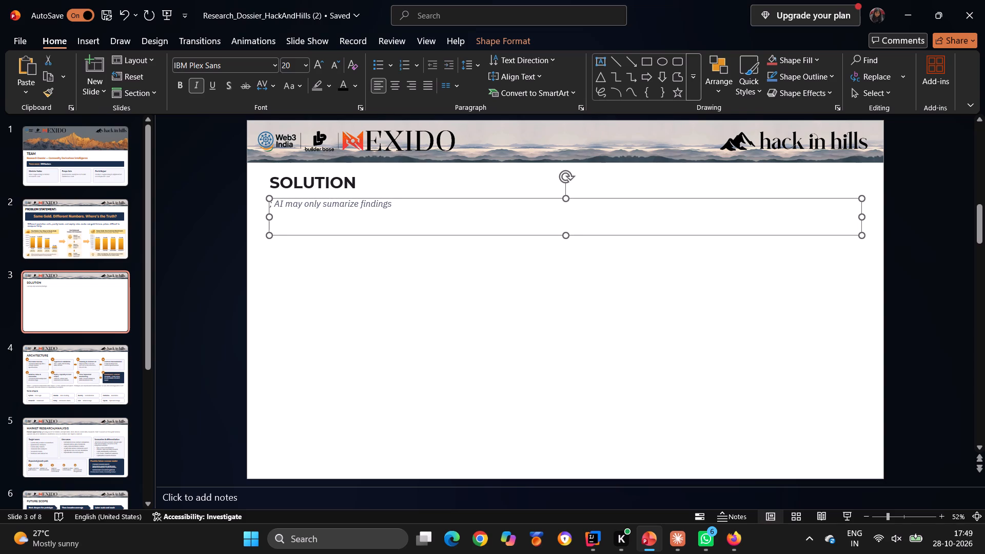
drag(399, 206, 279, 204)
drag(279, 204, 415, 197)
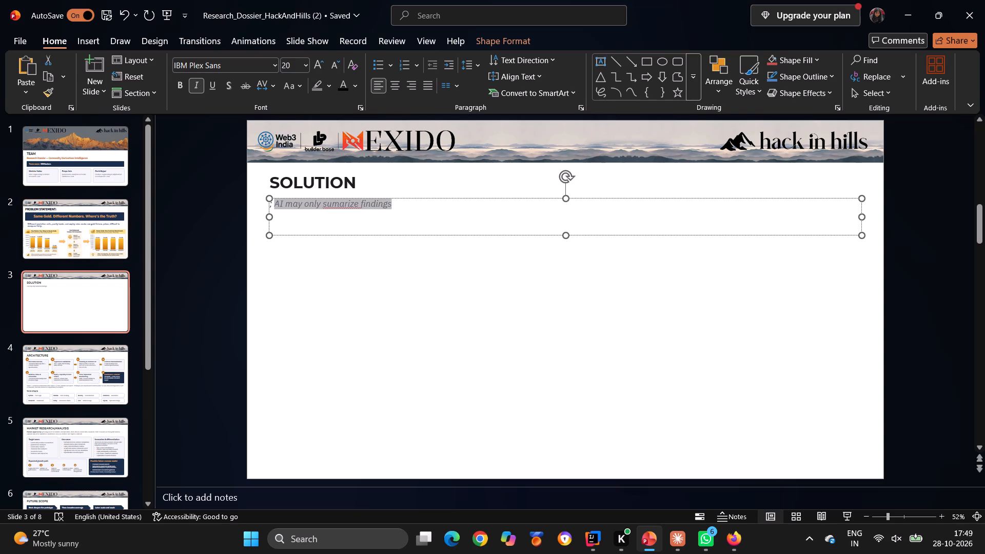
drag(415, 197, 416, 197)
key(Delete)
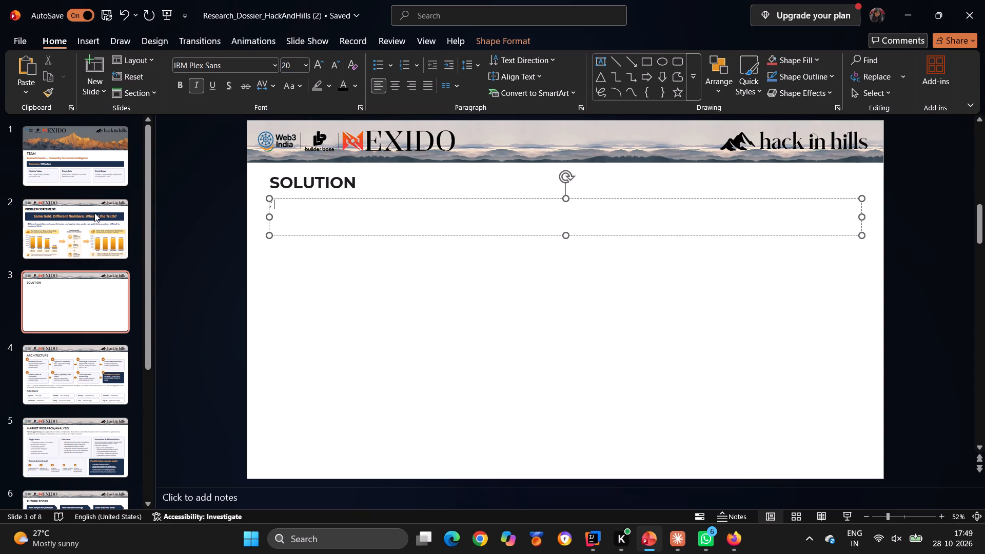
Check the Problem Statement slide's heading and shift the SOLUTION heading slightly toward the slide's left edge to match its alignment.
click(94, 213)
click(457, 184)
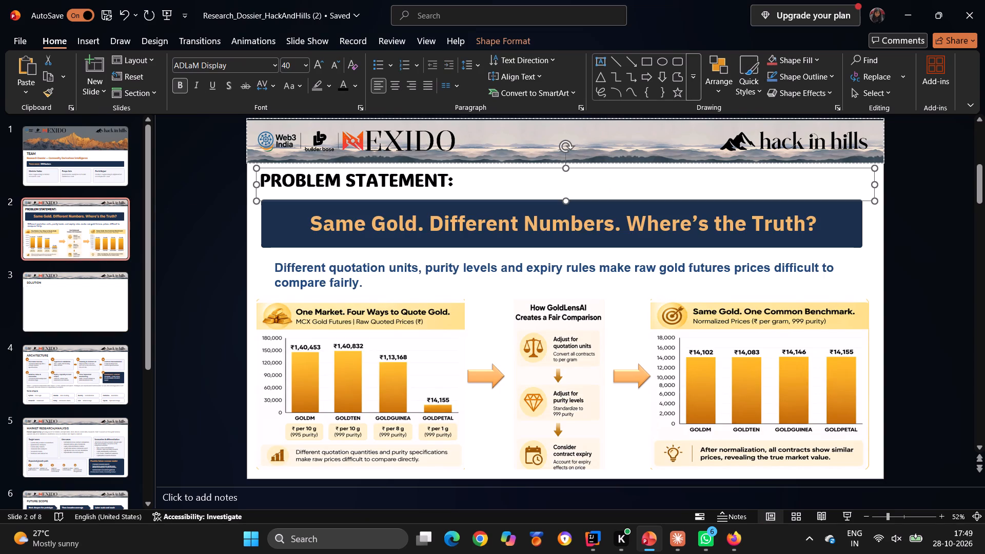
click(51, 311)
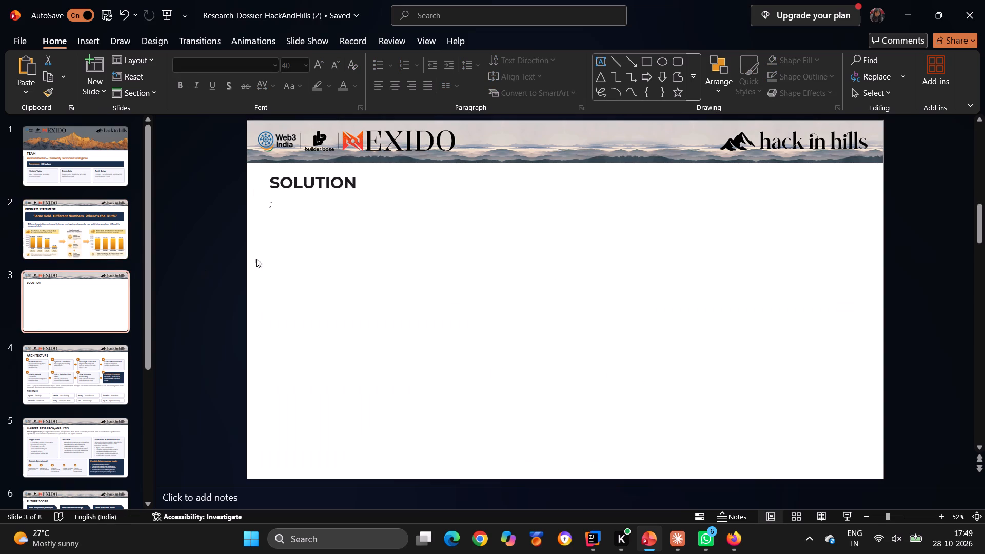
click(323, 177)
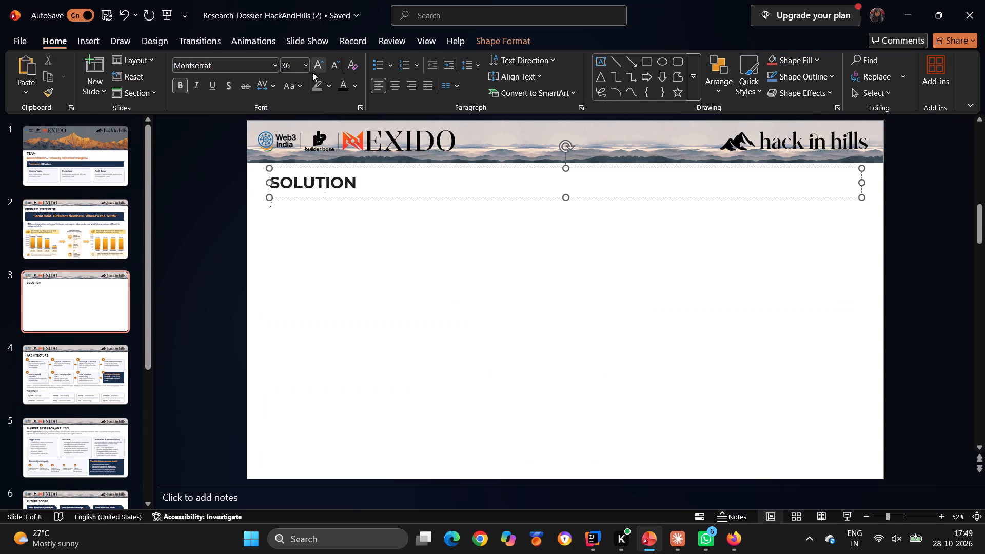
click(360, 183)
drag(360, 183, 352, 184)
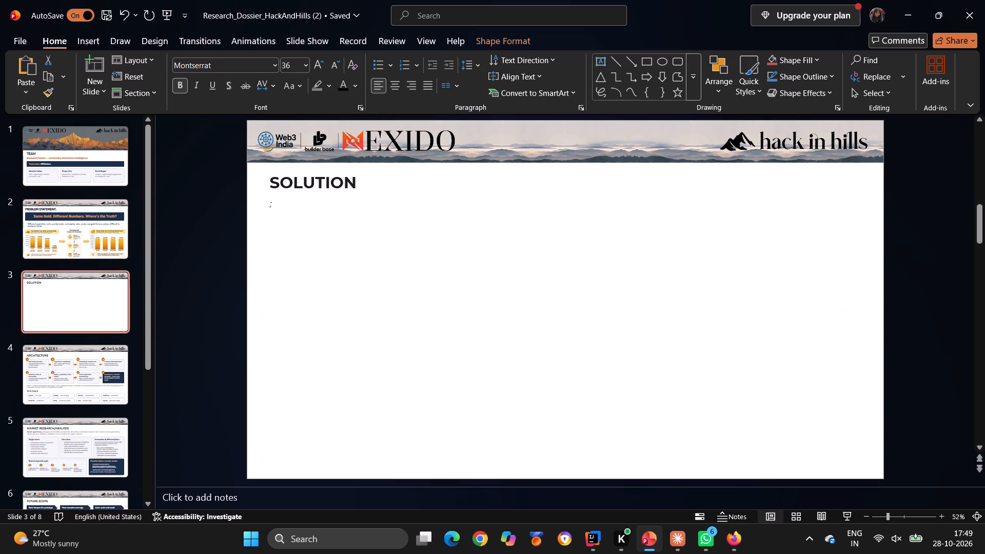
drag(352, 184, 349, 183)
click(350, 181)
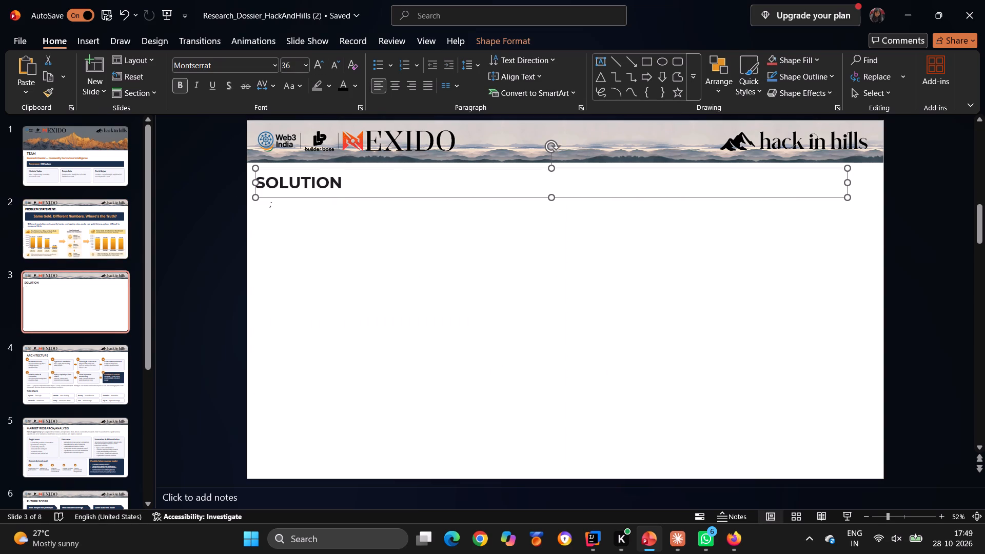
click(350, 181)
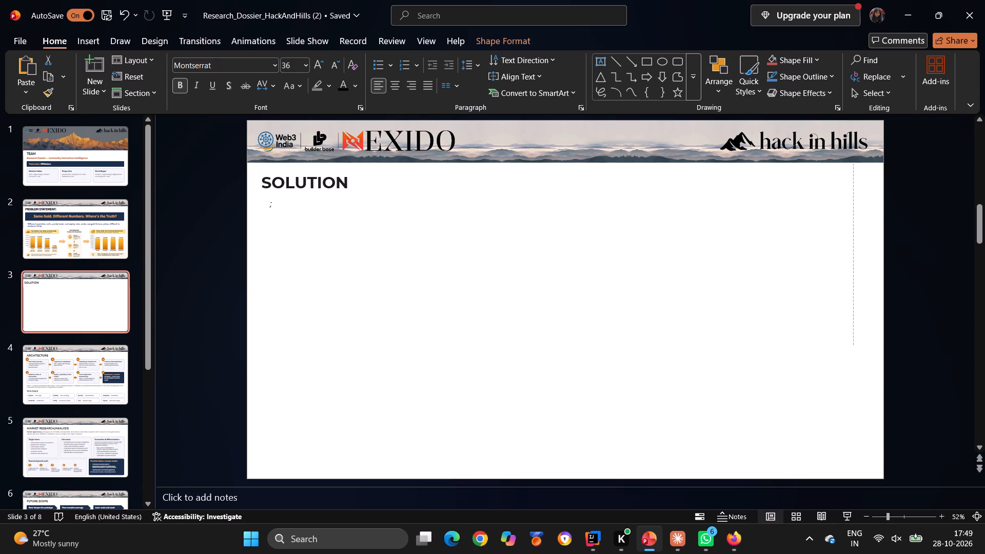
Set the SOLUTION heading's font size to 40.
drag(272, 176, 353, 178)
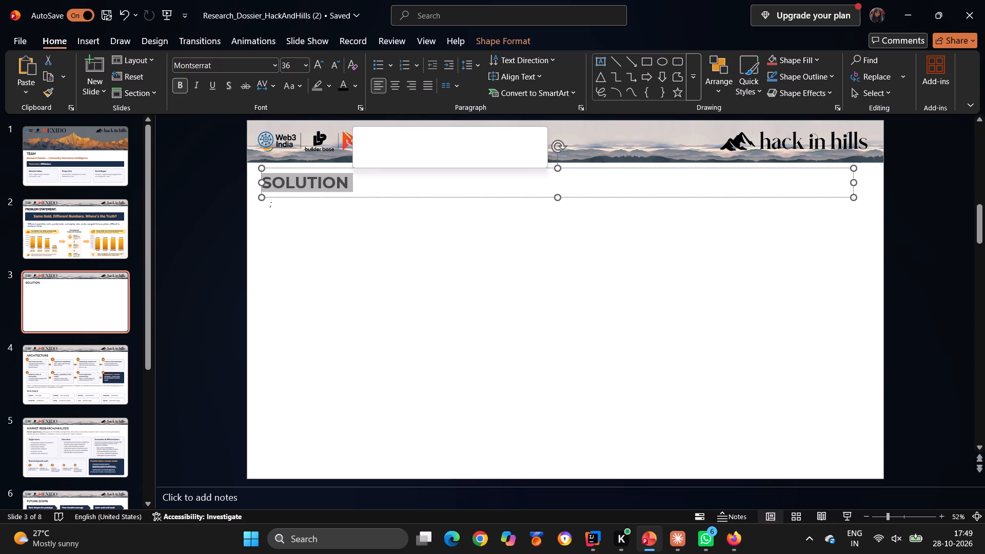
click(304, 68)
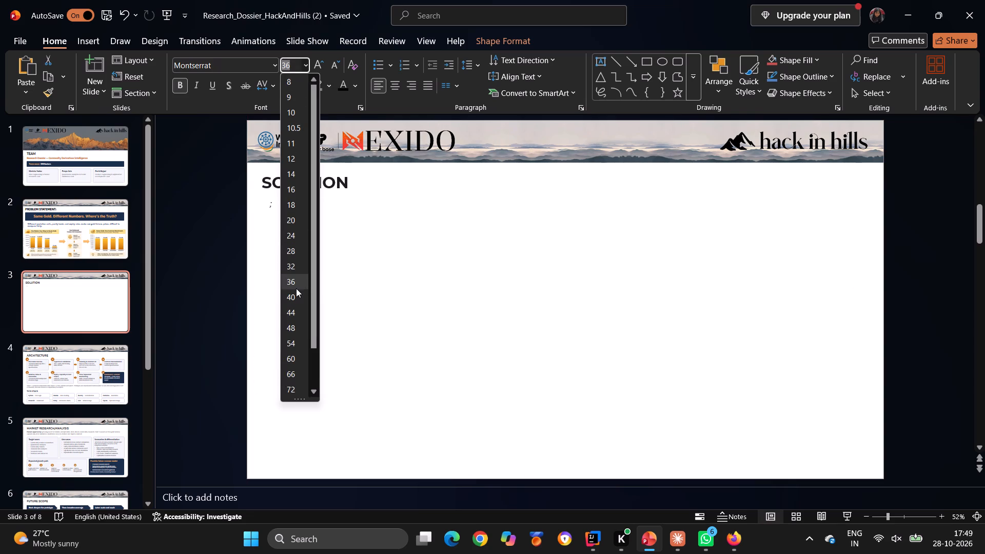
click(295, 293)
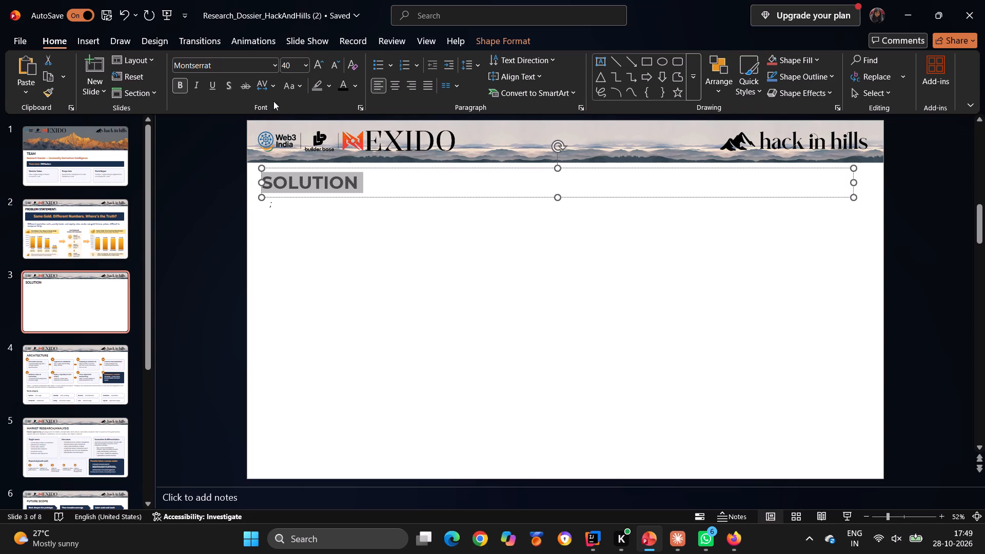
Match the SOLUTION heading's font to the Problem Statement heading by changing it to ADLaM Display.
click(133, 213)
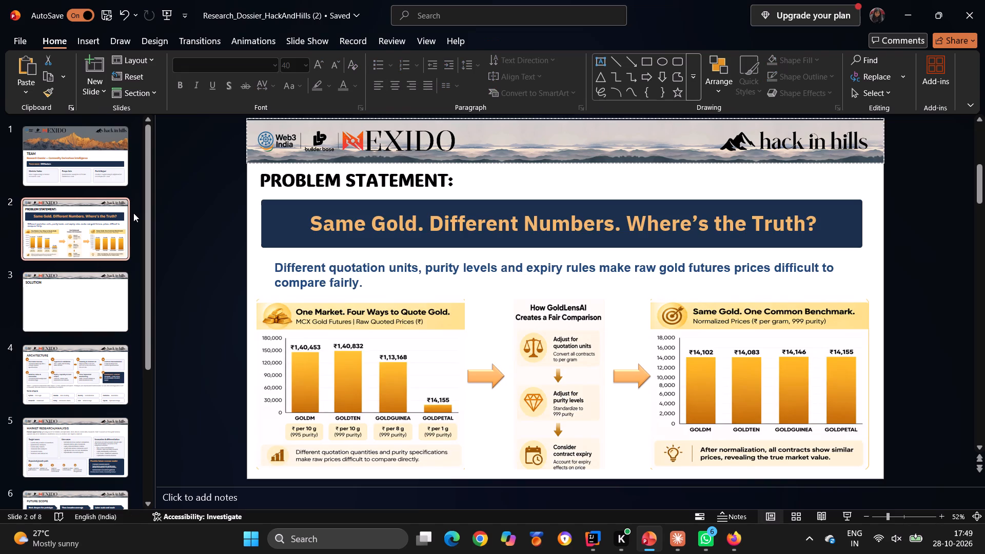
click(357, 185)
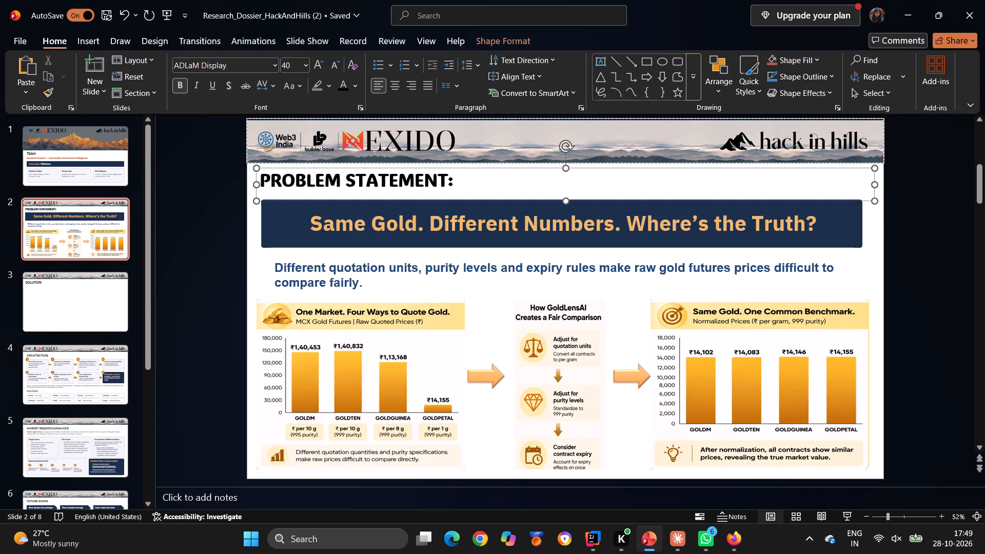
click(129, 295)
click(364, 179)
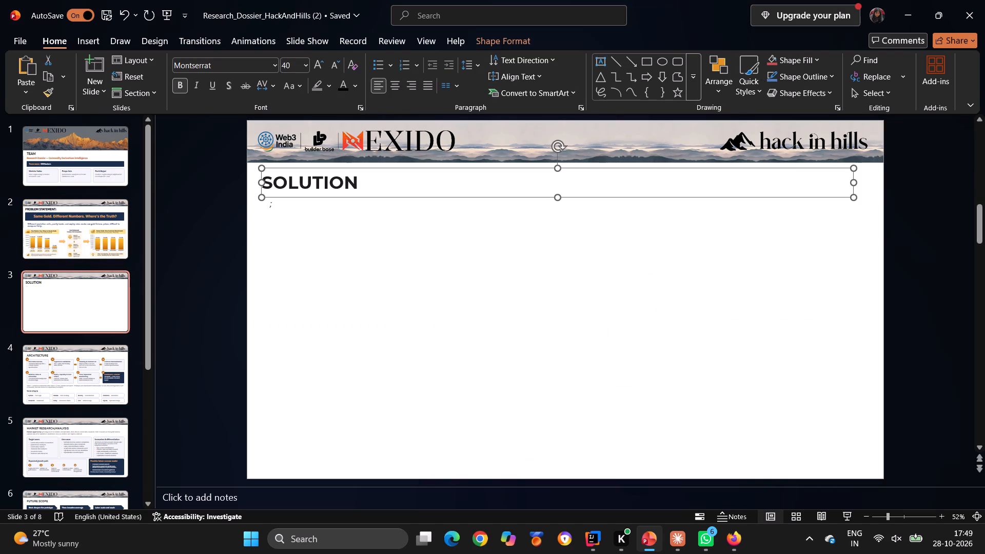
drag(357, 186, 272, 180)
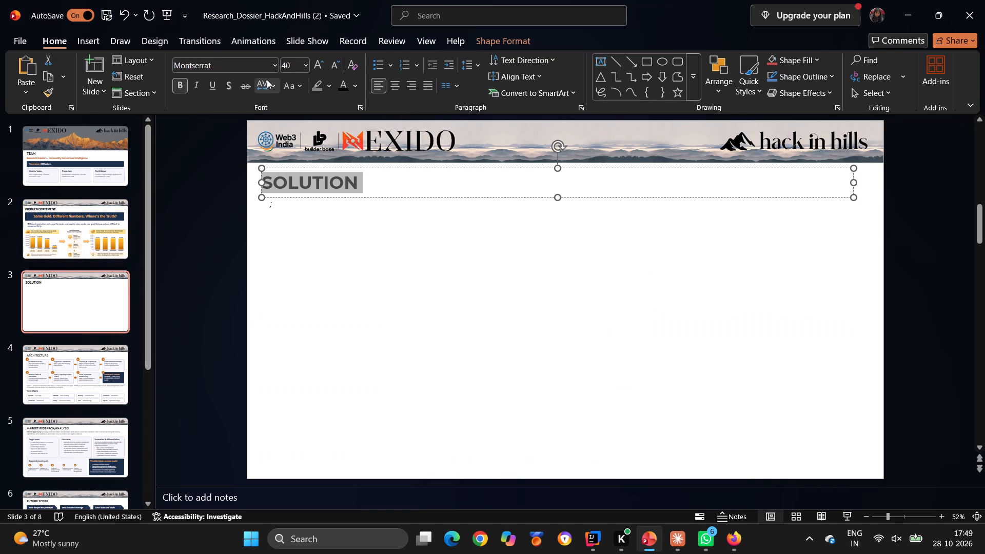
click(275, 67)
scroll(258, 142, up, 13)
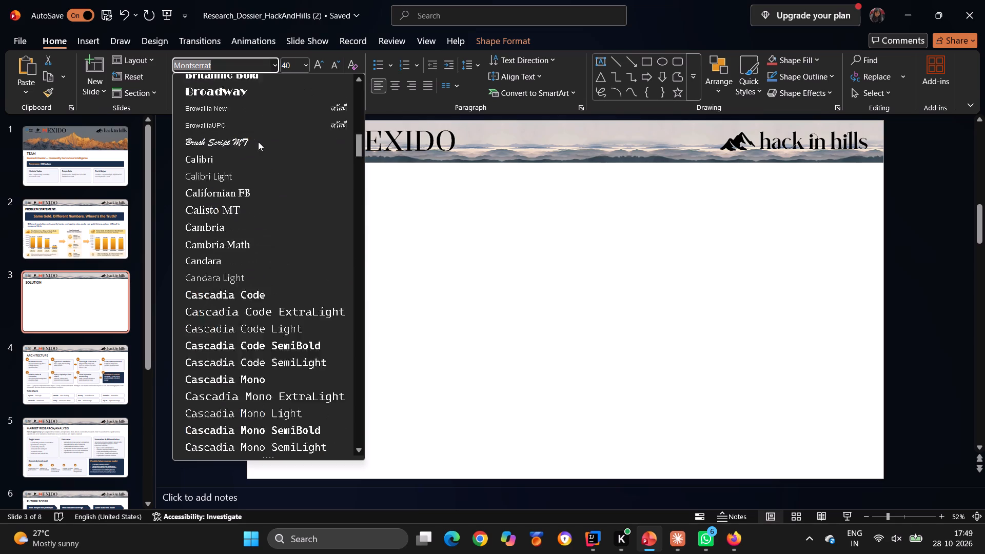
scroll(258, 142, up, 11)
click(241, 170)
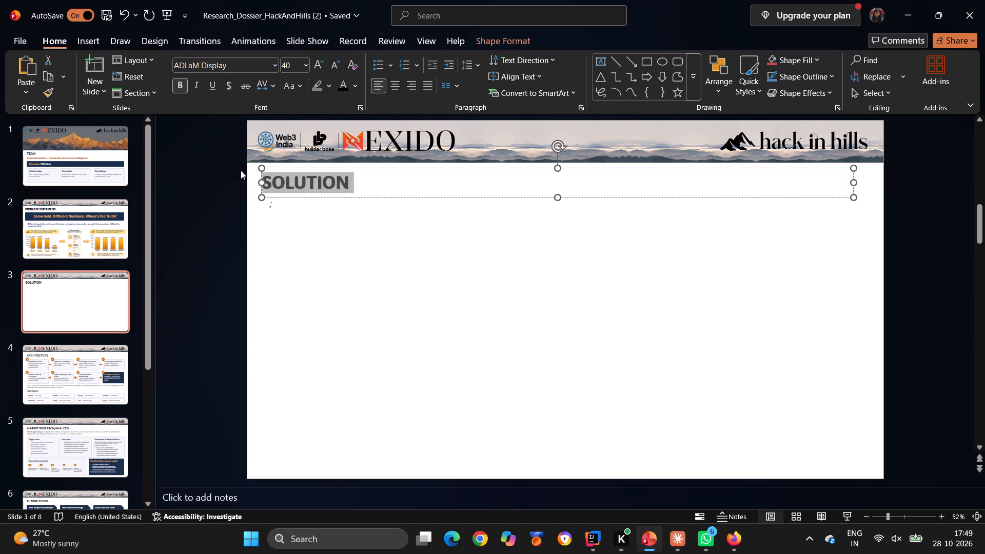
Add a colon to the end of the heading so it reads "SOLUTION:".
click(362, 183)
key(shift+colon)
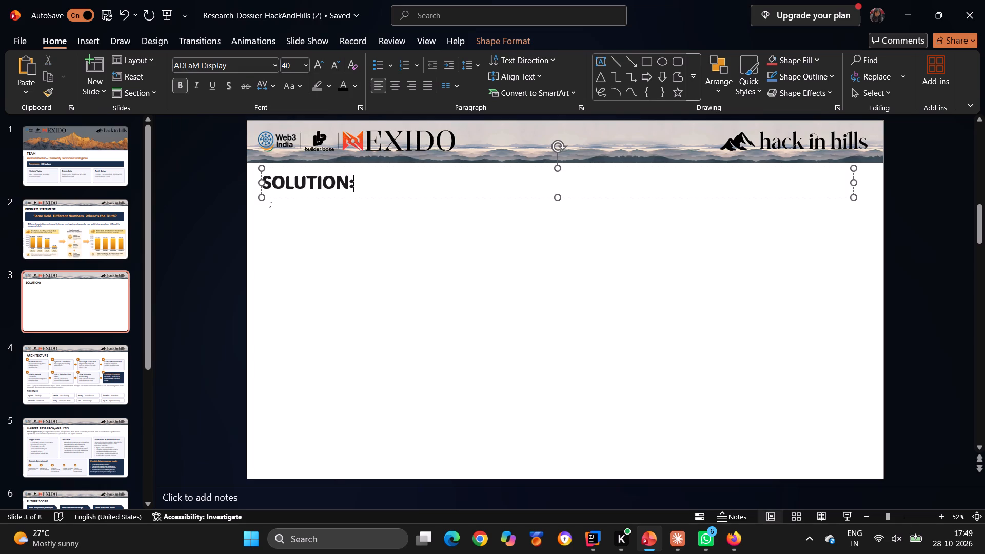
Delete the leftover semicolon from the subtitle box below the SOLUTION heading.
click(273, 204)
key(BackSpace)
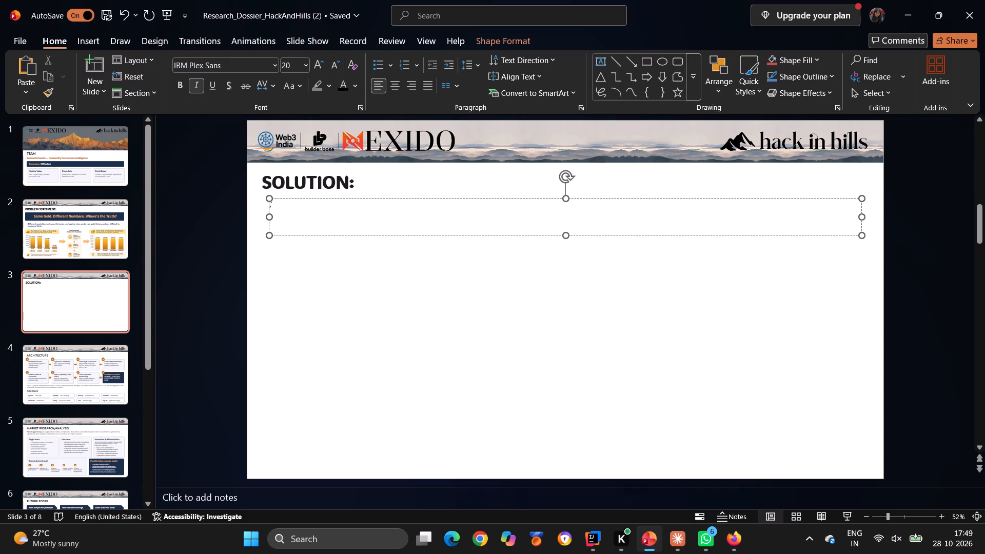
Return to the Problem Statement slide.
click(112, 258)
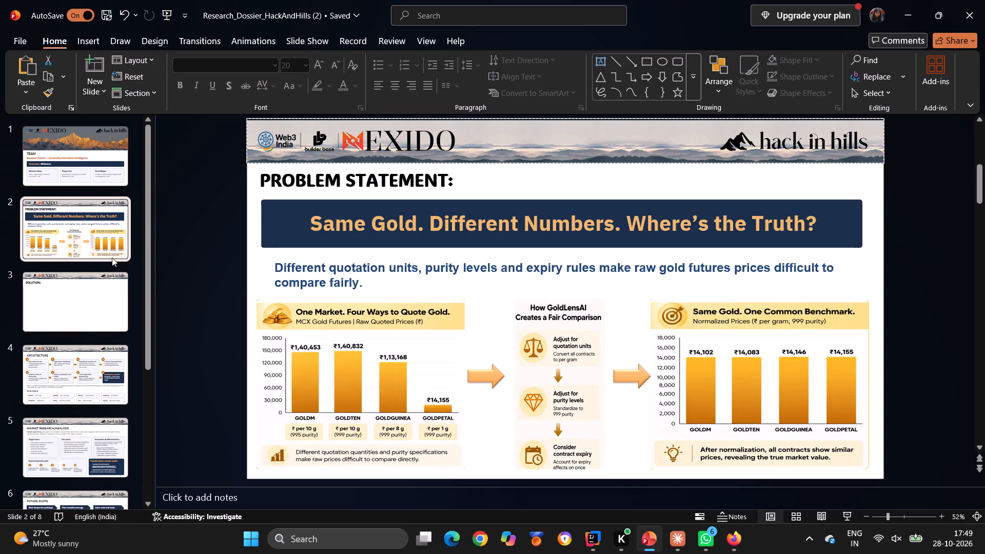
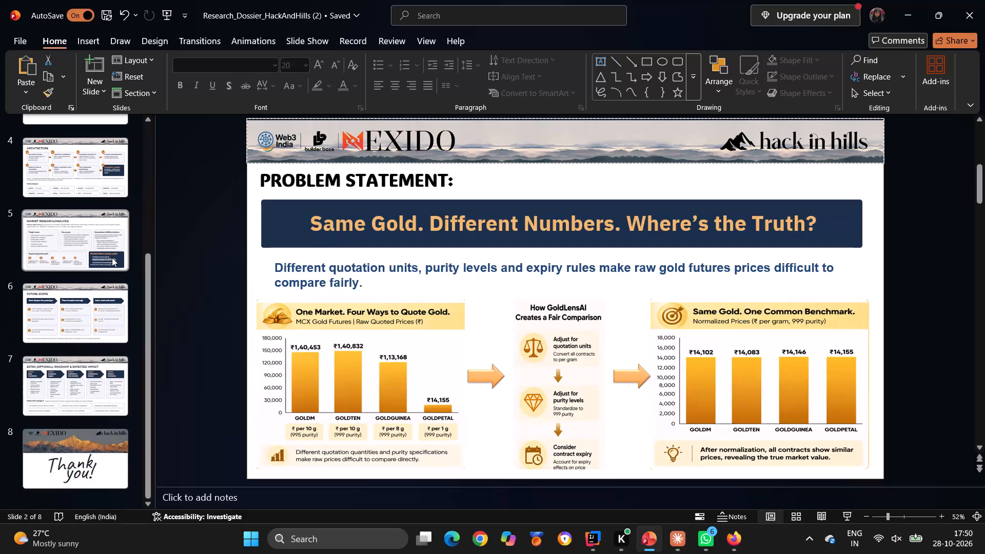
On the closing slide, delete the word "Thank" from its tilted text box.
click(96, 437)
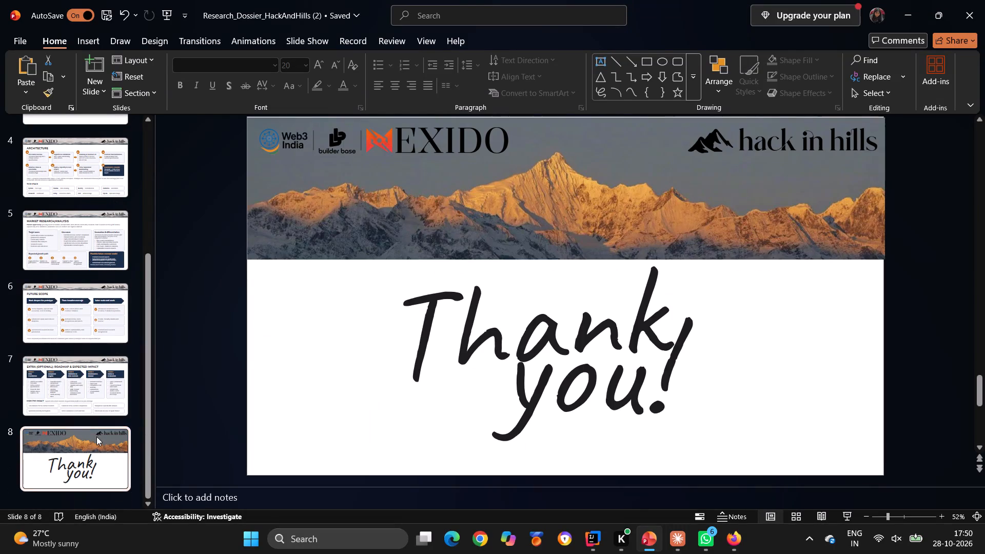
click(507, 340)
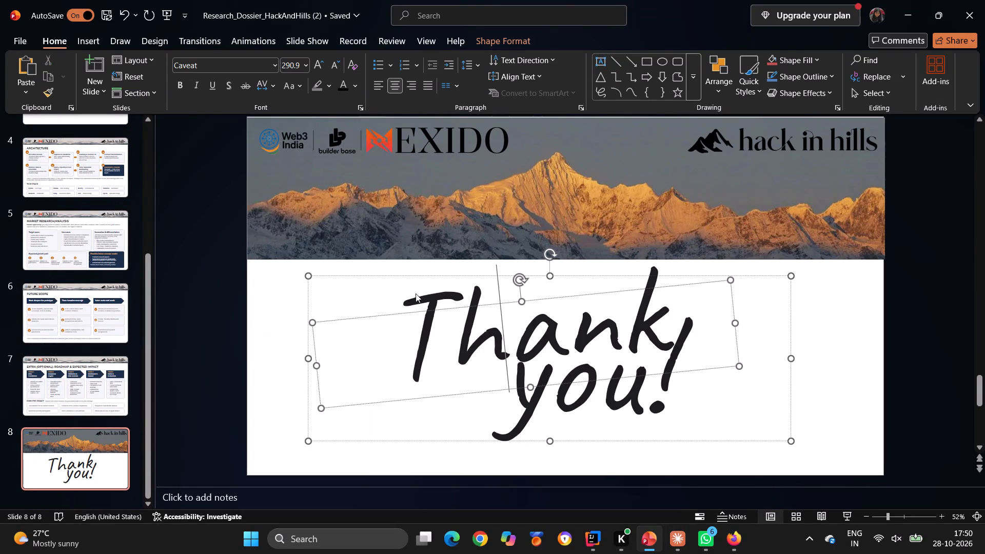
drag(409, 292, 715, 452)
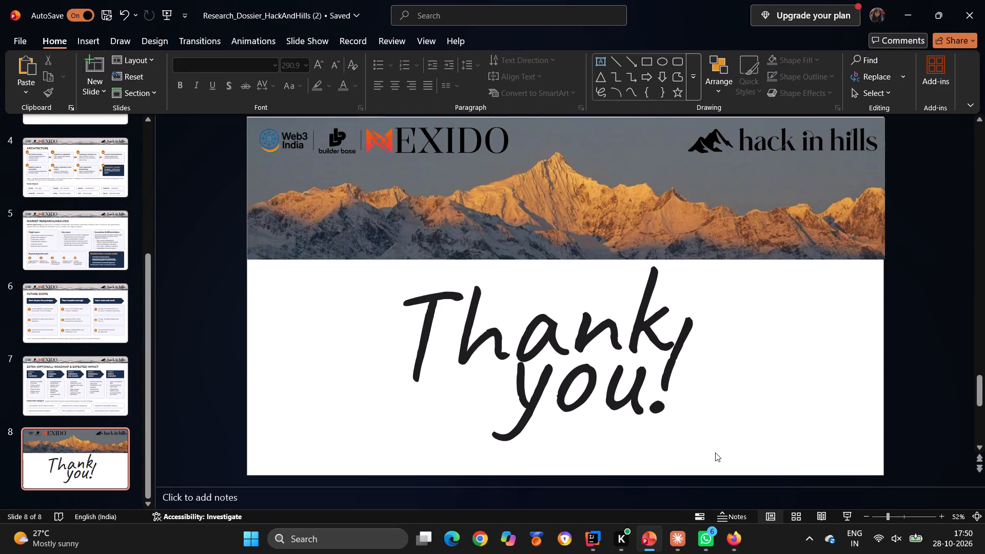
key(Delete)
drag(399, 300, 487, 330)
key(Delete)
click(487, 330)
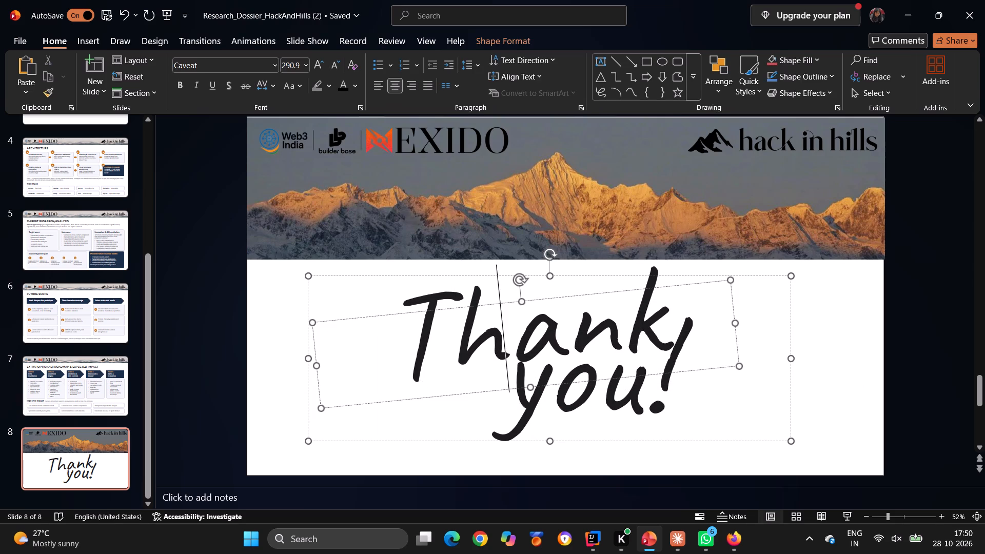
key(Delete)
key(Delete)
key(Delete)
key(Delete)
key(Delete)
key(Delete)
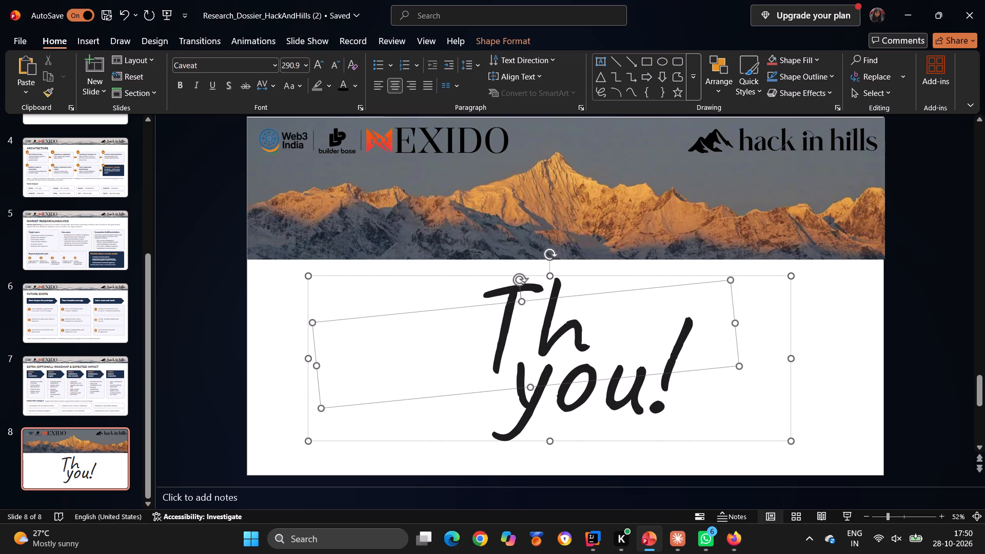
key(Delete)
key(BackSpace)
key(BackSpace)
key(BackSpace)
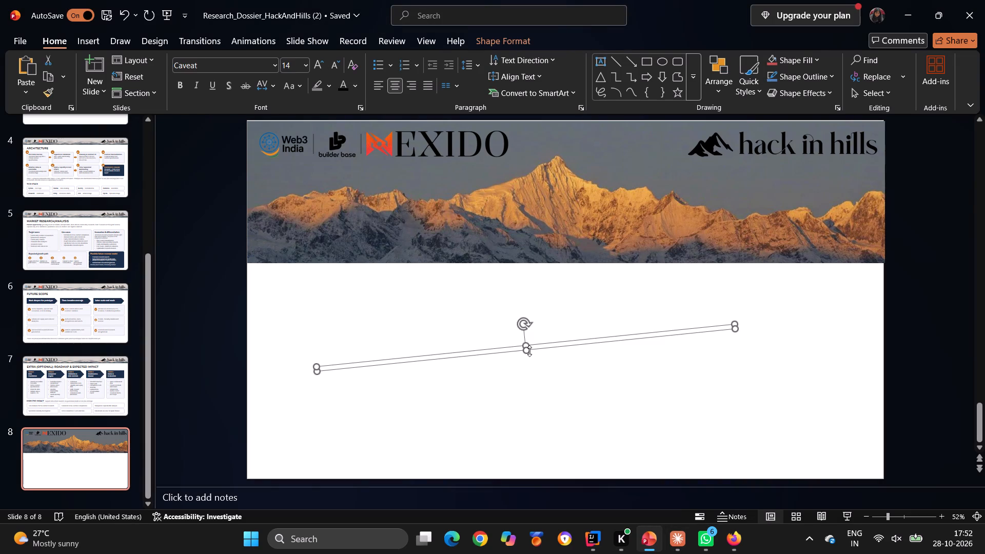
click(529, 351)
drag(529, 351, 538, 413)
drag(318, 372, 347, 444)
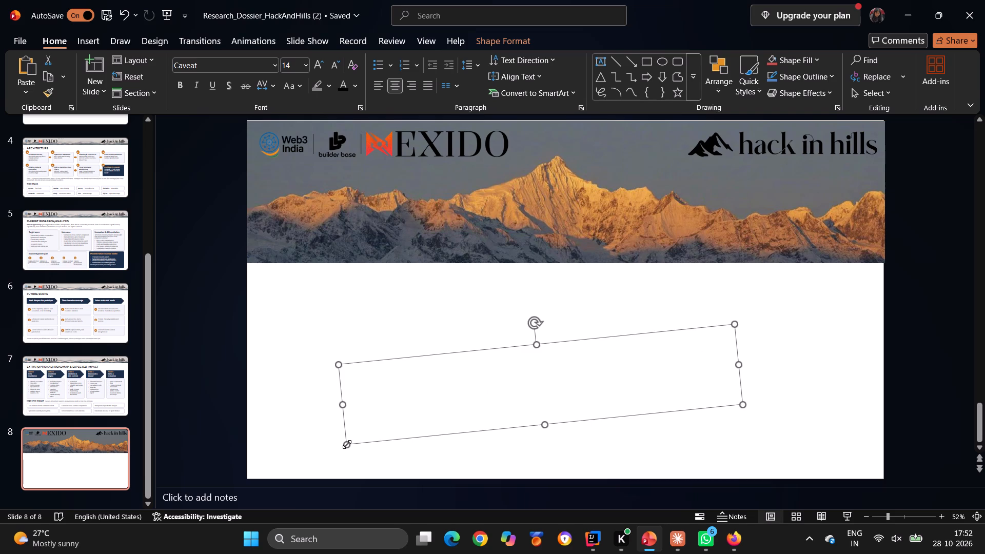
click(369, 388)
Move the empty tilted text box up and left, just below the mountain picture, and adjust its width from both ends.
drag(398, 359, 352, 305)
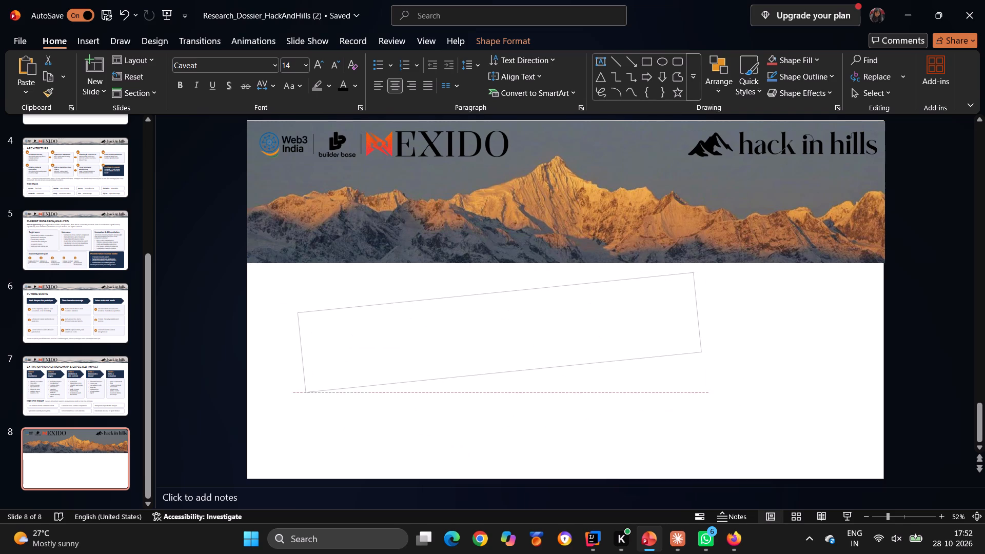
drag(352, 305, 352, 300)
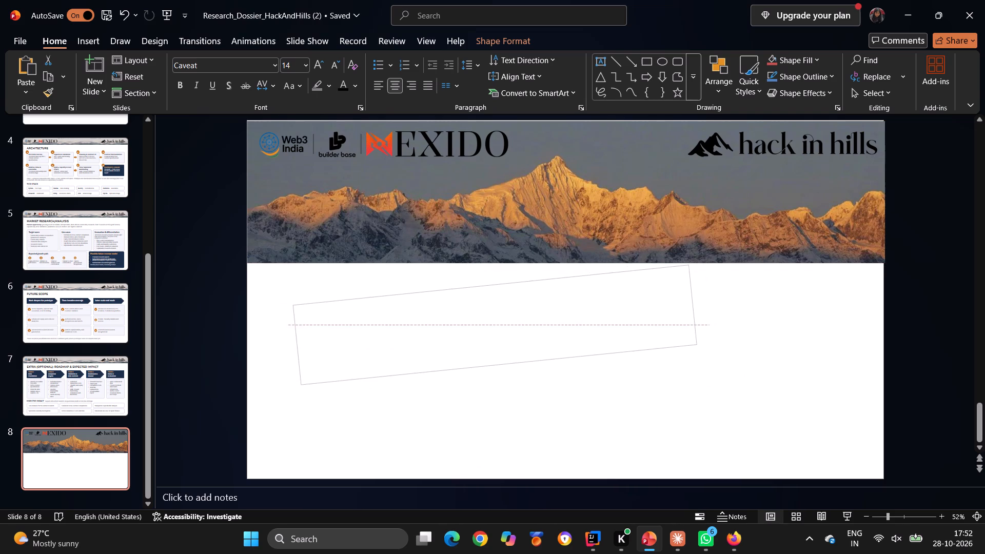
drag(352, 300, 351, 302)
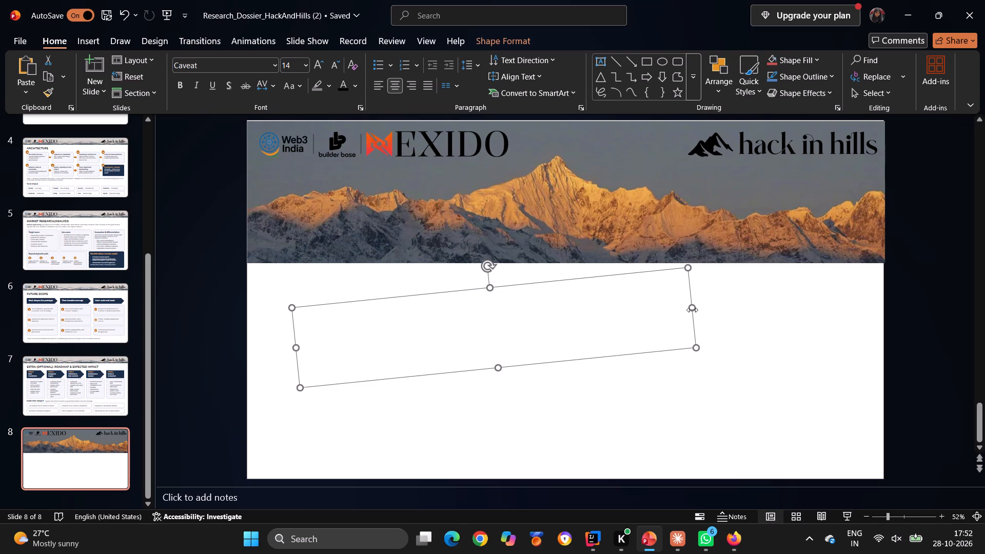
drag(693, 308, 652, 322)
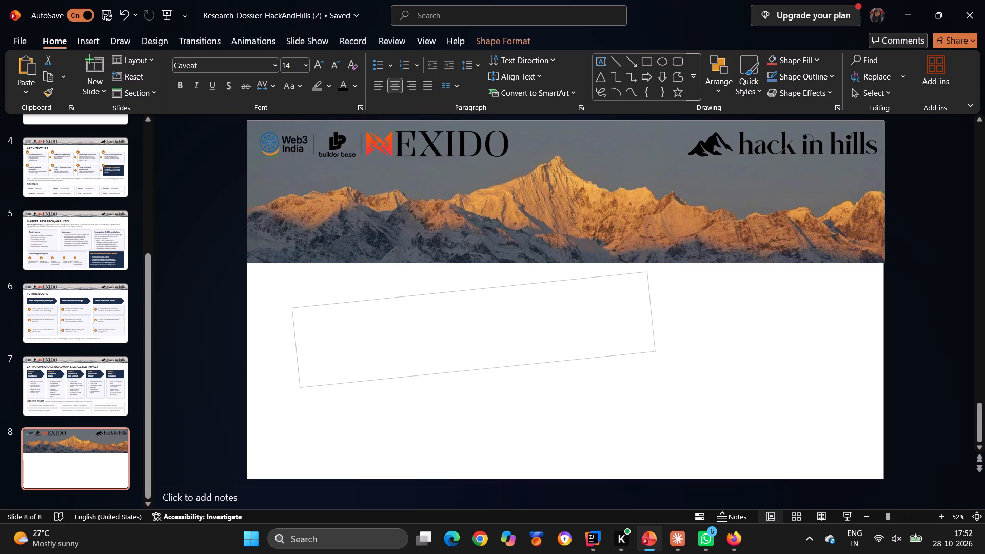
drag(652, 322, 637, 328)
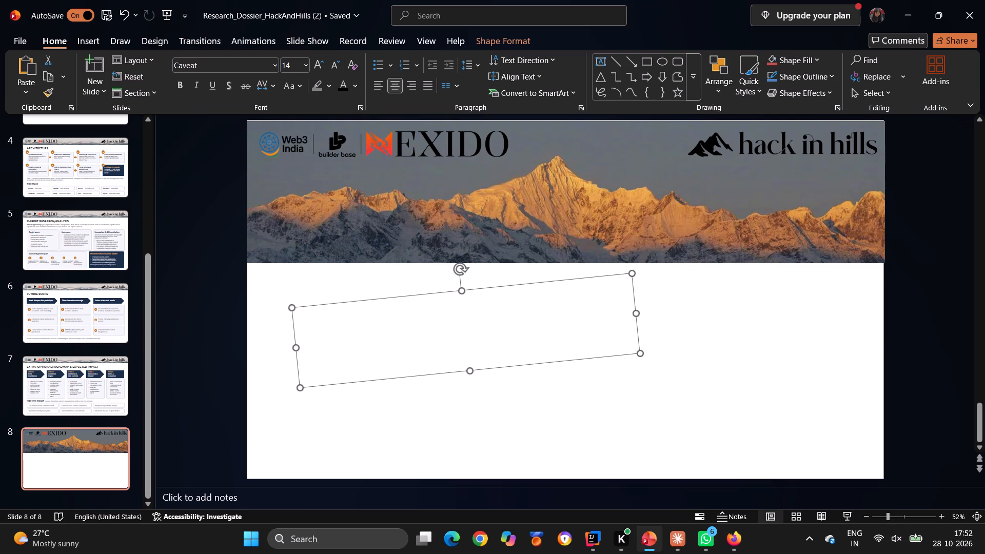
drag(296, 346, 273, 348)
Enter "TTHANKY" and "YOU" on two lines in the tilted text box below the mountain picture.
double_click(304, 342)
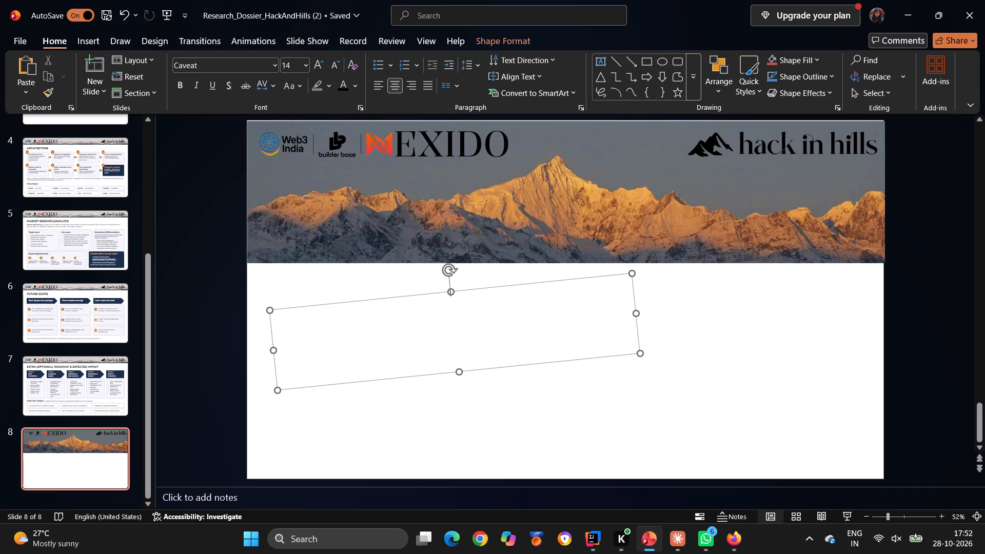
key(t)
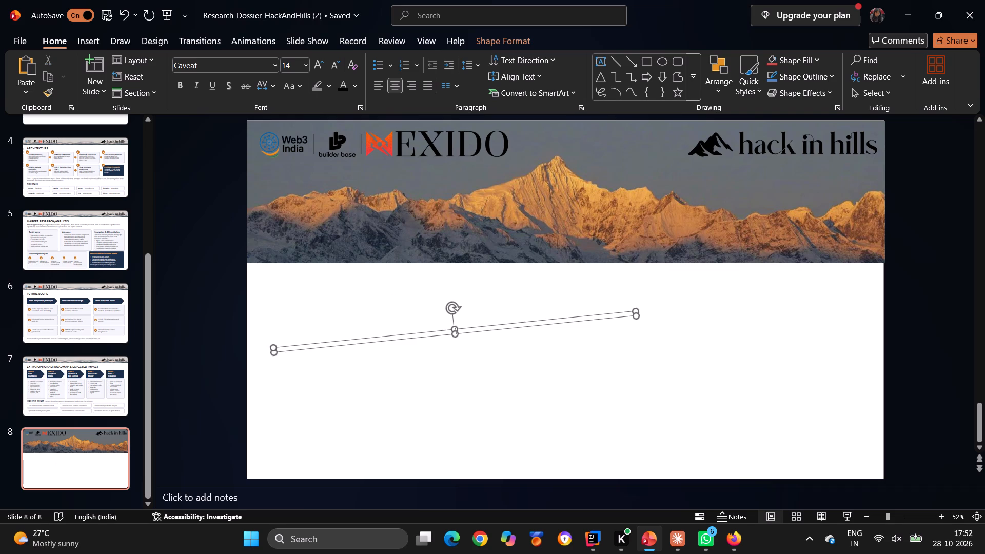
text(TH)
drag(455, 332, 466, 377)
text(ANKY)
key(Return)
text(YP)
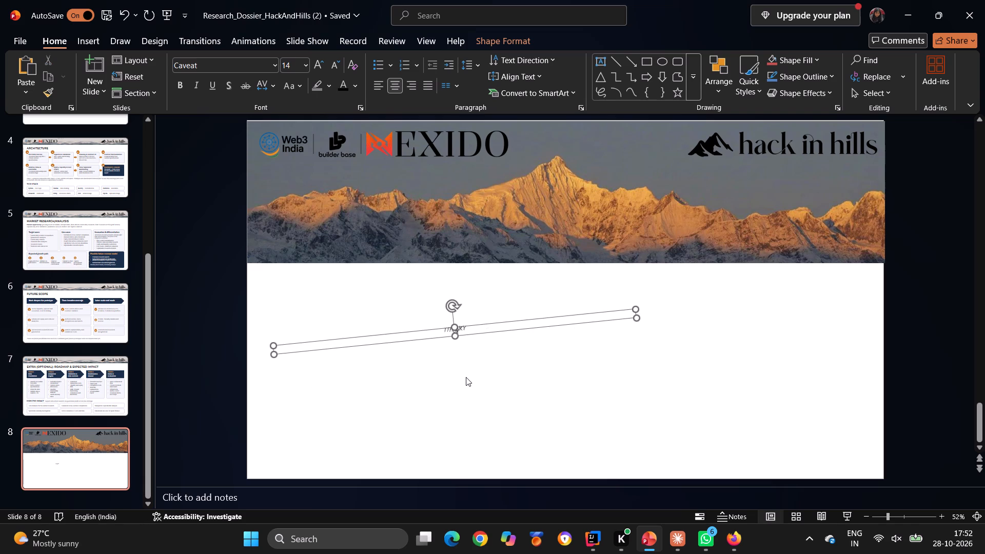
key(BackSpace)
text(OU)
Select both lines of text in the tilted box and enlarge the font size to 54, then 80.
drag(444, 330, 487, 328)
drag(306, 65, 292, 324)
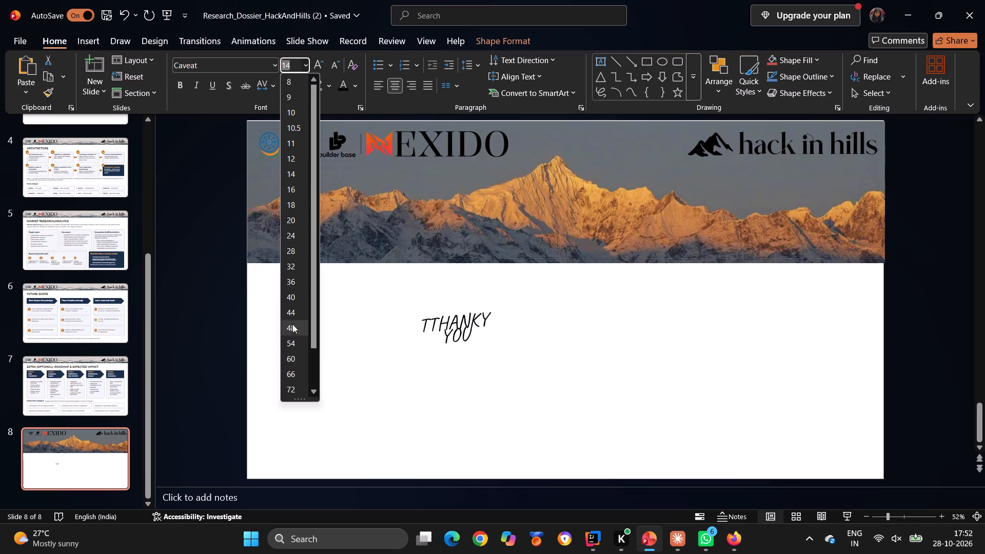
drag(292, 324, 293, 349)
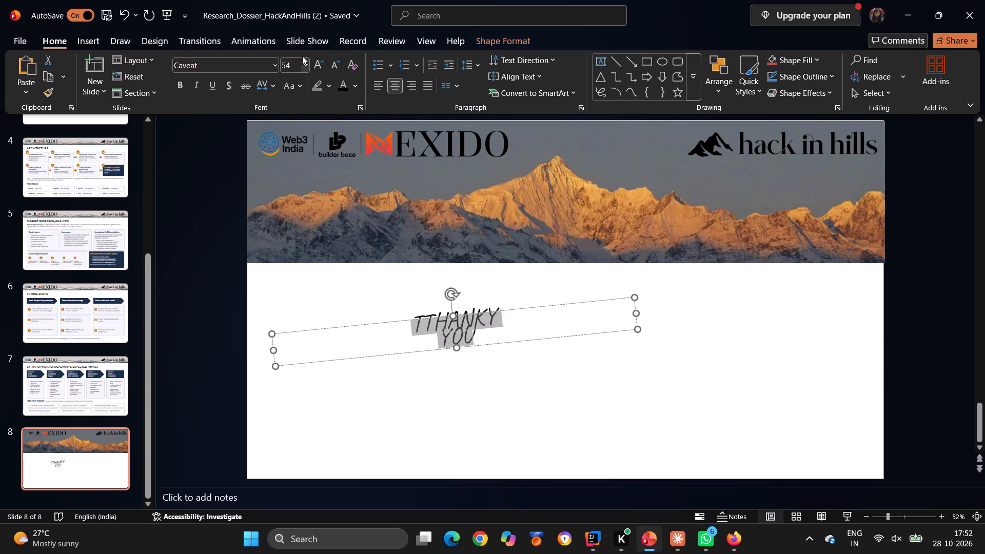
click(303, 64)
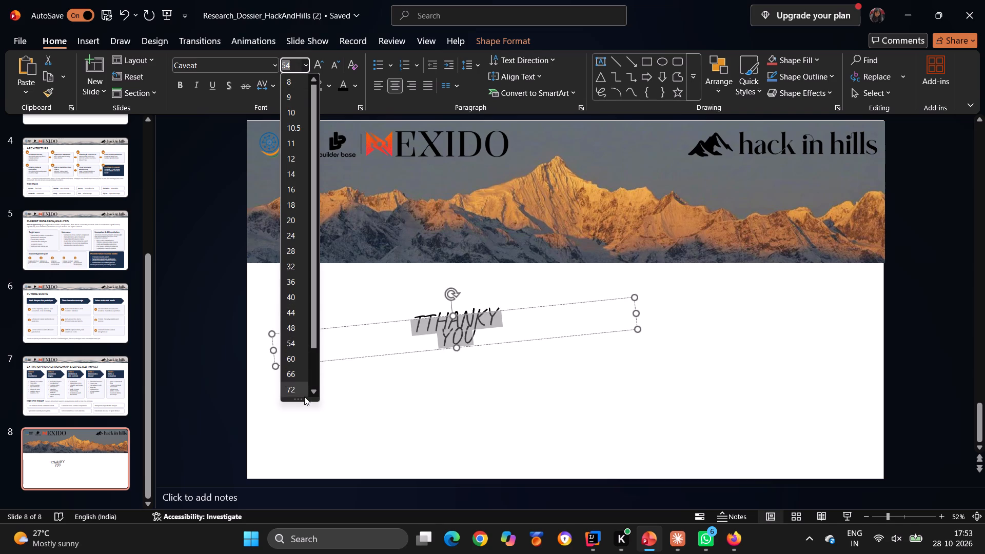
click(313, 395)
click(299, 392)
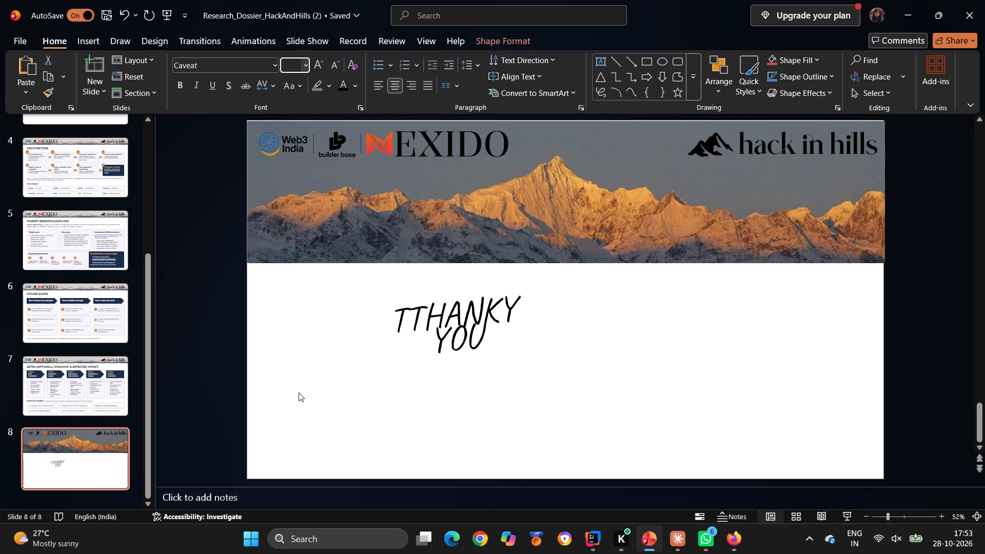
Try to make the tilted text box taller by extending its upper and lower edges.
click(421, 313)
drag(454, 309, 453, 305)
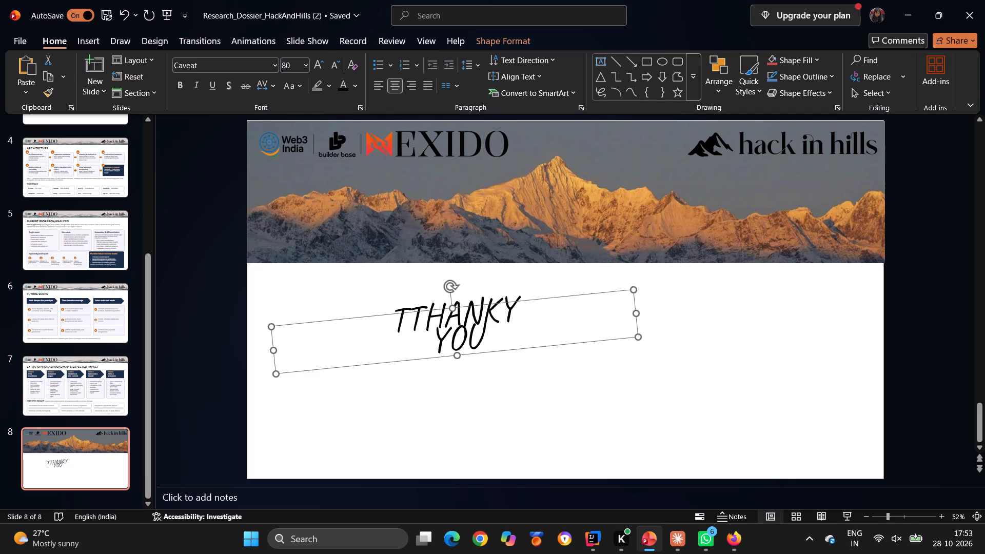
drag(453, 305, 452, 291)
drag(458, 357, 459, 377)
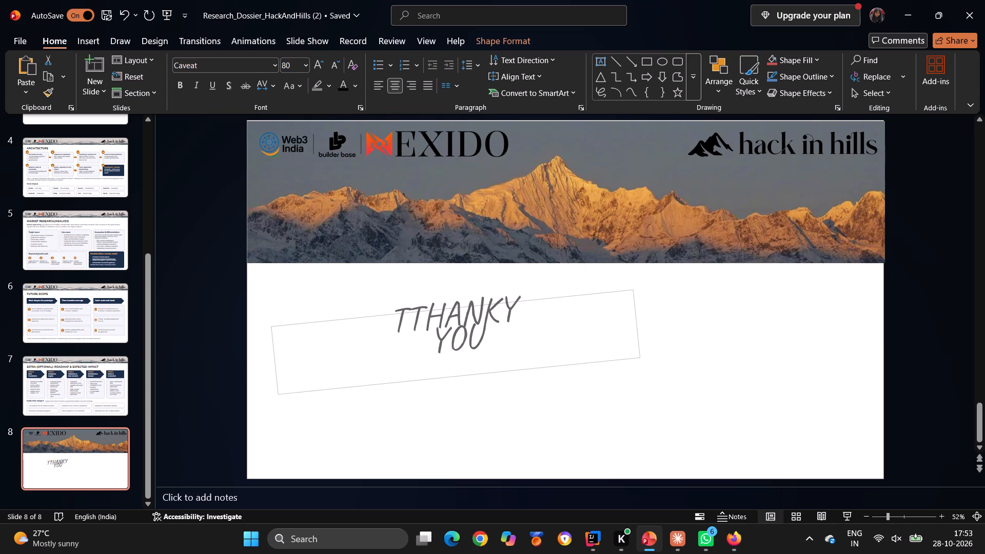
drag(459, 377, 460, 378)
Replace the misspelled text in the tilted box with "THANK" and "YOU!" on two lines.
click(395, 329)
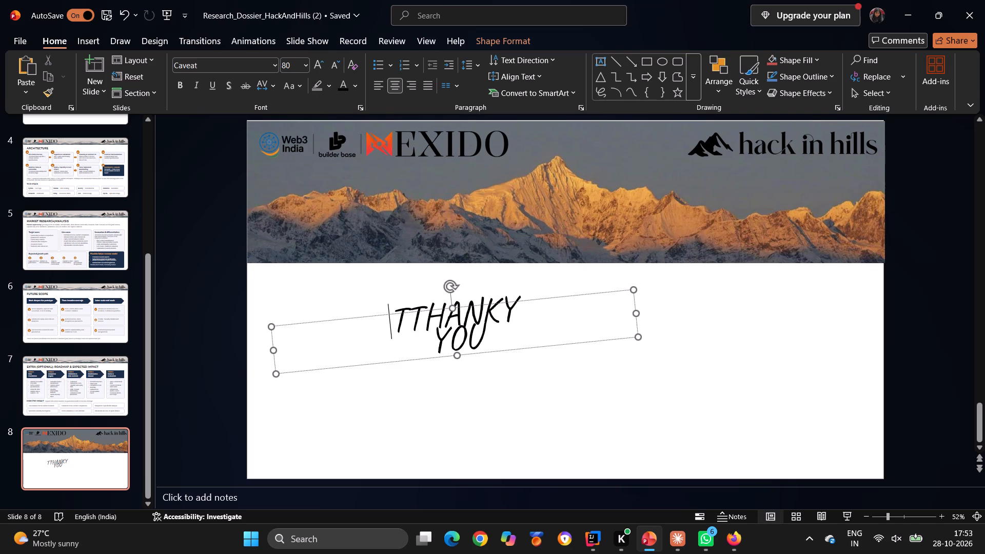
drag(395, 329, 502, 335)
key(BackSpace)
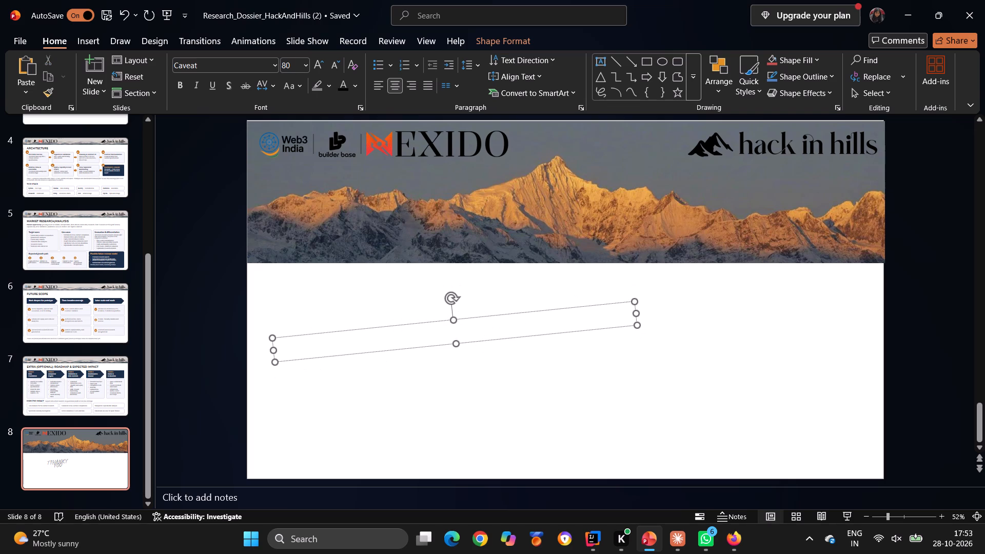
text(THANKU)
key(BackSpace)
key(Return)
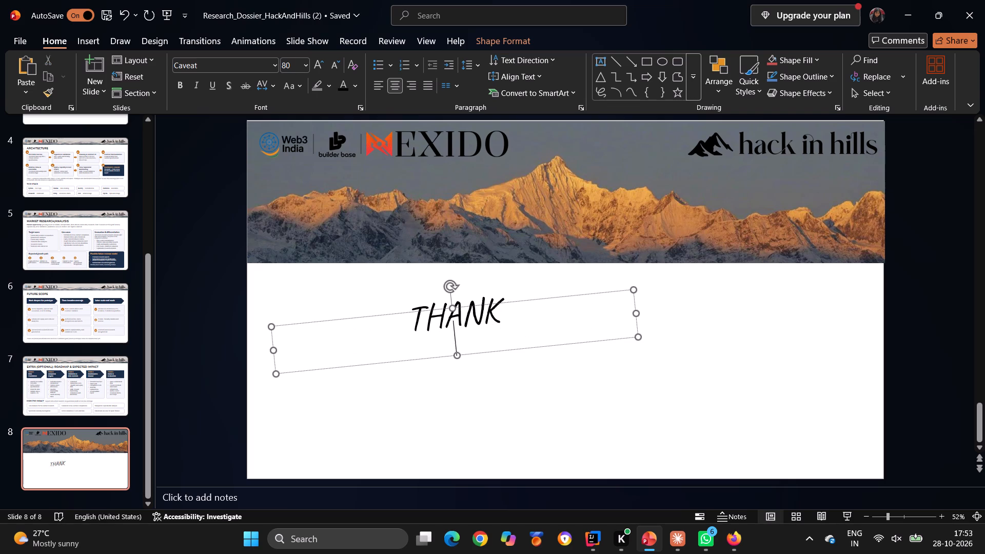
text(YOU)
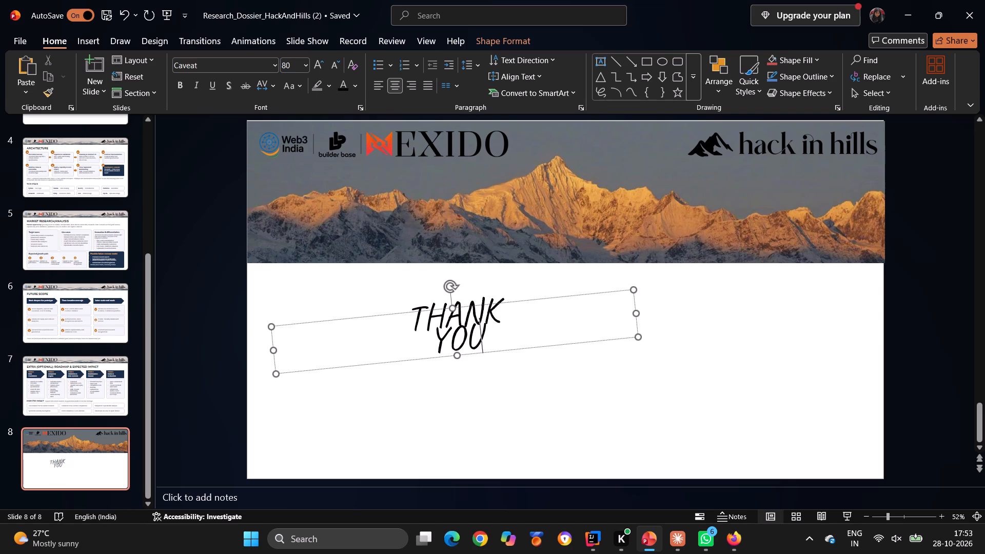
key(shift+exclam)
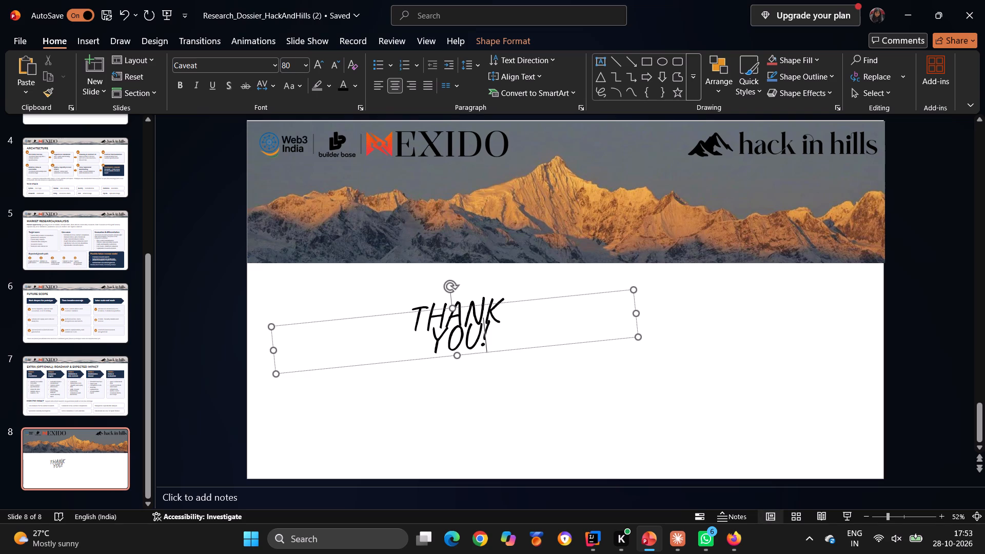
Make the whole "THANK YOU!" text bold.
drag(413, 314, 495, 346)
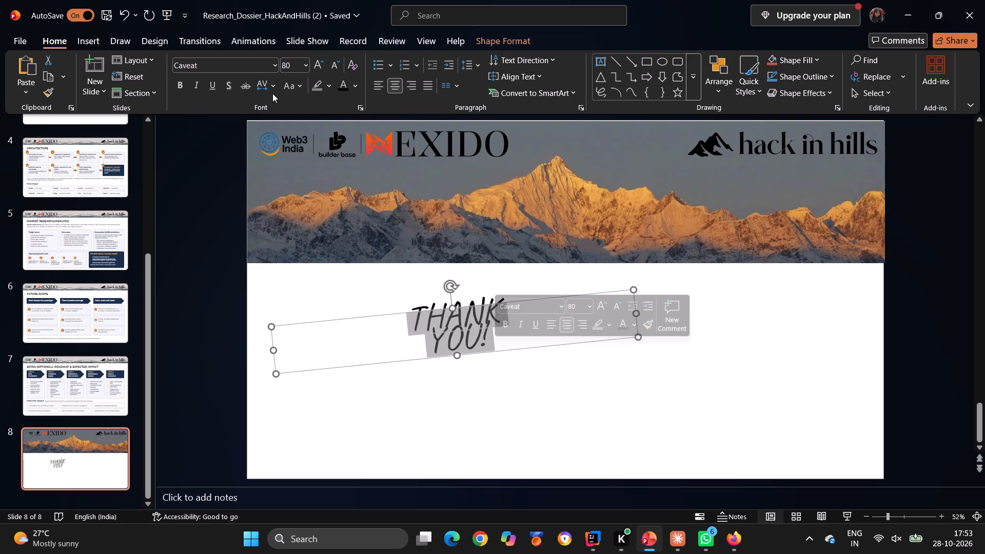
click(186, 86)
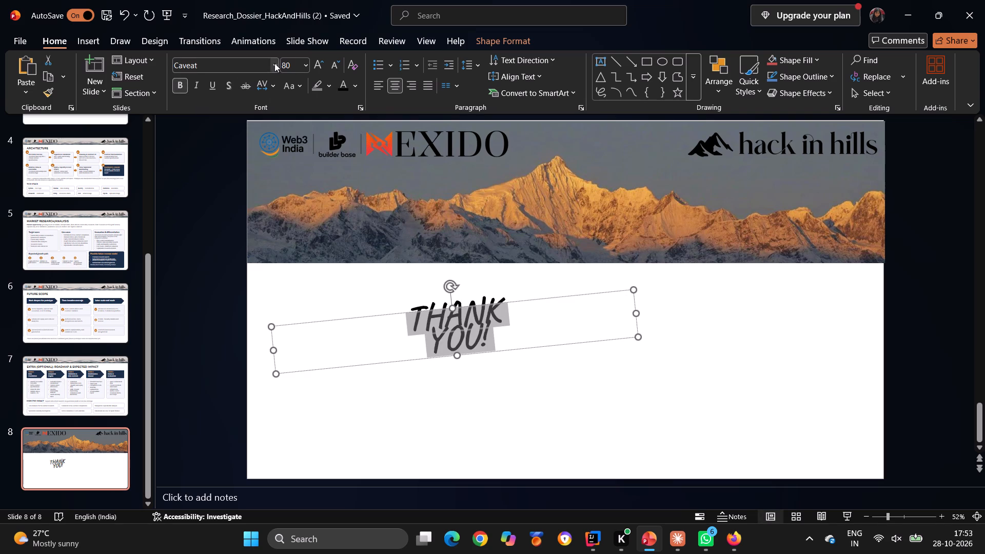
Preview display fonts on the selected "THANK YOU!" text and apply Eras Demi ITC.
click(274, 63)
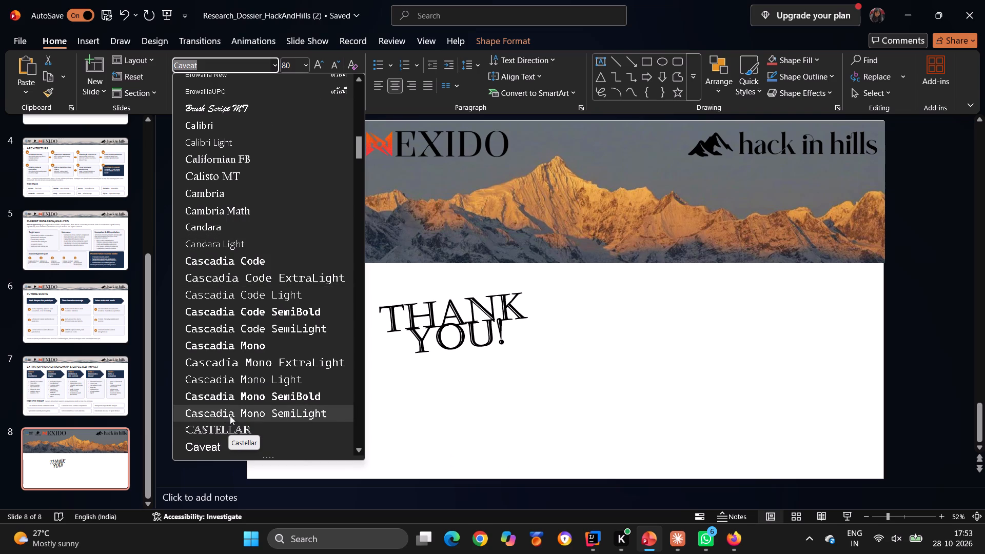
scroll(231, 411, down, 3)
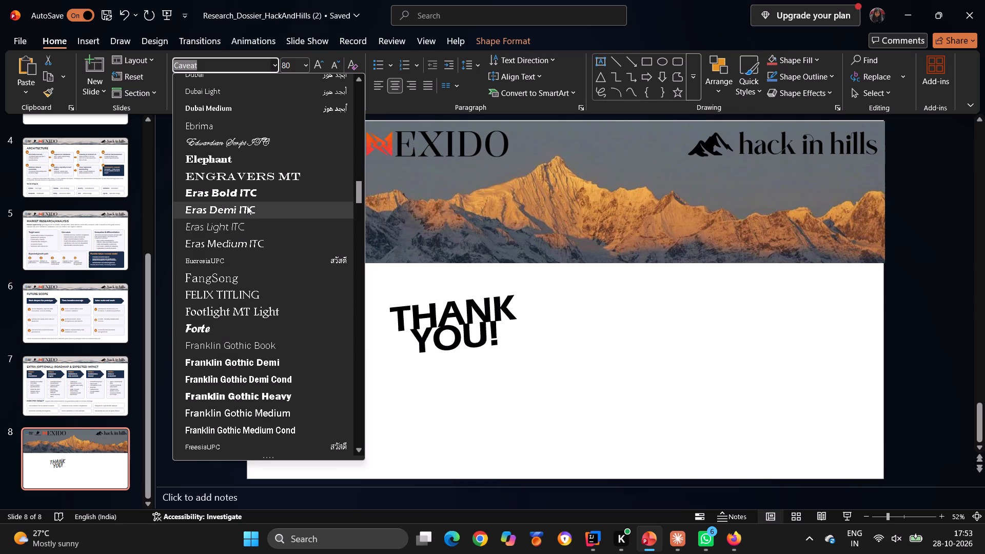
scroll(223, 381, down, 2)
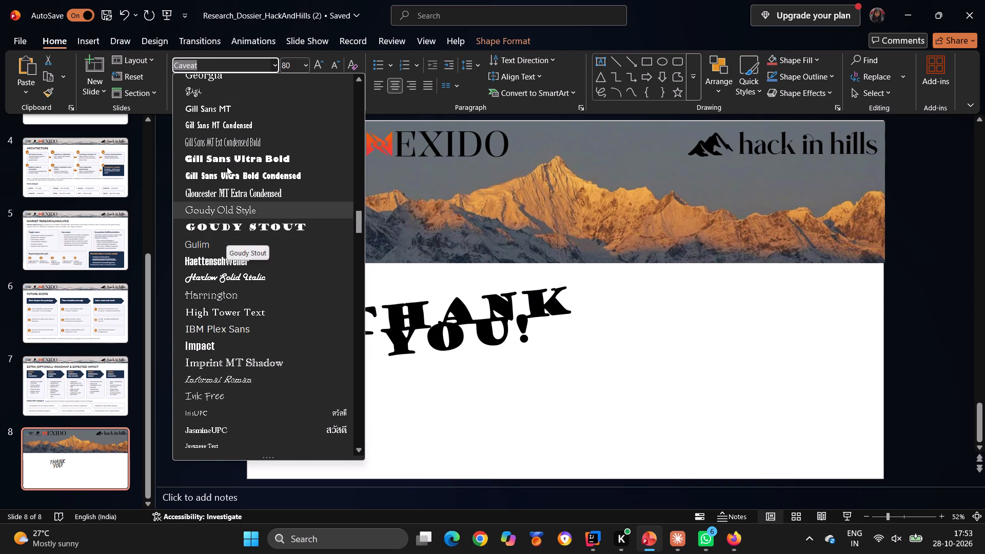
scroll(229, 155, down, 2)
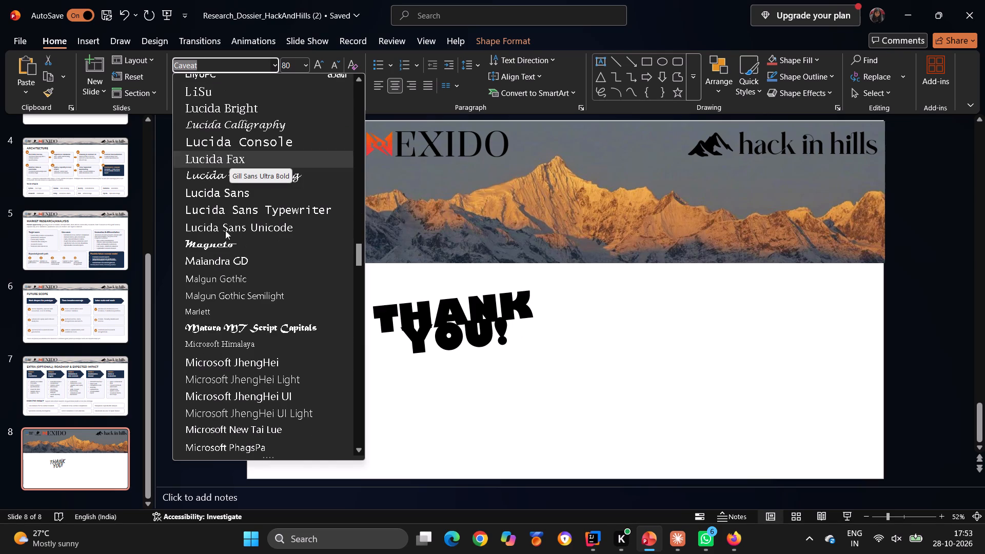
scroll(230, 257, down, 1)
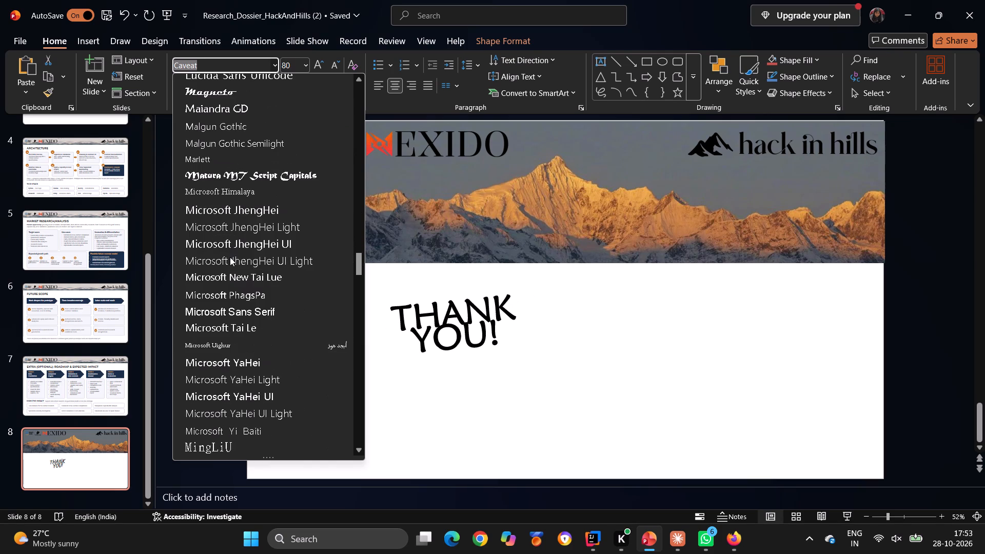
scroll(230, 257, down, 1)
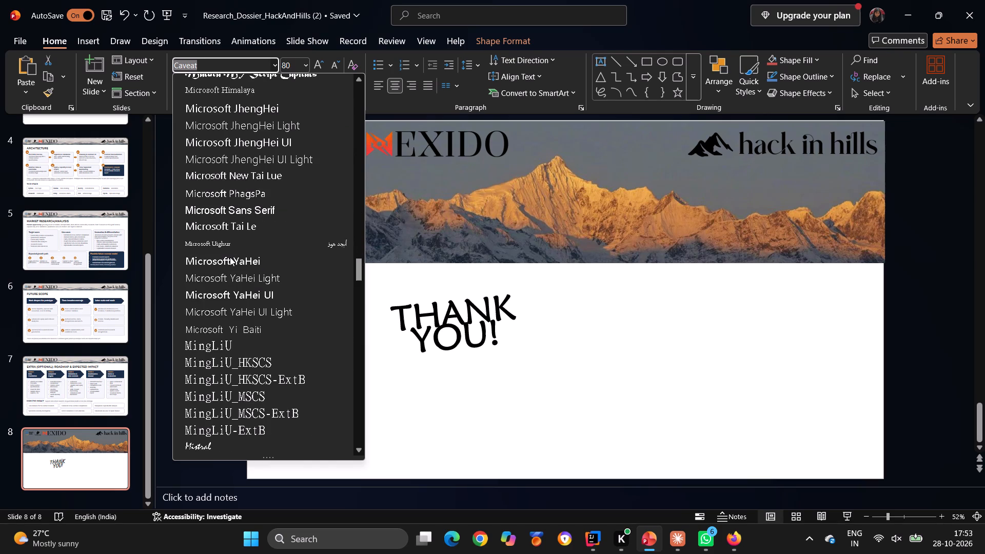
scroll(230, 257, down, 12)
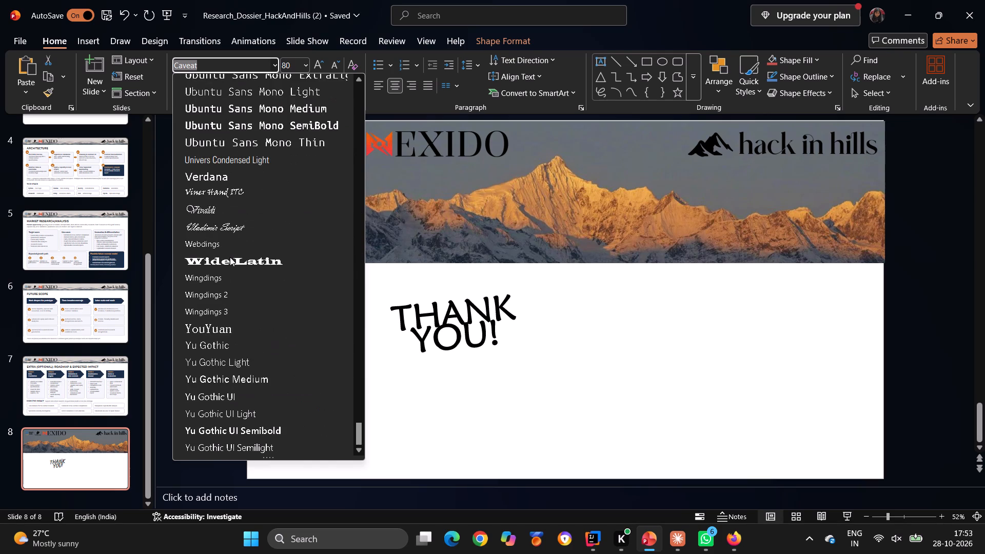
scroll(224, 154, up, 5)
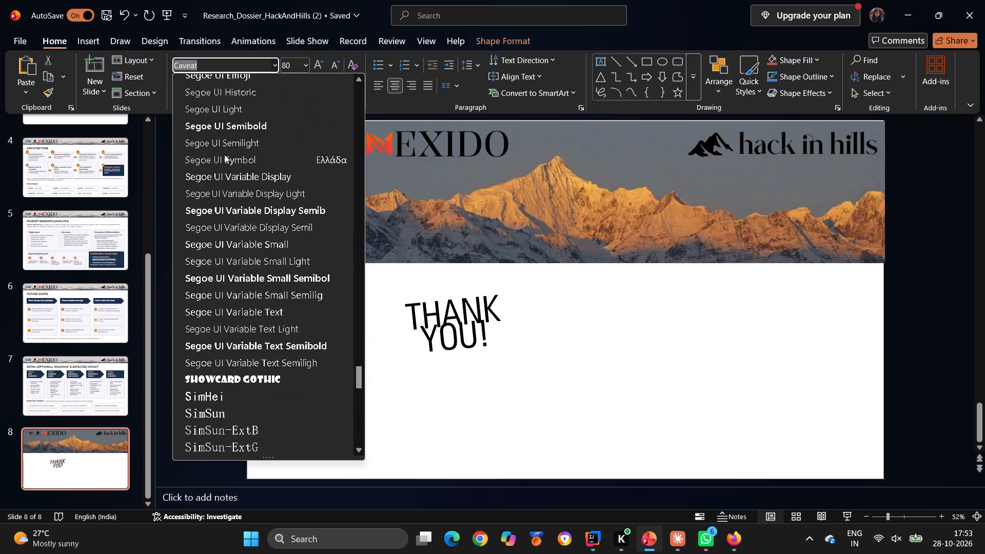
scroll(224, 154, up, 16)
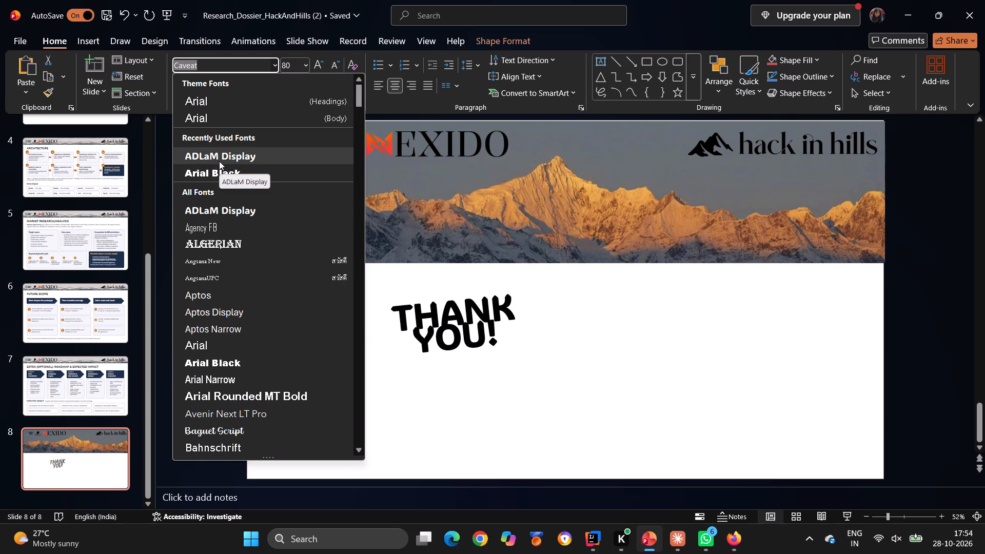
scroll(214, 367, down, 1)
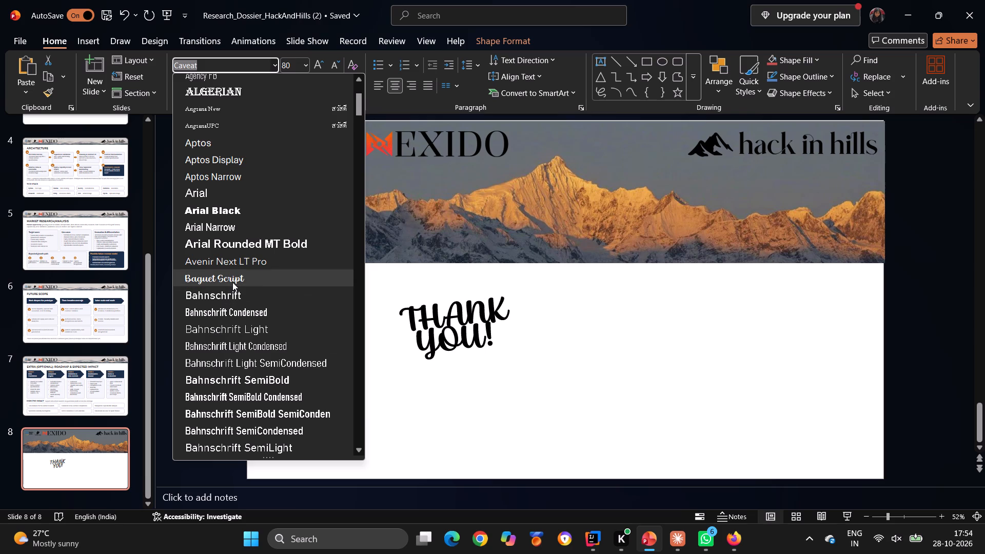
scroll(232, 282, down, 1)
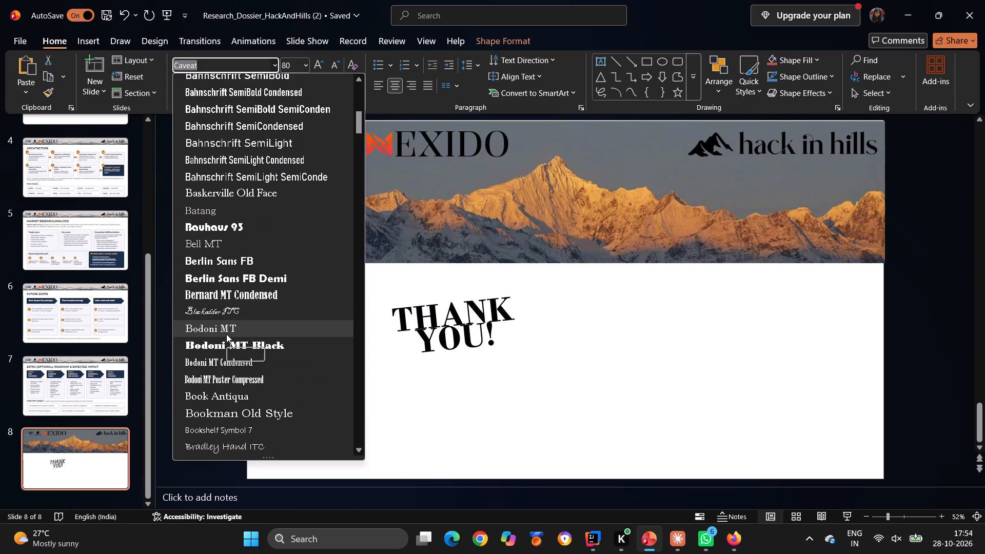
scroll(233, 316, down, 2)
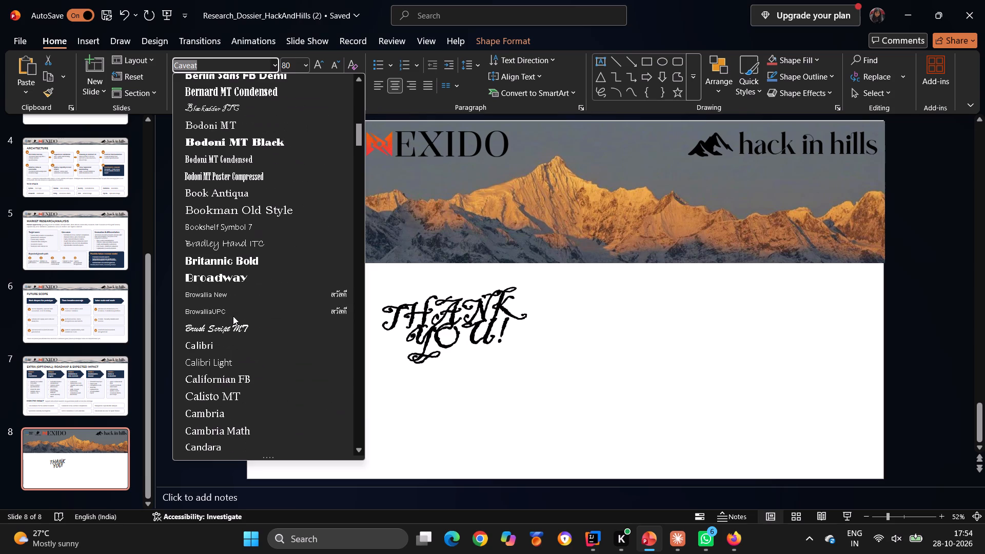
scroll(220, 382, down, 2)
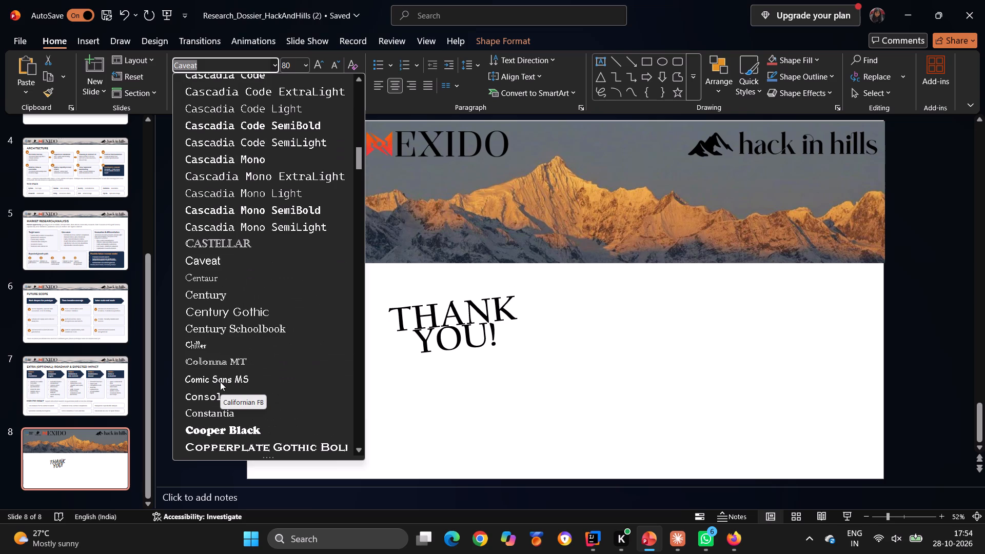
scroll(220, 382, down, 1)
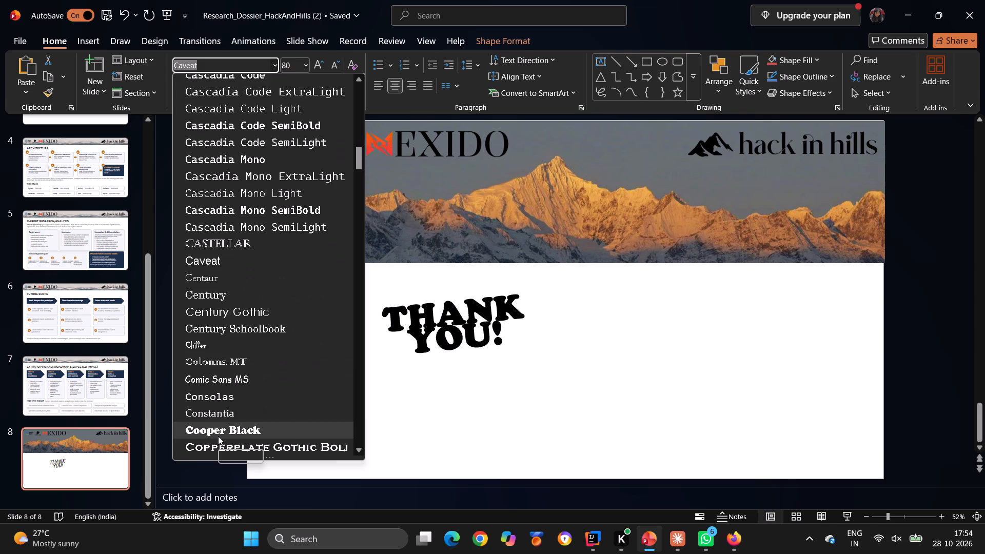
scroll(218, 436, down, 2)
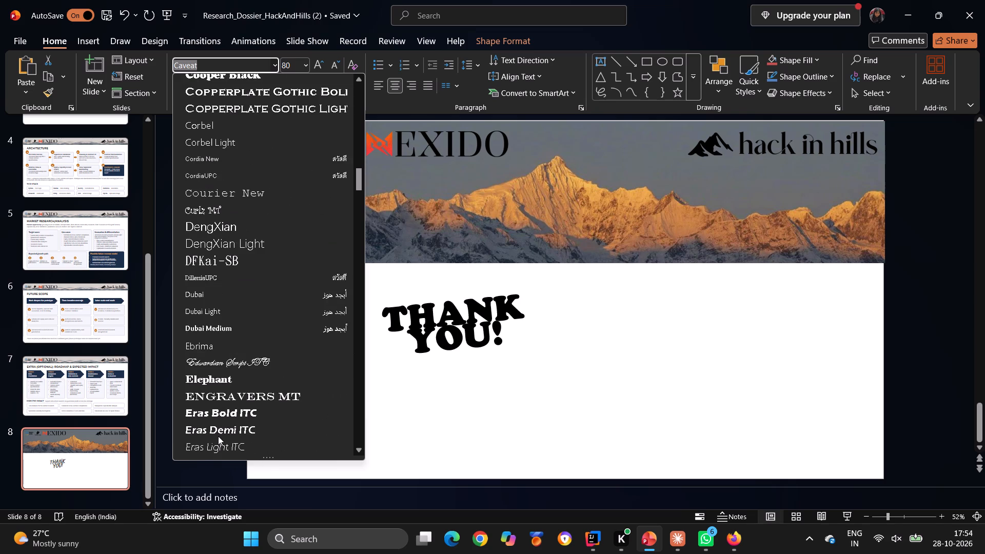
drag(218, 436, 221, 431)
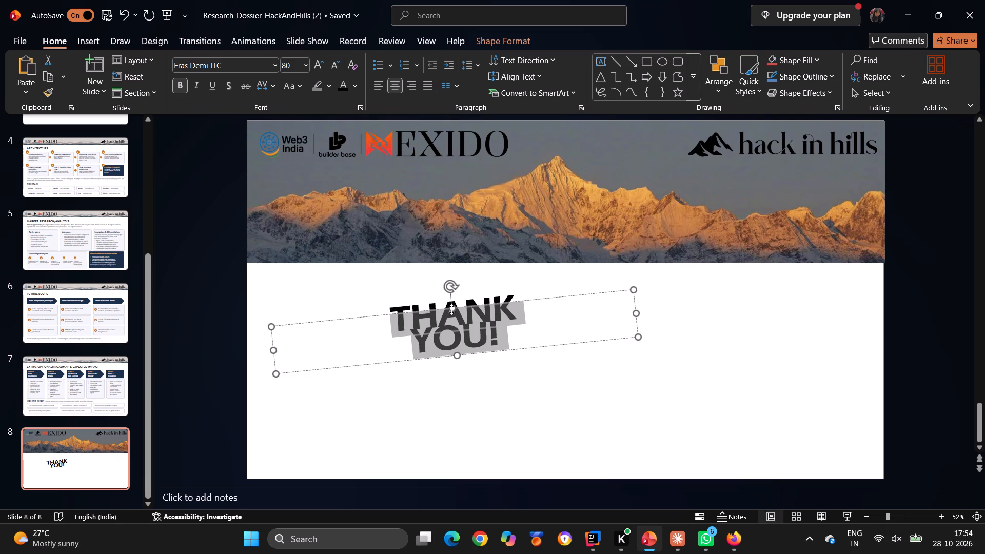
Insert an empty line between "THANK" and "YOU!" to spread the two words apart.
drag(451, 309, 452, 291)
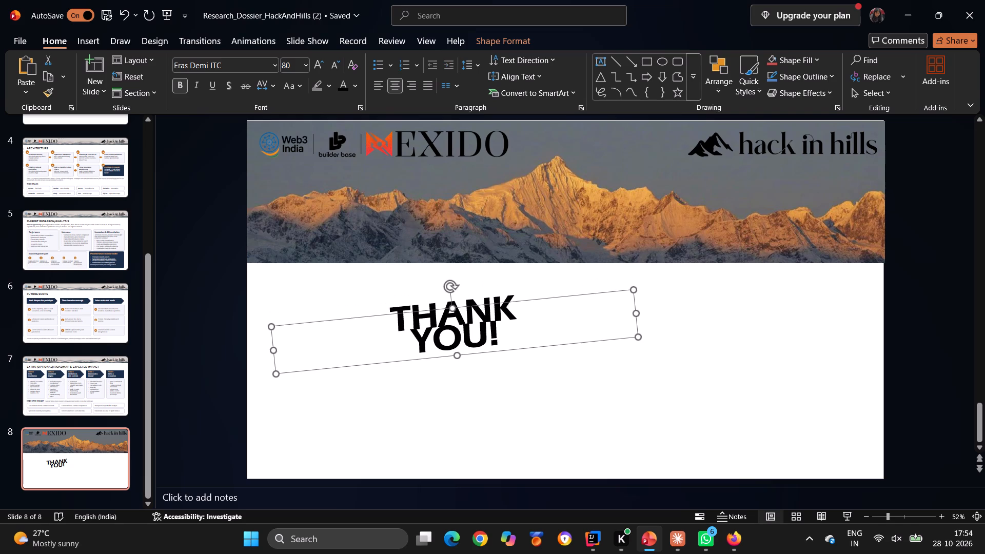
click(519, 302)
double_click(515, 311)
key(Return)
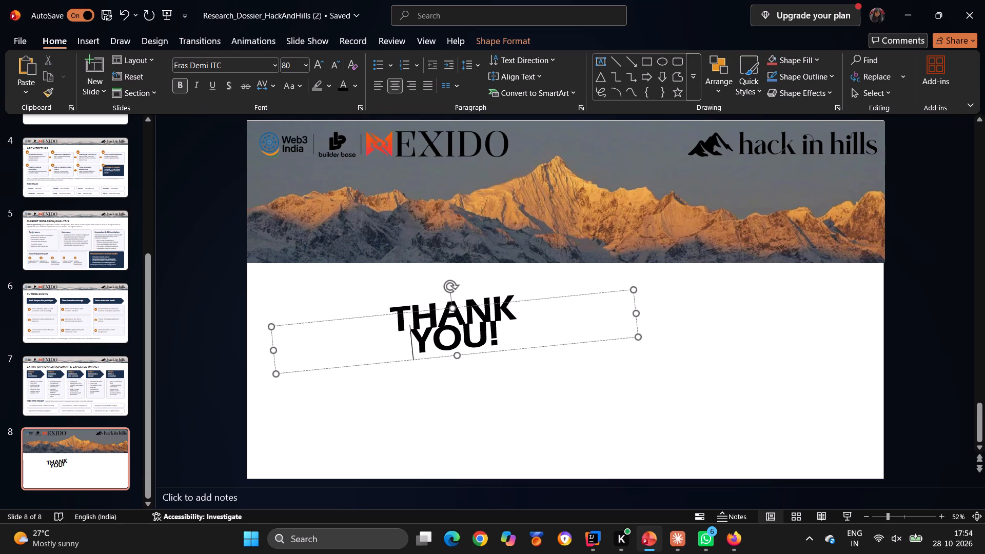
key(Return)
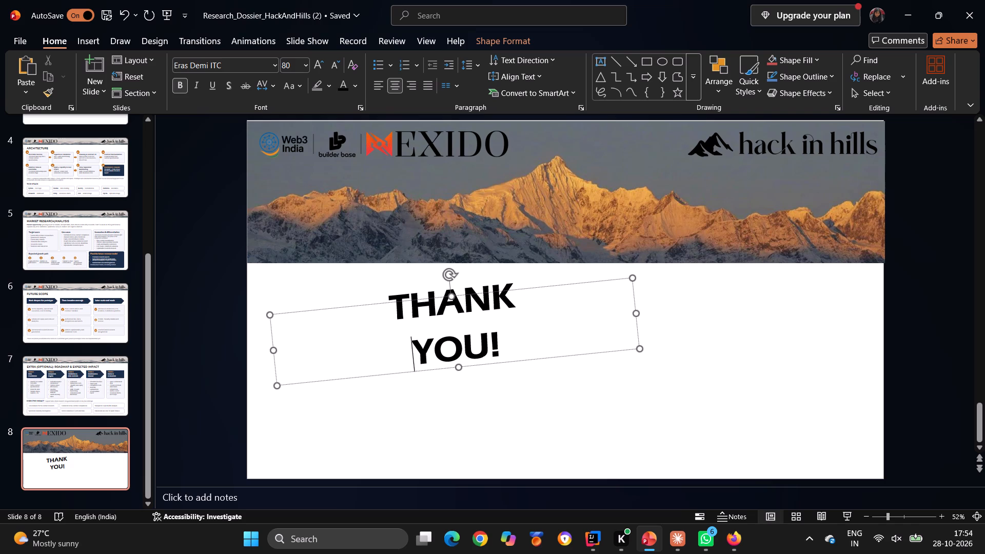
Widen the tilted text box slightly from its upper-left corner and insert an empty line above "THANK".
drag(270, 315, 273, 296)
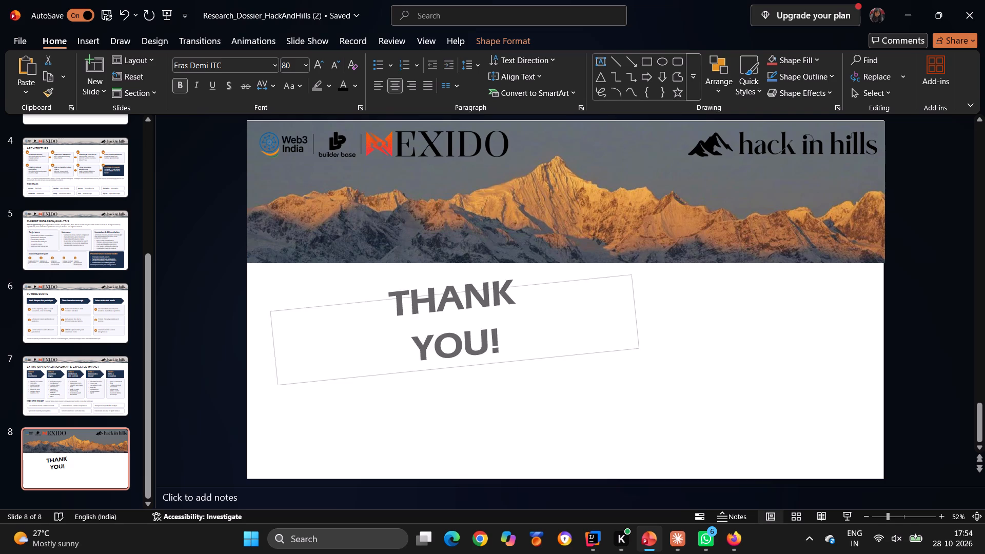
drag(273, 296, 267, 321)
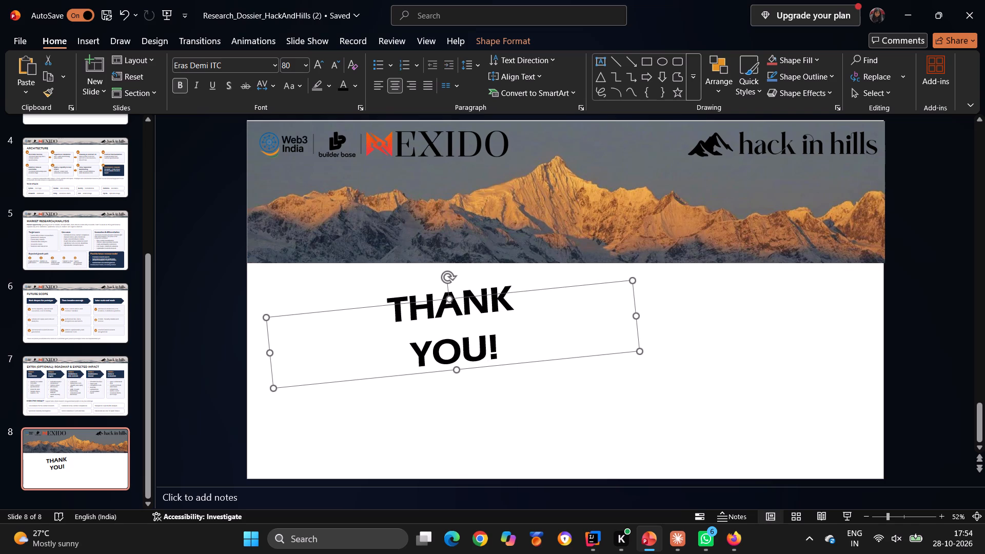
click(390, 318)
key(Return)
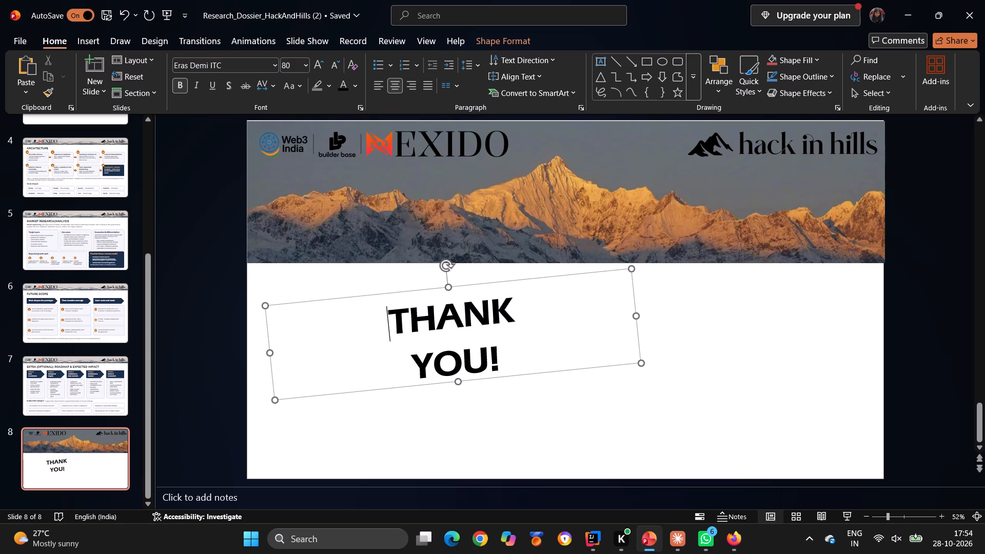
Change the font of the whole "THANK YOU!" text to Arial Rounded MT Bold.
drag(393, 314, 528, 385)
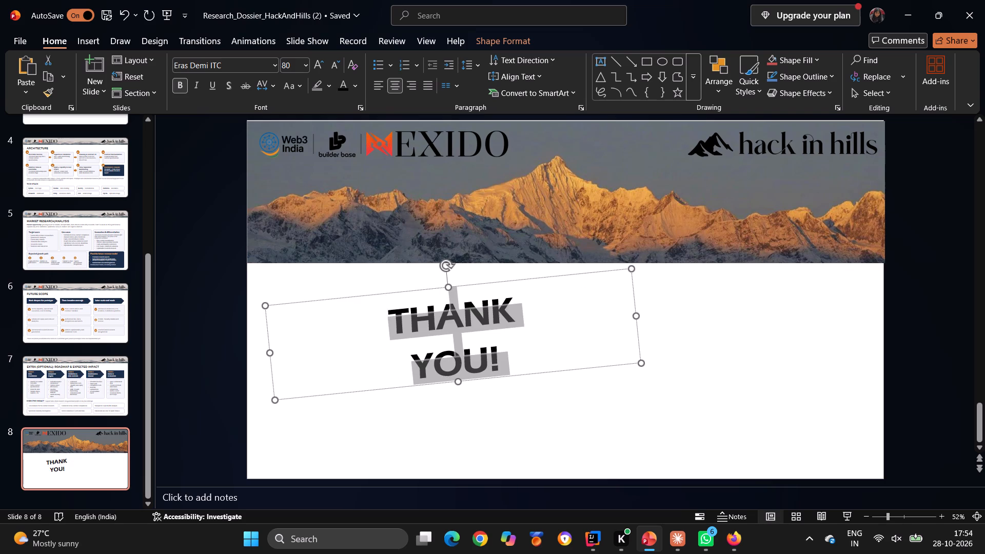
drag(528, 385, 529, 386)
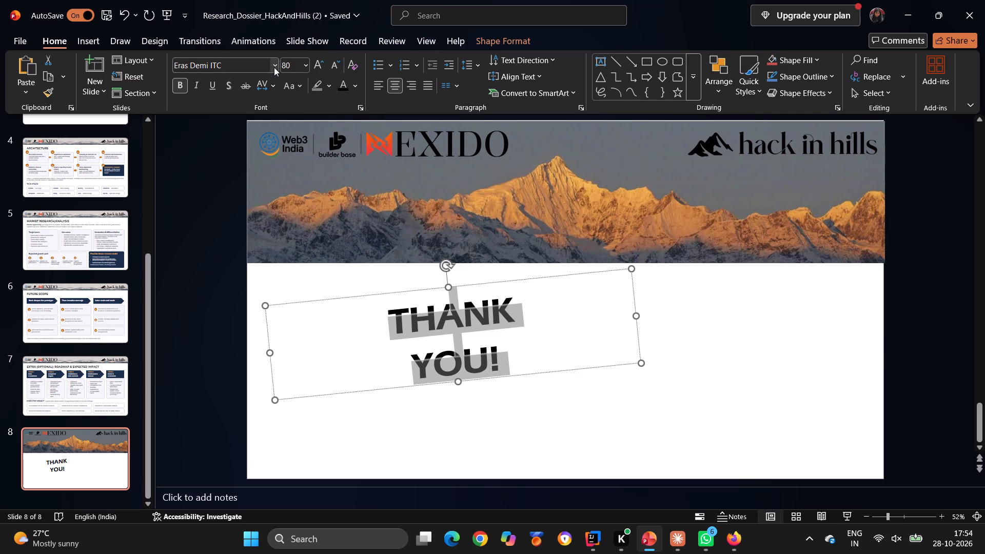
click(274, 66)
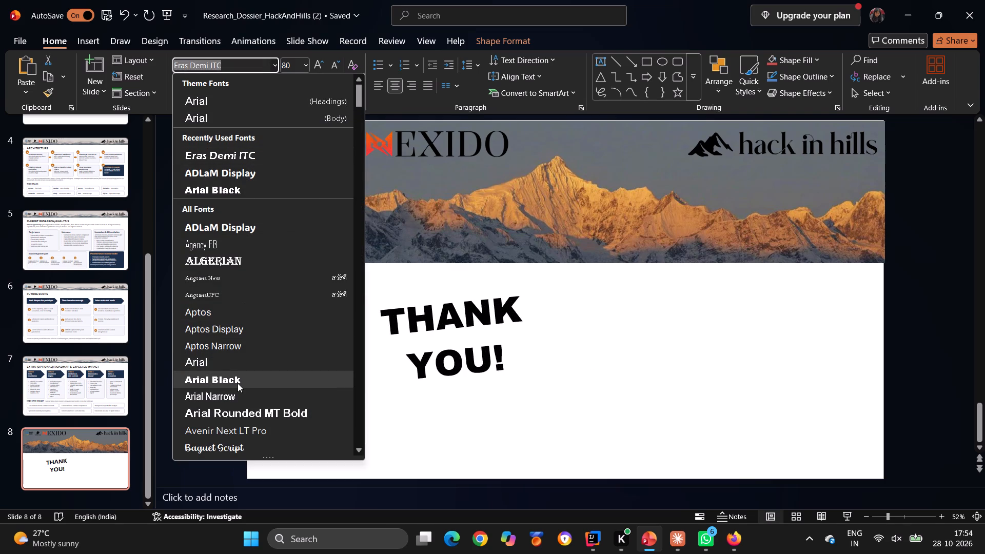
click(238, 411)
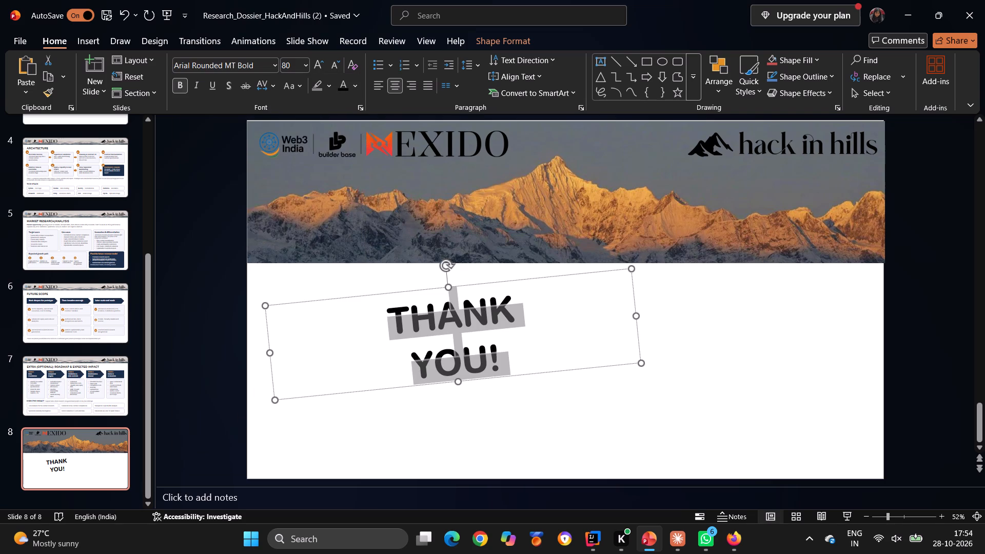
Set the font colour of the selected "THANK YOU!" text to black from the theme colours.
click(327, 82)
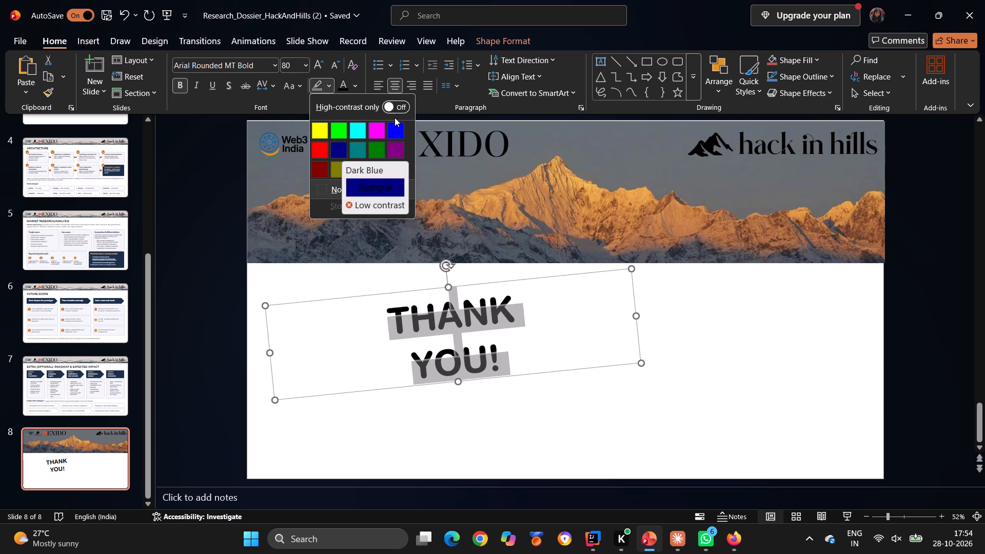
click(356, 83)
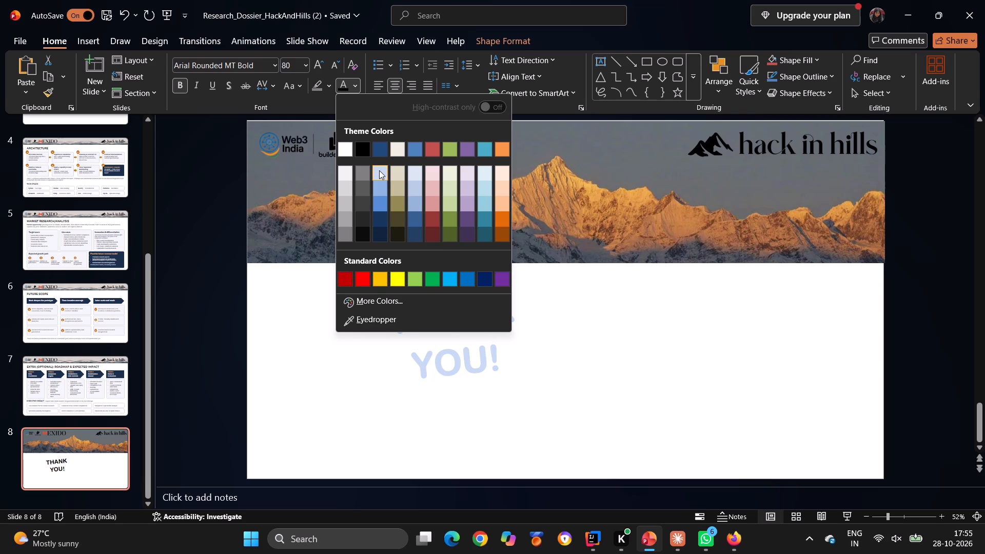
click(361, 153)
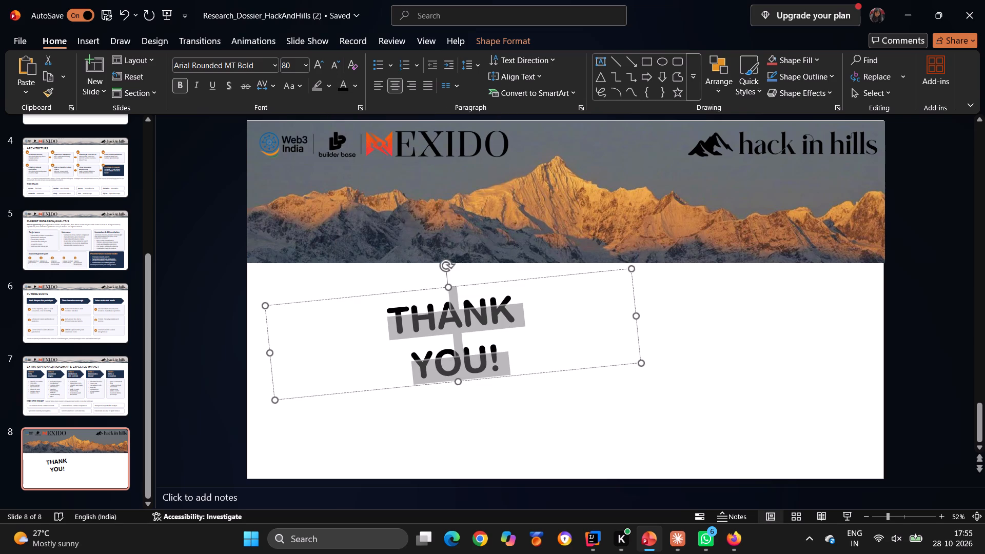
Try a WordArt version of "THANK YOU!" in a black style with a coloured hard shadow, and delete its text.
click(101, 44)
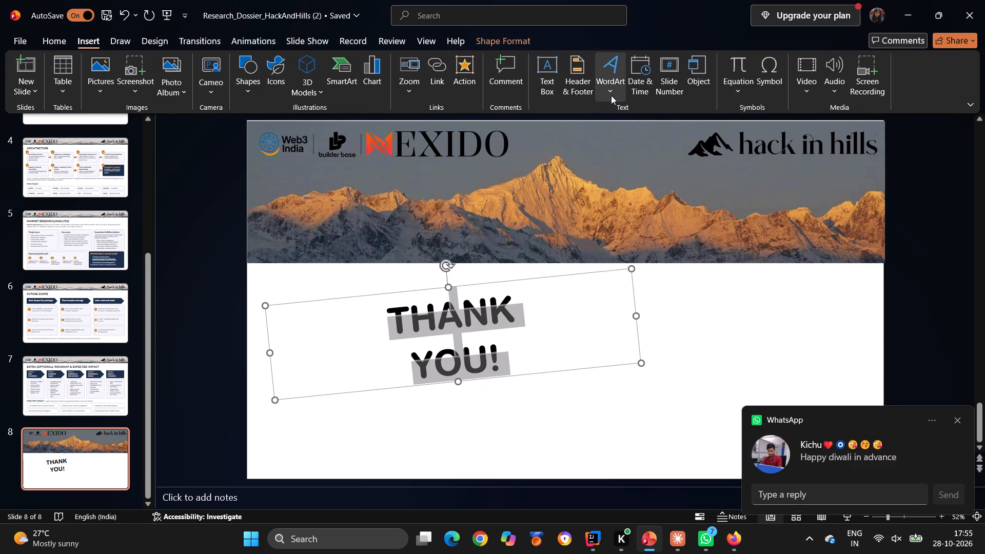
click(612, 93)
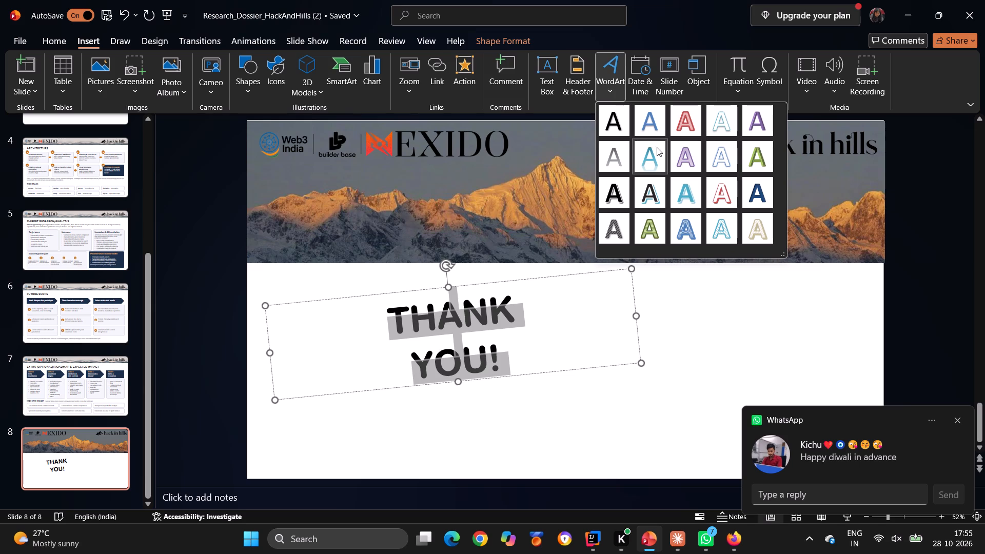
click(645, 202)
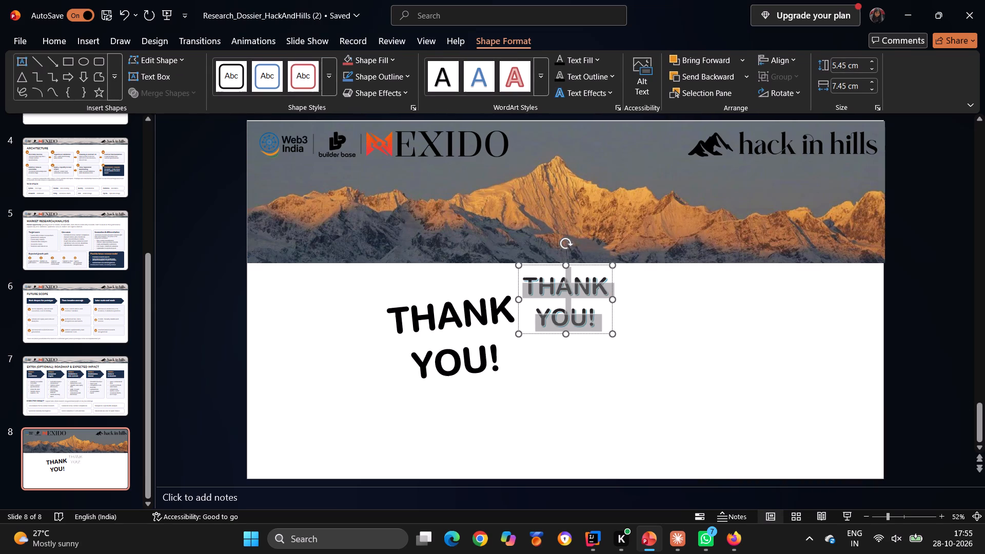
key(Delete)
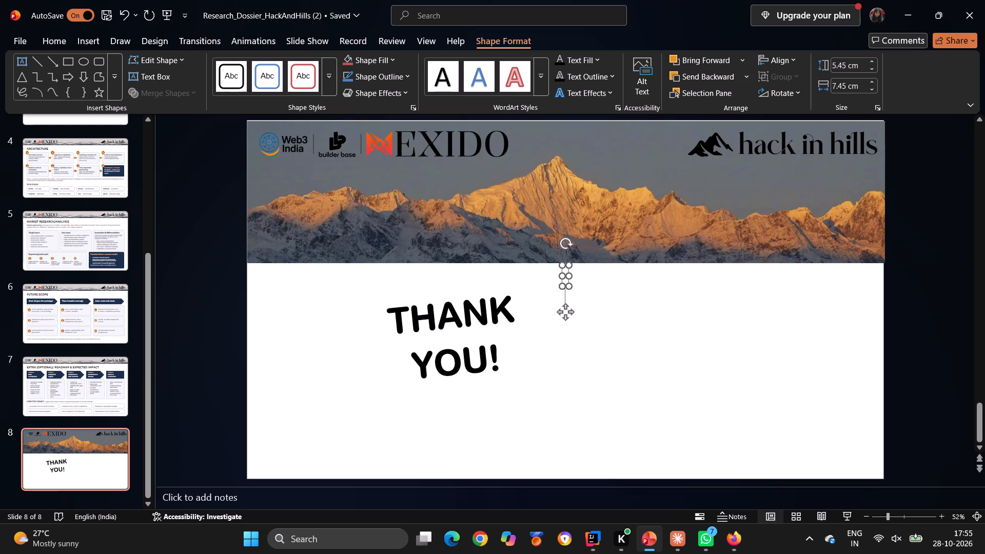
Apply the dark WordArt style with a hard light-blue shadow to the tilted "THANK YOU!" text.
drag(388, 312, 510, 394)
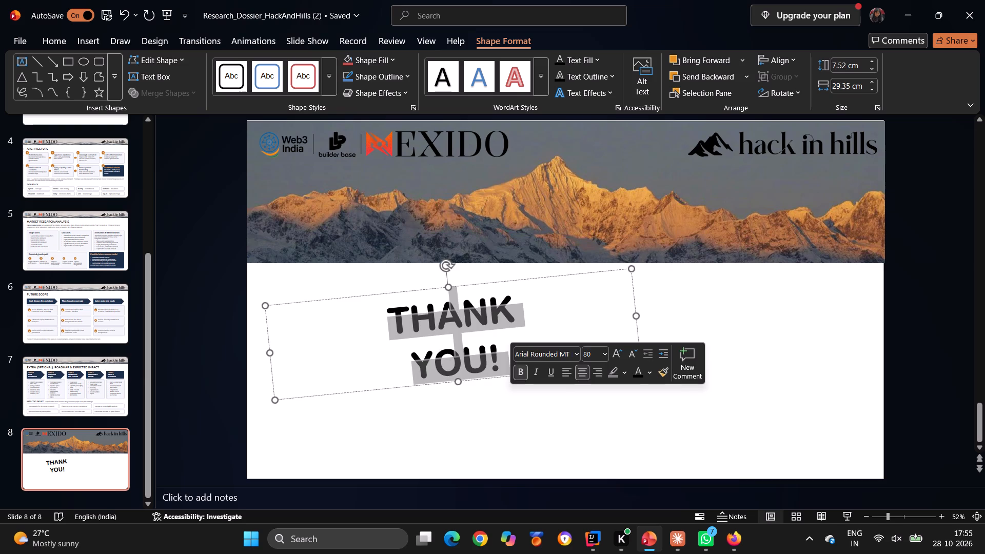
click(542, 81)
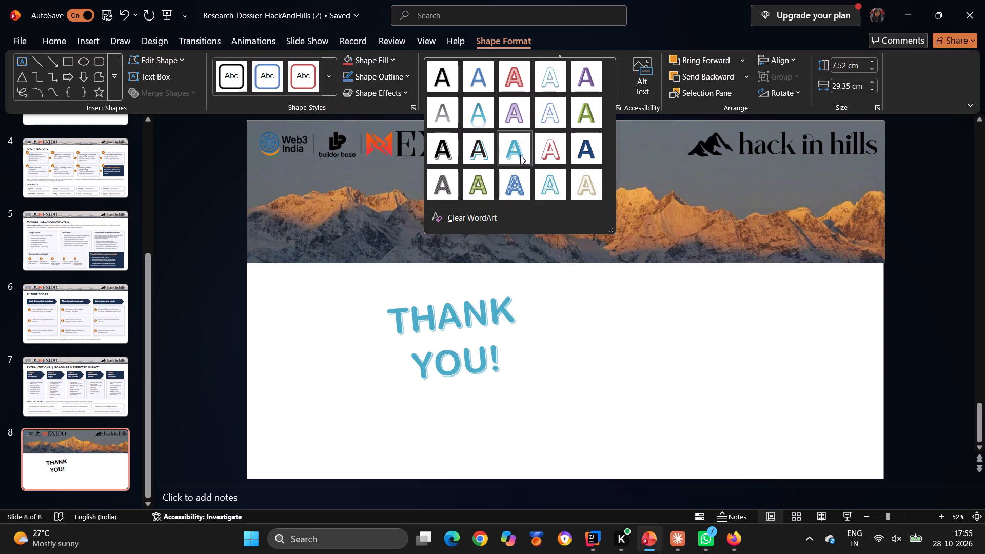
click(478, 154)
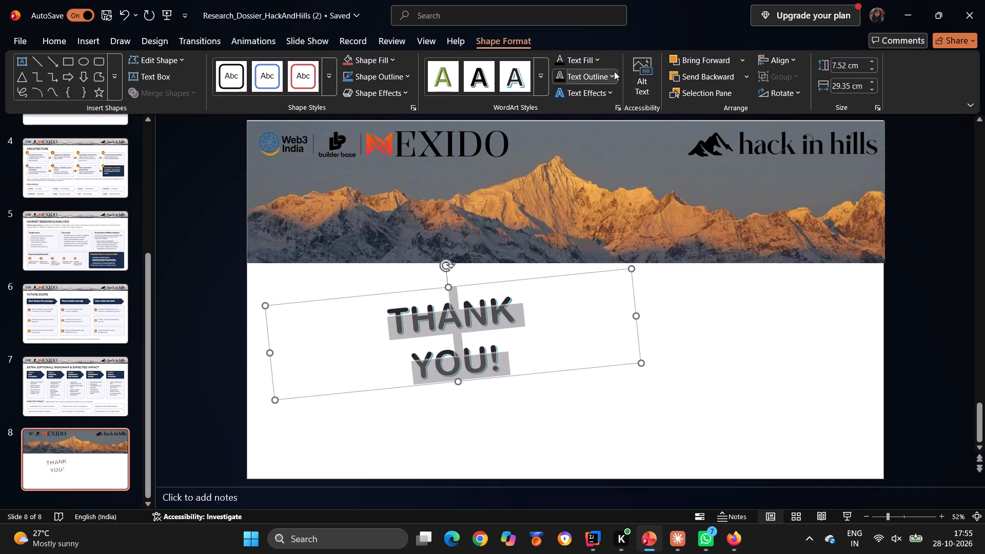
Give the "THANK YOU!" text an outer shadow offset toward the top.
click(610, 88)
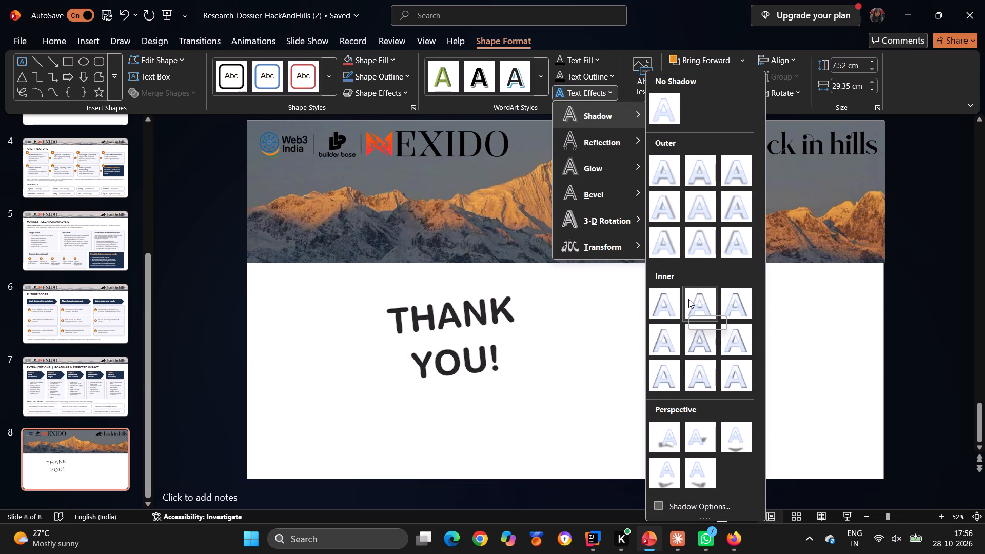
click(695, 228)
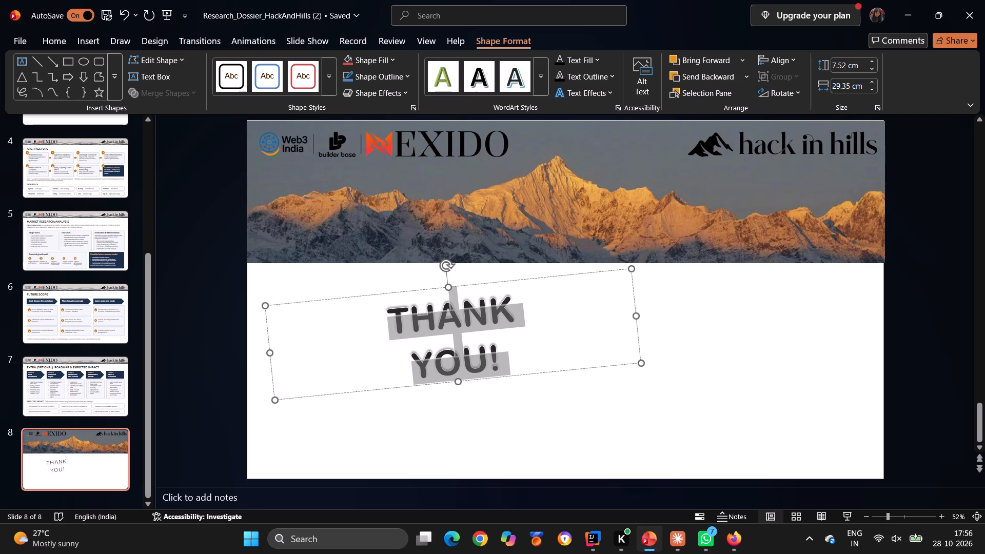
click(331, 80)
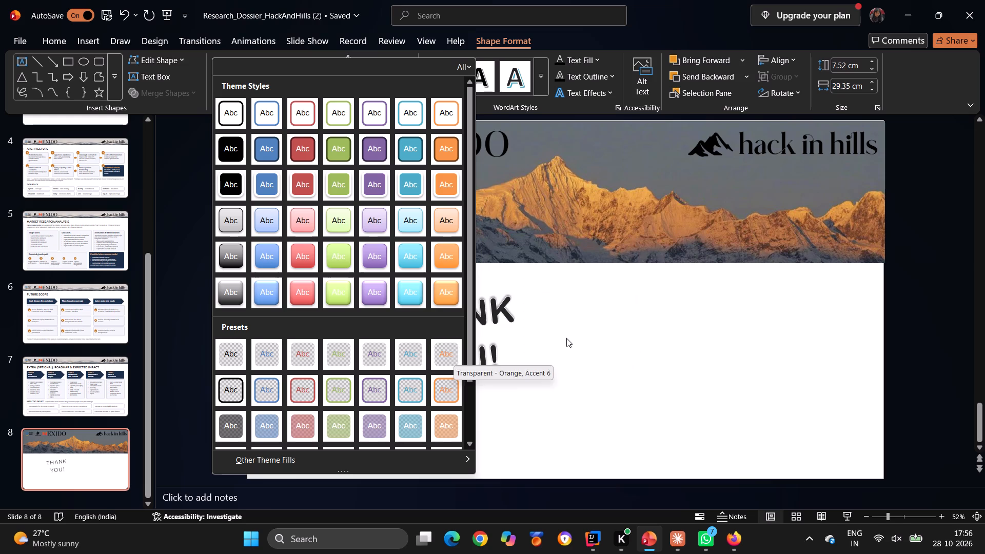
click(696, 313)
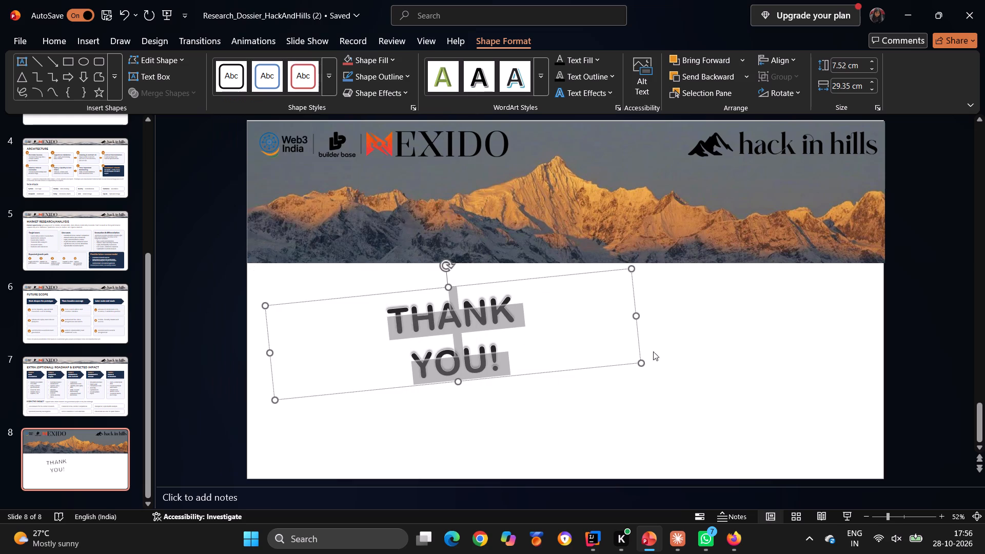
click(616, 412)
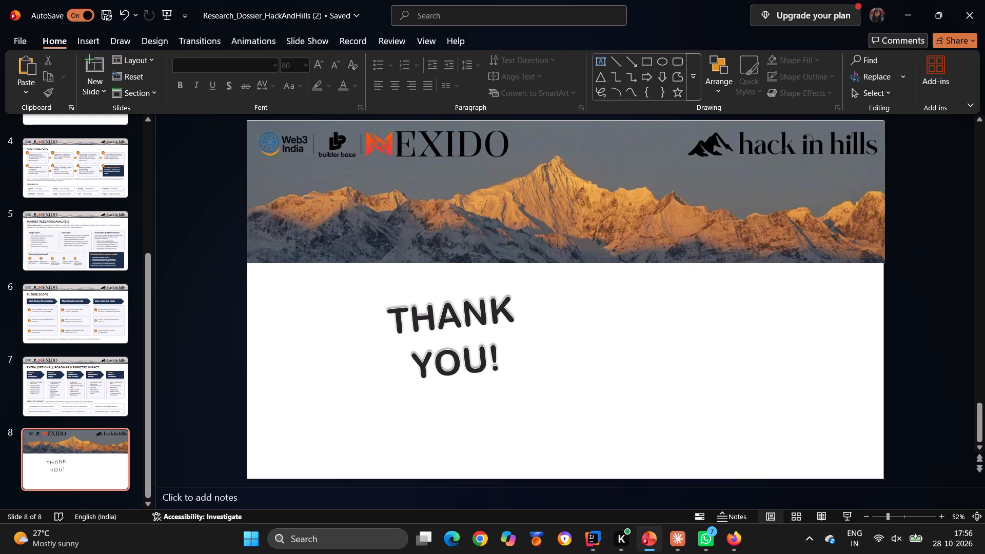
Narrow the tilted "THANK YOU!" box by moving its right edge in to just short of the slide's centre.
click(430, 332)
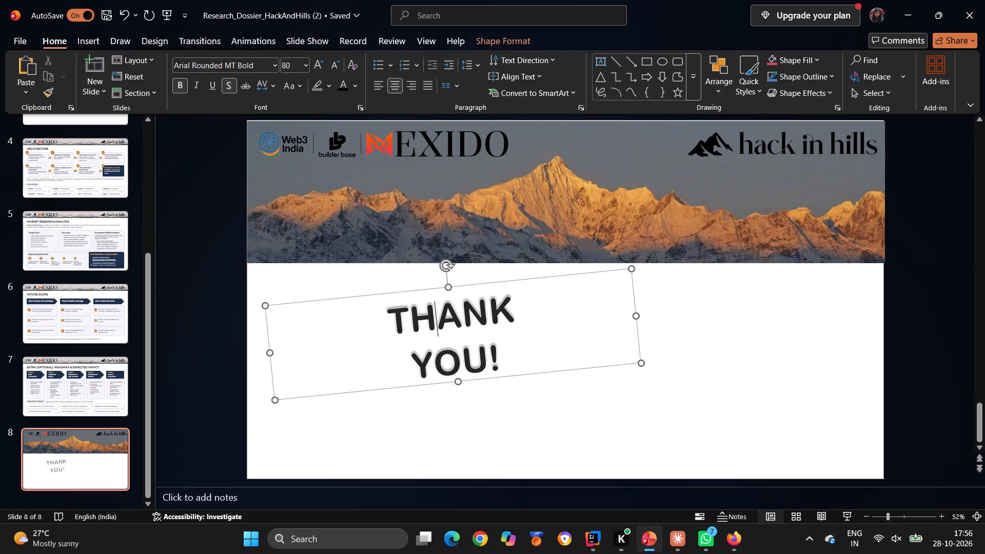
drag(635, 314, 559, 309)
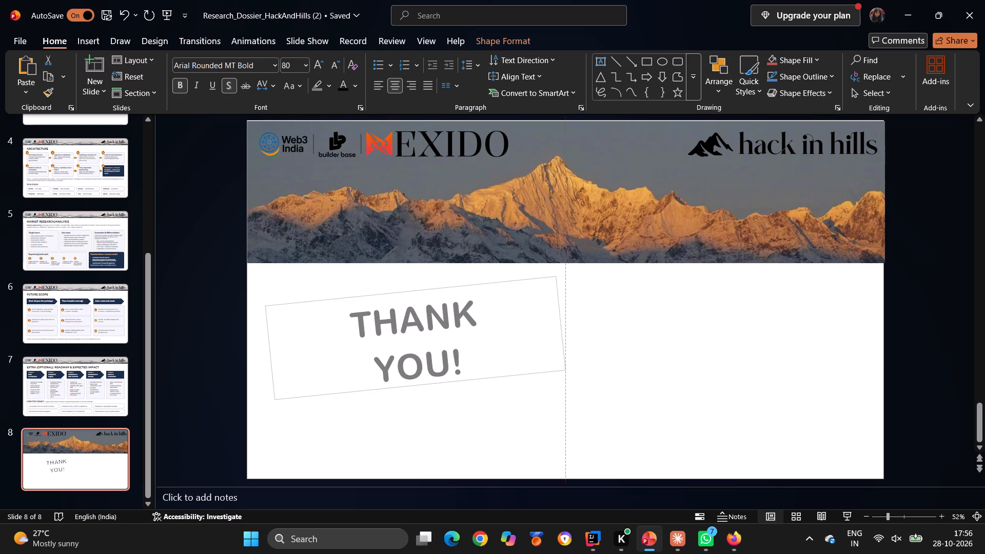
drag(559, 309, 553, 310)
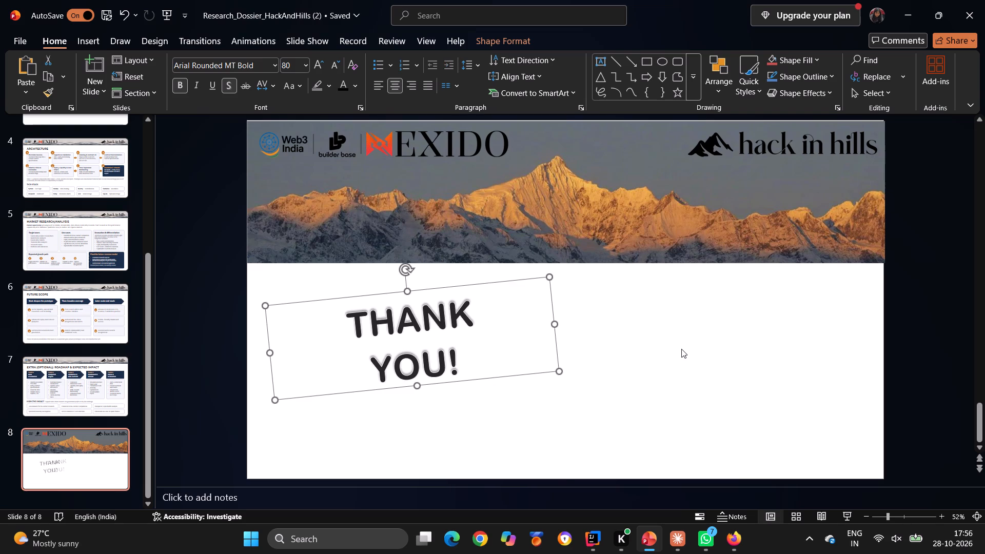
click(681, 349)
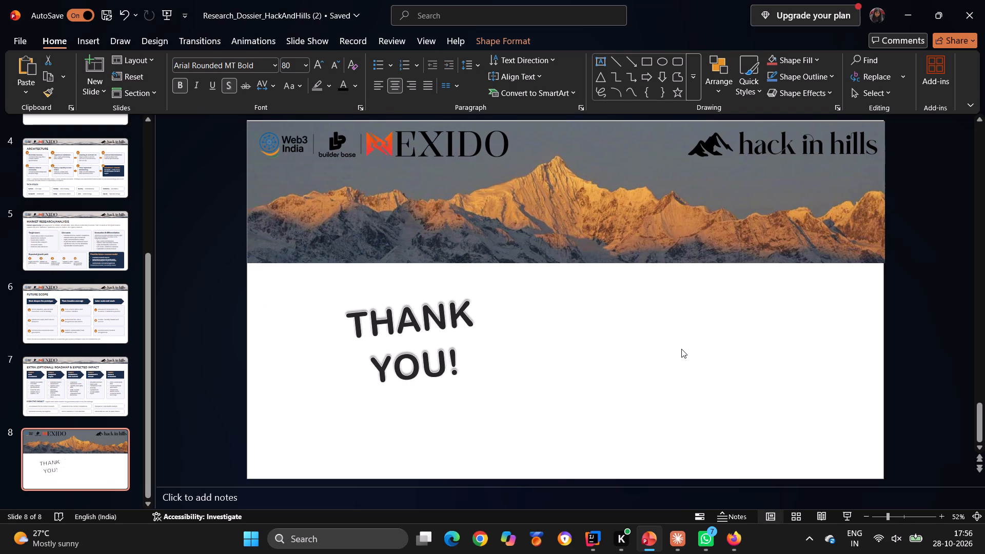
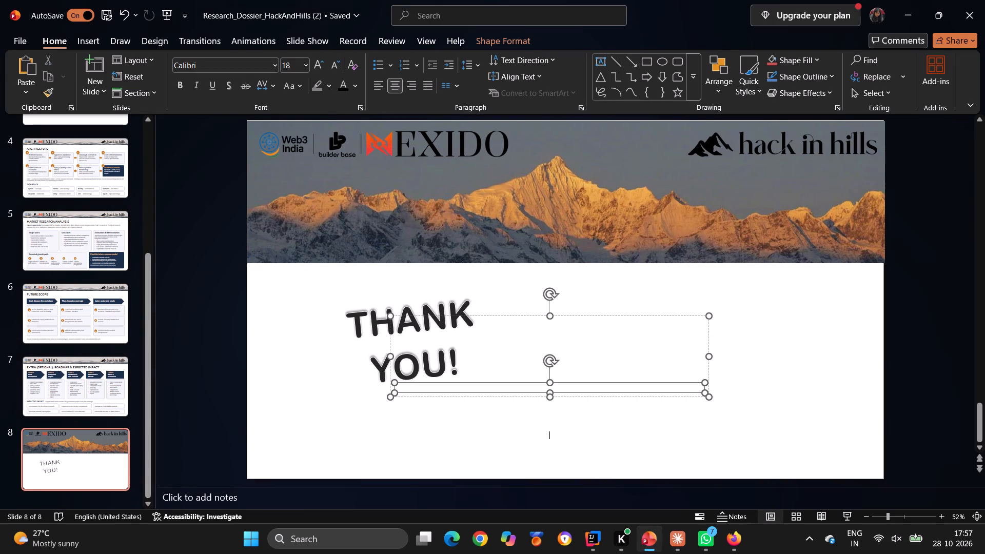
click(746, 397)
double_click(702, 365)
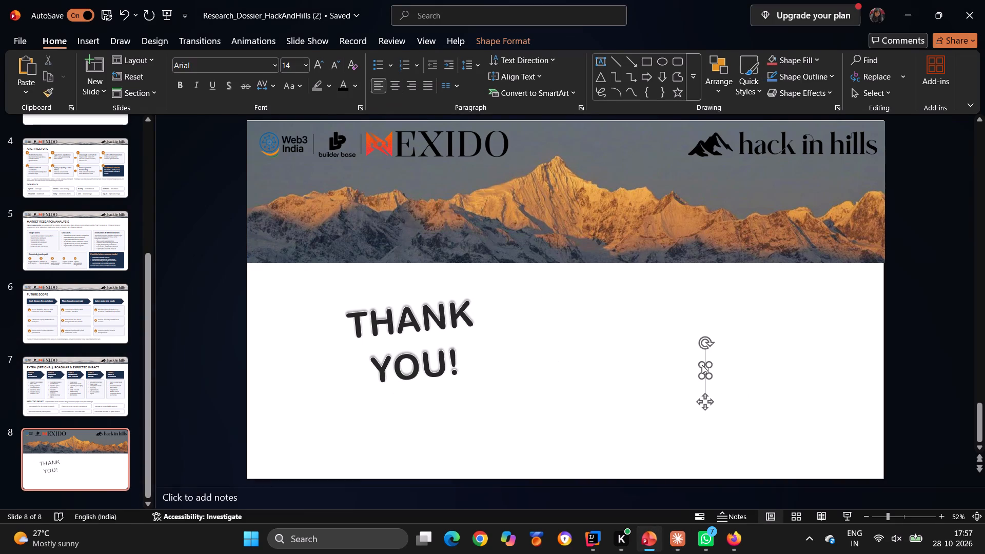
drag(710, 377, 714, 377)
drag(714, 377, 861, 408)
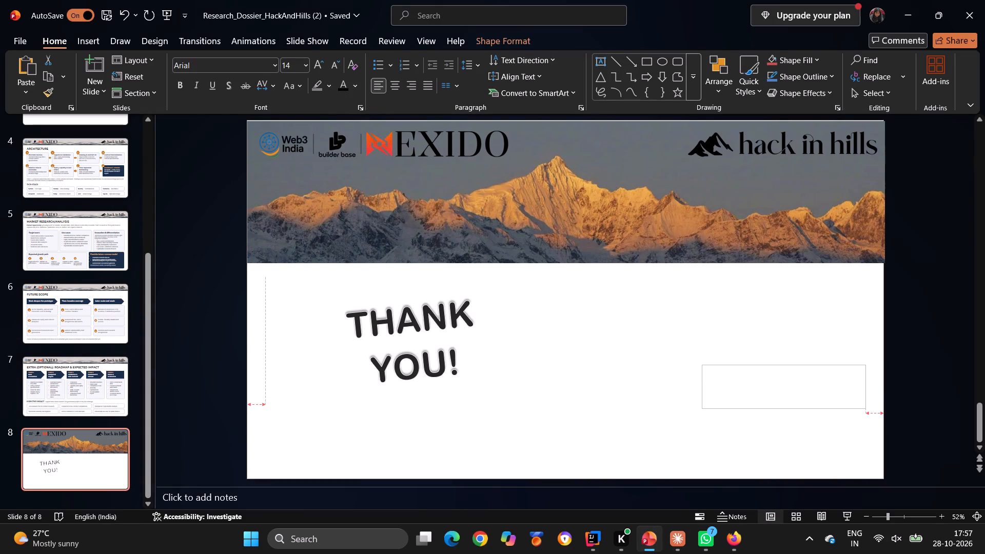
drag(861, 408, 861, 409)
click(802, 366)
drag(802, 366, 795, 378)
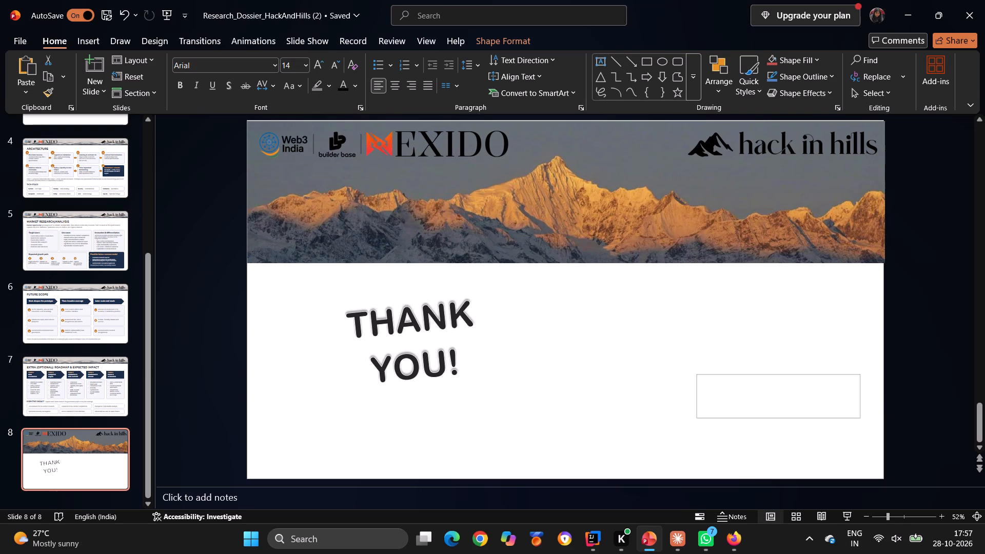
drag(795, 378, 790, 421)
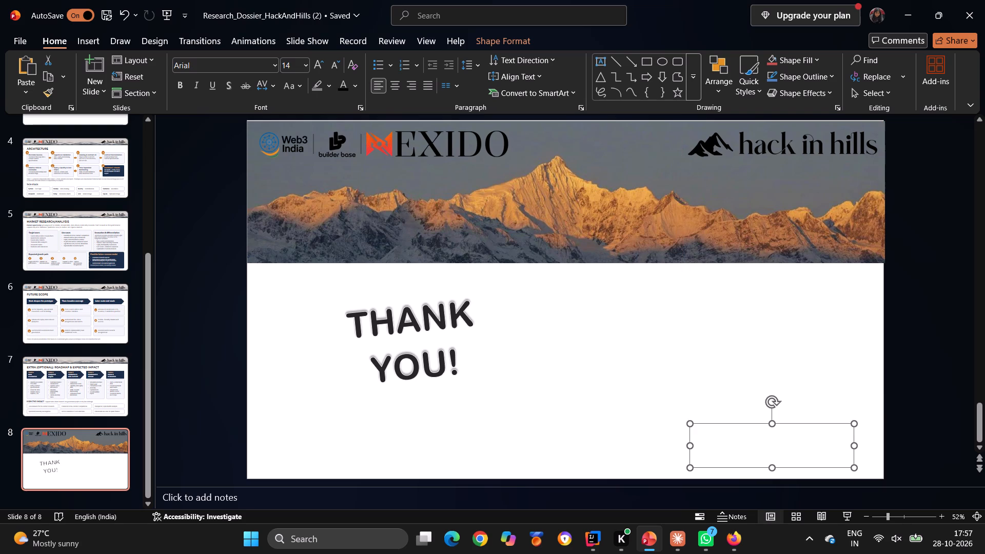
drag(855, 448, 878, 448)
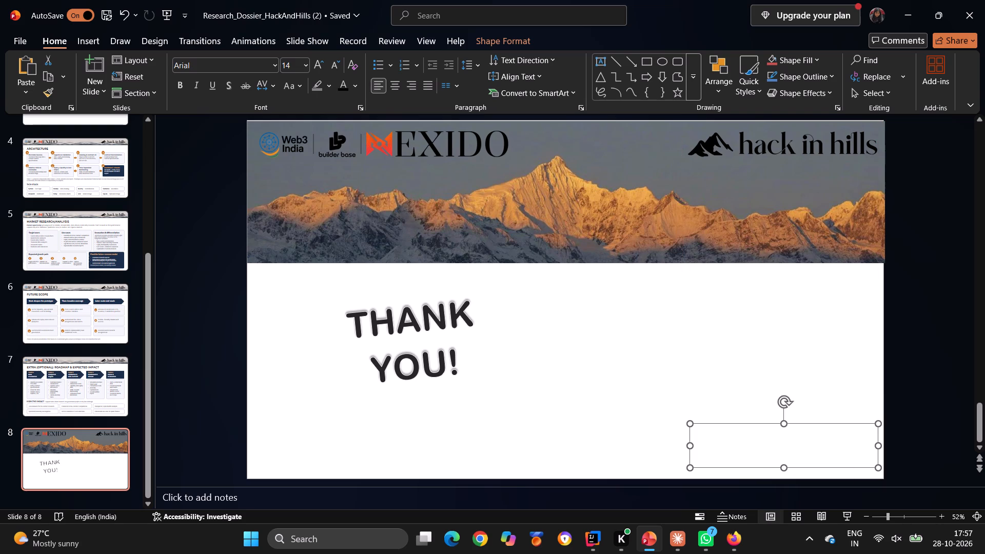
drag(783, 468, 790, 449)
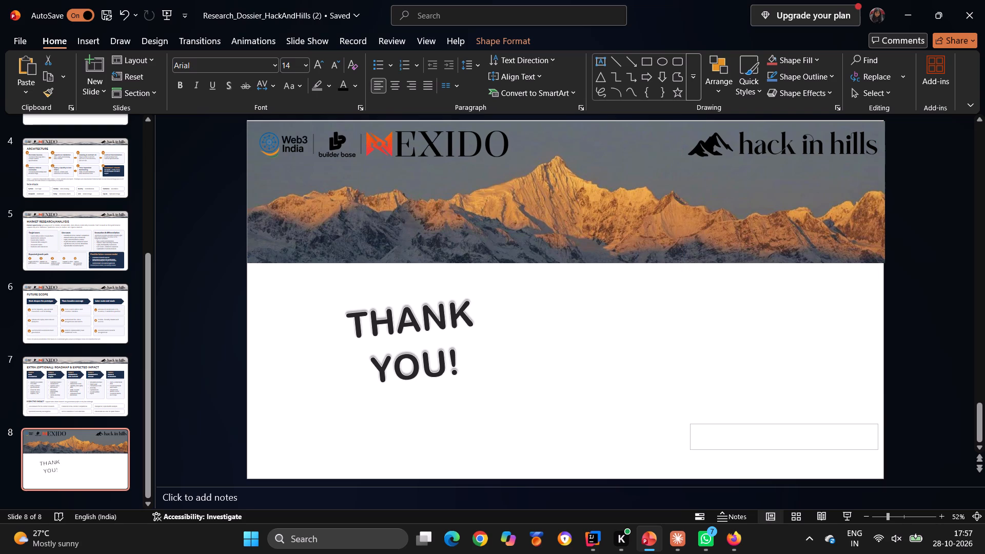
drag(790, 449, 790, 448)
Paste the link emoji into the lower-right text box and add the label "Github link:" after it.
double_click(738, 446)
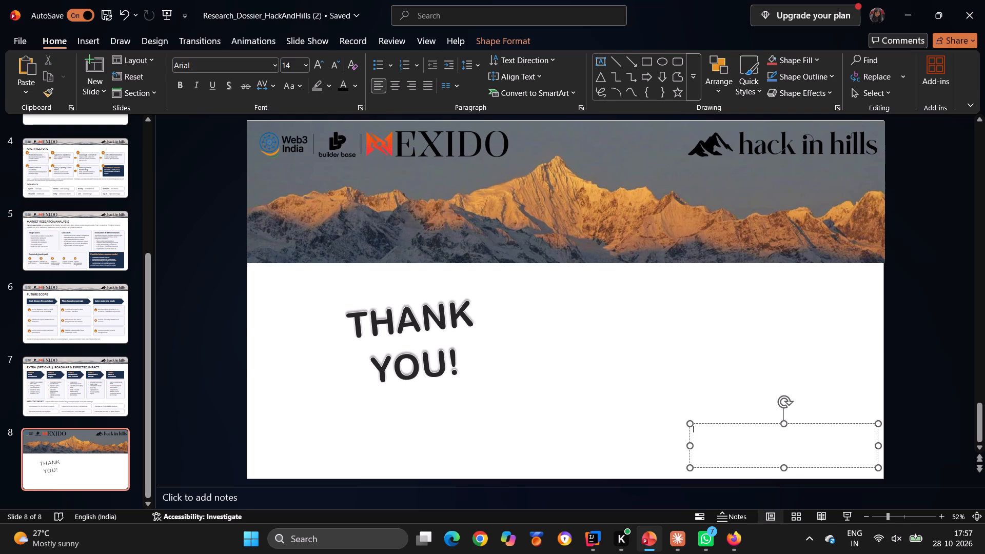
key(ctrl+v)
click(708, 429)
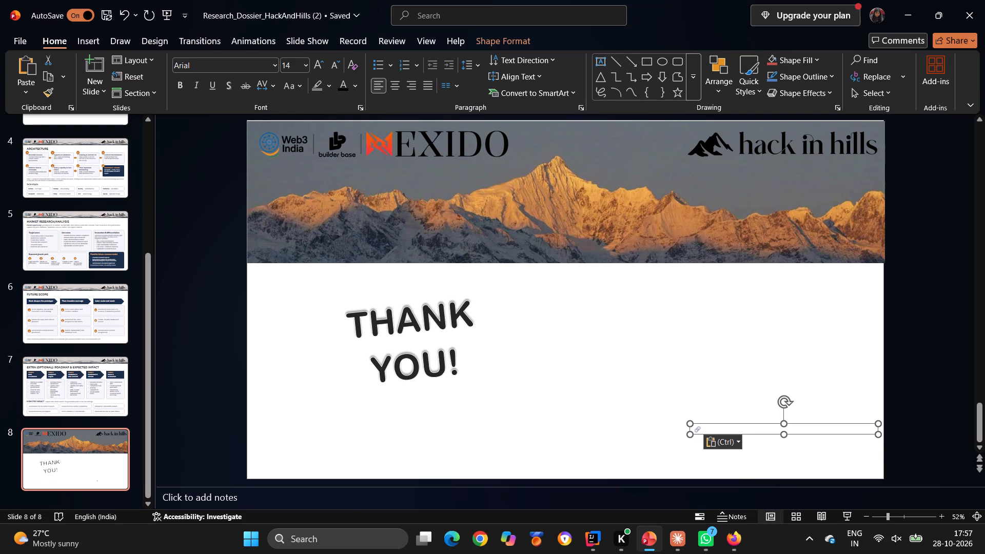
key(space)
key(g)
key(BackSpace)
text(ithub link)
key(shift+colon)
click(741, 428)
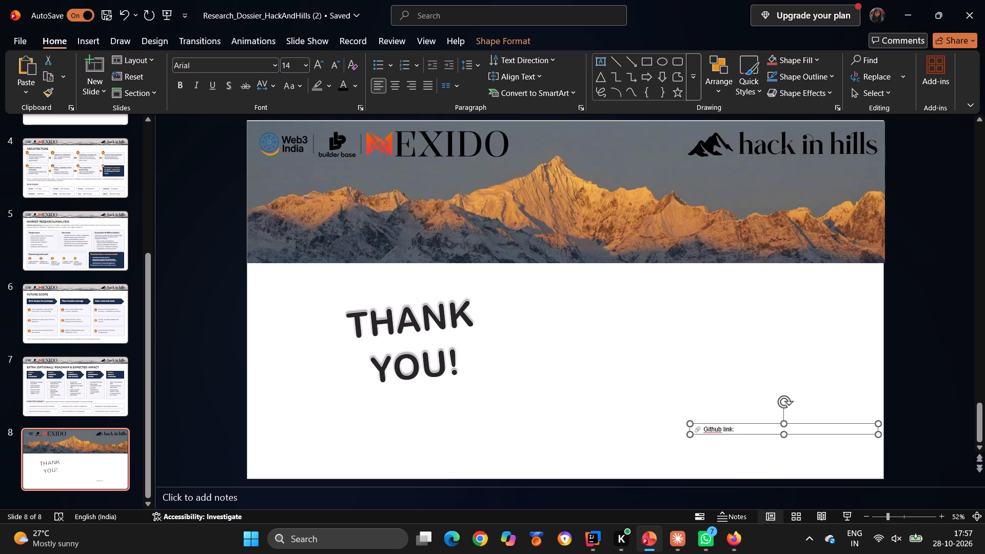
drag(741, 428, 736, 428)
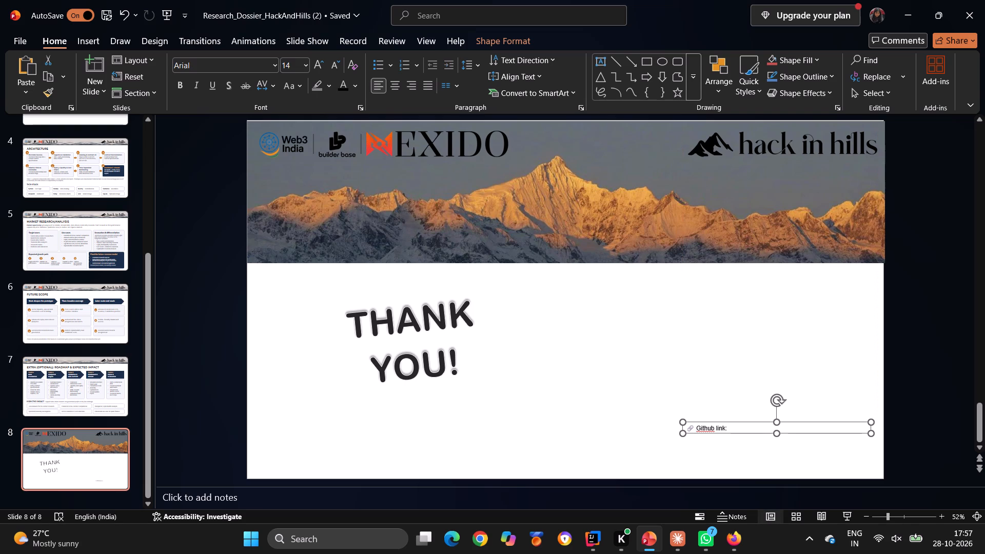
Format the emoji and "Github link:" label as 36 pt bold Arial Black in black.
drag(692, 426, 729, 429)
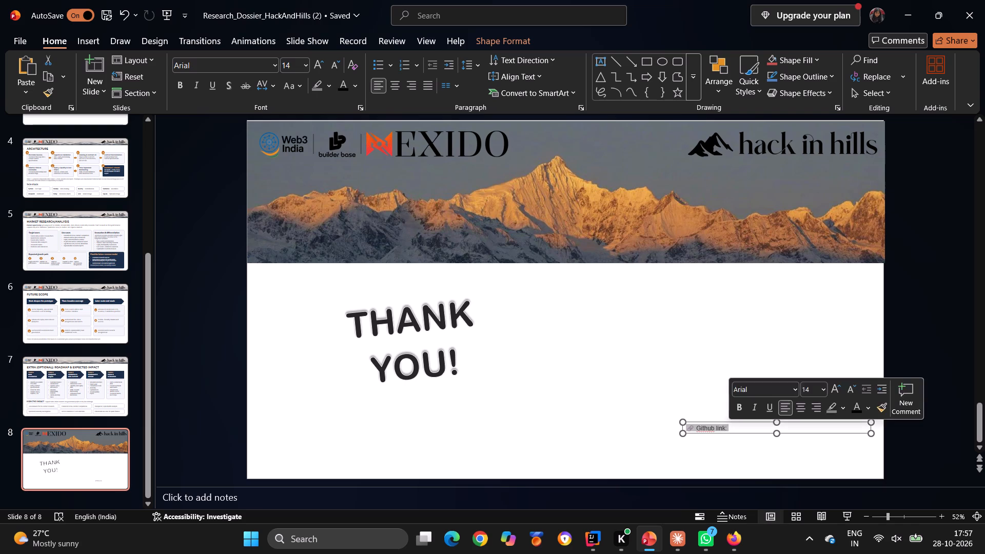
click(308, 68)
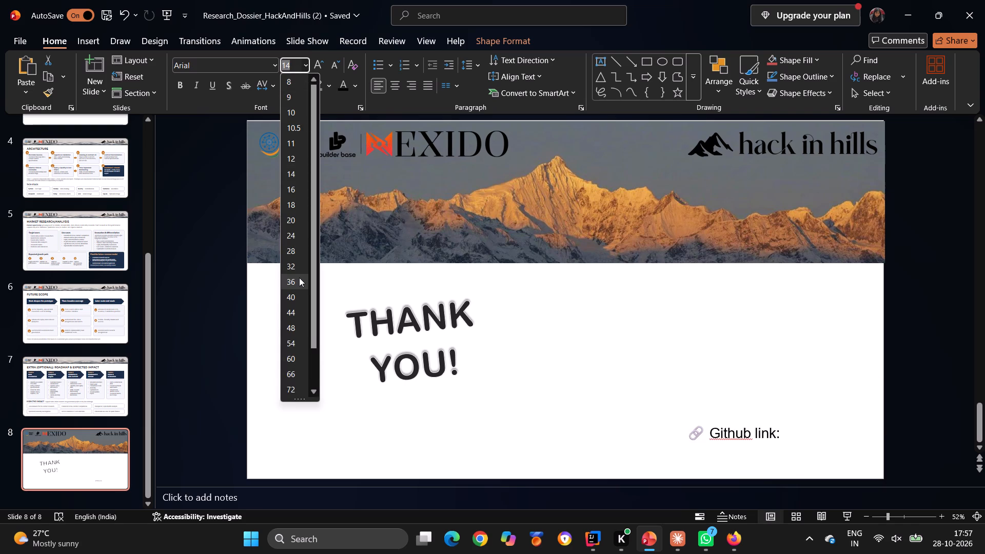
click(299, 278)
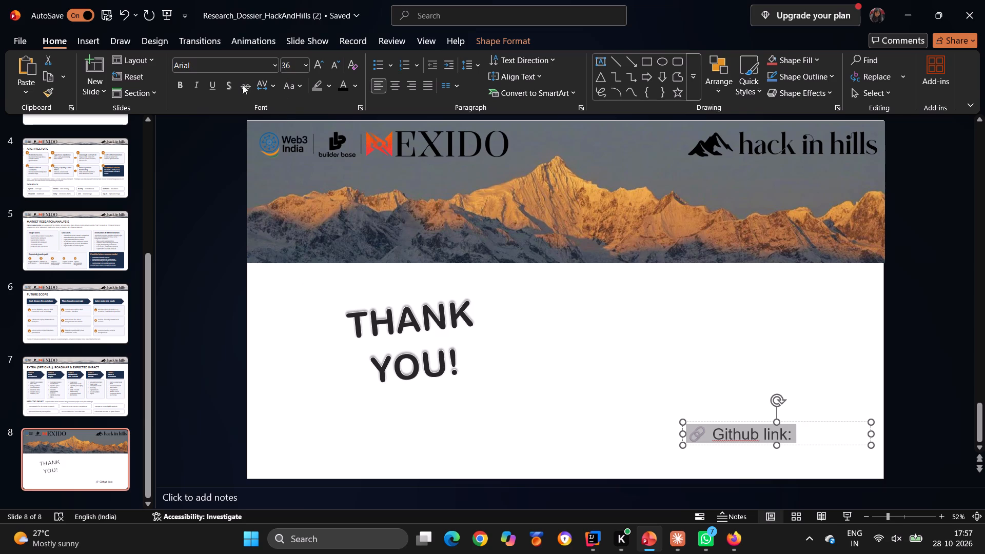
click(188, 81)
click(184, 81)
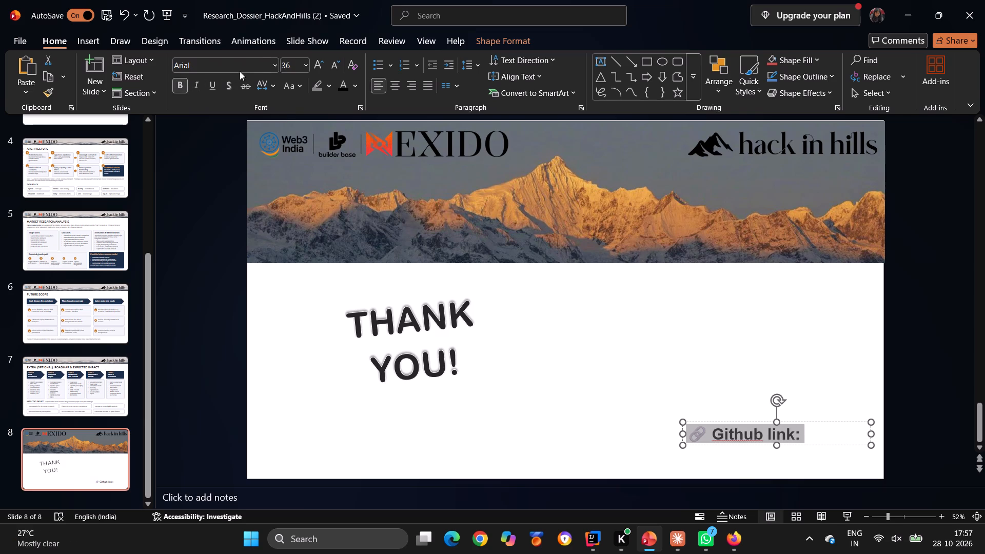
click(274, 63)
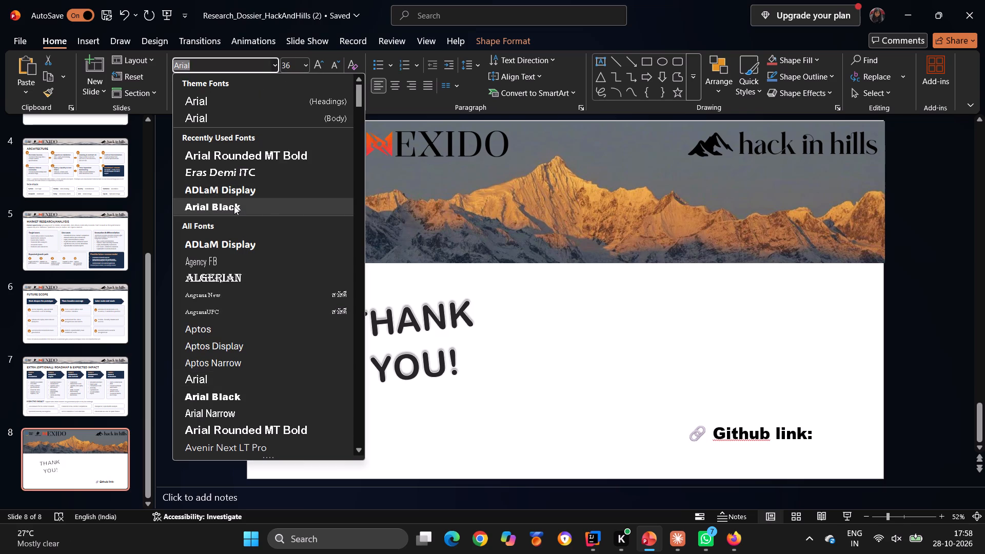
click(234, 206)
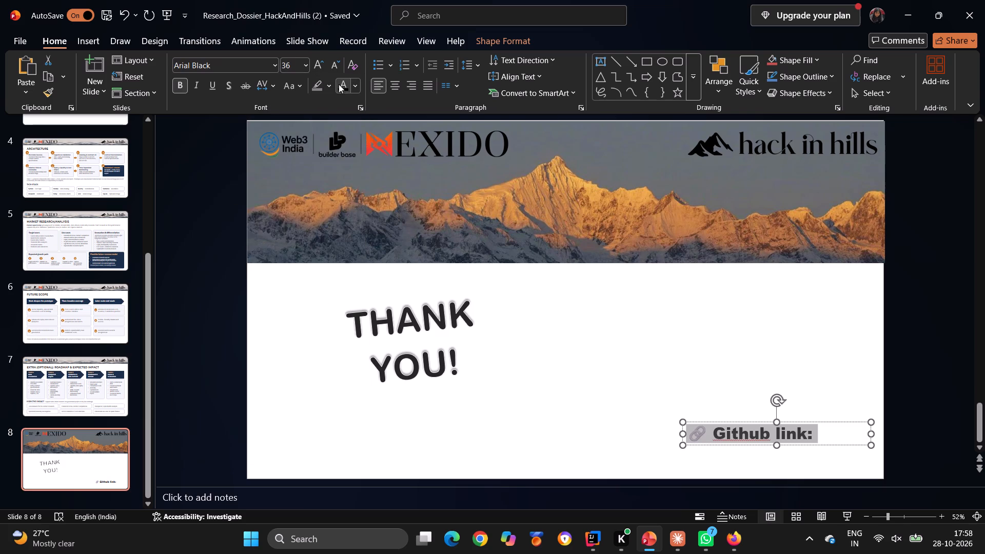
click(356, 83)
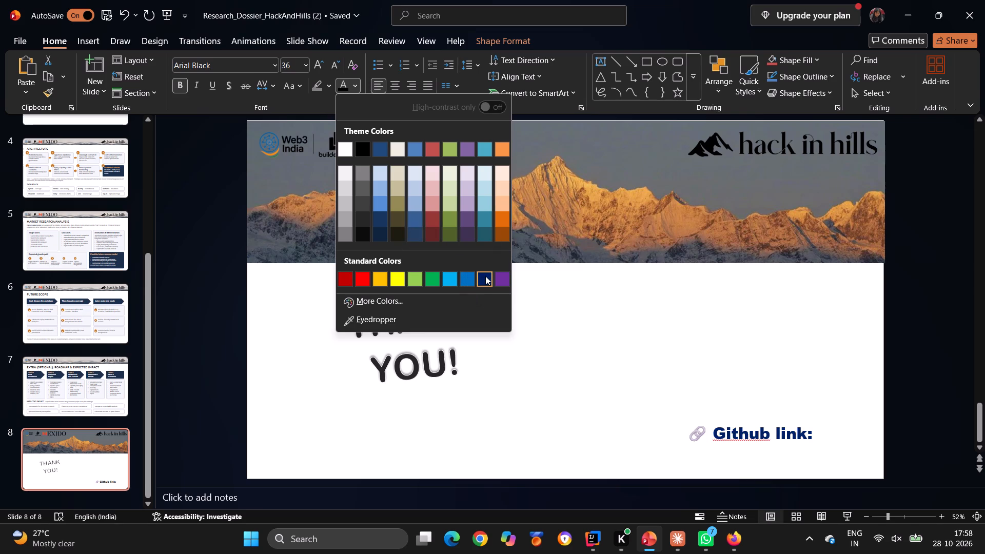
click(361, 148)
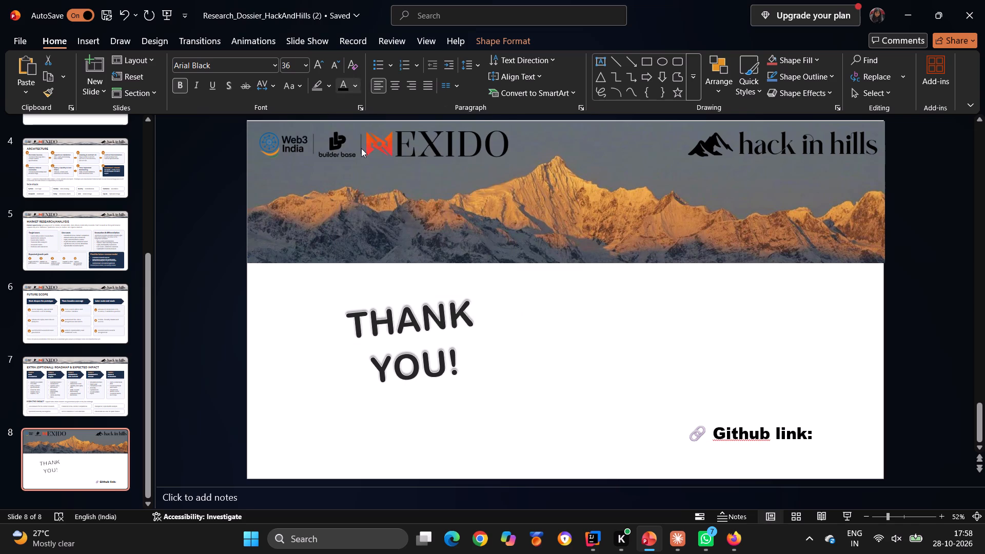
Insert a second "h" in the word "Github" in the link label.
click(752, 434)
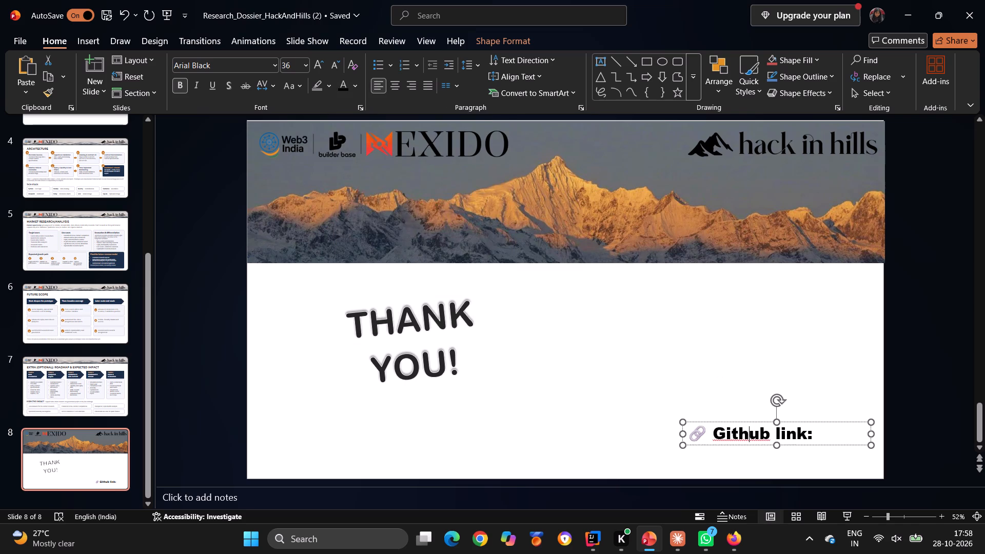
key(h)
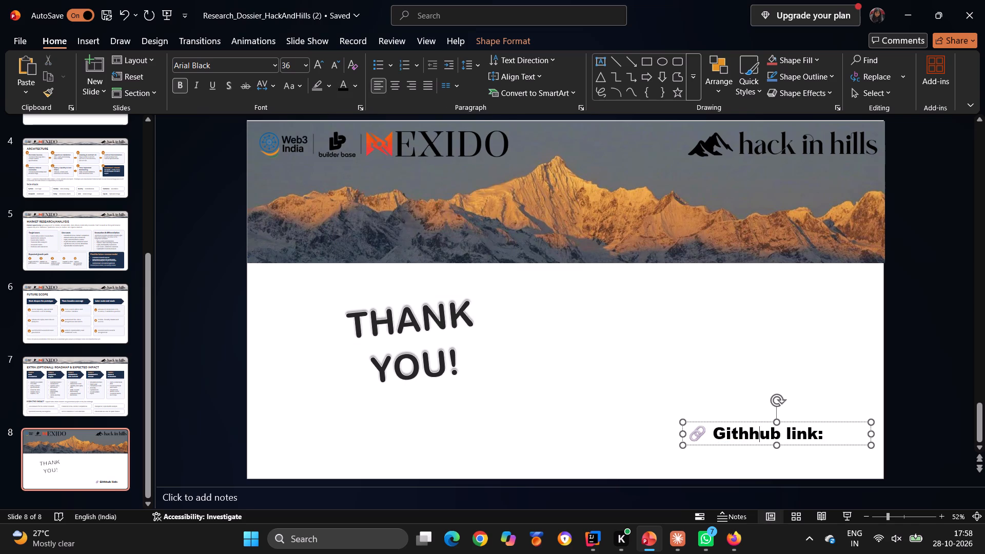
Move the GitHub link text box slightly up on the slide, keeping its horizontal alignment.
click(837, 431)
drag(795, 423, 792, 405)
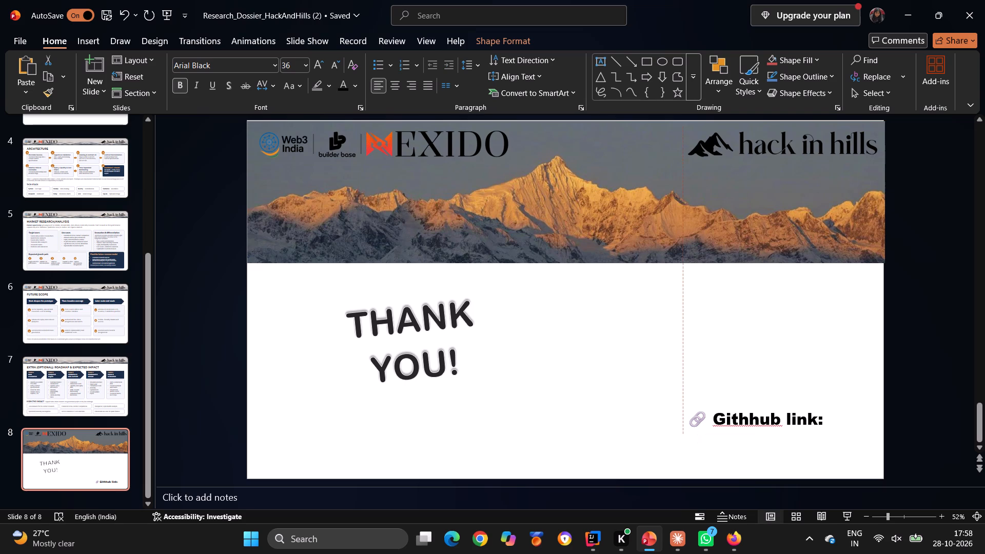
drag(792, 405, 793, 405)
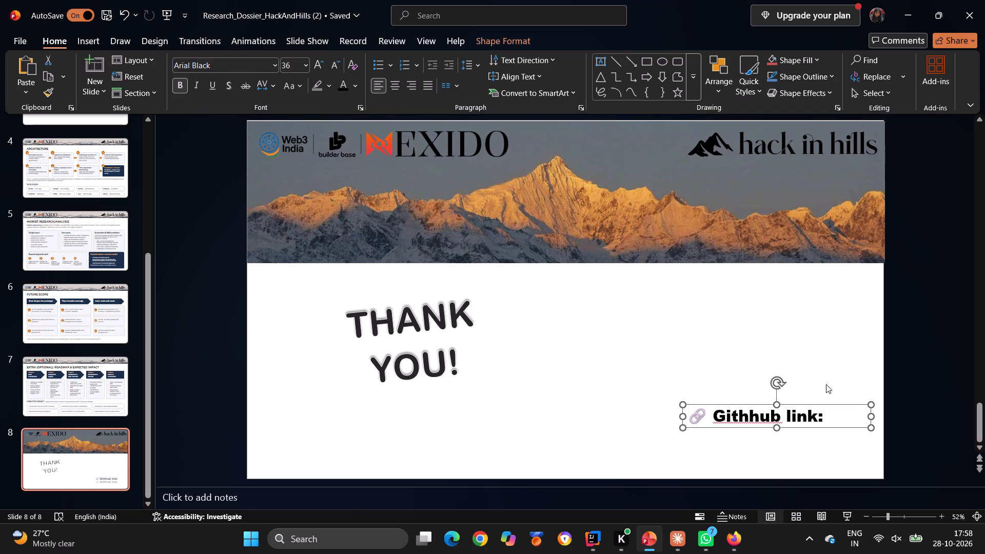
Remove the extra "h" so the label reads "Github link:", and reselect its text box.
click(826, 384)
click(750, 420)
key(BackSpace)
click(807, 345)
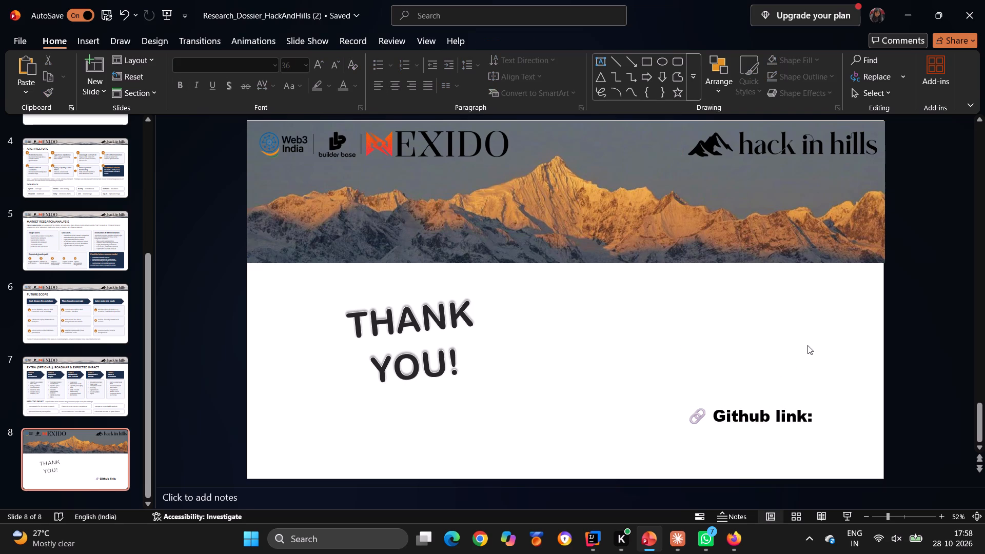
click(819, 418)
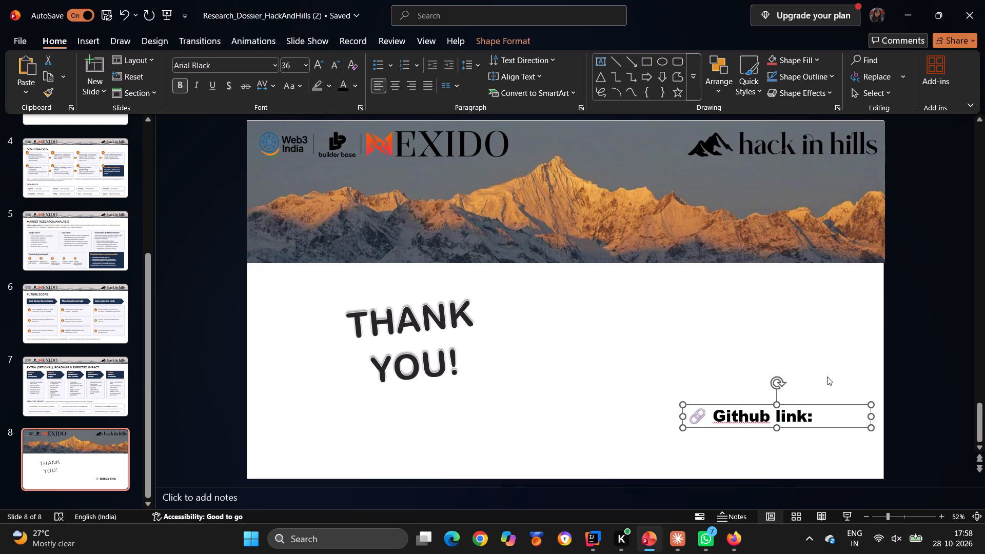
On the Problem Statement slide, delete the raw-prices chart, the GoldLensAI comparison graphic and the common-benchmark chart, keeping both orange arrows.
click(827, 377)
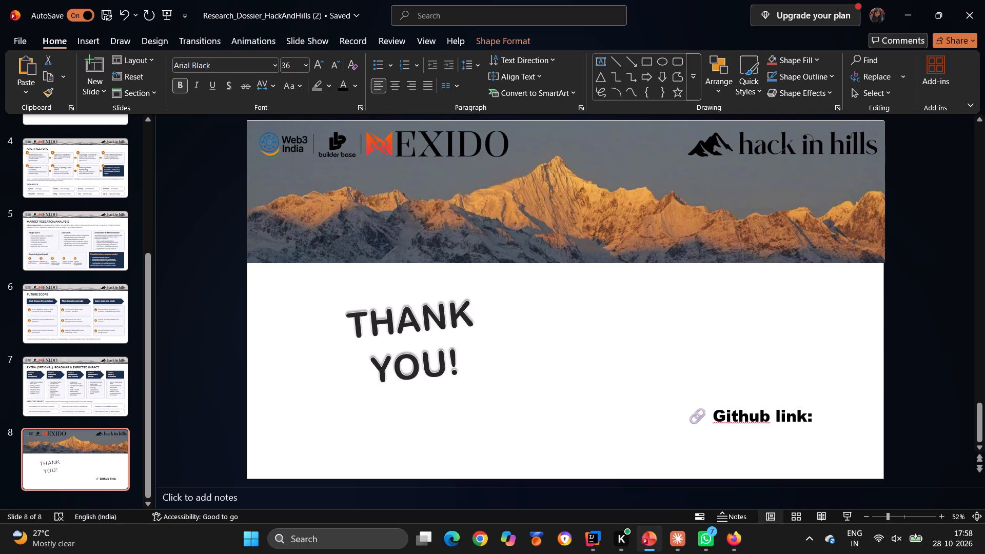
scroll(96, 228, up, 7)
click(96, 228)
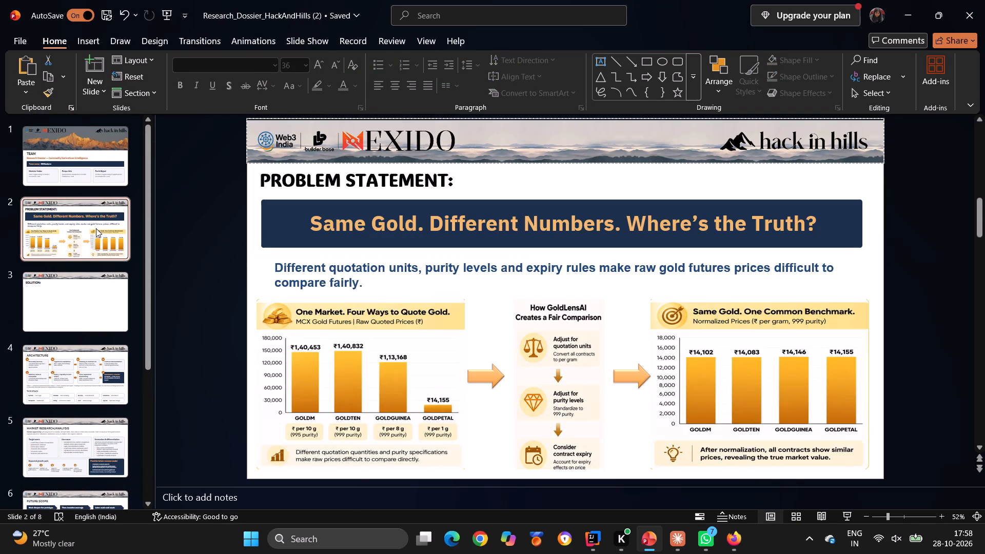
click(352, 377)
key(Delete)
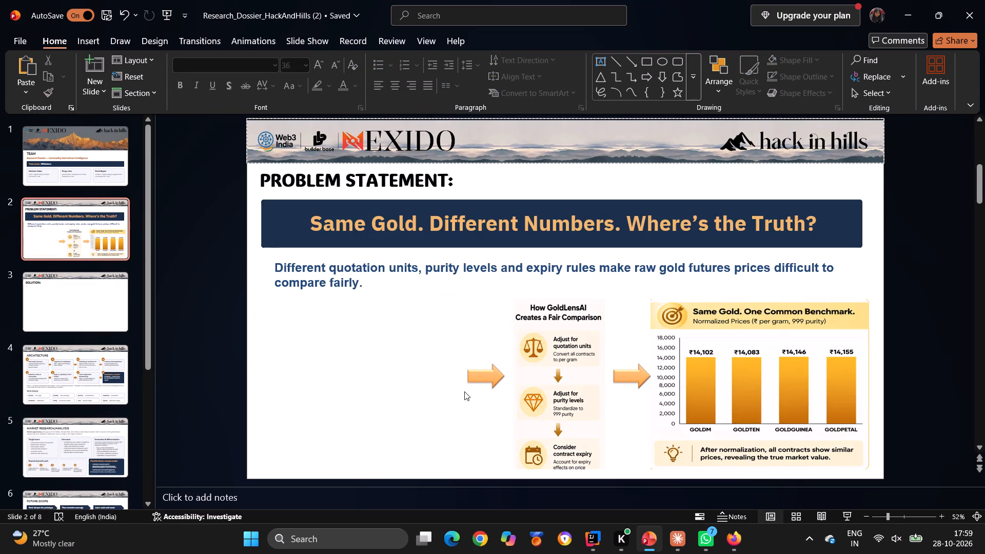
click(544, 397)
key(Delete)
click(719, 378)
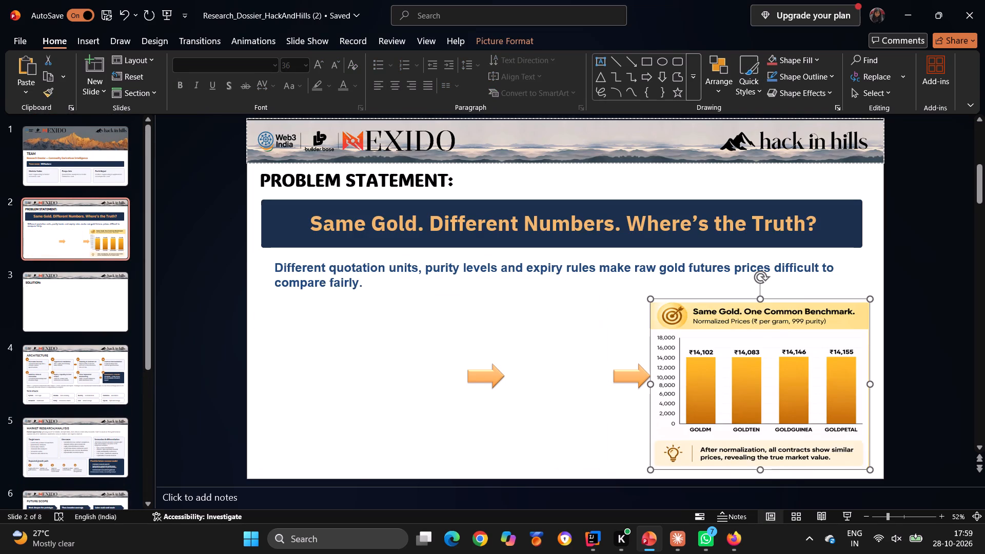
key(Delete)
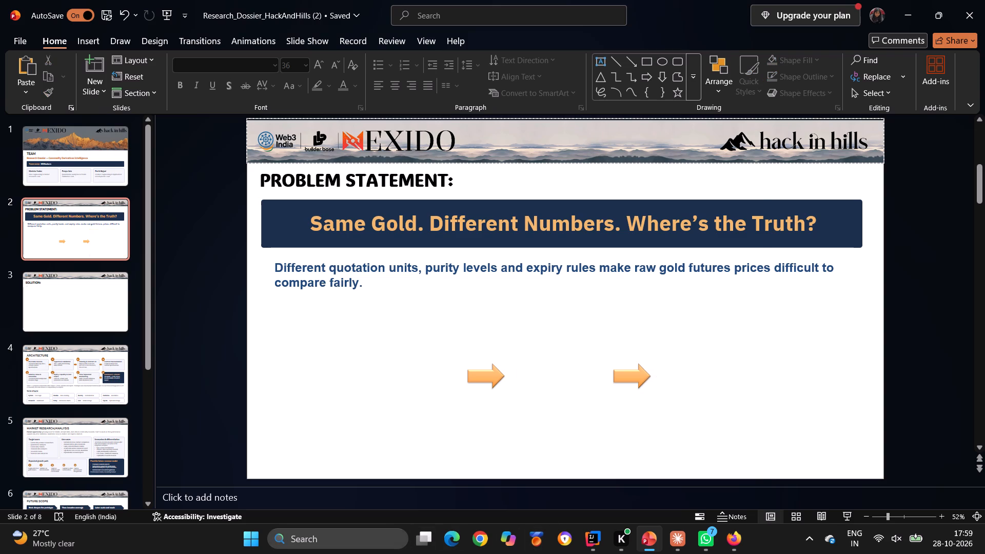
Search the computer for File Explorer and open it.
click(393, 540)
text(fil)
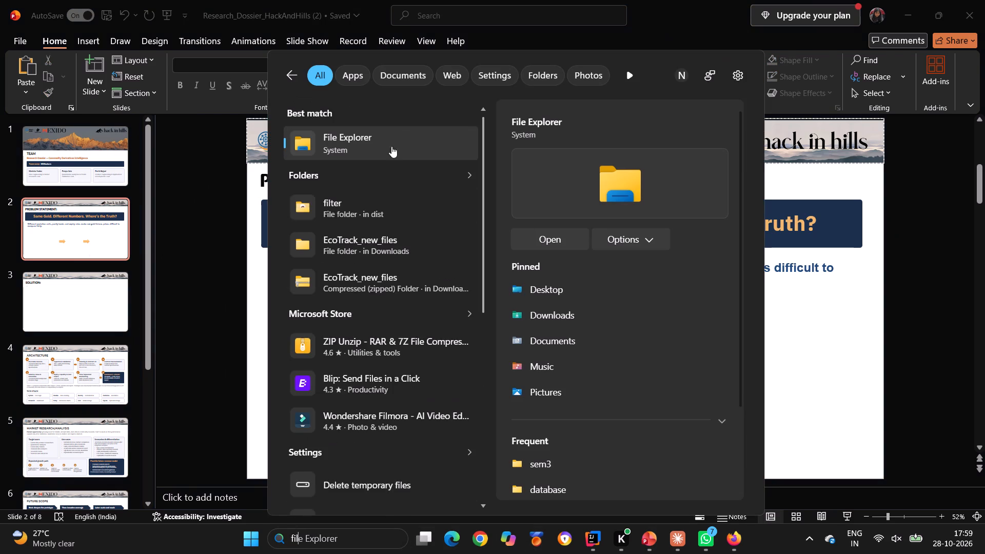
click(390, 146)
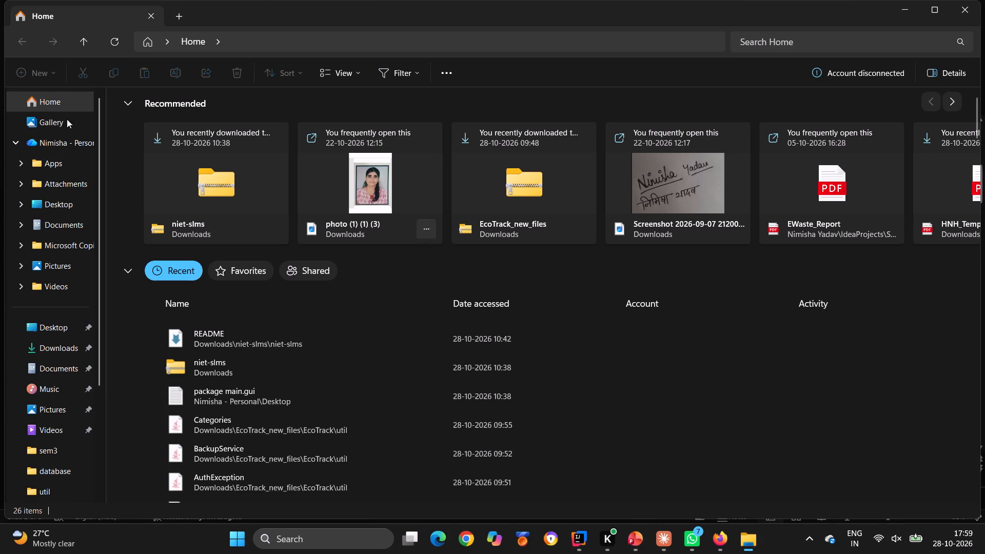
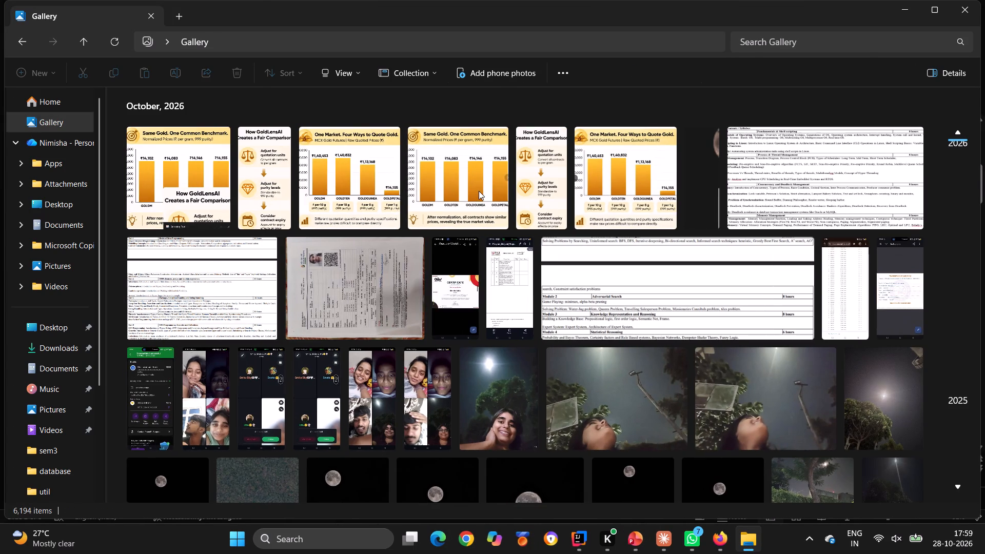
Delete the second, duplicate copy of the "One Market, Four Ways to Quote Gold" chart image from the Gallery's October 2026 pictures.
click(596, 185)
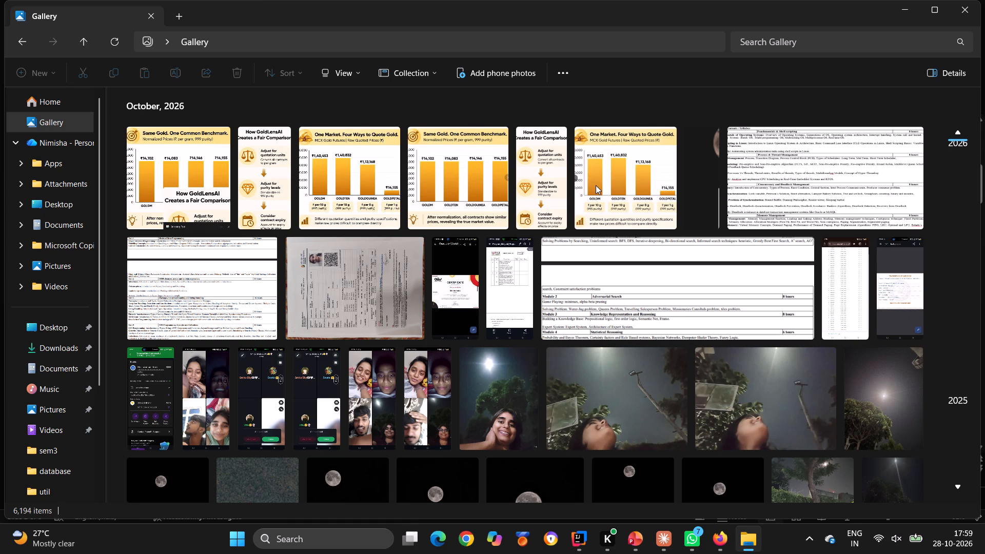
key(Delete)
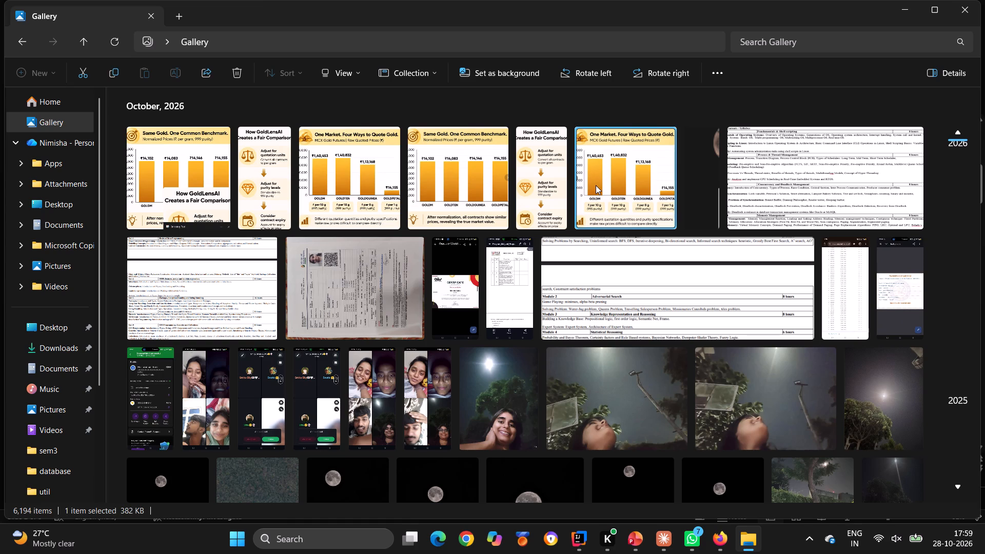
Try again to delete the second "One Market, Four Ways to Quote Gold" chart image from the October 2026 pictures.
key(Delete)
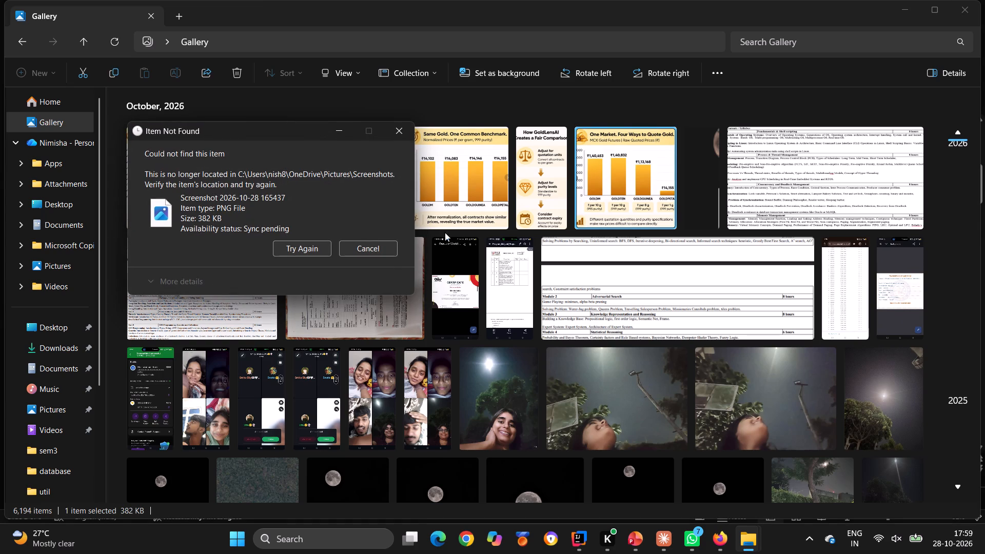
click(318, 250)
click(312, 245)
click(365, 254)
Delete the first copy of the "One Market, Four Ways to Quote Gold" chart image from the October 2026 pictures.
click(382, 200)
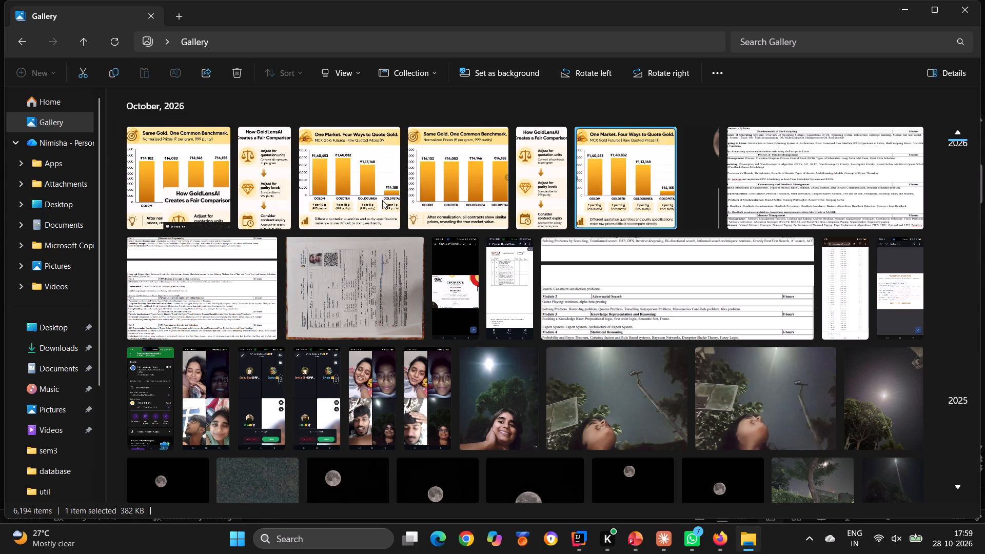
key(Delete)
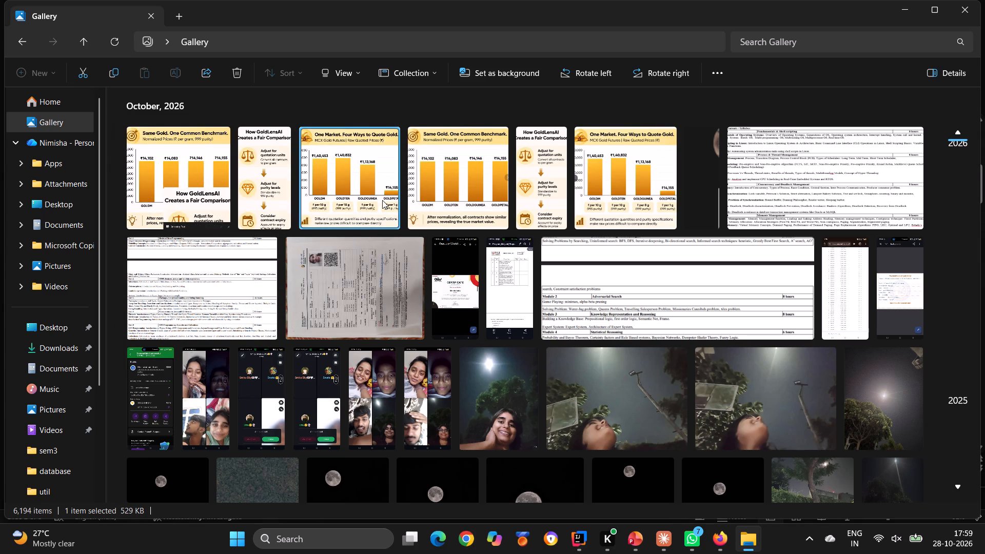
Select the second copy of the "Same Gold, One Common Benchmark" chart image in the October 2026 pictures.
click(419, 194)
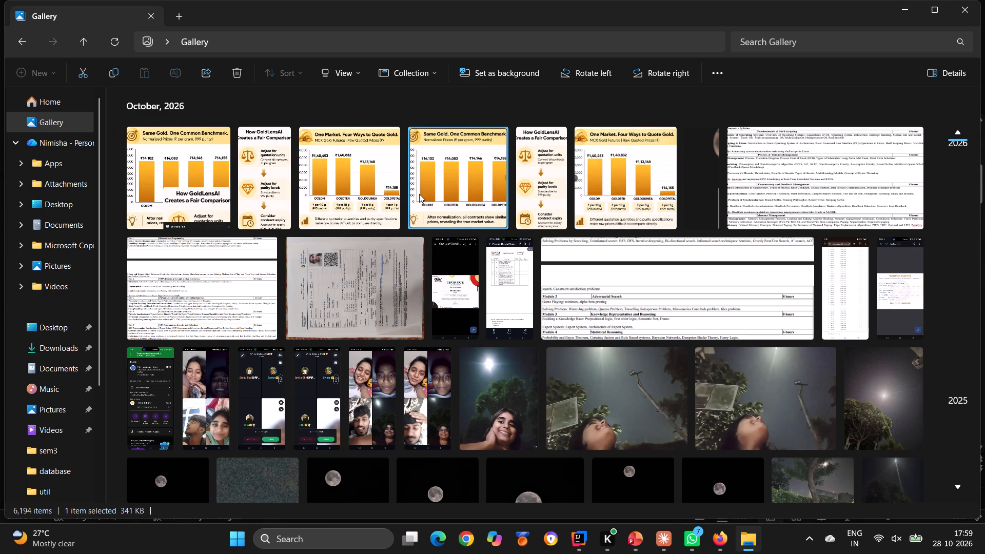
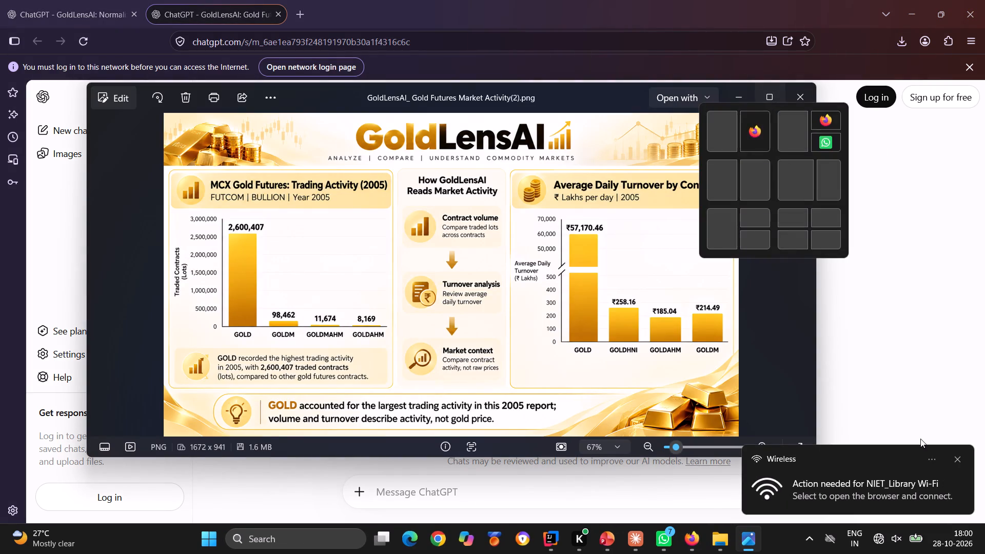
Dismiss the Wi-Fi sign-in notification and switch the wireless connection to the vivo Y300 5G network.
click(956, 456)
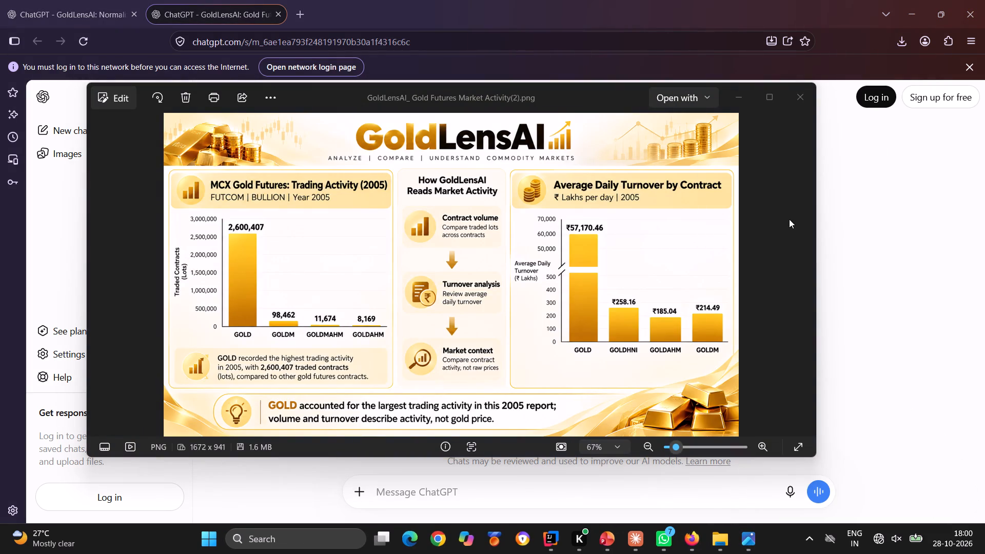
click(874, 533)
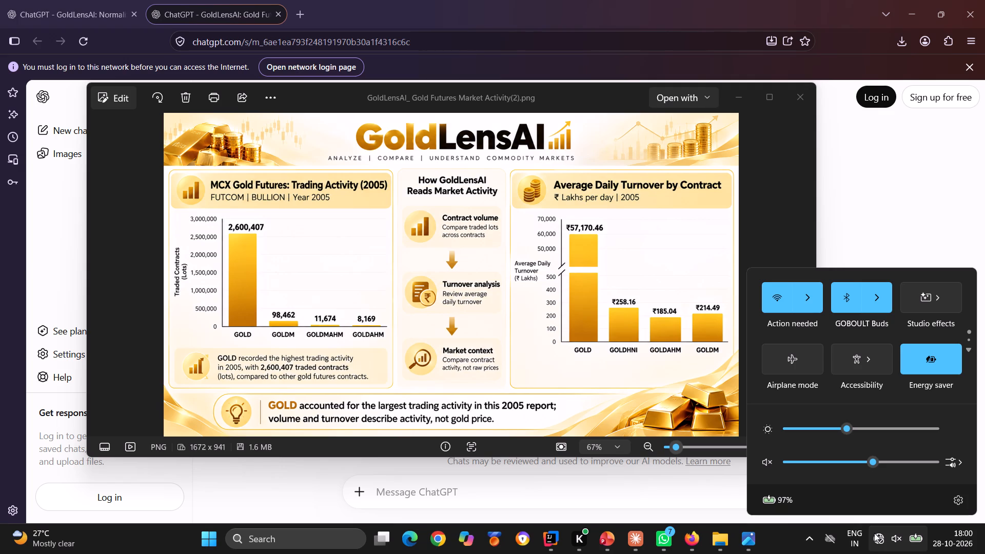
click(813, 304)
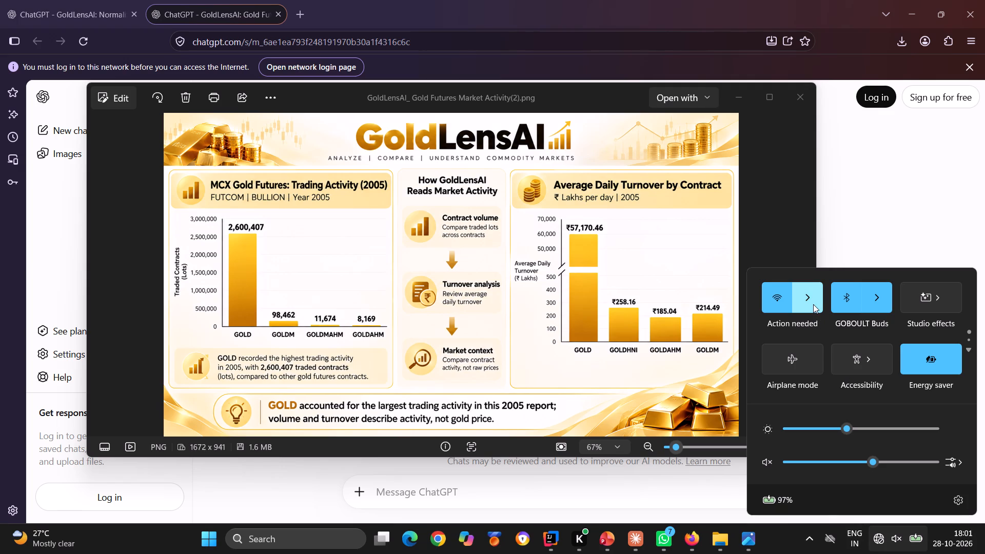
click(800, 396)
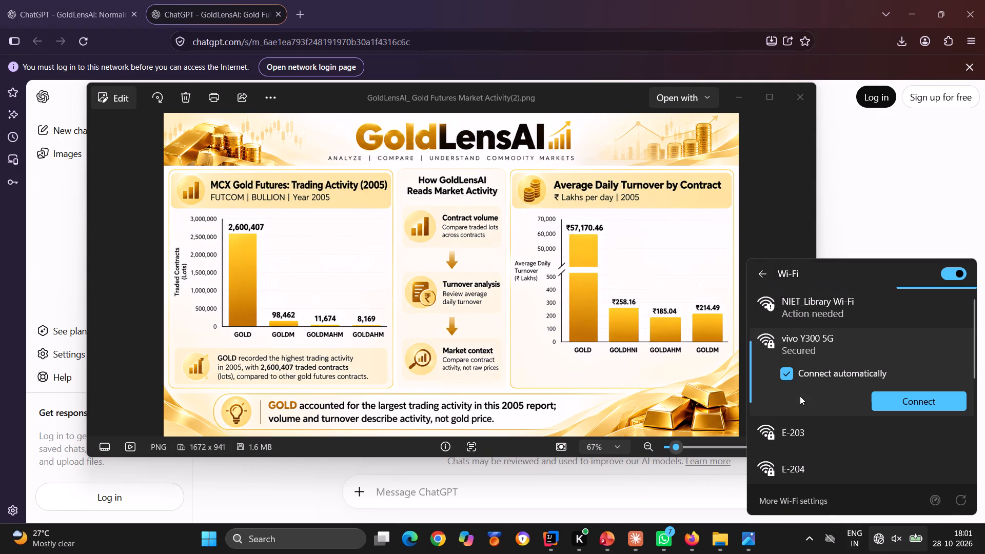
click(881, 395)
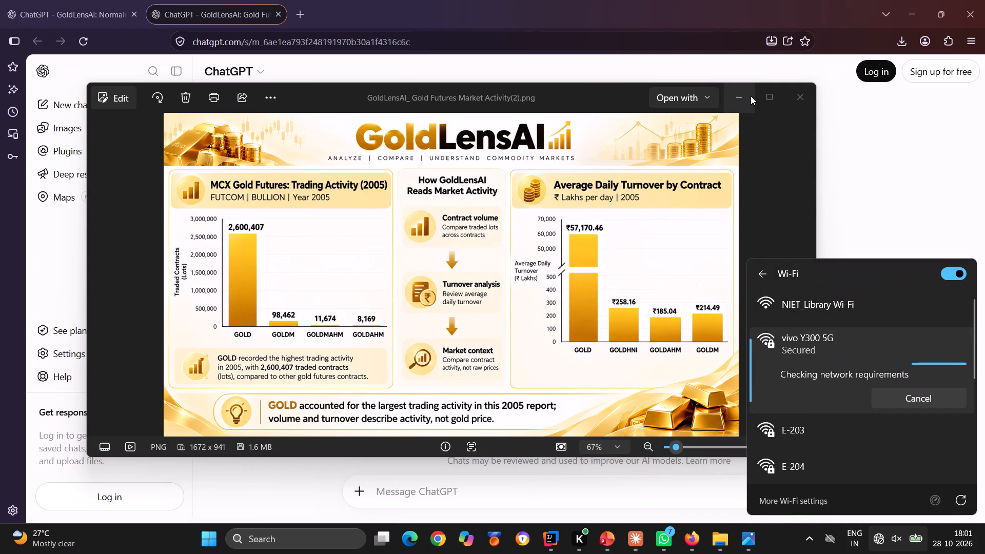
Maximize the GoldLensAI infographic and capture a screenshot of only its "MCX Gold Futures: Trading Activity (2005)" chart panel, including the caption below.
click(771, 94)
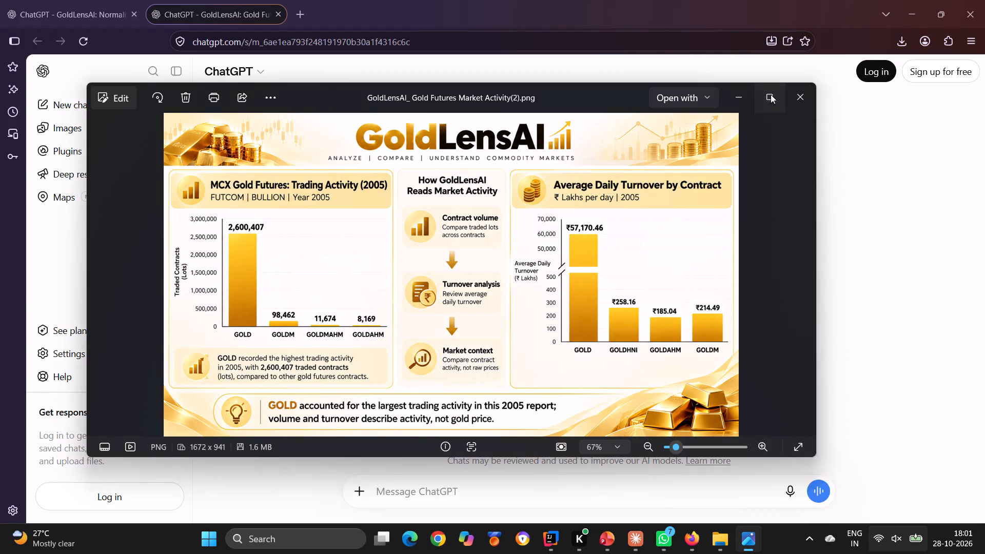
key(Print)
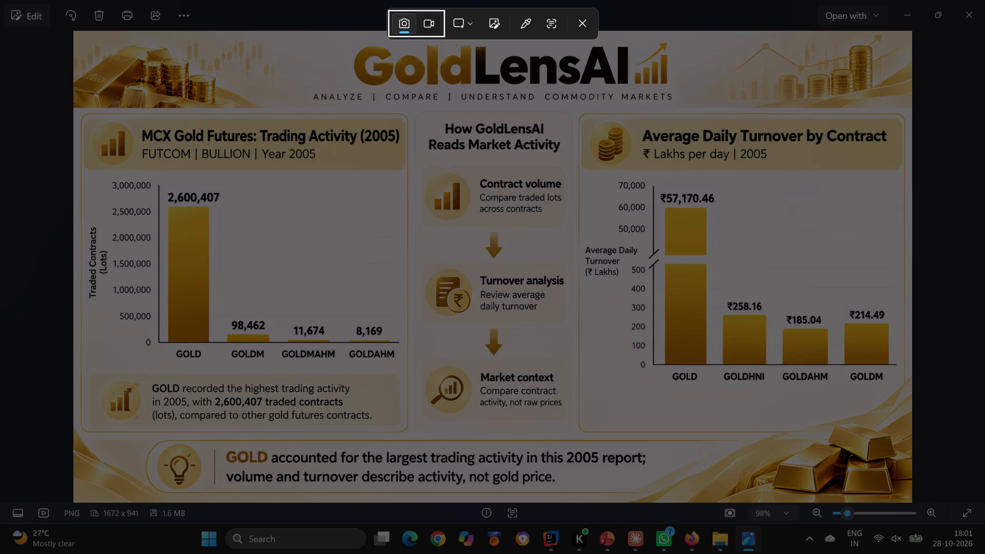
drag(83, 114, 404, 459)
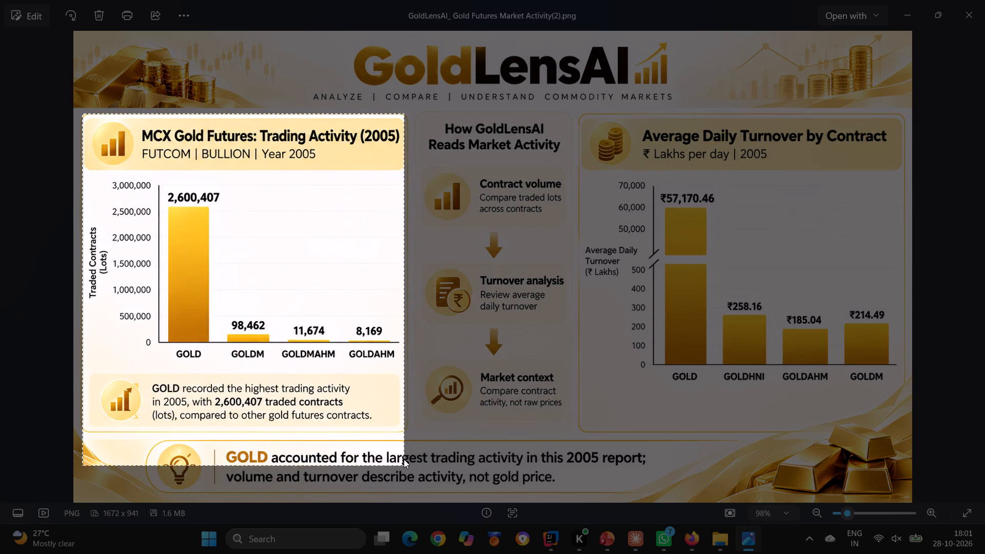
drag(404, 459, 408, 431)
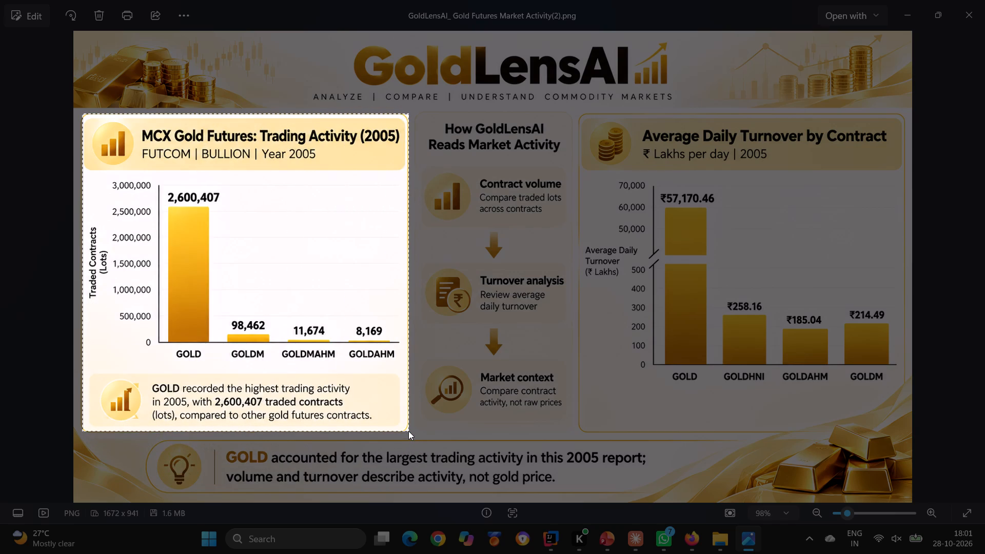
drag(408, 431, 410, 430)
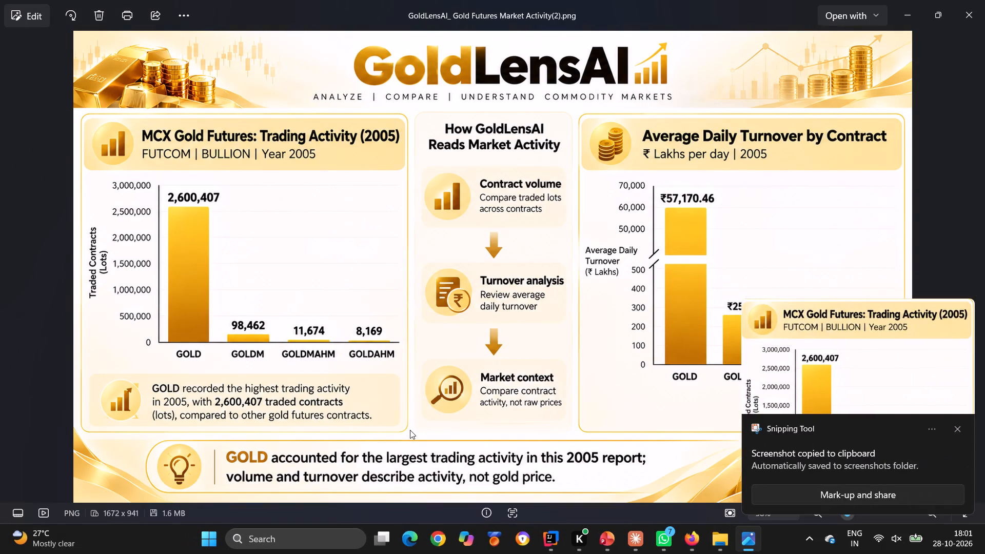
Capture the "How GoldLensAI Reads Market Activity" panel of the infographic as a screenshot and dismiss the notification.
key(Print)
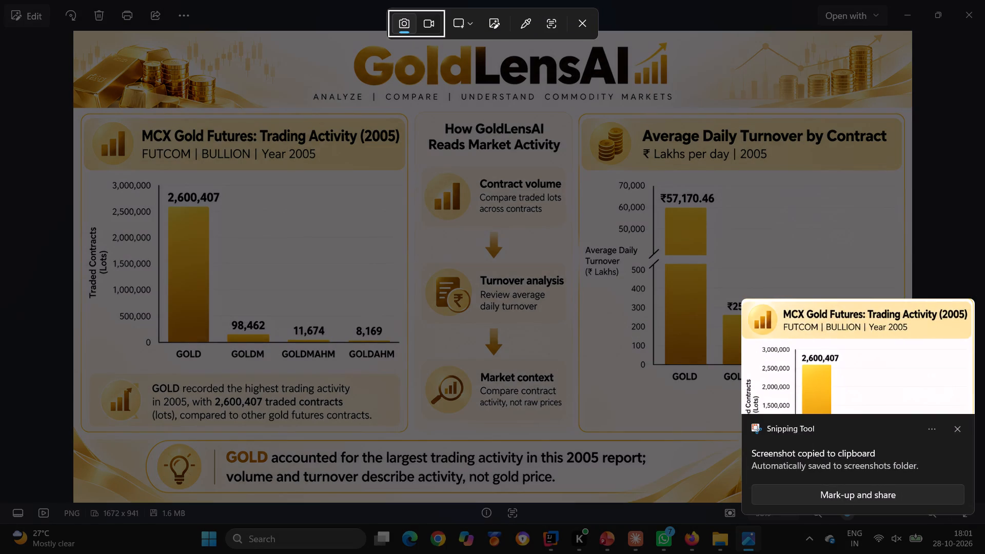
drag(419, 113, 582, 387)
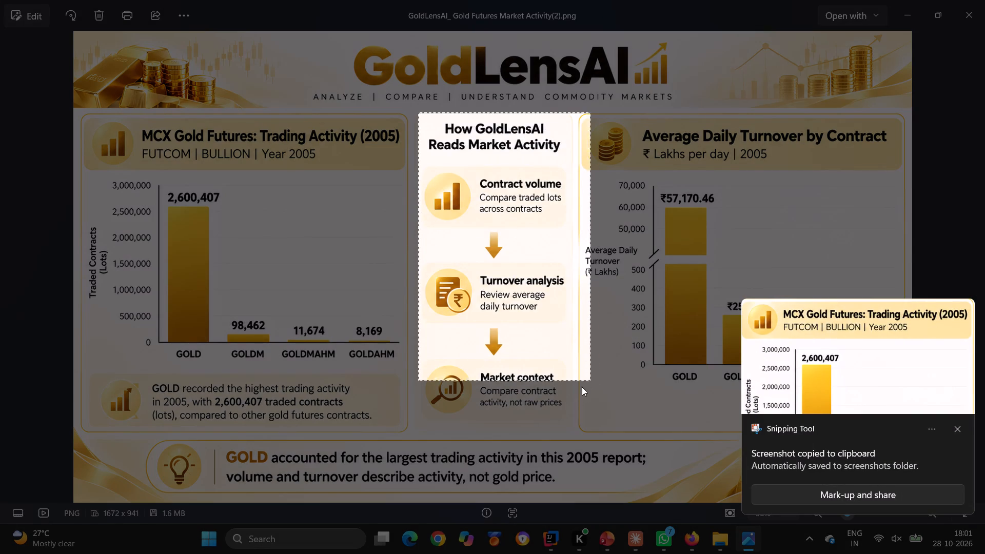
drag(582, 387, 569, 420)
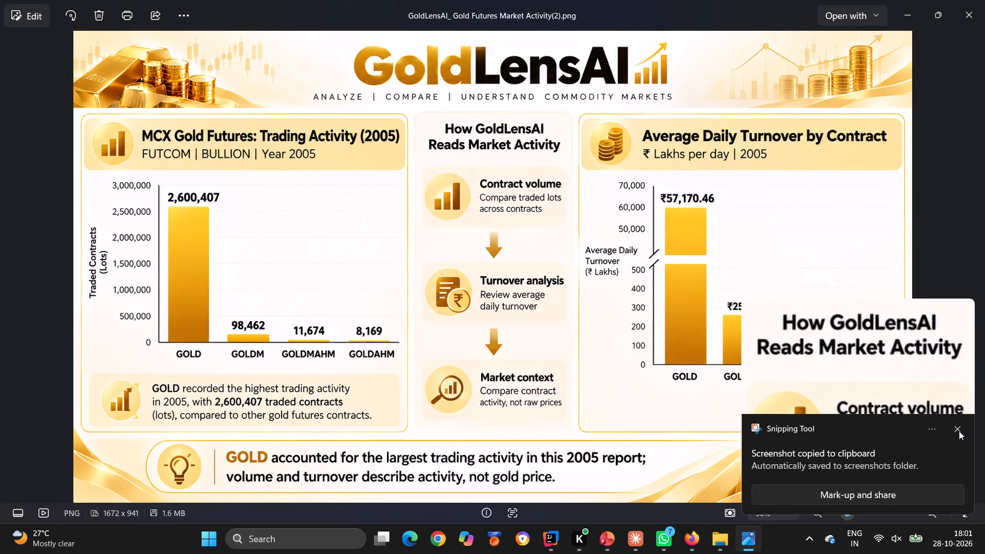
click(959, 430)
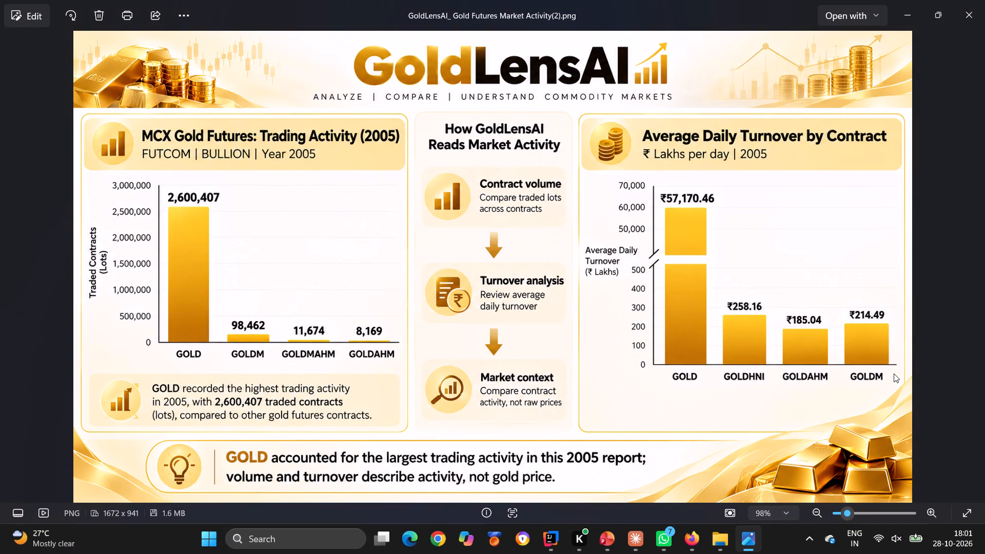
Capture the "Average Daily Turnover by Contract" chart as a screenshot, from its heading down to the contract names.
key(Print)
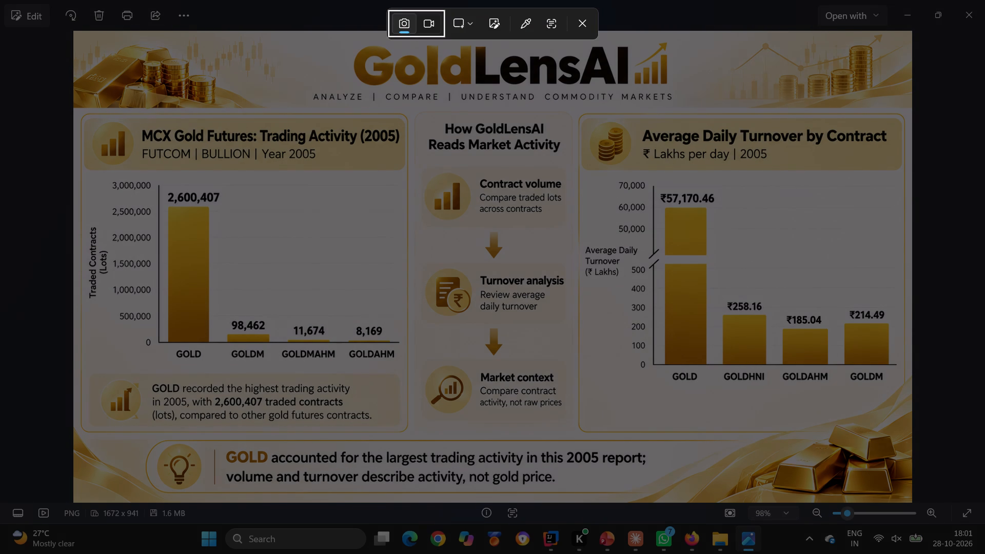
drag(580, 116, 901, 433)
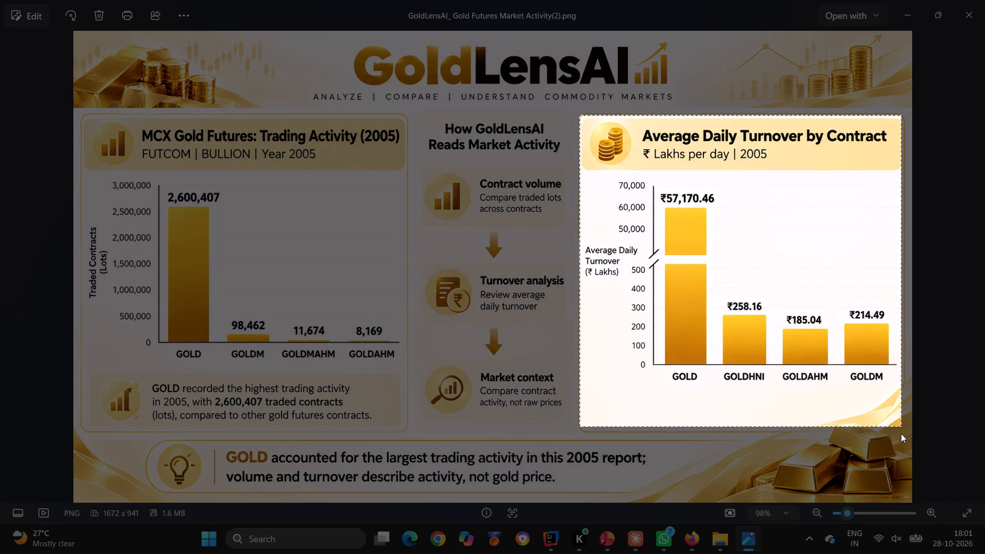
drag(901, 433, 896, 428)
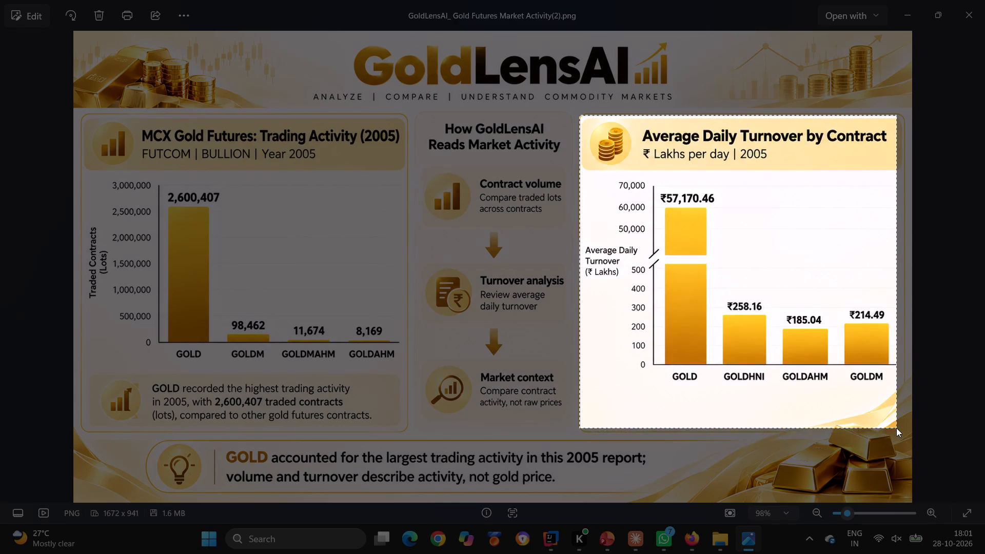
drag(896, 428, 904, 421)
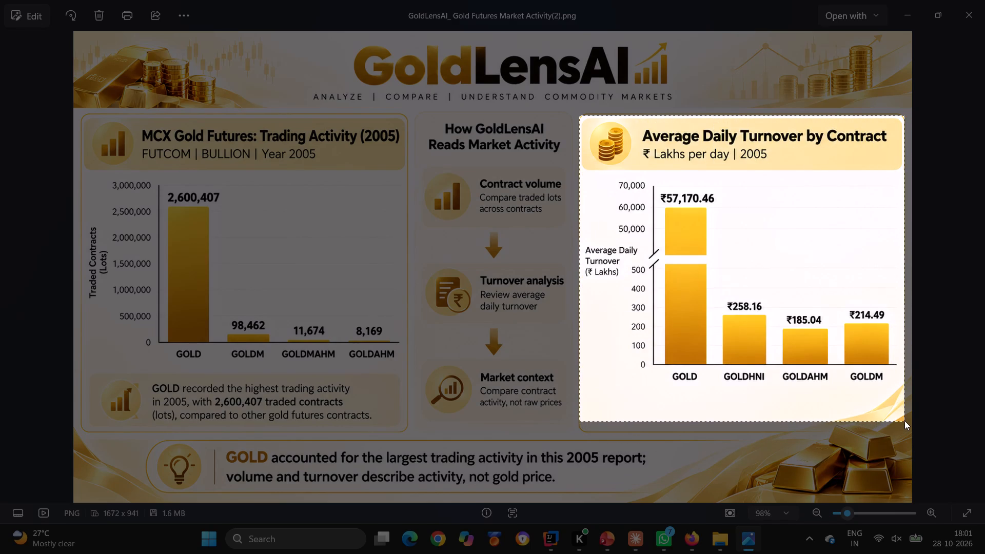
drag(904, 421, 905, 395)
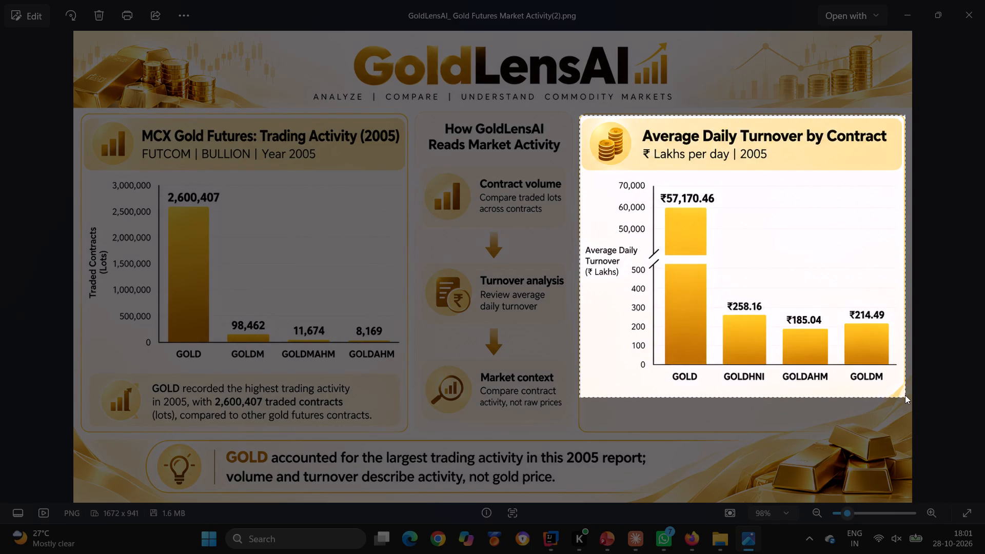
drag(905, 395, 908, 385)
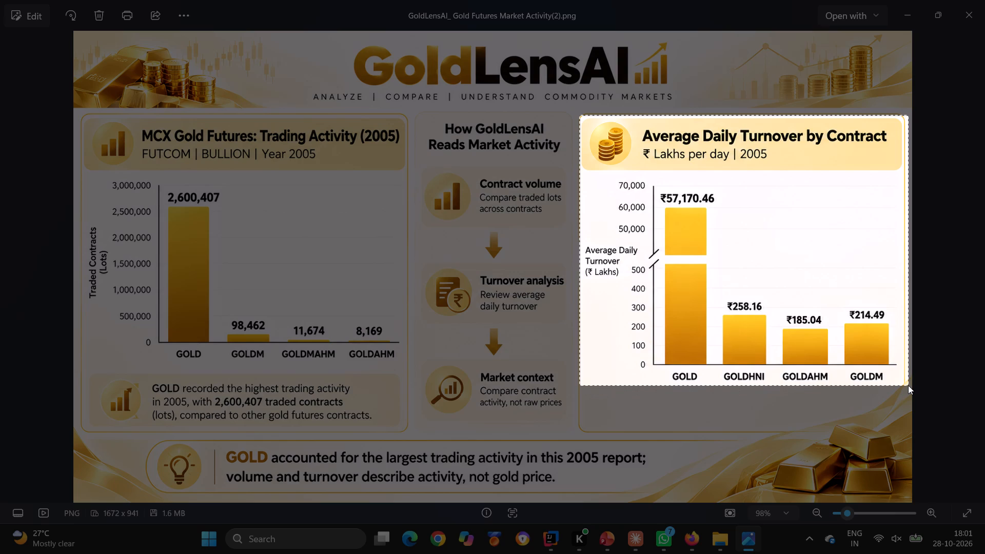
drag(908, 385, 905, 385)
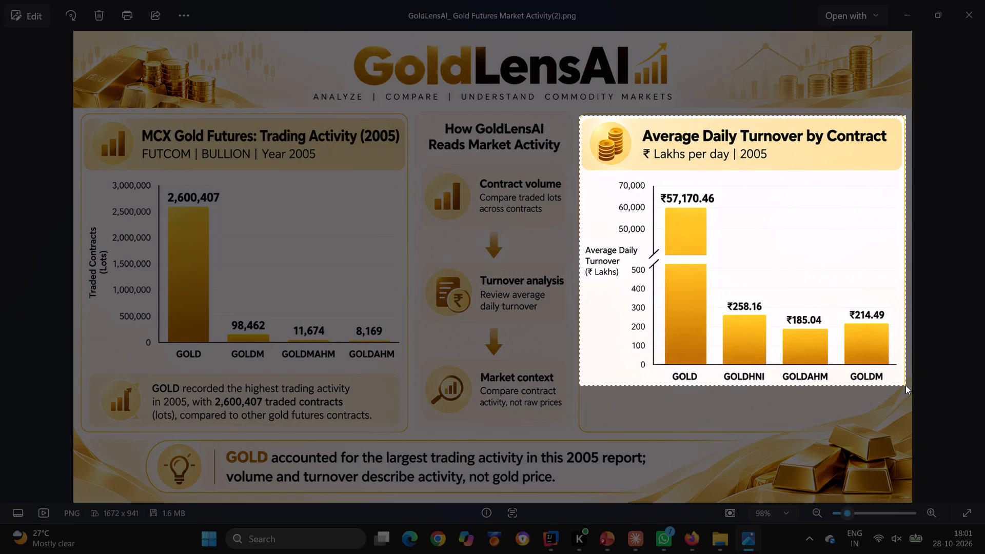
drag(905, 385, 905, 385)
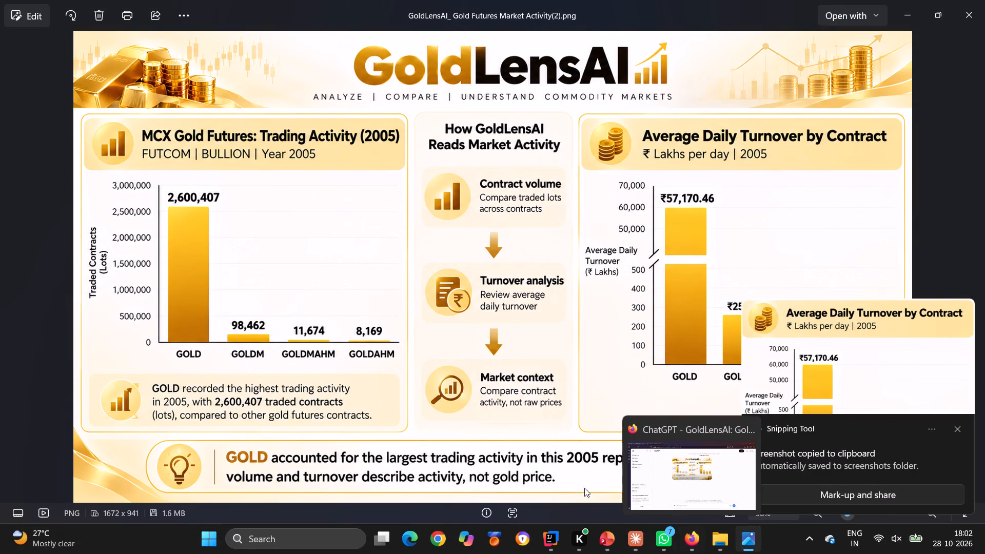
Capture the full-width GoldLensAI header banner with its tagline as a screenshot and dismiss the notification.
key(Print)
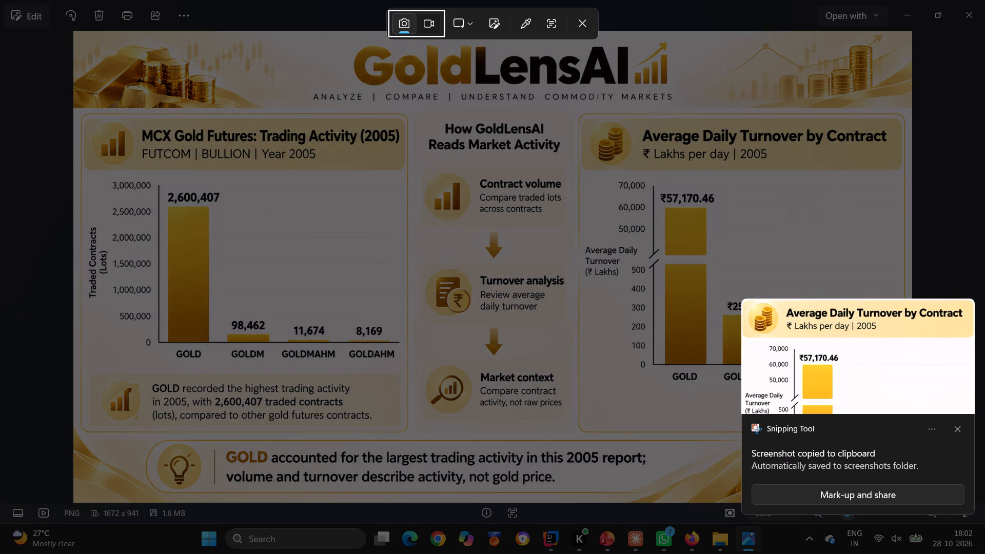
drag(72, 30, 658, 95)
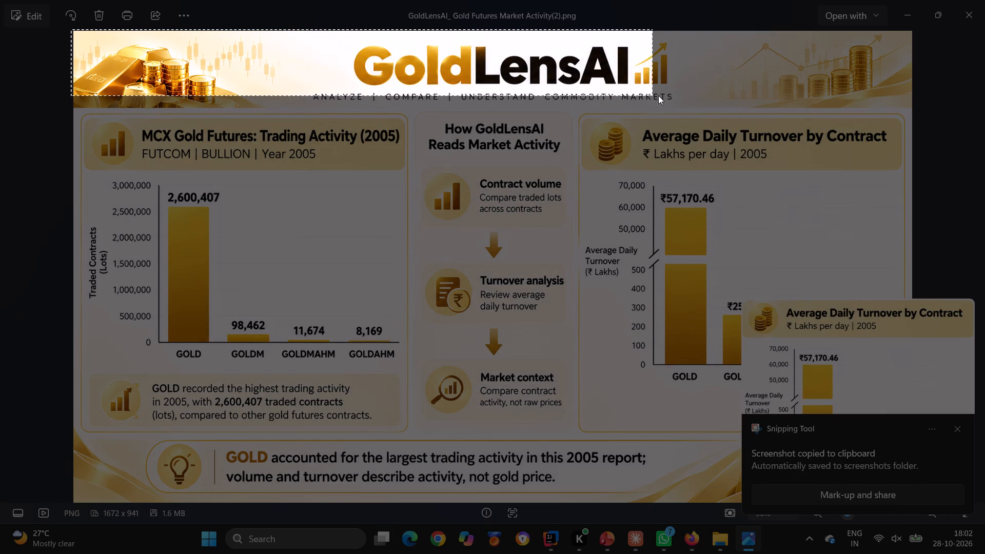
drag(658, 95, 867, 97)
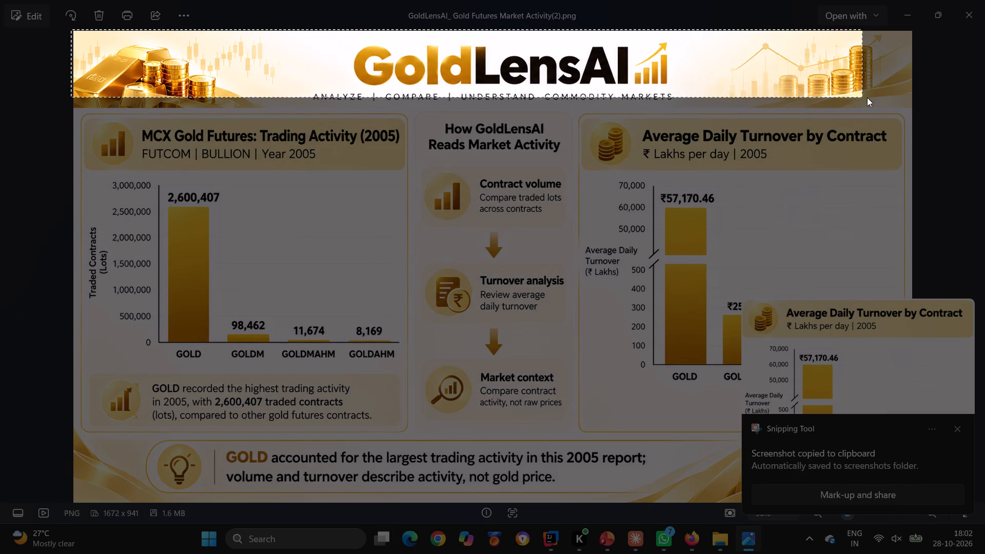
drag(867, 97, 908, 111)
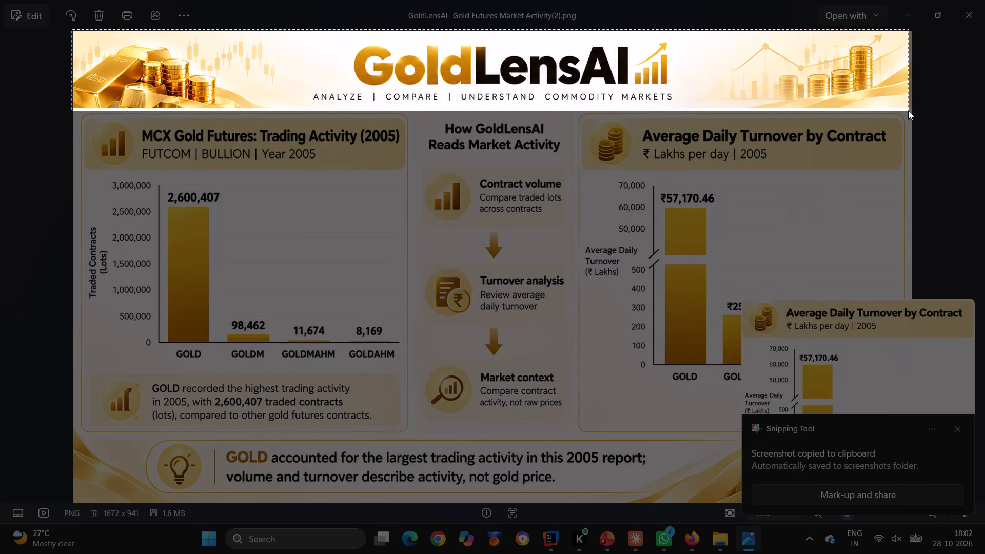
drag(908, 111, 913, 110)
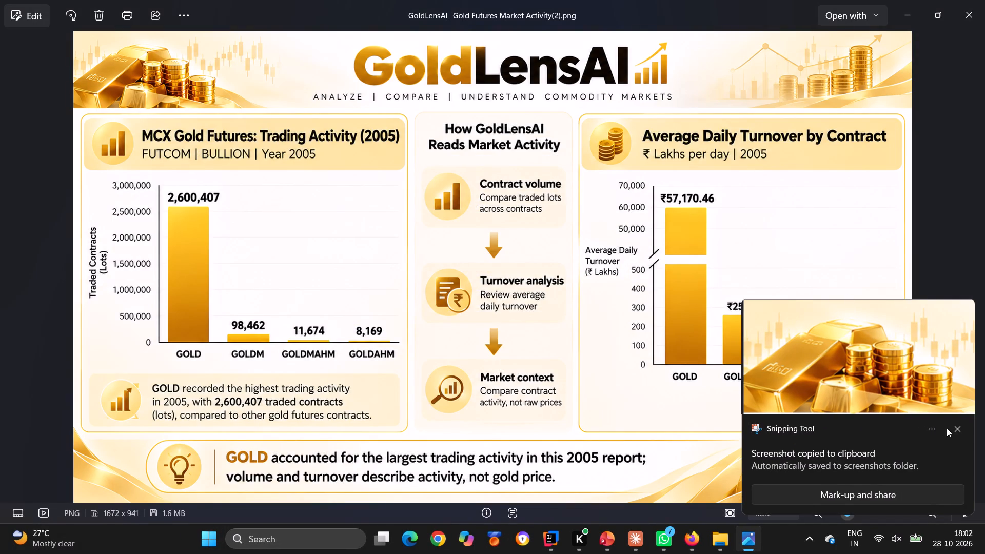
click(953, 428)
Capture the infographic's bottom takeaway strip, from the light-bulb icon to the gold bars, as a screenshot.
key(Print)
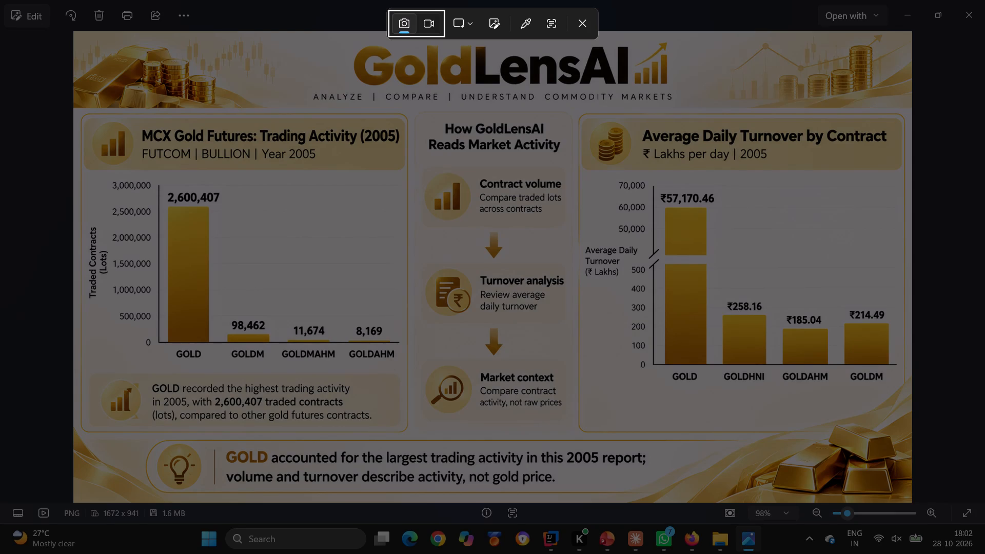
drag(156, 446, 420, 508)
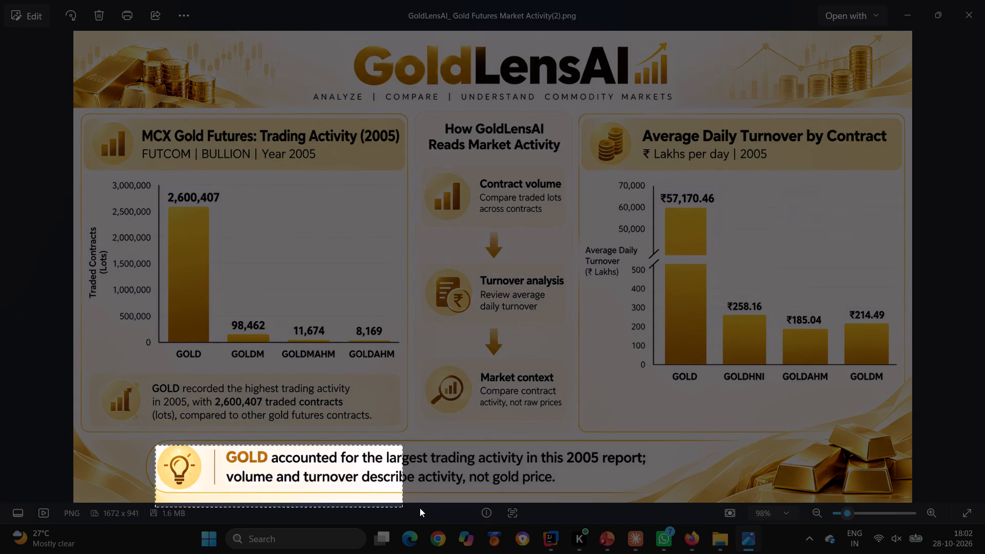
drag(420, 508, 690, 491)
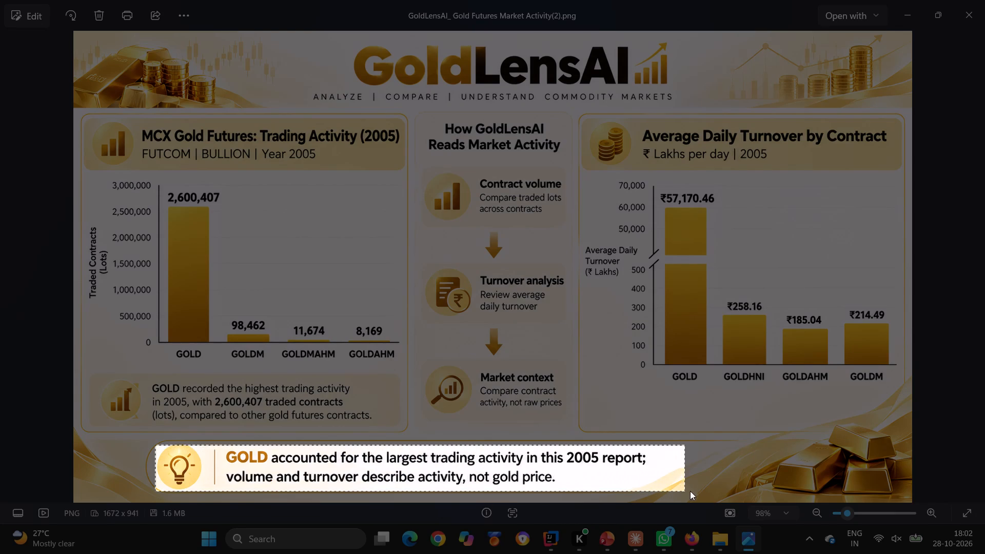
drag(690, 491, 894, 493)
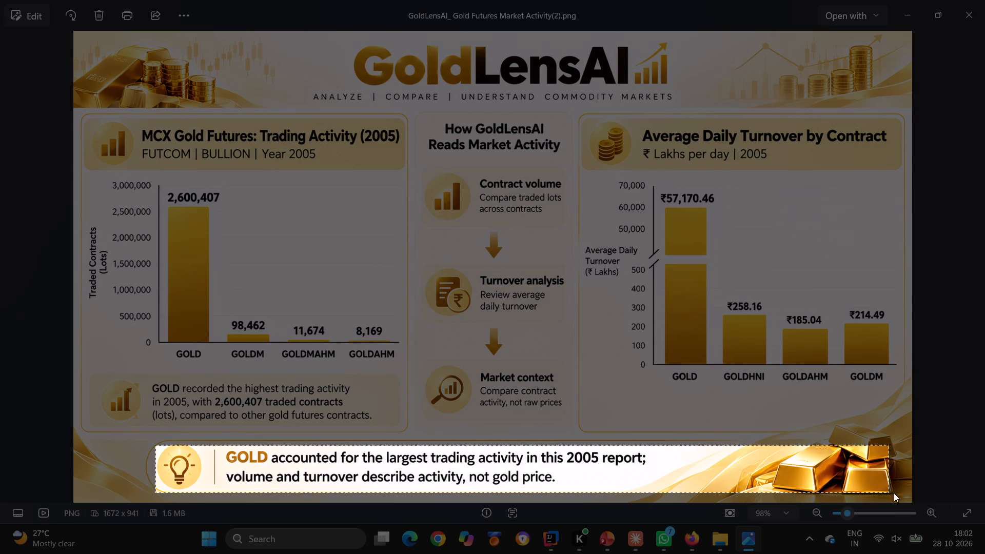
drag(894, 493, 915, 500)
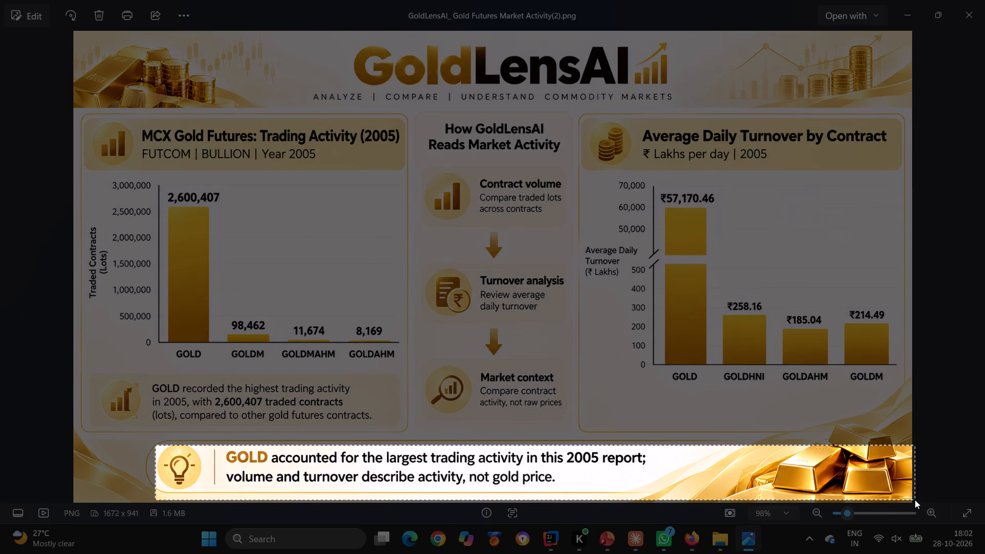
drag(915, 500, 915, 499)
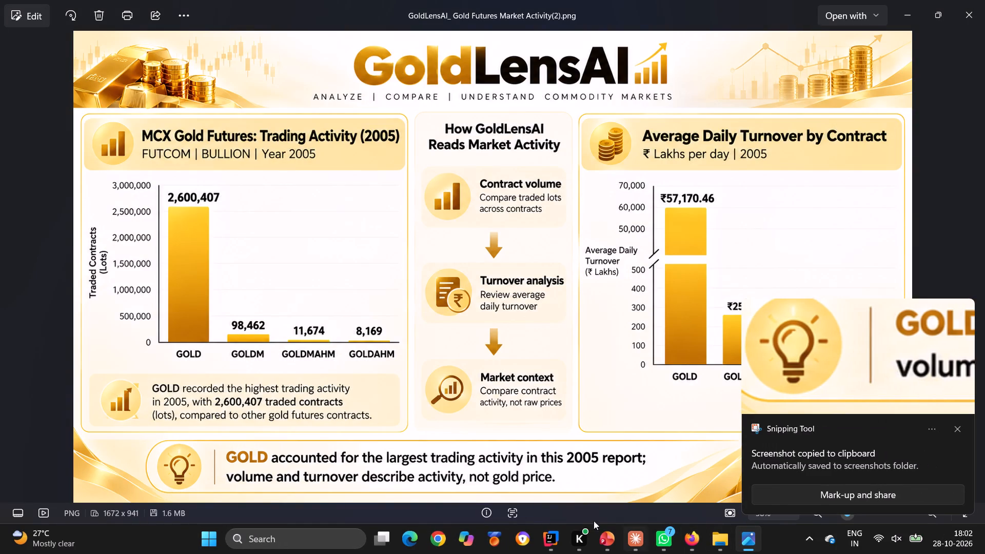
Switch to PowerPoint and insert the "MCX Gold Futures: Trading Activity (2005)" screenshot from the Gallery on the Problem Statement slide.
click(611, 532)
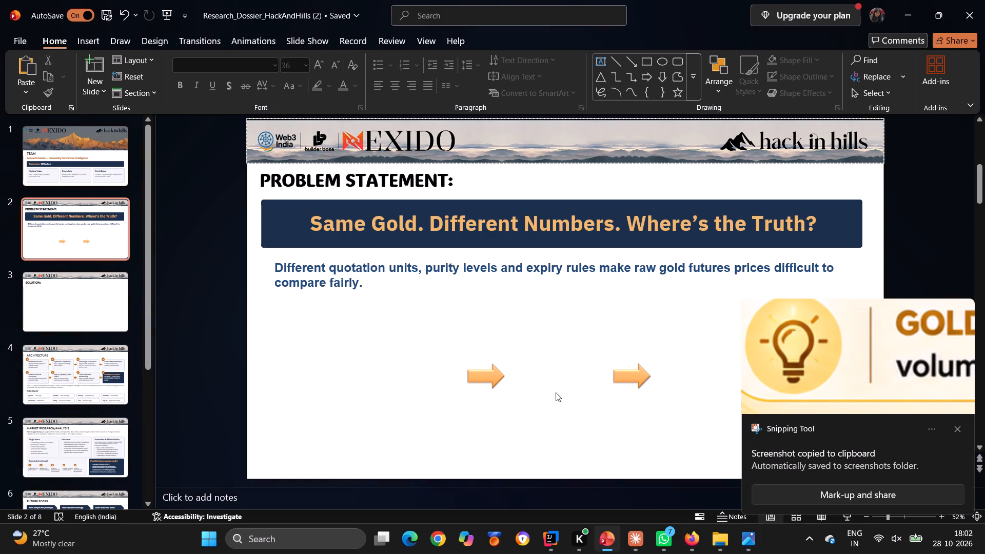
click(961, 429)
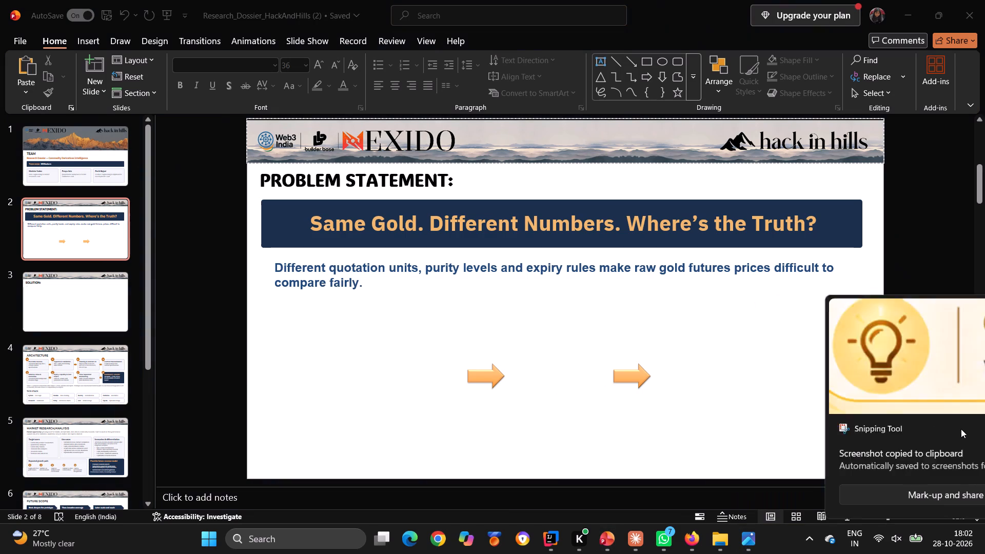
click(72, 41)
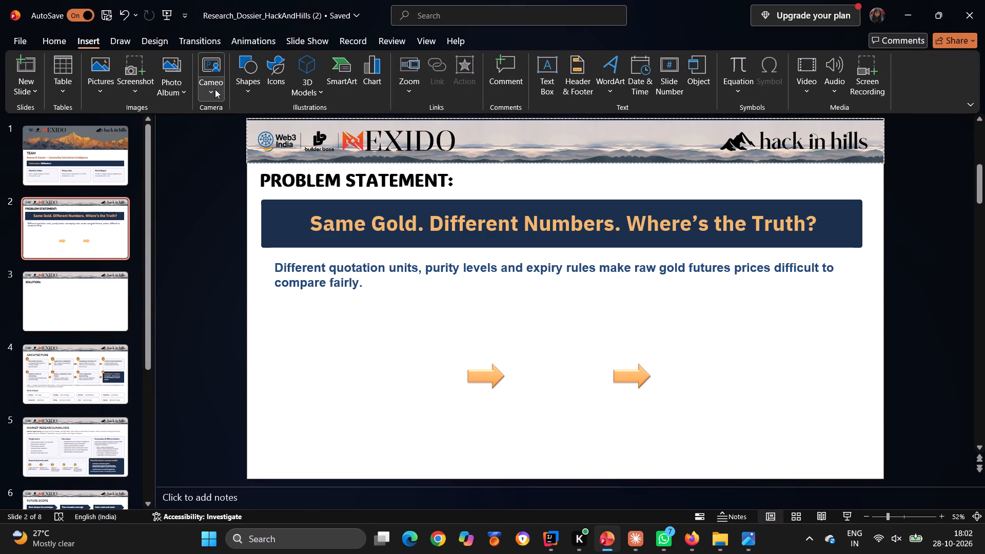
click(105, 93)
click(120, 128)
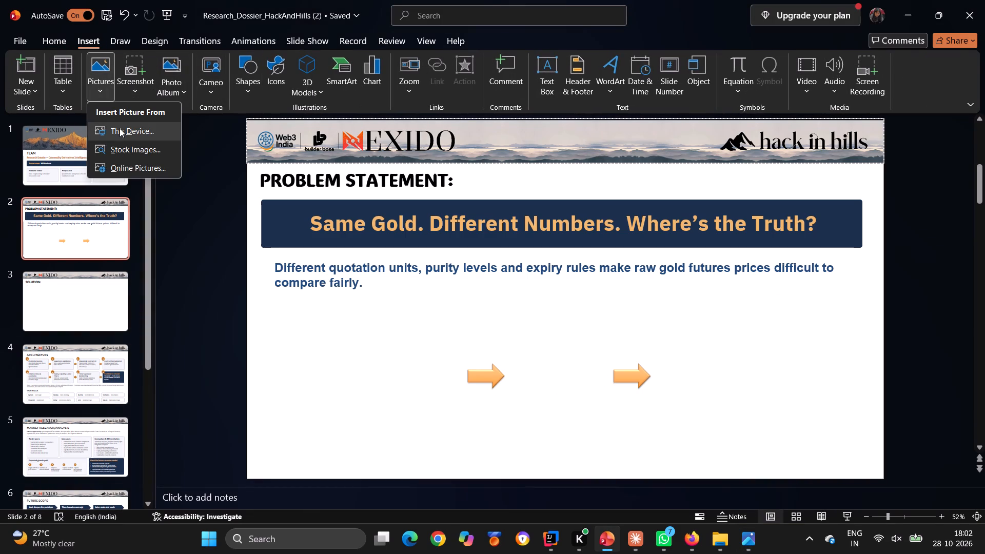
scroll(56, 110, up, 4)
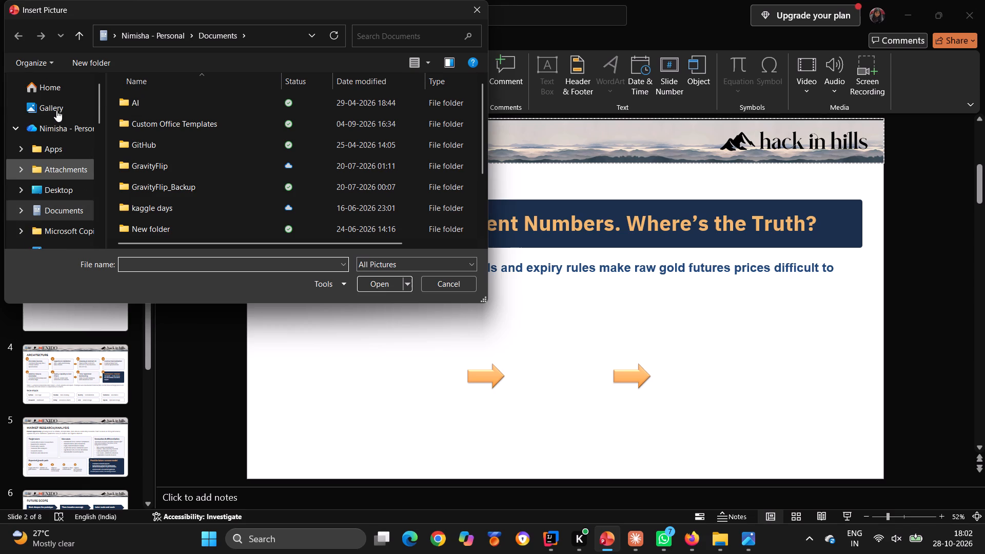
click(56, 110)
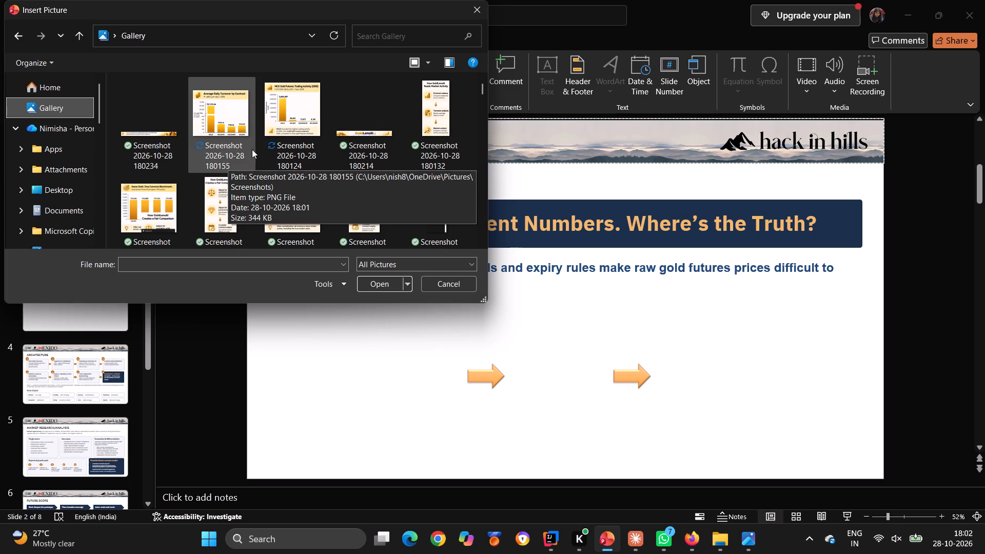
click(270, 142)
click(368, 277)
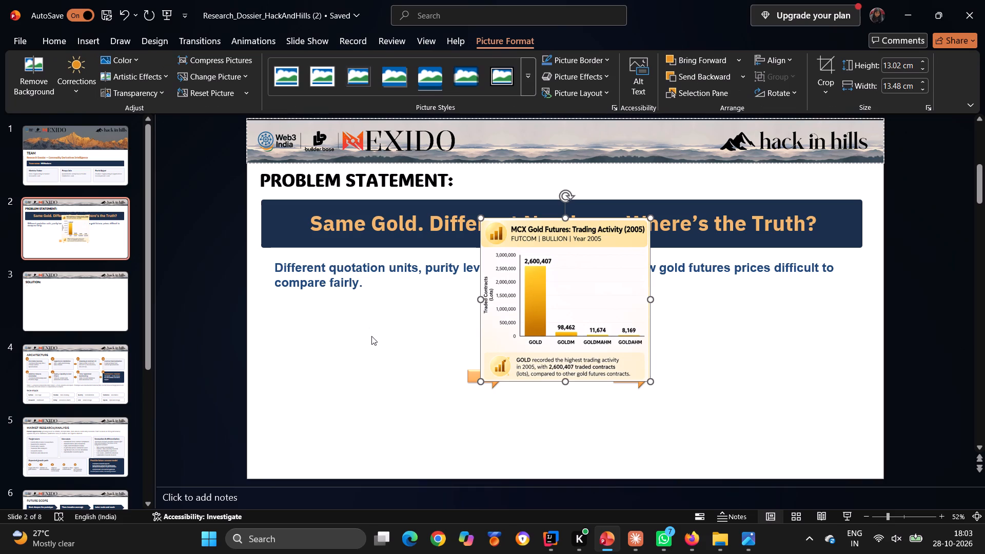
Place the MCX trading activity chart before the first arrow, below the description text, and widen it on both sides.
drag(534, 323, 325, 395)
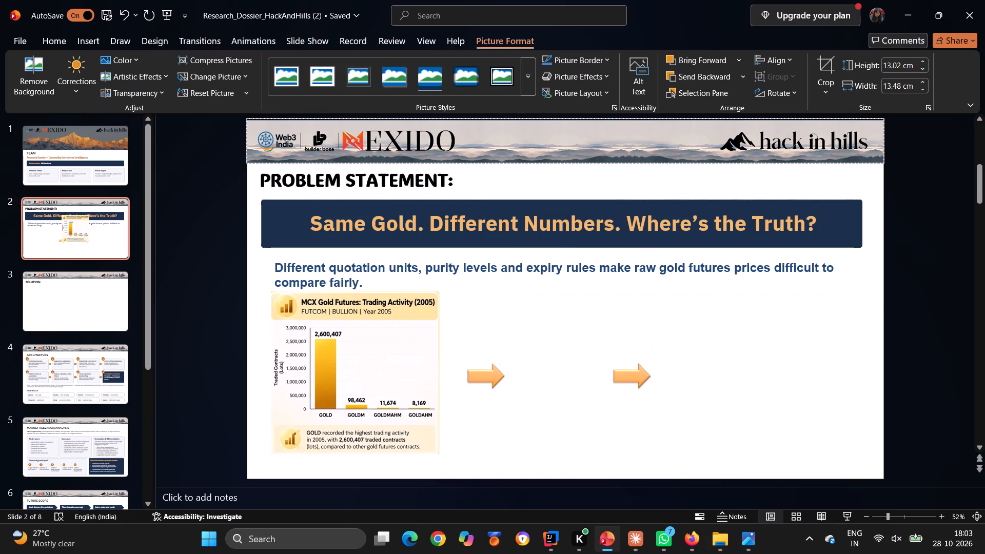
drag(325, 395, 323, 398)
drag(270, 380, 260, 383)
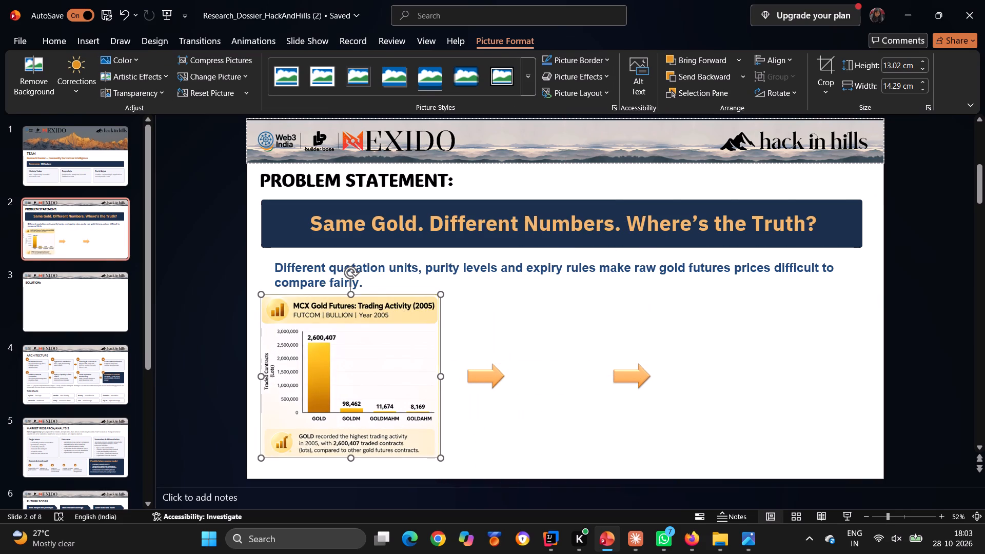
drag(439, 376, 449, 376)
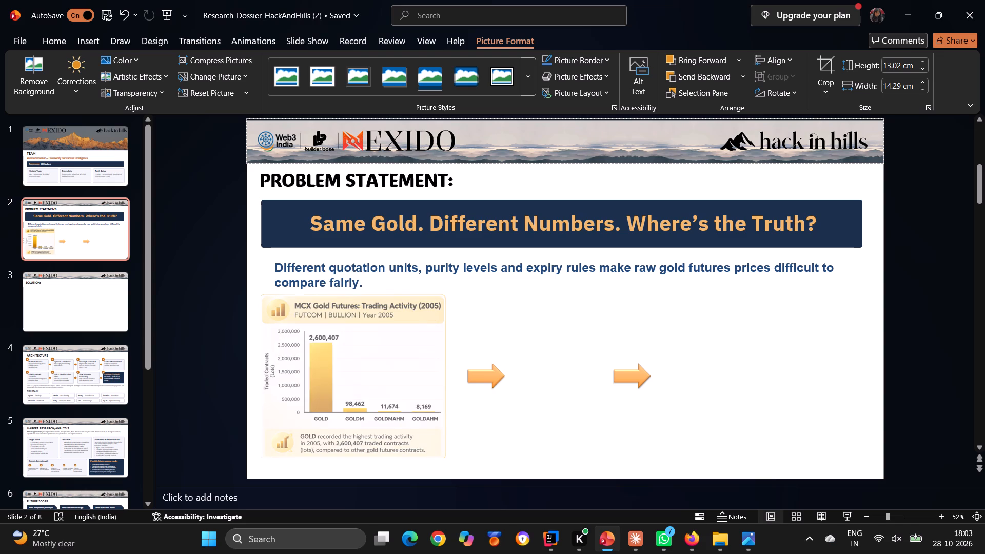
Widen the MCX trading activity chart slightly and move the first arrow up and closer to the chart.
drag(449, 376, 449, 378)
click(506, 389)
click(493, 375)
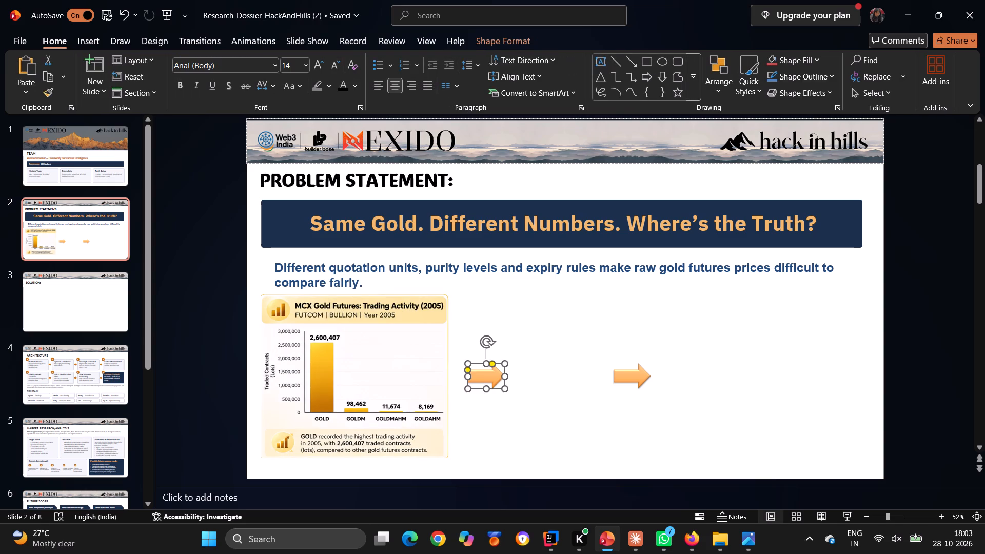
drag(493, 375, 480, 367)
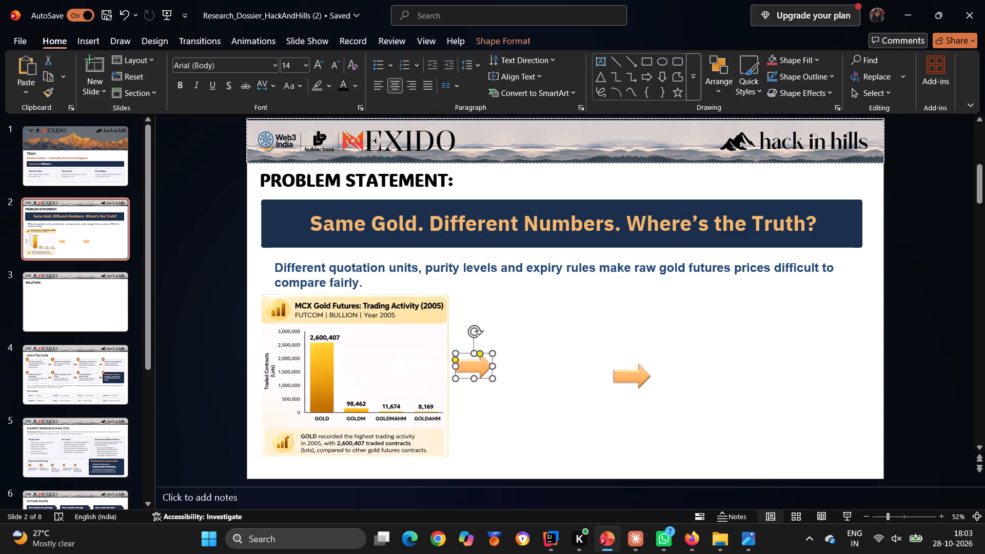
click(507, 397)
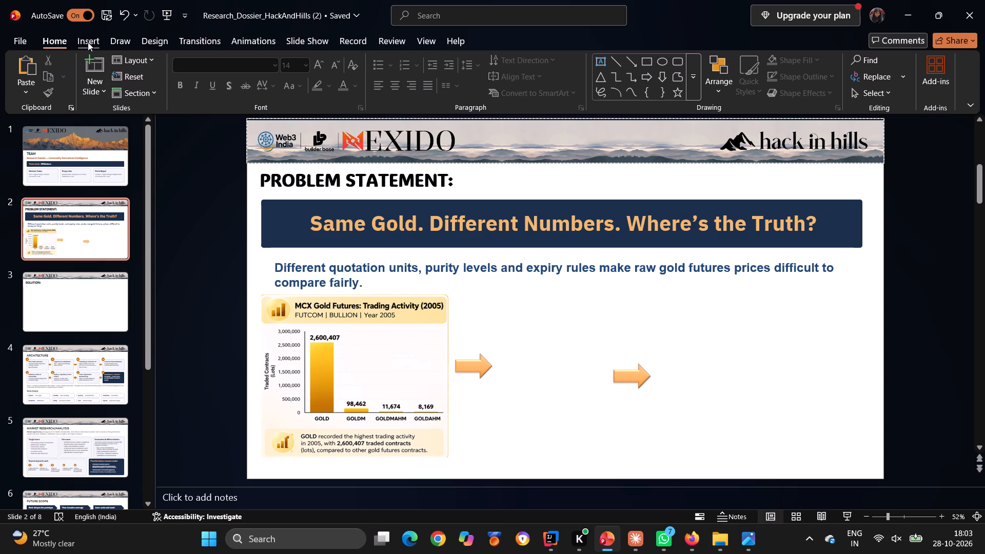
Insert the "How GoldLensAI Reads Market Activity" screenshot from the Gallery on the Problem Statement slide.
drag(93, 36, 107, 91)
click(107, 91)
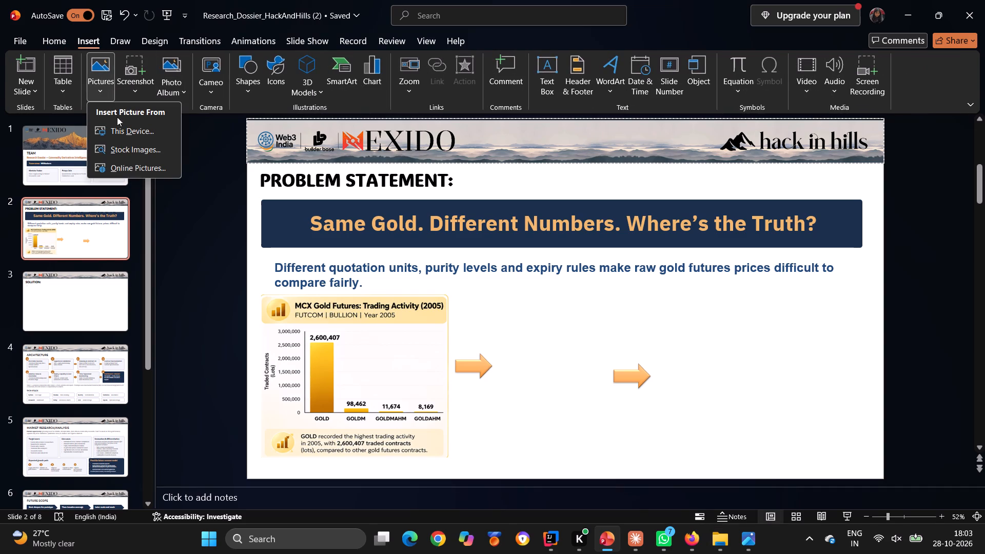
click(121, 133)
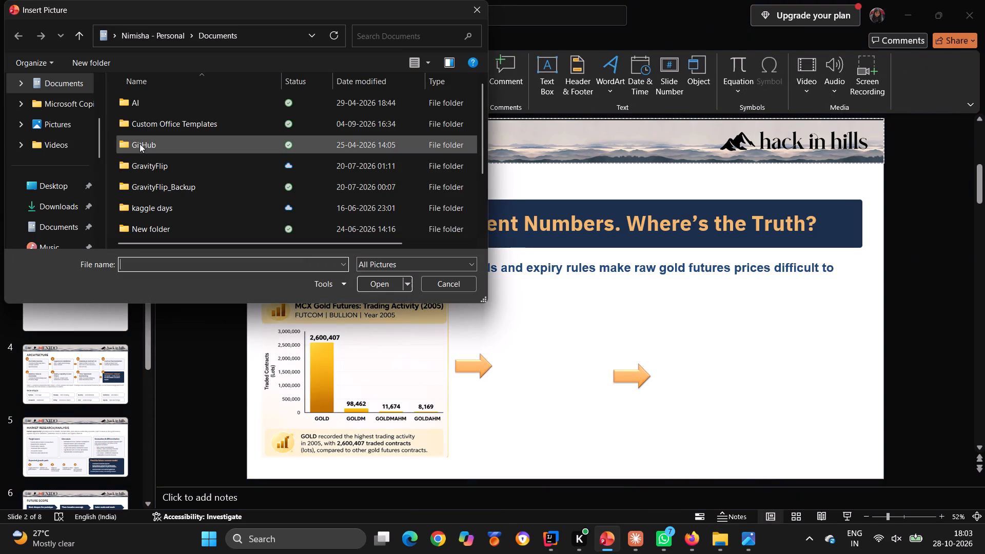
scroll(66, 127, up, 5)
click(67, 109)
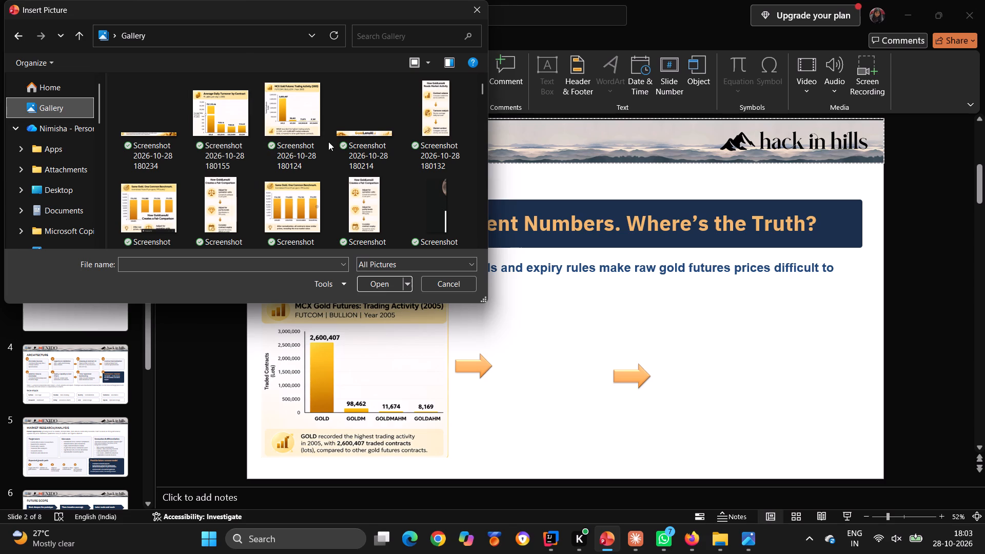
click(421, 129)
click(385, 281)
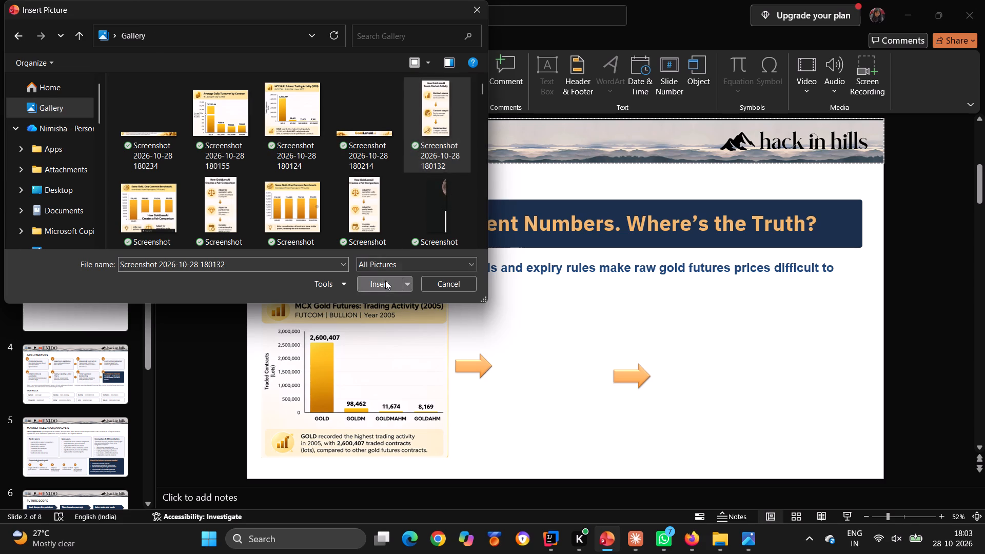
Place the "How GoldLensAI Reads Market Activity" picture between the two arrows and widen it to about 6.96 cm.
drag(573, 336, 554, 395)
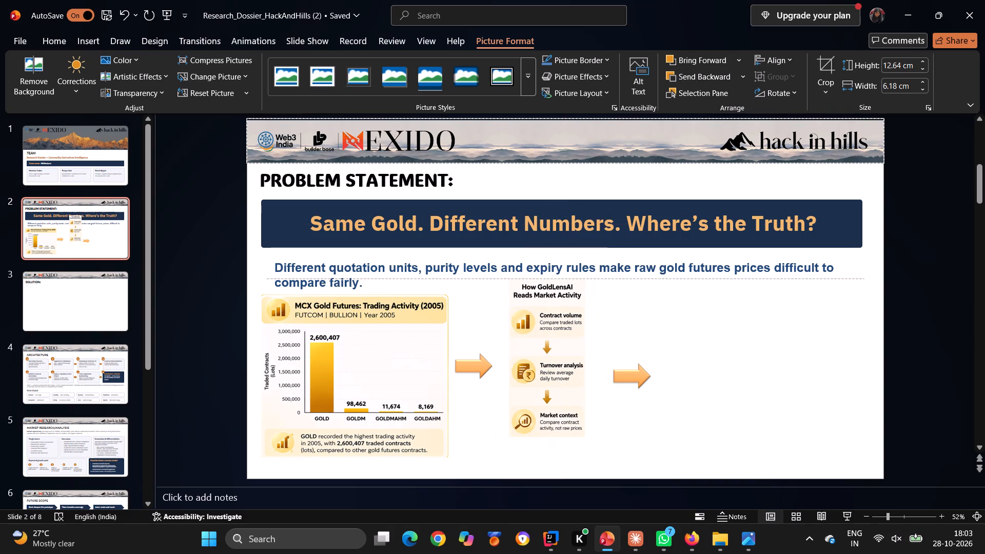
drag(554, 395, 549, 410)
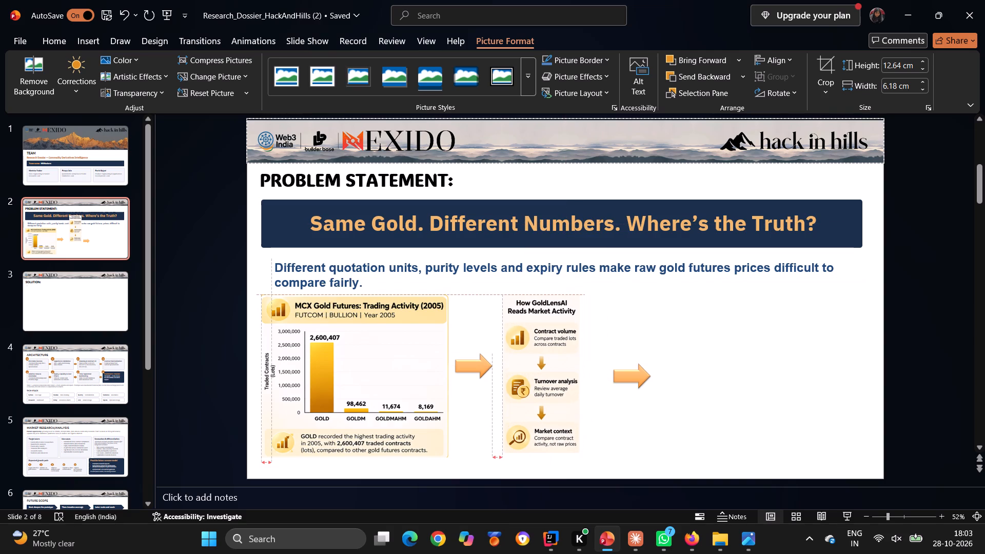
drag(549, 410, 549, 413)
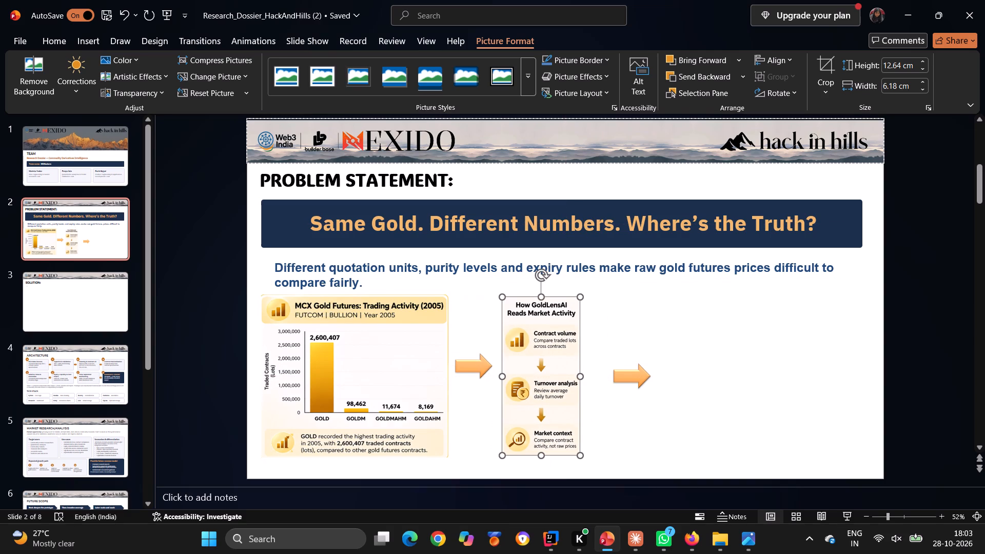
drag(582, 374, 588, 374)
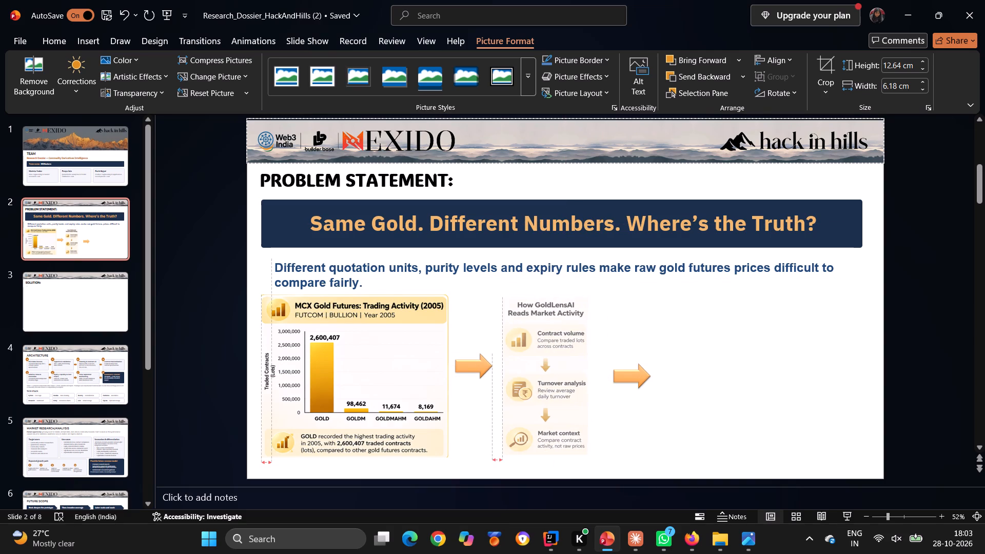
drag(588, 374, 589, 374)
click(622, 387)
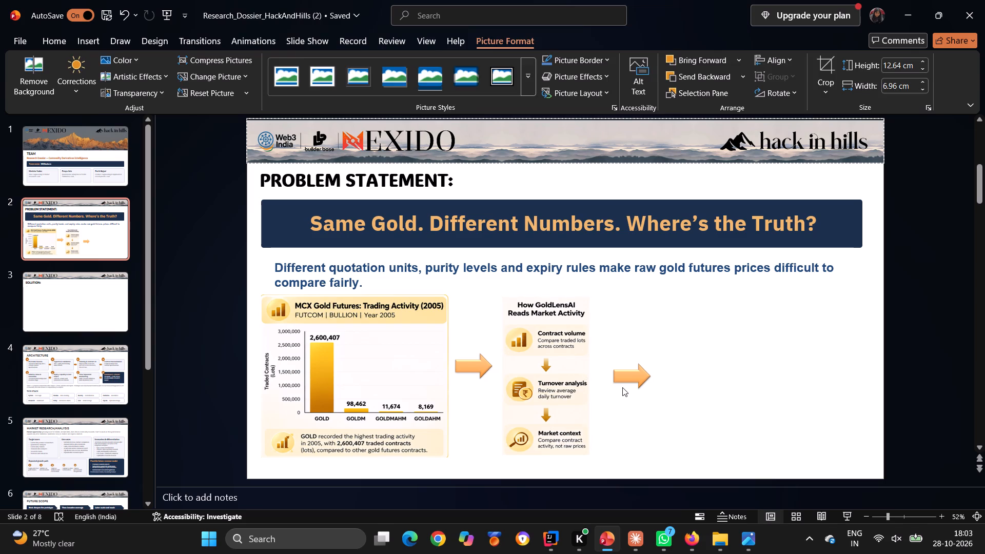
Move the second arrow closer to the "How GoldLensAI Reads Market Activity" picture, level with the first arrow.
click(627, 377)
drag(627, 377, 615, 367)
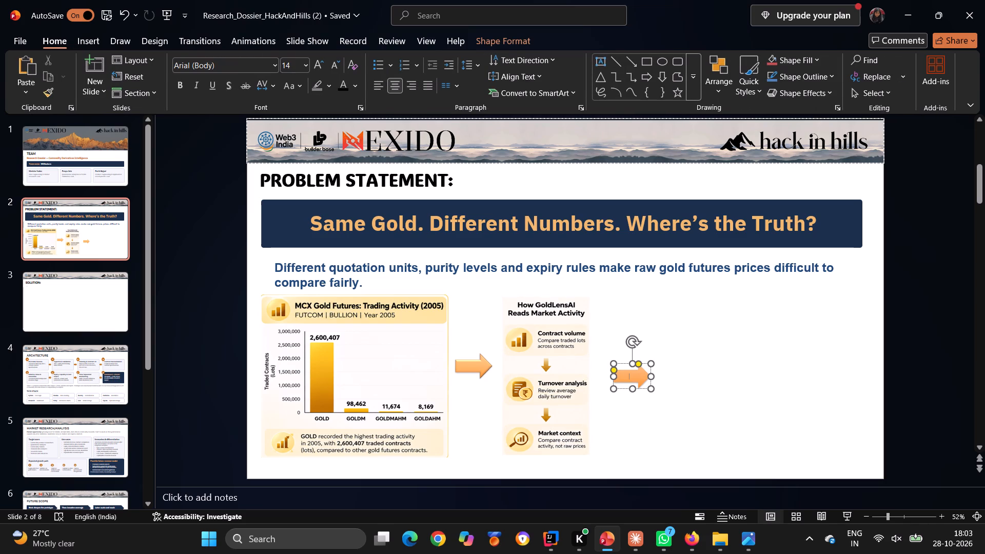
drag(615, 367, 627, 370)
drag(625, 364, 616, 357)
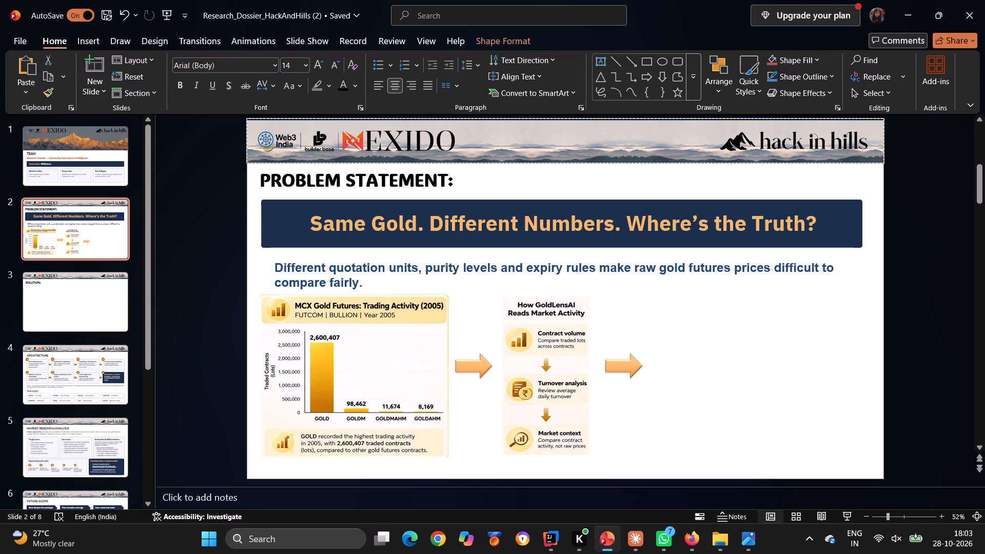
drag(616, 357, 616, 357)
click(696, 350)
Insert the "Average Daily Turnover by Contract" screenshot from the Gallery on the Problem Statement slide.
click(101, 41)
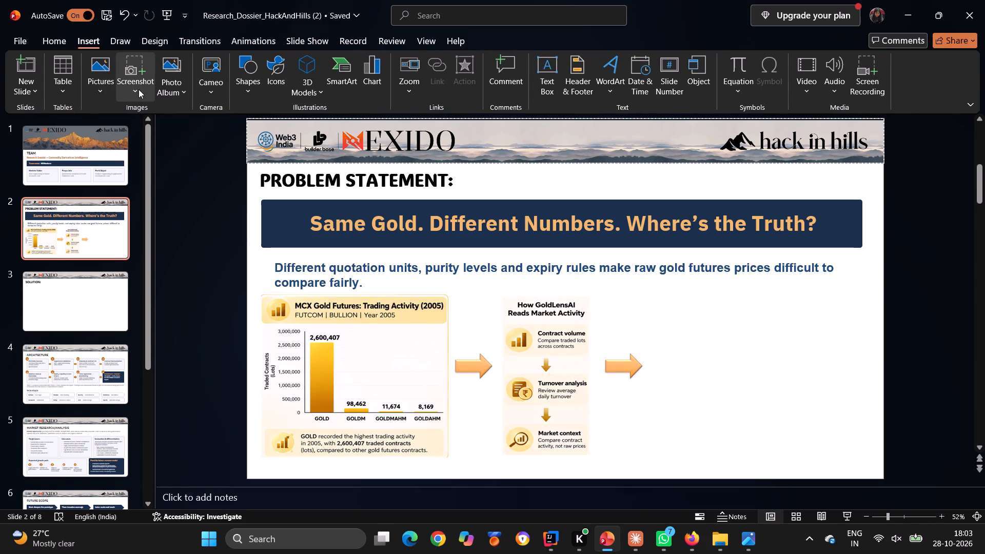
click(106, 88)
click(115, 128)
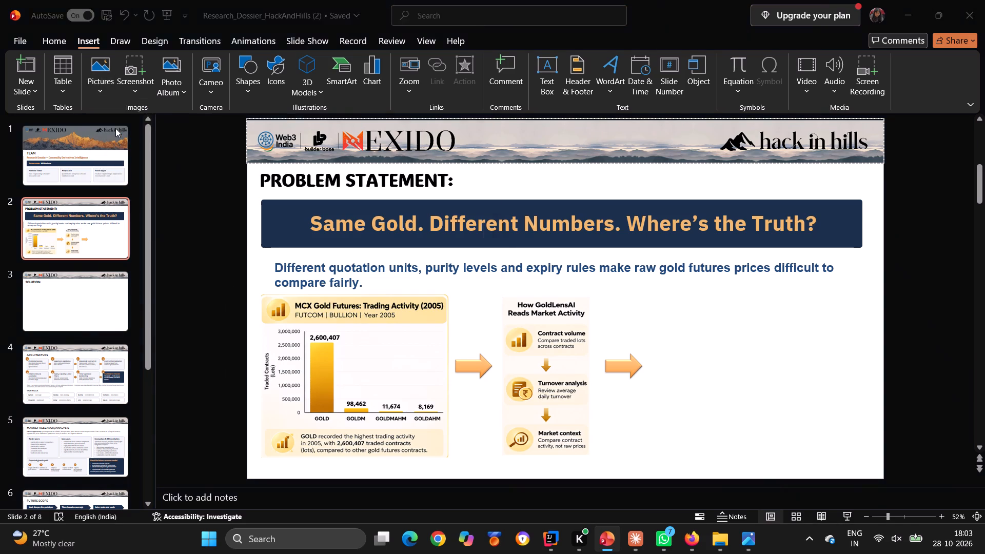
scroll(44, 98, up, 4)
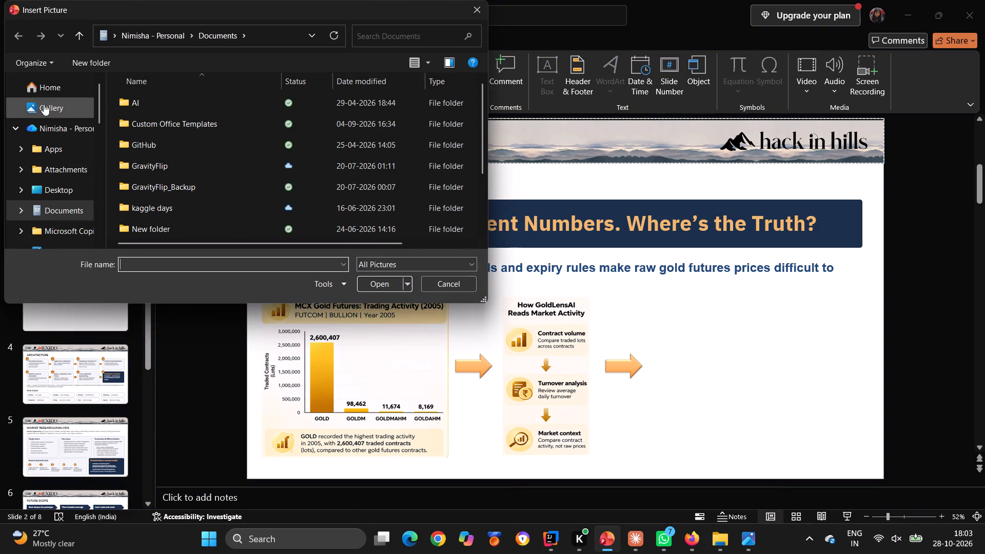
click(44, 104)
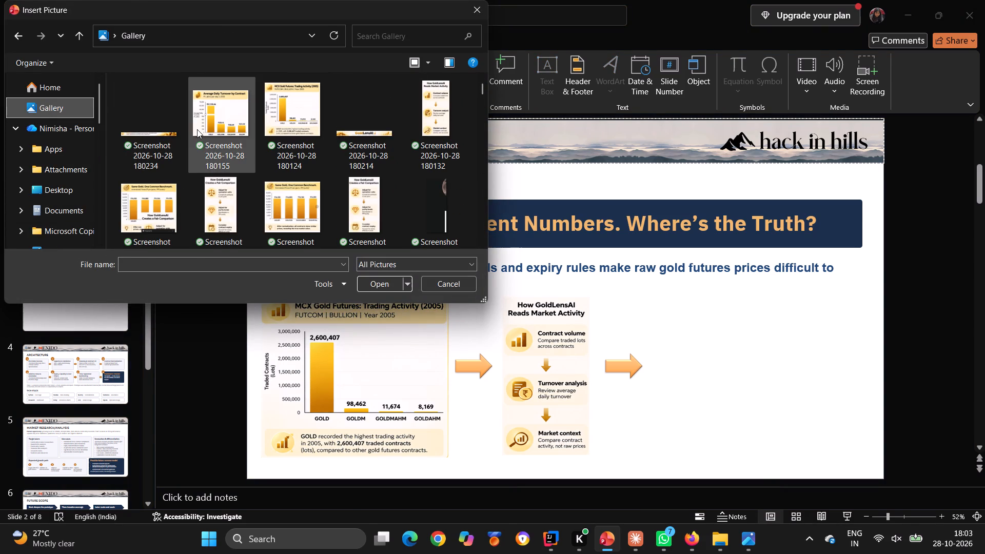
click(197, 129)
click(368, 283)
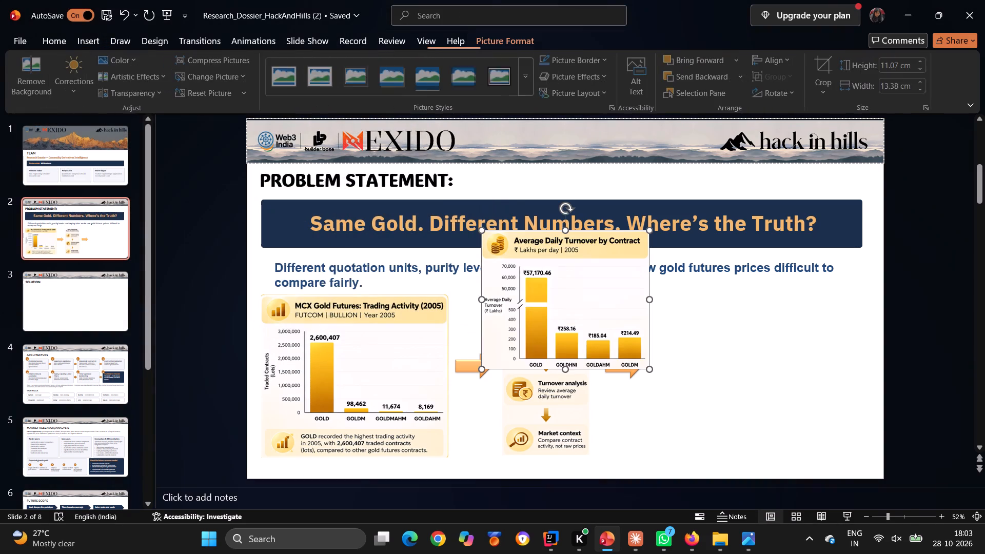
Place the Average Daily Turnover chart after the second arrow and stretch it to about 17.26 cm wide and 12.4 cm high.
drag(557, 292, 727, 361)
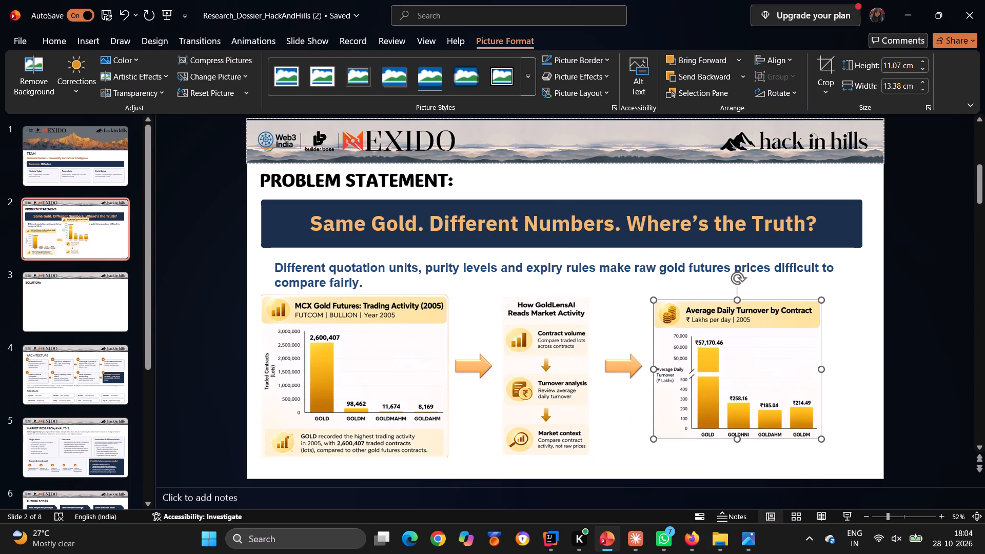
drag(819, 370, 895, 369)
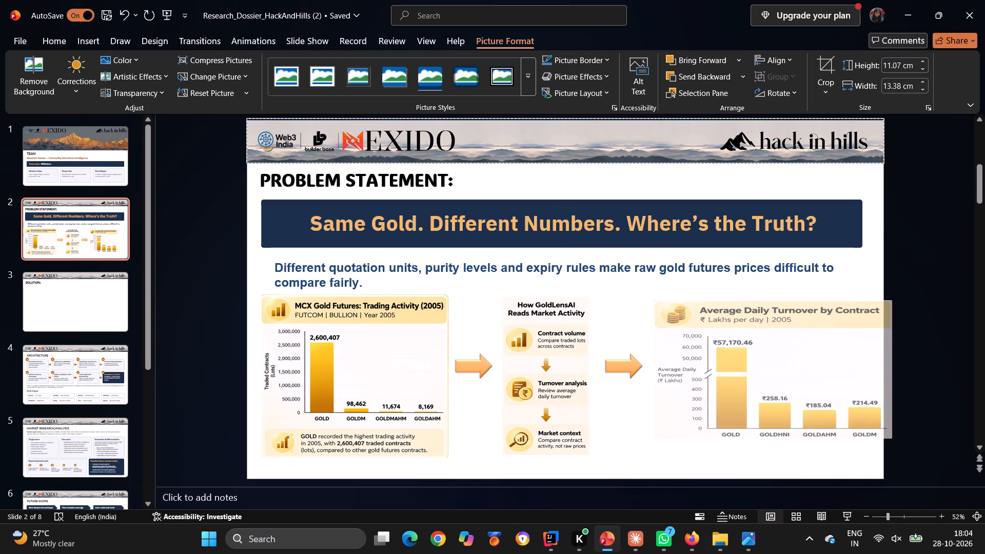
drag(895, 369, 869, 376)
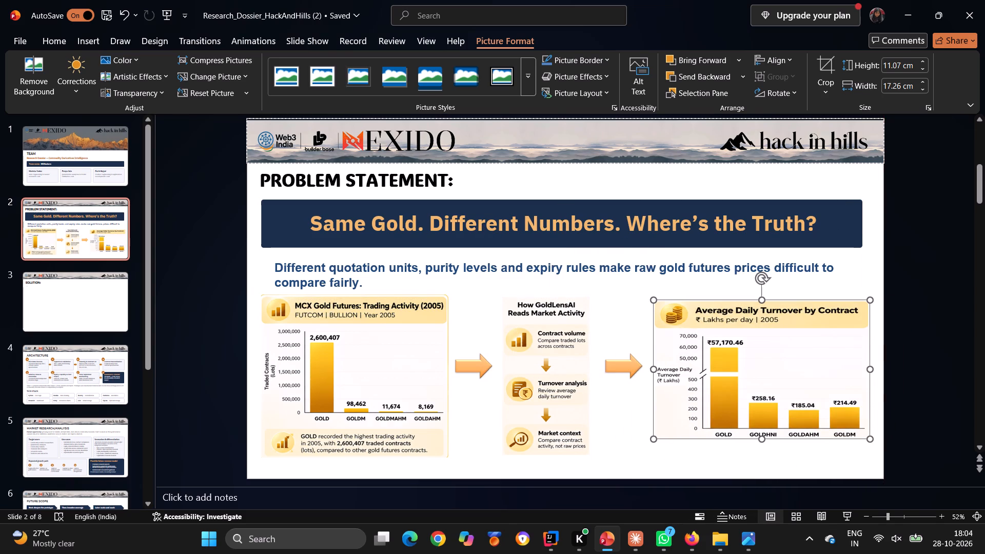
drag(760, 439, 763, 451)
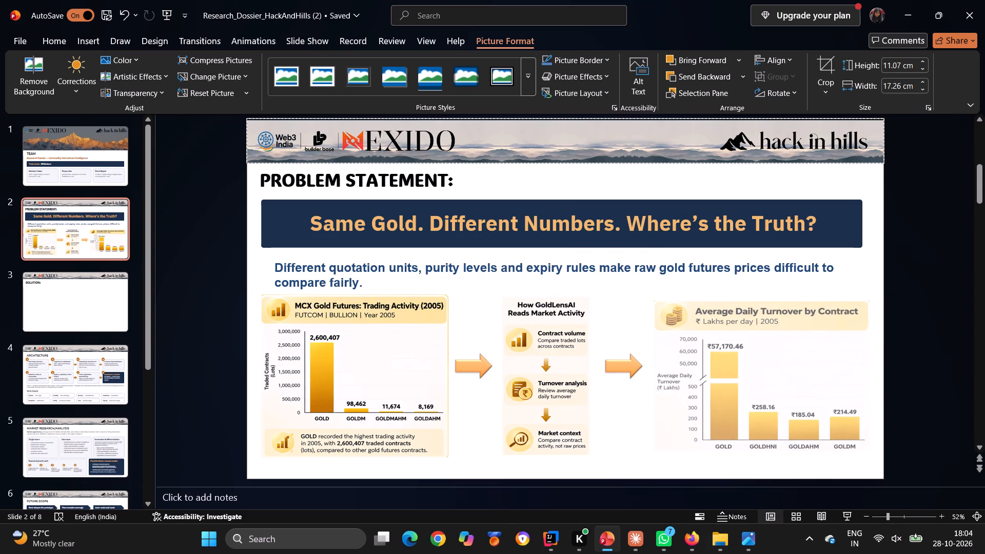
drag(763, 451, 763, 454)
click(812, 277)
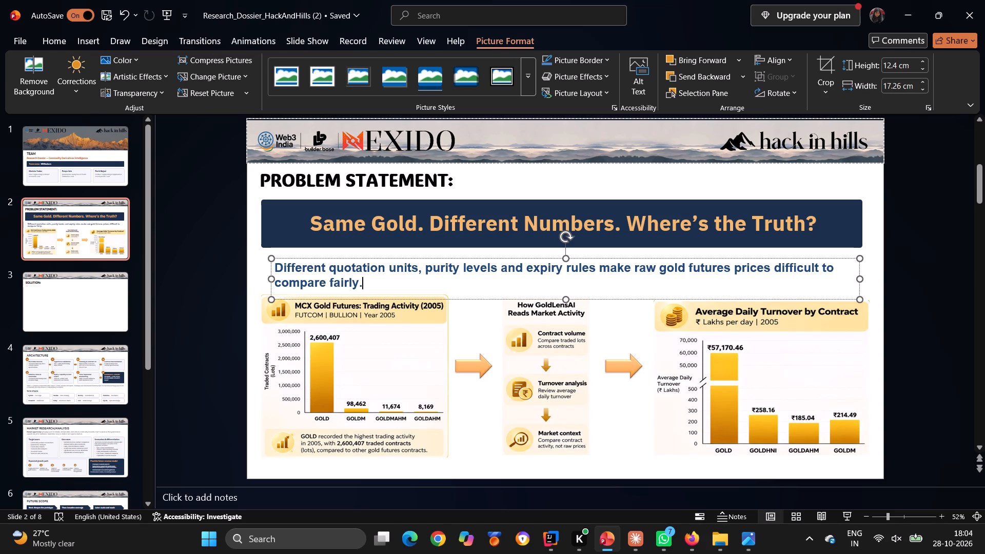
click(914, 249)
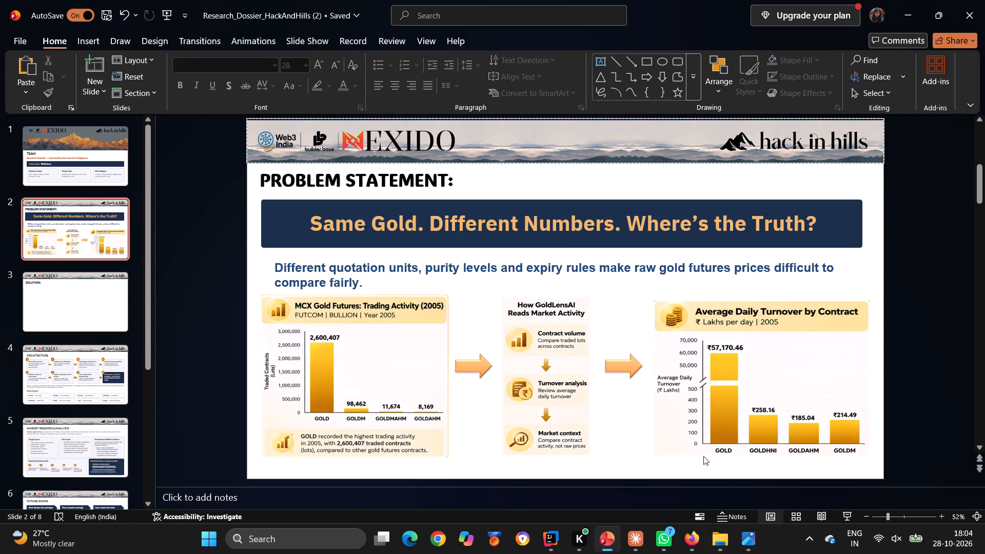
Shorten all three infographic pictures from their lower edges so their bottoms line up, leaving room beneath them.
click(546, 449)
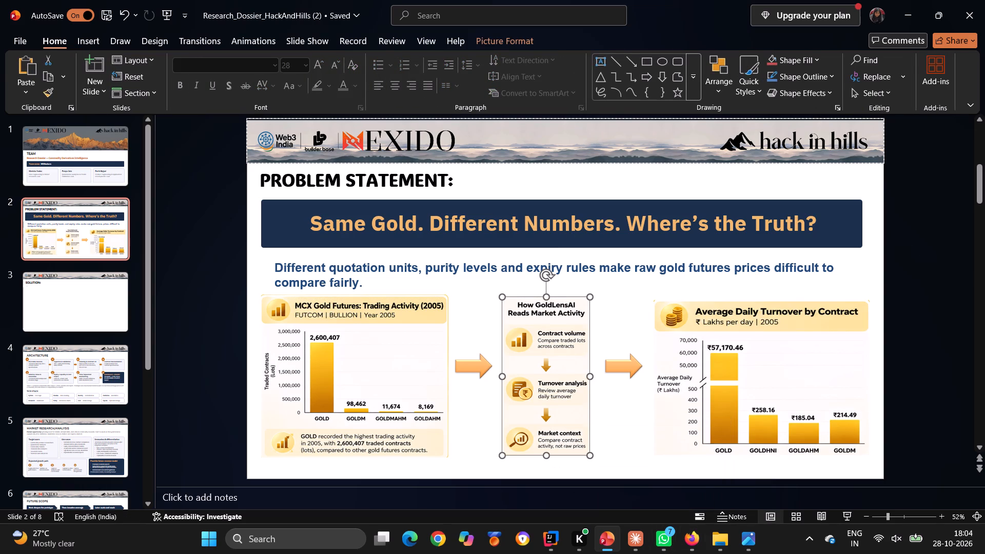
drag(547, 454, 549, 449)
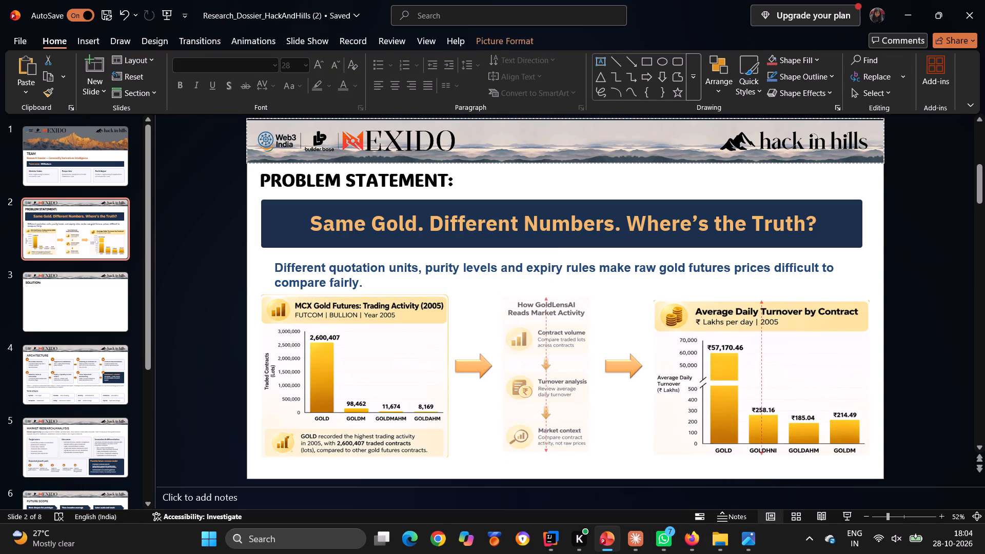
drag(549, 449, 549, 446)
click(409, 446)
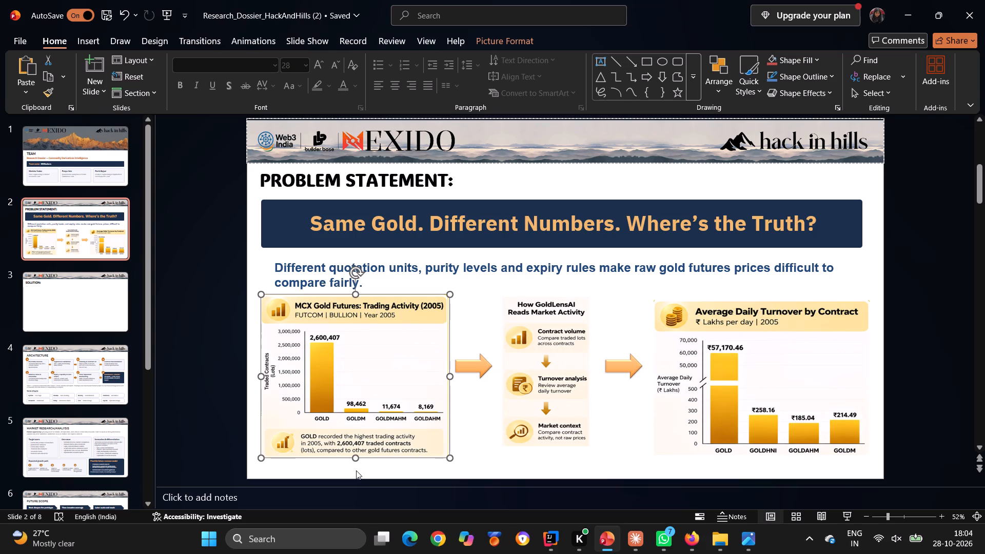
drag(356, 460, 358, 450)
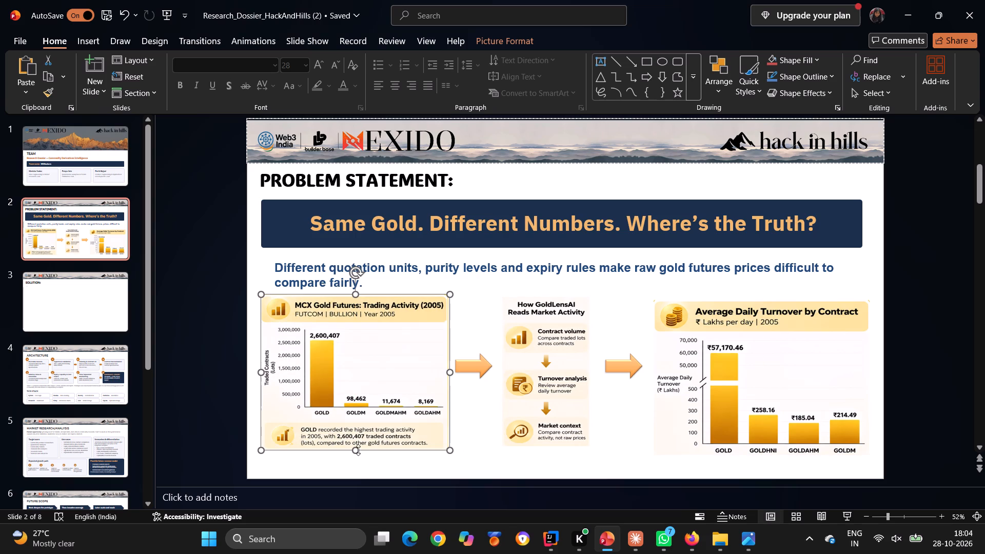
double_click(358, 450)
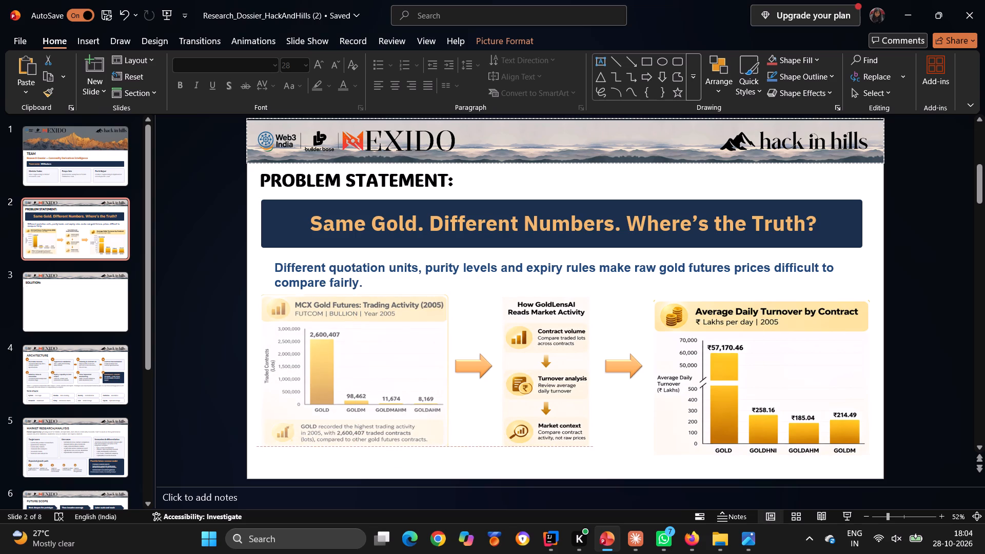
click(731, 410)
drag(762, 457, 765, 445)
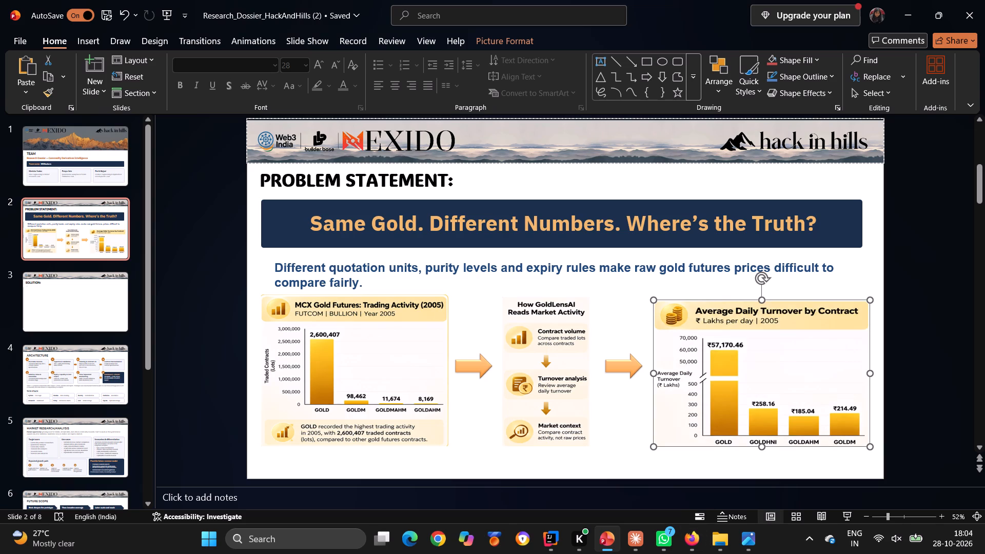
click(471, 426)
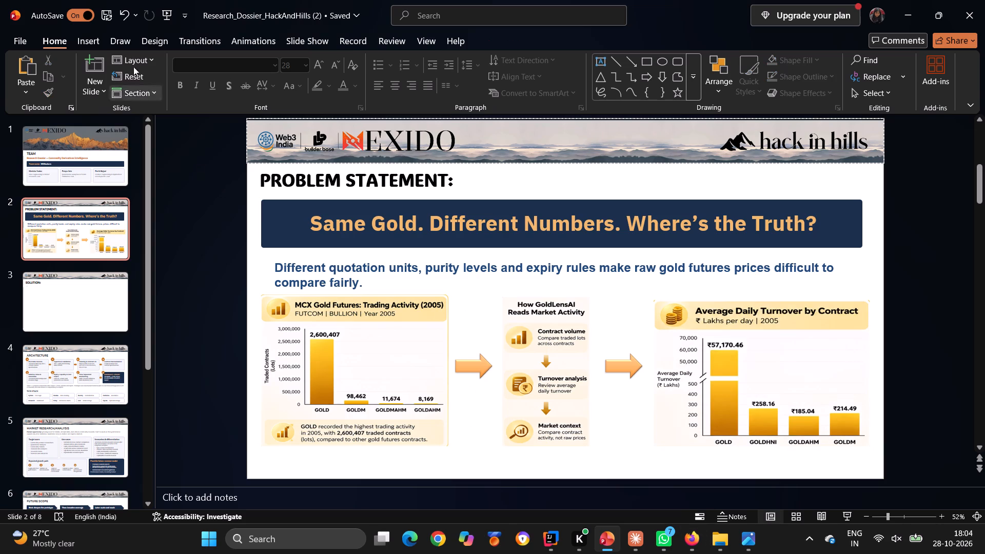
Insert the "GOLD accounted for the largest trading activity" banner screenshot from the Gallery on the Problem Statement slide.
click(93, 42)
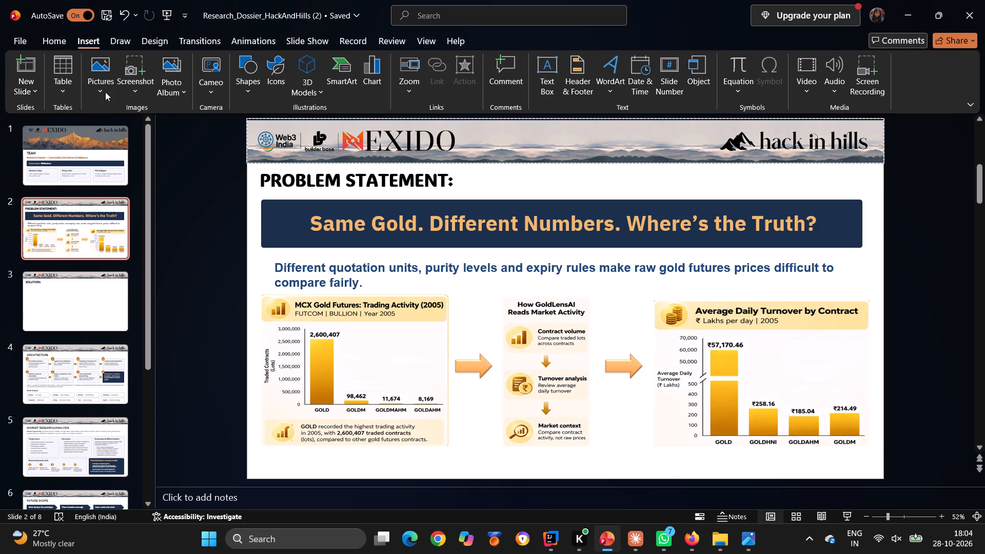
click(105, 92)
click(118, 131)
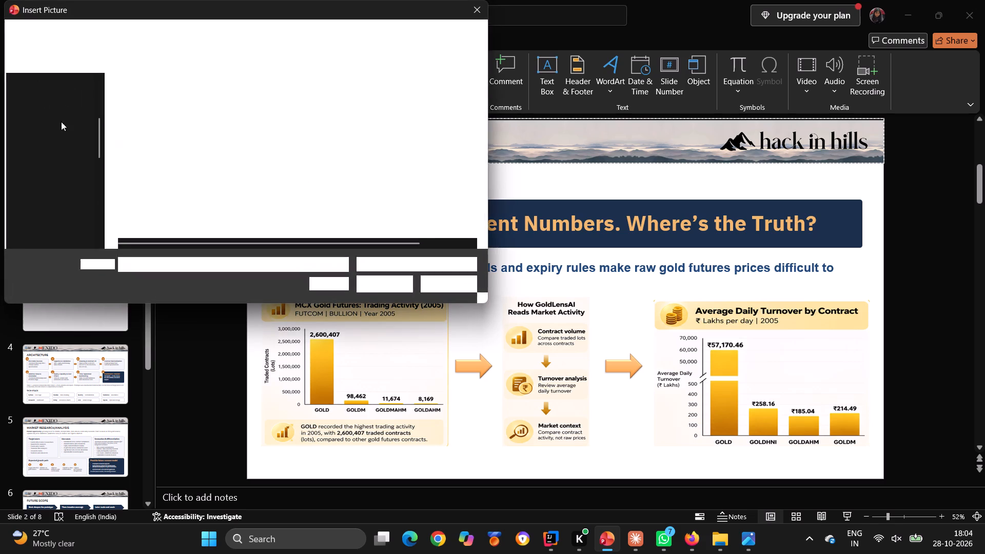
scroll(44, 115, up, 6)
click(44, 115)
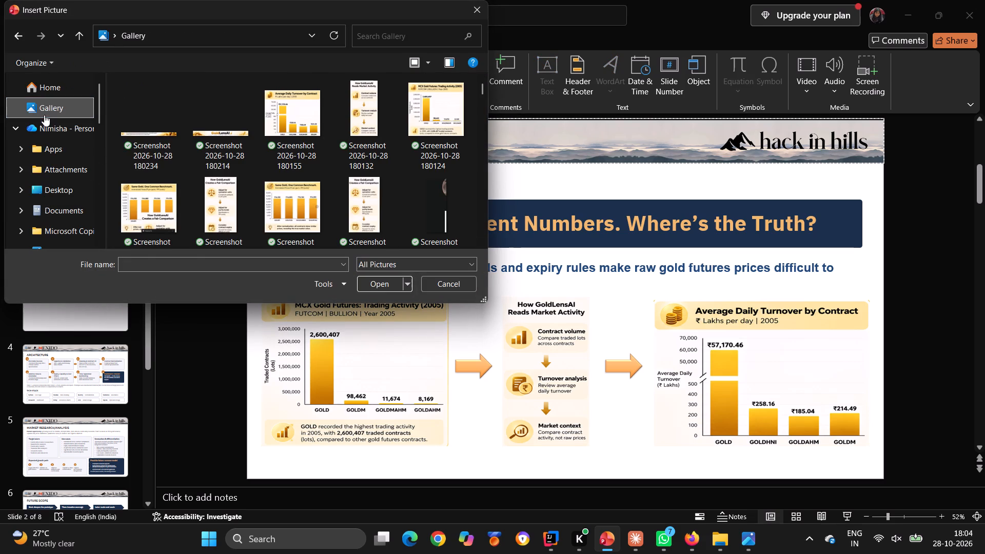
click(131, 150)
click(389, 289)
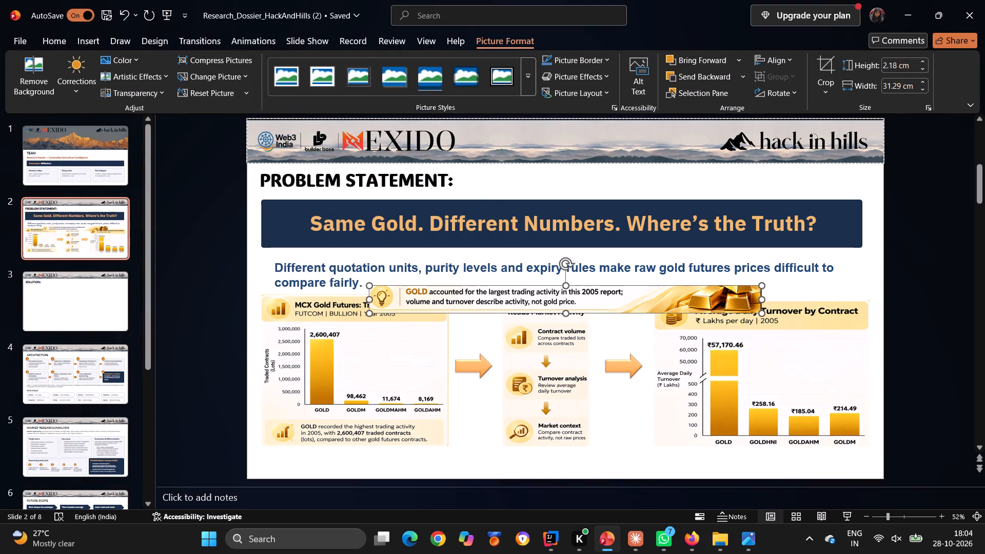
Place the GOLD banner beneath the three infographic pictures and shorten it to about 1.85 cm high to fit the slide's bottom edge.
drag(461, 288, 472, 473)
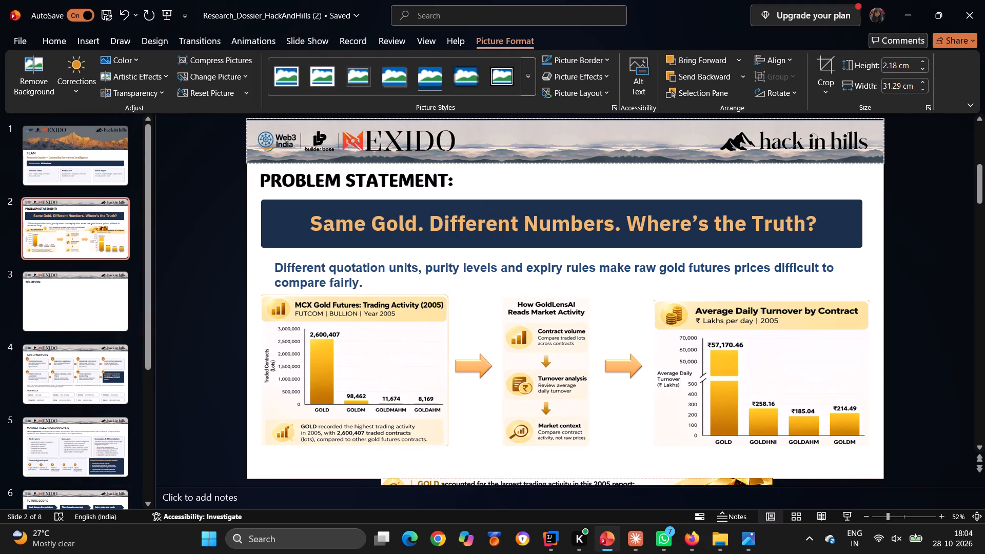
drag(472, 473, 475, 456)
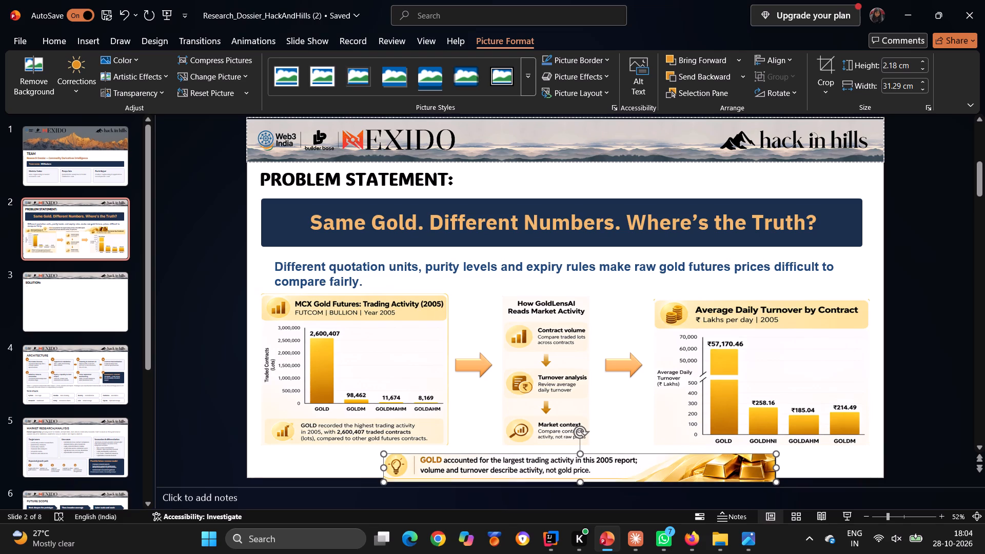
drag(580, 479, 580, 474)
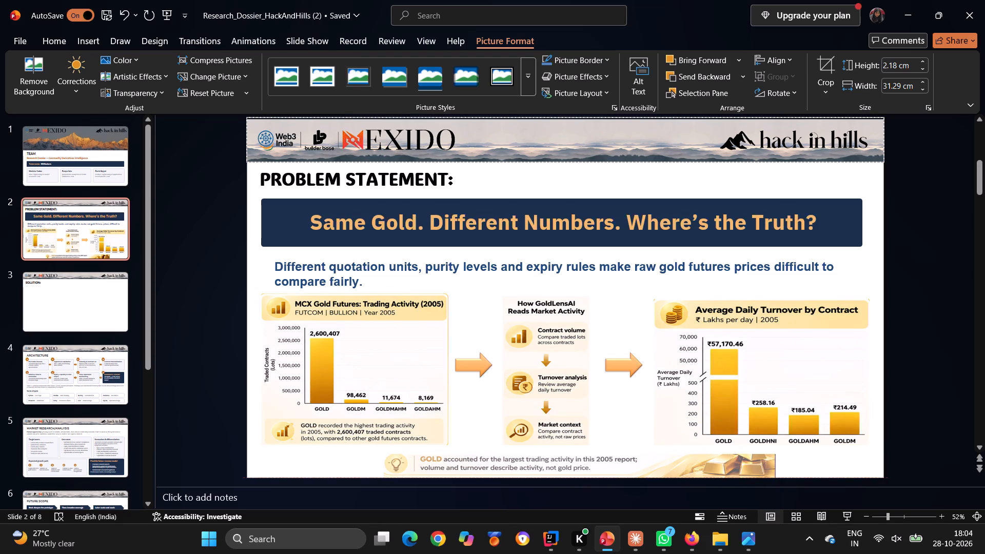
drag(580, 474, 581, 474)
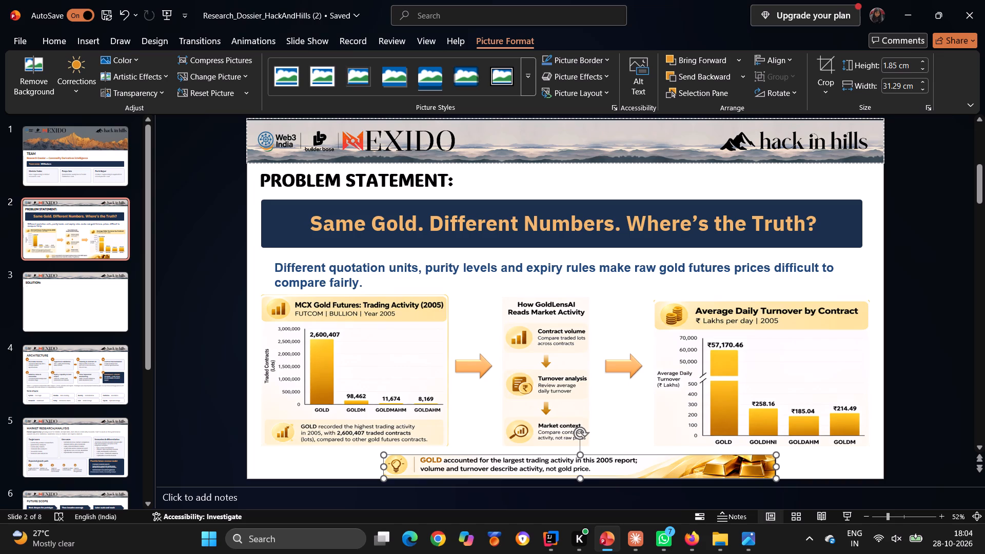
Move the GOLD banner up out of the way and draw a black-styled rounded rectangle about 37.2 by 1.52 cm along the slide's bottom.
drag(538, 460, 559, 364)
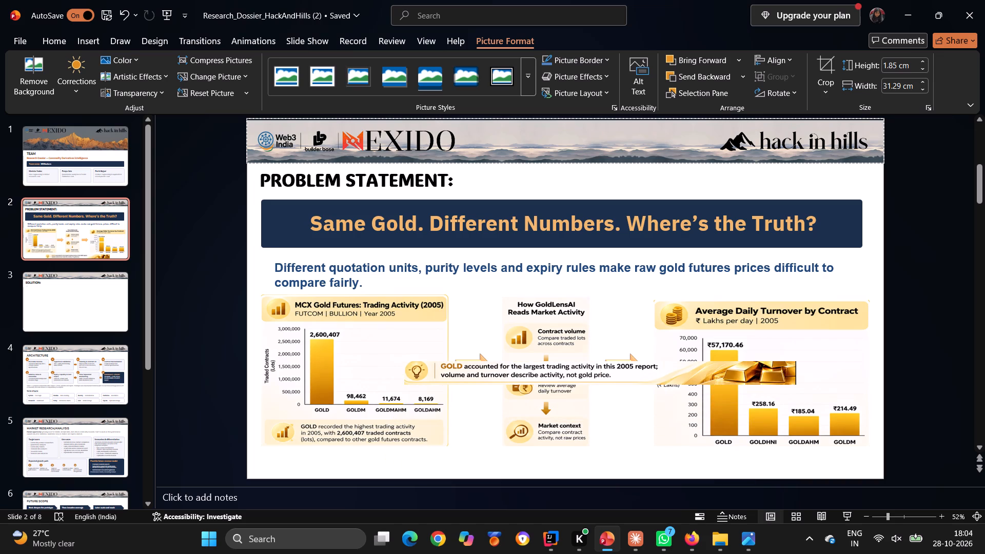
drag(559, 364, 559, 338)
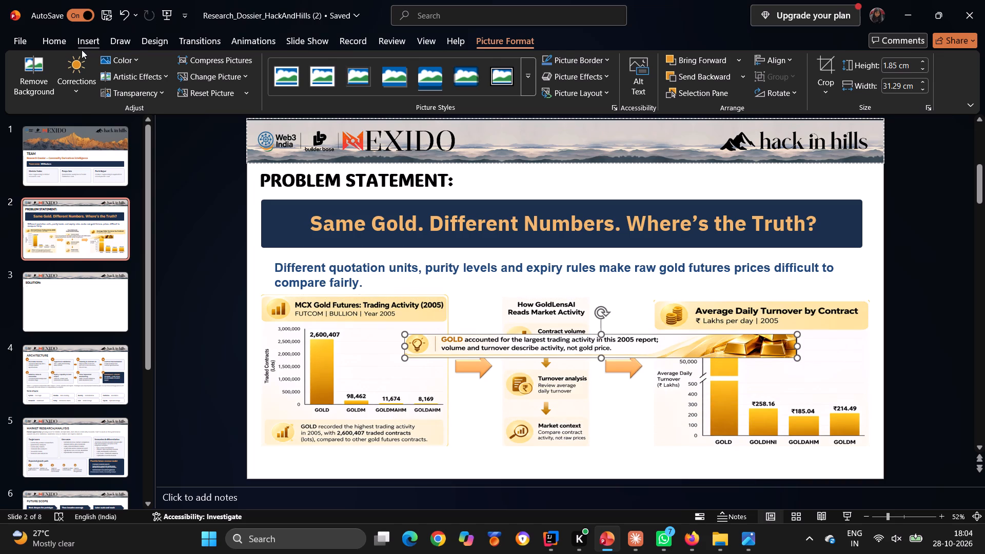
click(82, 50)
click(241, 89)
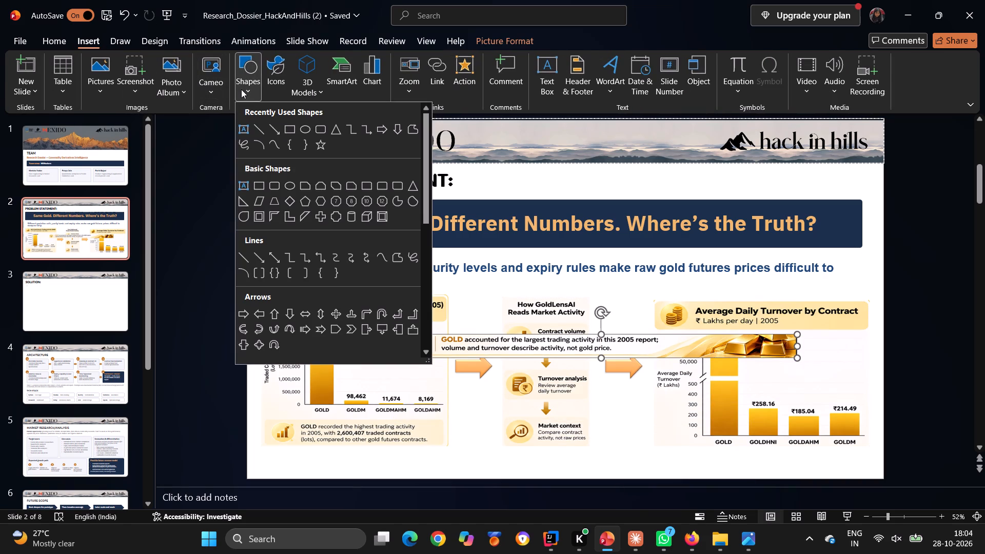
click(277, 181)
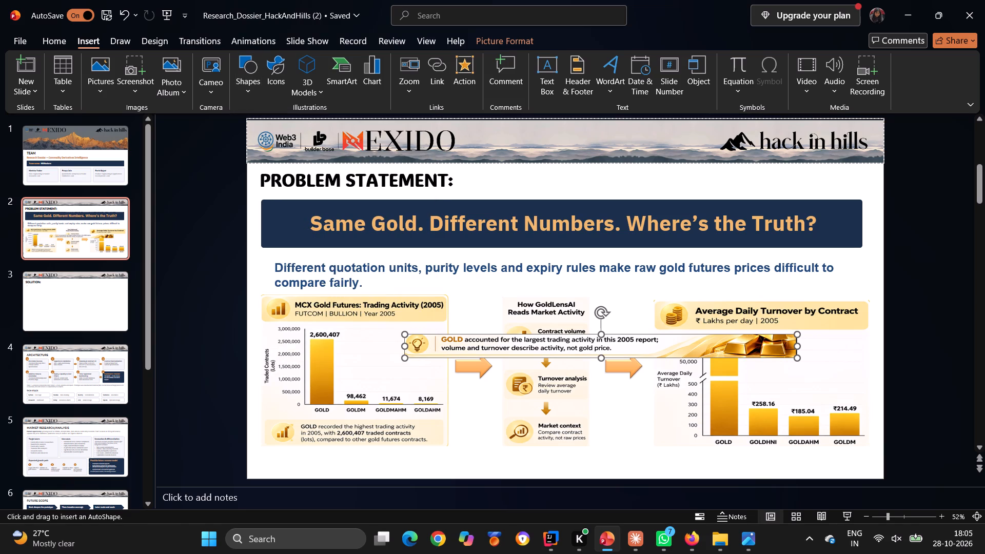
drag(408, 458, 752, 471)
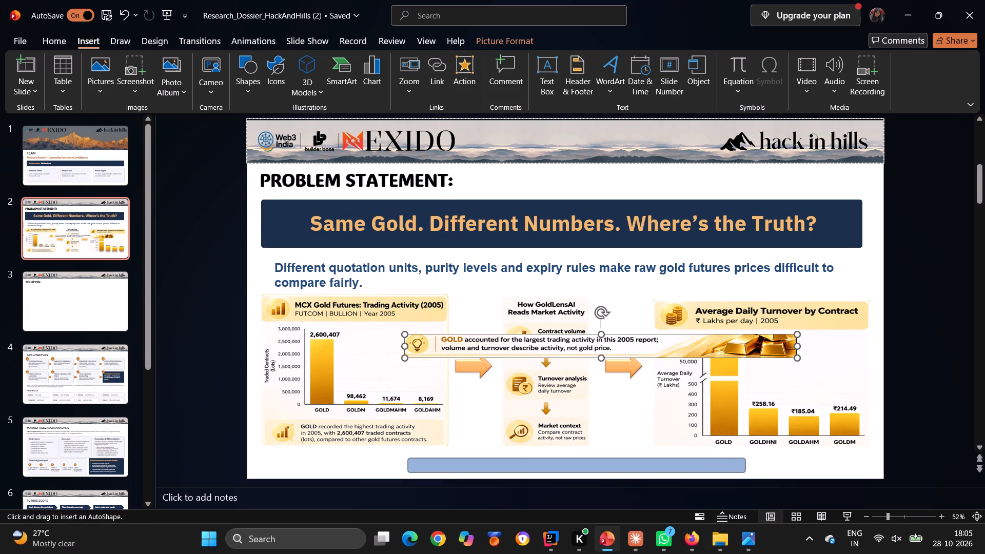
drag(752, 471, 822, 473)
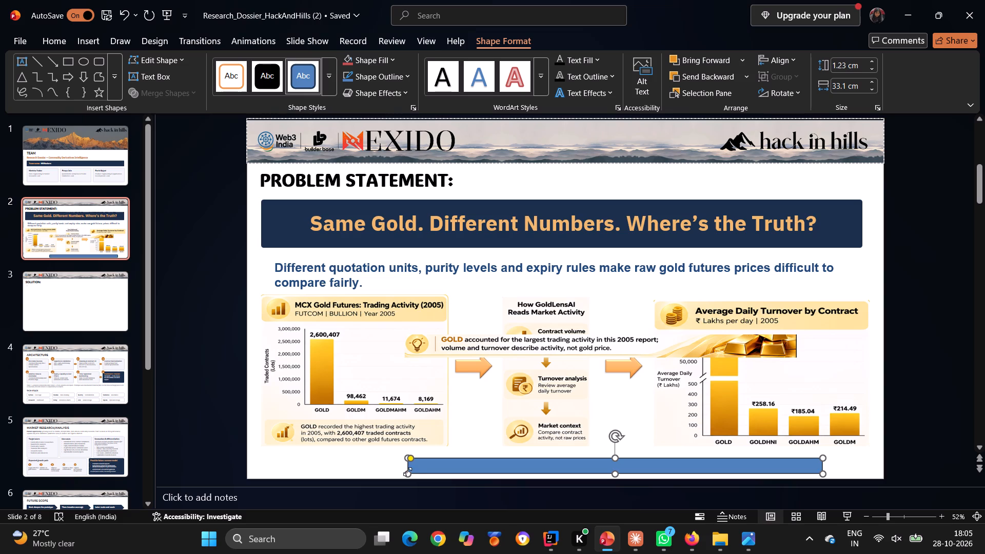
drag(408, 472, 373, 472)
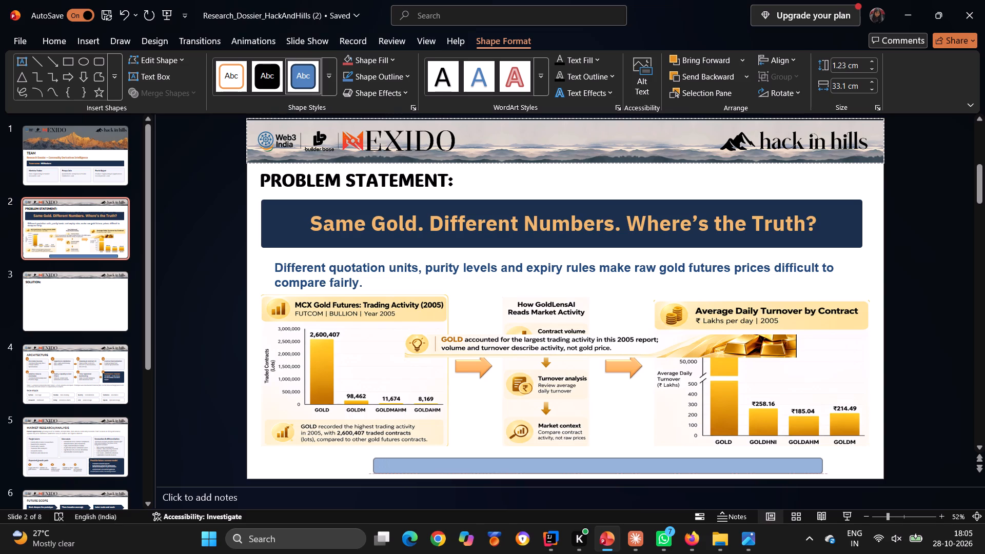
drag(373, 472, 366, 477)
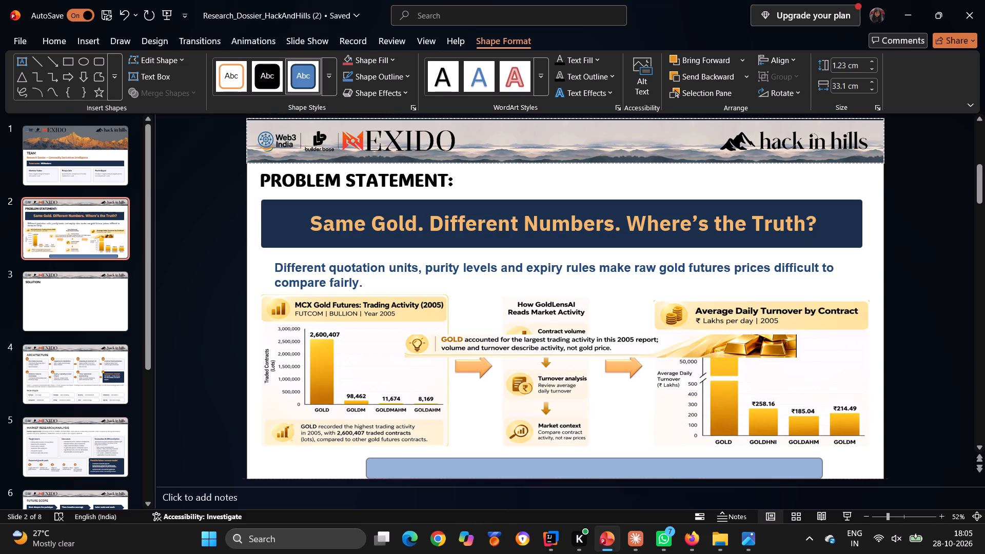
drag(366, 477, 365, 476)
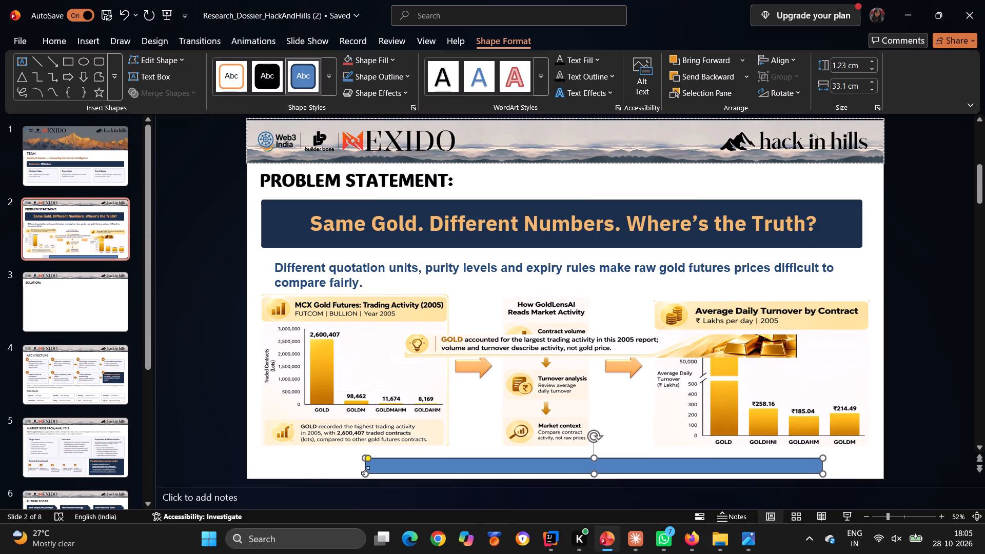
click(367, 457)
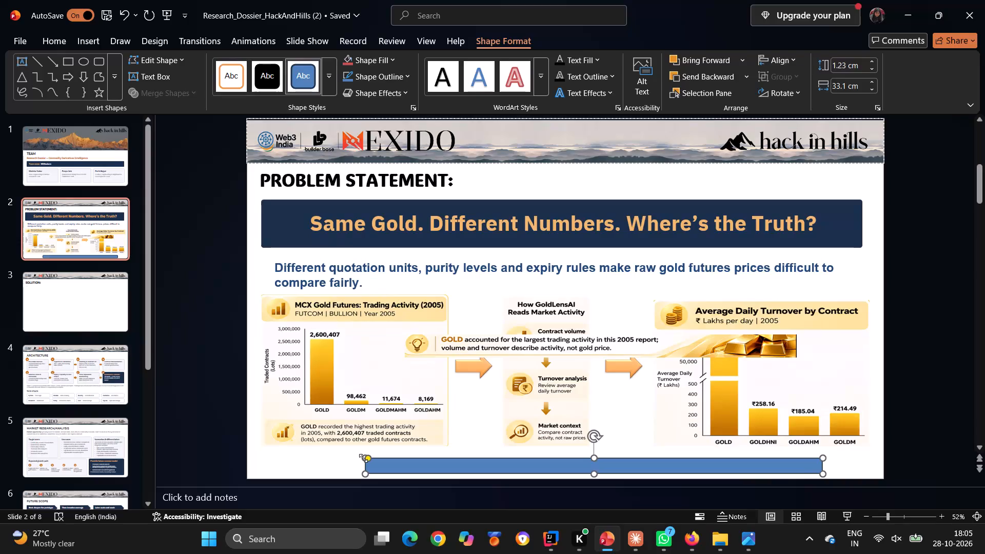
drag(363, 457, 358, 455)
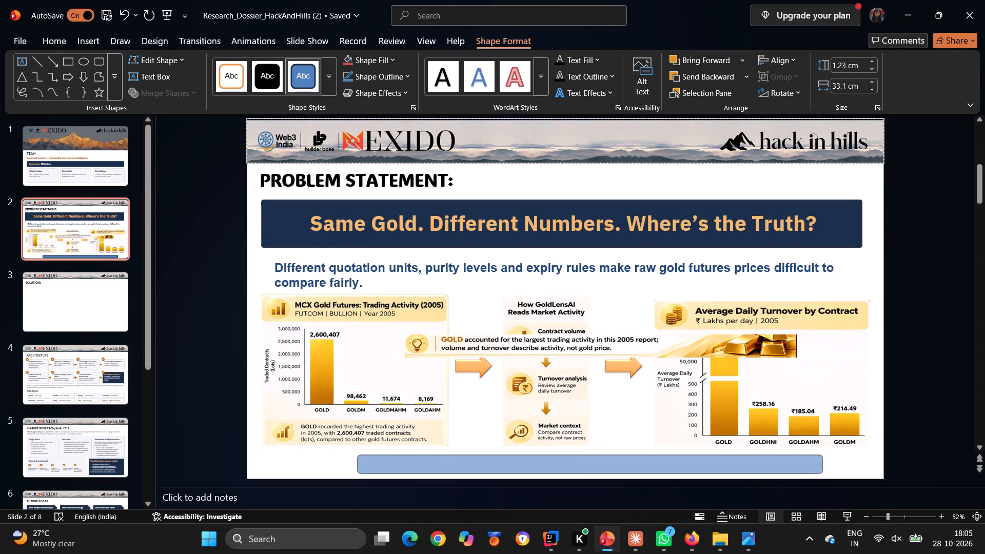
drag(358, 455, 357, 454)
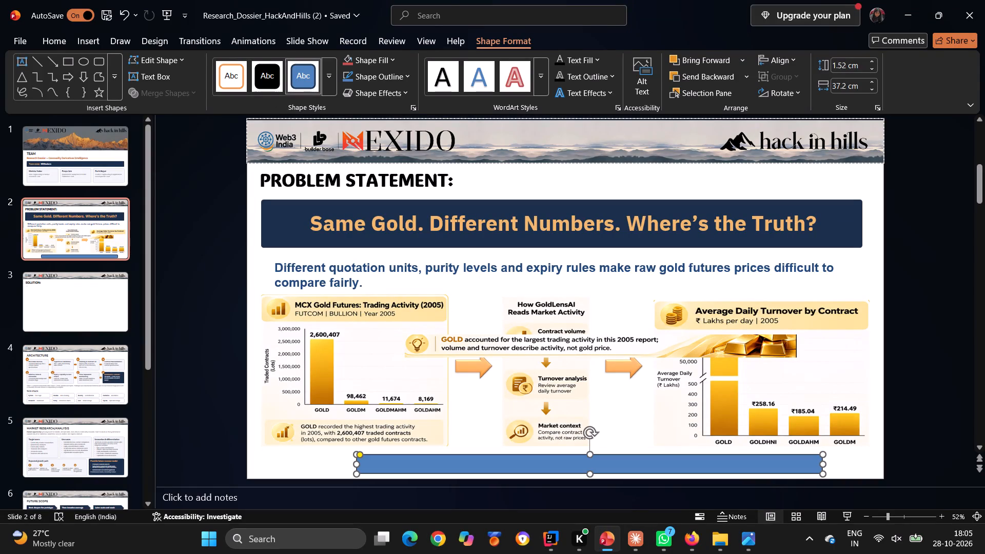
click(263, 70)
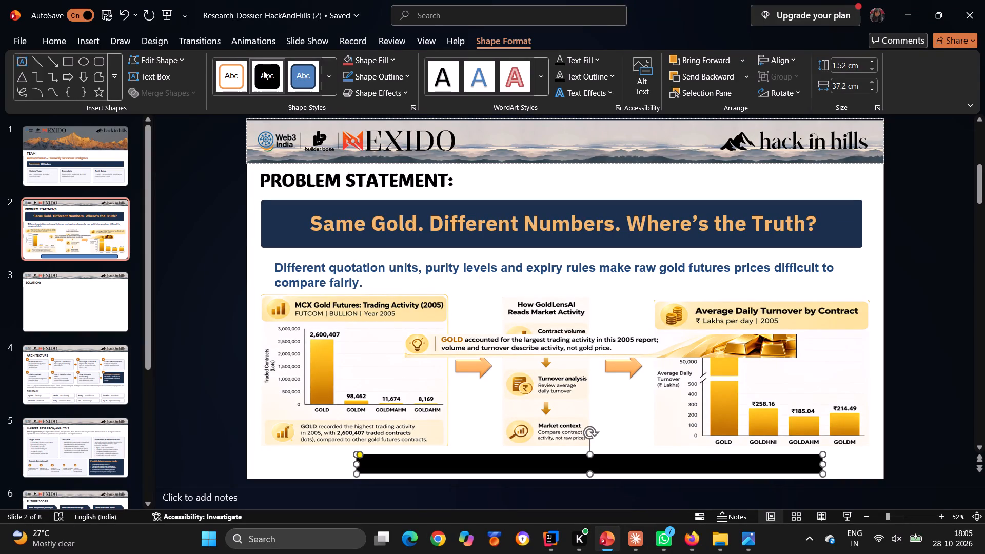
Move the GOLD banner back down onto the black rounded rectangle and widen it on both sides to match the rectangle's width.
click(588, 347)
drag(588, 347, 594, 465)
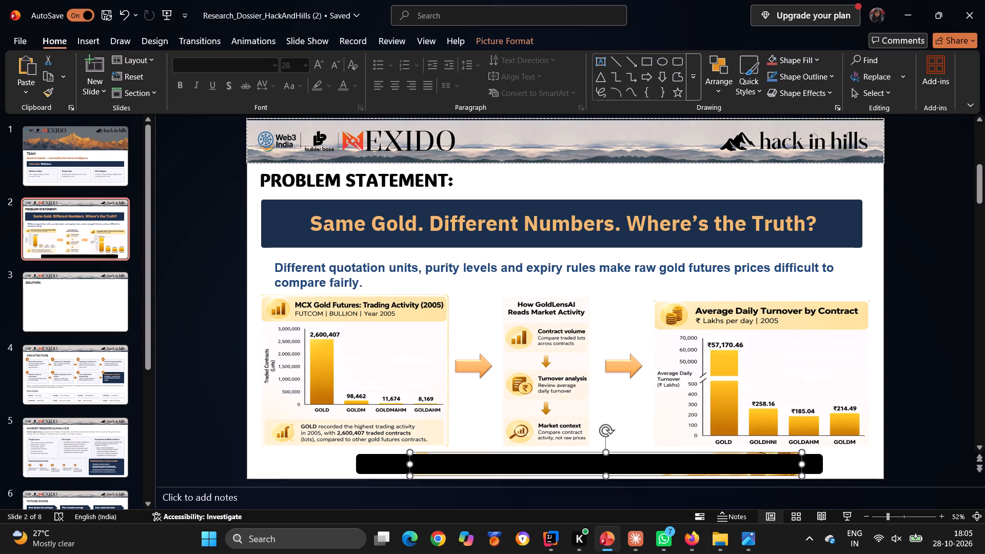
drag(410, 465, 381, 465)
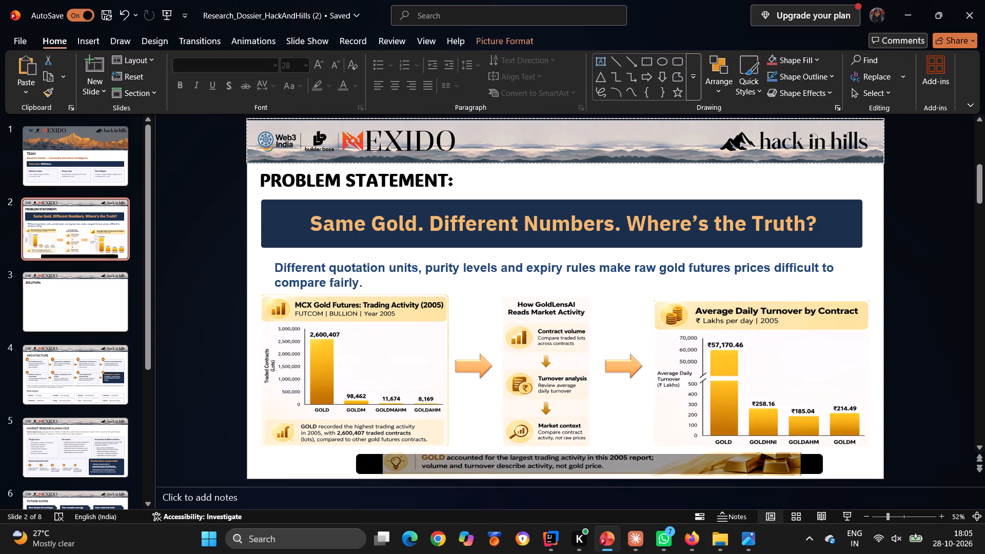
drag(381, 465, 359, 465)
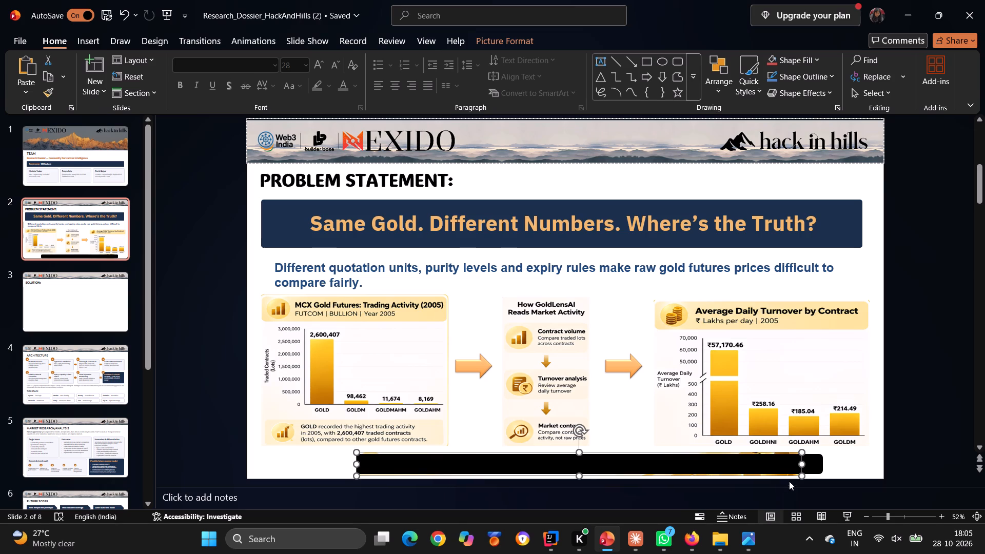
drag(801, 464, 819, 462)
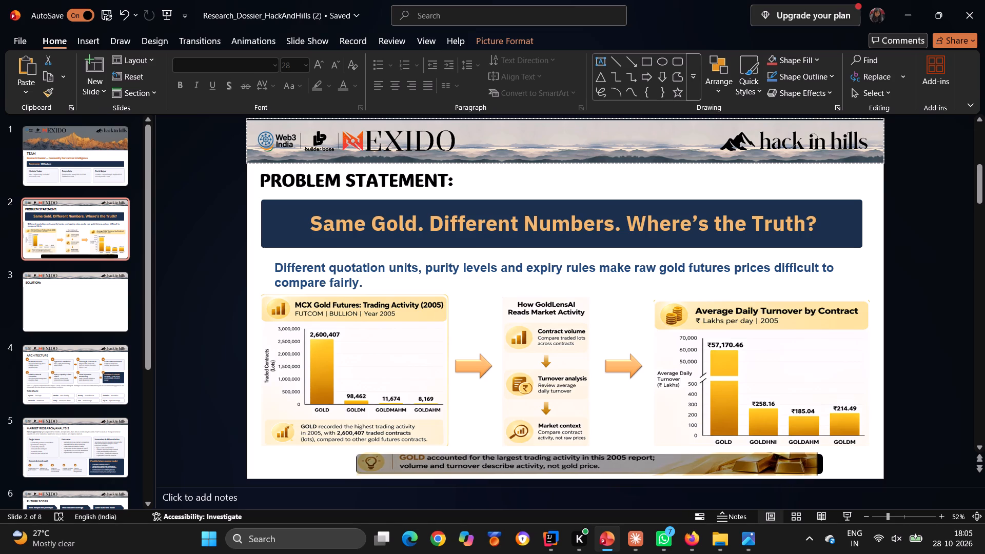
drag(819, 462, 820, 462)
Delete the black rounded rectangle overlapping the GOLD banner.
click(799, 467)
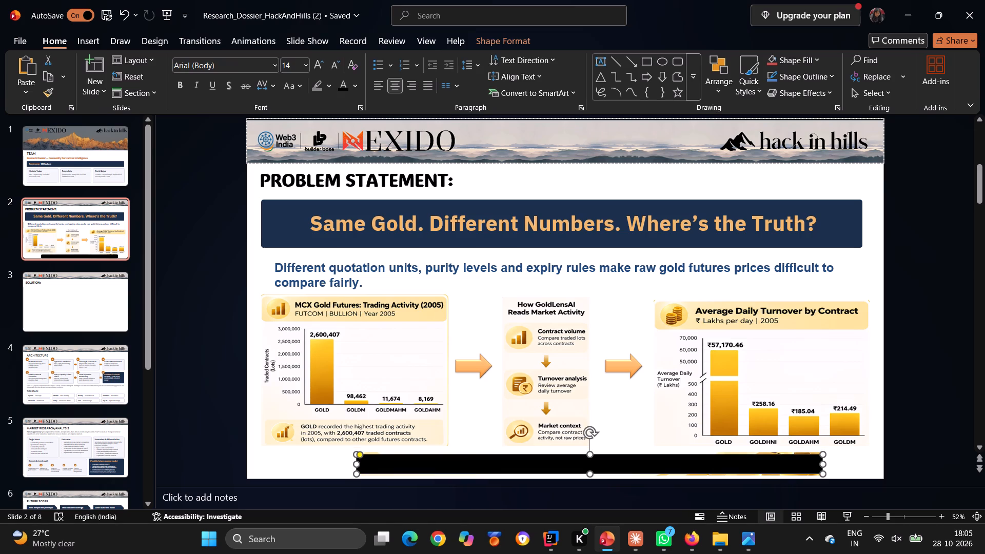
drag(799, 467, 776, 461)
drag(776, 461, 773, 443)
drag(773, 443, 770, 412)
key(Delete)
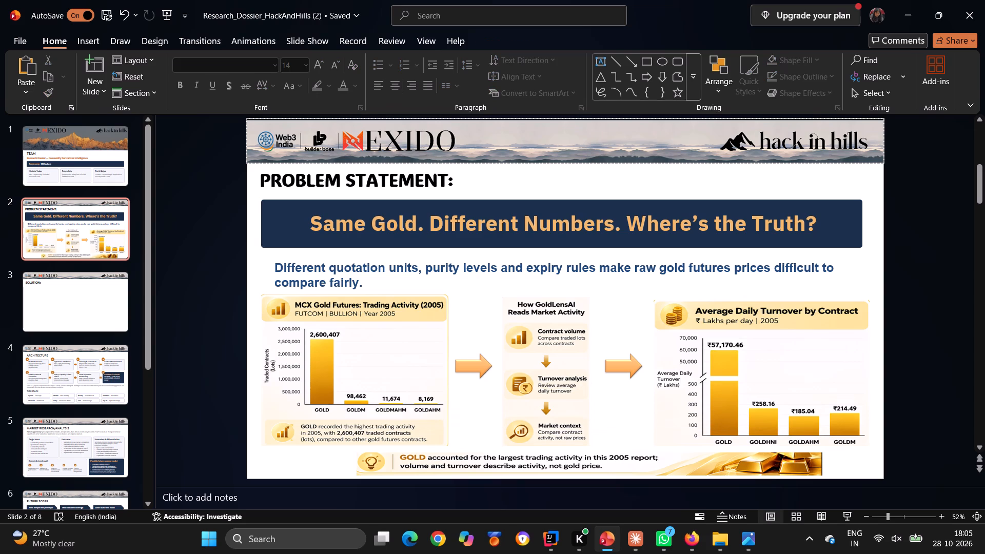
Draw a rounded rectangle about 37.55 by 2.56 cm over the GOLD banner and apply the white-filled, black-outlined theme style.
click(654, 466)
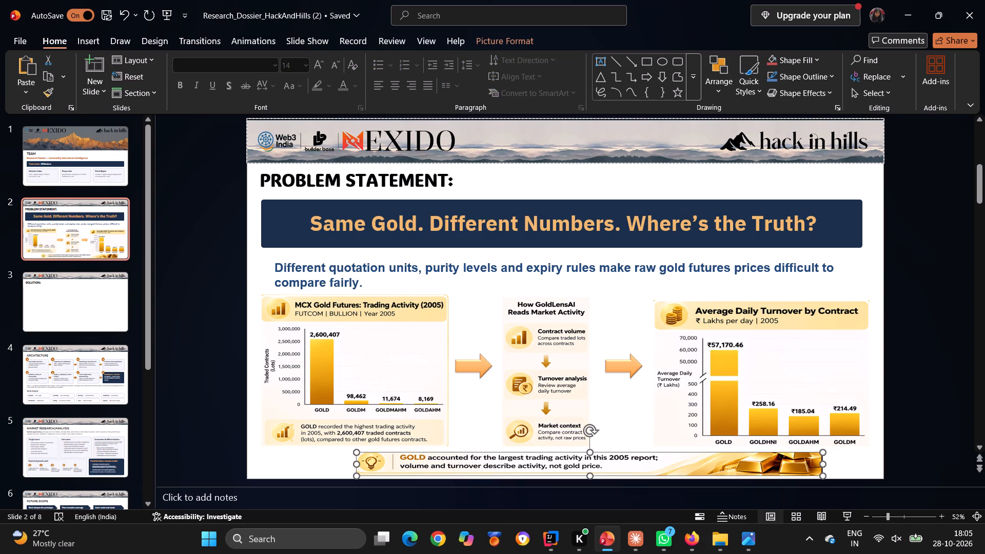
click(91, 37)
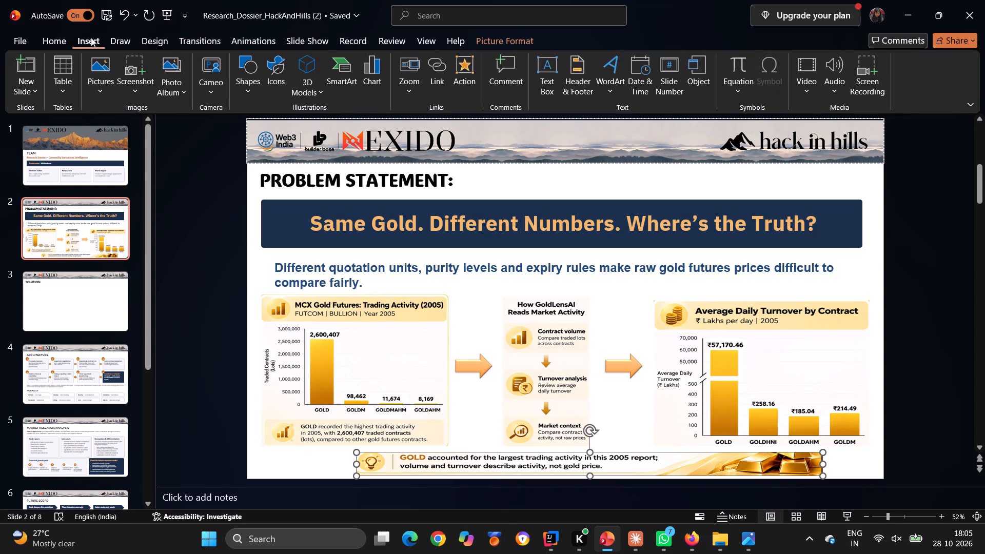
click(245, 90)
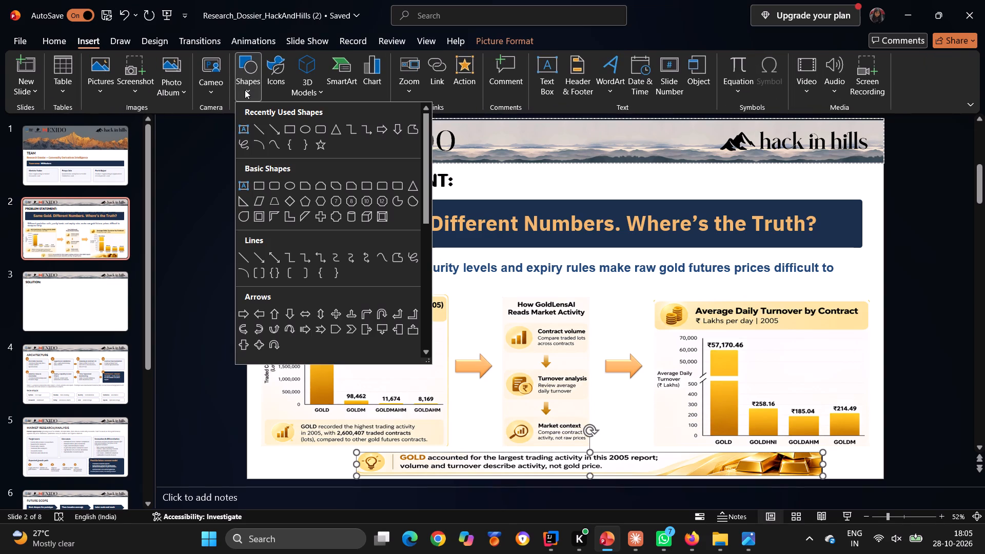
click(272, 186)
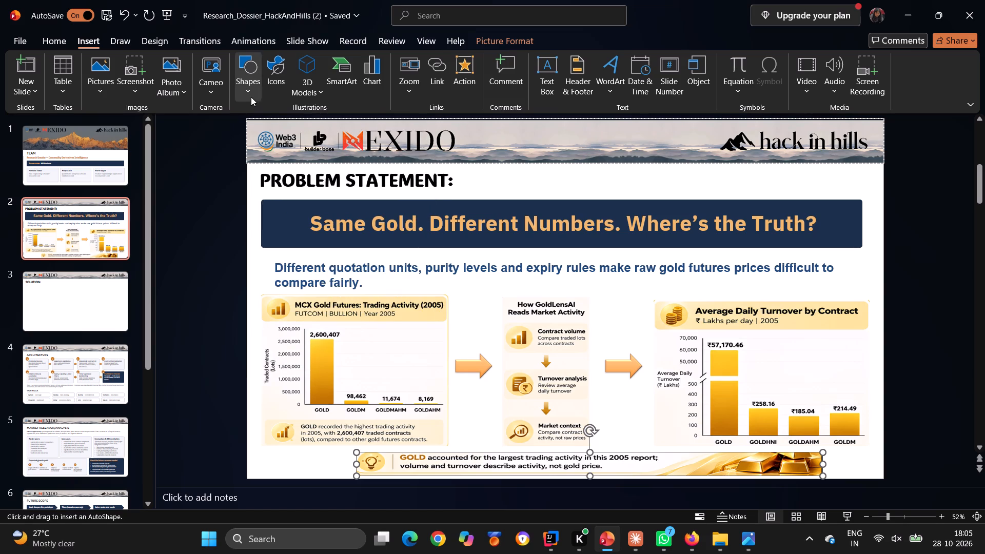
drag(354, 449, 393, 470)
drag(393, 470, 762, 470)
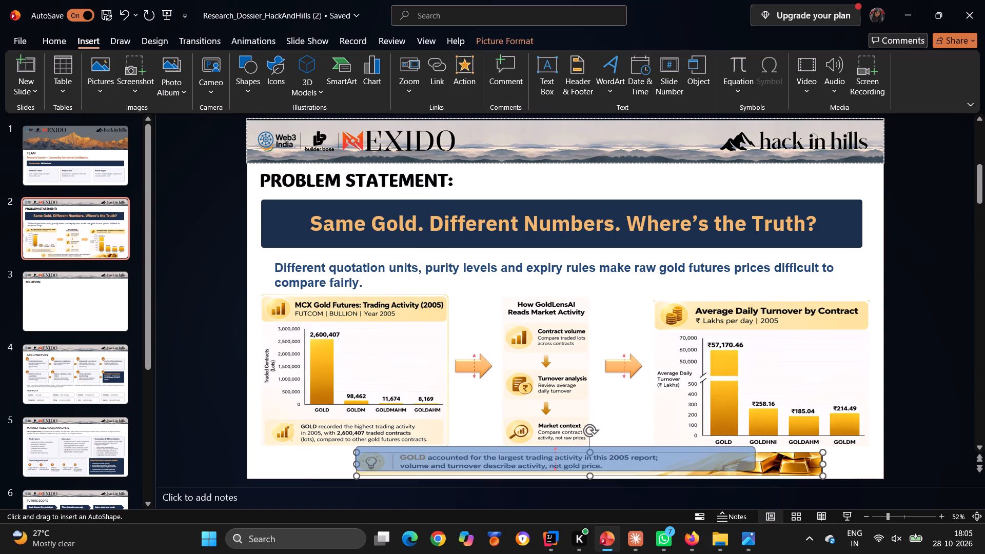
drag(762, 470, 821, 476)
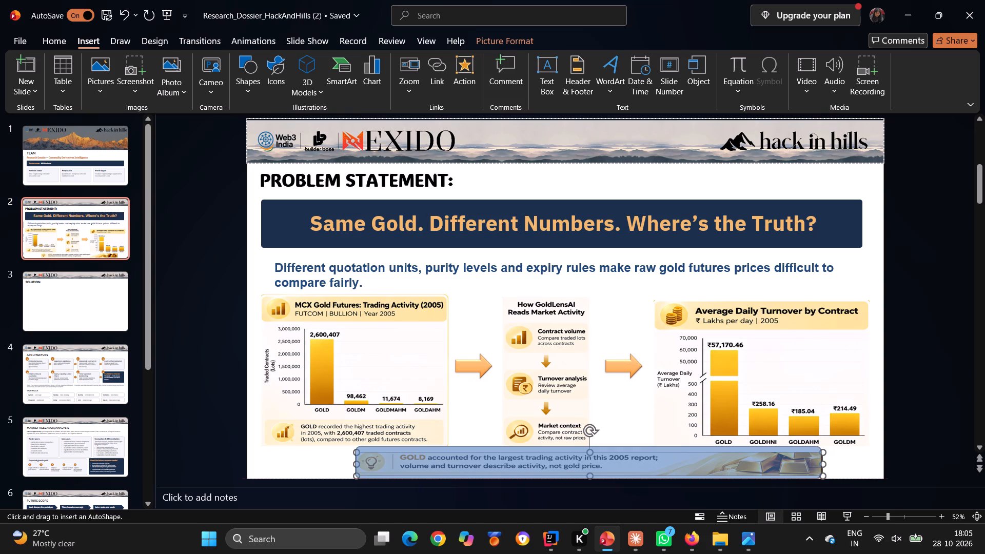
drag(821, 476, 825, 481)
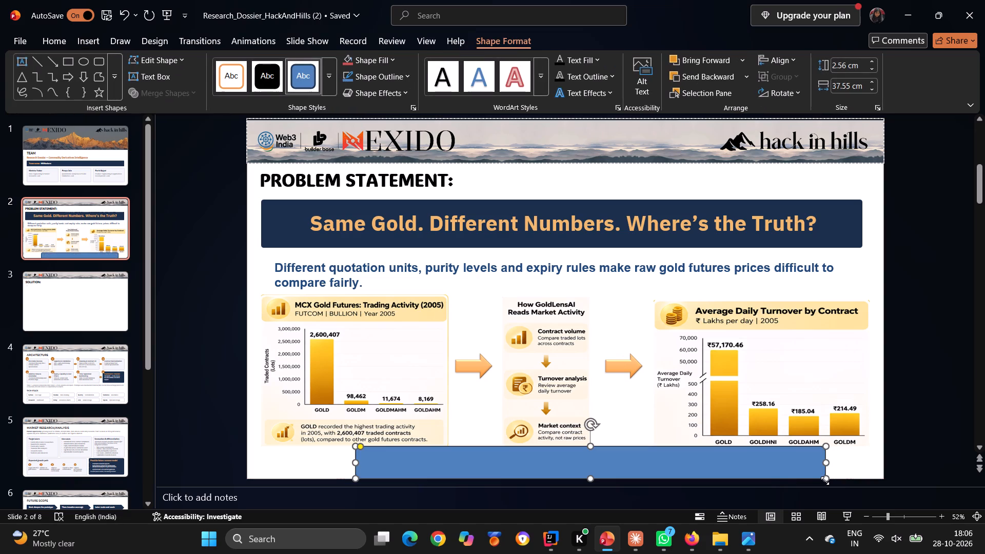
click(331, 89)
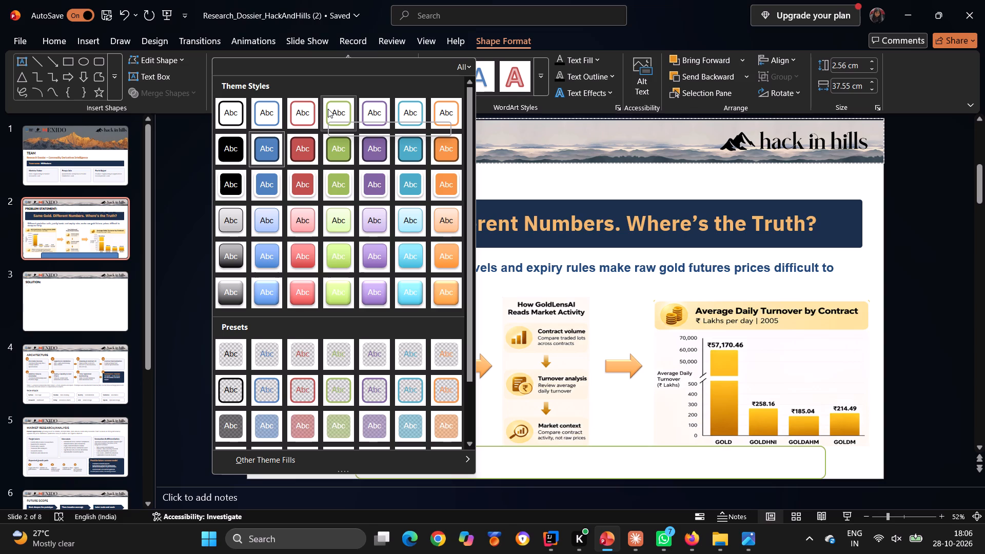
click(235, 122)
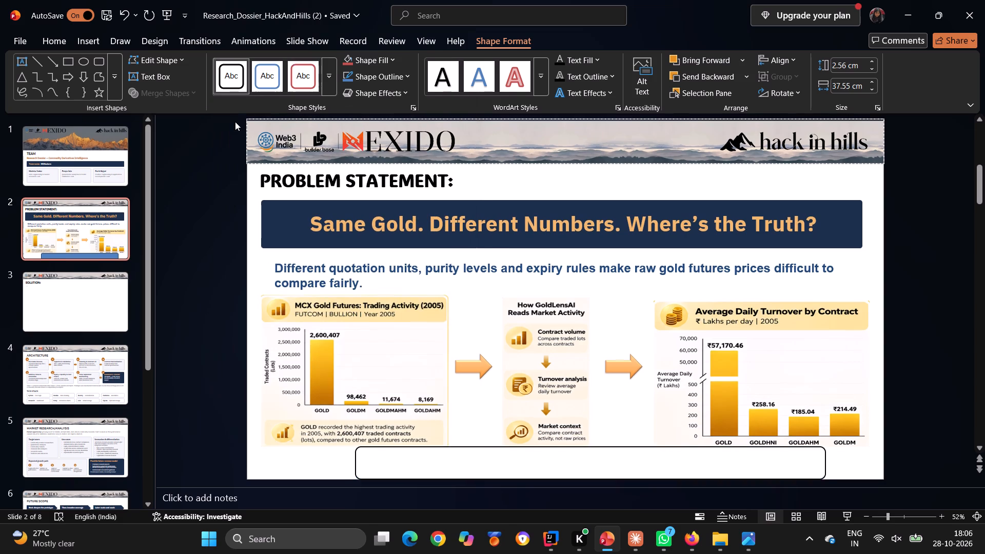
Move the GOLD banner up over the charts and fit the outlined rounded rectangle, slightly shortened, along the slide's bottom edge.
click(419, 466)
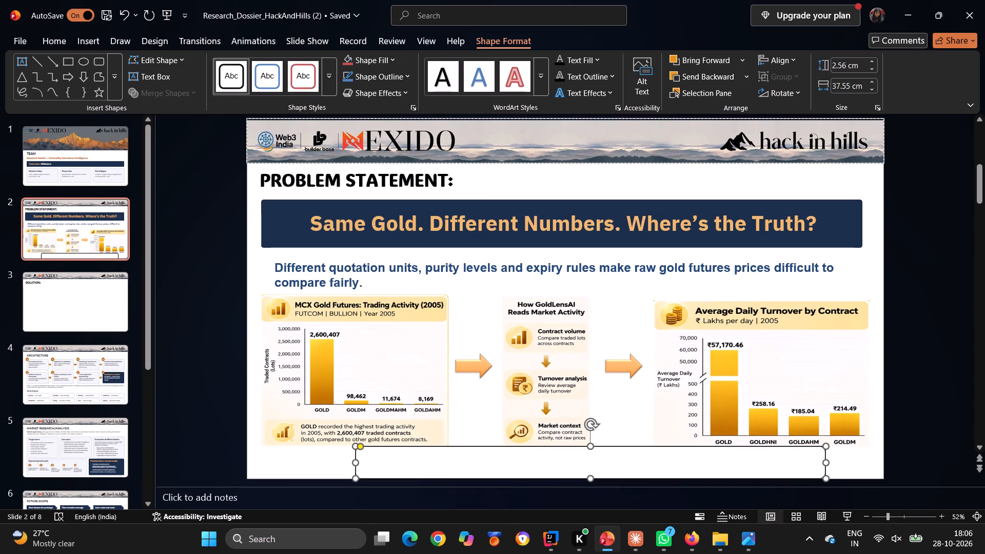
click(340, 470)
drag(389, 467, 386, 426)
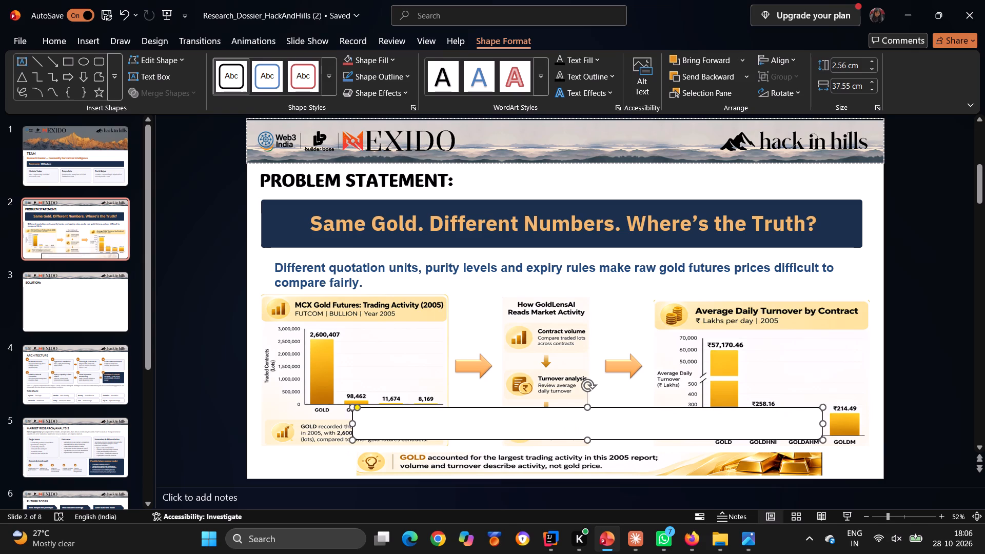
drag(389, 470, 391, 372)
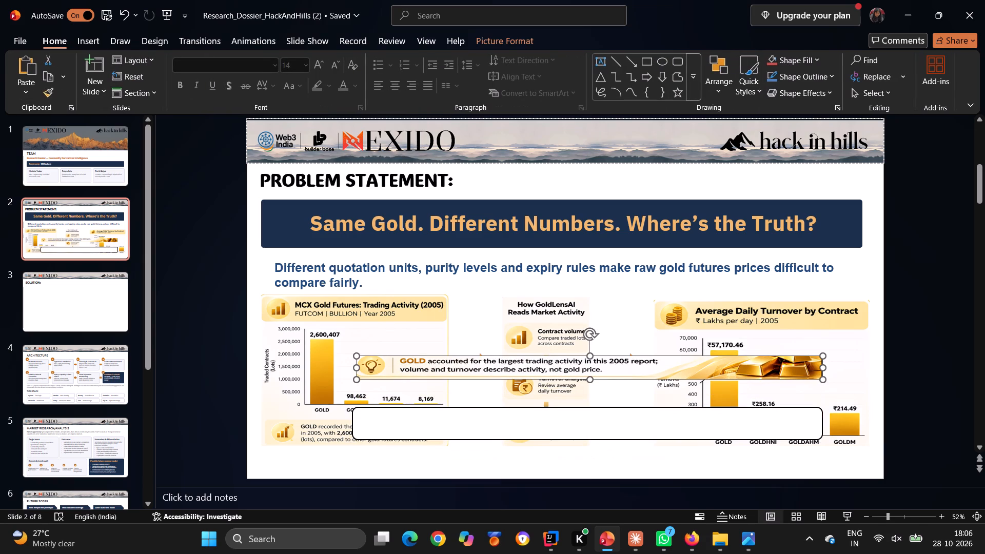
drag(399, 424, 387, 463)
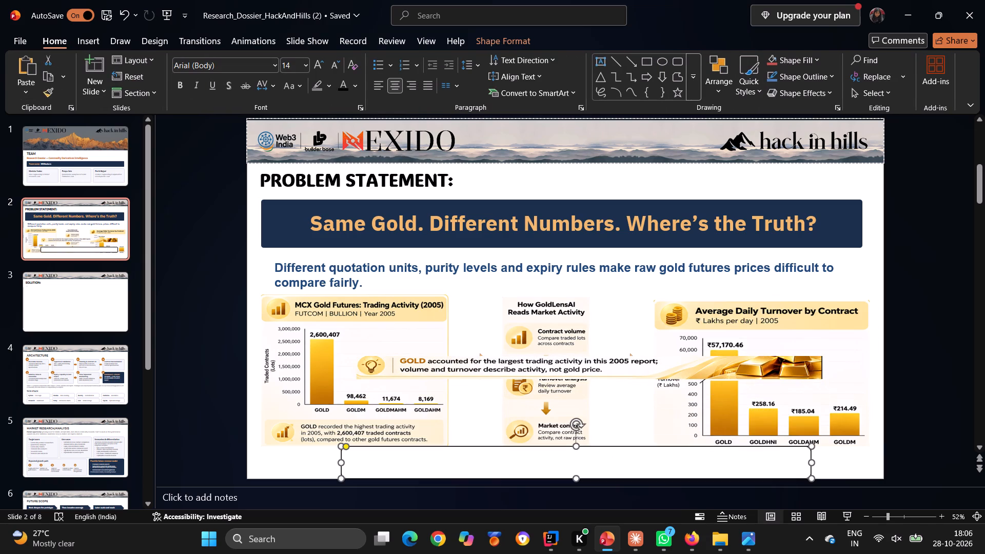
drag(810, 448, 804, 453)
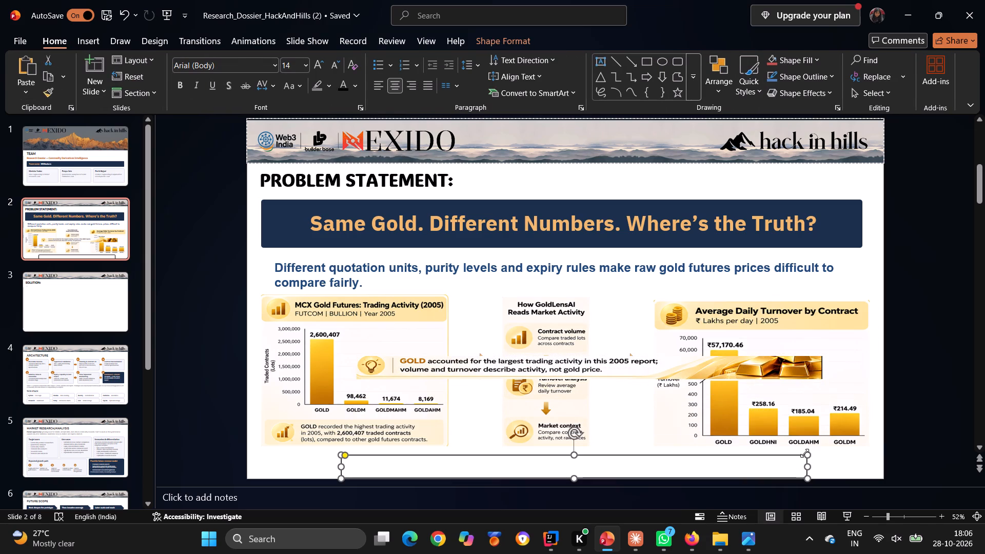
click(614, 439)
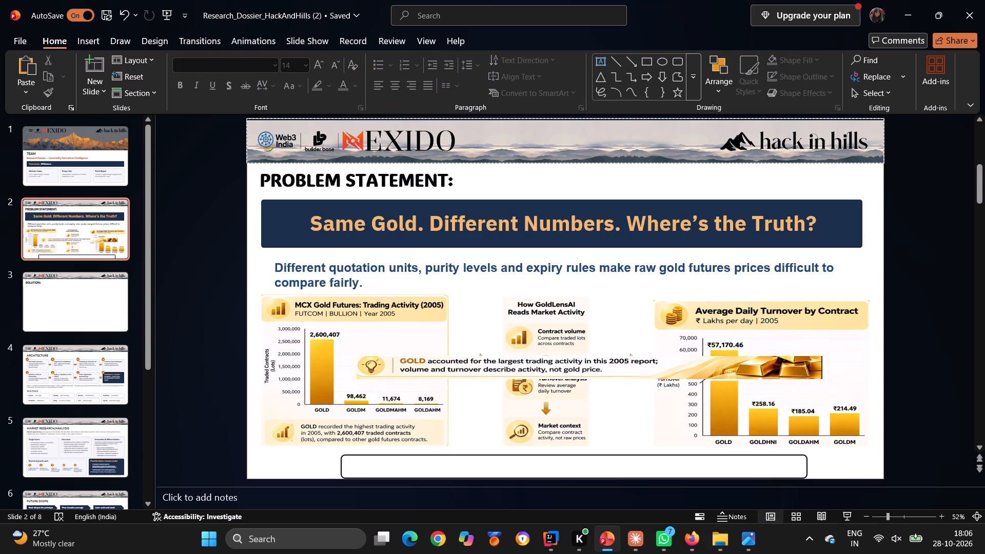
Move the GOLD banner back down to the slide's bottom edge, beneath the three infographic pictures.
drag(499, 365, 501, 466)
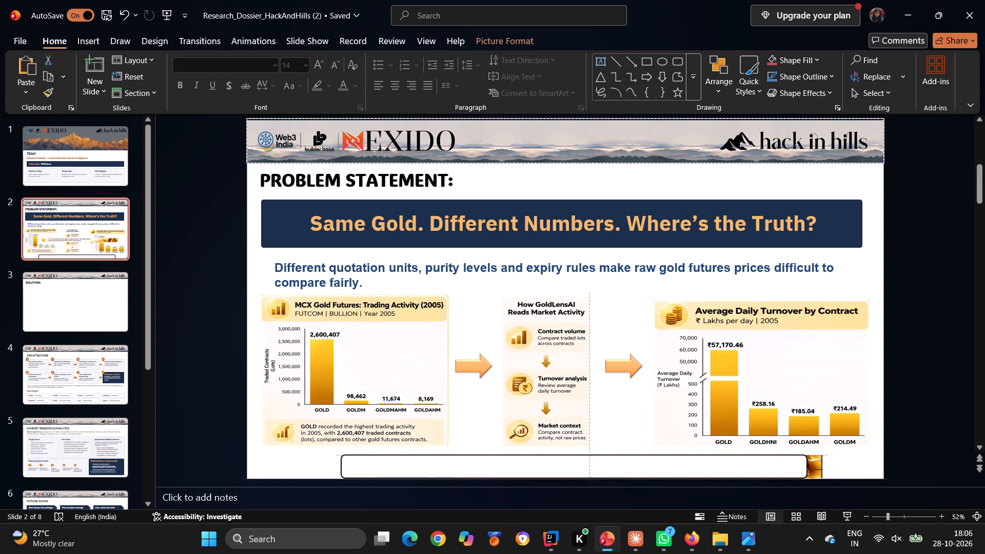
drag(501, 466, 499, 466)
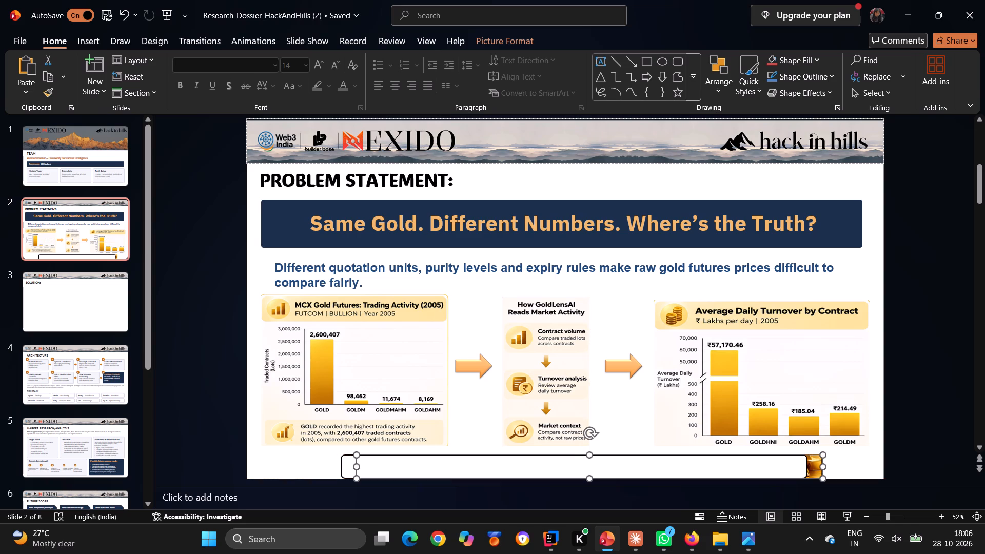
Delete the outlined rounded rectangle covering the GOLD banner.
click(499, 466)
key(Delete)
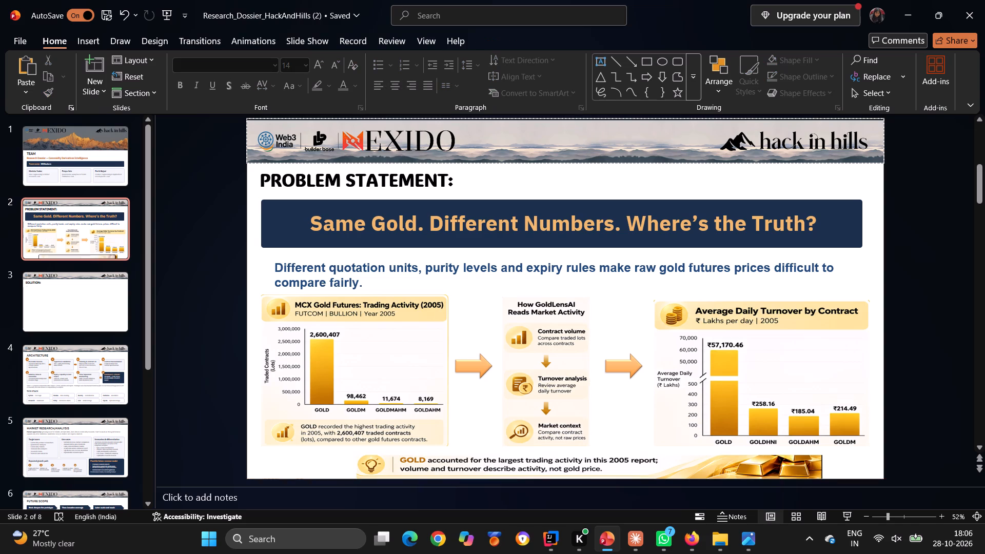
Outline the GOLD banner picture with the darkest shade of the tan theme colour.
click(499, 466)
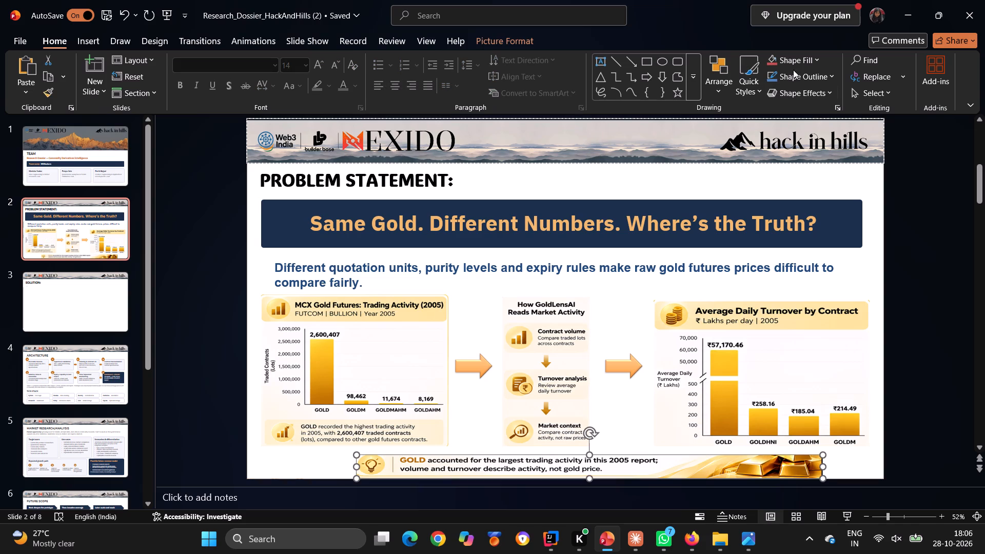
click(828, 75)
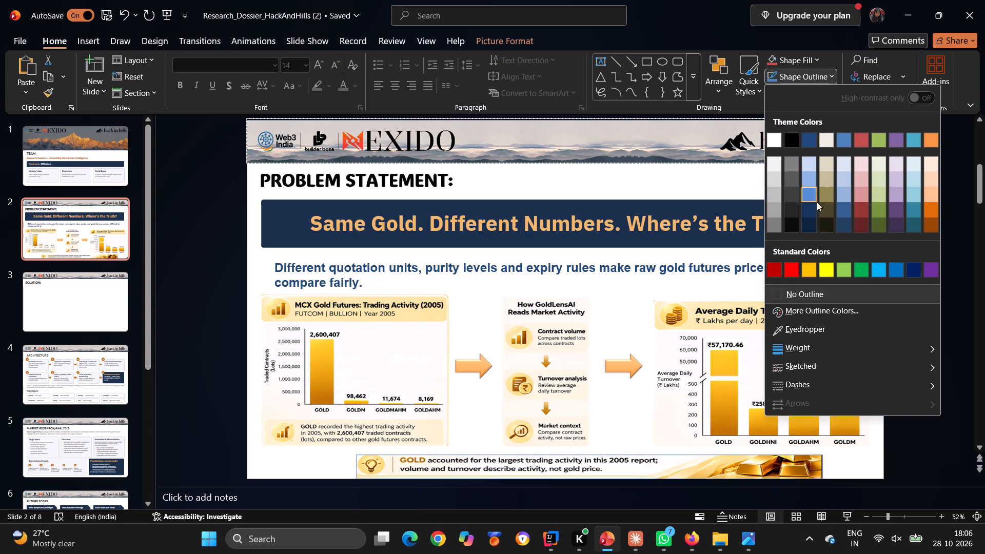
click(825, 221)
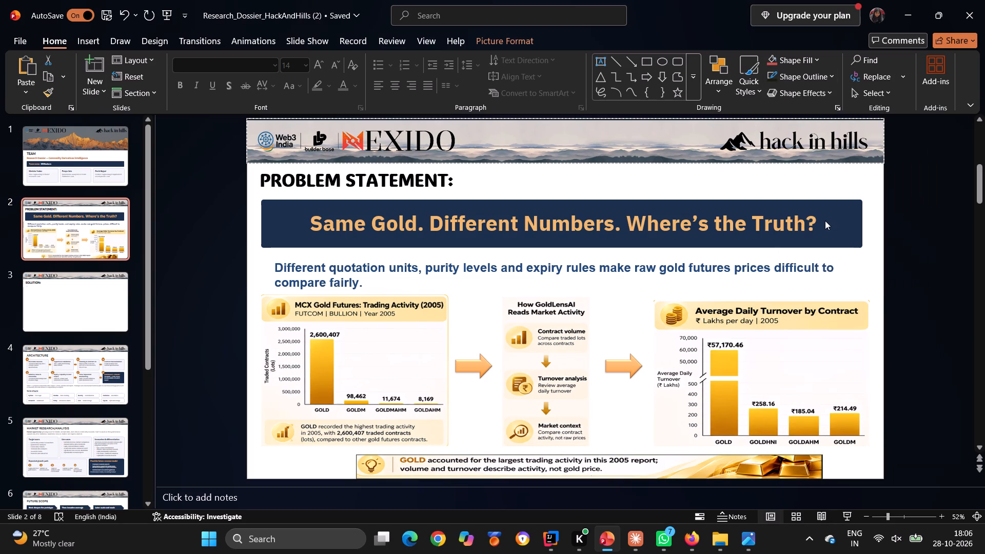
Set the GOLD banner to No Soft Edges and apply the first outer shadow preset.
click(825, 94)
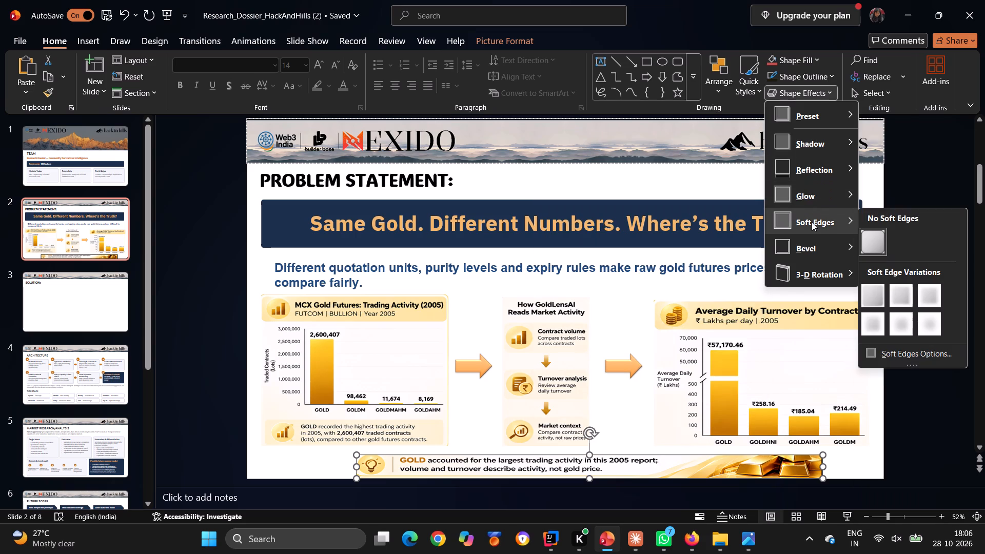
click(878, 252)
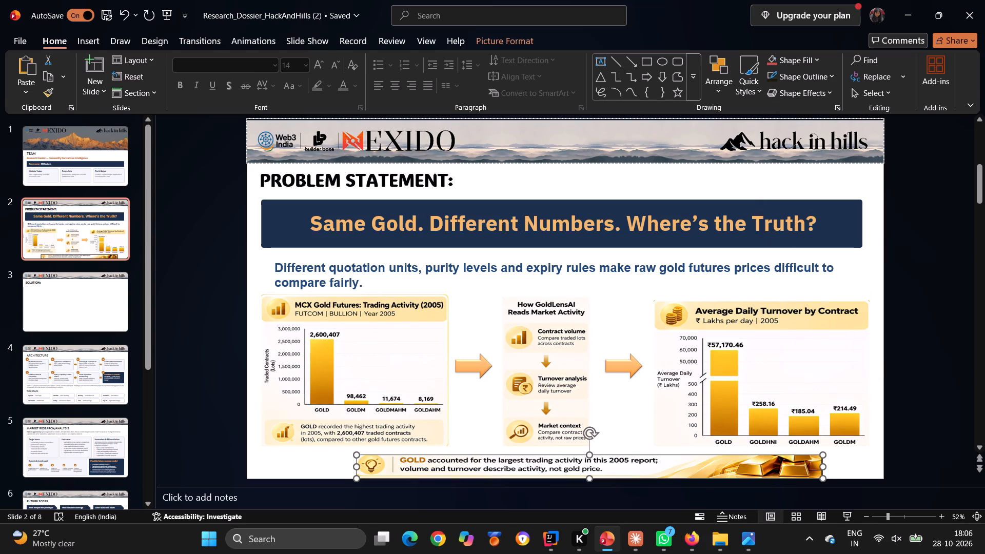
click(831, 92)
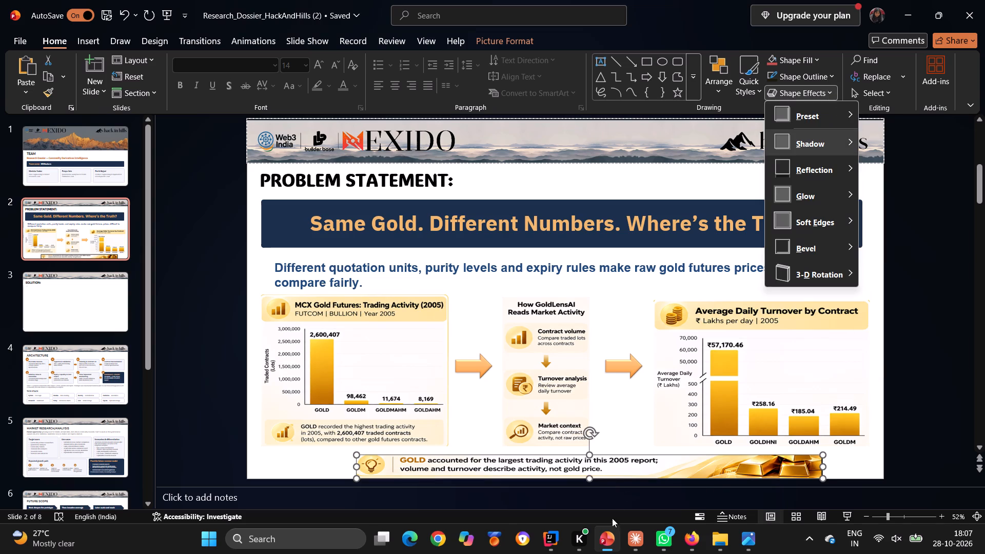
click(630, 467)
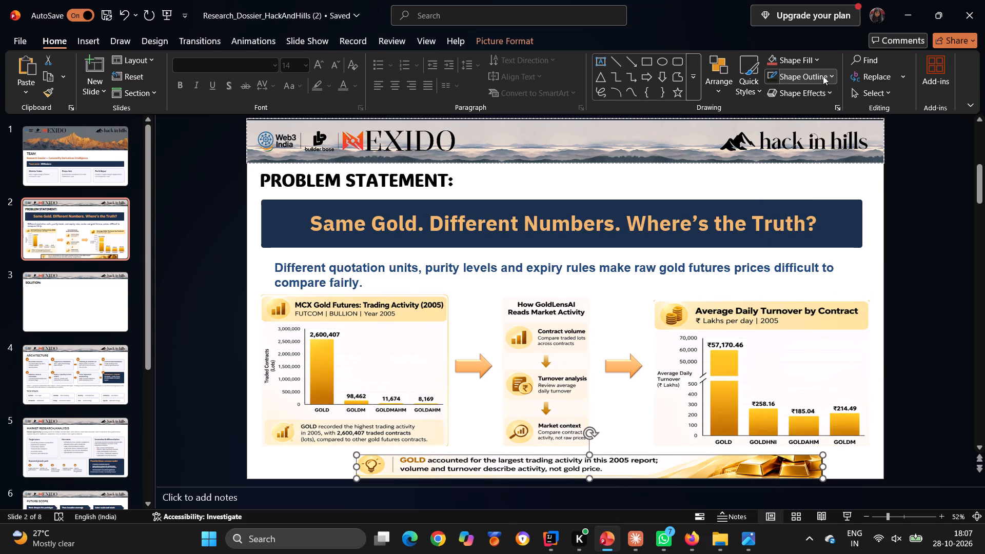
click(830, 93)
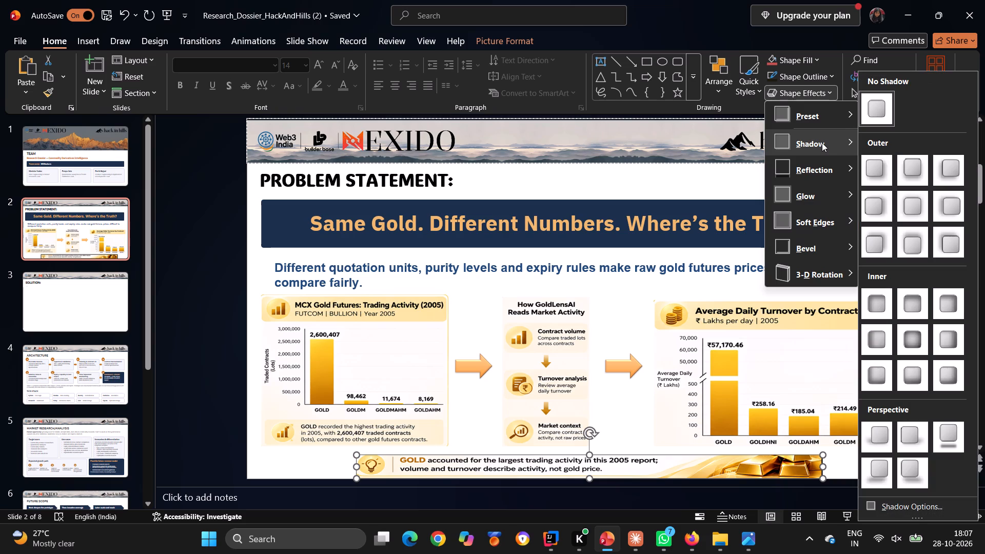
click(874, 165)
click(906, 333)
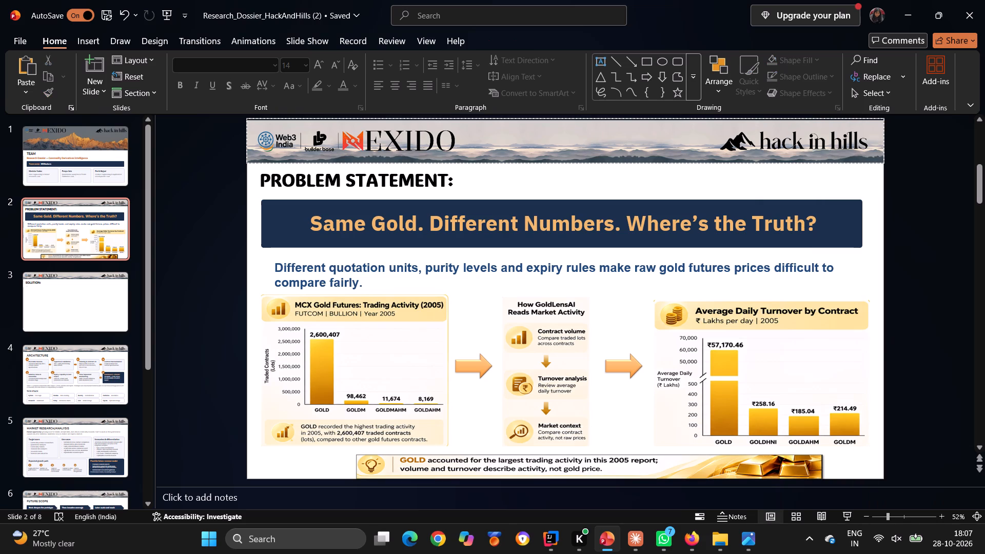
Shorten the navy "Same Gold. Different Numbers. Where's the Truth?" bar by raising its lower edge.
click(847, 356)
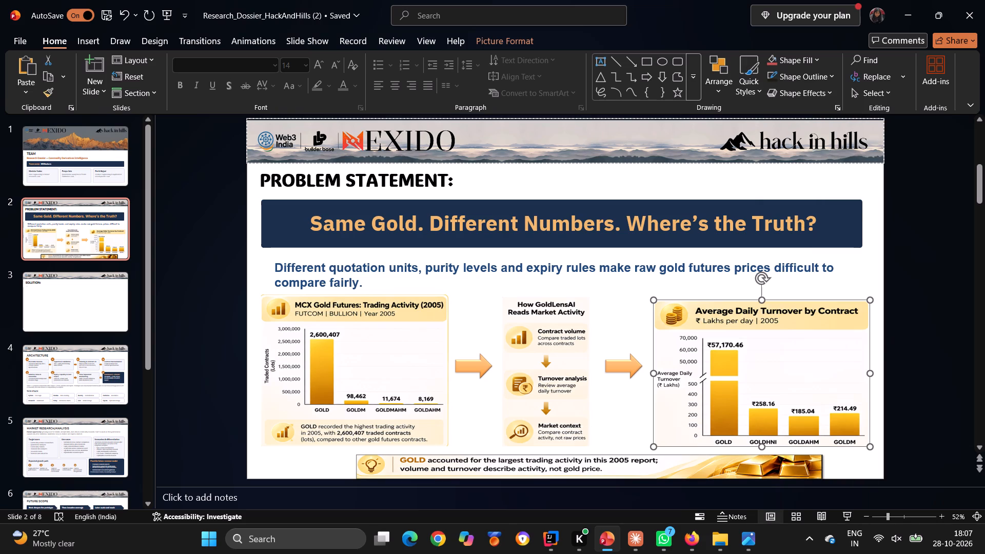
click(596, 231)
drag(562, 249, 563, 242)
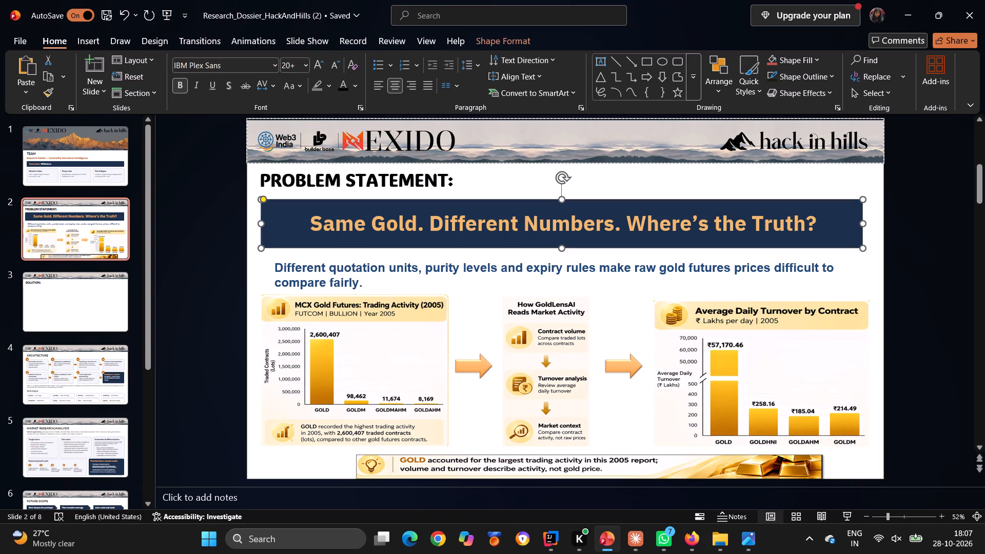
drag(563, 242, 565, 236)
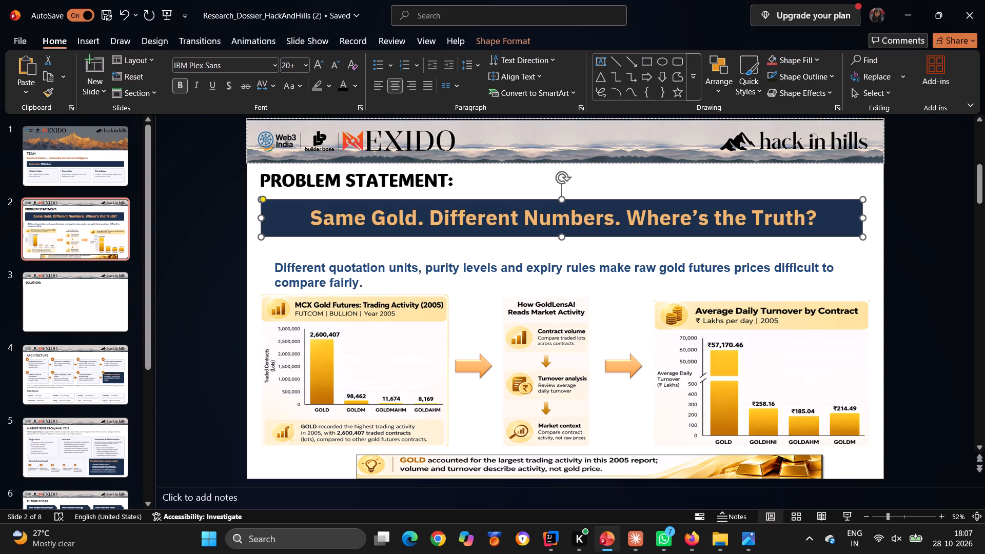
Move the "Different quotation units, purity levels and expiry rules" text box up, evenly spaced between the navy bar and the infographics.
click(536, 279)
drag(536, 279, 565, 294)
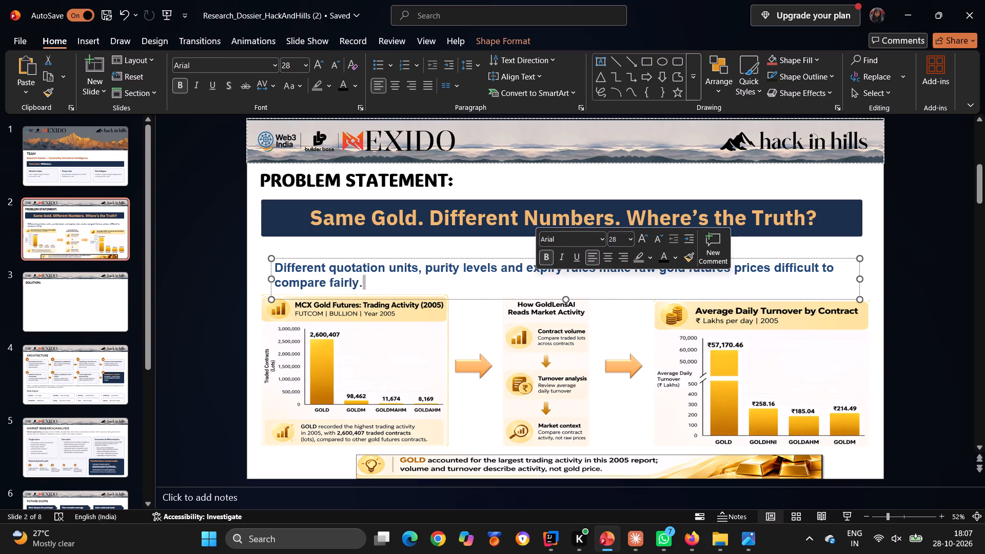
drag(565, 294, 567, 300)
drag(567, 300, 568, 290)
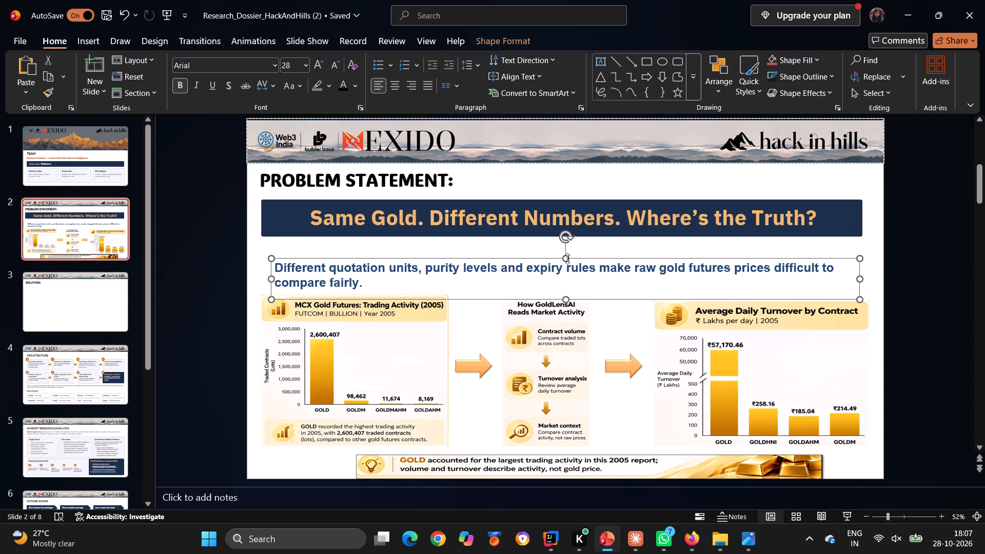
drag(566, 259, 566, 248)
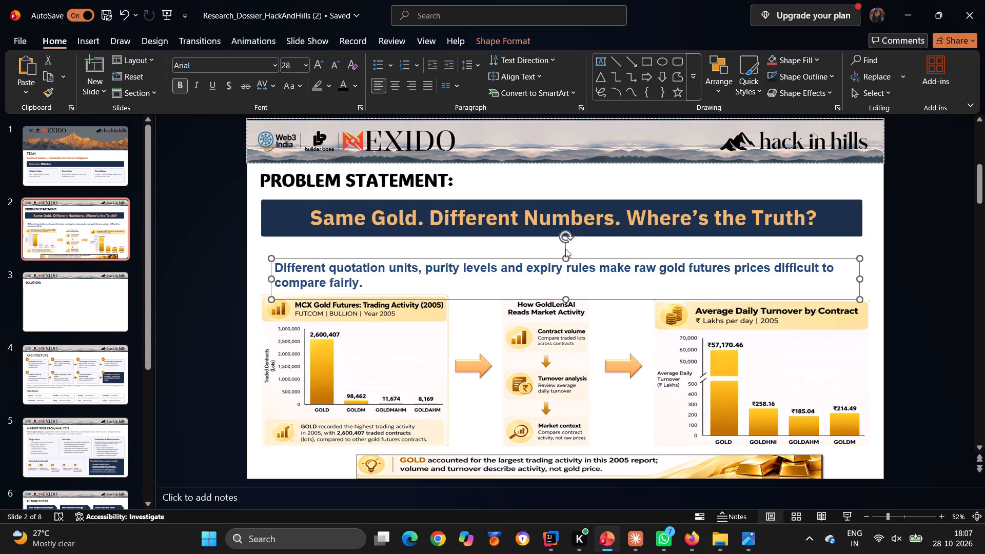
drag(554, 259, 552, 245)
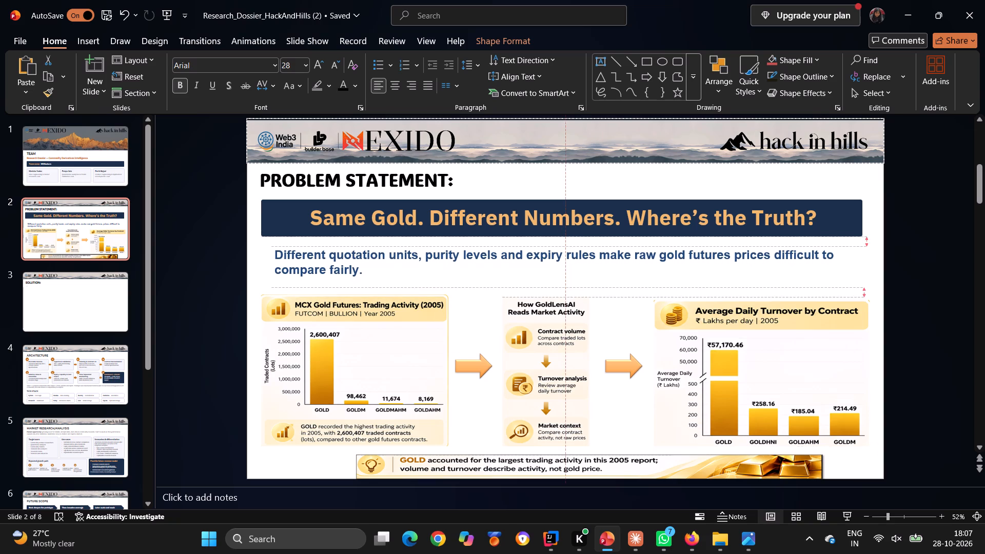
Nudge the "Different quotation units" text box up closer to the navy bar and try to shorten its height.
drag(552, 245, 553, 244)
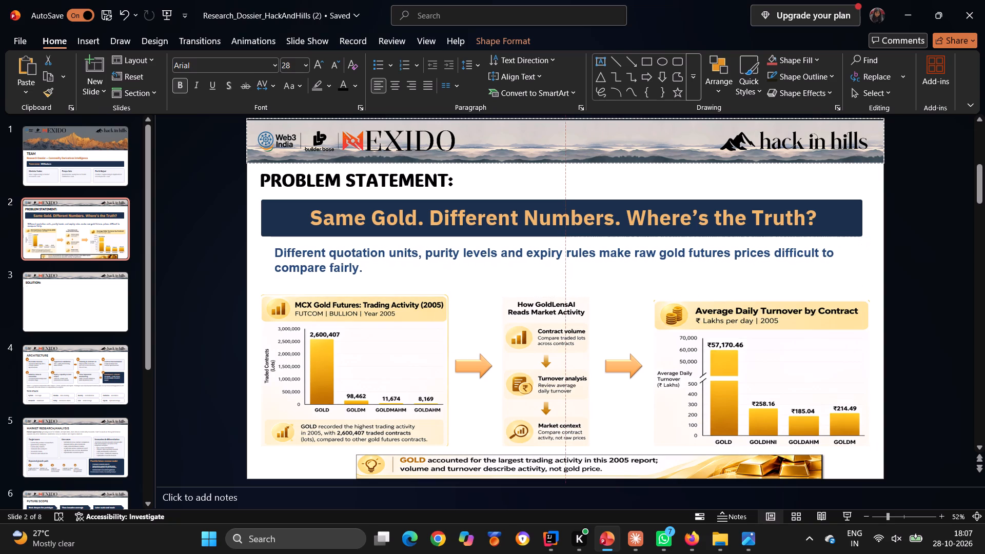
drag(553, 244, 553, 243)
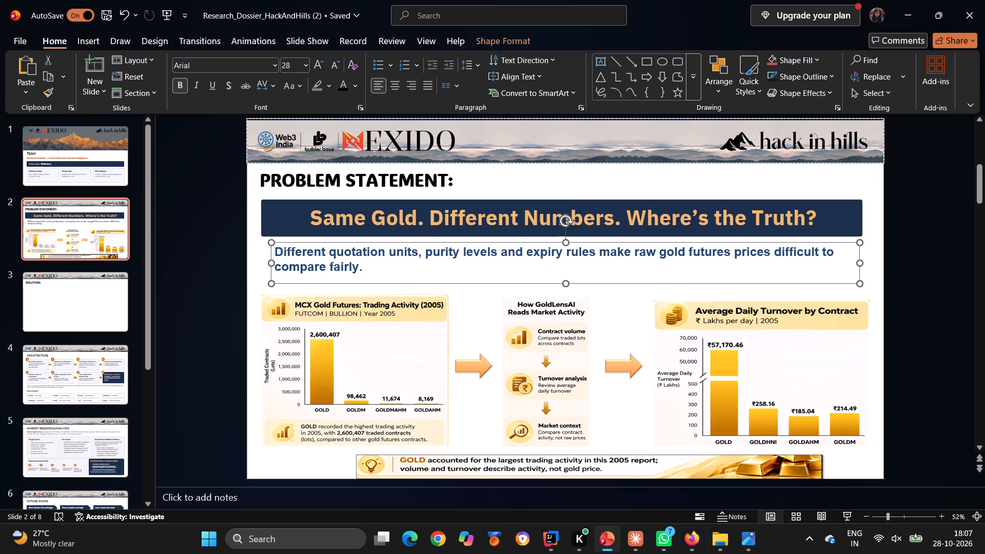
drag(566, 284, 566, 273)
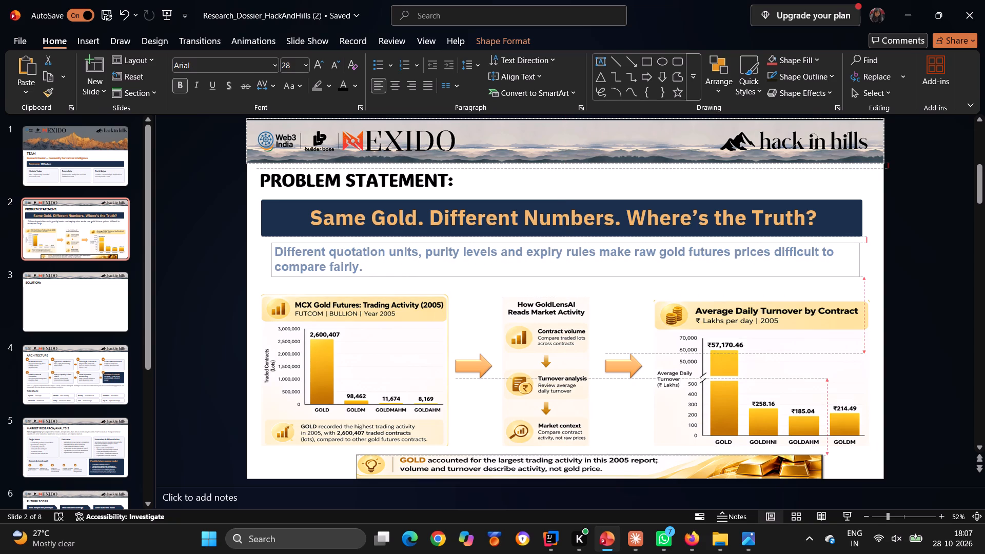
drag(566, 273, 566, 272)
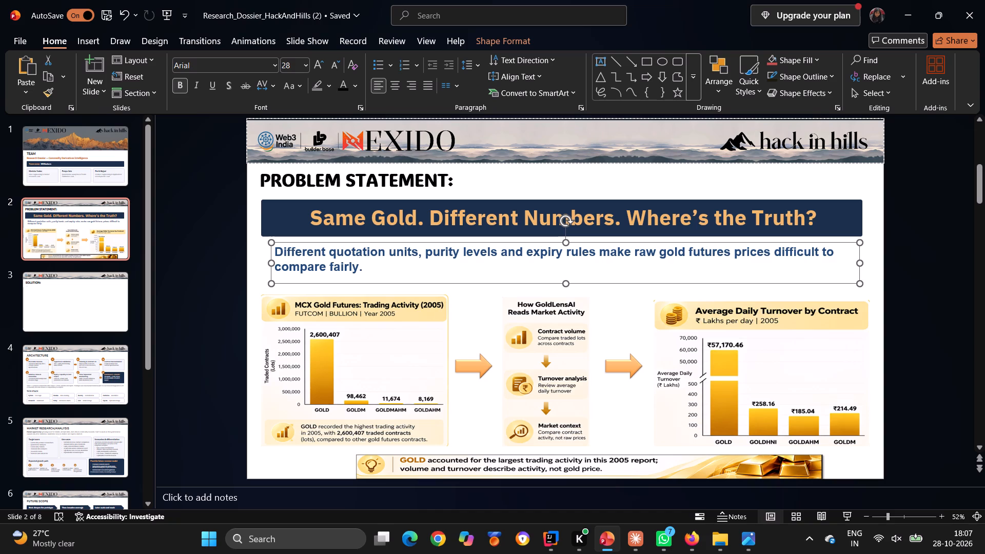
drag(858, 281, 857, 267)
click(874, 277)
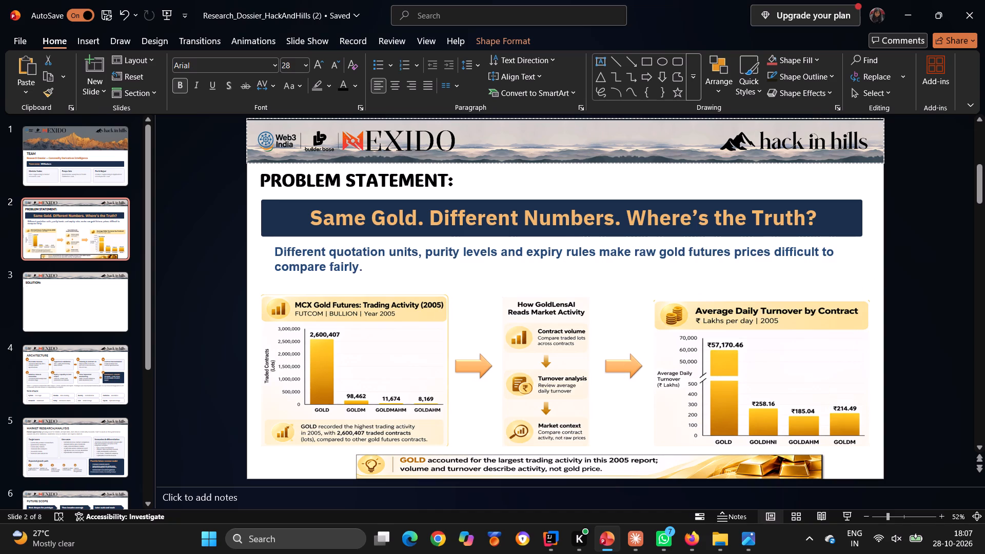
Move the MCX Gold Futures chart picture up to just below the text box and widen it slightly toward the slide's left margin.
click(311, 327)
drag(311, 327, 311, 312)
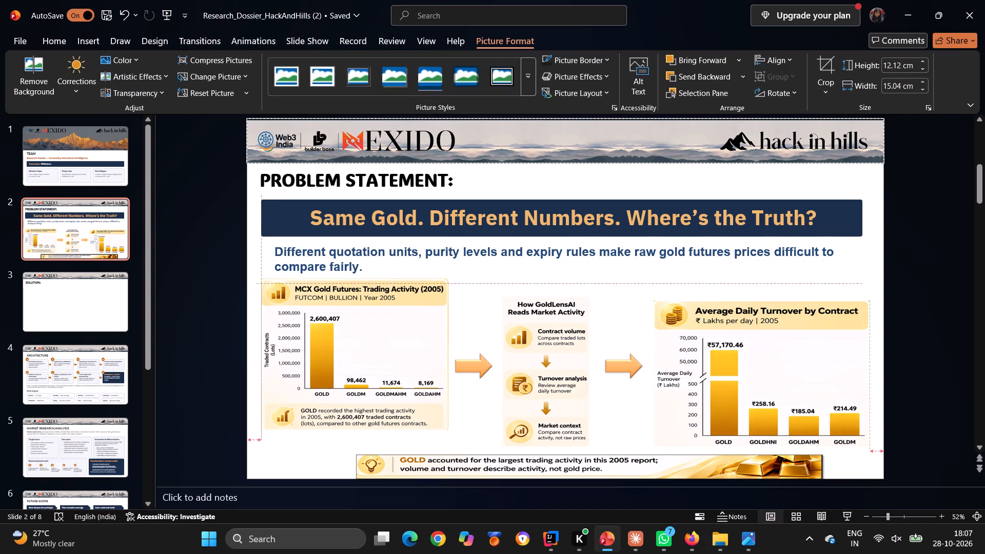
drag(311, 312, 310, 314)
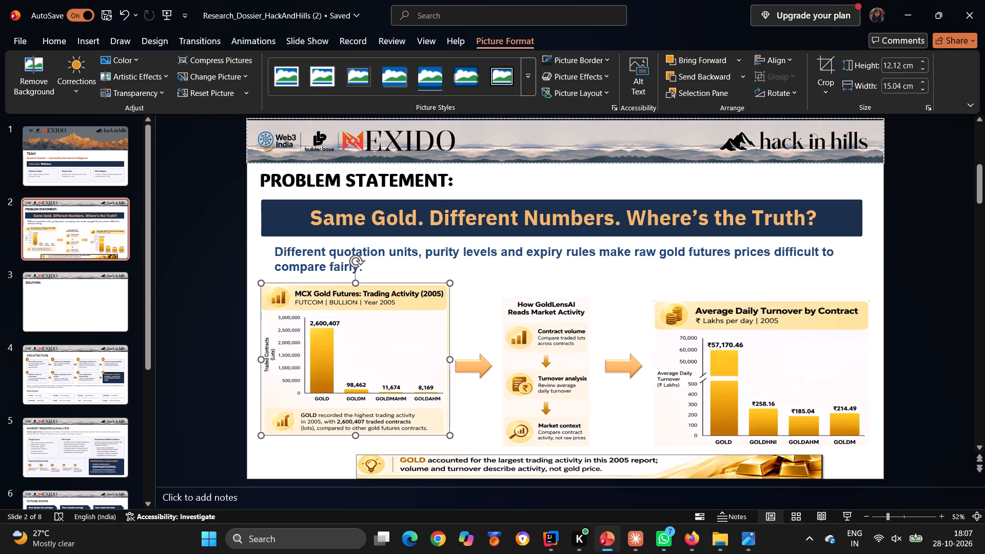
click(261, 360)
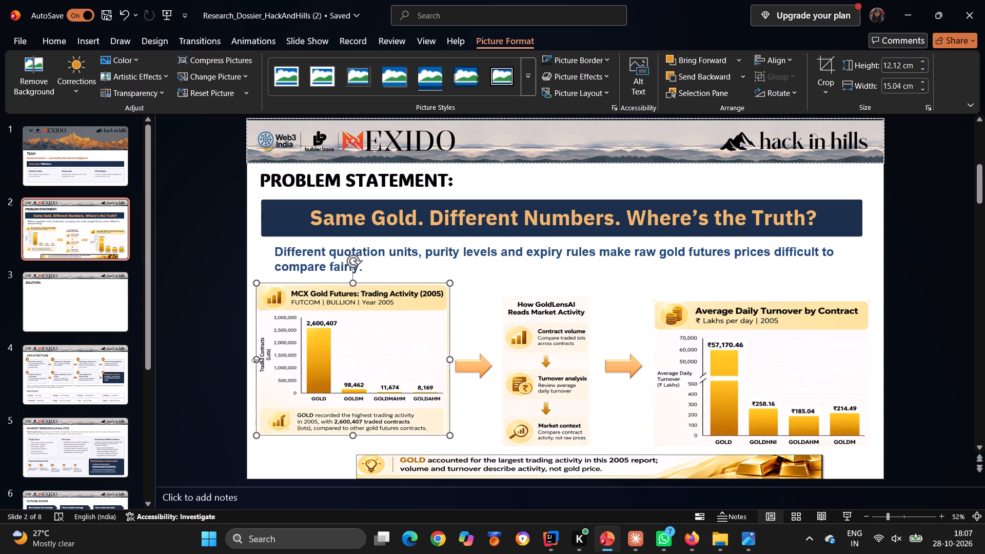
Move the first orange arrow up to sit beside the middle of the MCX Gold Futures chart.
click(472, 365)
drag(472, 365, 471, 347)
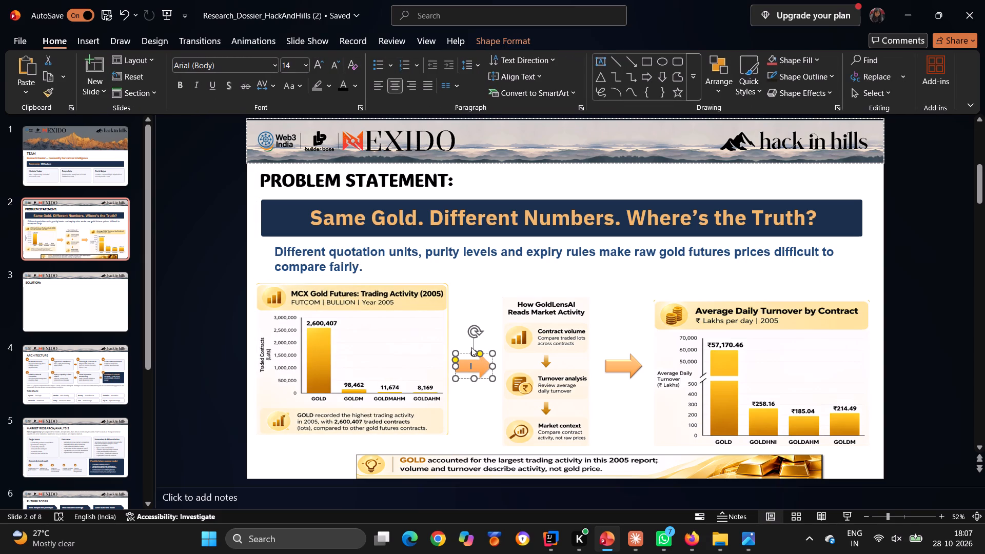
drag(471, 347, 471, 348)
drag(467, 353, 464, 336)
Move the "How GoldLensAI Reads Market Activity" infographic up and slightly left, level with the top of the MCX chart.
click(520, 347)
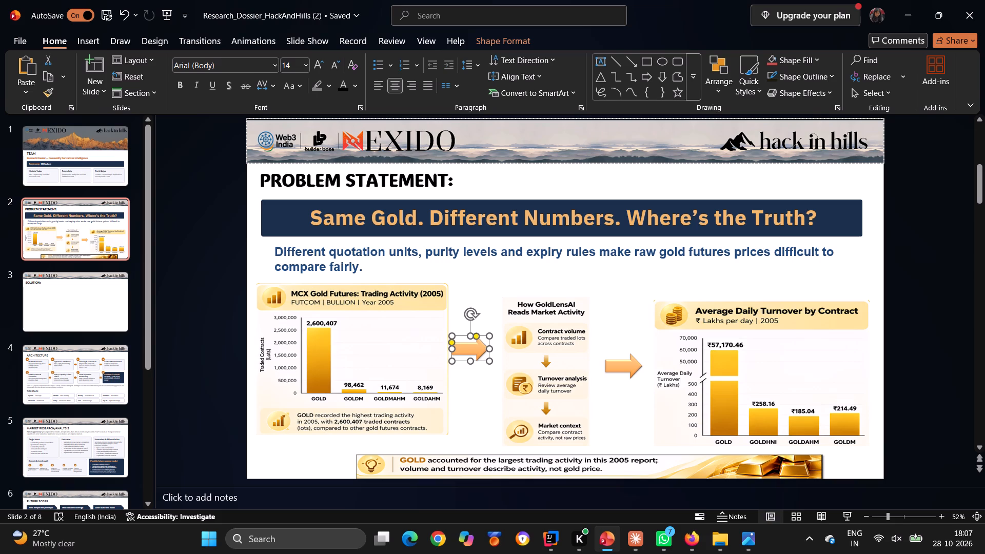
drag(520, 347, 515, 331)
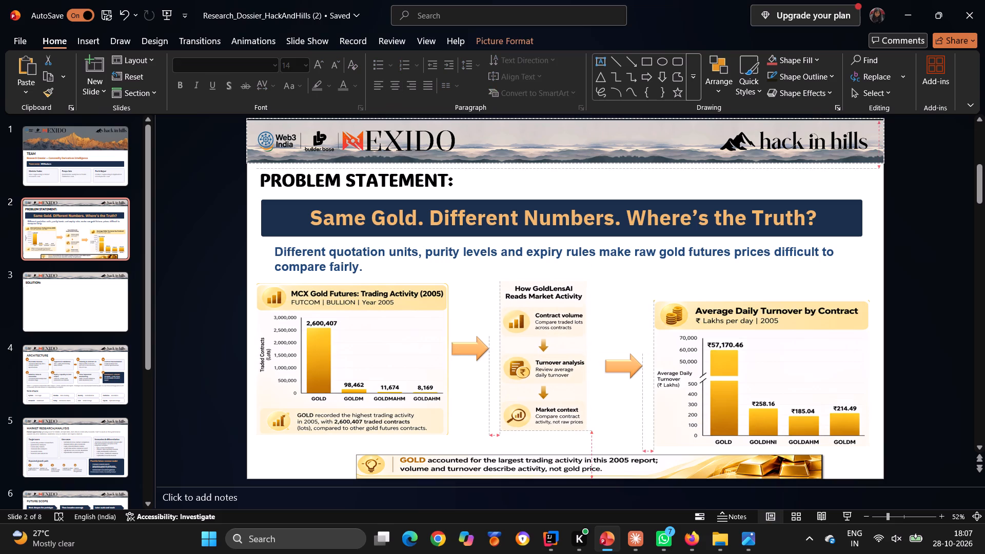
drag(515, 331, 514, 334)
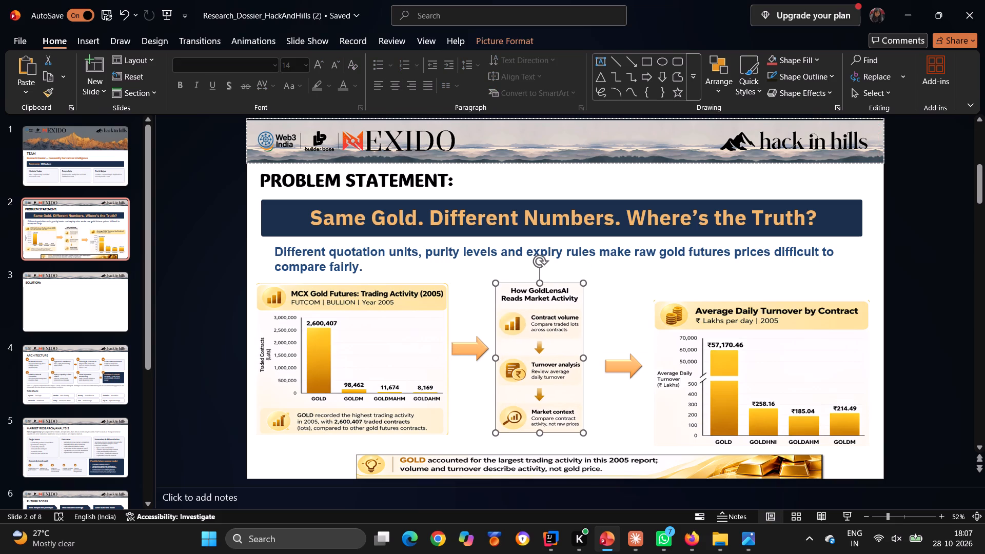
Move the second orange arrow up and left, evenly spaced between the GoldLensAI infographic and the turnover chart.
click(617, 365)
drag(617, 365, 613, 354)
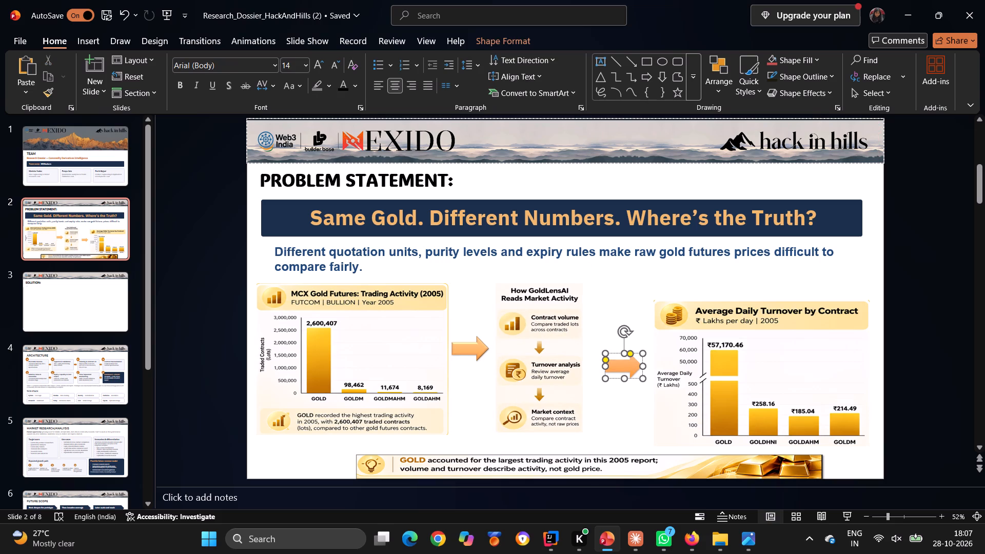
drag(613, 354, 610, 344)
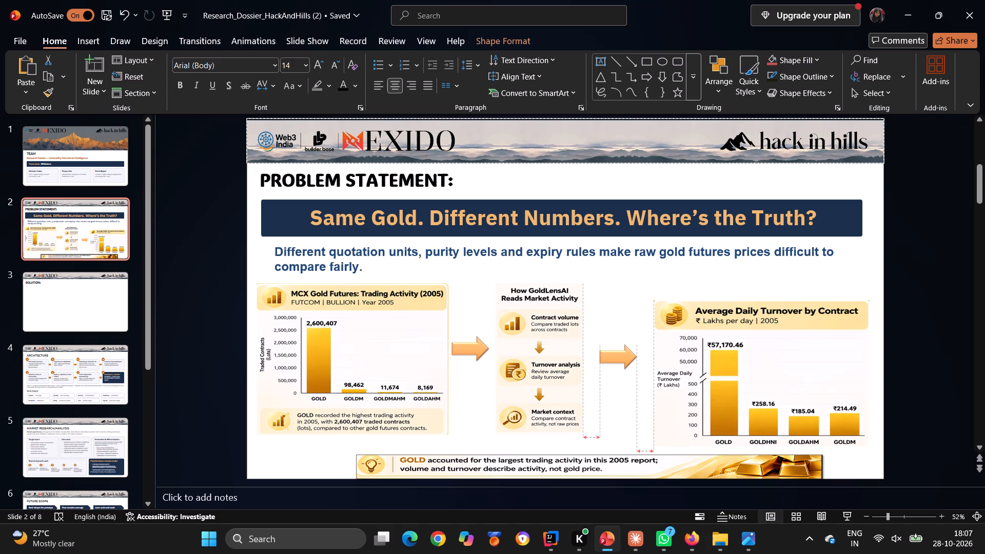
drag(610, 344, 599, 341)
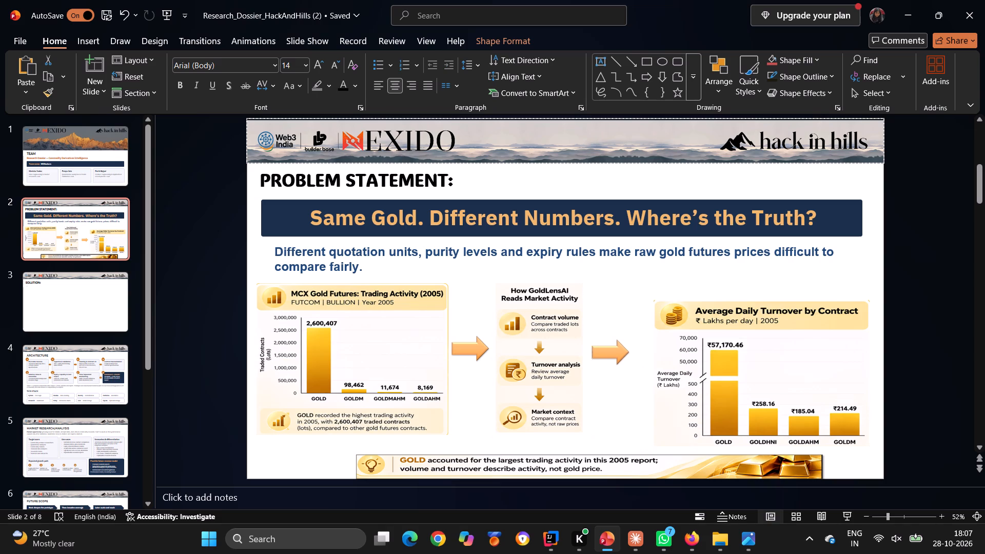
drag(599, 341, 604, 334)
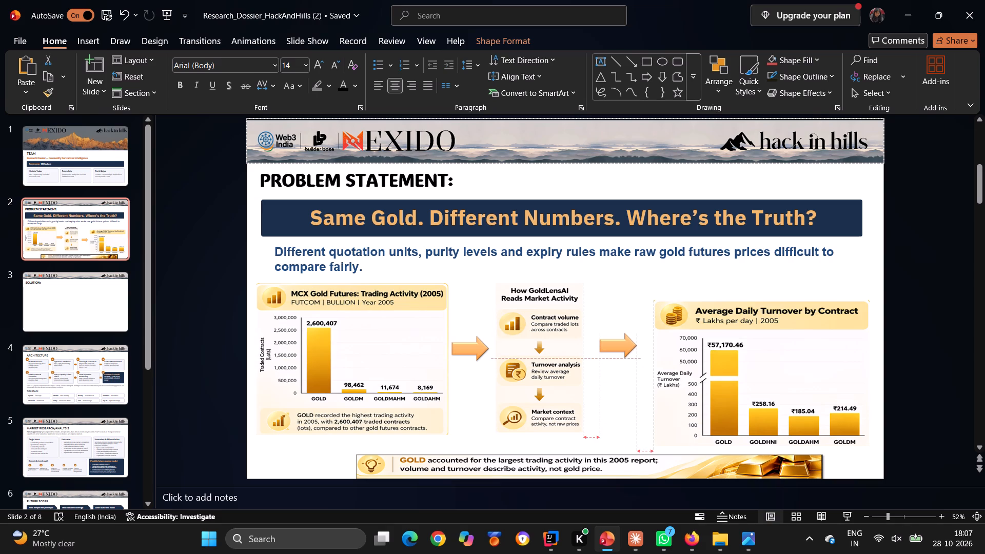
drag(604, 334, 606, 329)
drag(606, 329, 607, 329)
drag(607, 329, 609, 328)
drag(609, 328, 608, 334)
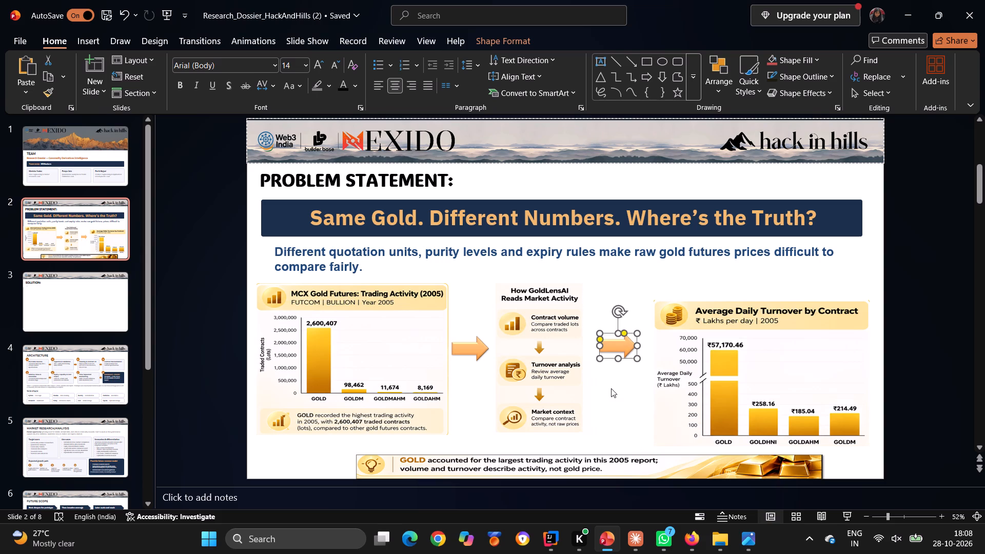
click(611, 388)
Move the Average Daily Turnover chart up level with the other infographics and extend its lower edge to match the GoldLensAI infographic.
click(682, 379)
drag(682, 379, 682, 367)
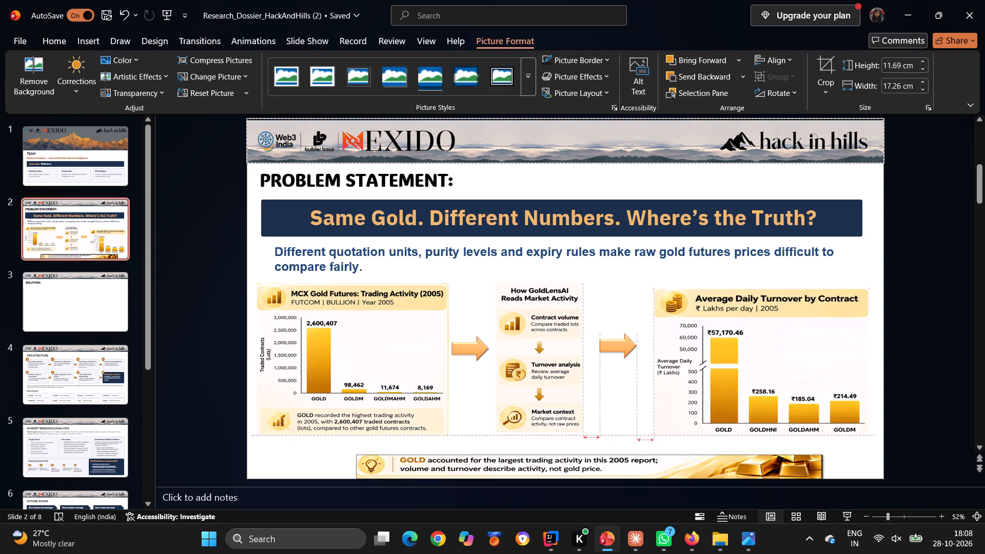
drag(682, 367, 683, 360)
click(763, 428)
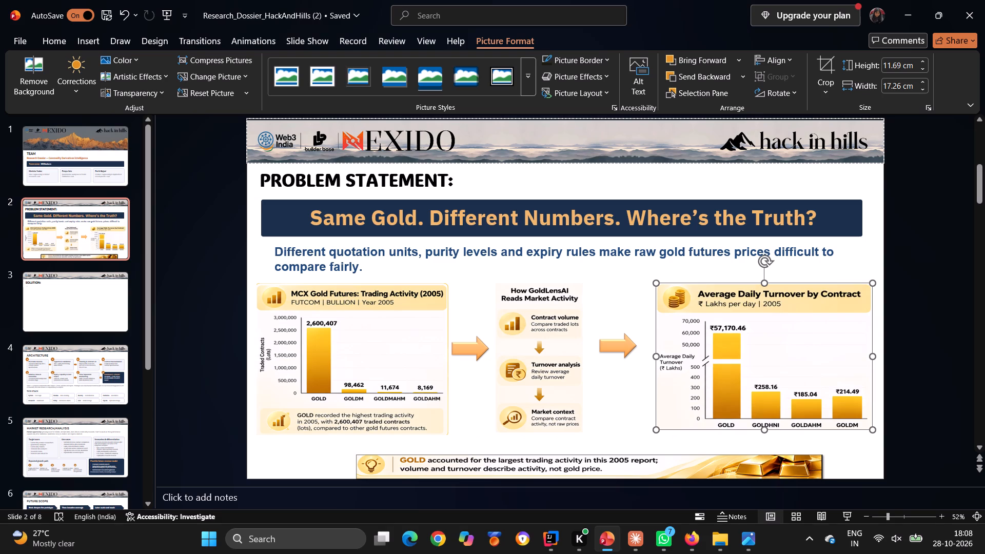
drag(763, 429, 763, 432)
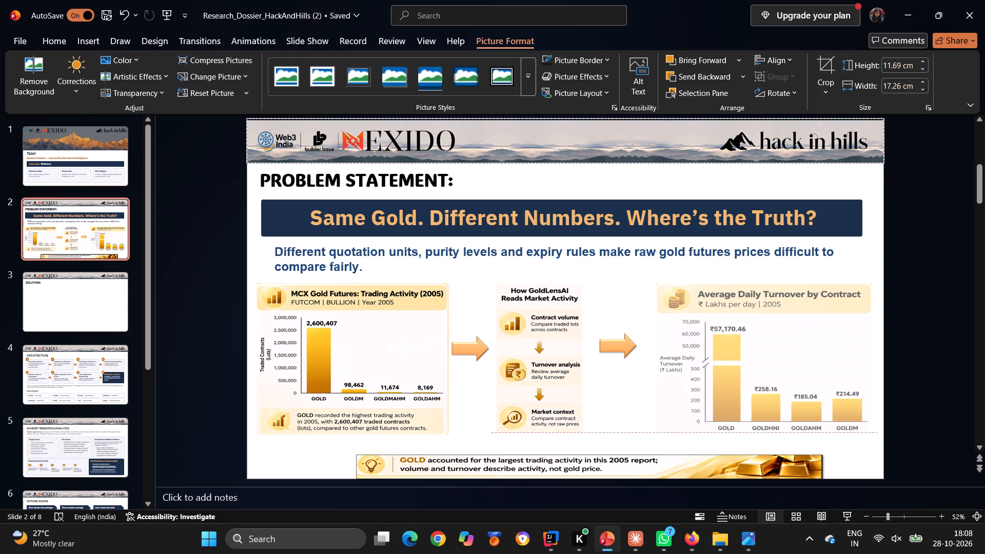
drag(763, 432, 763, 434)
Move the GOLD takeaway banner up beneath the infographics and widen it on both sides.
click(721, 464)
drag(721, 464, 720, 457)
drag(720, 457, 720, 449)
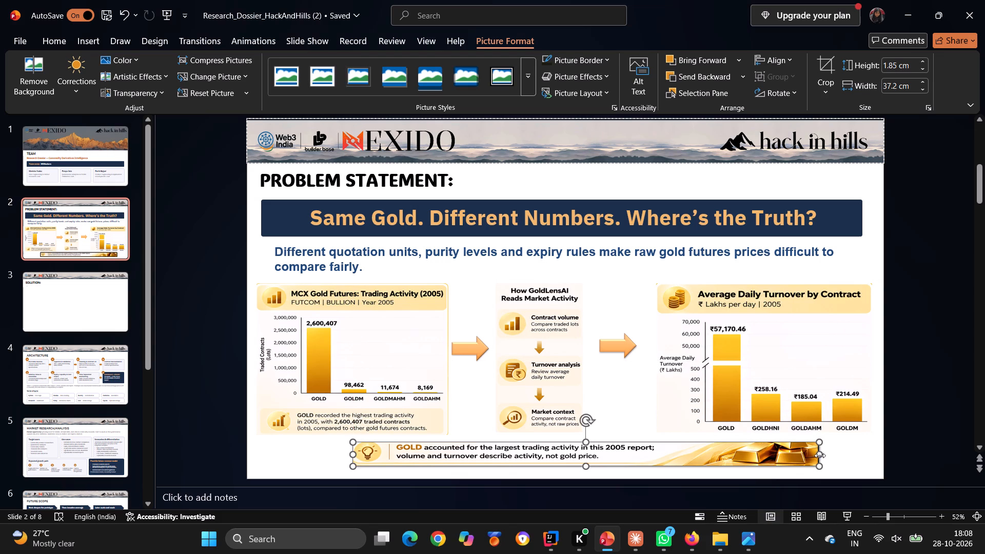
drag(821, 454, 853, 446)
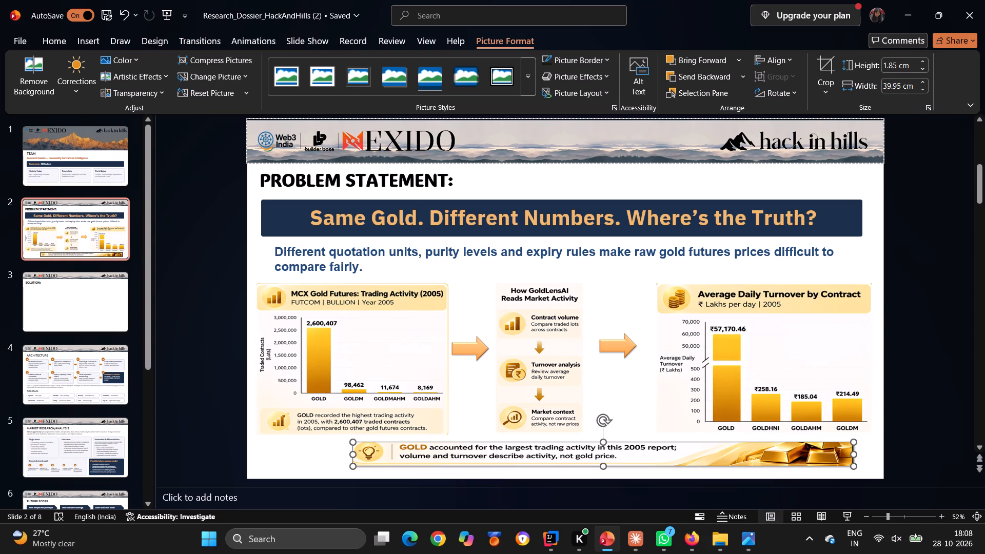
drag(353, 453, 321, 457)
click(612, 412)
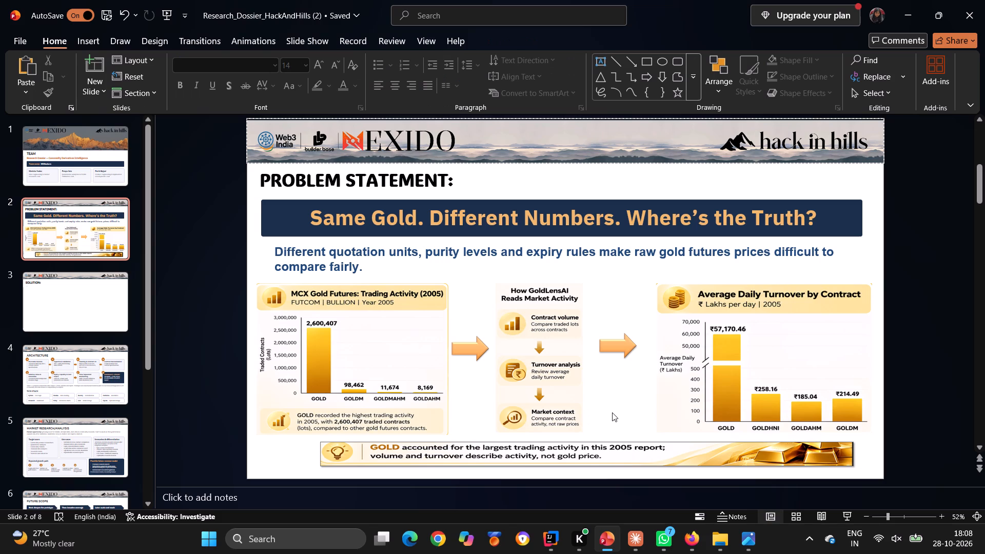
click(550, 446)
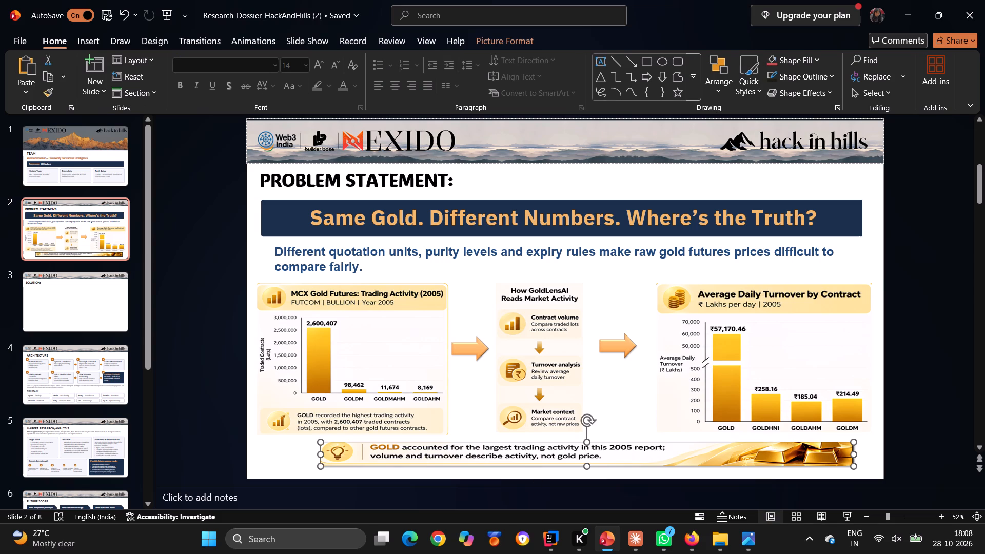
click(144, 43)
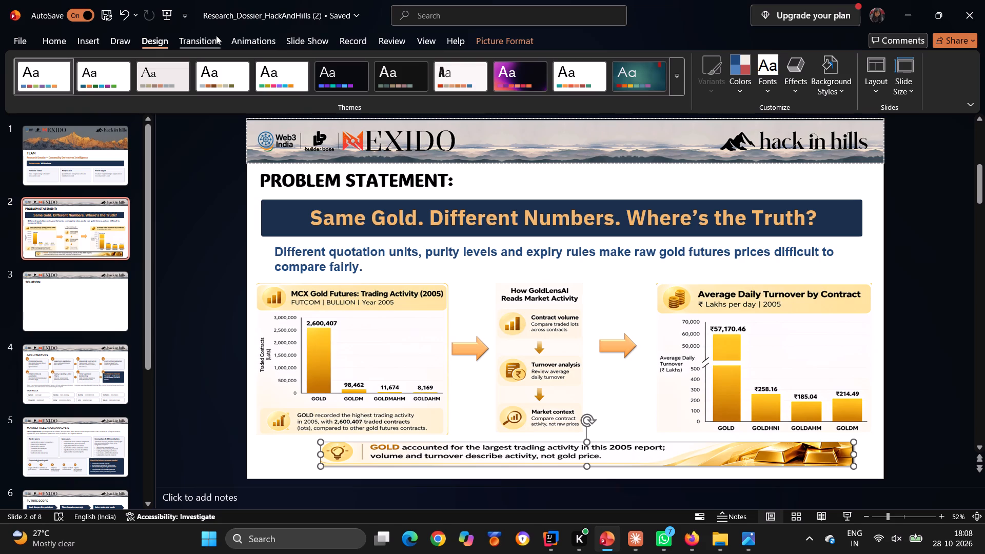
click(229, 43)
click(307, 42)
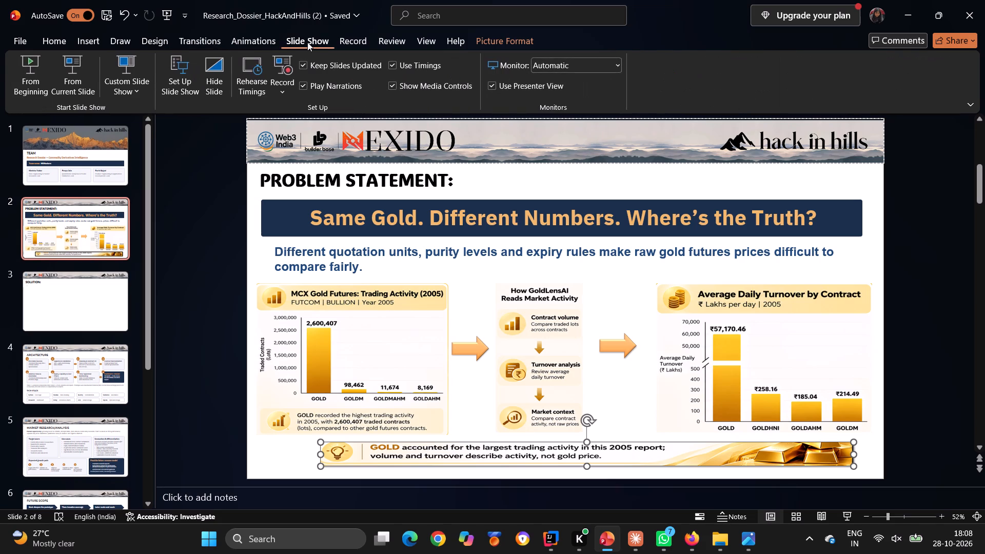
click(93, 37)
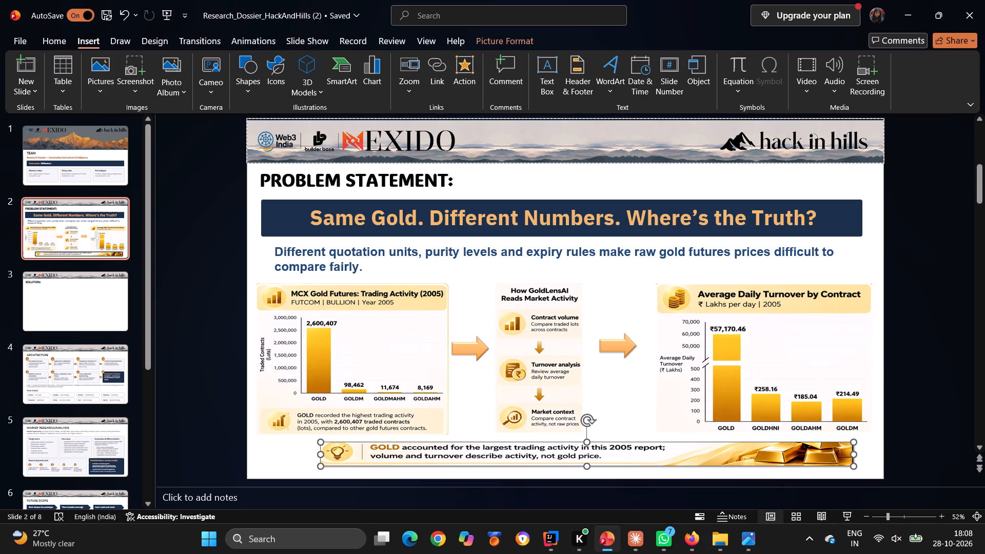
Copy the GOLD takeaway banner picture and delete it from the slide.
click(454, 446)
key(ctrl+c)
key(Delete)
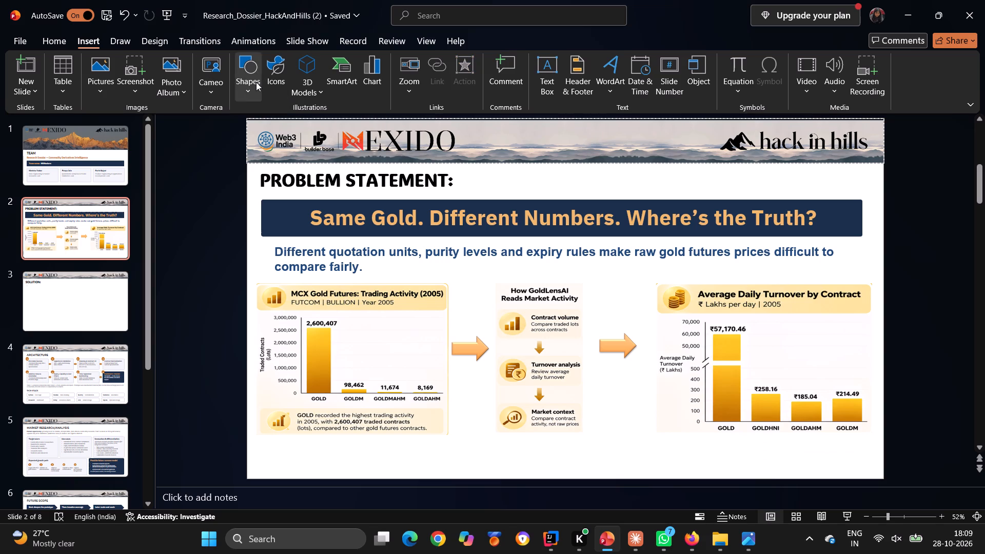
Draw a rounded rectangle about 2.16 cm high and 41.66 cm wide along the slide's bottom, beneath the infographics.
click(256, 82)
click(267, 190)
drag(324, 446, 715, 458)
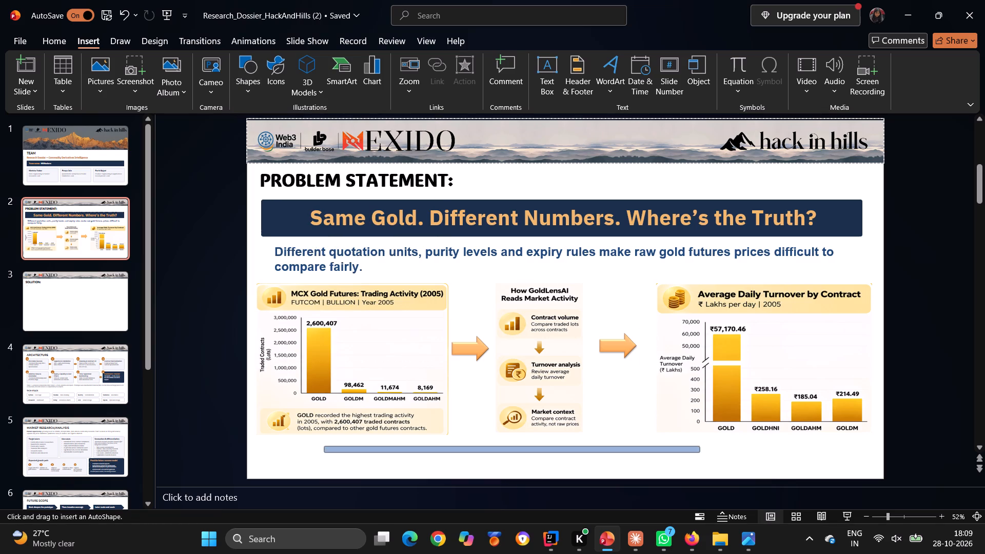
drag(715, 458, 846, 472)
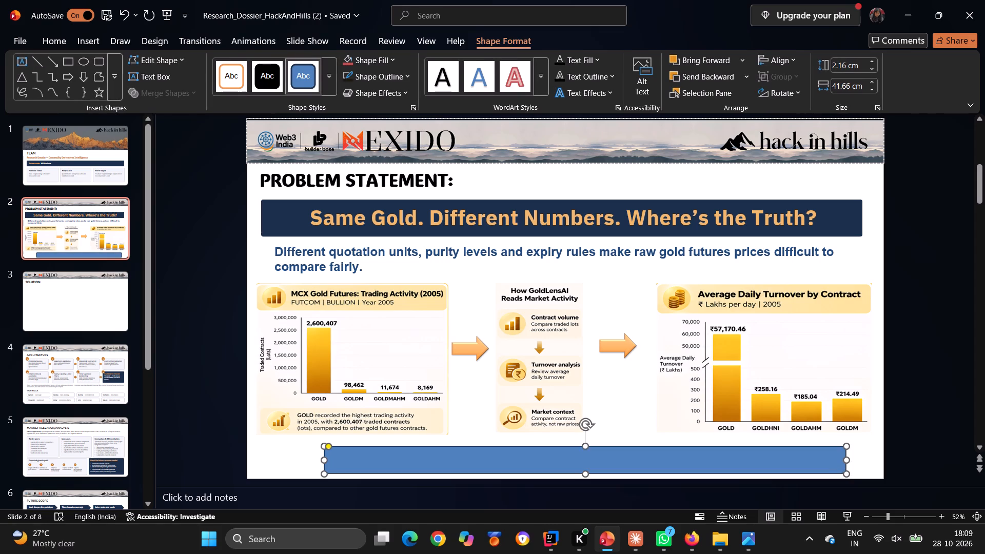
Widen the rounded rectangle leftward to 42.32 cm and apply the theme style with a black outline and white fill.
drag(325, 463, 316, 463)
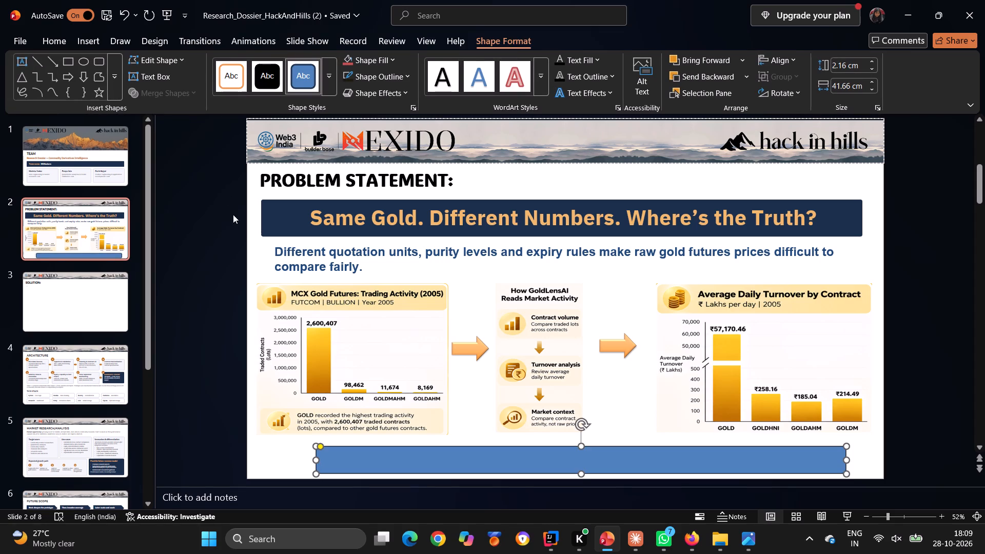
click(328, 75)
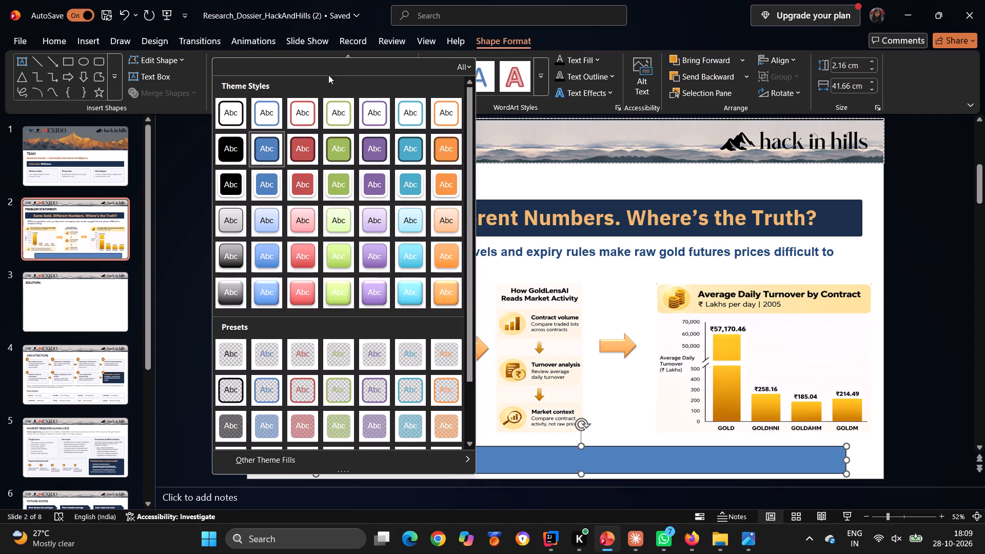
click(237, 115)
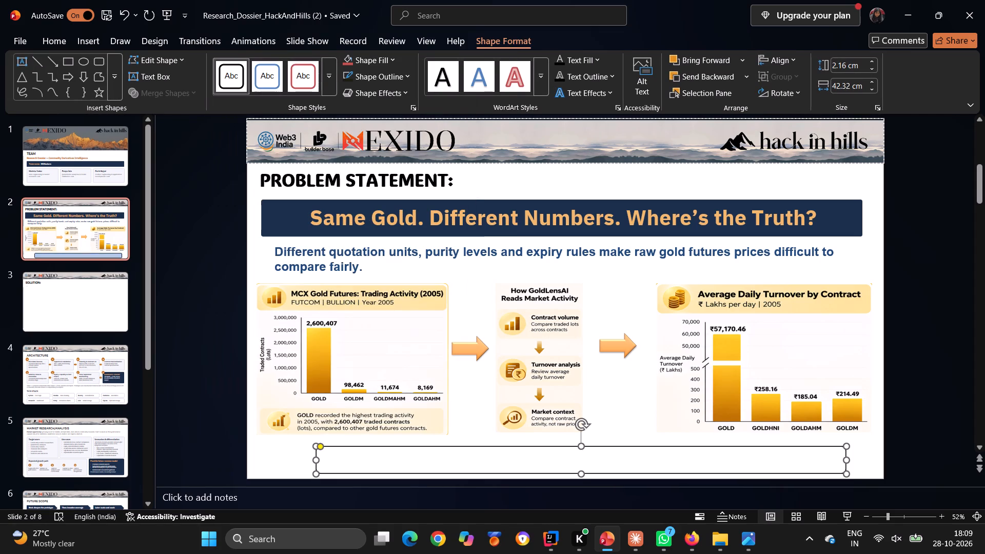
click(294, 447)
double_click(322, 456)
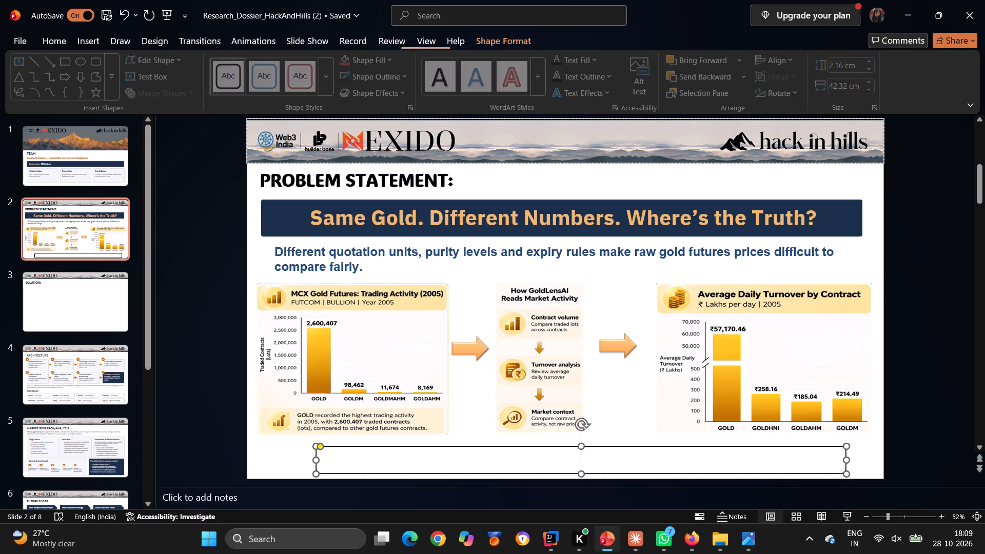
click(101, 34)
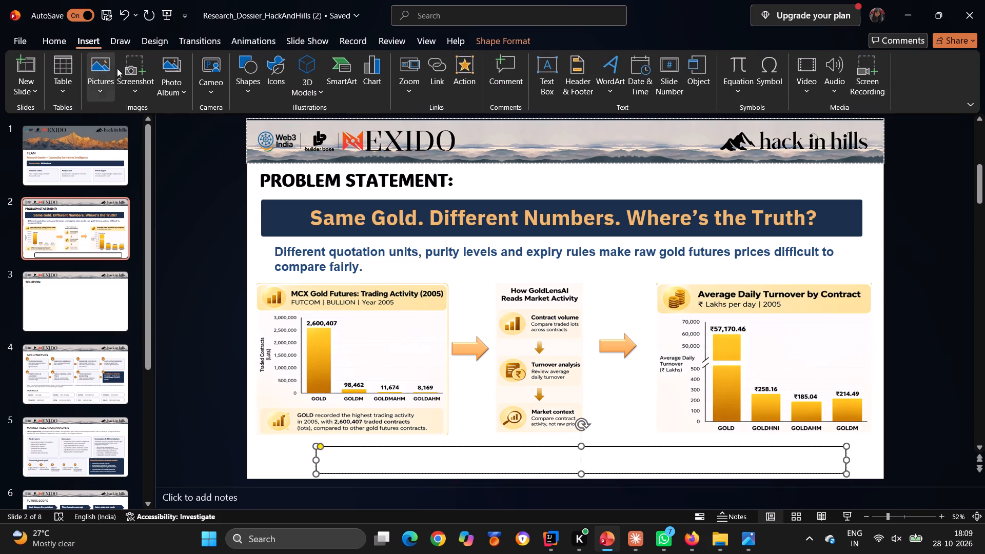
click(106, 89)
click(116, 131)
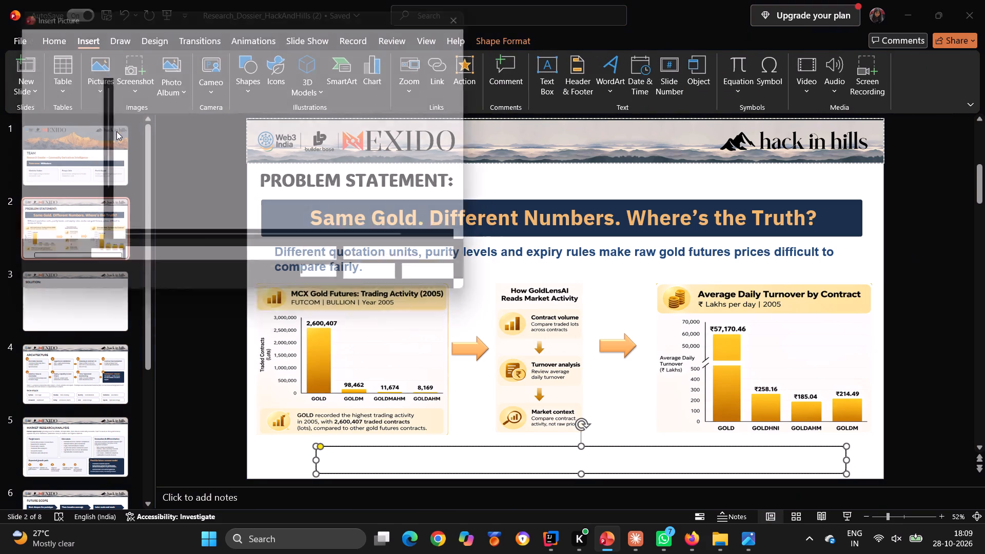
scroll(58, 106, up, 6)
click(58, 106)
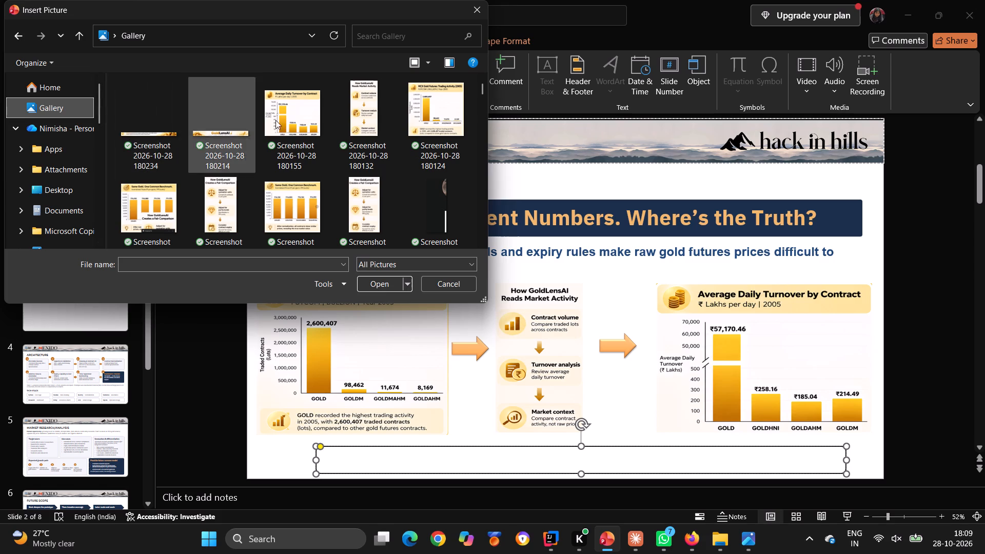
click(159, 156)
click(376, 281)
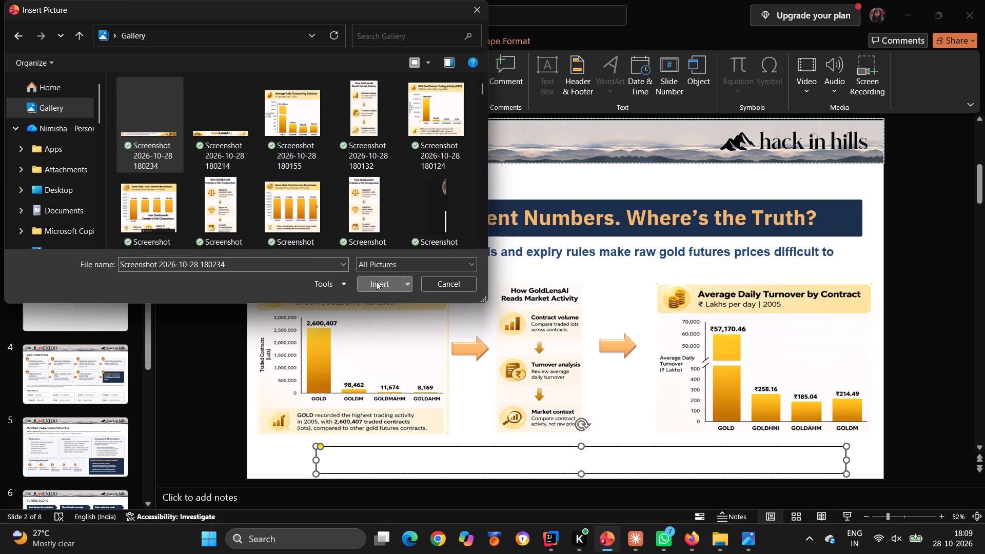
Move the GOLD banner picture onto the rounded rectangle and widen it to 42.32 cm to span the shape.
drag(421, 302, 416, 338)
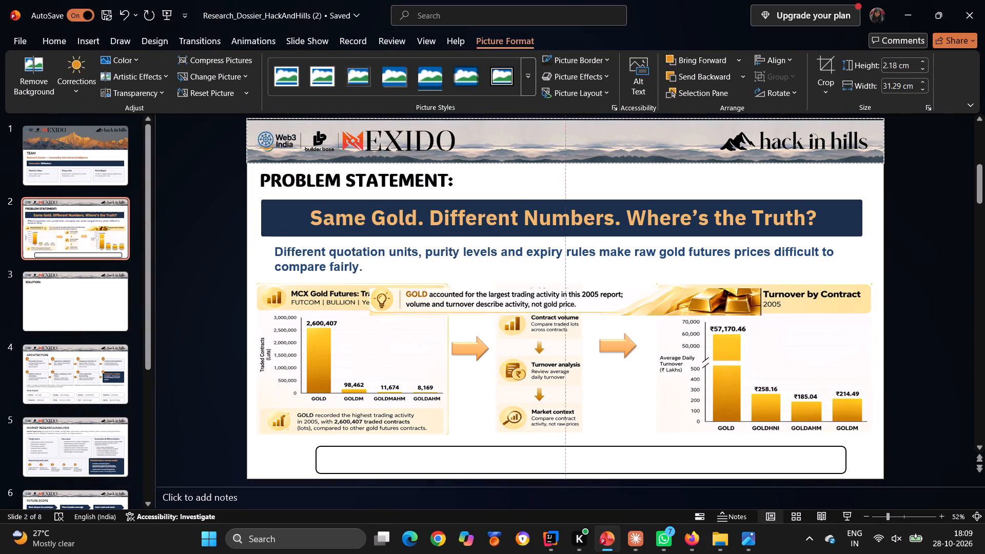
drag(416, 338, 369, 462)
drag(708, 462, 807, 459)
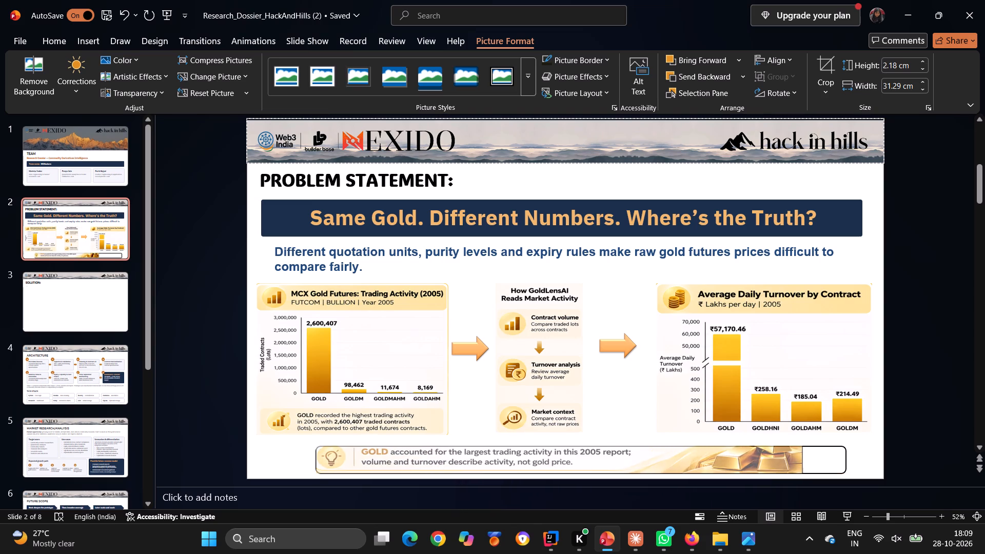
drag(807, 459, 843, 453)
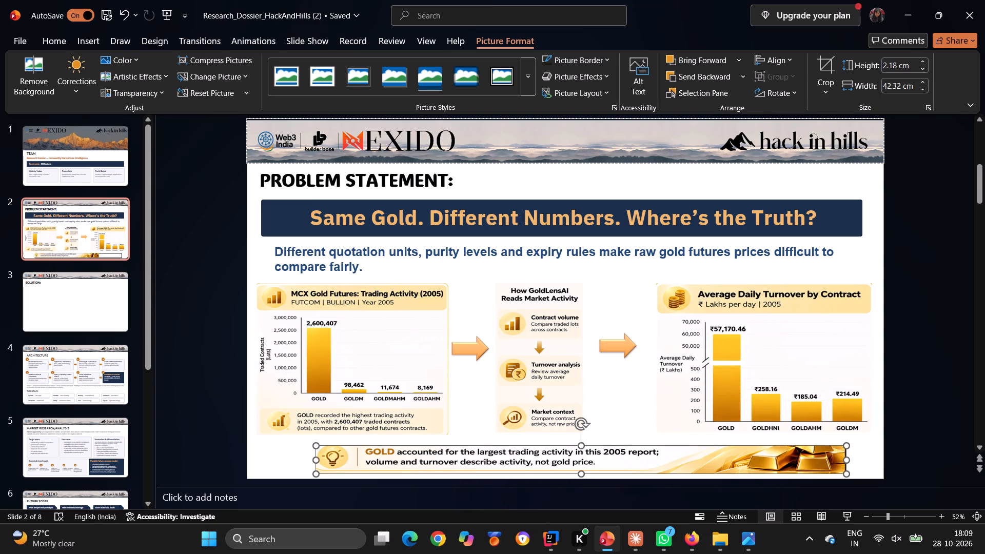
drag(845, 447, 843, 452)
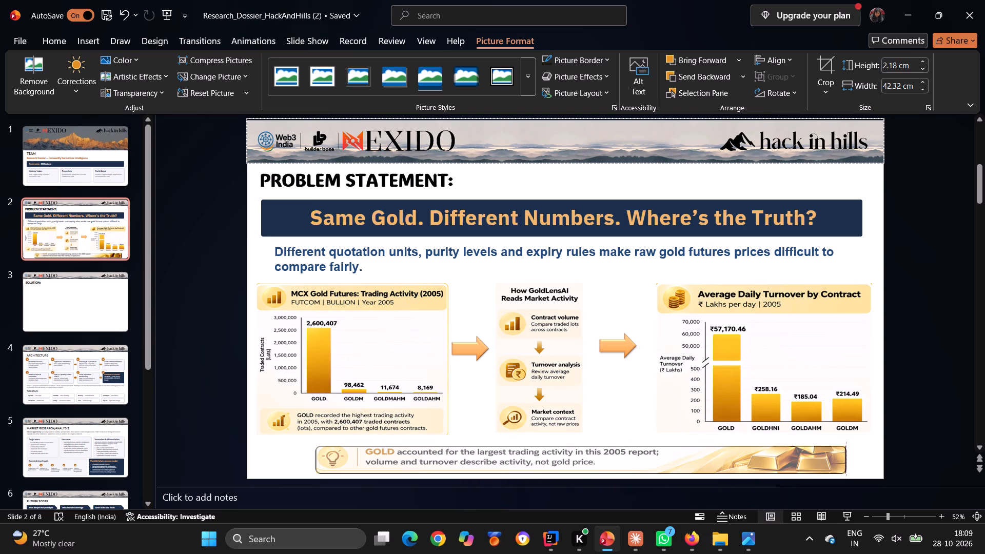
drag(843, 452, 844, 453)
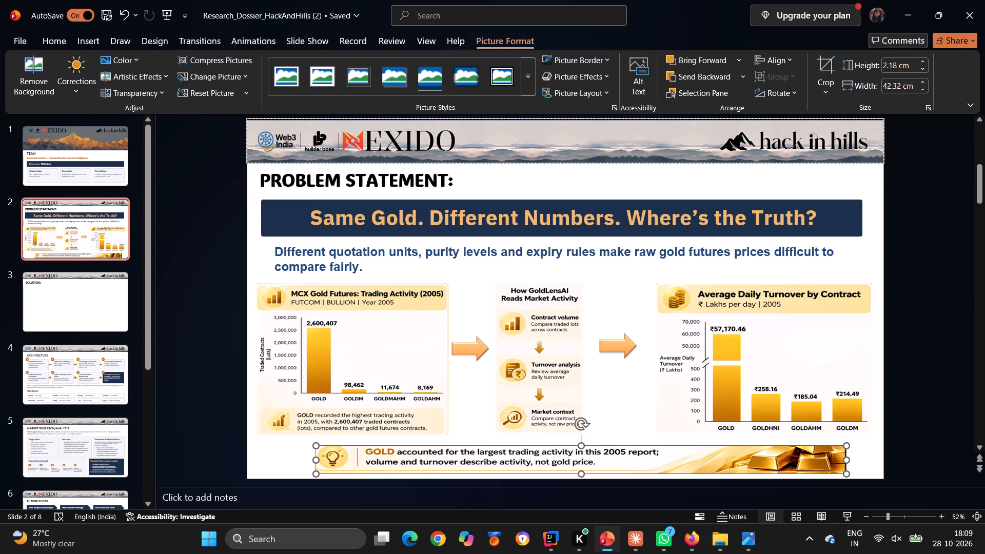
click(317, 447)
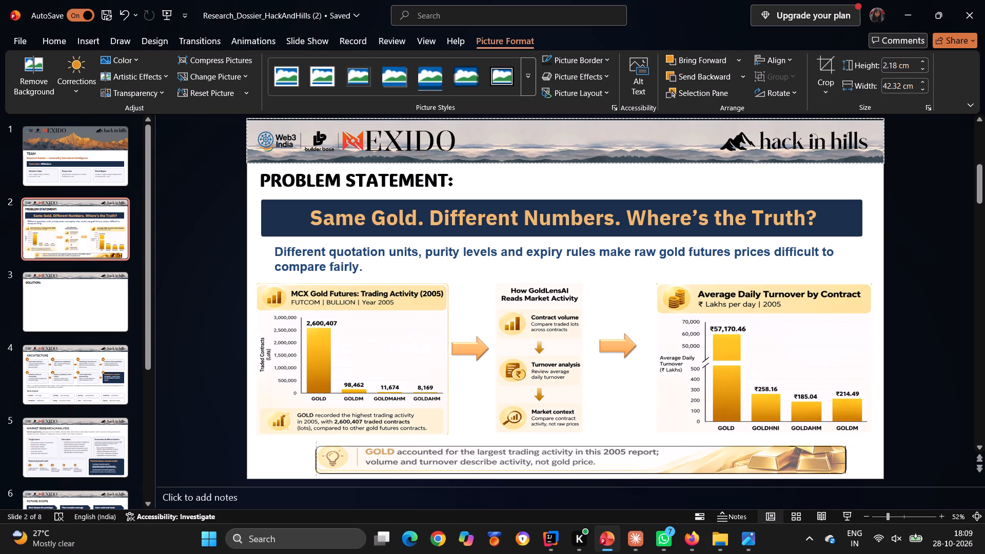
click(300, 452)
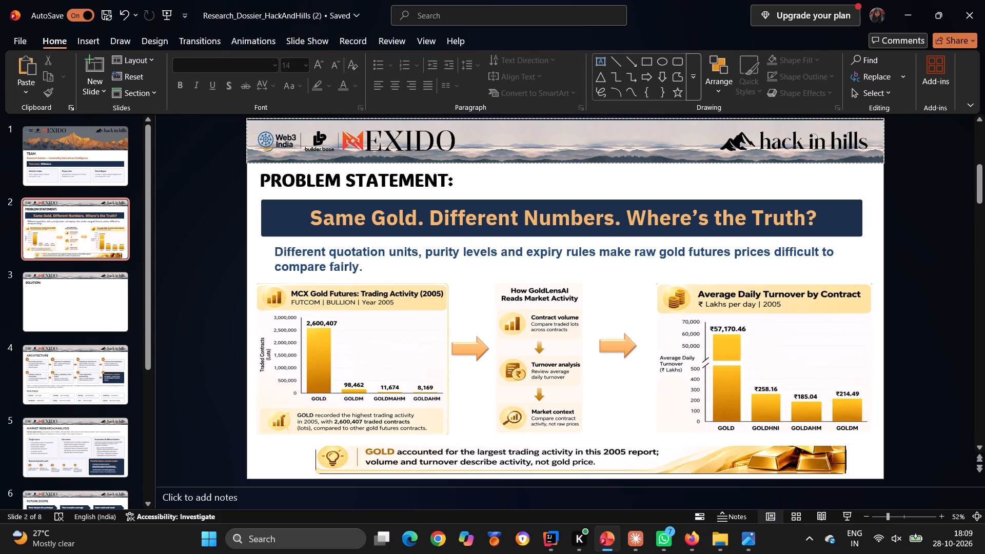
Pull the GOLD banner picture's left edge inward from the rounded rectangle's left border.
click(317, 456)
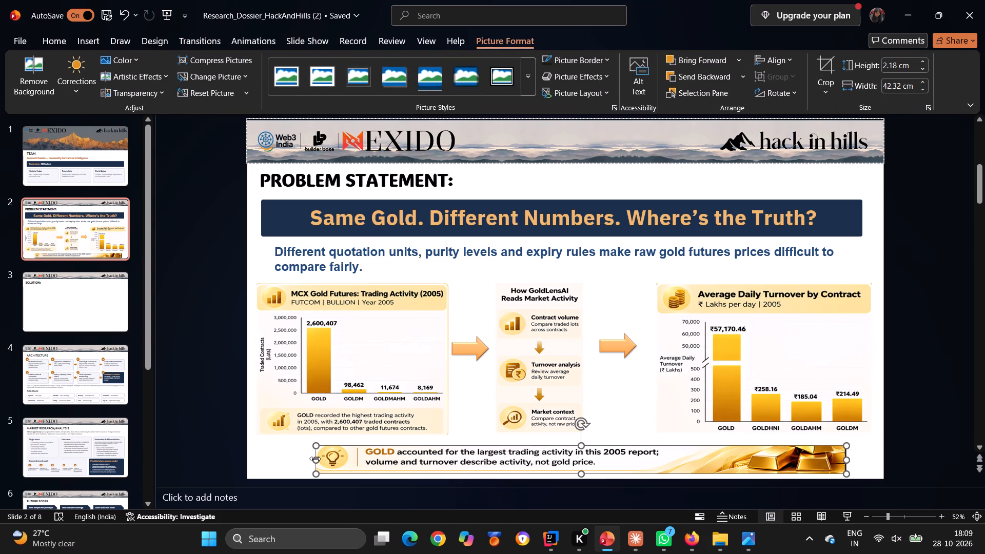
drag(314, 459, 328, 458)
Enlarge the rounded rectangle slightly upward and to the left from its upper-left corner.
click(321, 458)
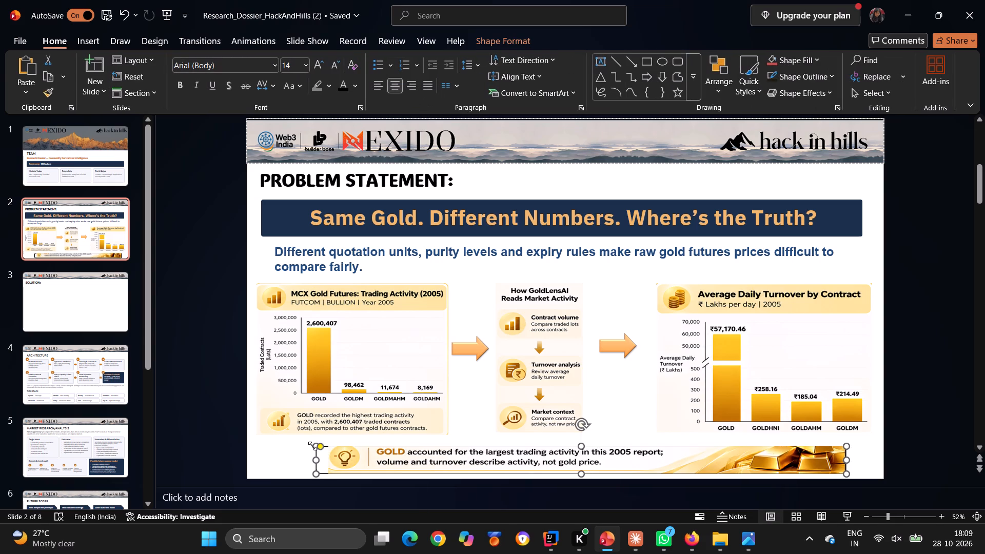
click(318, 447)
click(316, 446)
drag(313, 445, 309, 441)
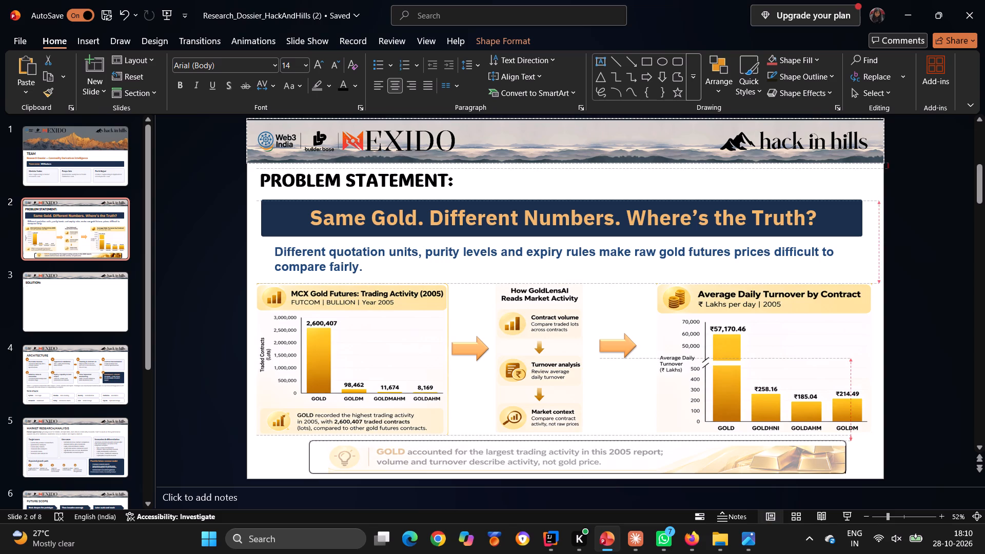
drag(309, 441, 309, 441)
Extend the GOLD banner picture's left edge to meet the enlarged rounded rectangle's left border.
click(339, 449)
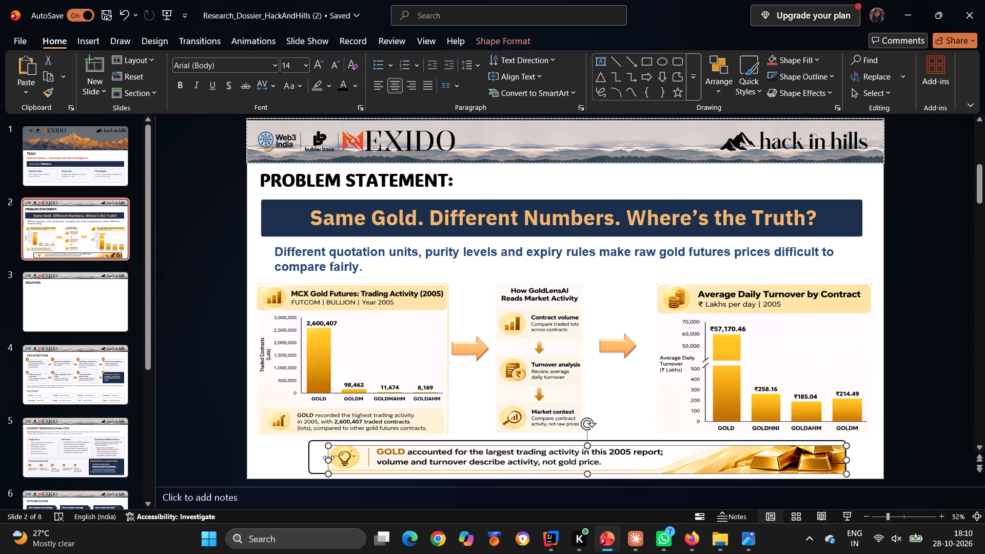
drag(327, 460, 311, 450)
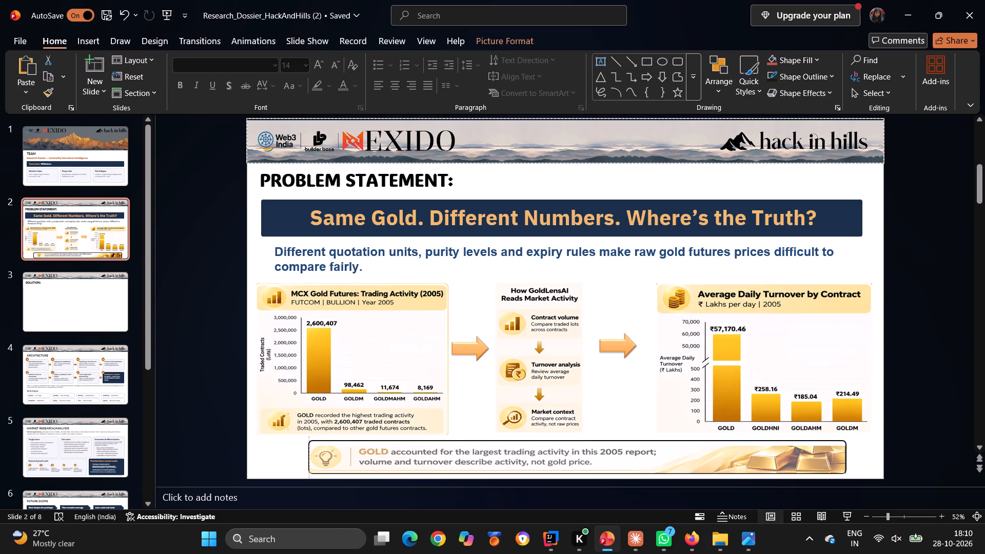
drag(311, 450, 311, 450)
click(288, 439)
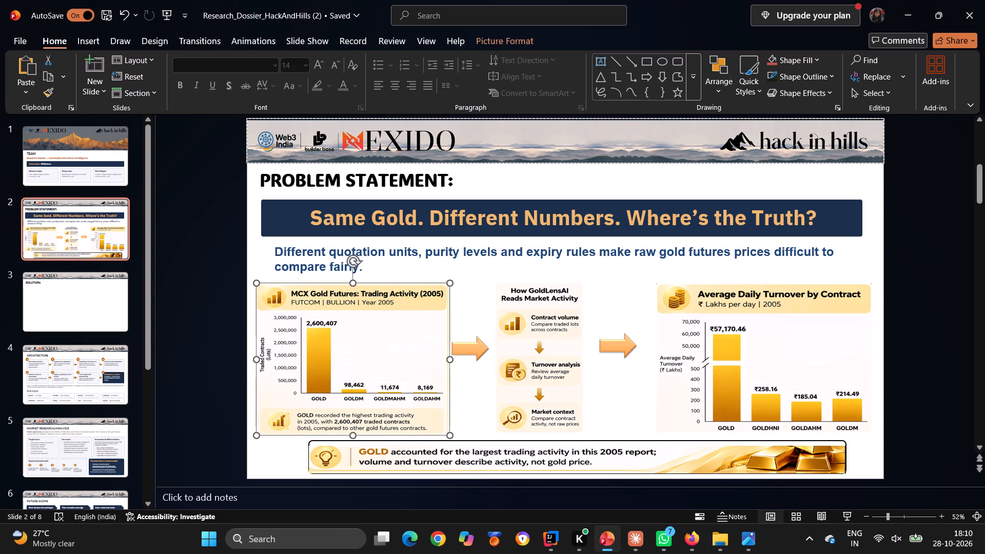
Adjust the GOLD banner picture's lower and upper edges to cover the rounded rectangle's full height.
click(465, 456)
drag(579, 474, 580, 468)
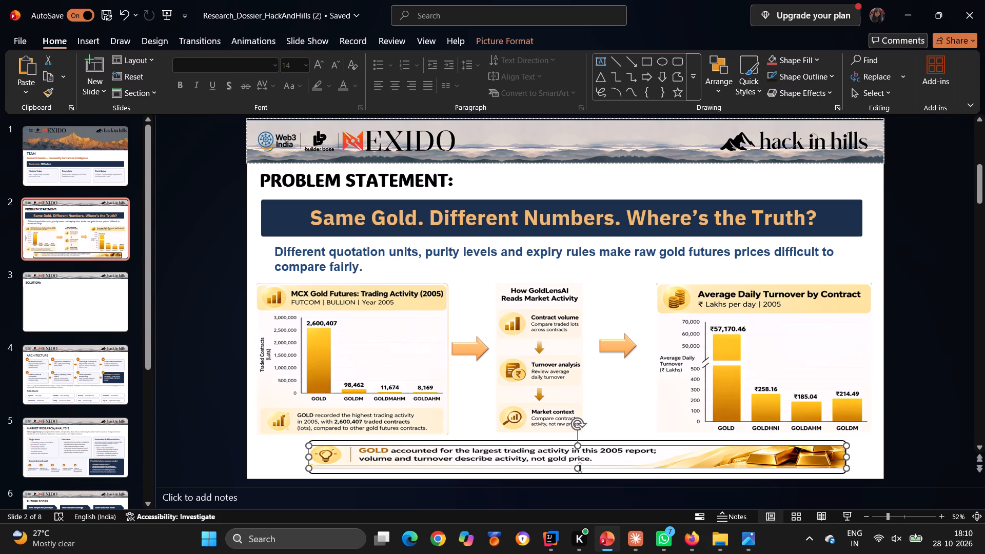
drag(579, 469, 579, 472)
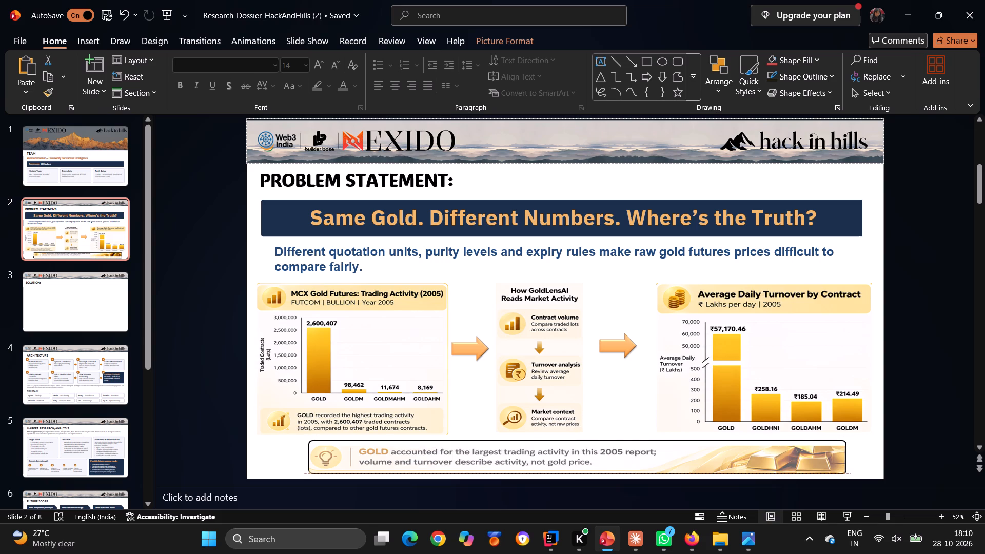
drag(579, 472, 580, 474)
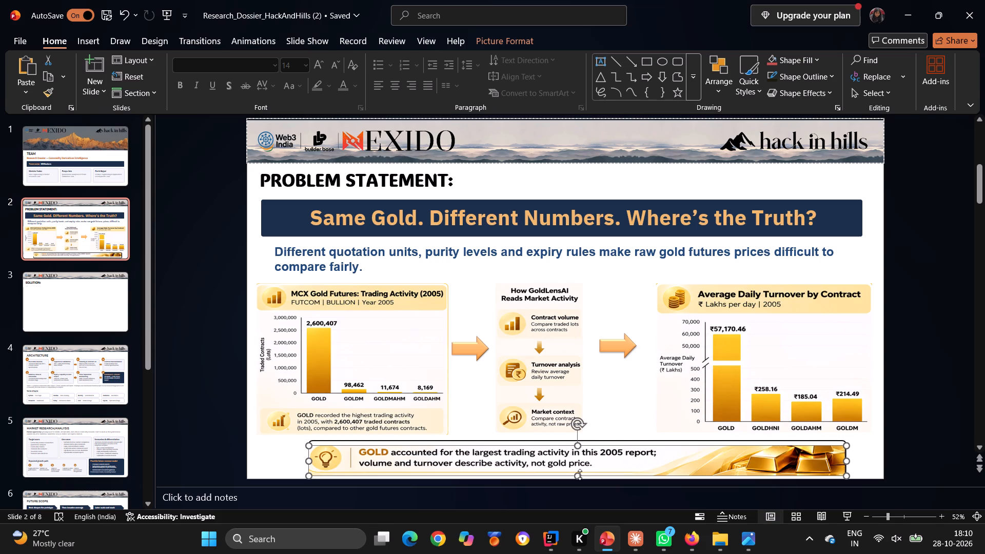
click(577, 446)
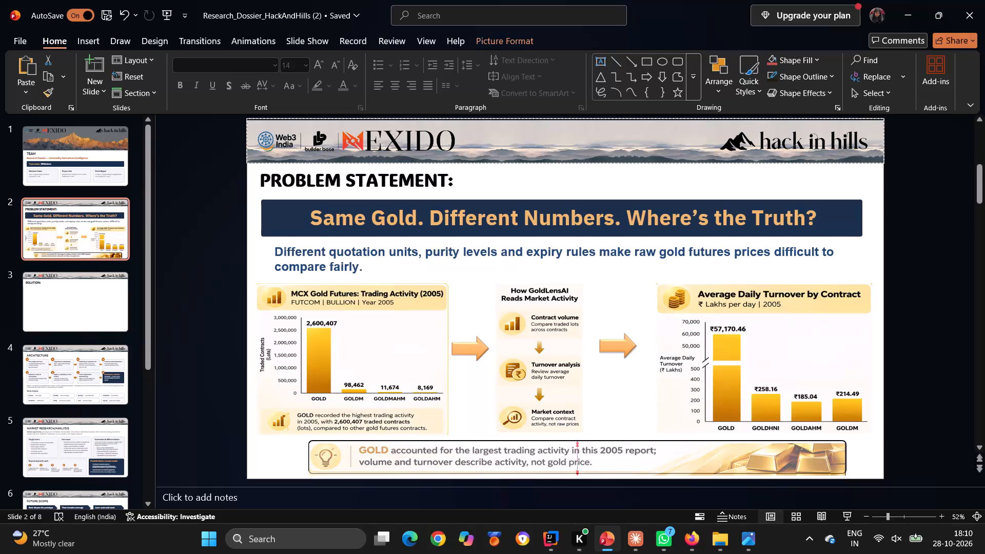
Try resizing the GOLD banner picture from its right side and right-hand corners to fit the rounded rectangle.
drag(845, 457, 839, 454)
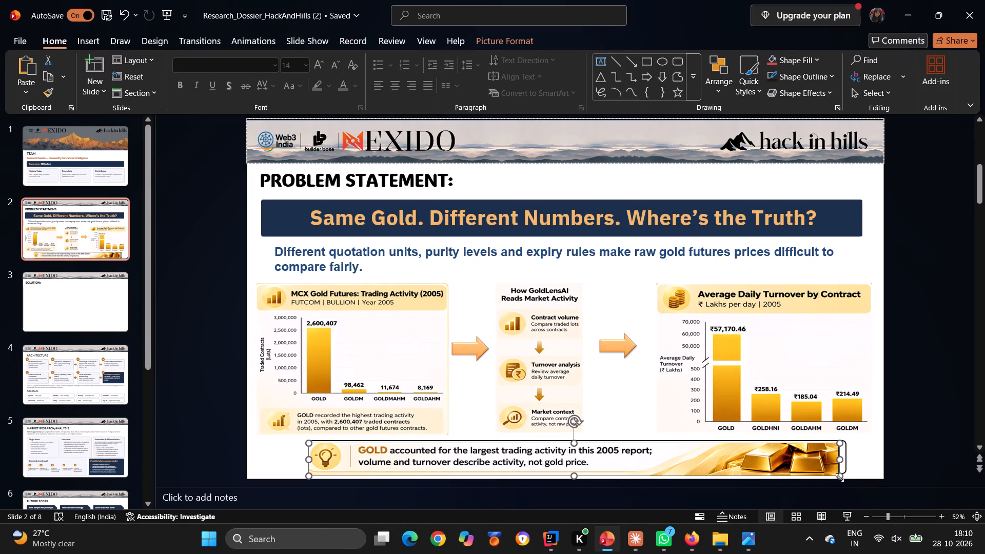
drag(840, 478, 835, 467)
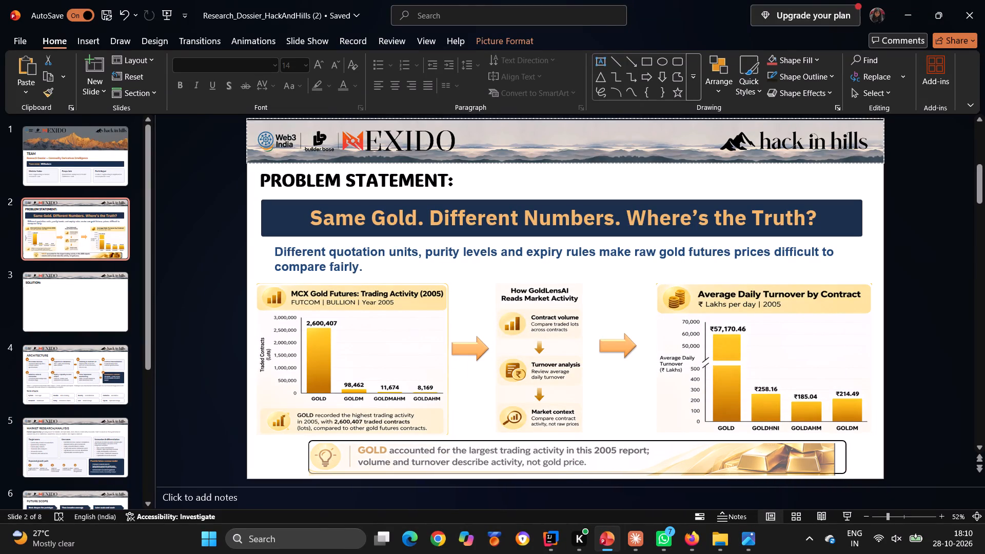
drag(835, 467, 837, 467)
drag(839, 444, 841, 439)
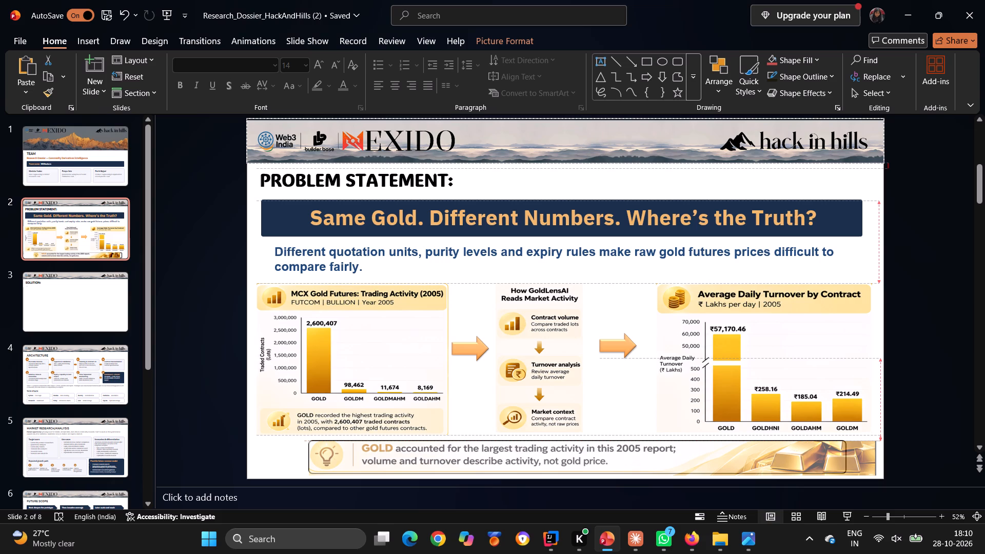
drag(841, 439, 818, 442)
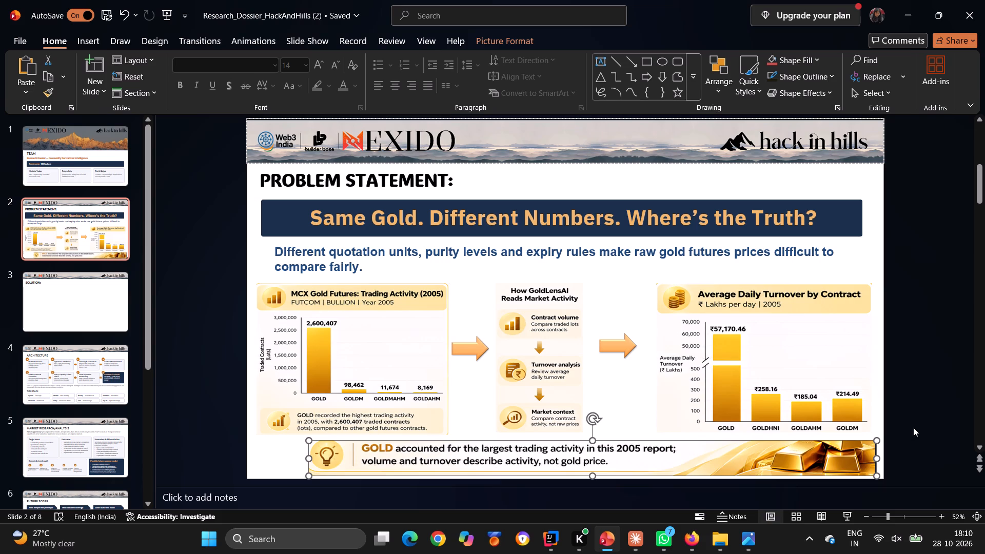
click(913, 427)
Narrow the GOLD banner picture so its right edge sits just inside the rounded rectangle's right border.
click(791, 451)
drag(877, 457, 846, 452)
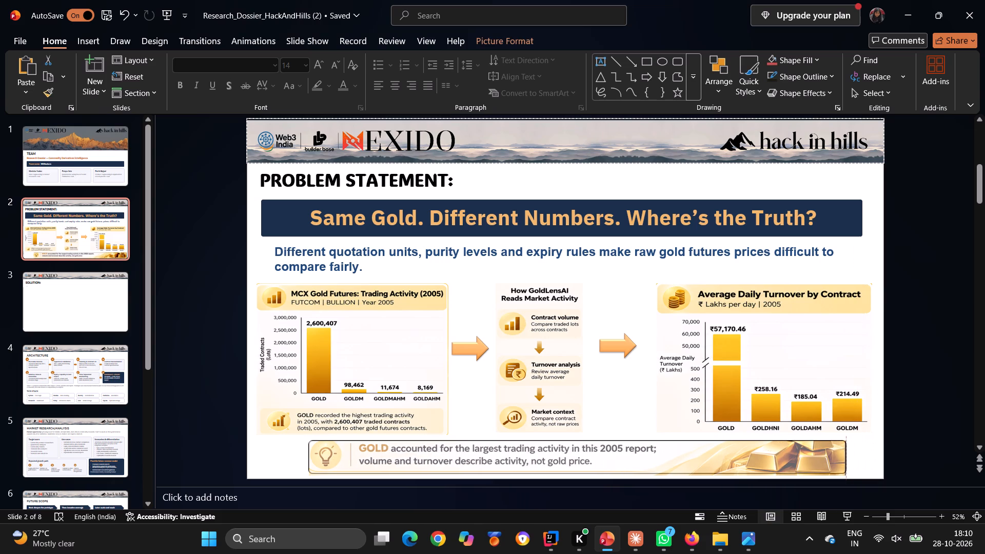
drag(846, 452, 842, 452)
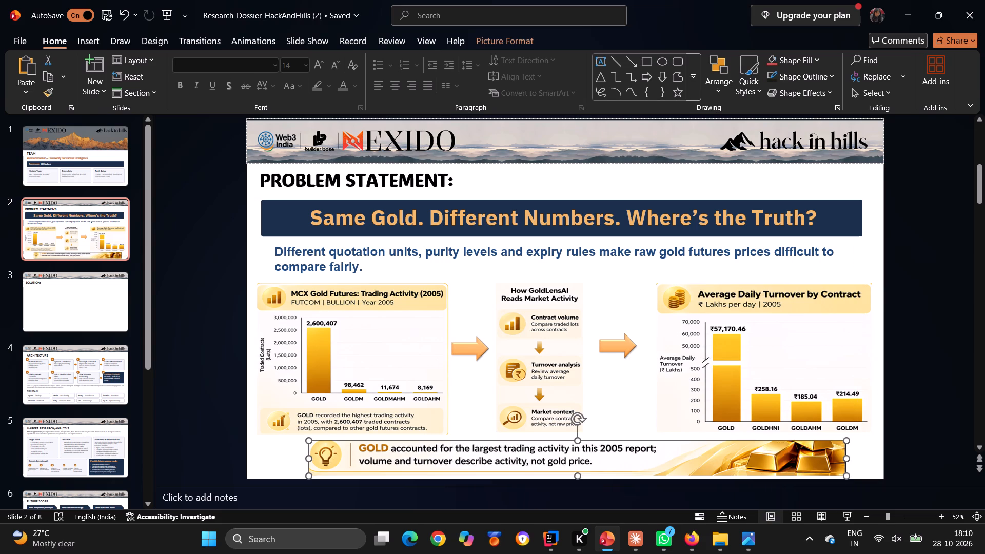
drag(845, 441, 839, 444)
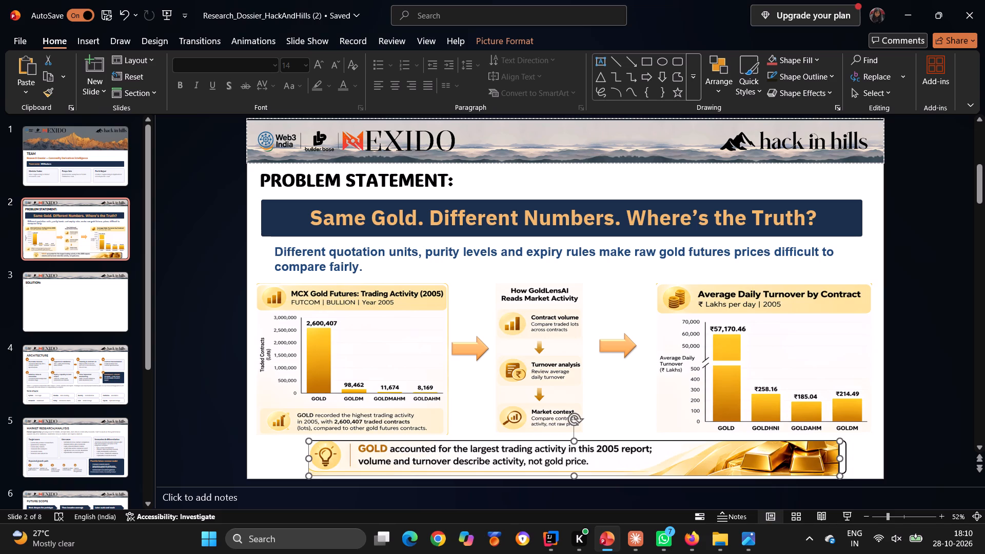
click(831, 460)
drag(867, 452, 854, 452)
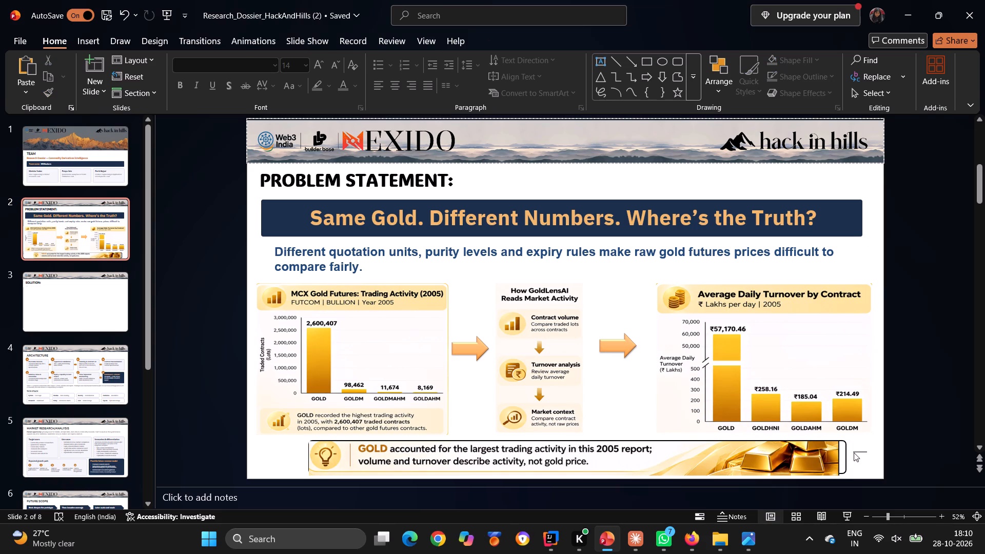
Resize the rounded rectangle around the GOLD banner so its right border meets the picture's right edge and its lower border sits below the picture.
drag(854, 452, 843, 456)
click(843, 456)
drag(848, 441, 858, 440)
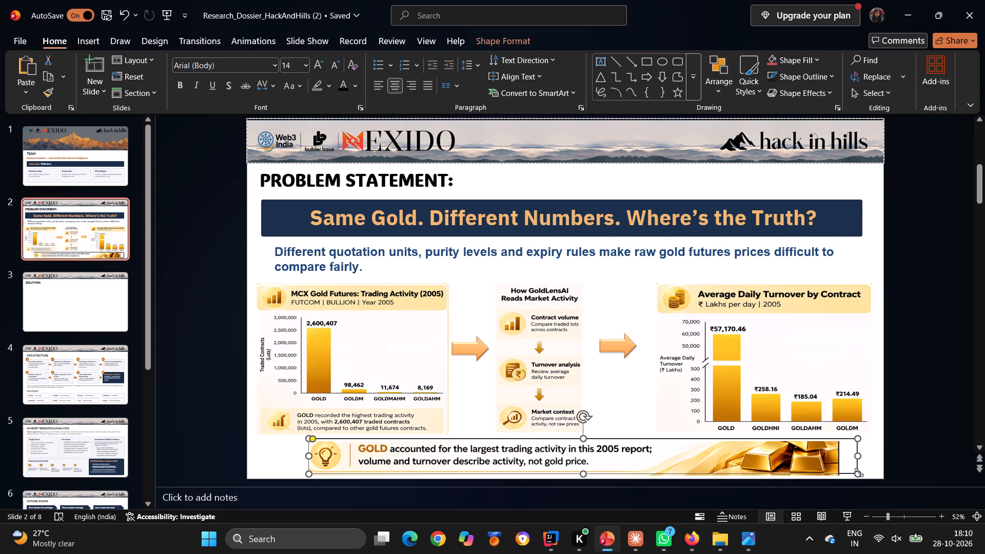
drag(859, 472, 860, 478)
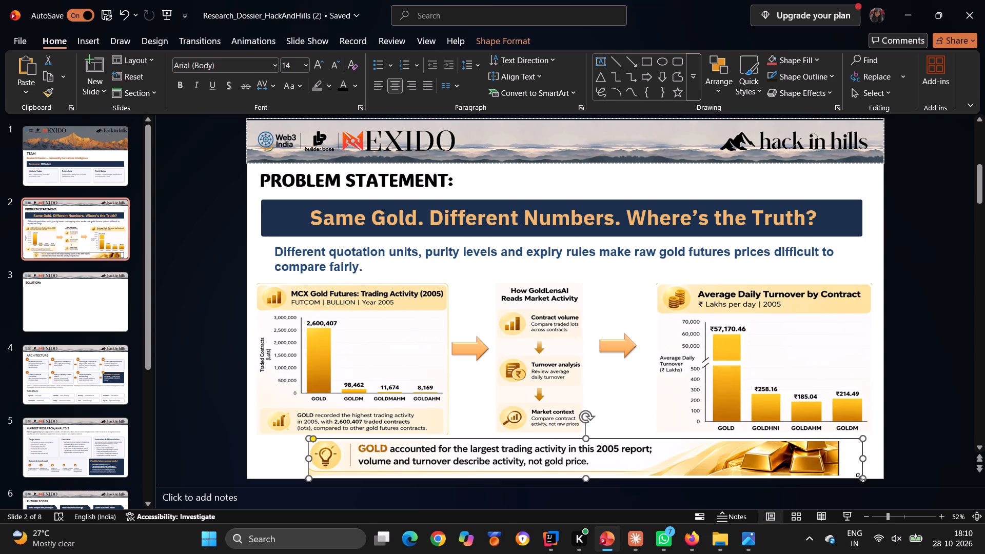
click(873, 468)
click(840, 467)
drag(864, 460, 842, 462)
click(858, 450)
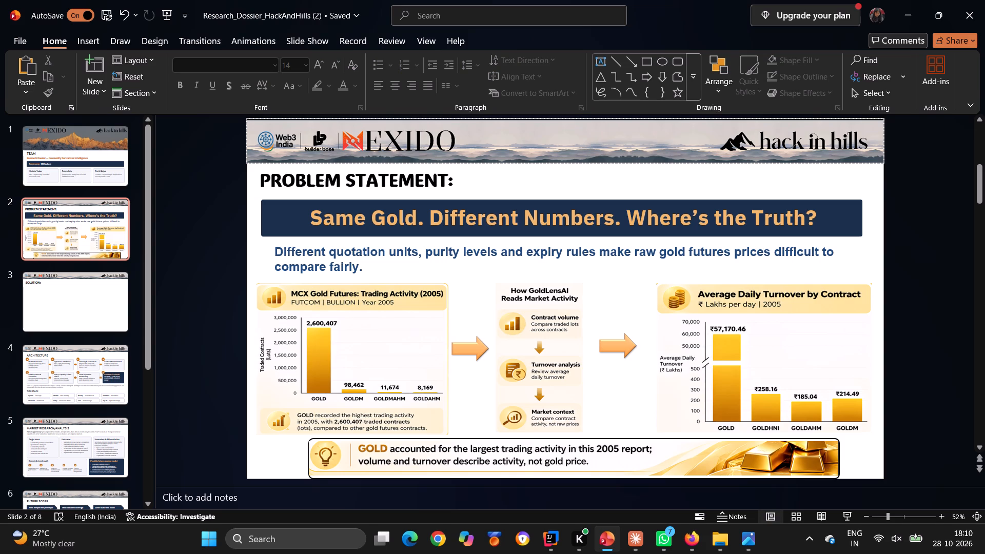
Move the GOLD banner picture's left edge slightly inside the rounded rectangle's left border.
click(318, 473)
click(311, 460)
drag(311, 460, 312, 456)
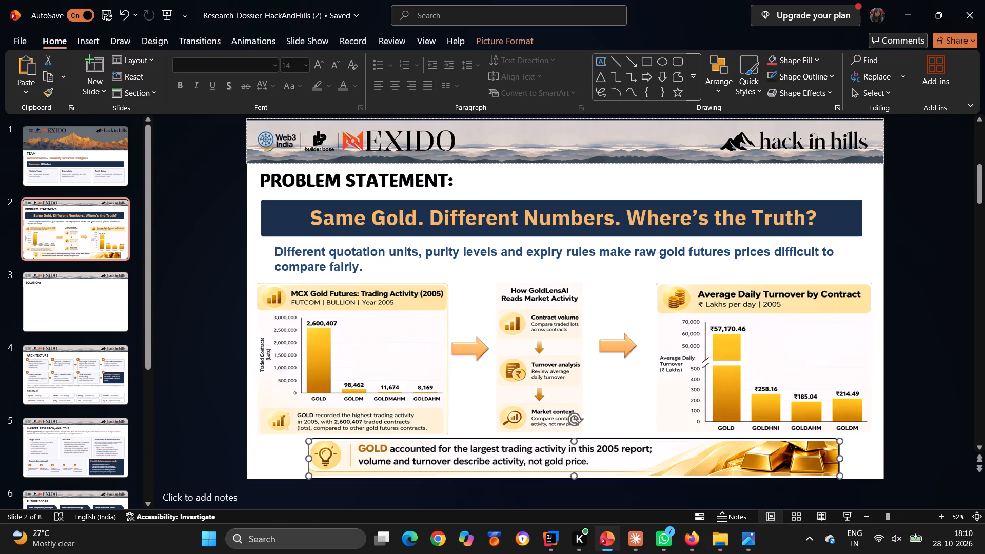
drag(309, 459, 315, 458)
Extend the rounded rectangle's left border slightly outward from the GOLD banner picture.
click(307, 455)
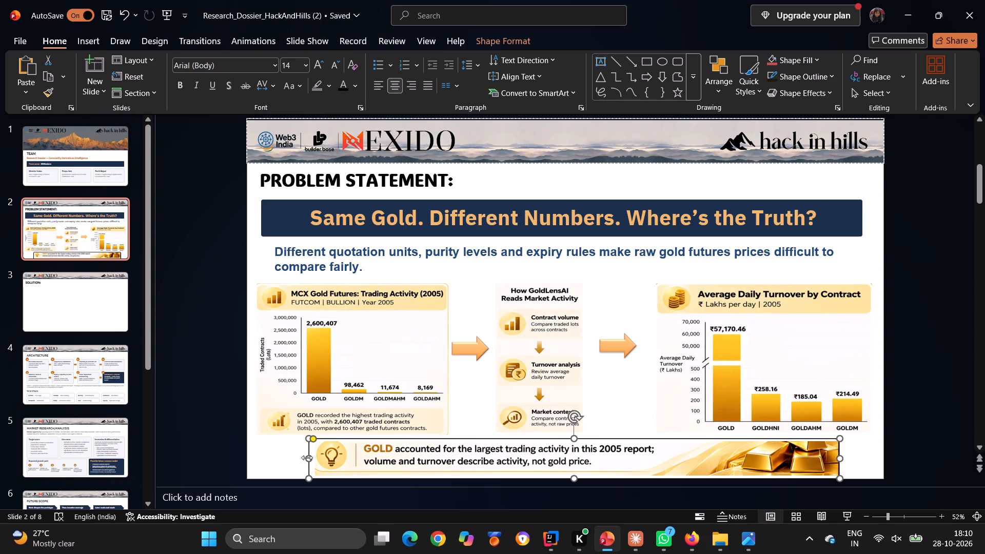
click(307, 458)
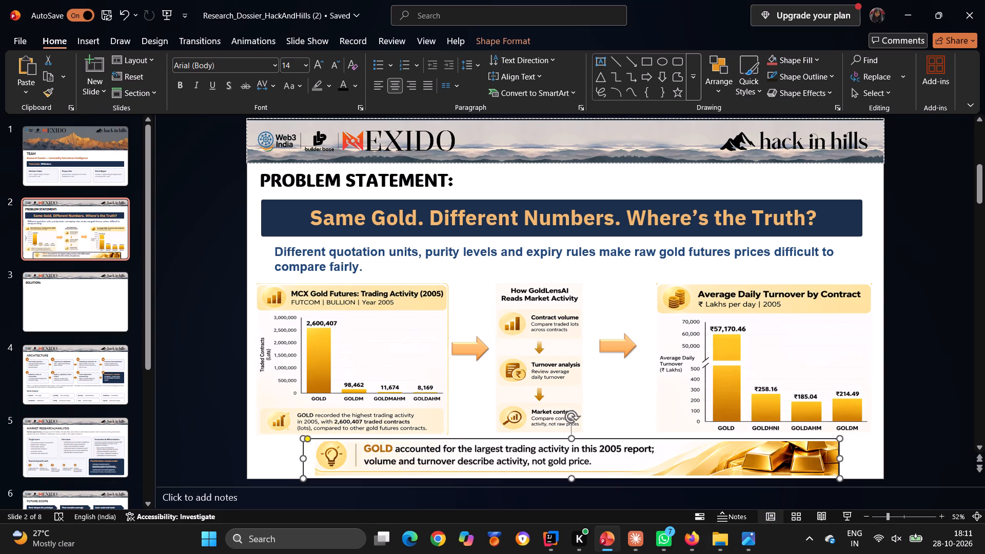
Extend the GOLD banner picture's left edge out to the rounded rectangle's left border.
click(328, 458)
drag(315, 461, 311, 460)
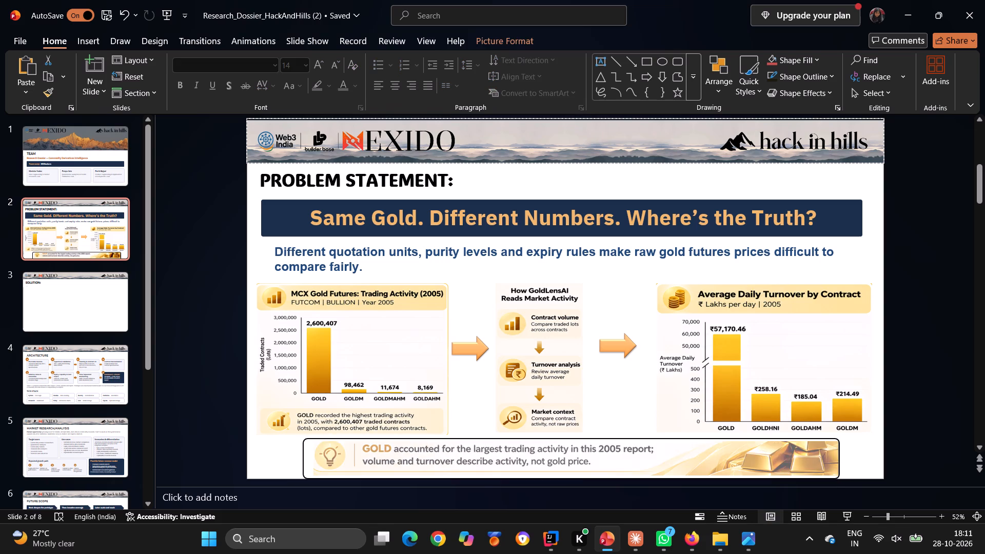
drag(311, 460, 305, 458)
click(283, 452)
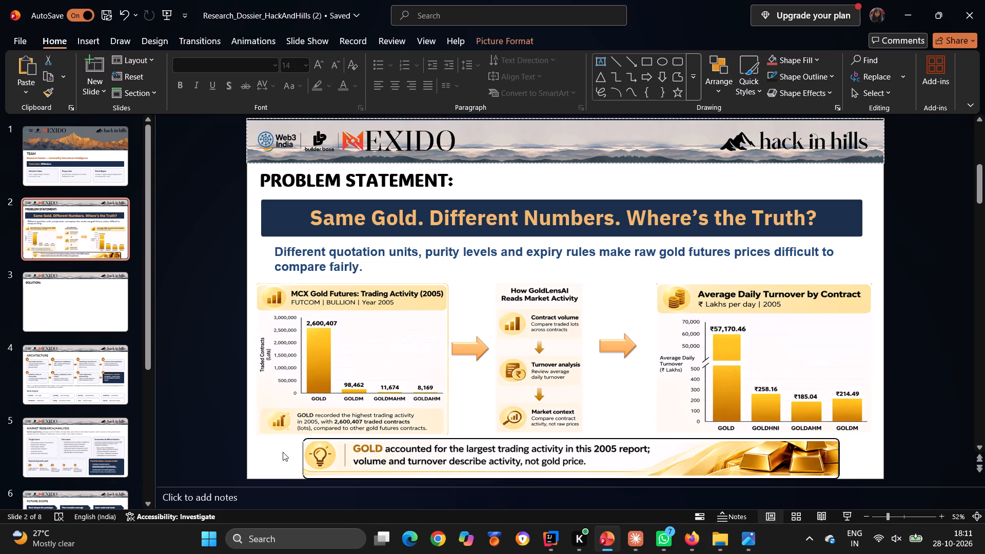
Shrink the GOLD banner picture from its upper, lower and right edges so it sits inside the rounded rectangle.
click(518, 456)
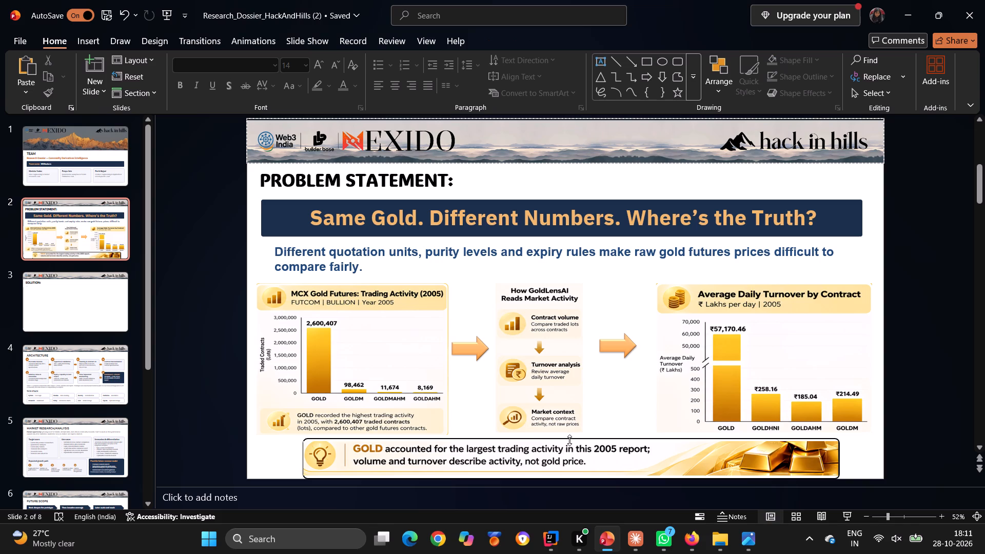
drag(569, 440, 568, 448)
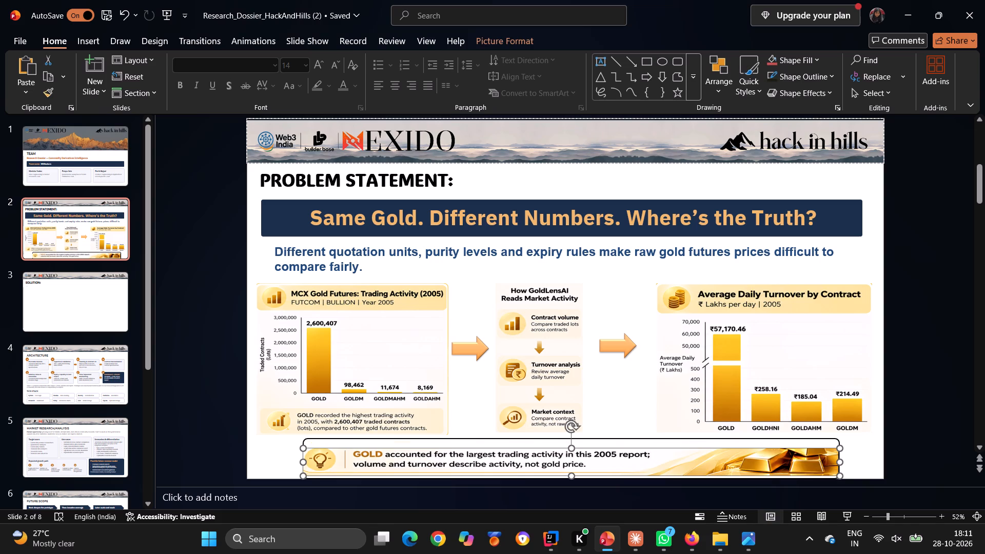
click(572, 477)
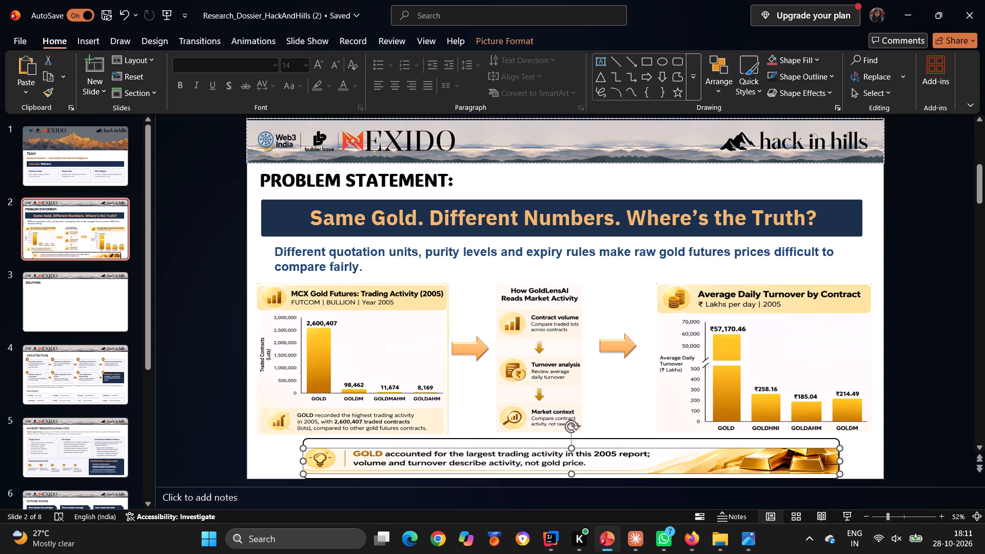
drag(840, 463, 835, 462)
Reduce the rounded rectangle's height to match the shortened GOLD banner picture and widen its right side slightly.
drag(875, 454, 833, 439)
click(833, 439)
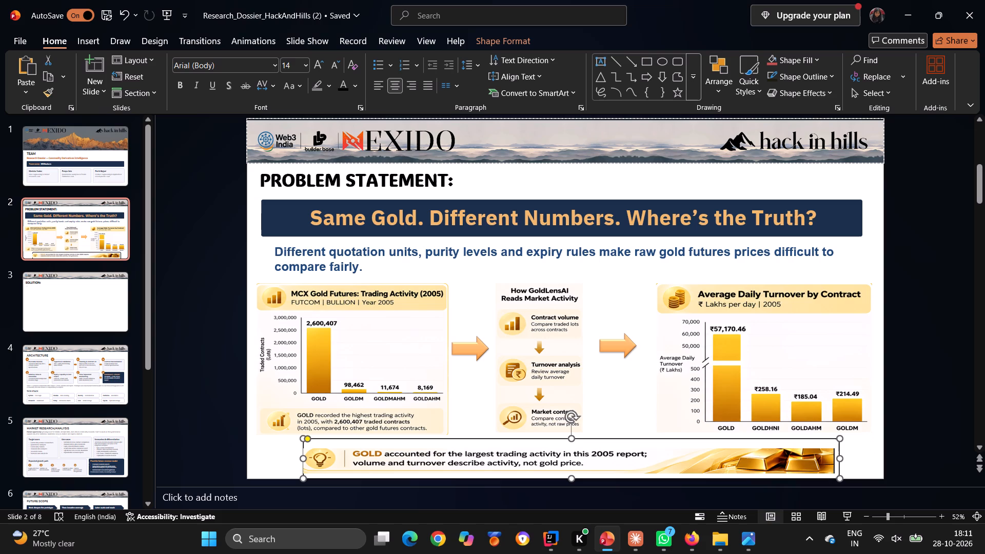
drag(839, 439, 839, 444)
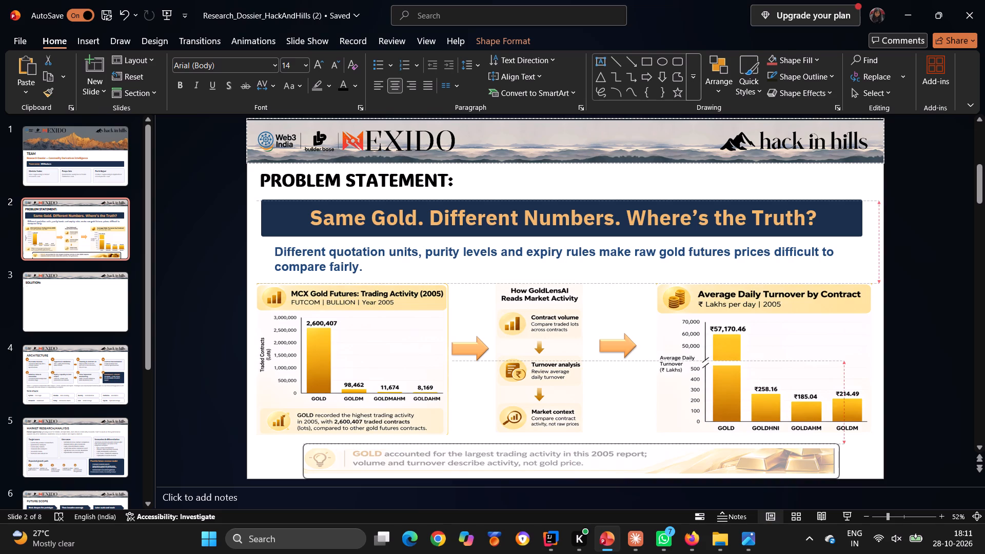
drag(839, 444, 839, 445)
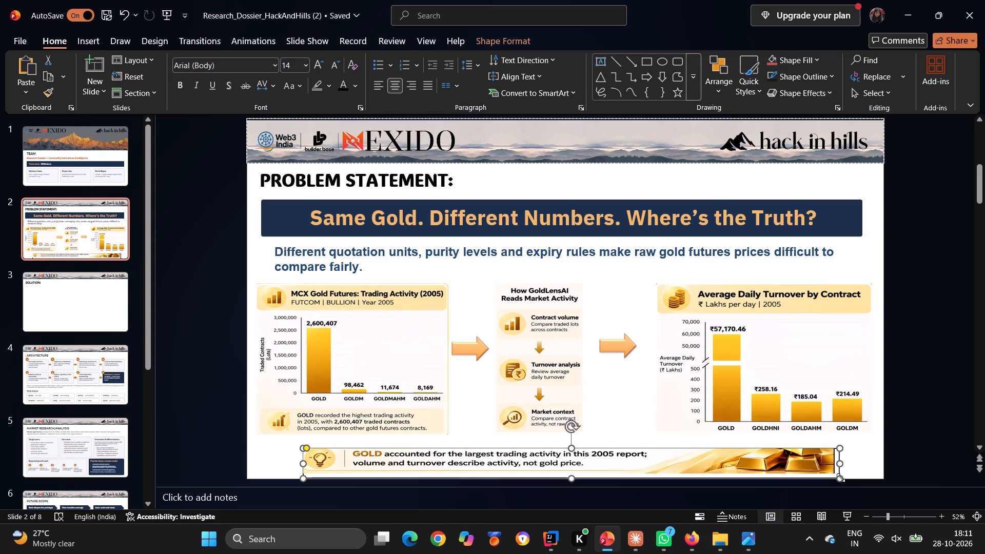
click(841, 478)
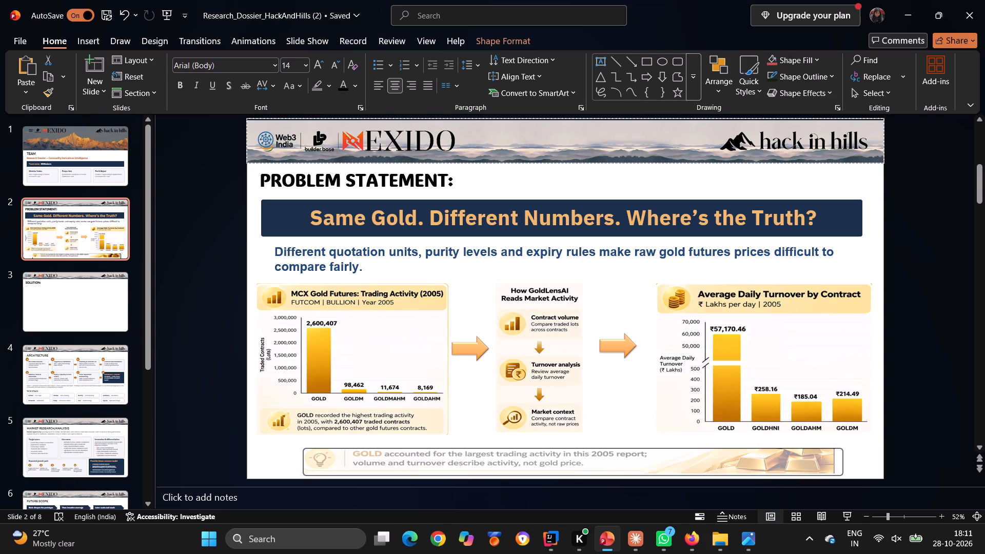
click(867, 456)
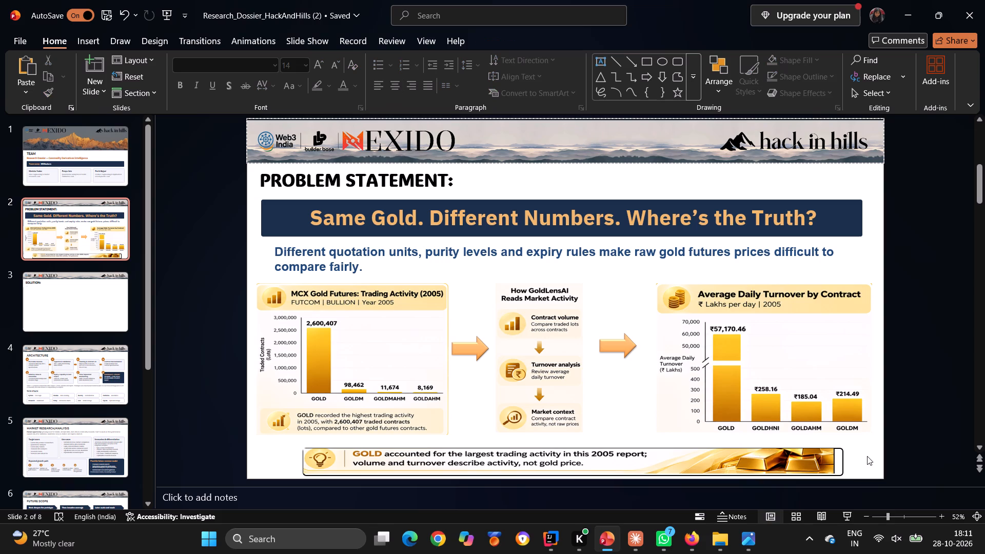
Move the GOLD banner picture's left edge slightly inside the rounded rectangle's left border.
click(560, 468)
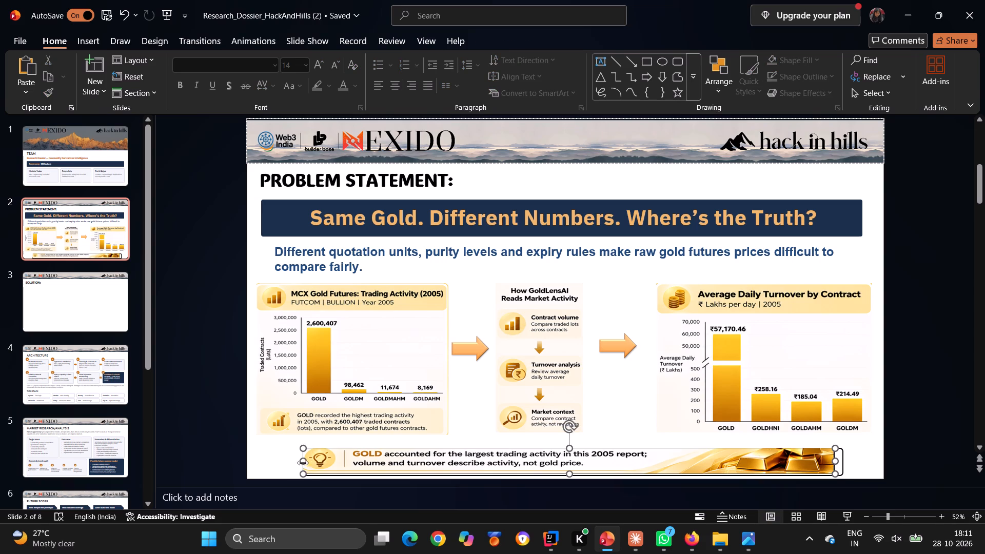
click(305, 462)
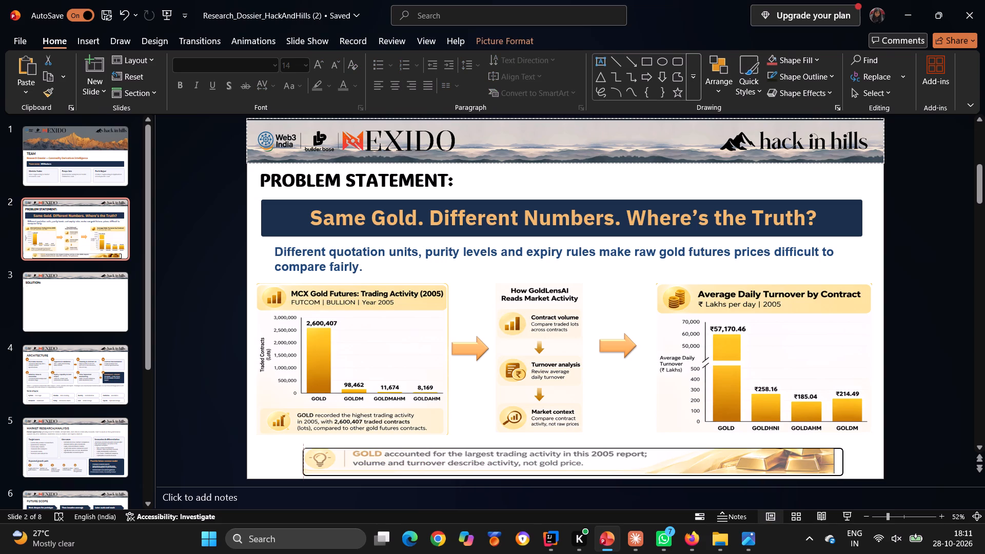
click(278, 449)
click(321, 454)
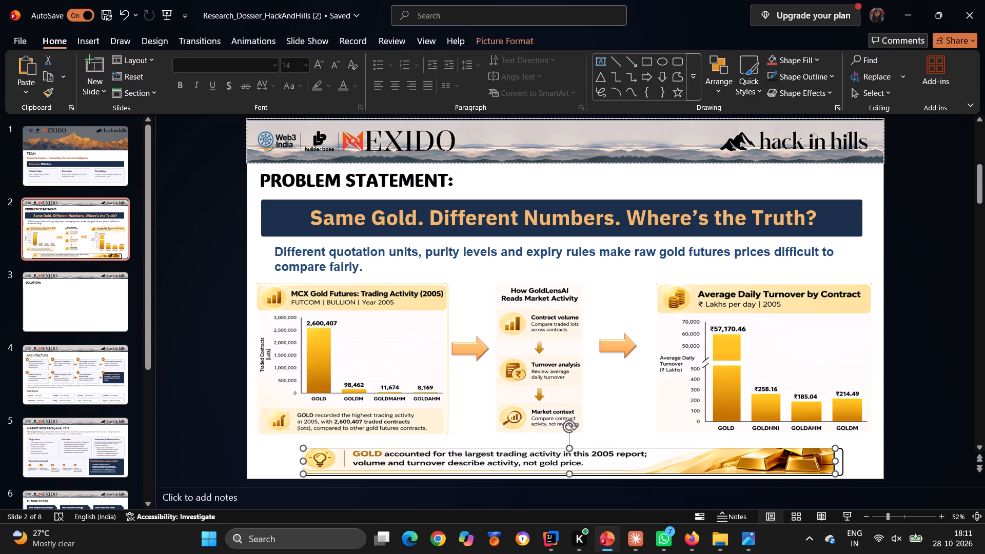
drag(302, 461, 308, 460)
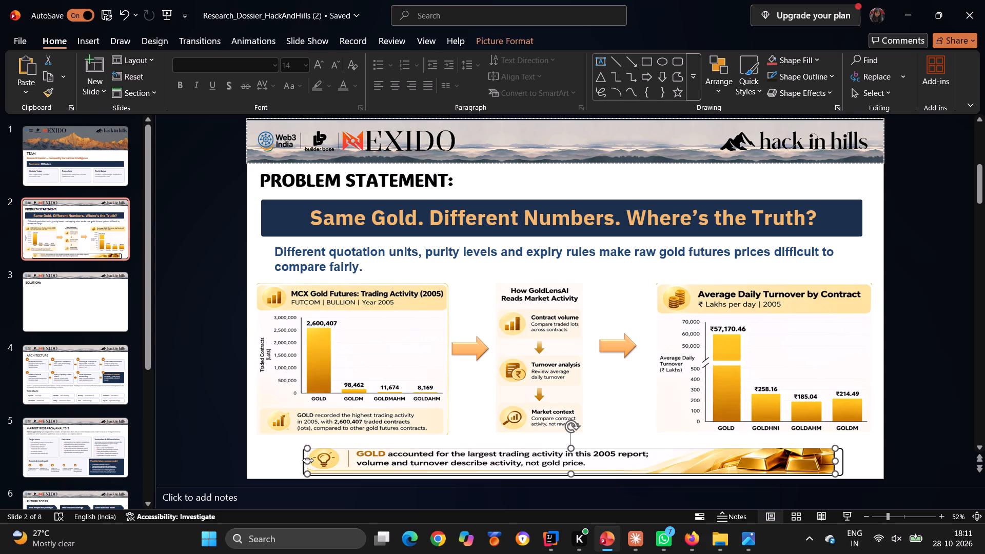
Enlarge the rounded rectangle slightly from its upper-left corner to leave a small gap above the GOLD banner picture.
click(300, 456)
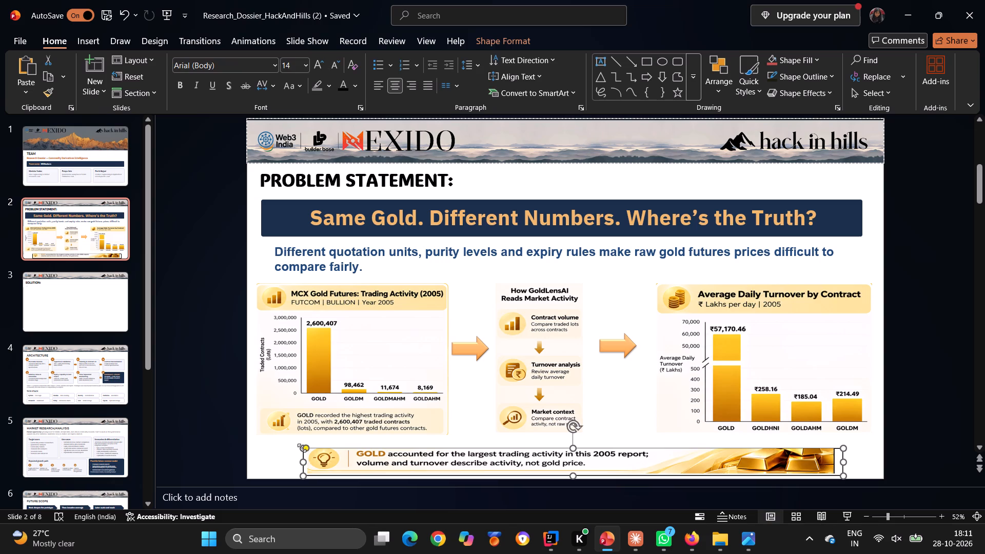
click(302, 448)
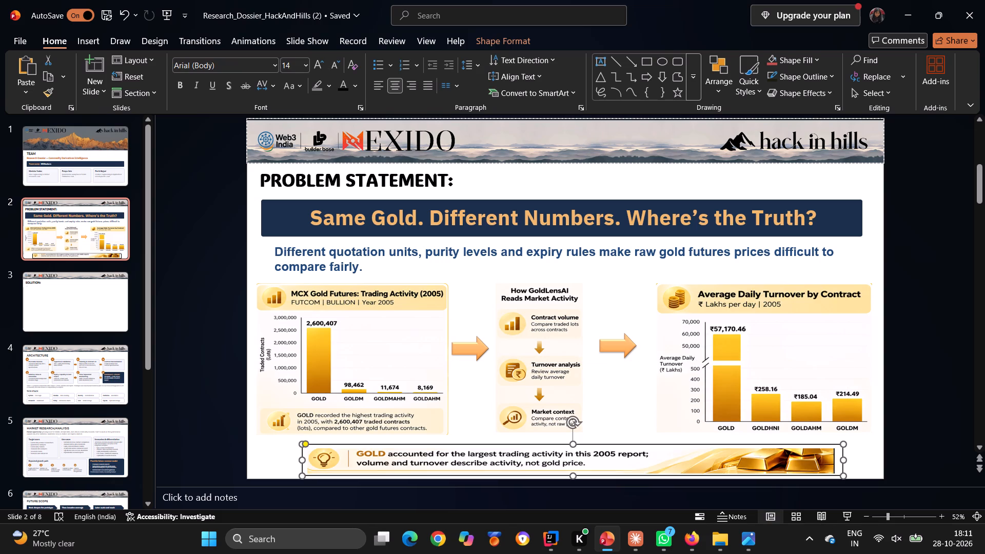
click(858, 450)
Extend the GOLD banner picture's right edge to the rounded rectangle's right border.
click(813, 465)
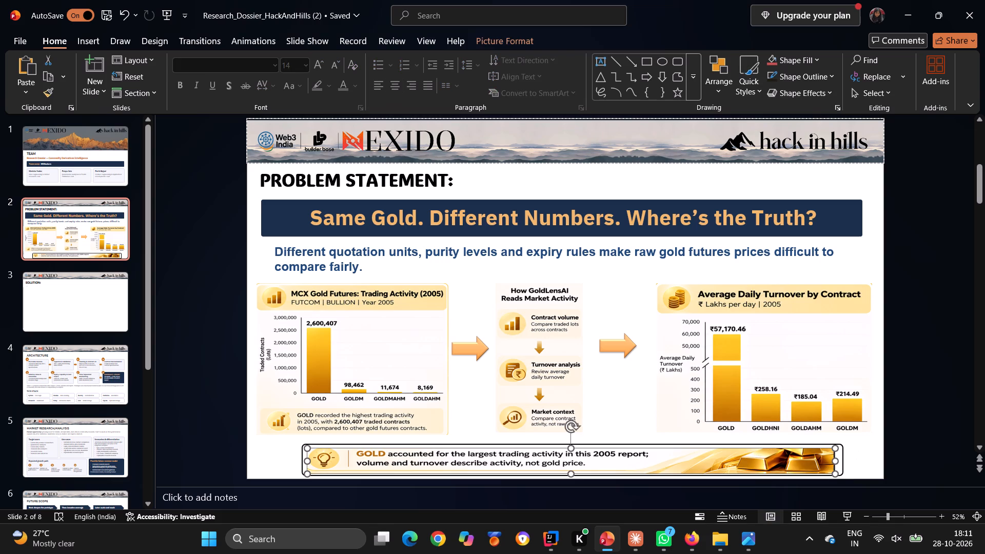
click(837, 461)
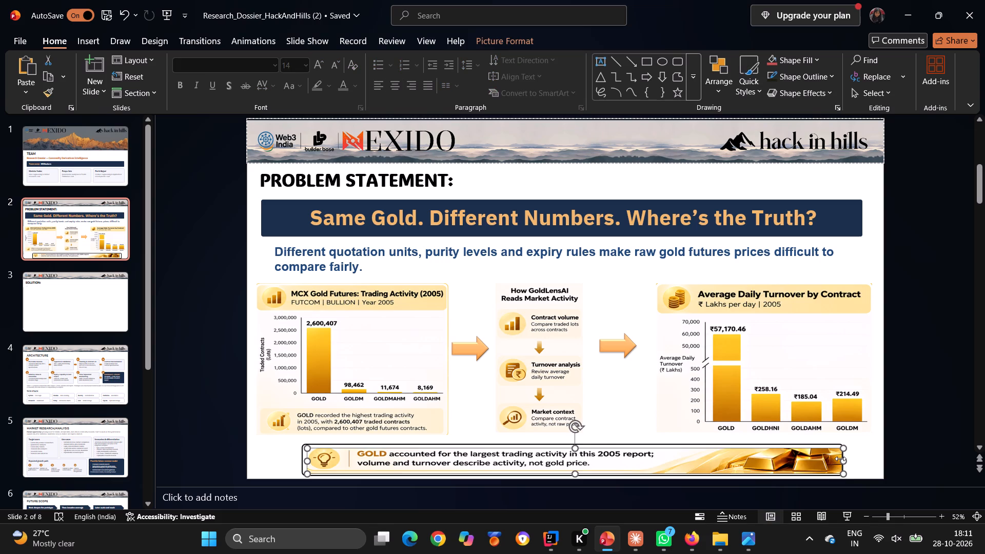
click(856, 451)
click(836, 464)
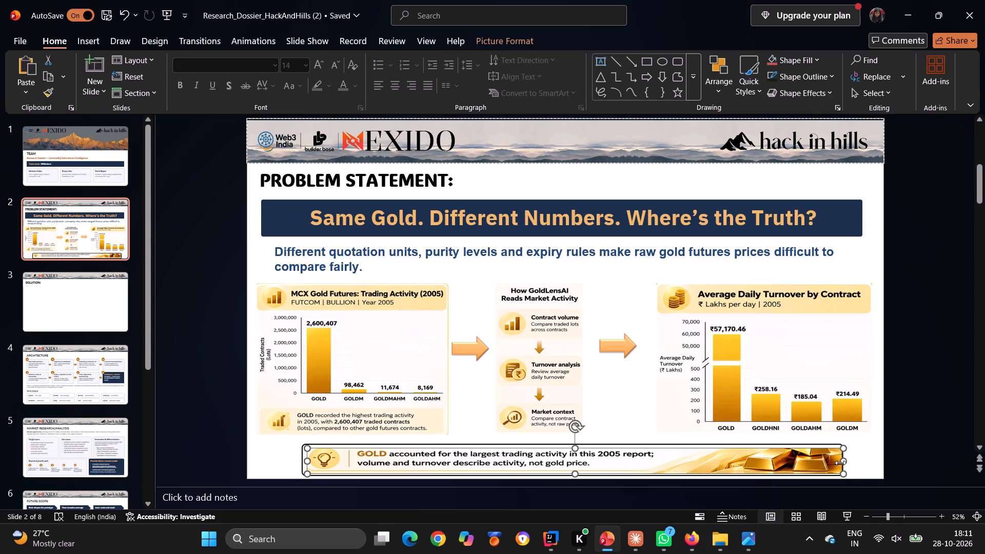
click(842, 462)
Readjust the GOLD banner picture's upper-right corner and right edge so it ends at the rounded rectangle's right border.
drag(842, 449, 812, 448)
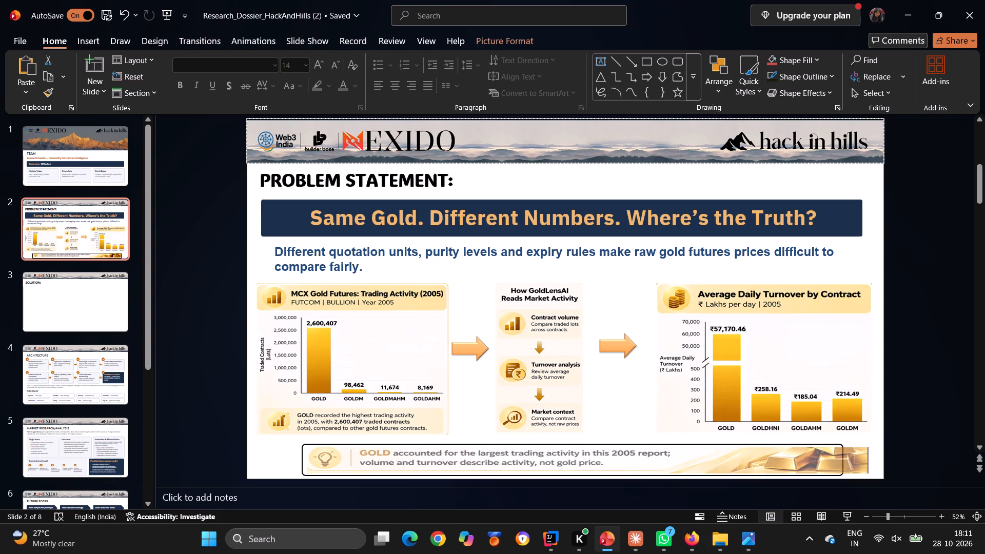
drag(812, 448, 894, 452)
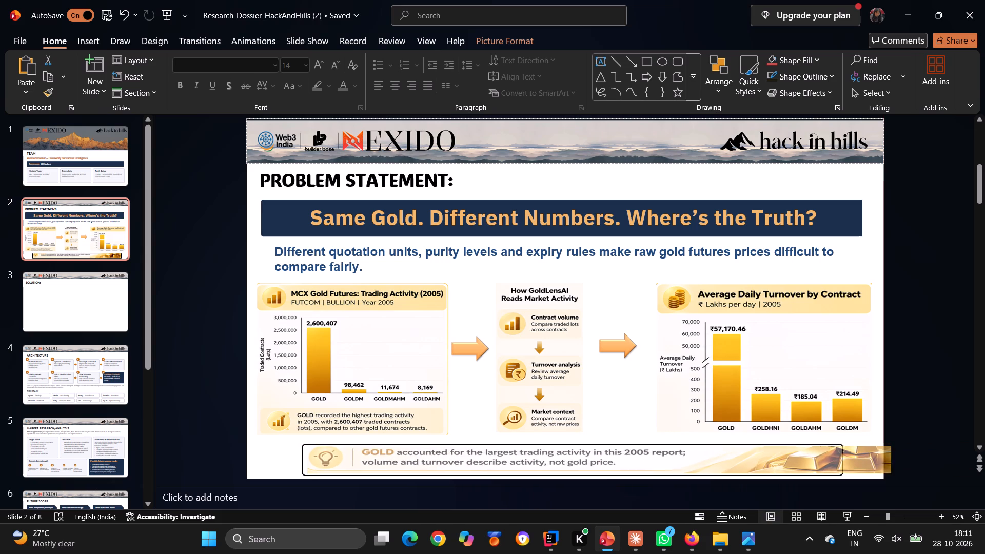
drag(894, 452, 818, 446)
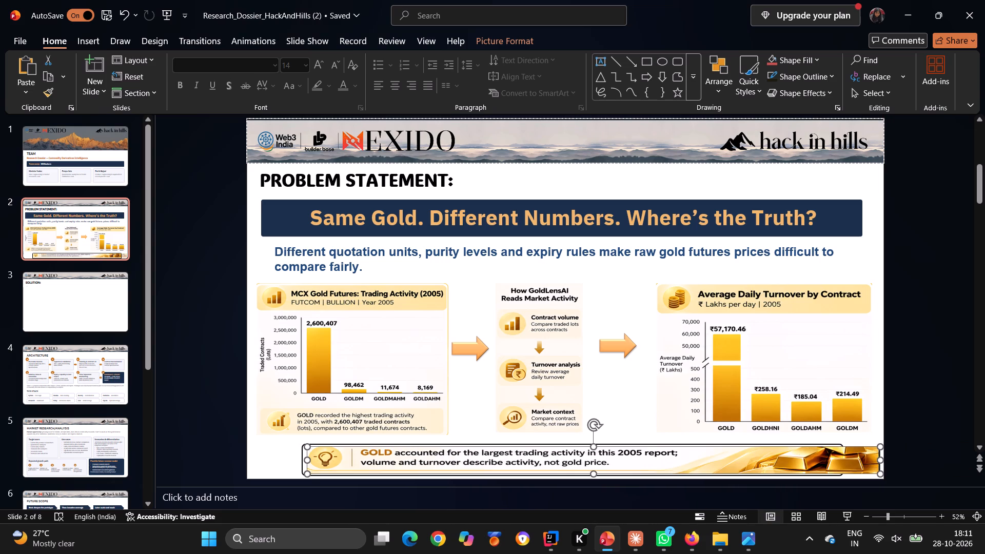
click(885, 423)
click(835, 465)
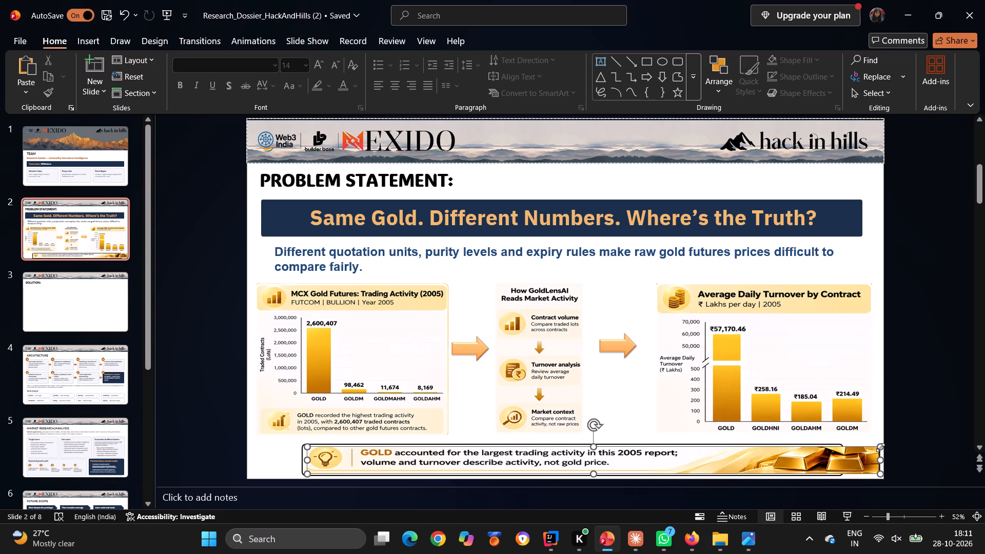
drag(881, 458, 842, 456)
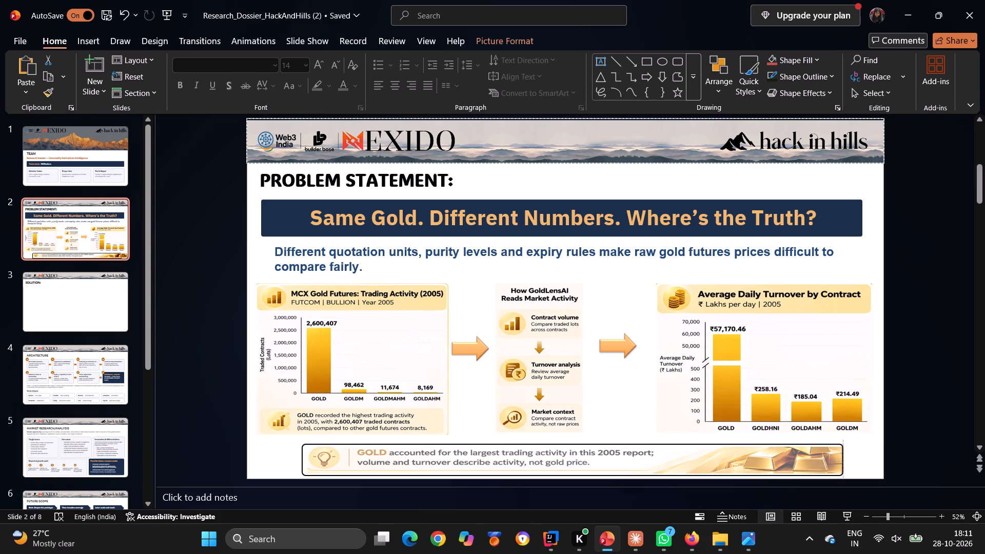
drag(842, 456, 842, 454)
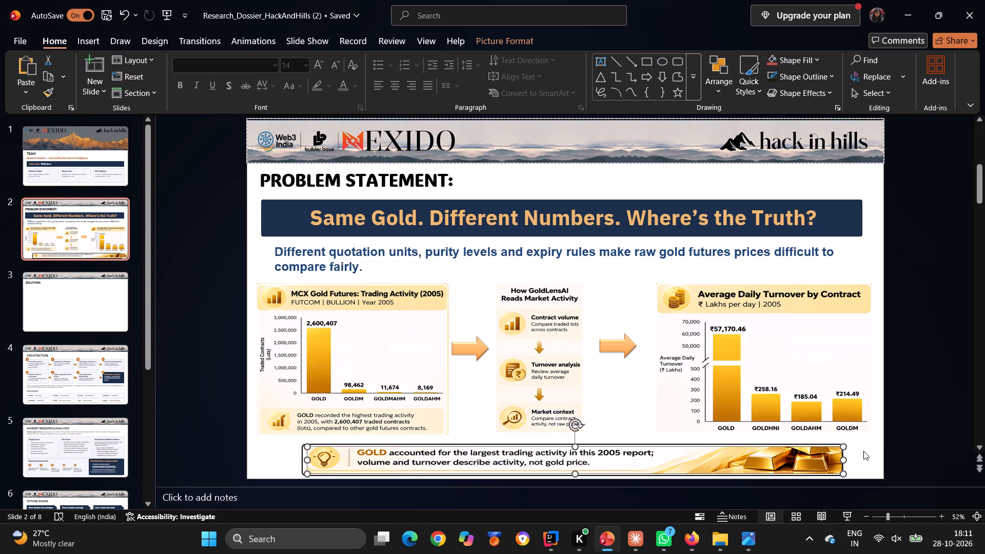
drag(863, 451, 841, 450)
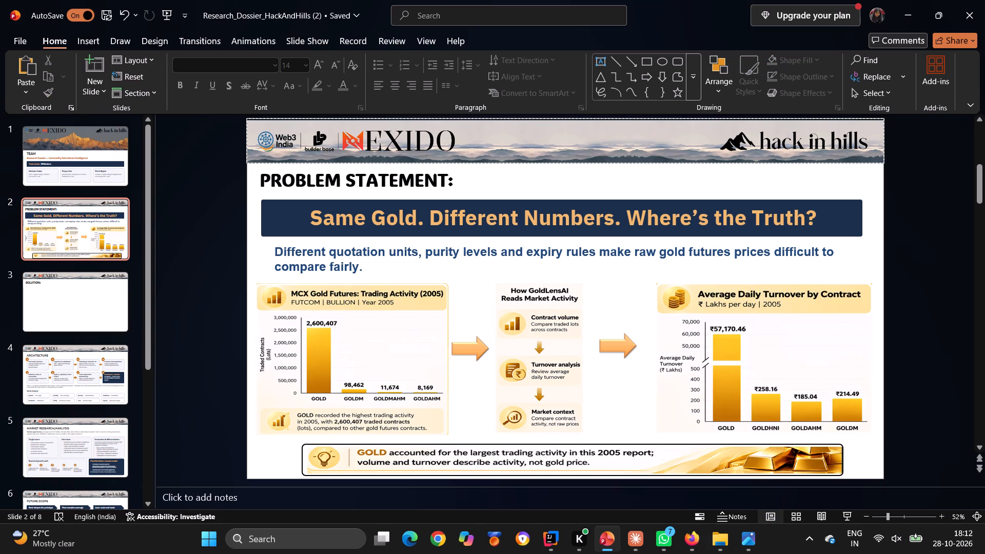
Pull the GOLD banner picture's right edge slightly inward from the rounded rectangle's right border.
click(837, 452)
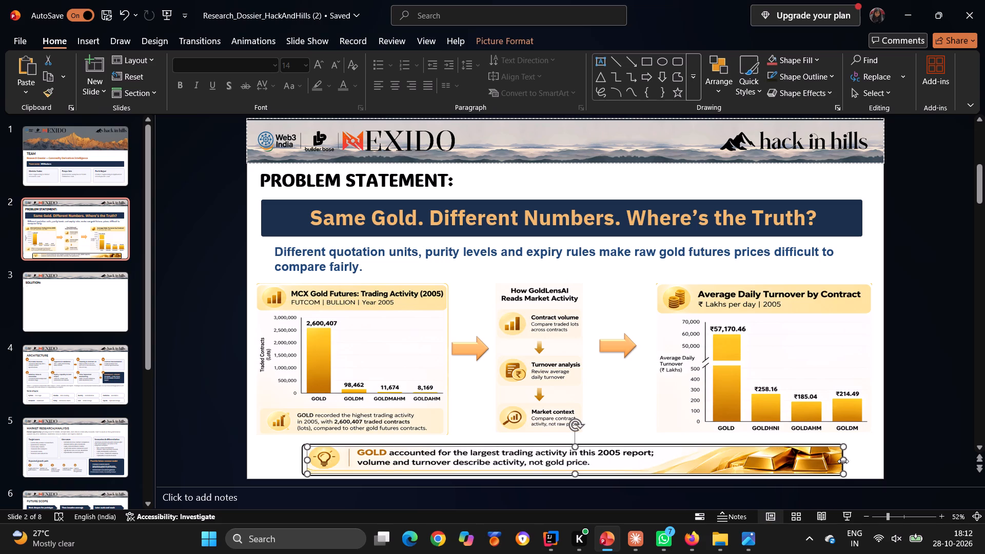
drag(842, 461, 840, 462)
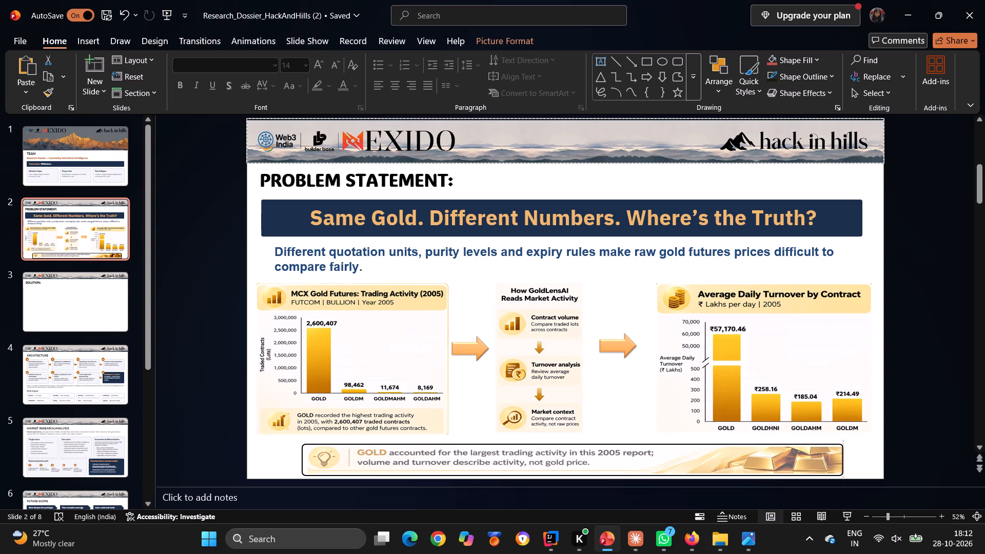
drag(840, 462, 837, 466)
drag(838, 448, 839, 445)
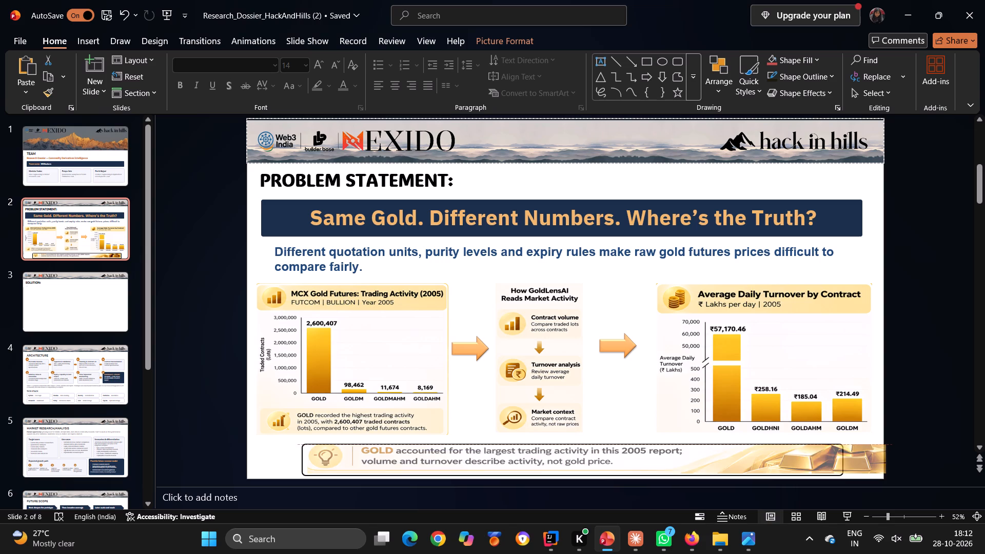
drag(839, 445, 825, 446)
click(879, 465)
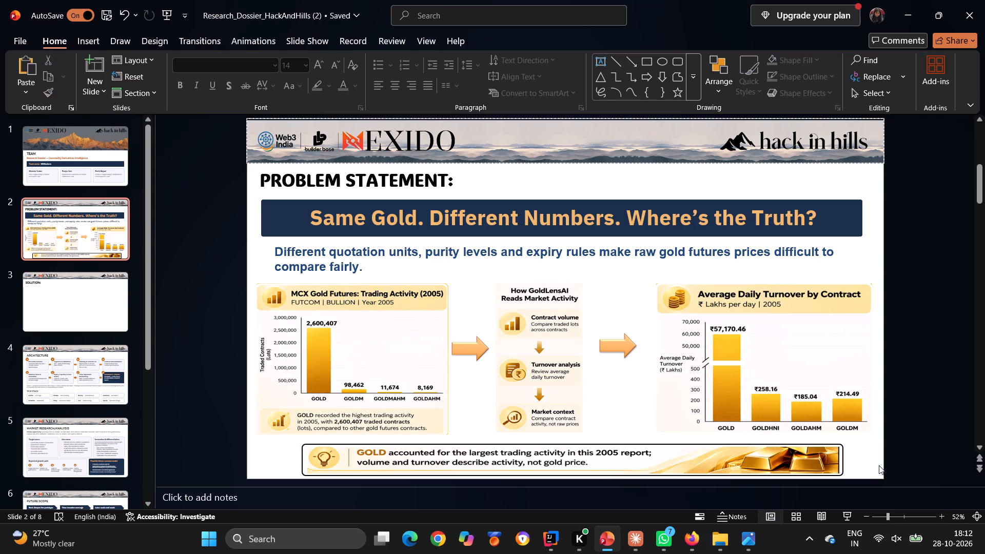
Shrink the rounded rectangle slightly from its upper-right corner and bring its left border in closer around the GOLD banner picture.
click(844, 455)
drag(843, 445, 836, 447)
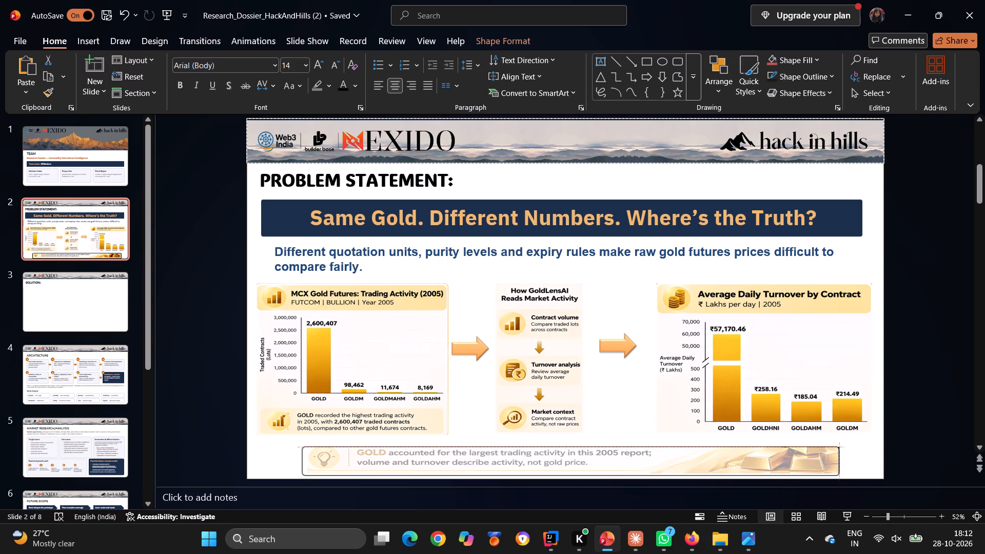
drag(836, 447, 836, 447)
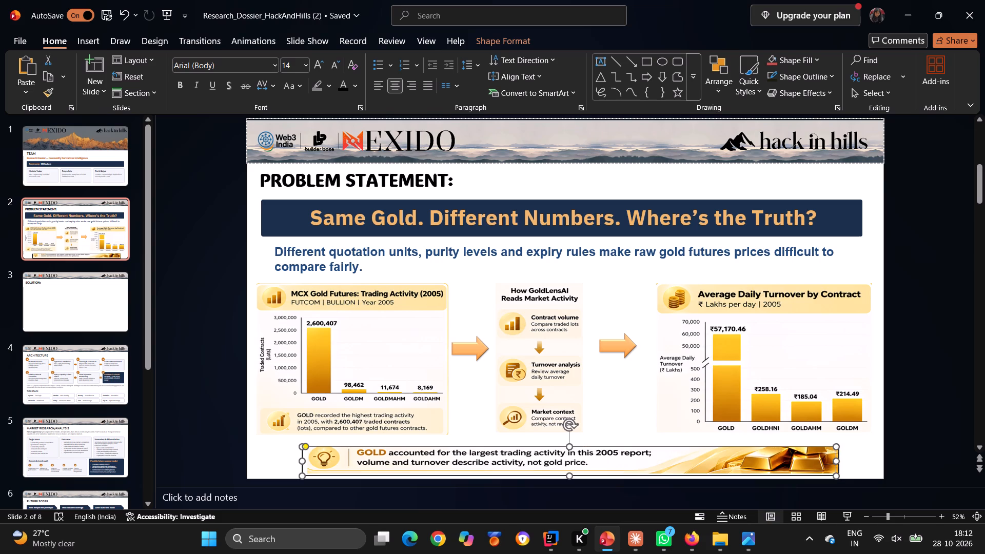
click(300, 445)
click(260, 446)
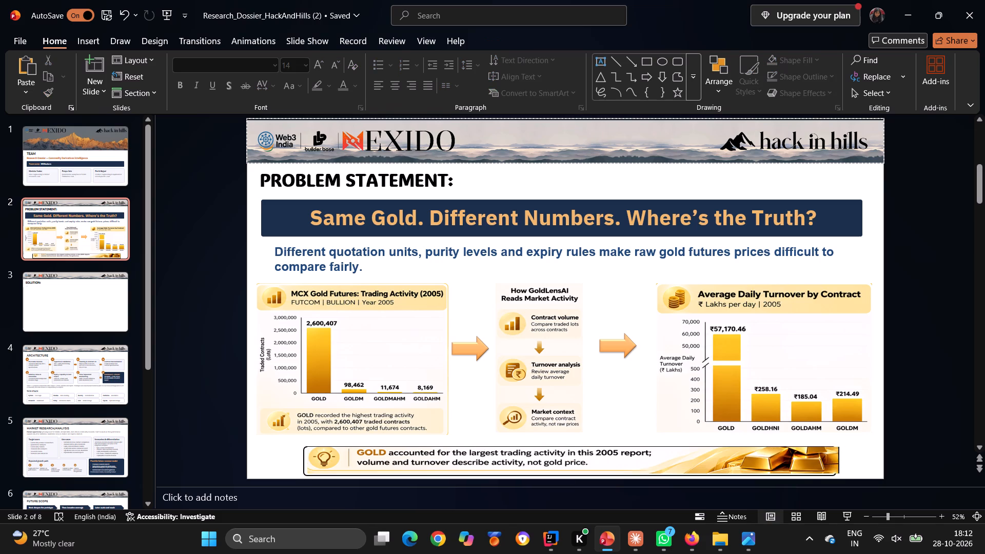
Narrow the GOLD banner picture from its right edge and fine-tune its fit inside the rounded rectangle's borders.
click(820, 462)
drag(840, 462, 834, 462)
click(853, 462)
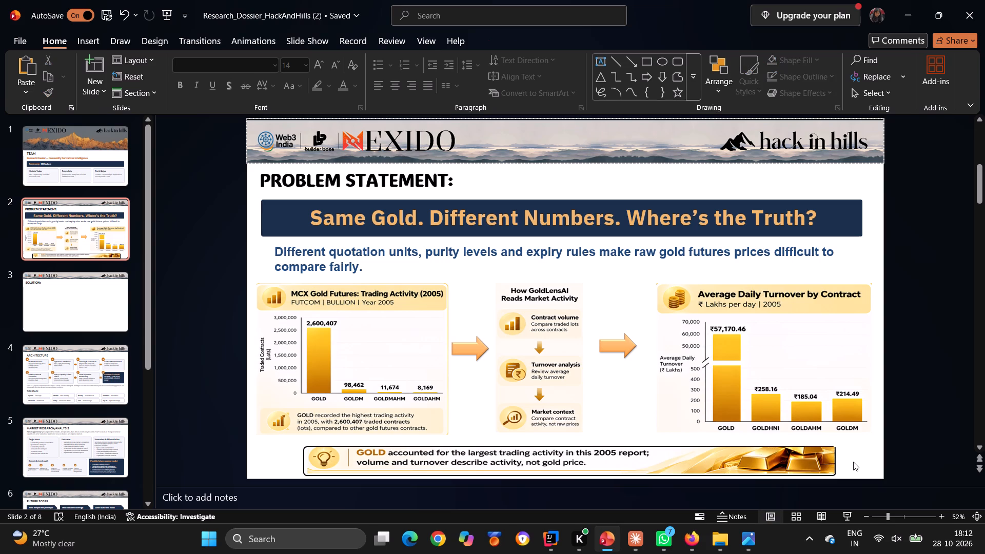
click(822, 465)
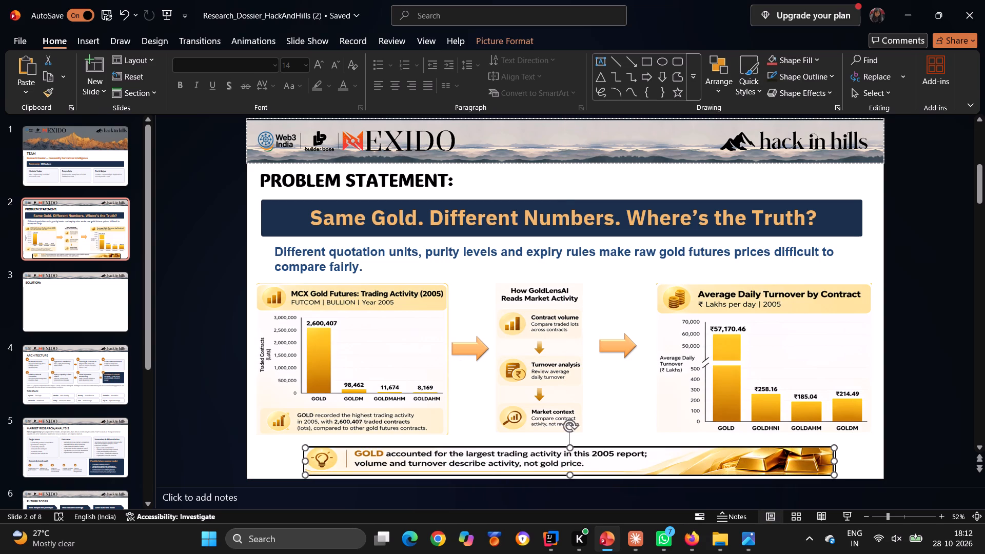
click(856, 456)
Move the rounded rectangle's right border slightly inward to meet the GOLD banner picture's right edge.
click(834, 461)
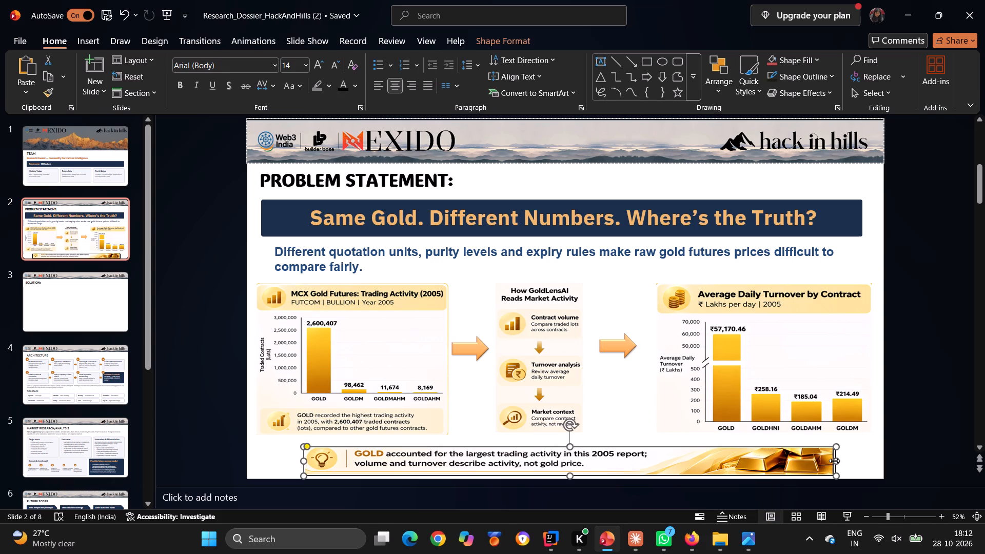
click(834, 461)
click(857, 454)
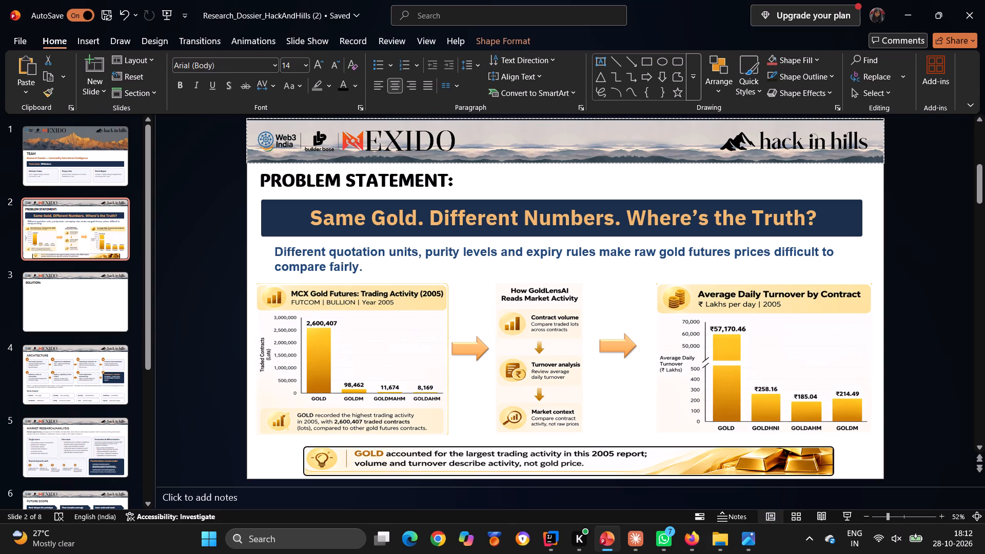
On the Solution slide, delete the stray punctuation mark from the text box below the heading.
click(58, 304)
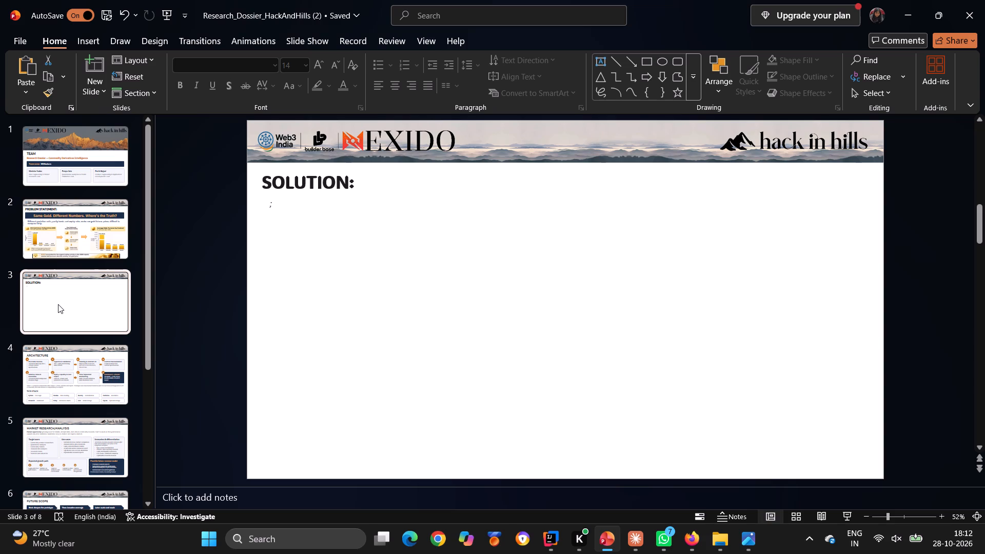
click(270, 204)
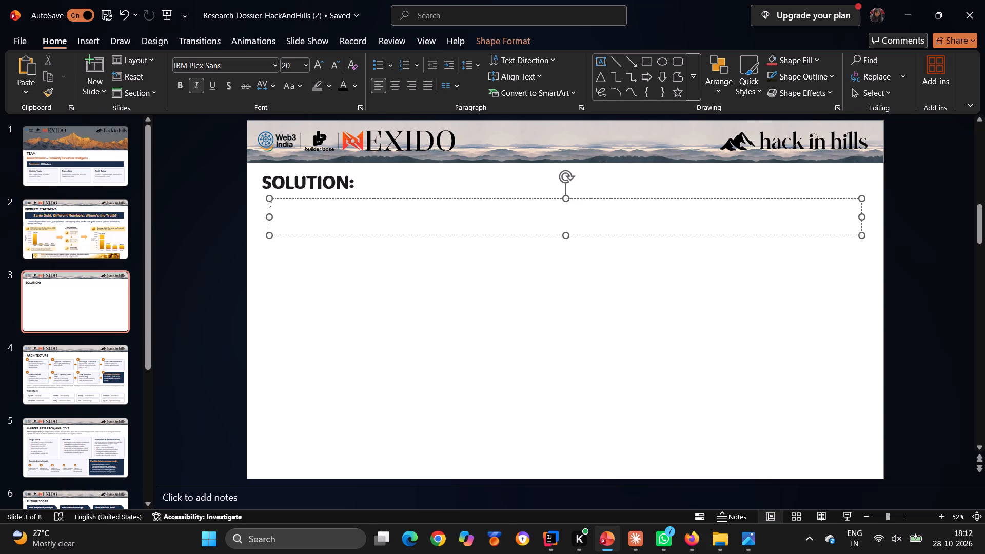
key(BackSpace)
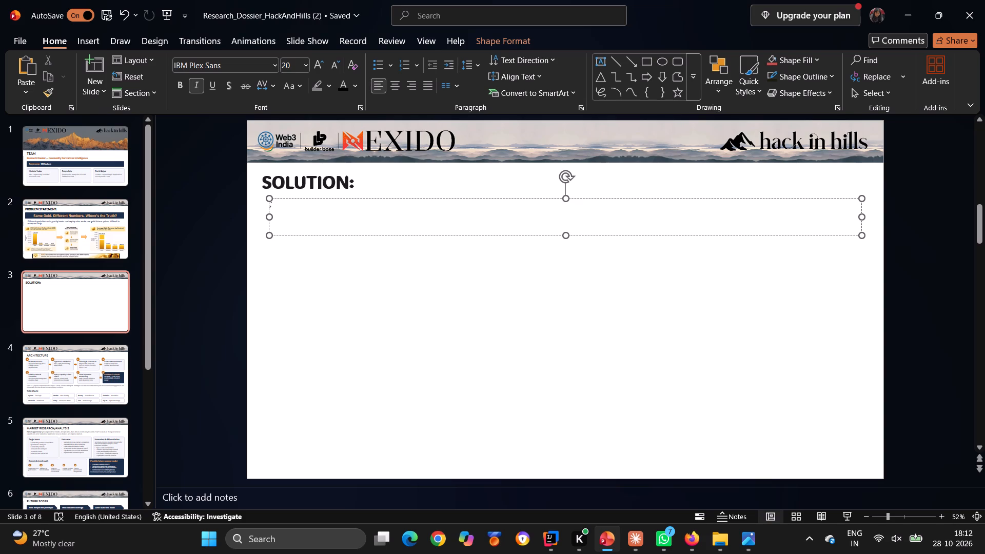
click(291, 207)
key(Right)
key(BackSpace)
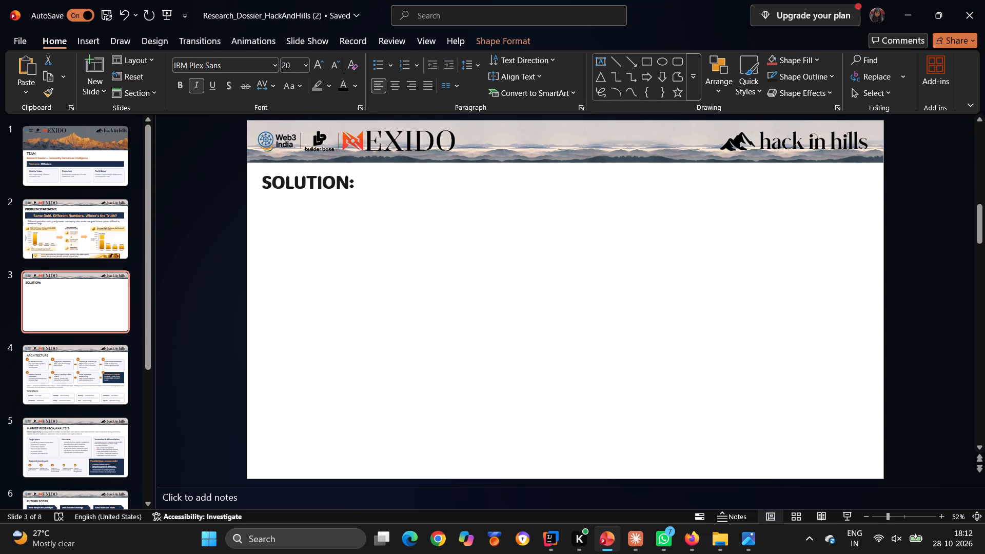
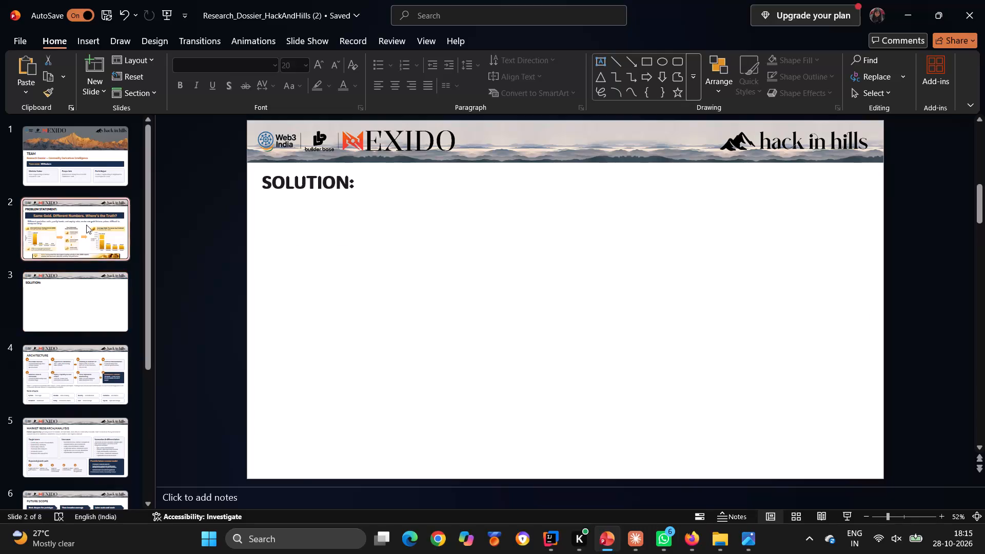
On the Solution slide, enlarge the tiny empty text box below the heading by moving its upper-left corner outward to align under the heading.
click(97, 283)
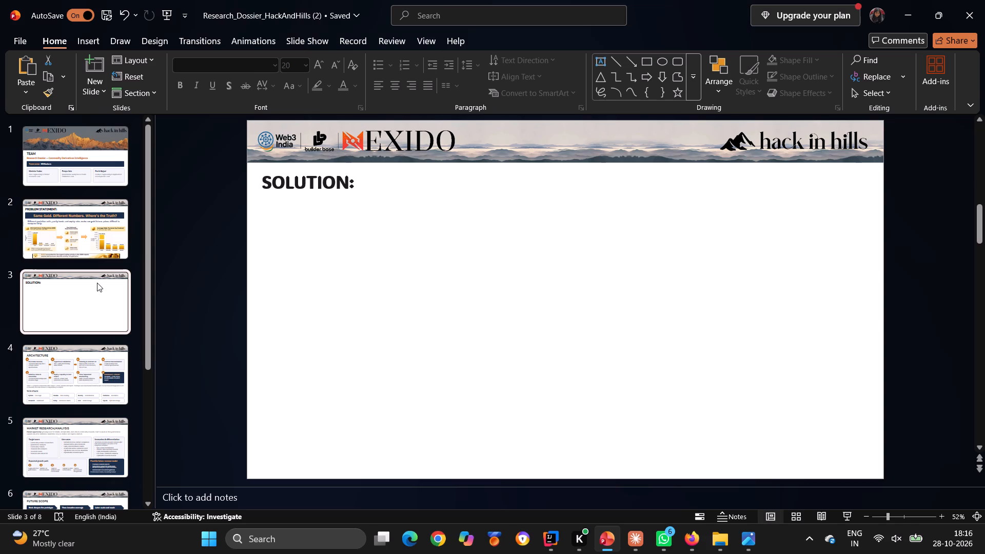
click(253, 243)
click(287, 228)
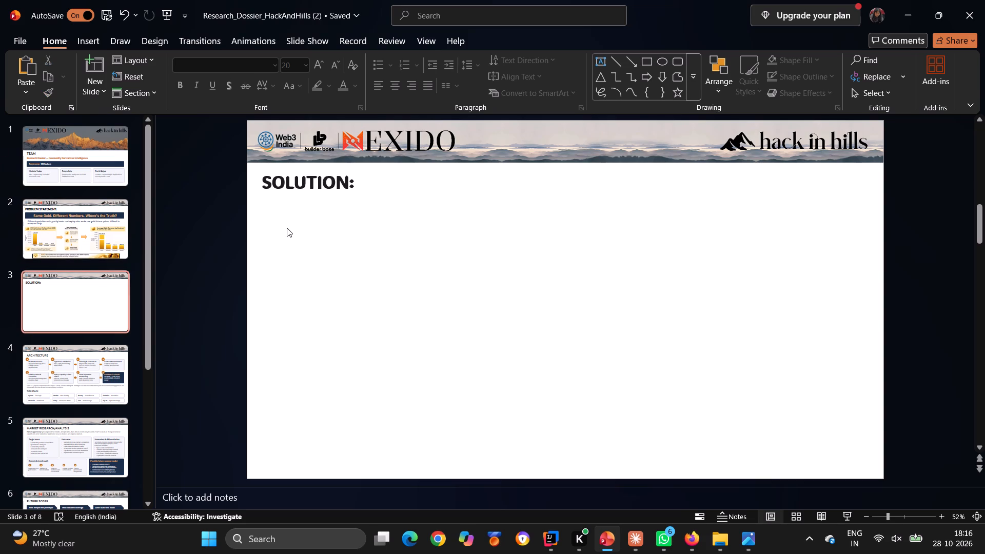
double_click(287, 228)
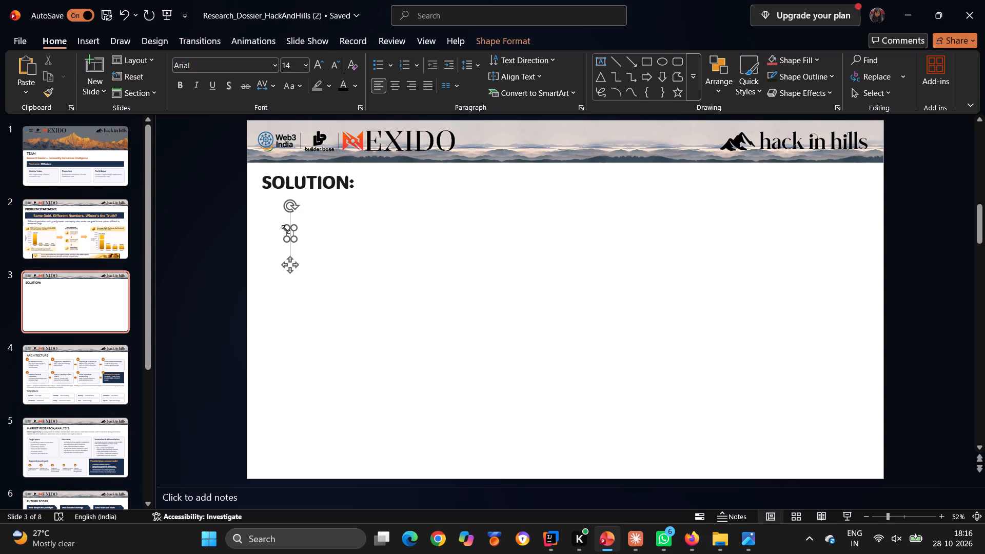
drag(286, 229, 262, 204)
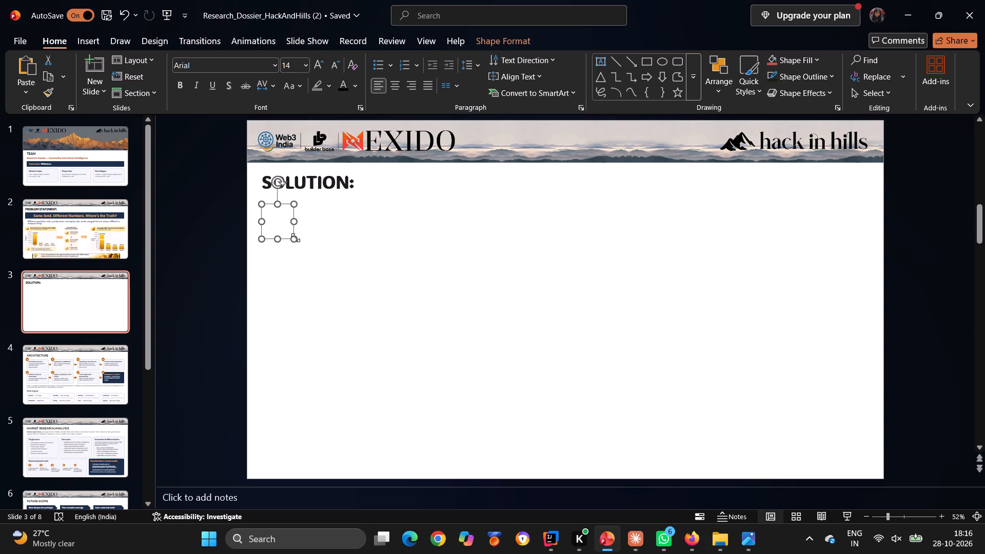
Draw a wide rounded rectangle below the SOLUTION heading, about 47.2 cm wide and 5.1 cm high.
click(327, 282)
click(98, 38)
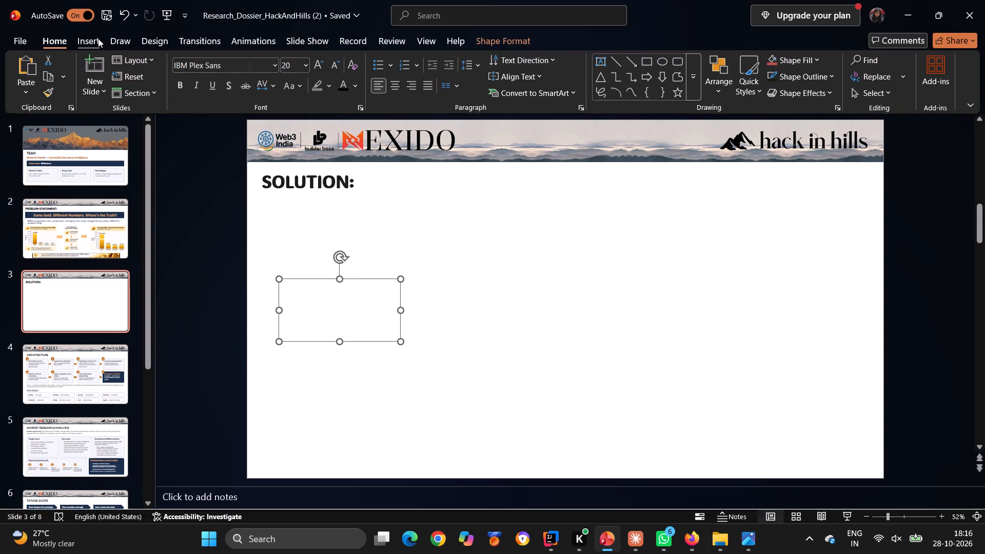
click(244, 91)
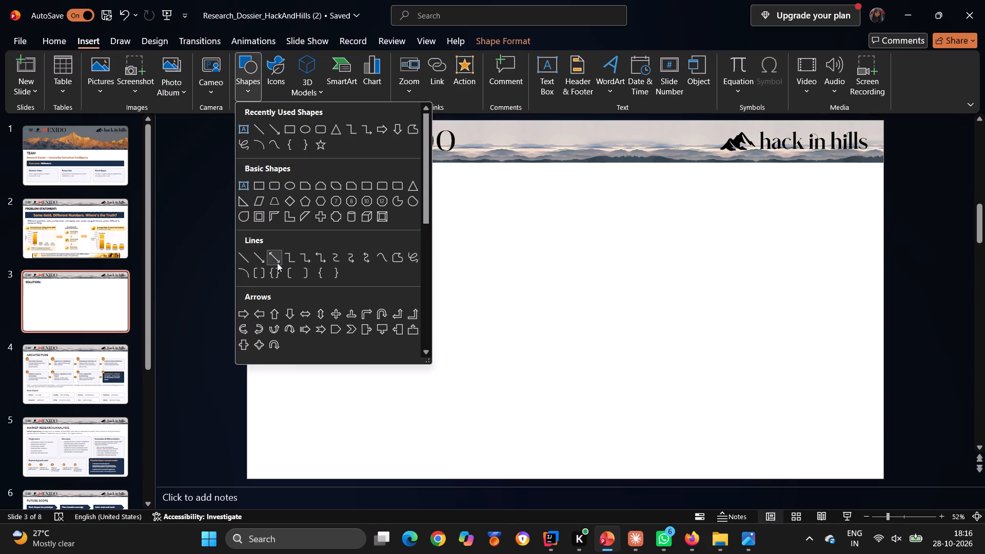
click(275, 189)
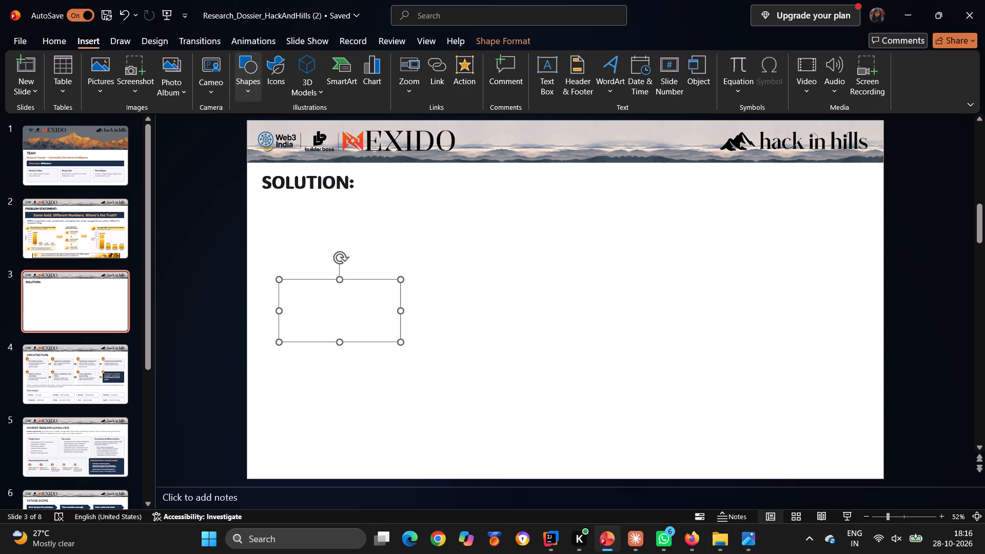
drag(269, 208, 708, 277)
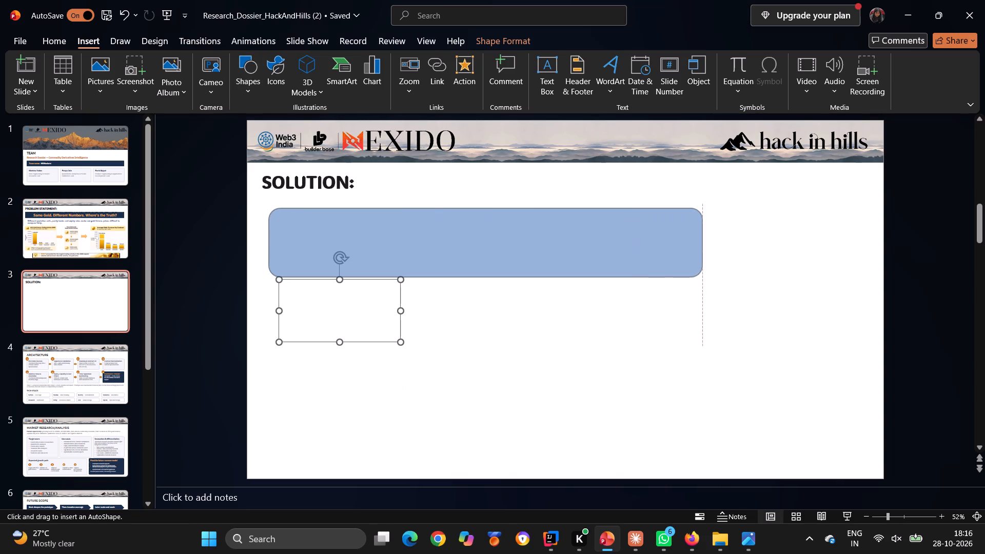
drag(708, 277, 858, 274)
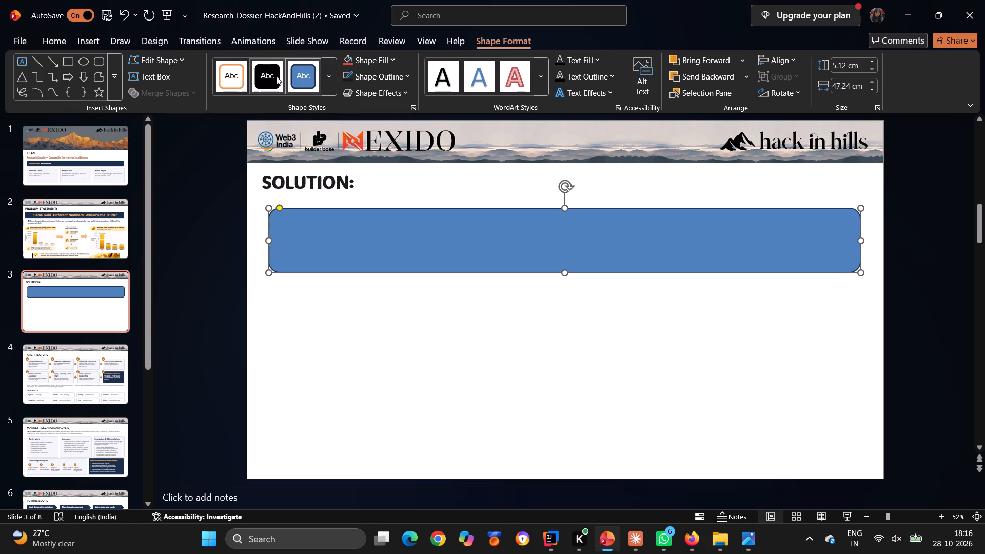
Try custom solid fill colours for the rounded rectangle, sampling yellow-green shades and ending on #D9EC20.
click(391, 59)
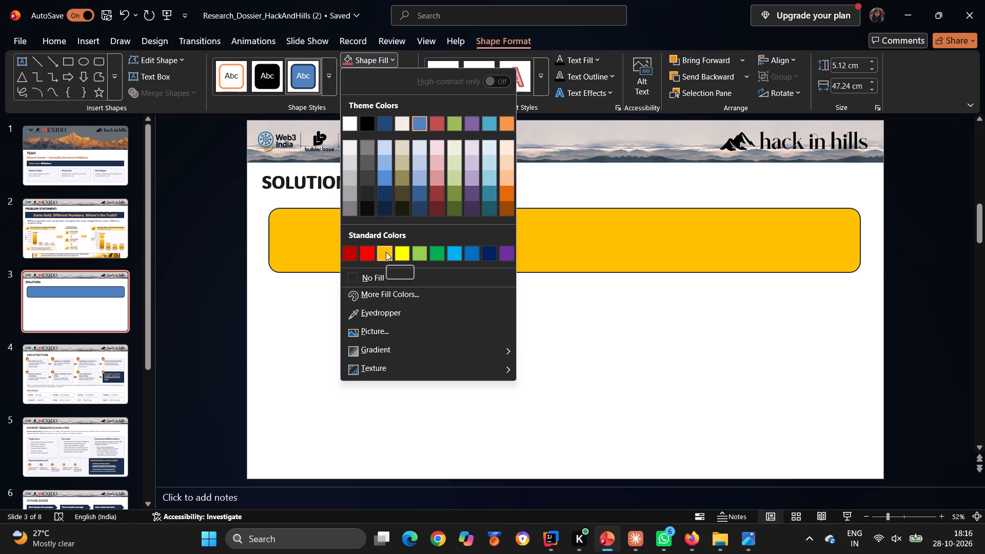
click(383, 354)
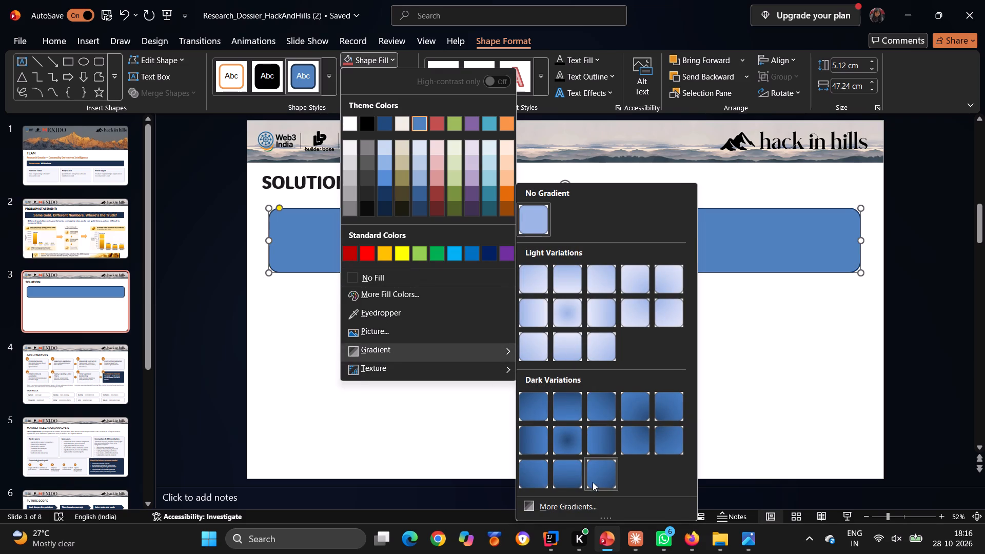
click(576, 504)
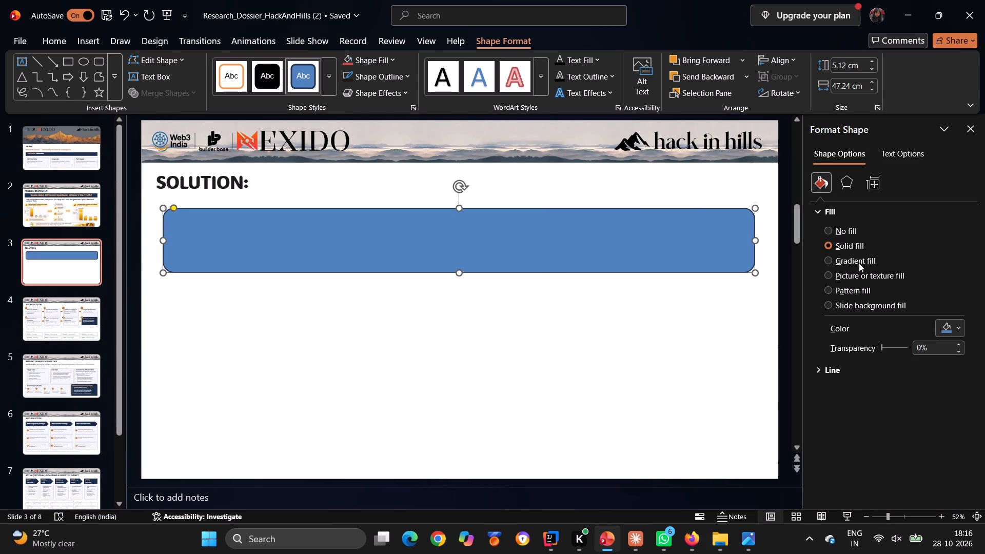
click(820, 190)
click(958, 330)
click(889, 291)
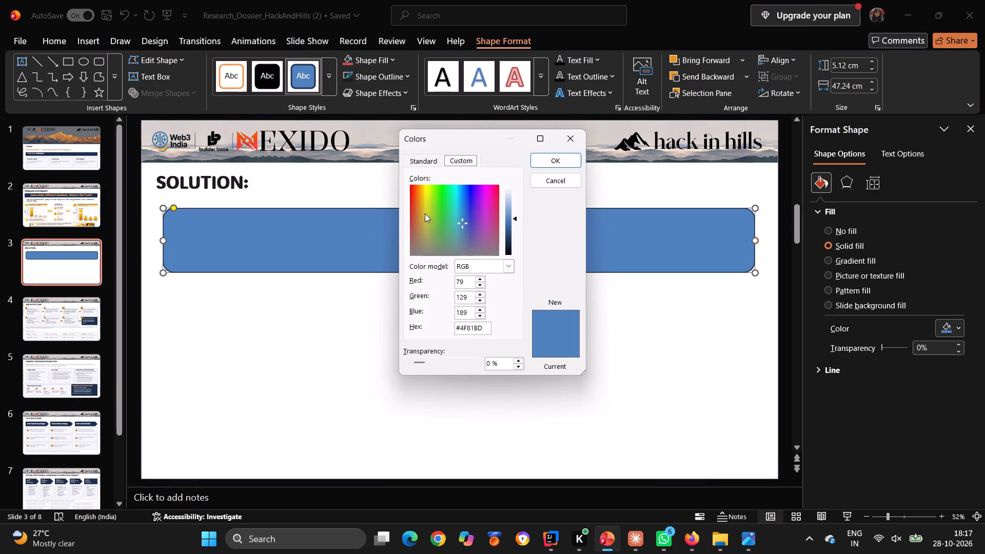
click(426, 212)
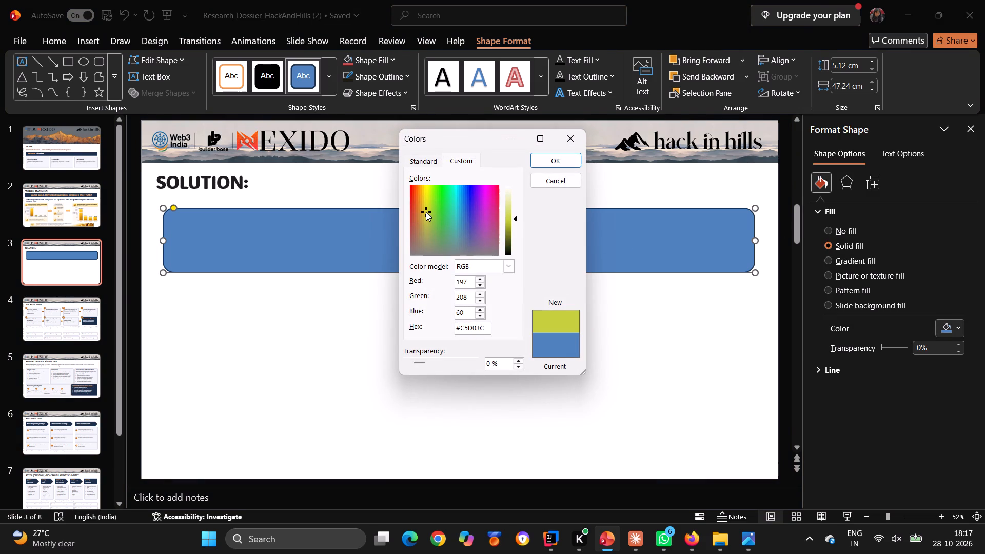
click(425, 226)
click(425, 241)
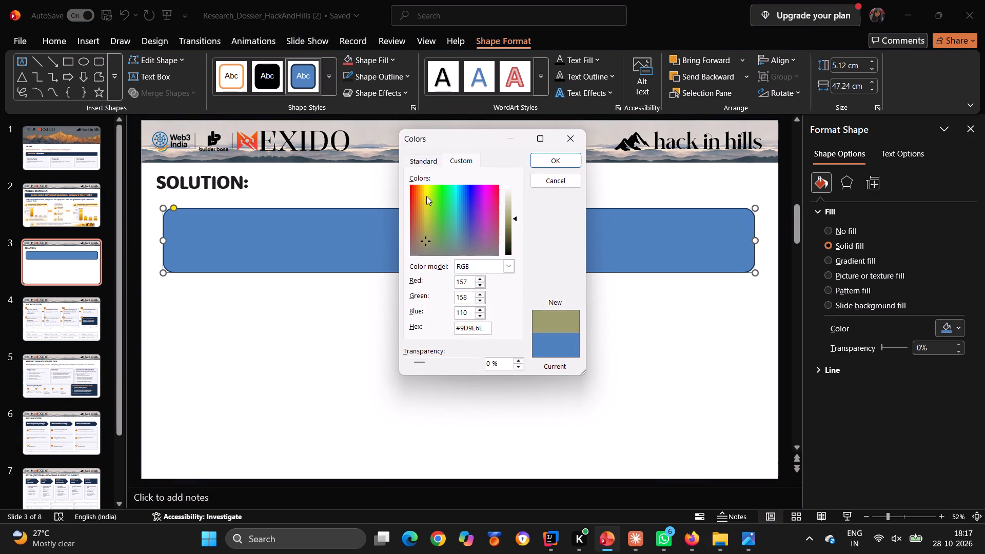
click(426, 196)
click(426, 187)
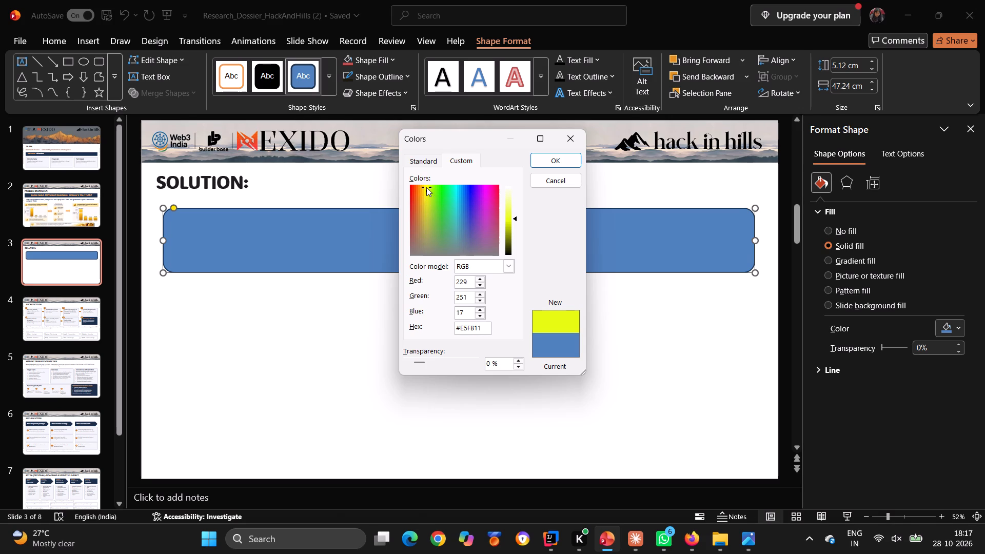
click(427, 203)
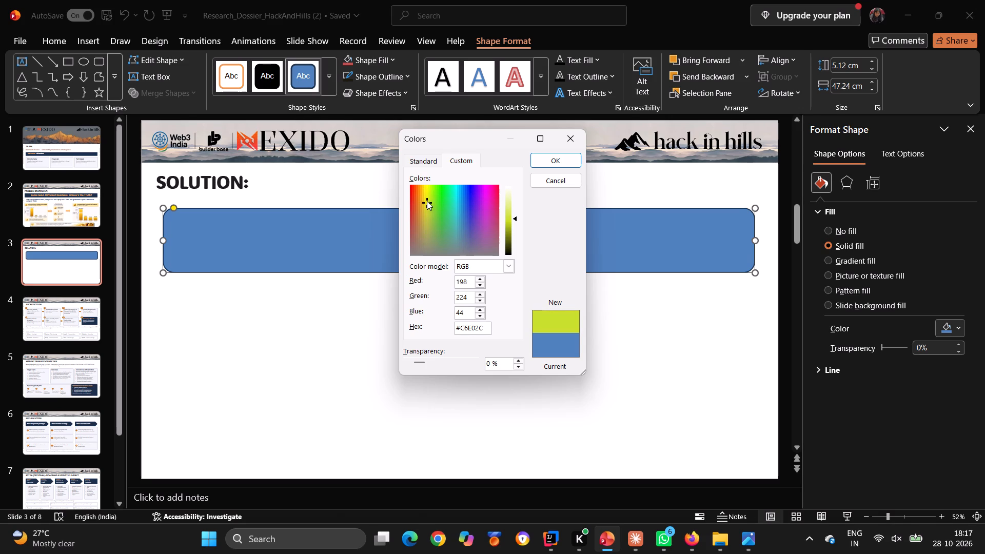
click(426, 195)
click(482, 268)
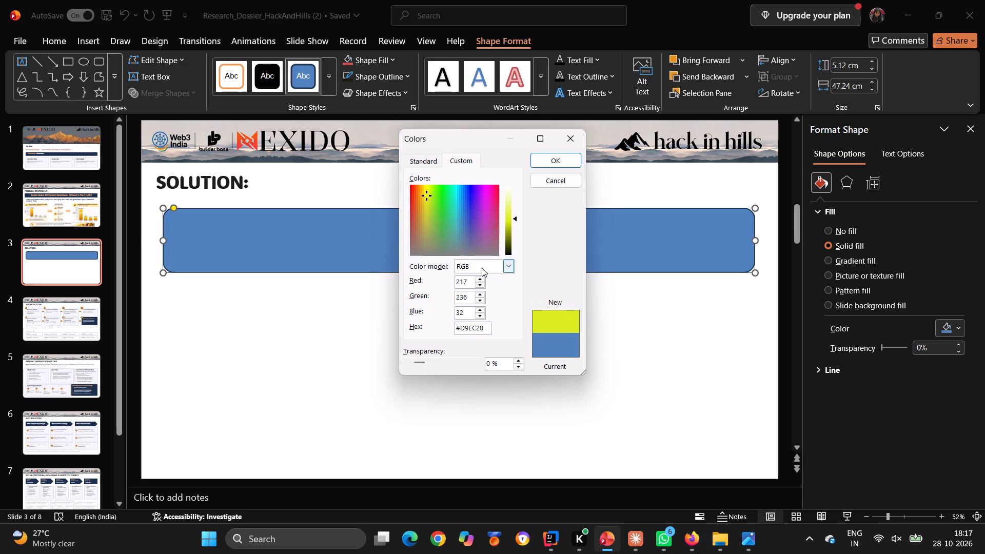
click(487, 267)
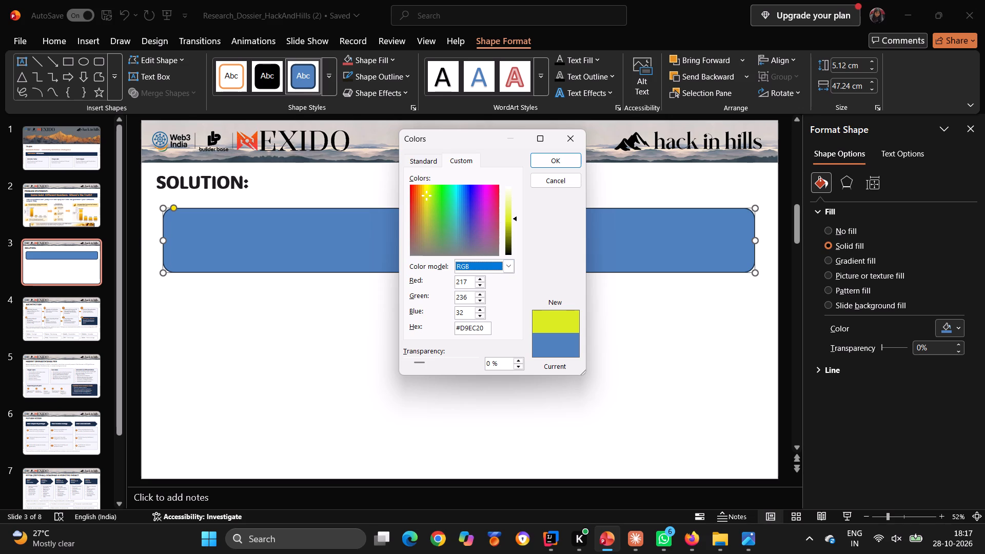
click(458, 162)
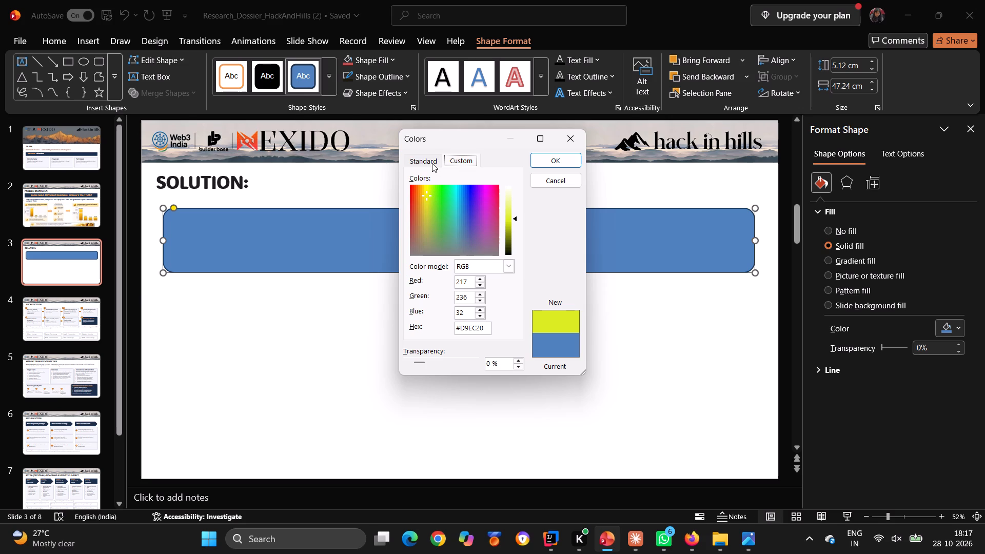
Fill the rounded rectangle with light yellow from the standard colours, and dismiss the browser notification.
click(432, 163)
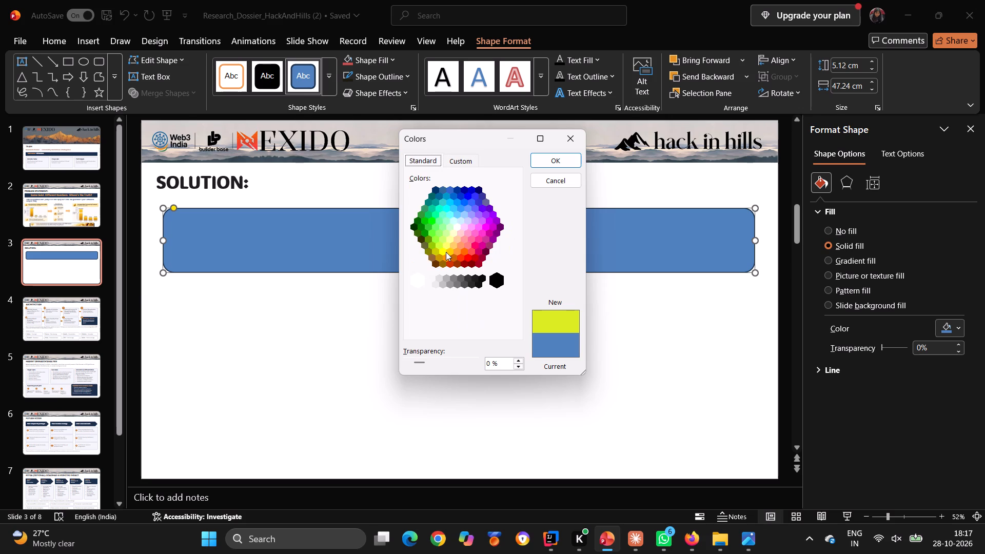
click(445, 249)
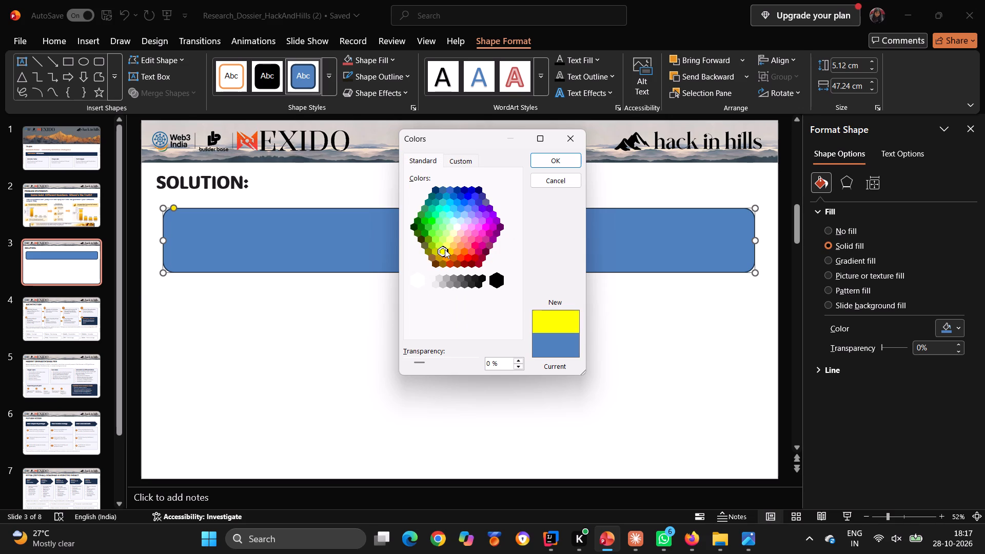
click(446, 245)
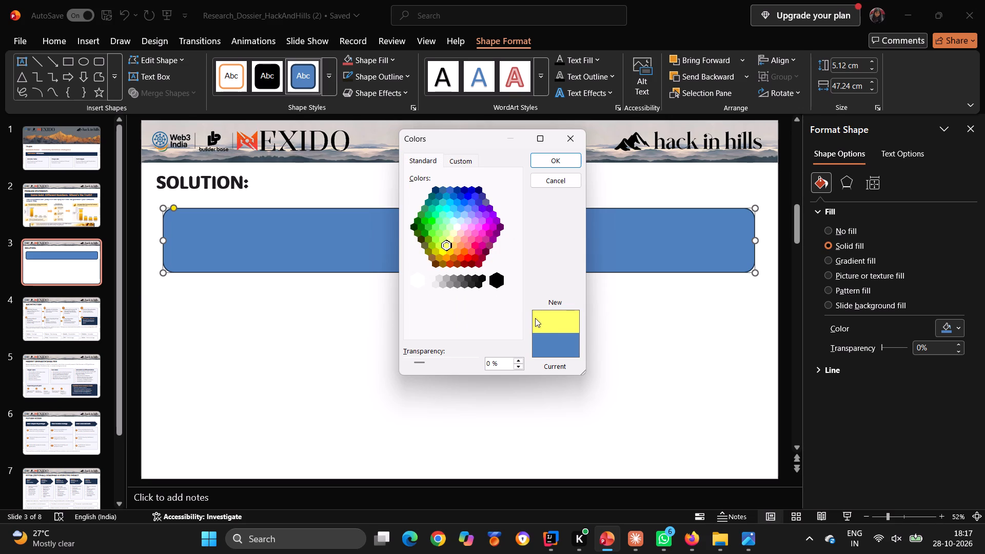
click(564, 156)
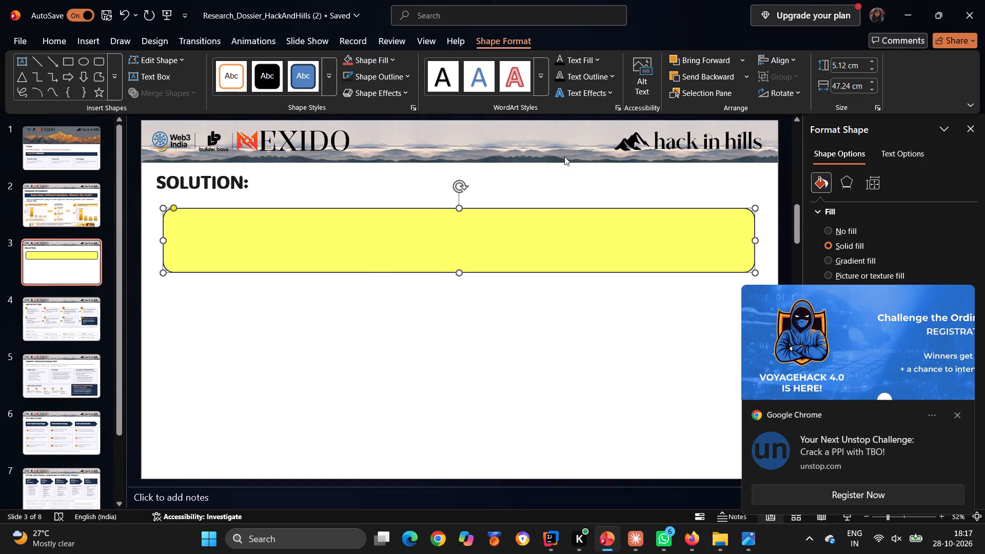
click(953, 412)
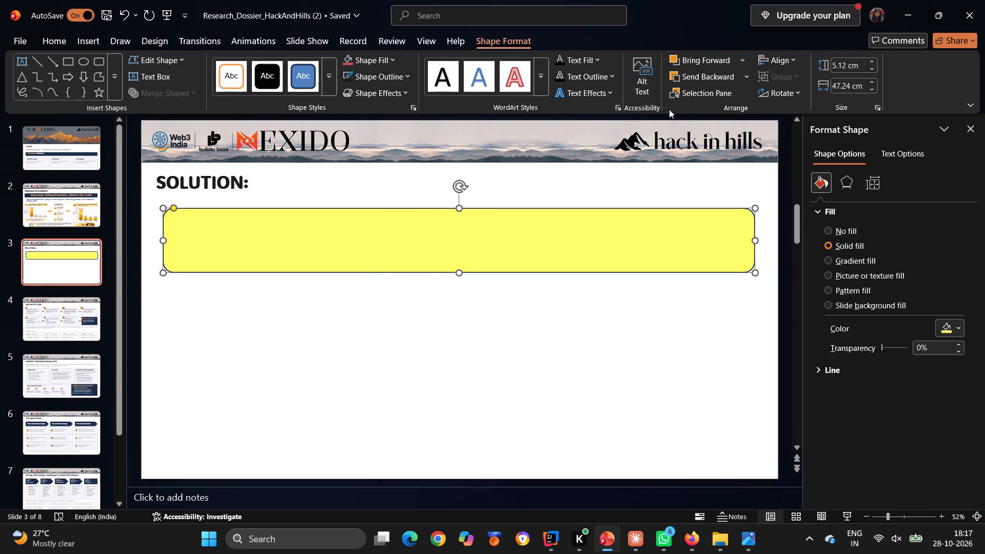
Apply the orange gradient preset shape style from the last preset row to the rounded rectangle.
click(332, 87)
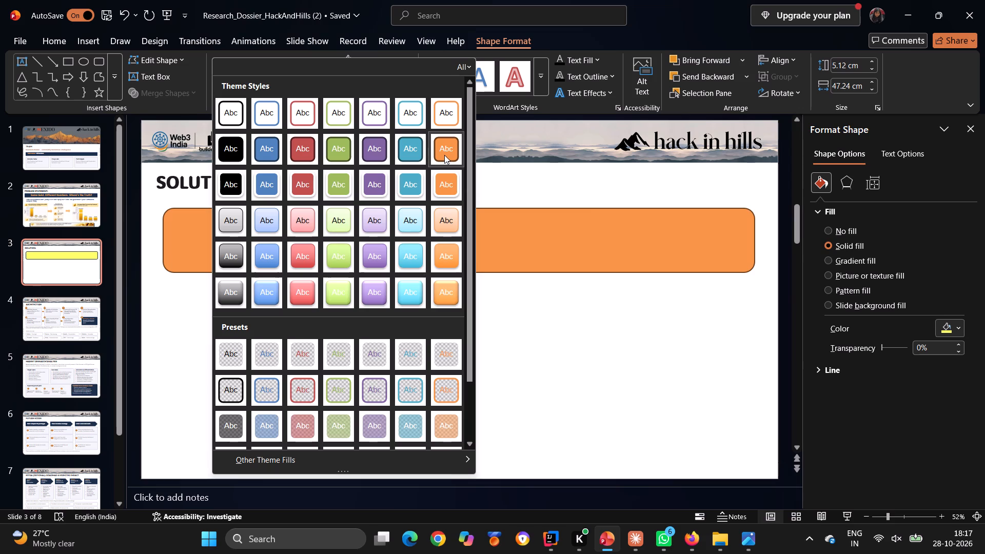
scroll(407, 327, down, 3)
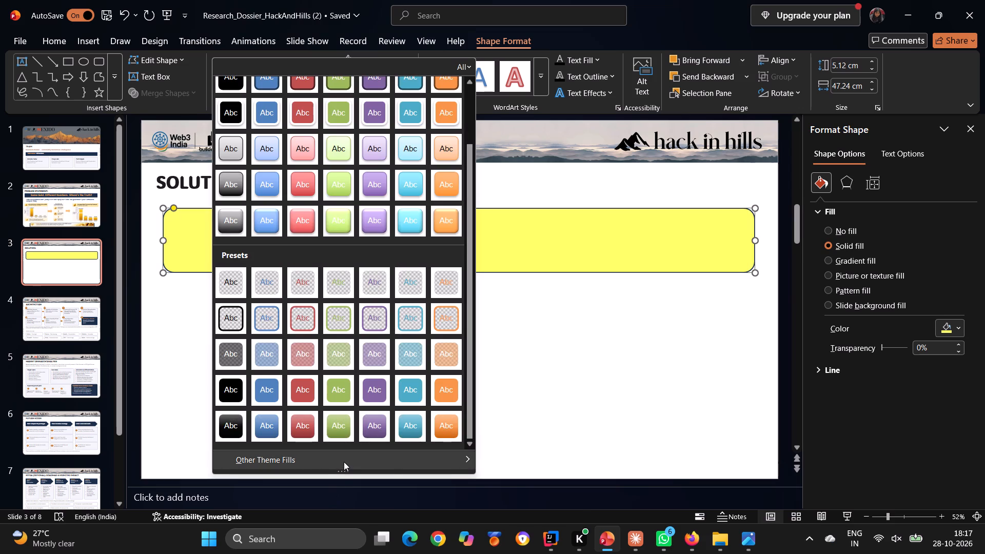
click(344, 462)
scroll(519, 473, down, 2)
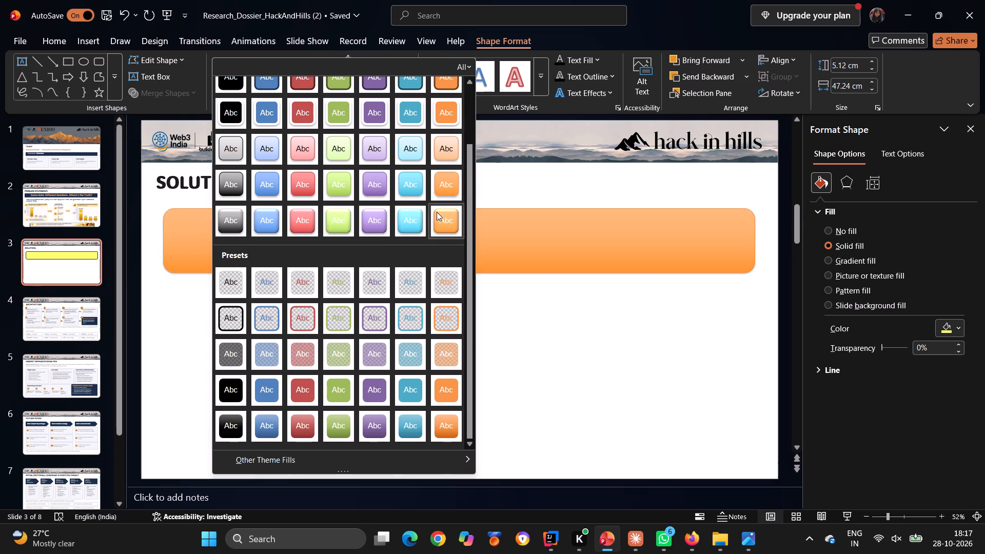
click(446, 434)
click(514, 384)
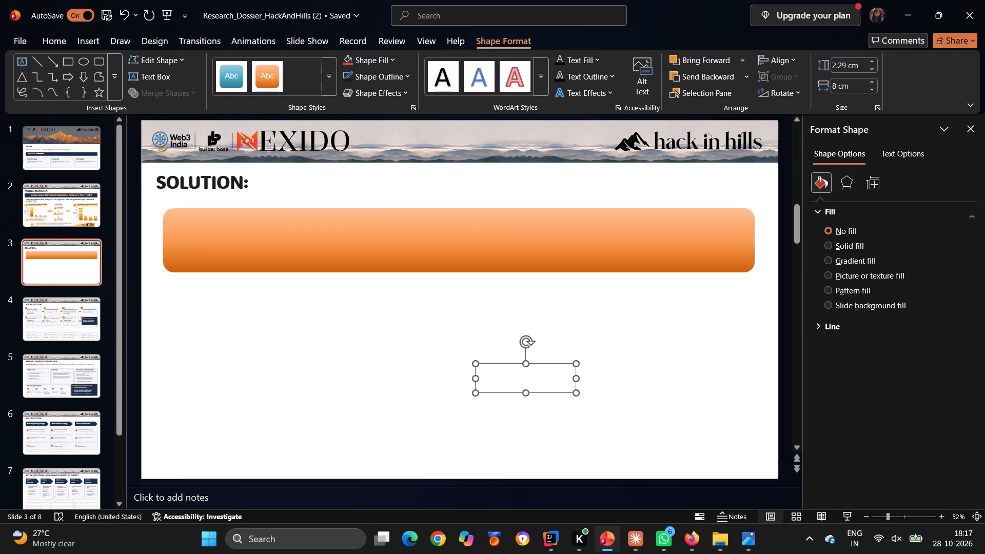
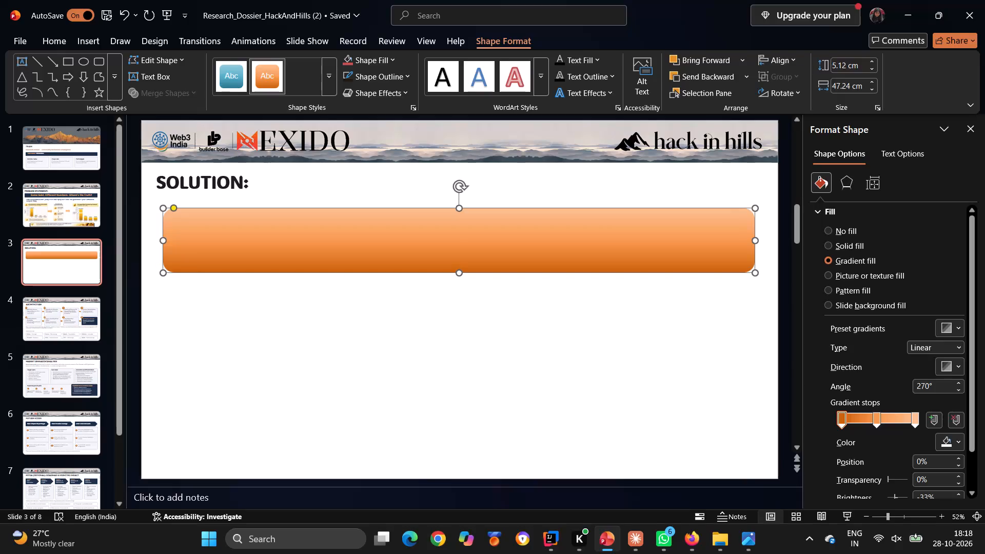
Paste the tagline "One Market. One Fair Gold Comparison" into the orange rounded banner.
double_click(183, 223)
key(ctrl+v)
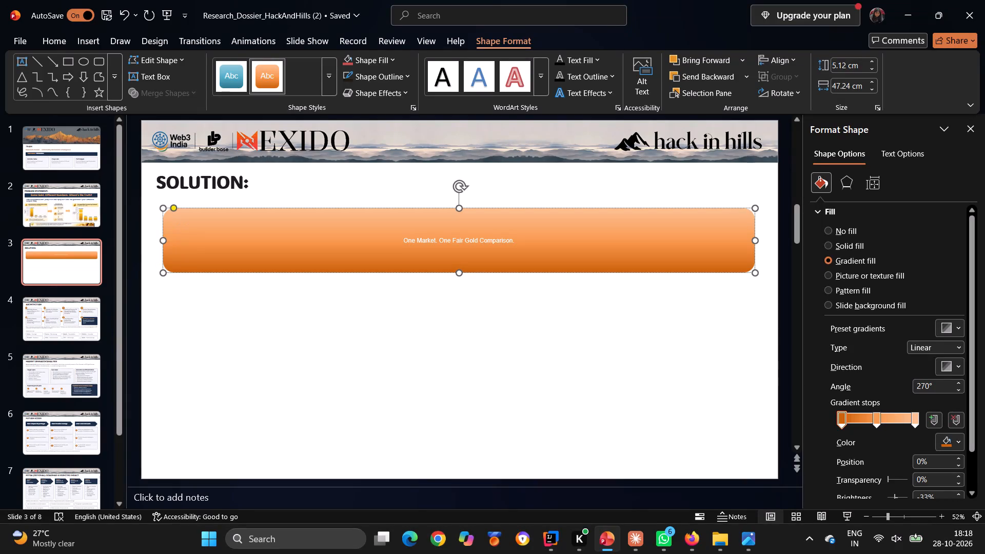
Move the banner slightly up and left so its left edge lines up with the SOLUTION heading.
click(399, 242)
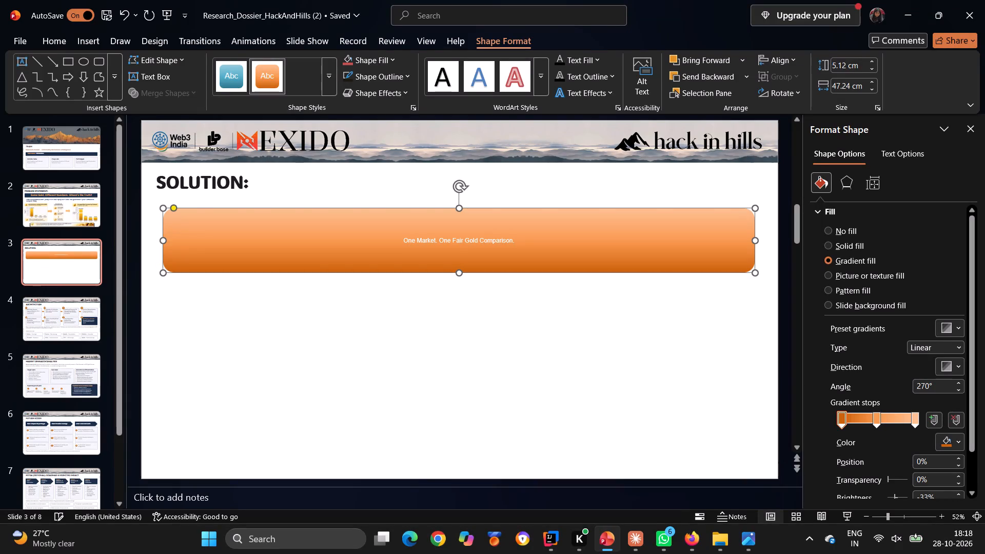
drag(403, 240, 404, 234)
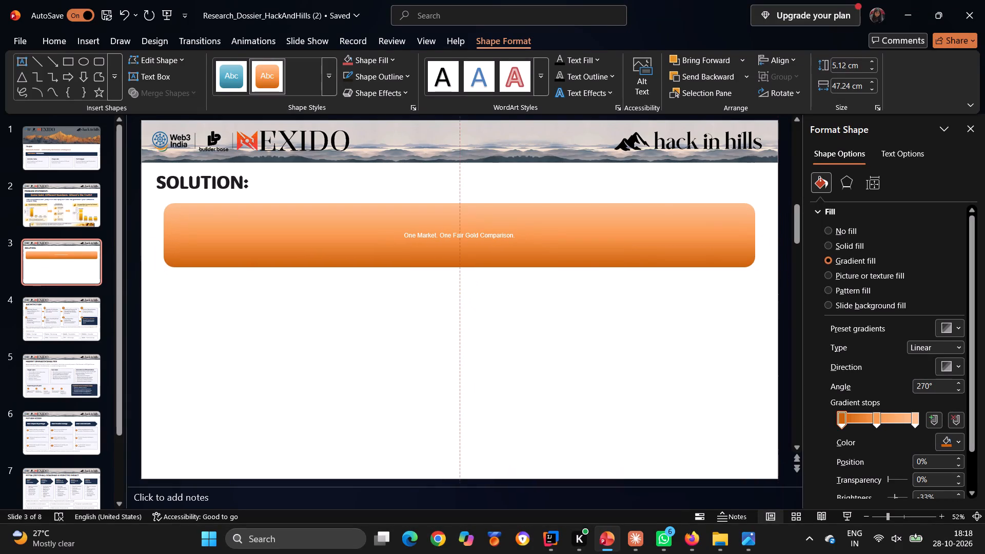
drag(404, 234, 397, 234)
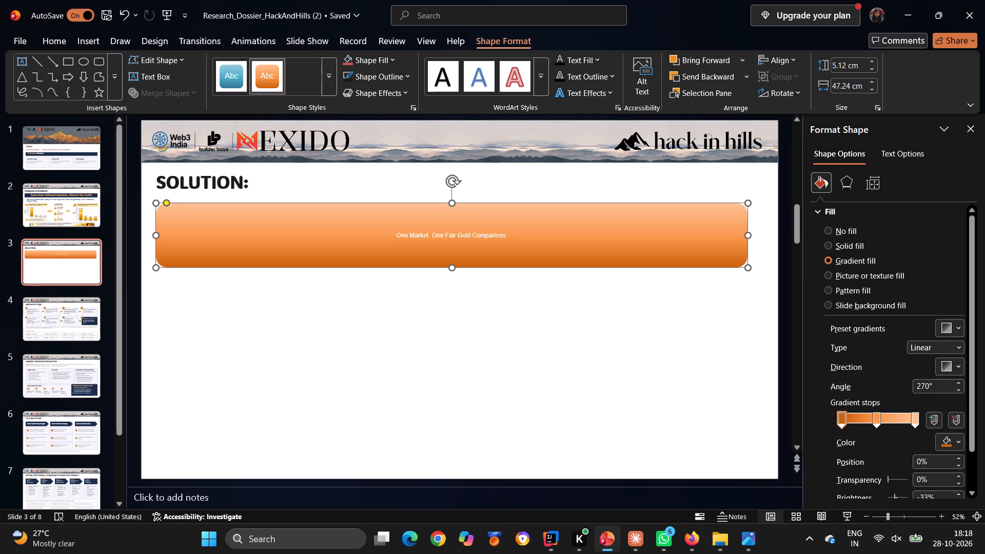
Format the banner tagline at size 60 in black with the ADLaM Display font.
drag(506, 234, 496, 233)
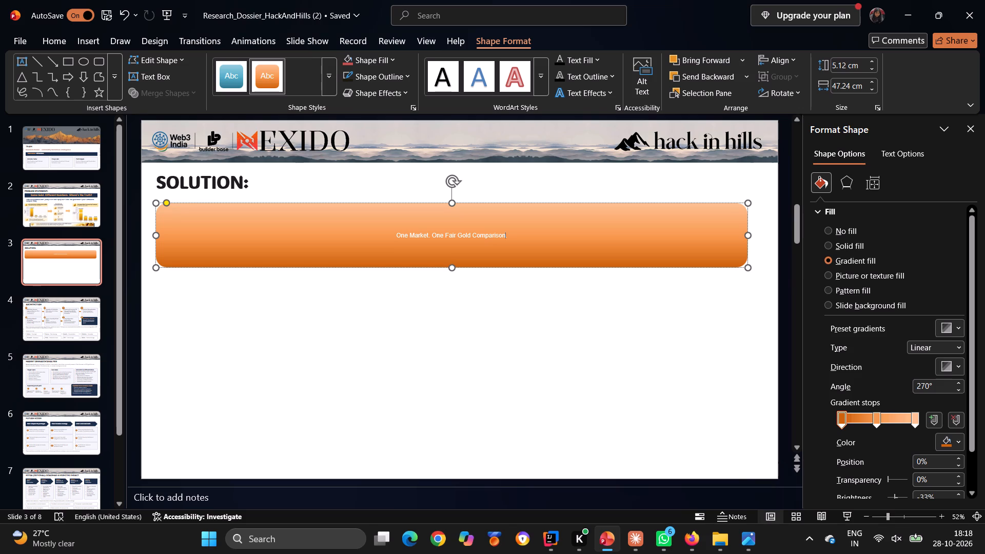
drag(496, 233, 401, 236)
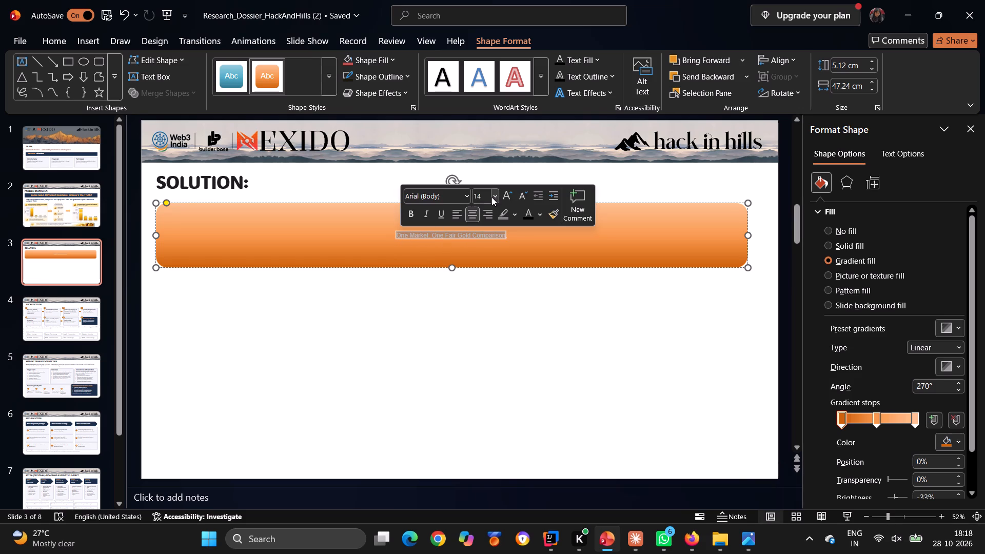
click(494, 196)
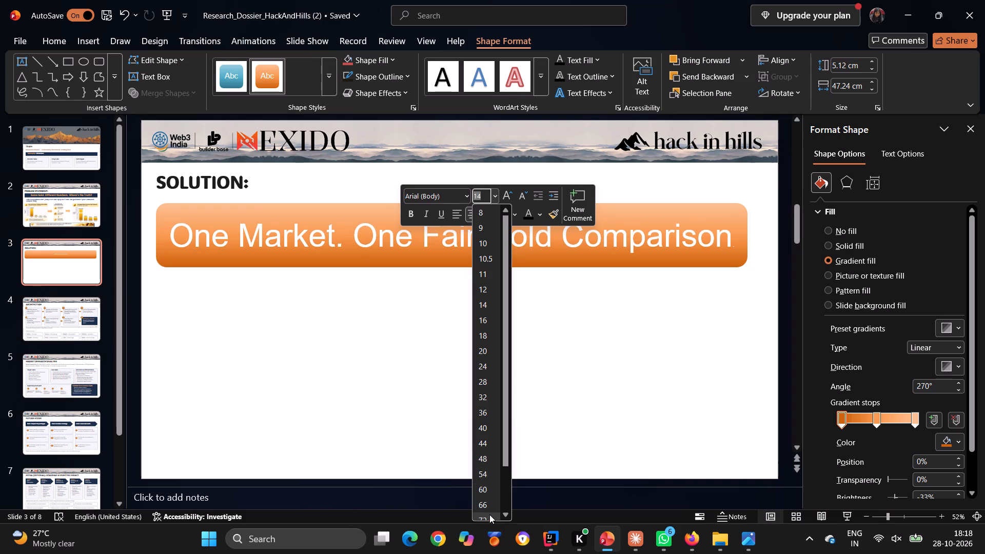
click(484, 484)
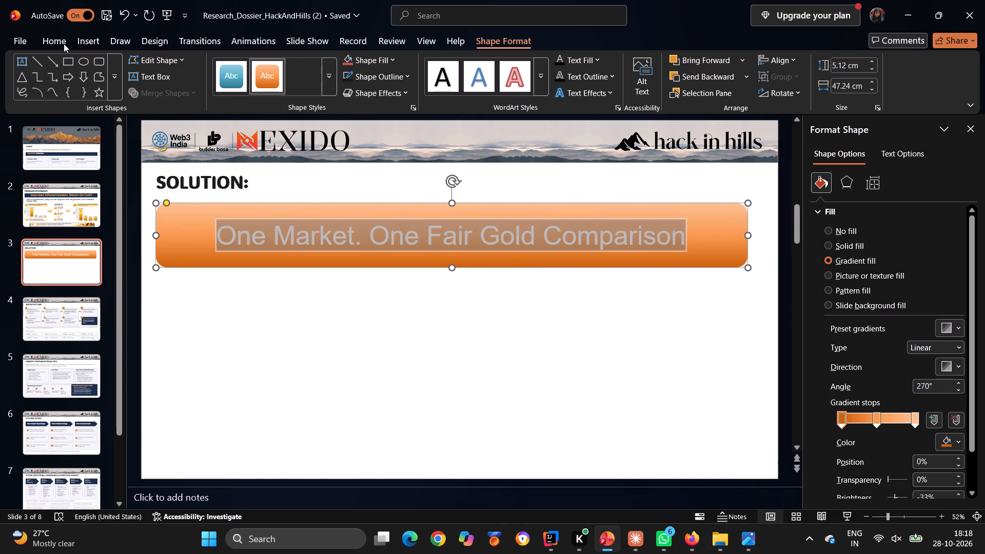
click(64, 44)
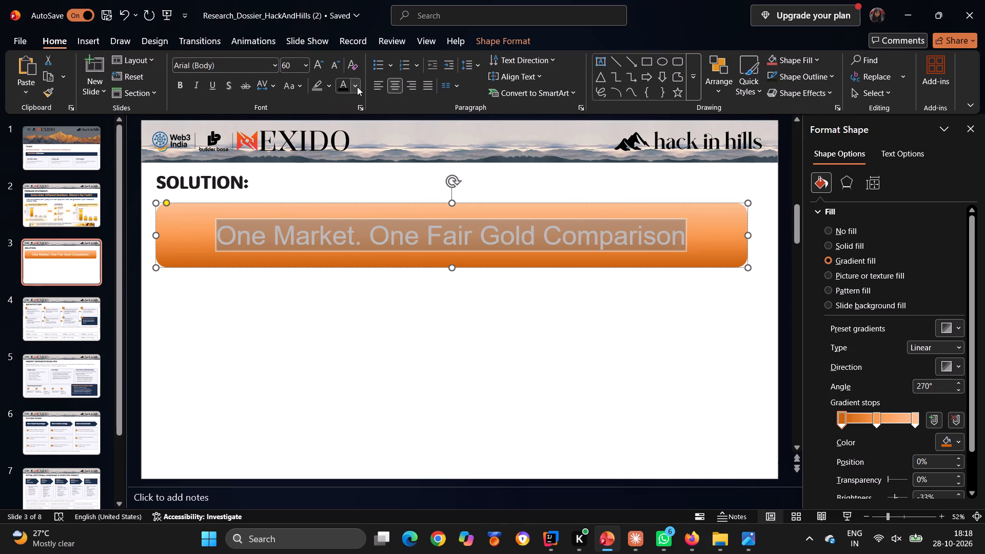
click(357, 87)
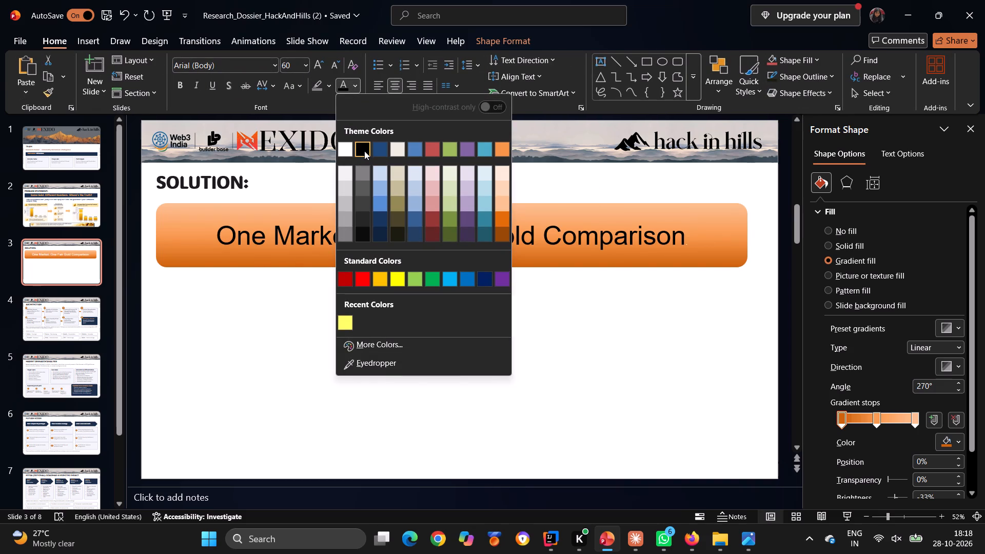
click(364, 151)
click(273, 63)
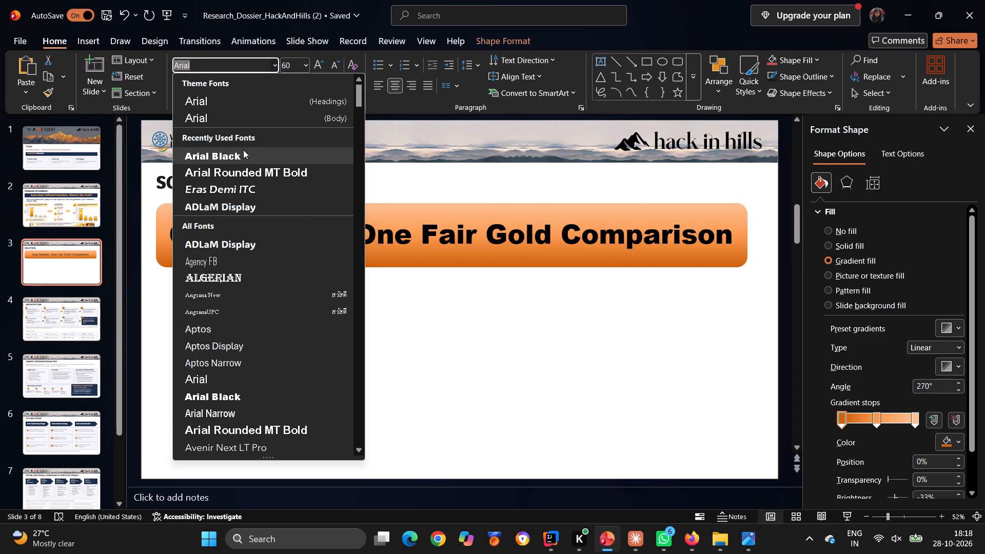
click(251, 213)
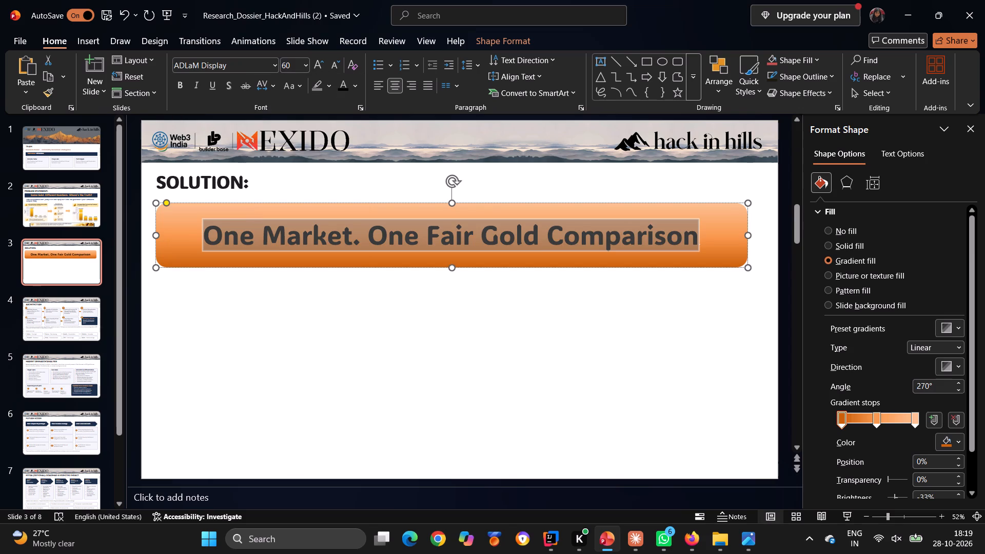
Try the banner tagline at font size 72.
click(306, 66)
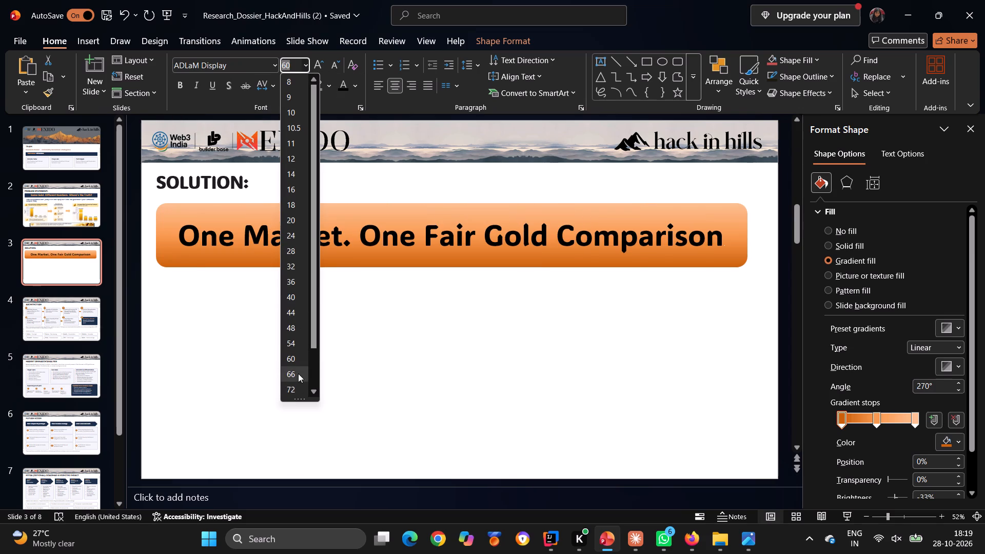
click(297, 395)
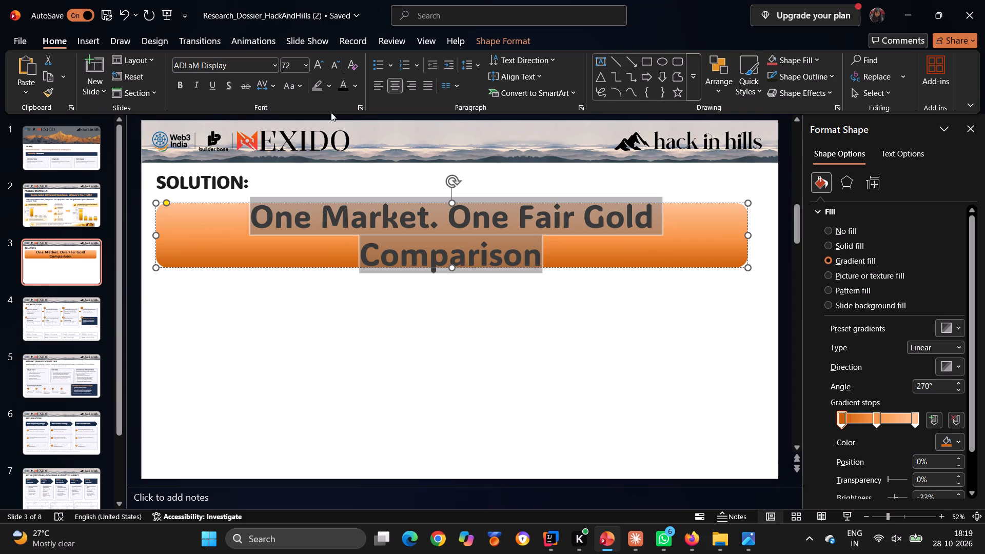
Left-align the tagline in the orange banner and set its font size to 60.
click(378, 84)
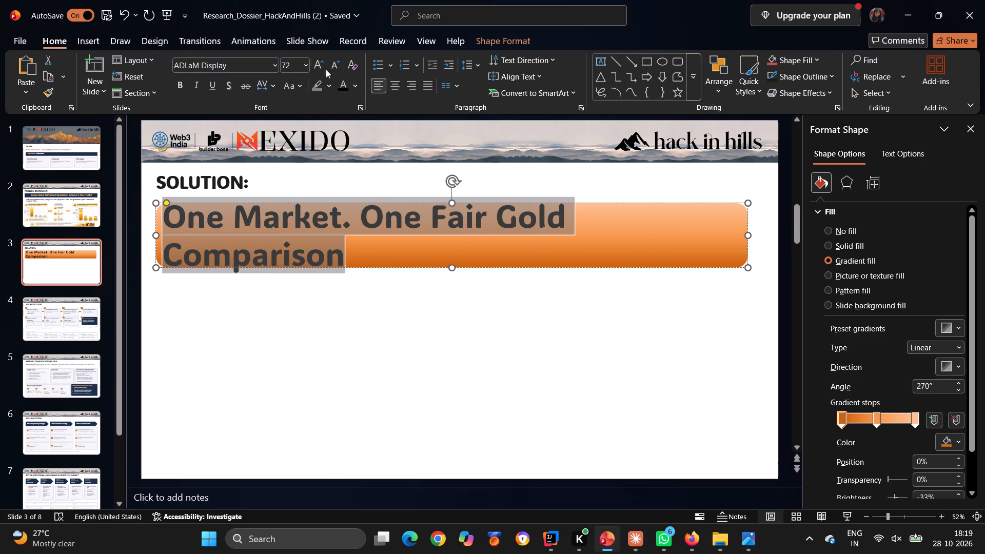
click(306, 65)
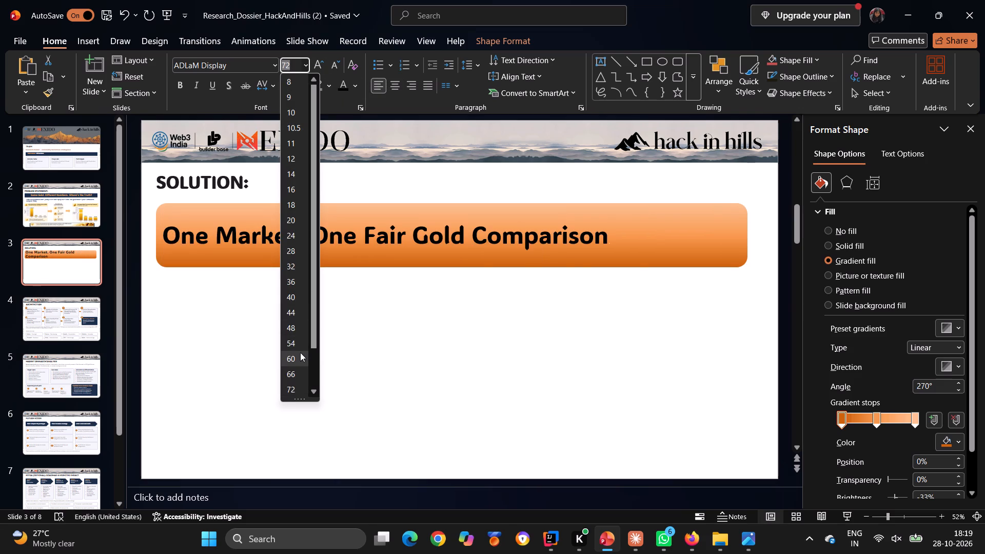
click(300, 353)
click(330, 325)
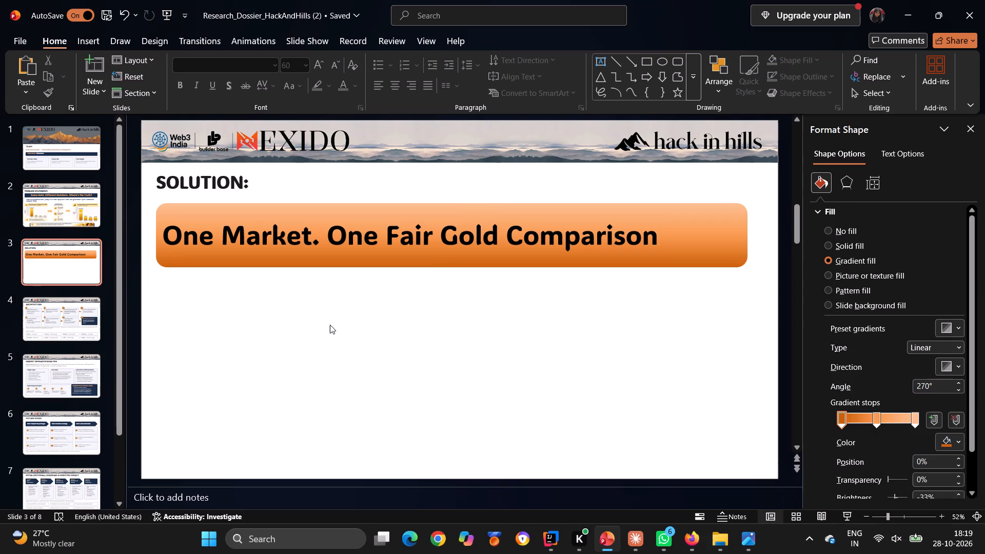
Change the banner's first gradient stop, at position 0%, to the yellow from the recent colors.
click(673, 228)
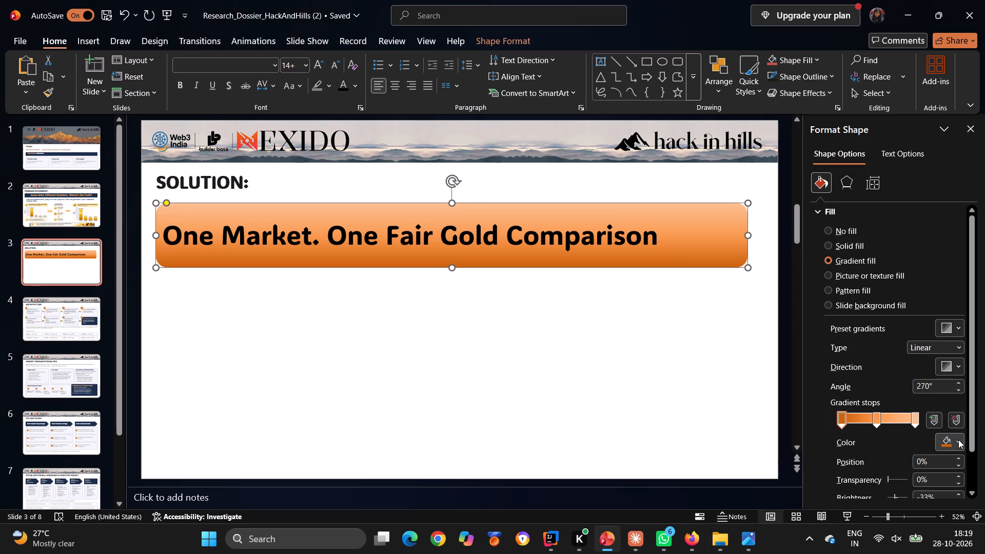
click(958, 440)
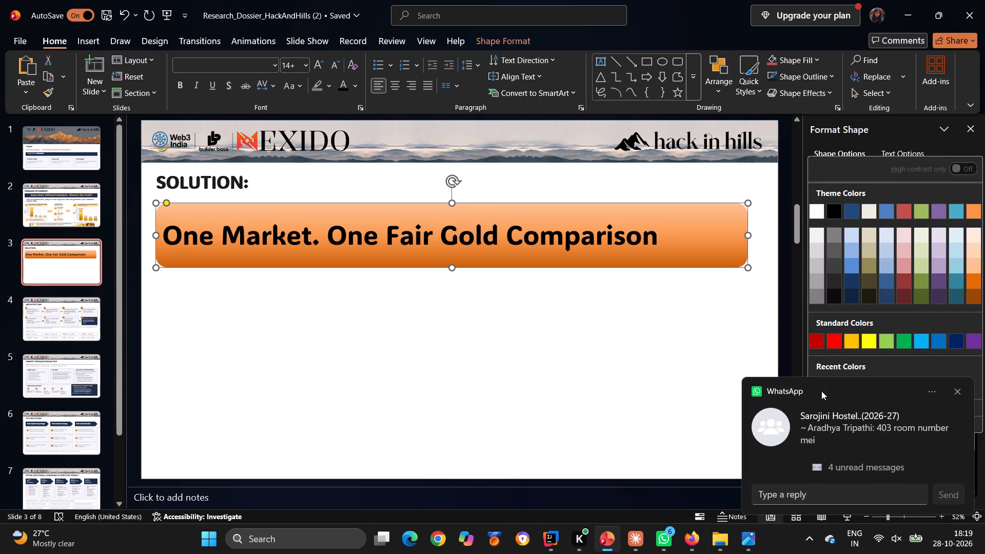
click(957, 391)
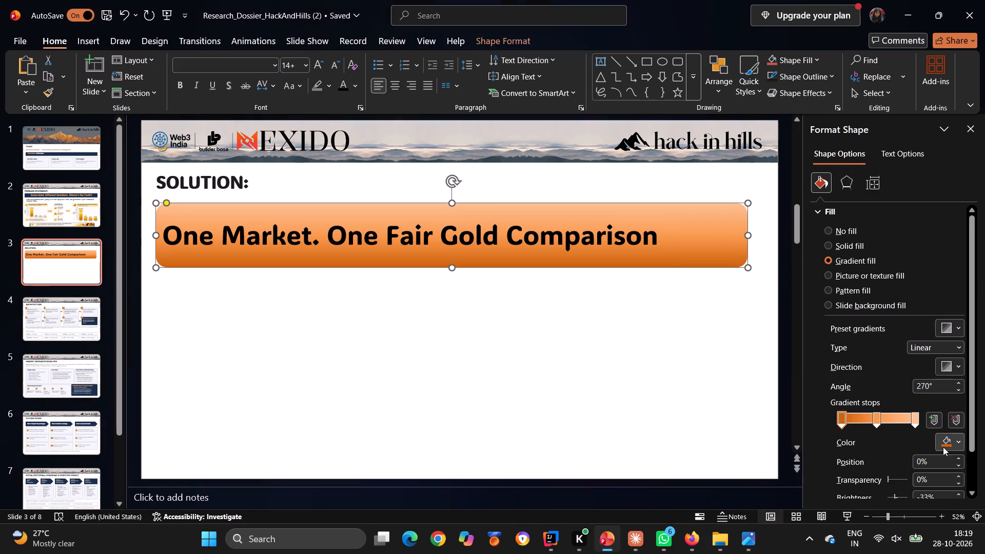
click(958, 444)
click(820, 387)
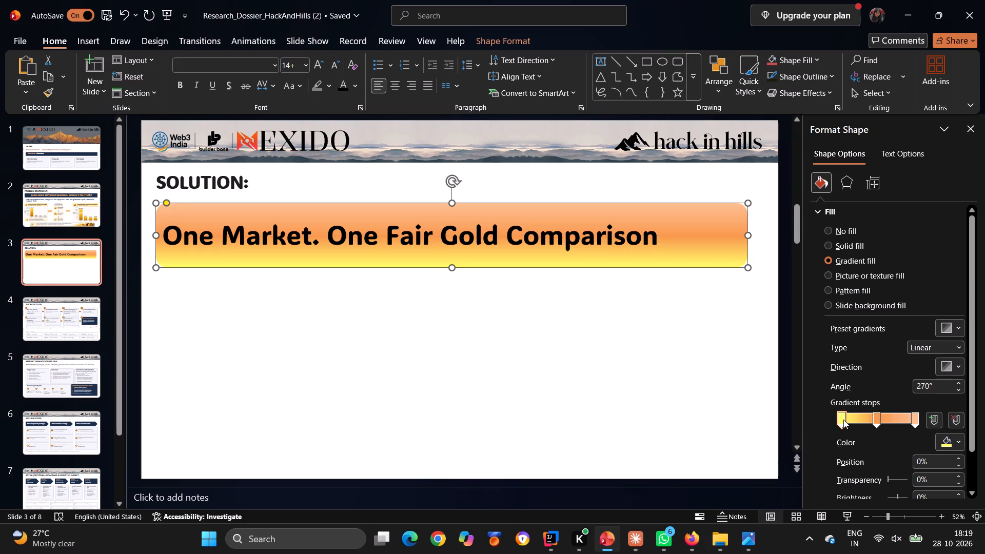
Try the yellow gradient stop at different positions along the banner's gradient, leaving it near the middle at about 52%.
drag(843, 420, 917, 418)
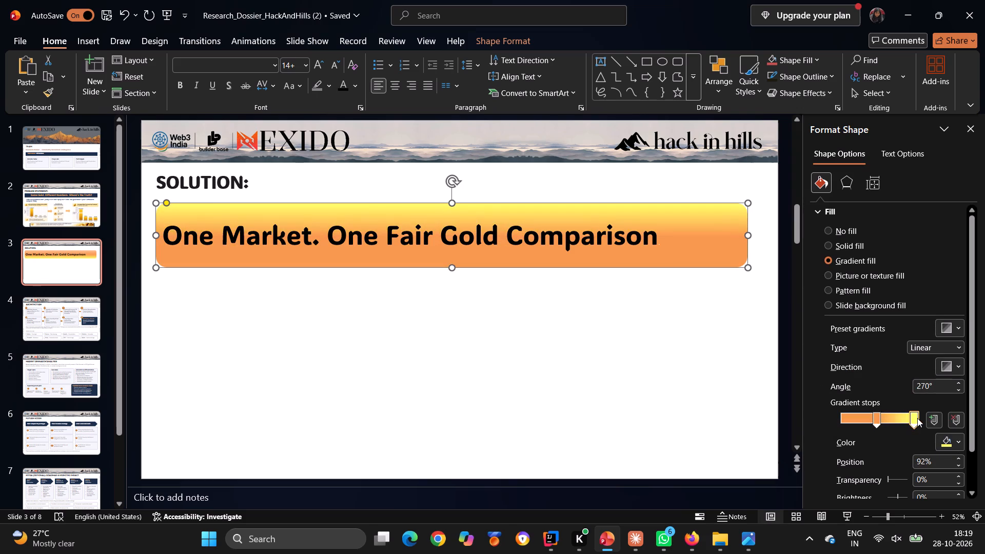
drag(917, 418, 842, 417)
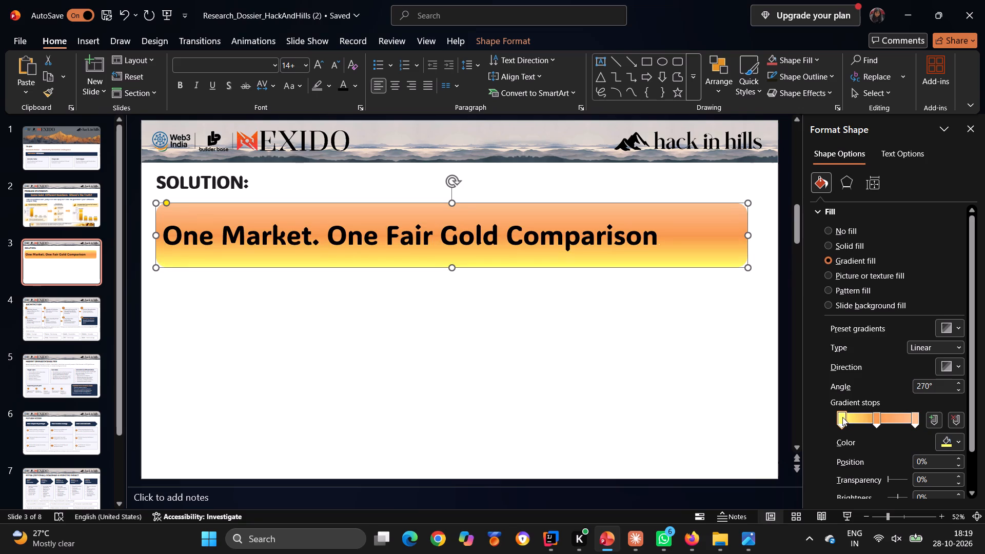
drag(842, 417, 881, 420)
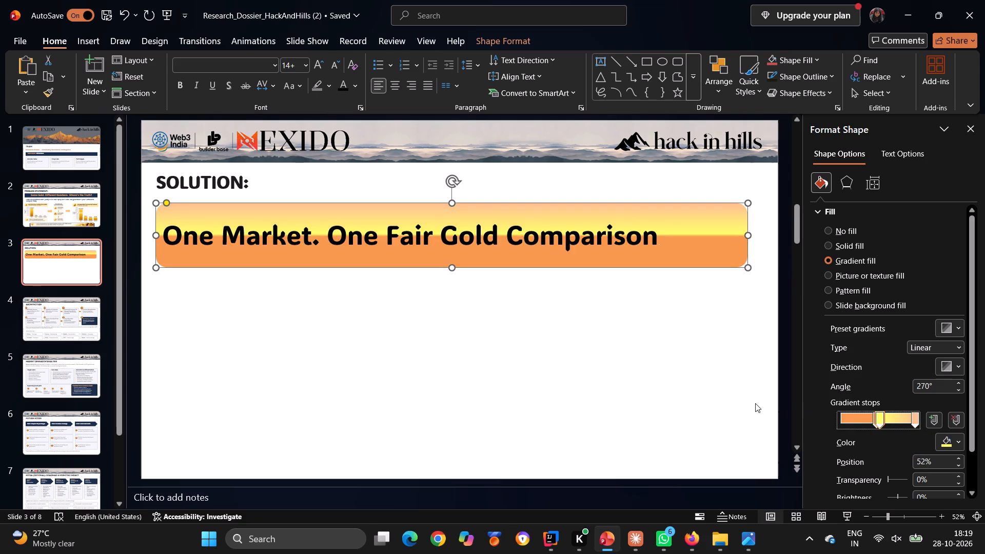
Reduce the banner's height from its bottom edge so it fits closely around the single-line tagline.
click(755, 403)
click(587, 266)
drag(452, 271, 458, 249)
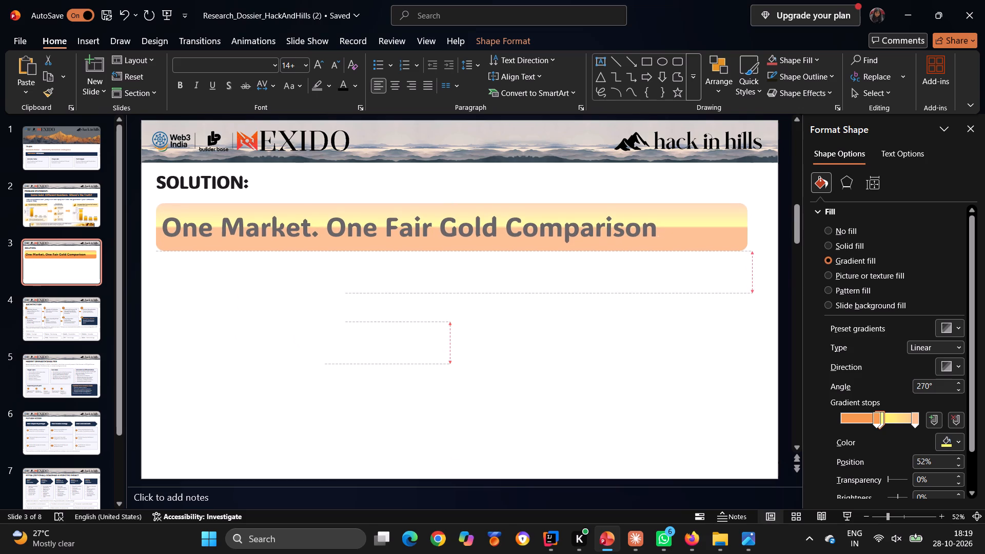
drag(458, 249, 458, 245)
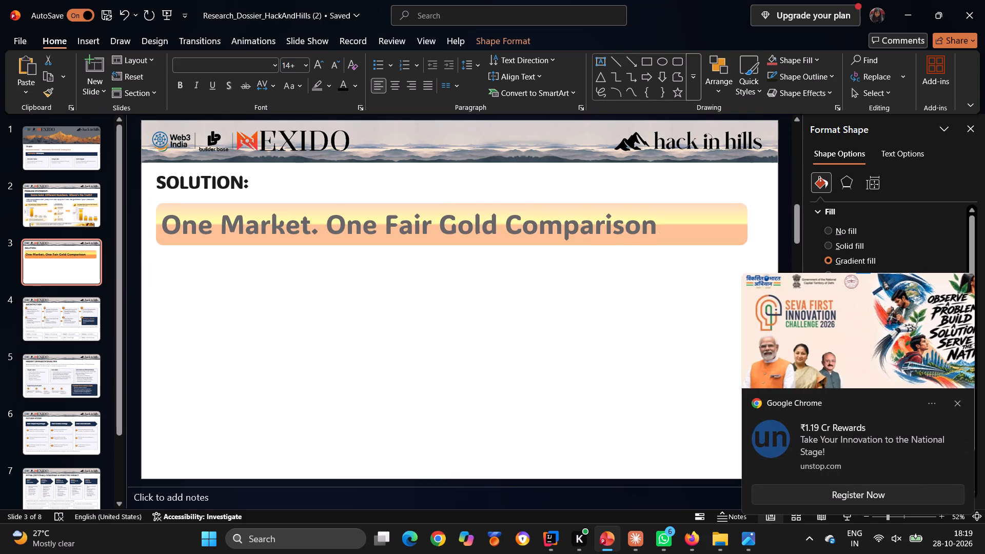
drag(458, 245, 458, 244)
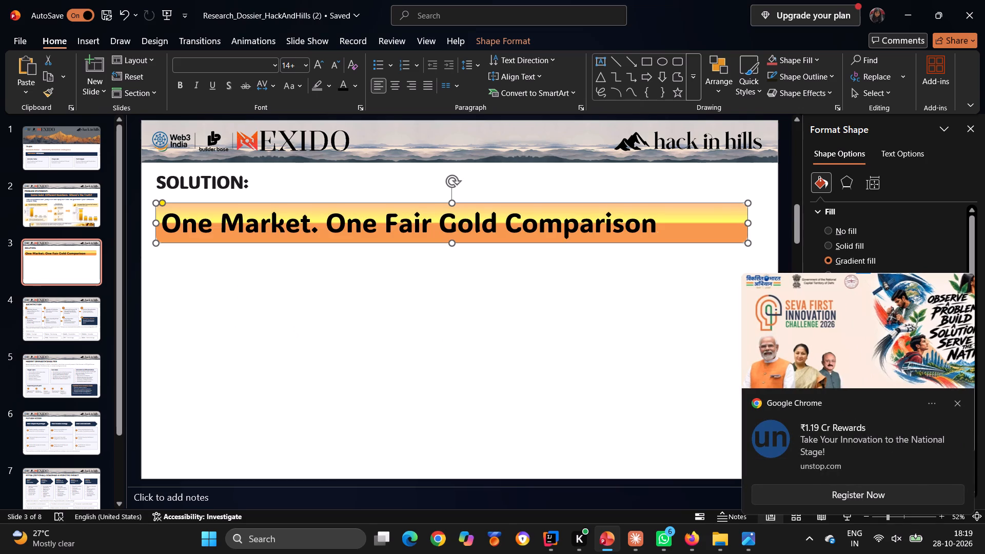
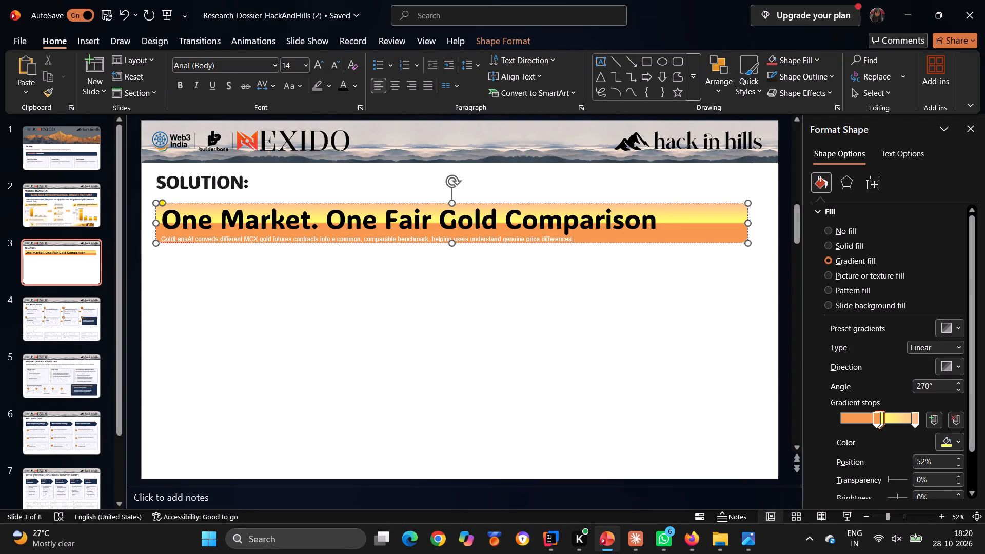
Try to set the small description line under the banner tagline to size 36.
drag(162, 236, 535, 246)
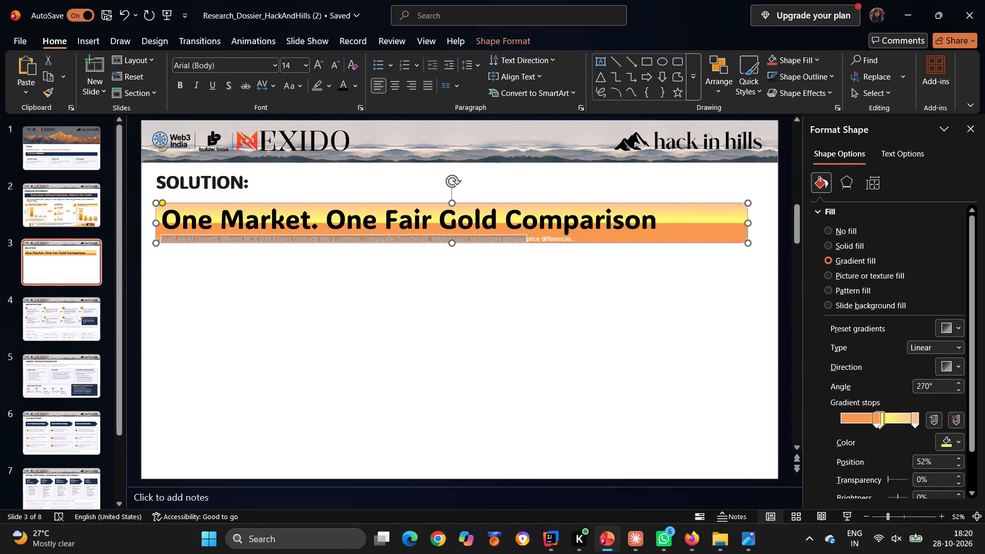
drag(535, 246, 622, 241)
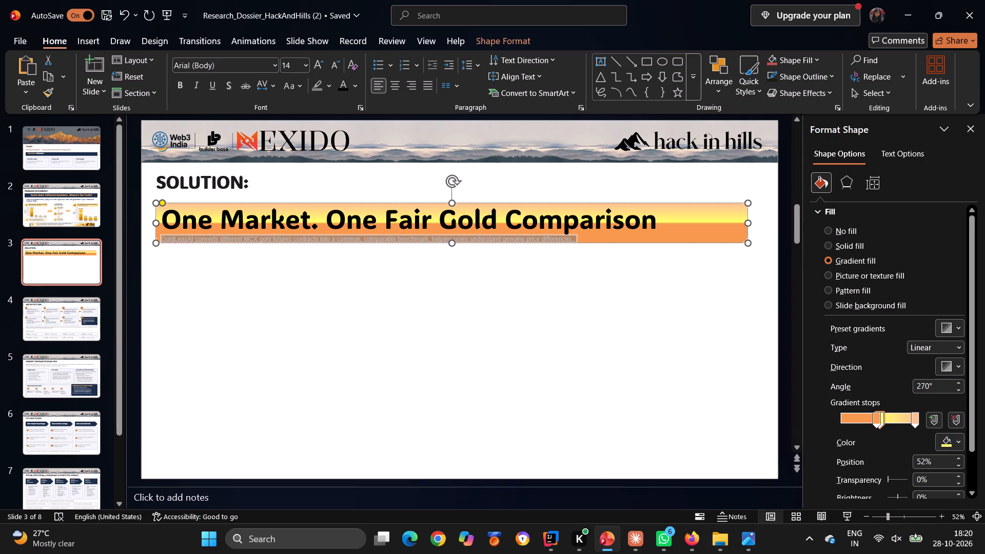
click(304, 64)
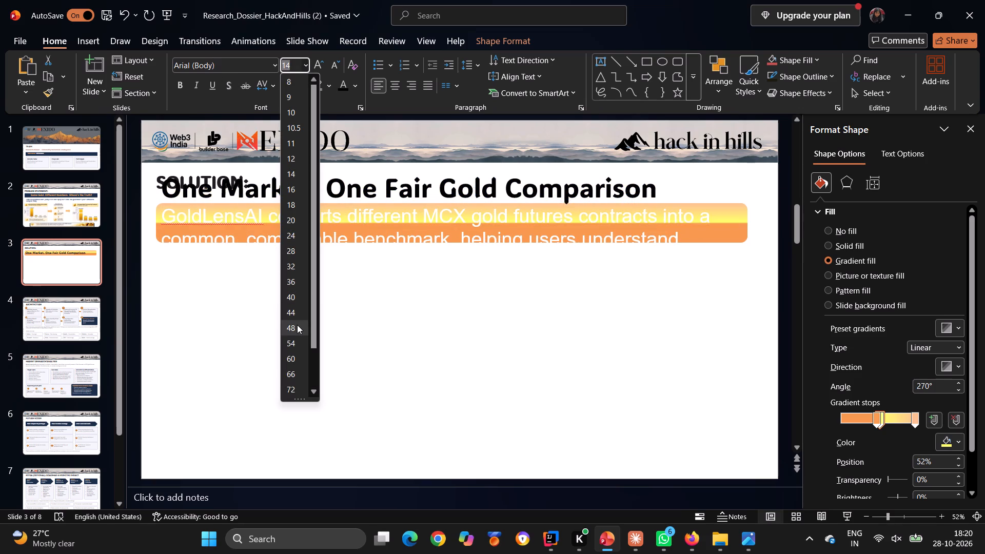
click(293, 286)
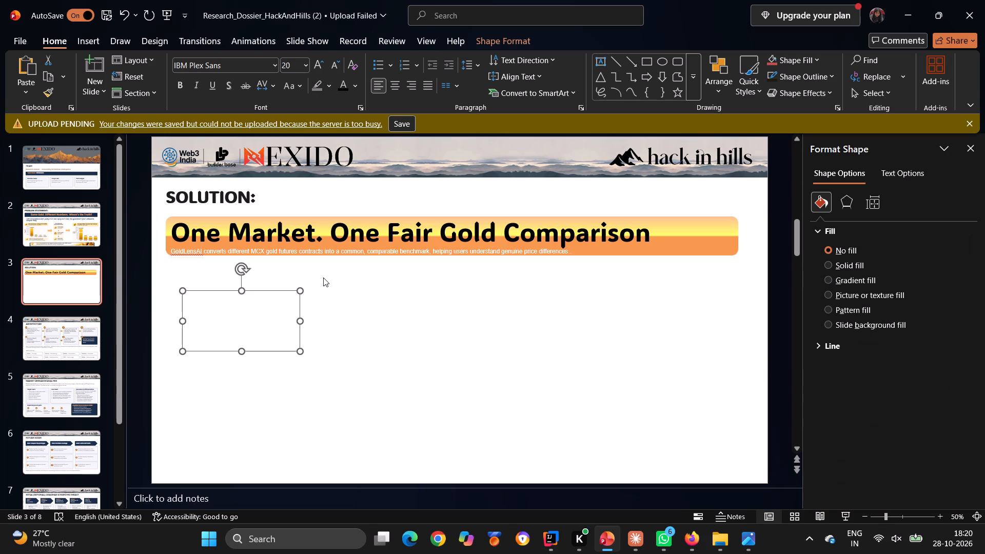
Close the shape formatting pane and retry saving the presentation's pending upload.
click(971, 148)
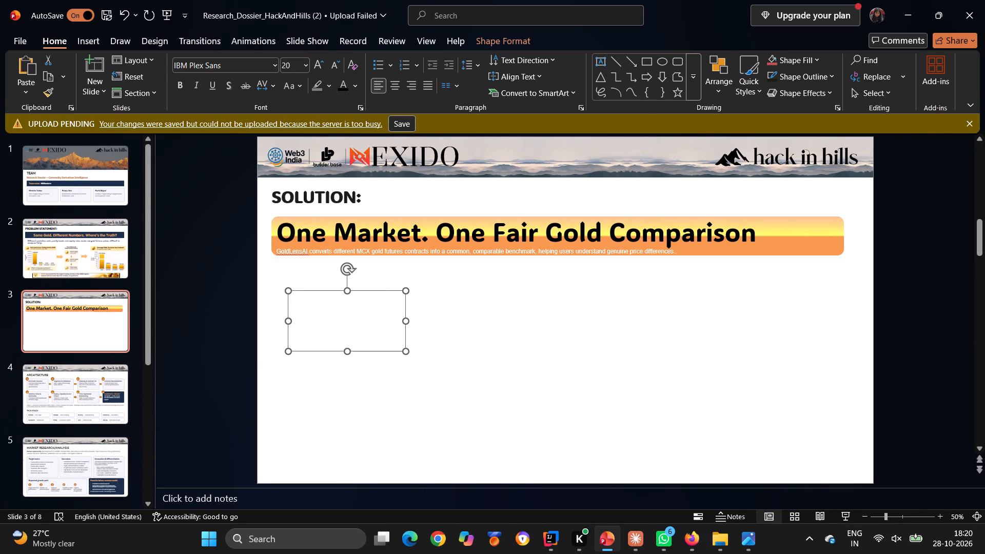
click(404, 130)
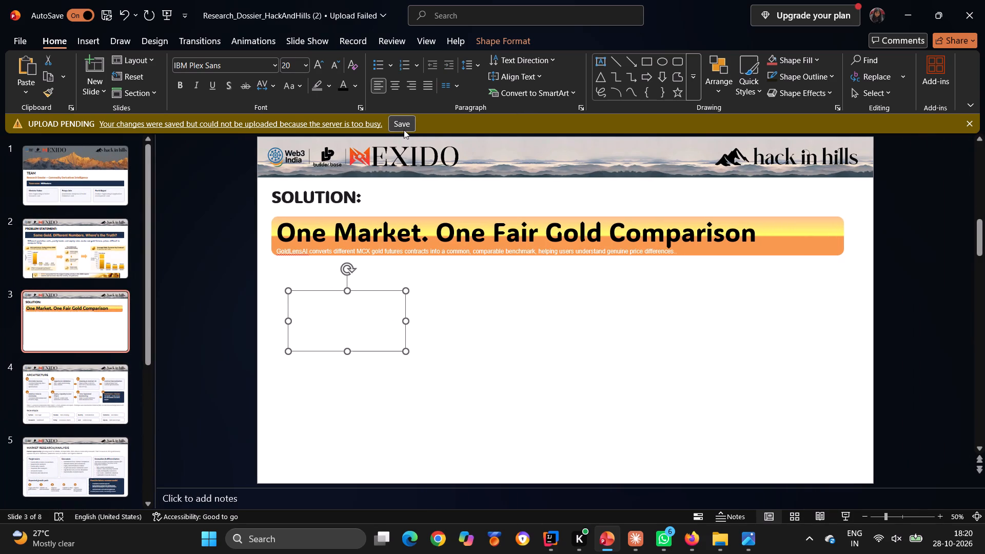
click(404, 120)
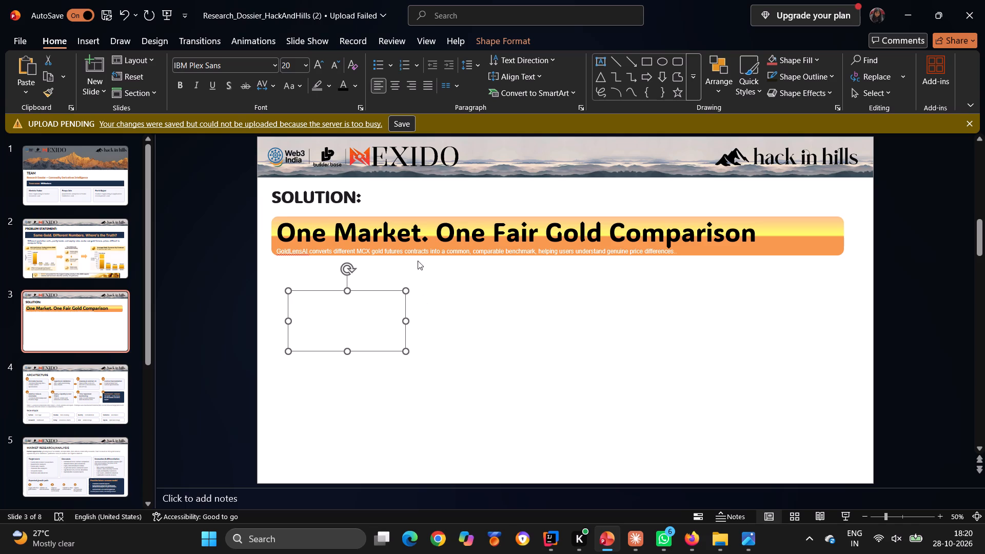
Set the GoldLensAI description line below the banner tagline to size 28 and bold.
click(418, 255)
click(419, 253)
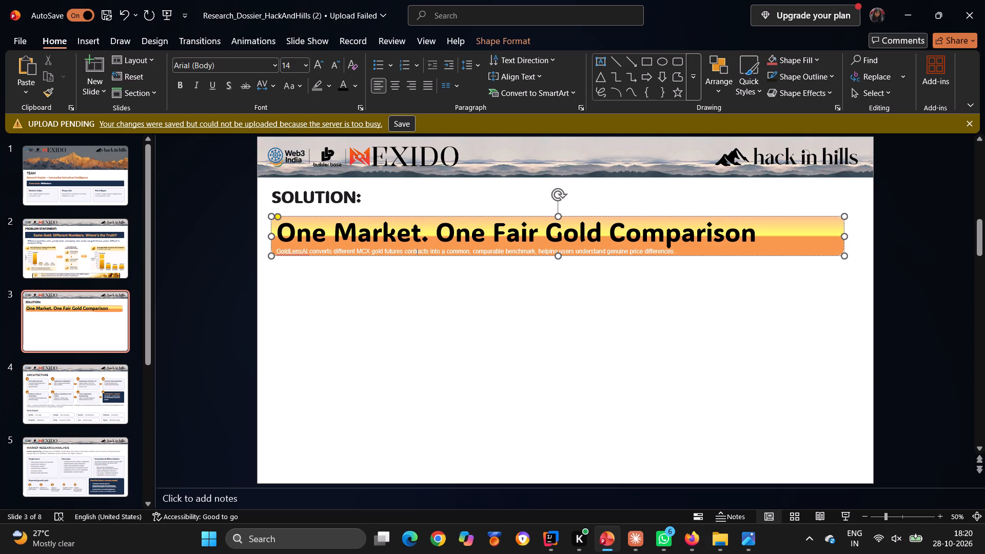
drag(686, 249, 393, 245)
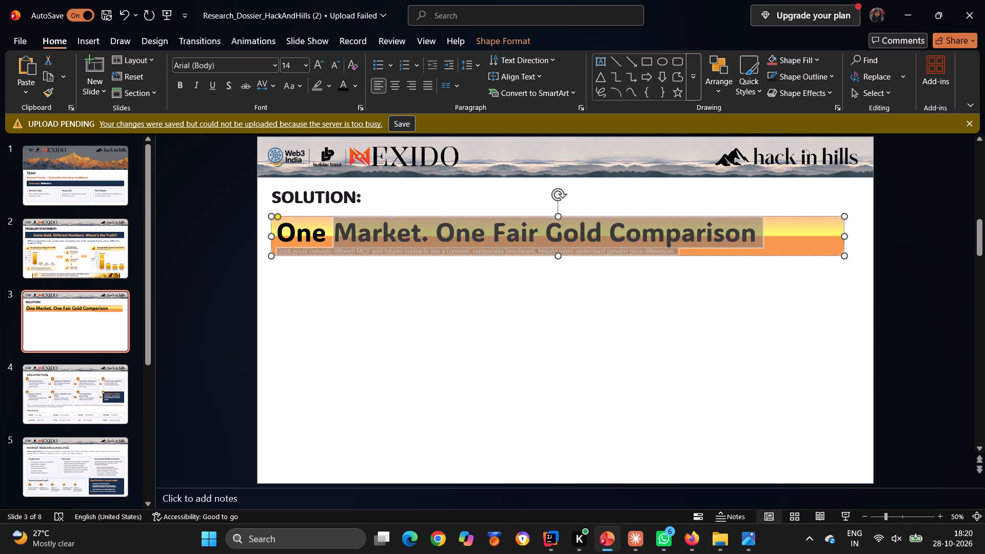
drag(393, 245, 232, 250)
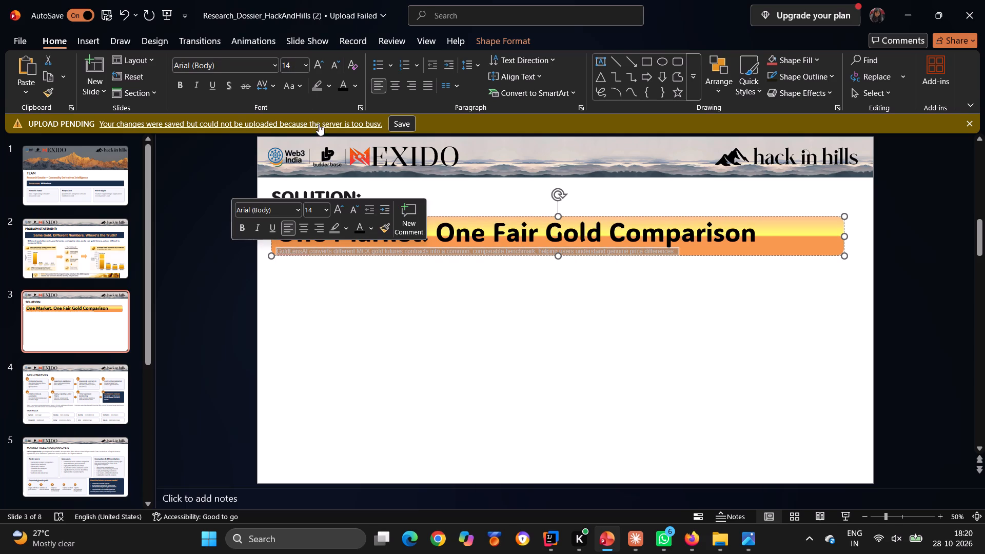
click(307, 68)
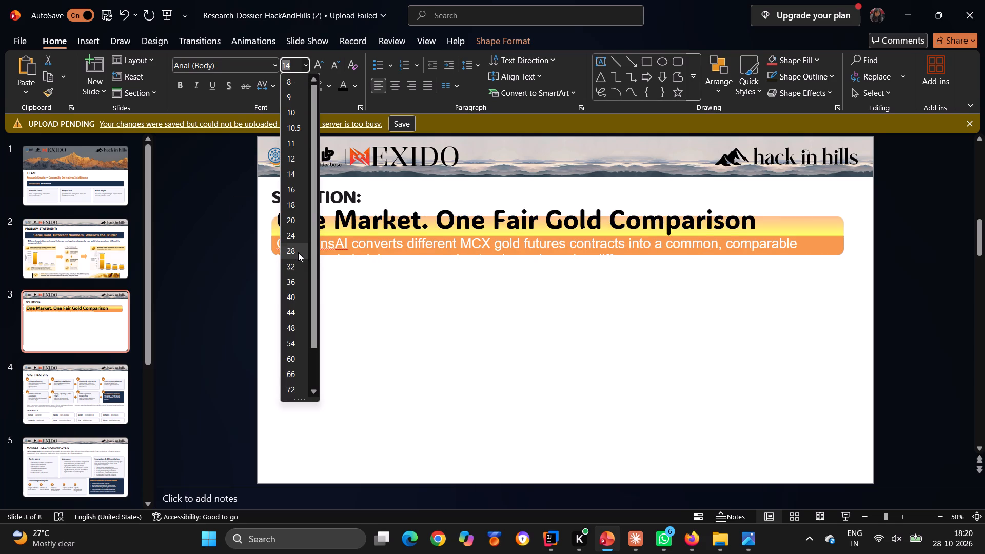
click(298, 249)
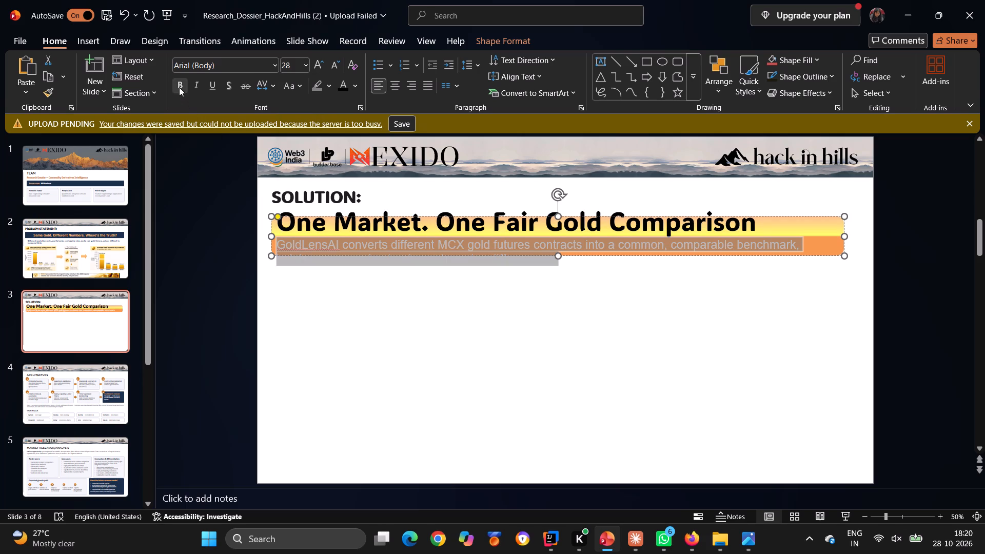
click(179, 85)
Format the GoldLensAI description in the Arial Black font with a dark blue theme colour.
click(273, 64)
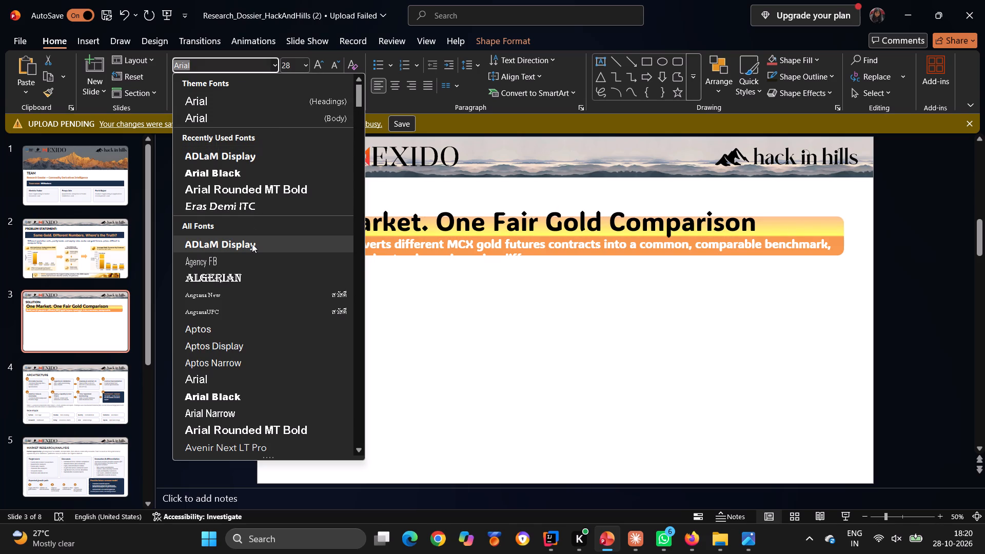
scroll(257, 331, down, 1)
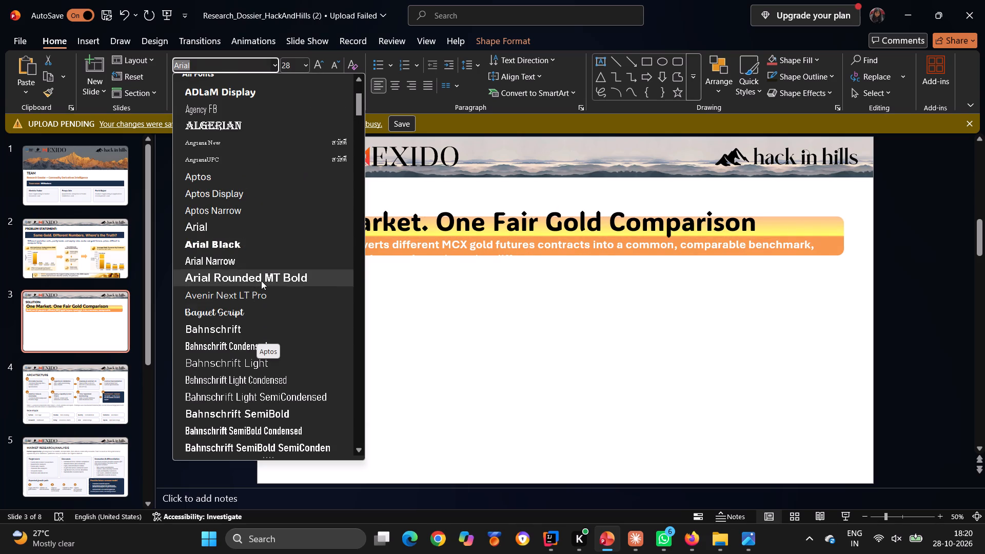
scroll(261, 280, up, 4)
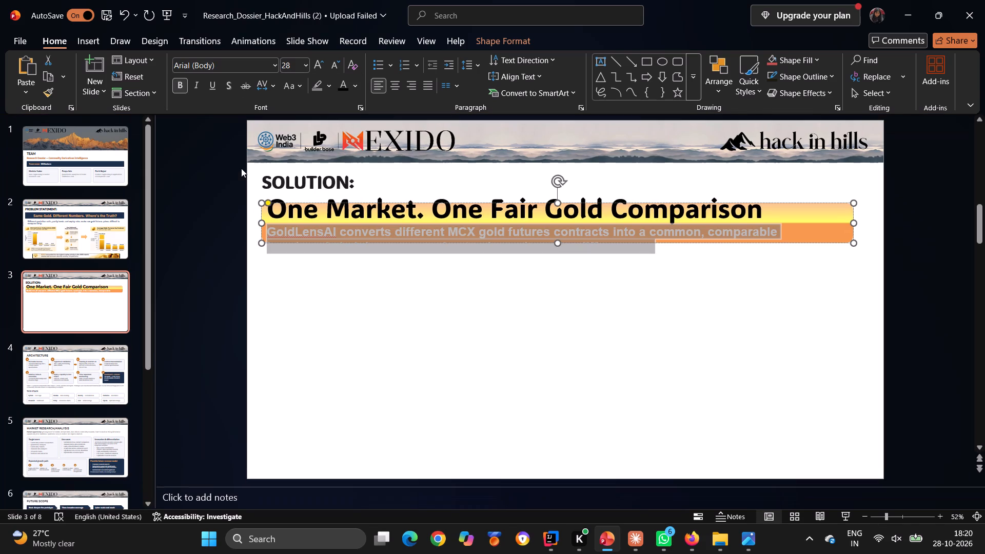
click(271, 67)
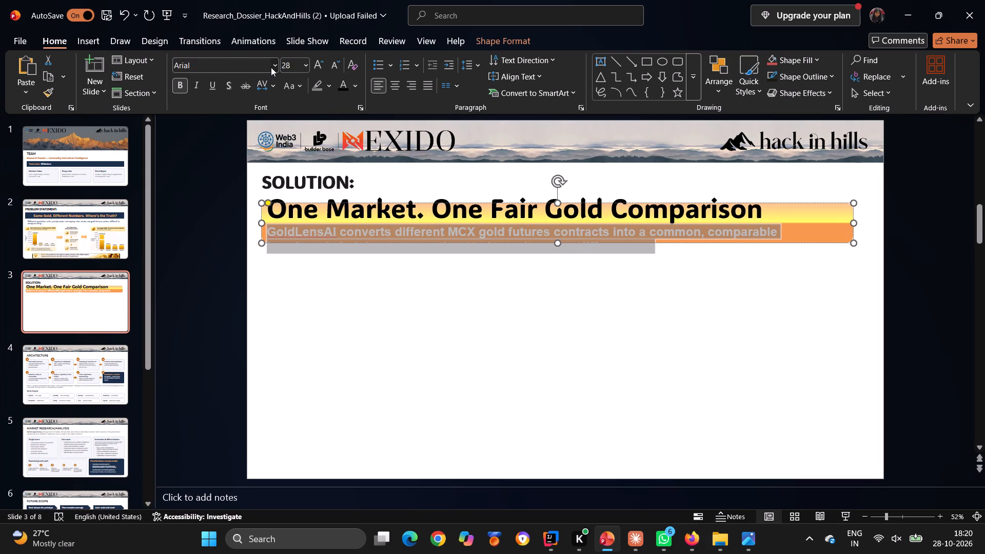
click(248, 168)
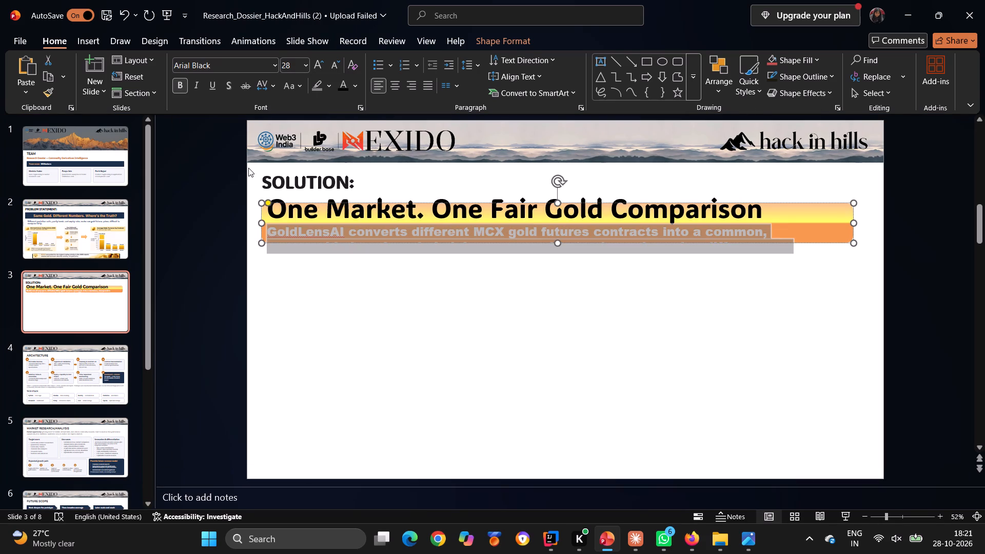
click(353, 84)
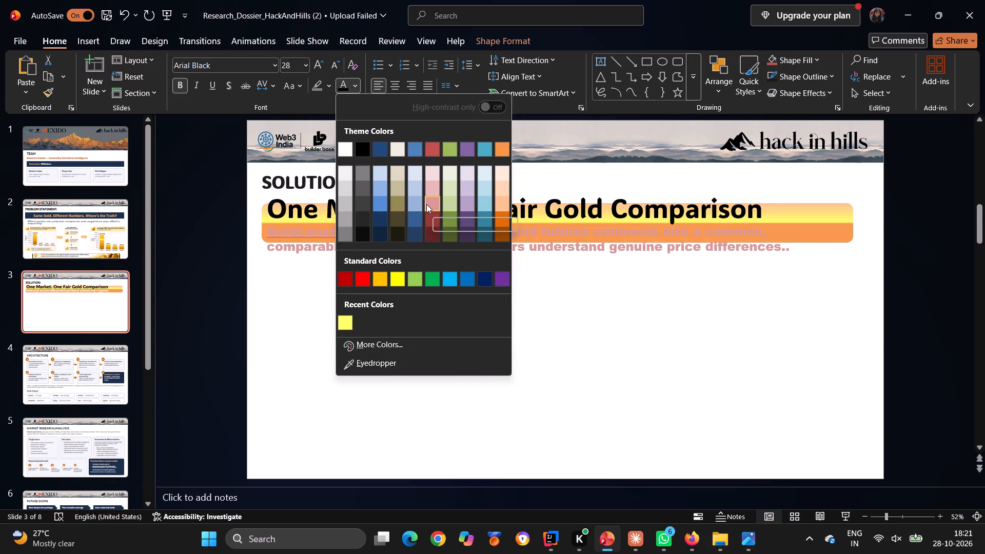
click(413, 235)
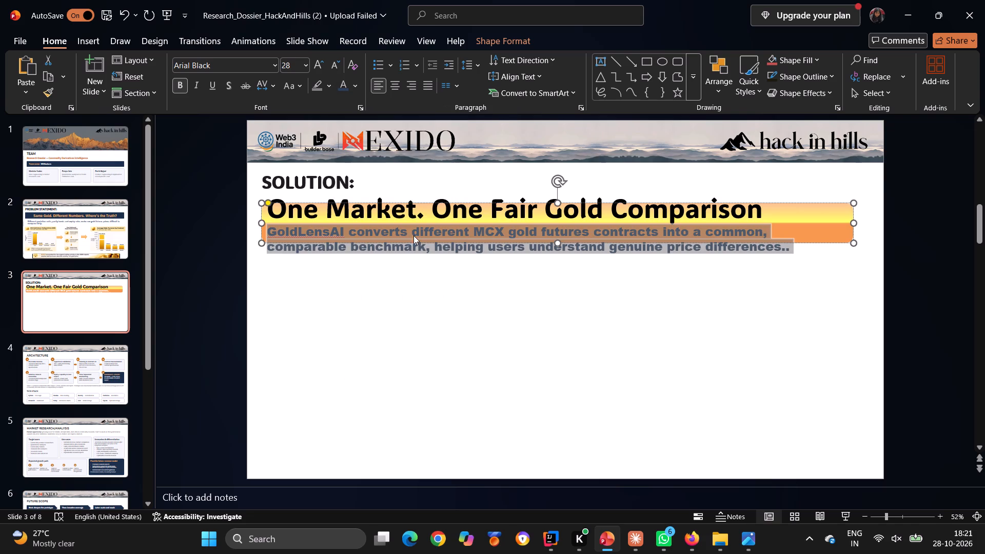
Extend the banner downward and narrow it slightly so the tagline and two-line description fit inside.
click(838, 264)
click(824, 243)
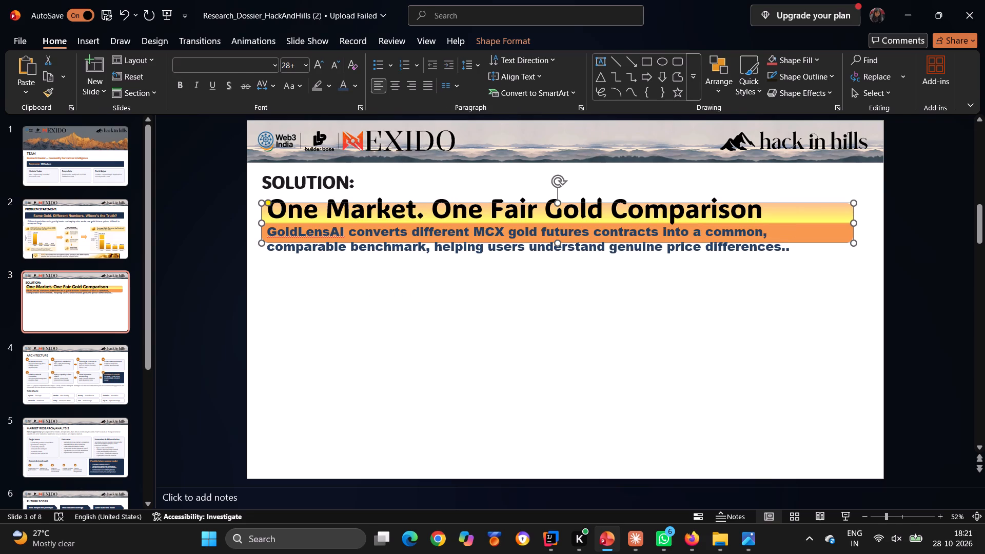
drag(853, 245, 858, 265)
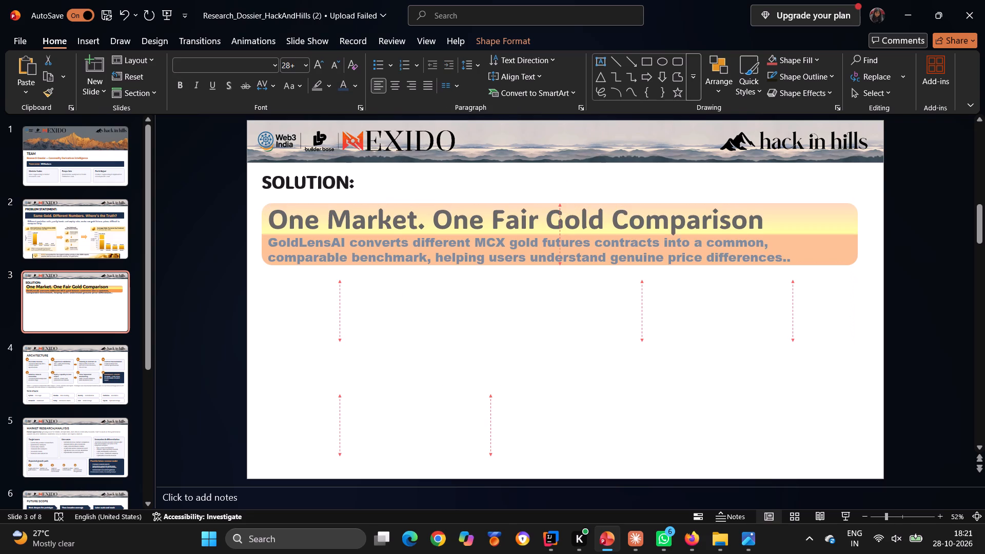
drag(858, 265, 844, 278)
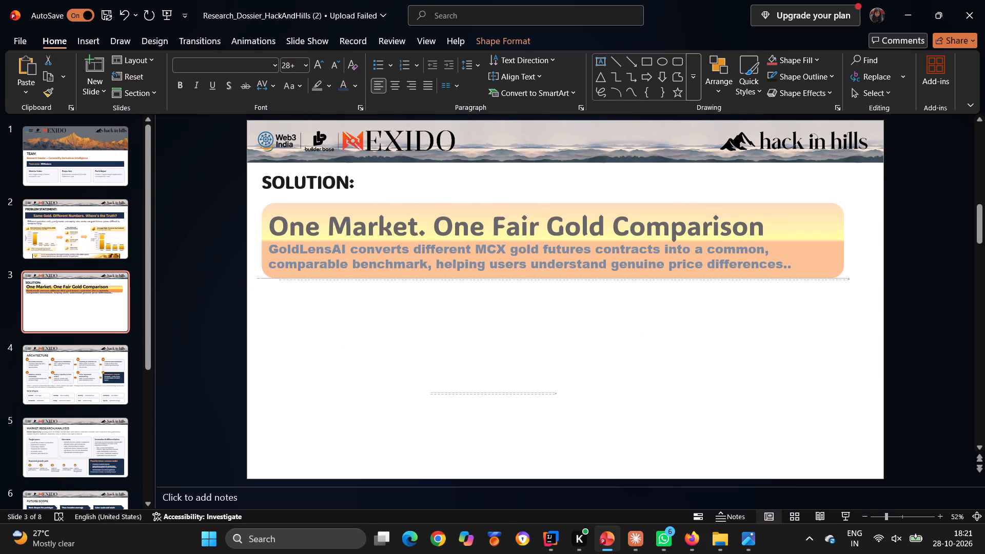
drag(844, 278, 840, 278)
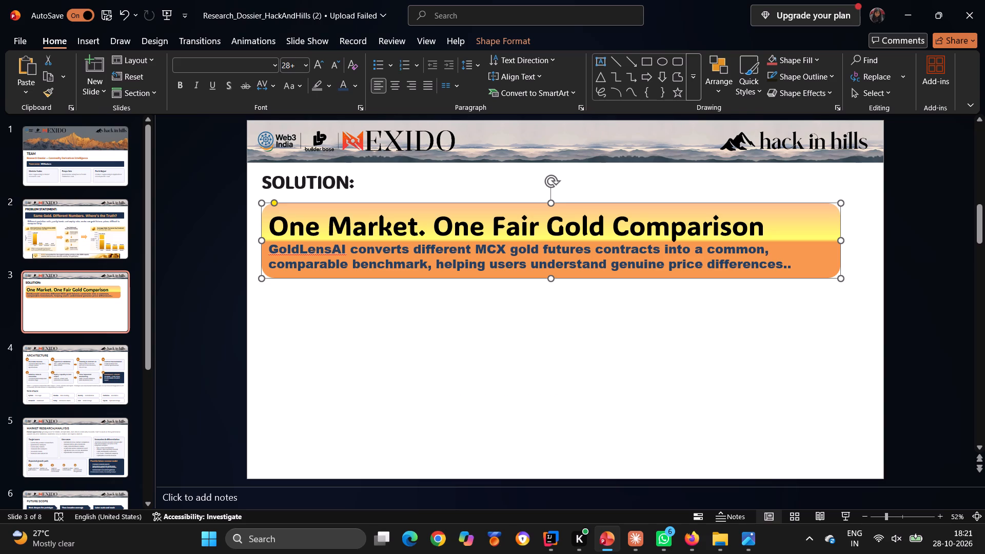
Add a hyphen to the product name in the banner description so it reads "GoldLens-AI".
click(361, 292)
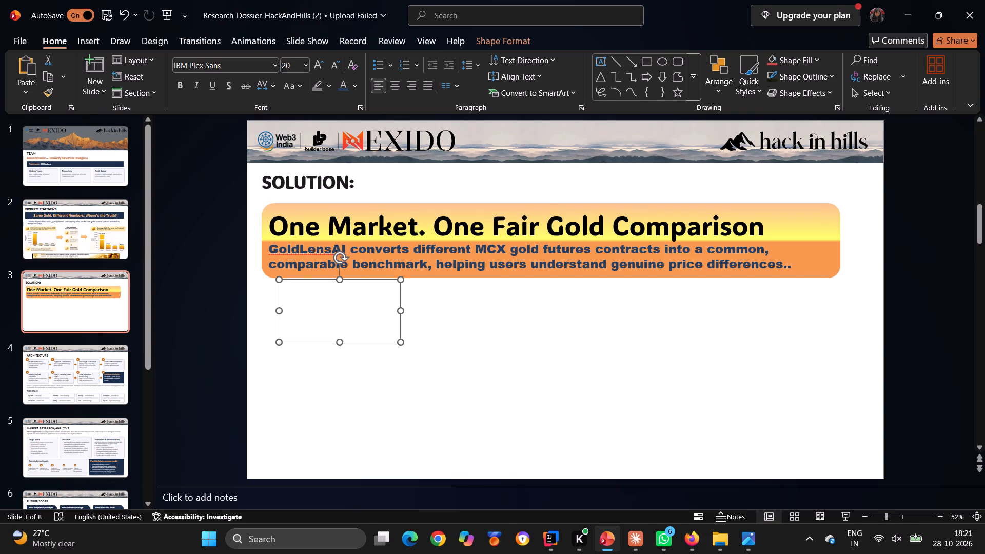
click(333, 247)
key(minus)
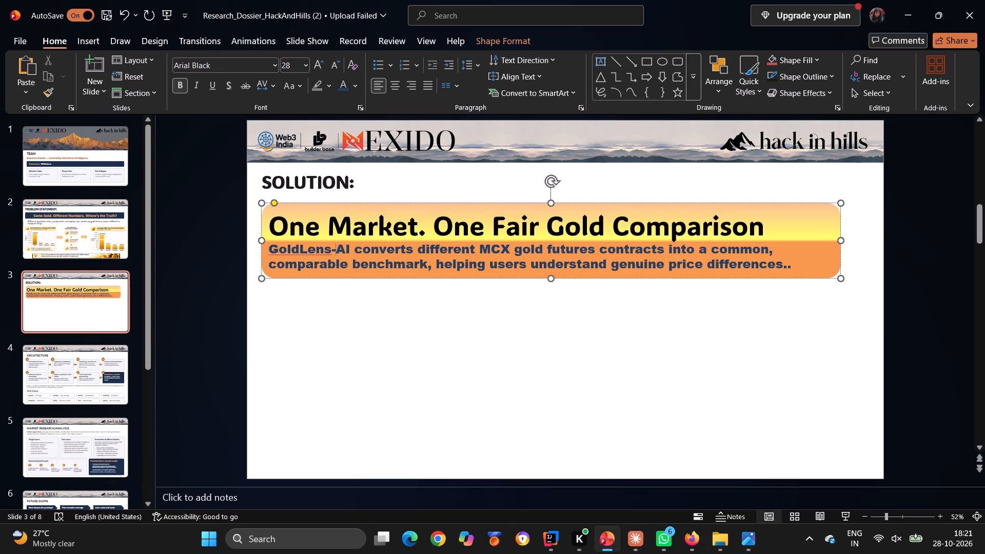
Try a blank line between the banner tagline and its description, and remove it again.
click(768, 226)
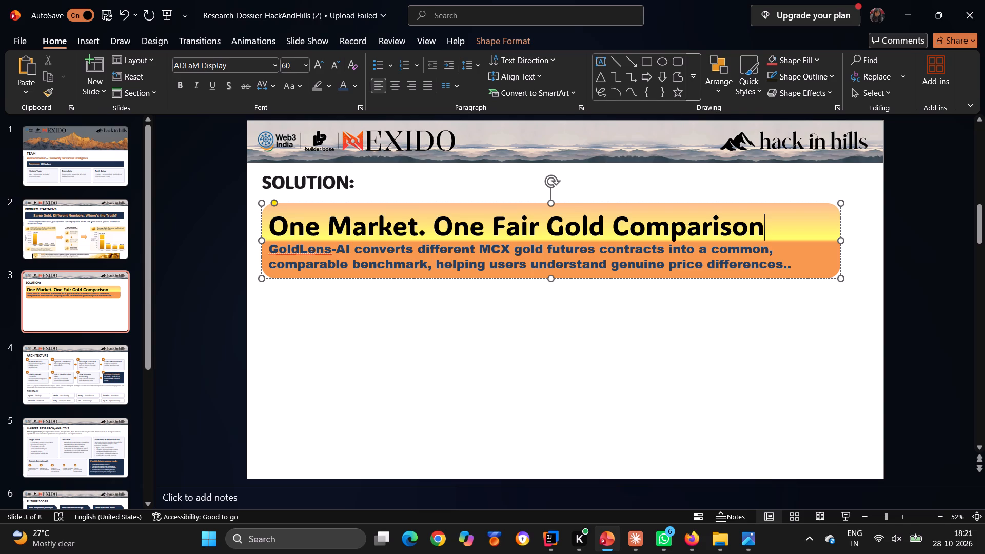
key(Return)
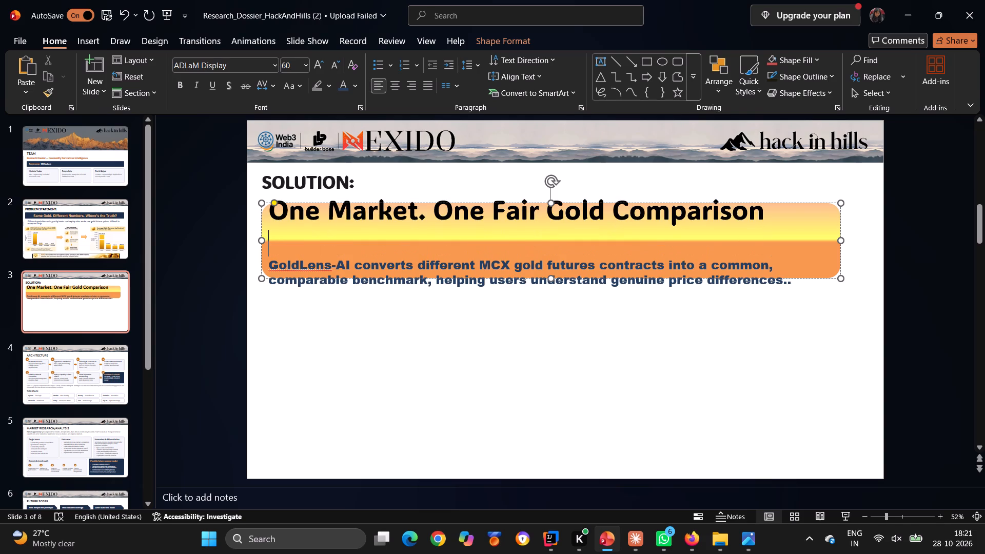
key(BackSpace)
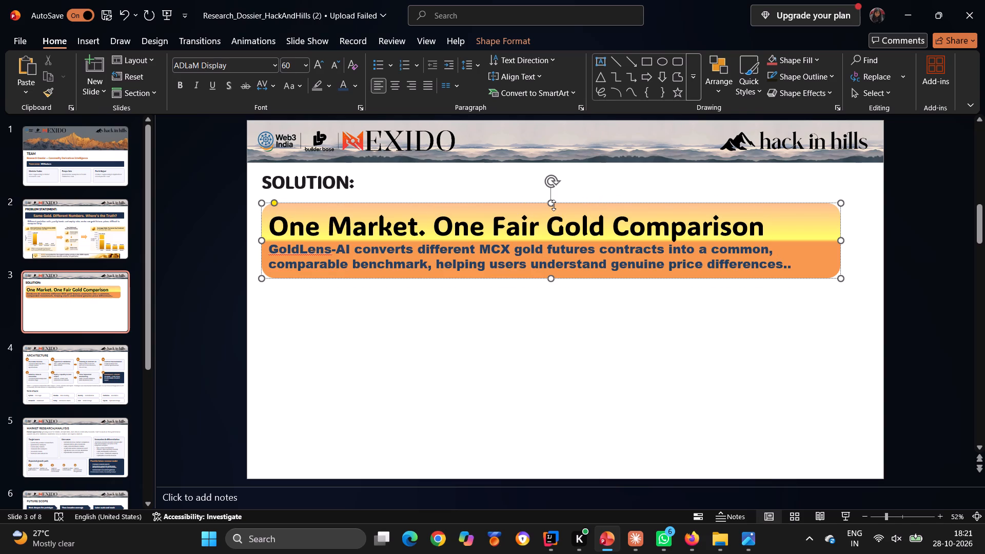
Reduce the banner's height from its top edge and move it up just below the SOLUTION heading.
drag(554, 205, 553, 214)
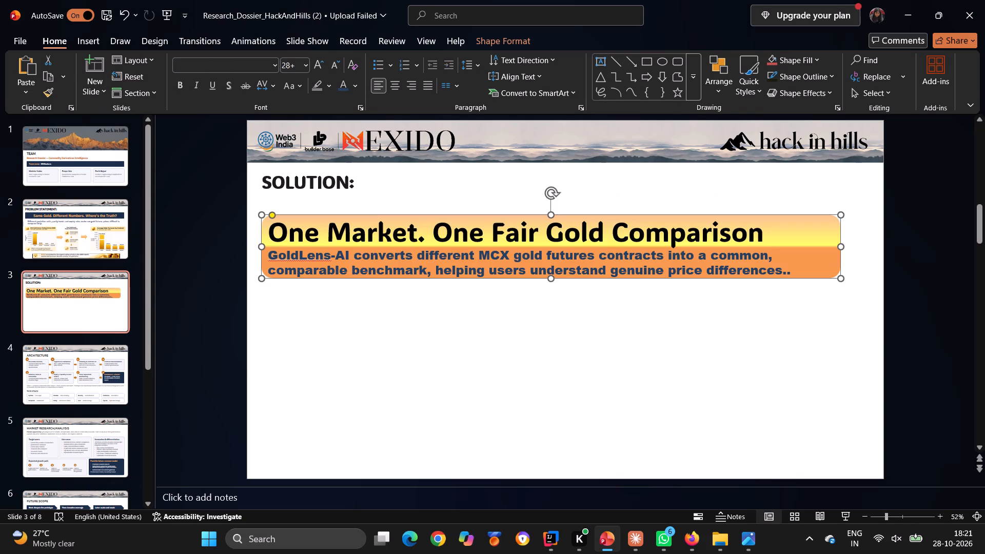
drag(533, 214, 533, 199)
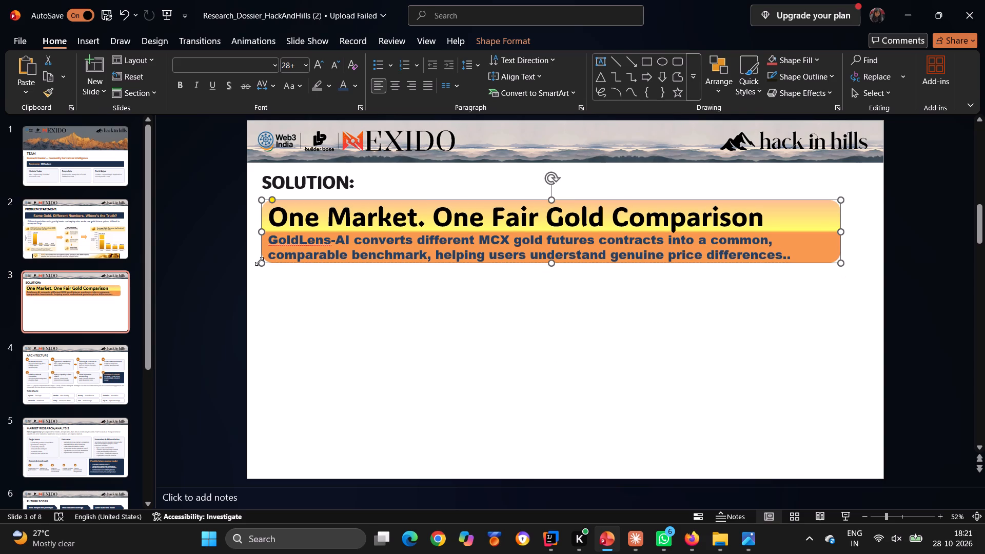
Set the banner tagline "One Market. One Fair Gold Comparison" to size 66.
click(278, 246)
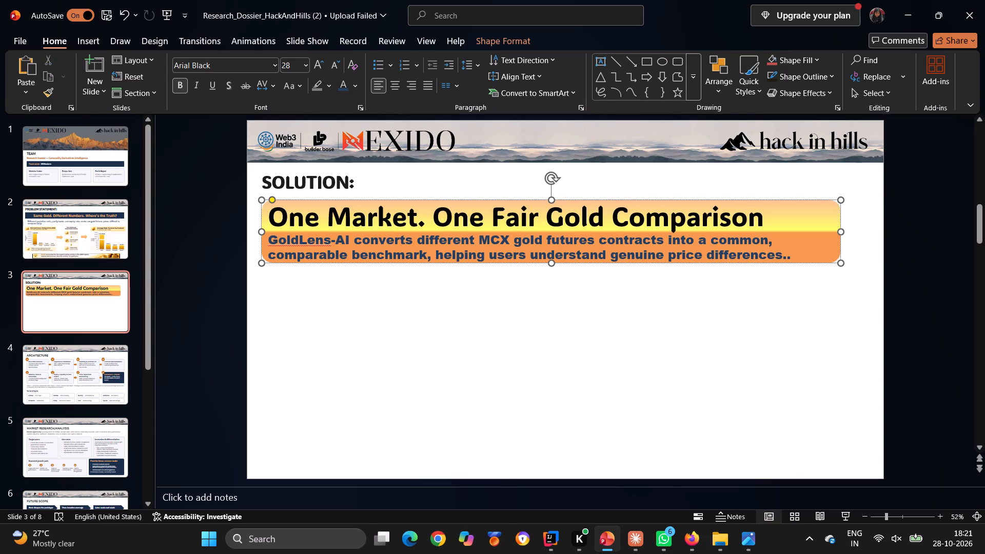
drag(269, 219, 779, 225)
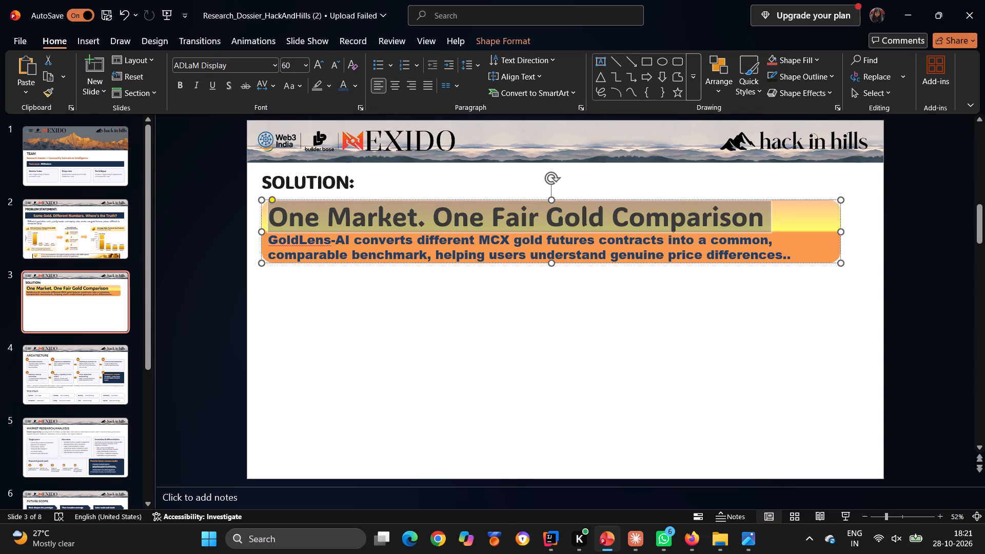
click(305, 64)
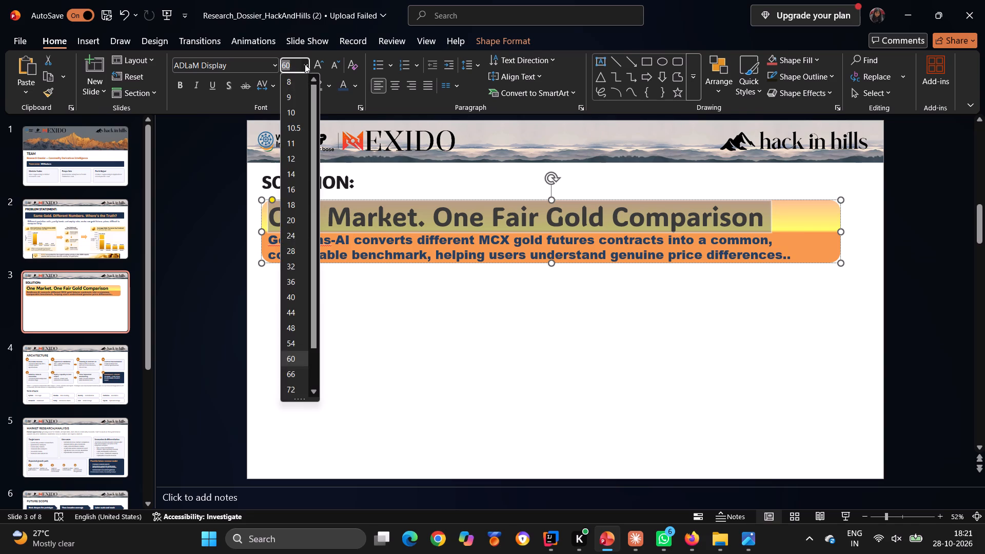
click(300, 372)
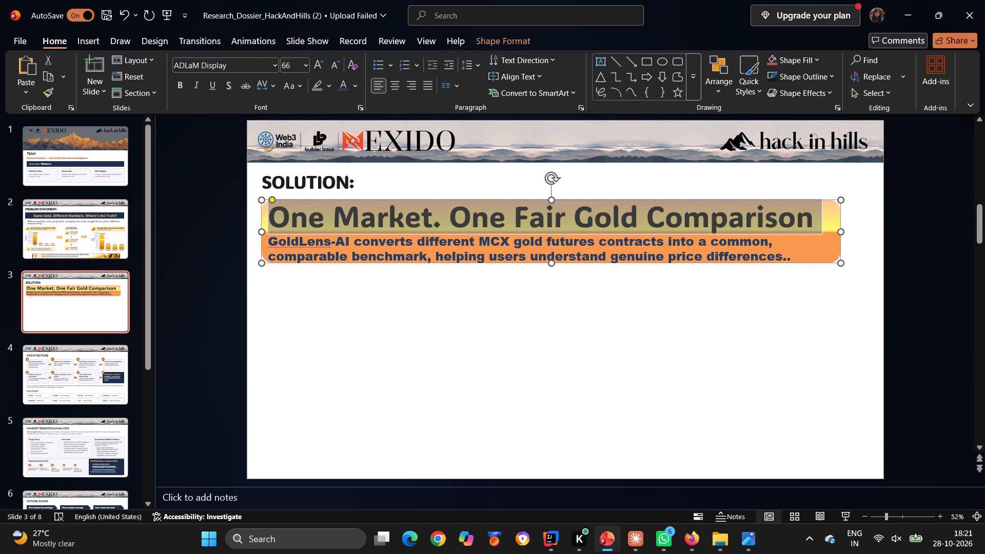
click(271, 243)
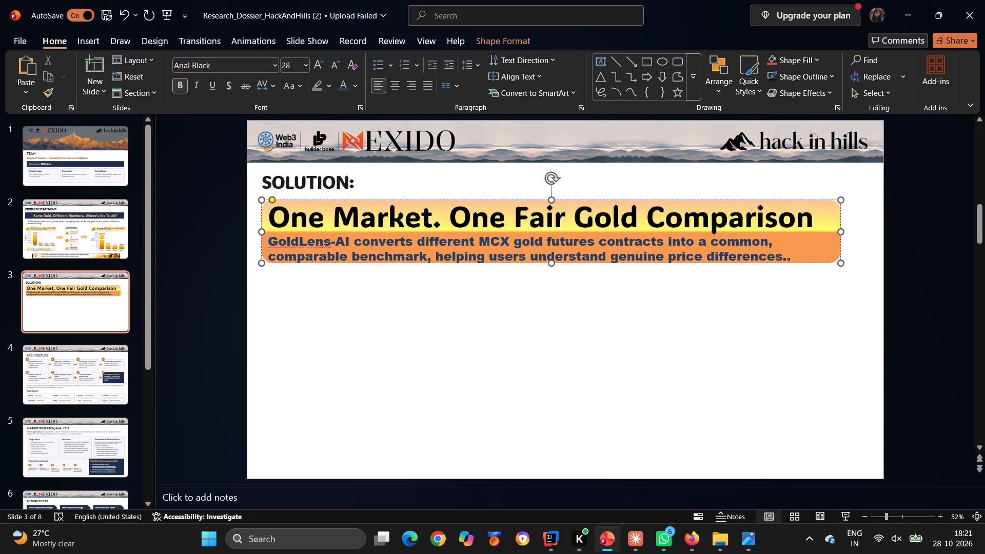
Recolour the banner's GoldLens-AI description to the standard dark blue and apply a text shadow to it.
drag(271, 243, 827, 266)
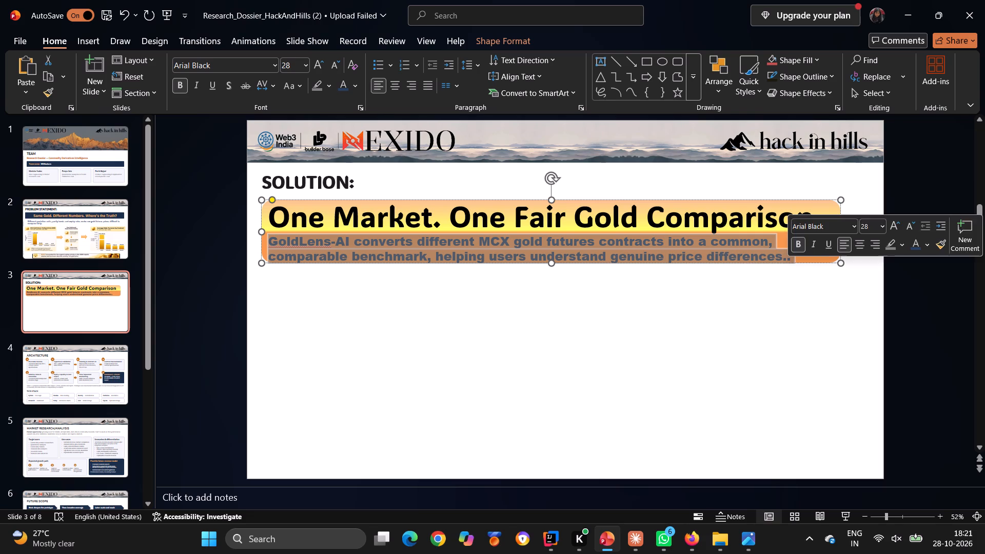
click(355, 85)
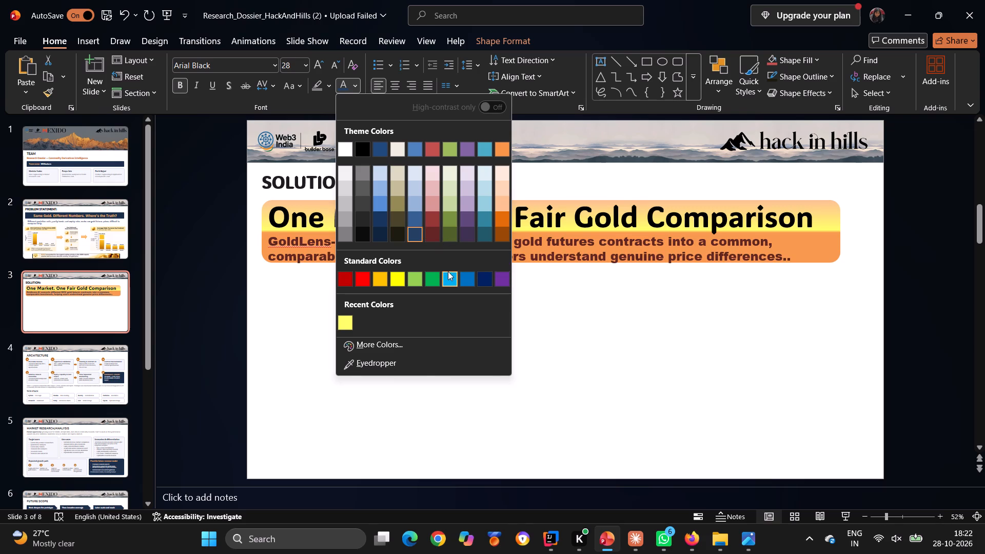
click(480, 278)
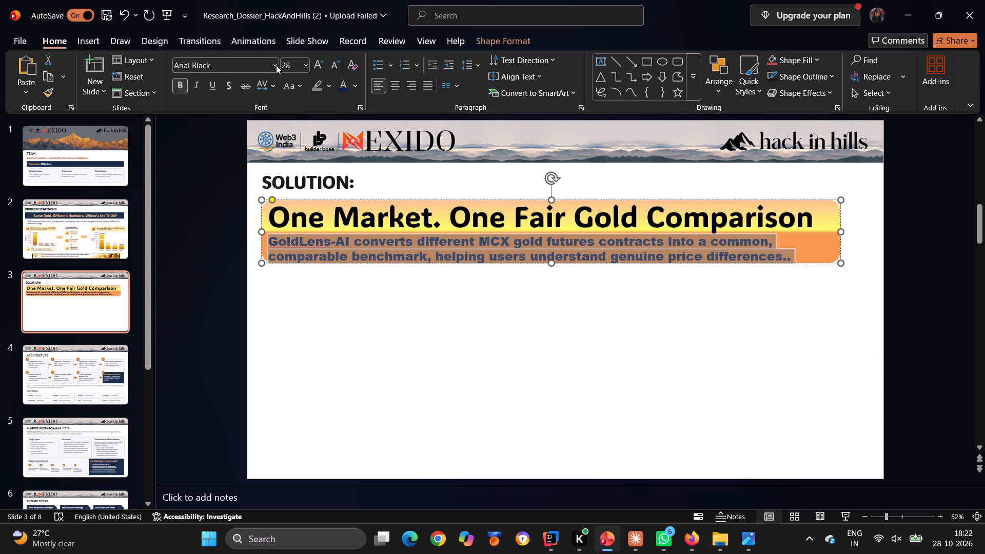
click(231, 87)
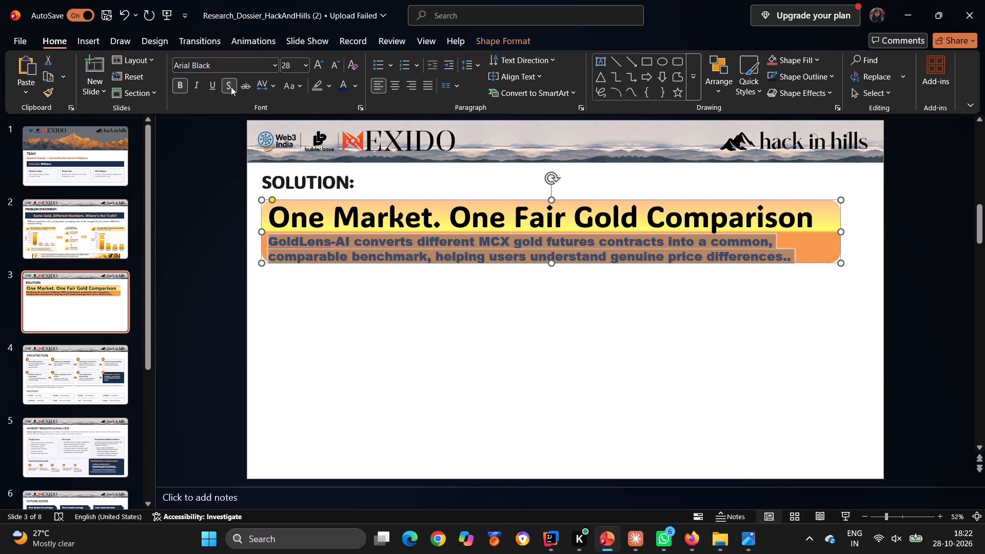
click(185, 87)
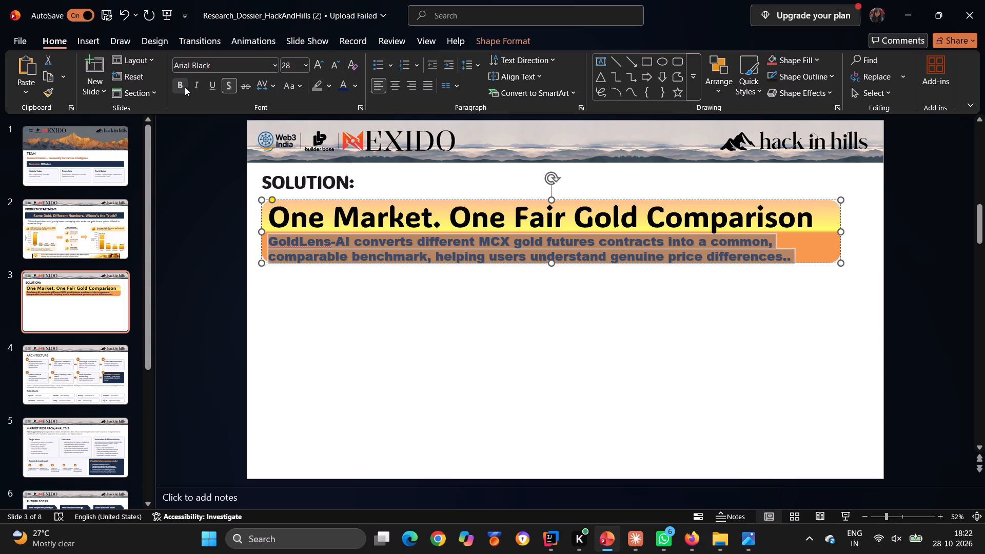
click(180, 88)
Change the font of the banner's GoldLens-AI description to Times New Roman.
click(278, 65)
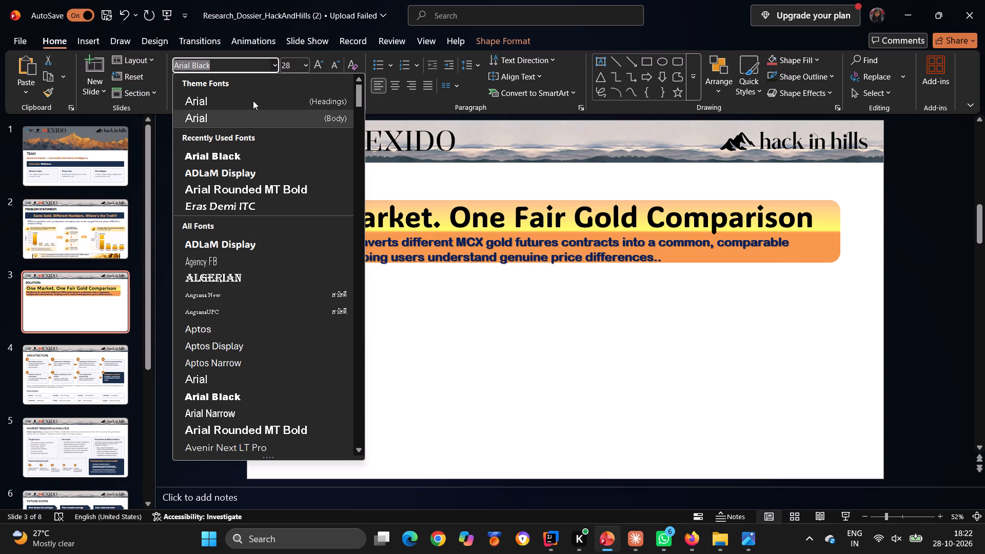
click(240, 66)
key(BackSpace)
key(BackSpace)
key(BackSpace)
key(BackSpace)
key(BackSpace)
key(BackSpace)
key(BackSpace)
key(BackSpace)
key(BackSpace)
key(BackSpace)
key(BackSpace)
key(BackSpace)
key(BackSpace)
key(BackSpace)
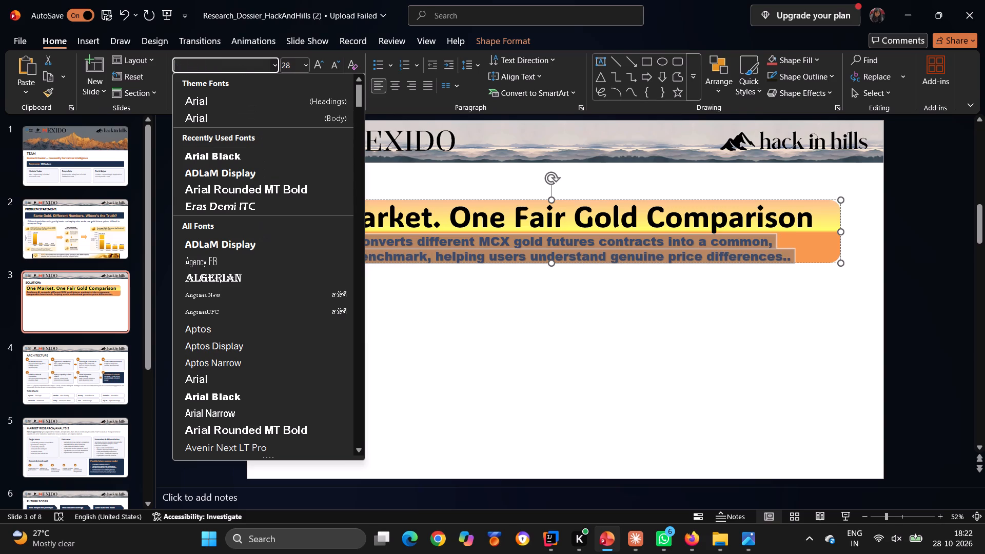
text(imes)
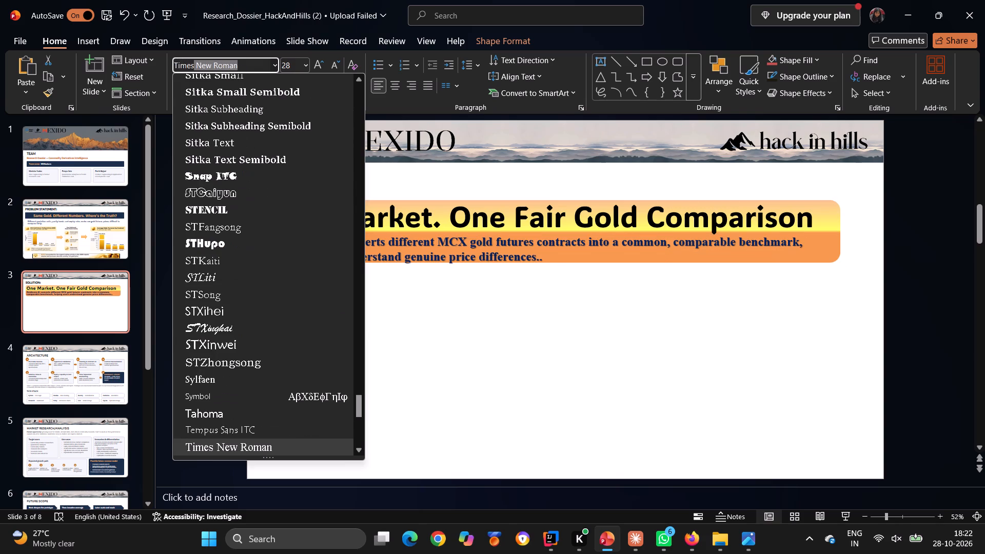
key(Return)
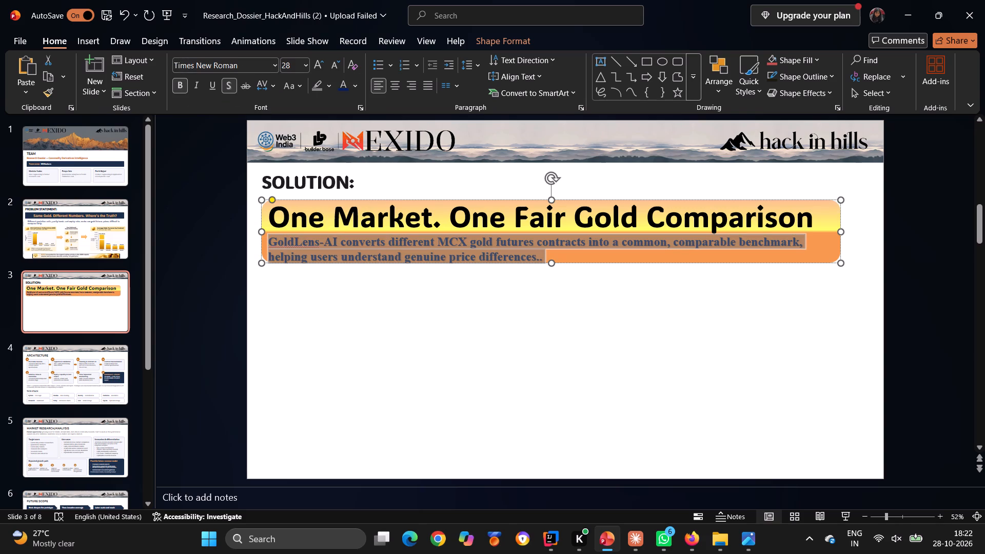
click(335, 300)
Extend the banner's bottom edge slightly downward to leave more room below the description, and deselect the banner.
click(558, 254)
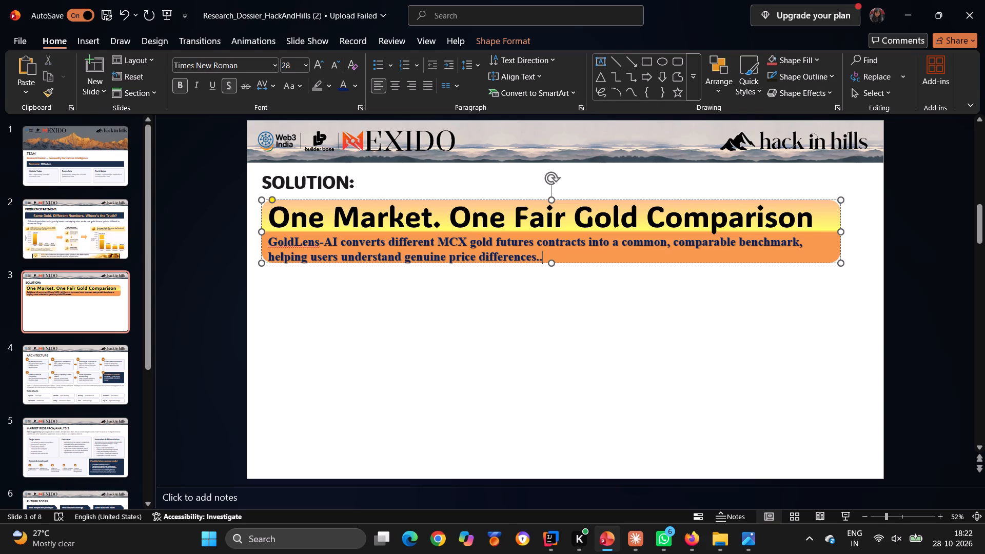
drag(552, 264, 553, 269)
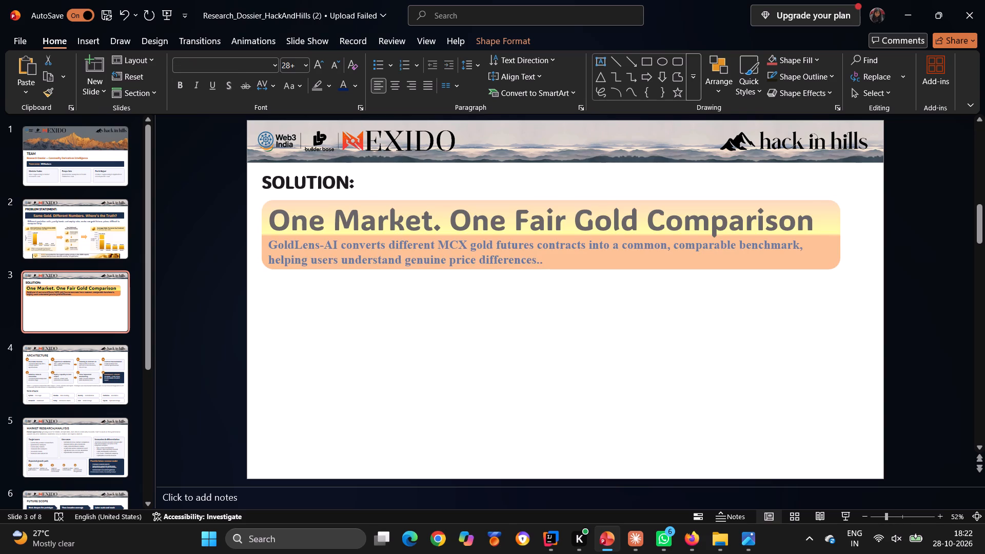
drag(553, 269, 553, 269)
click(553, 269)
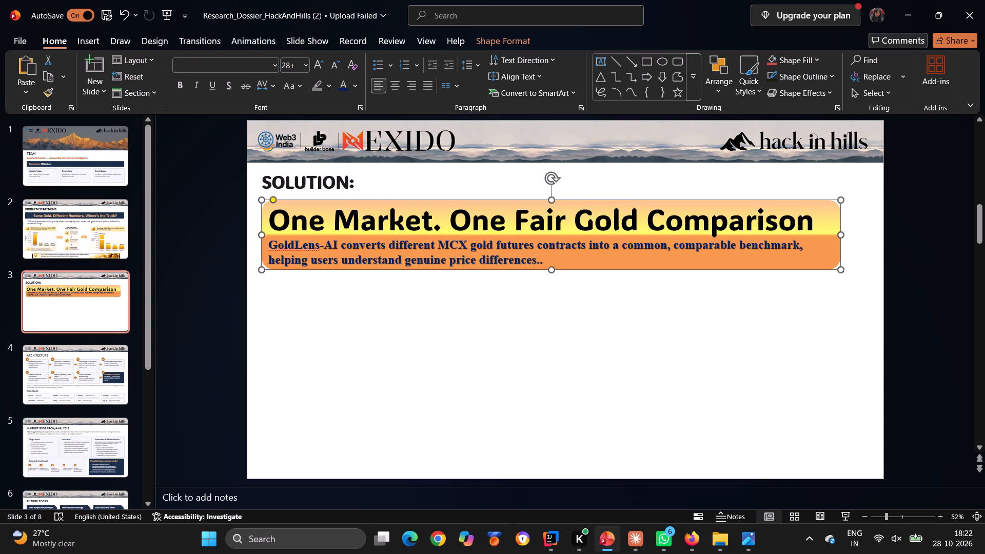
click(544, 303)
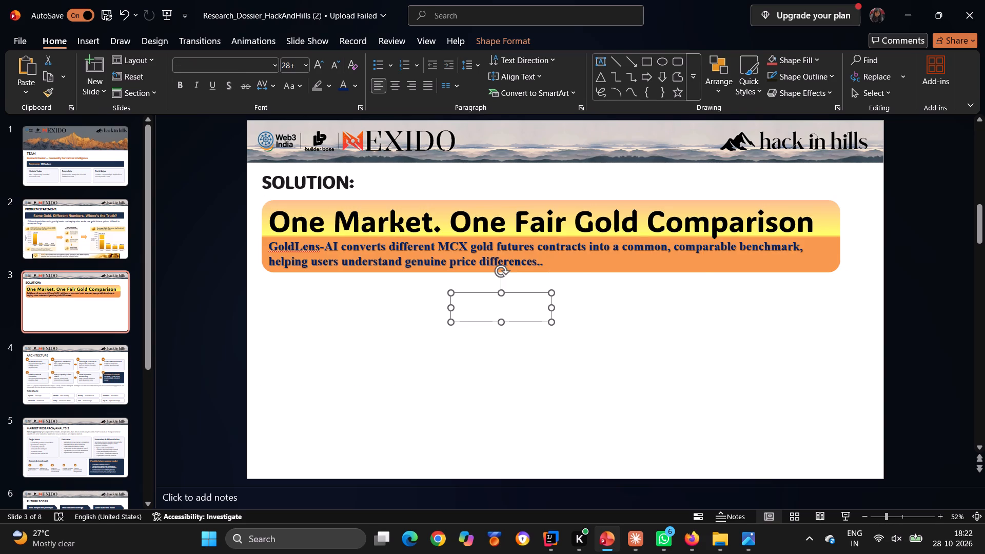
click(682, 300)
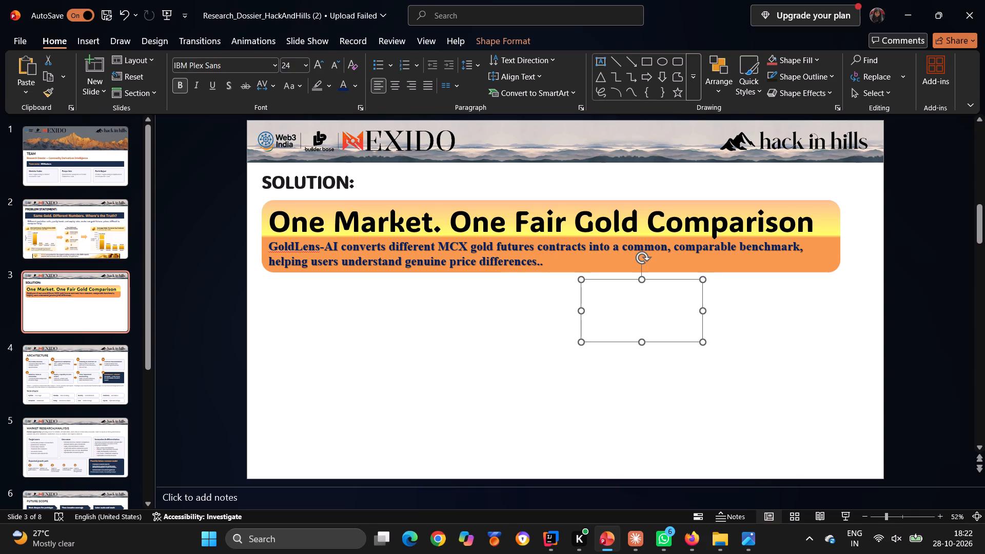
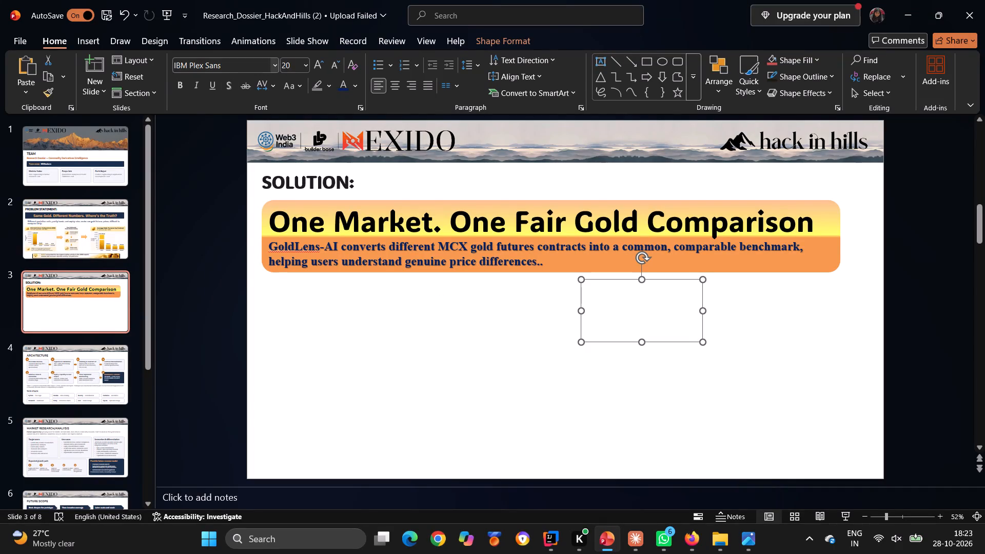
Draw a rounded rectangle about 11.8 cm wide and 13.3 cm high below the banner, with the white-fill, black-outline preset style.
click(91, 43)
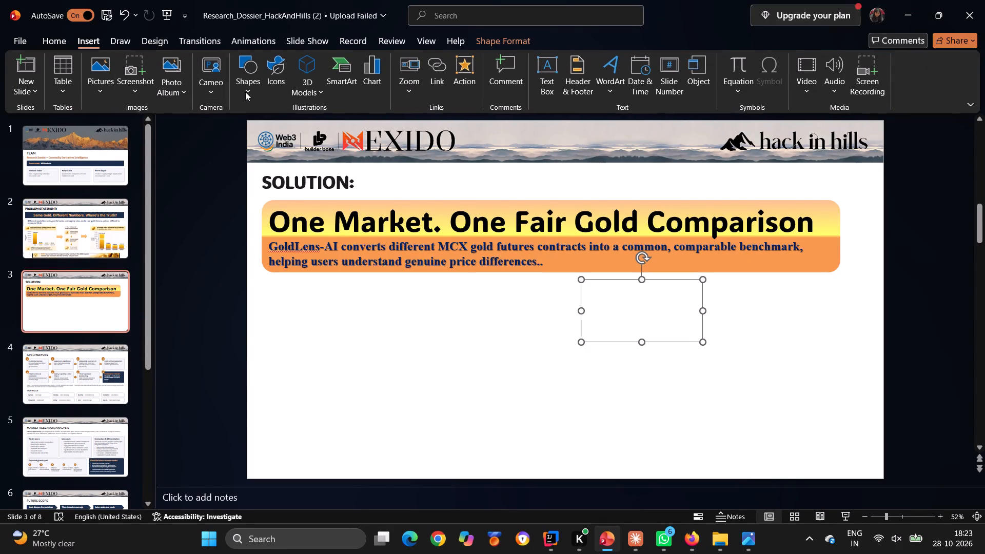
click(246, 92)
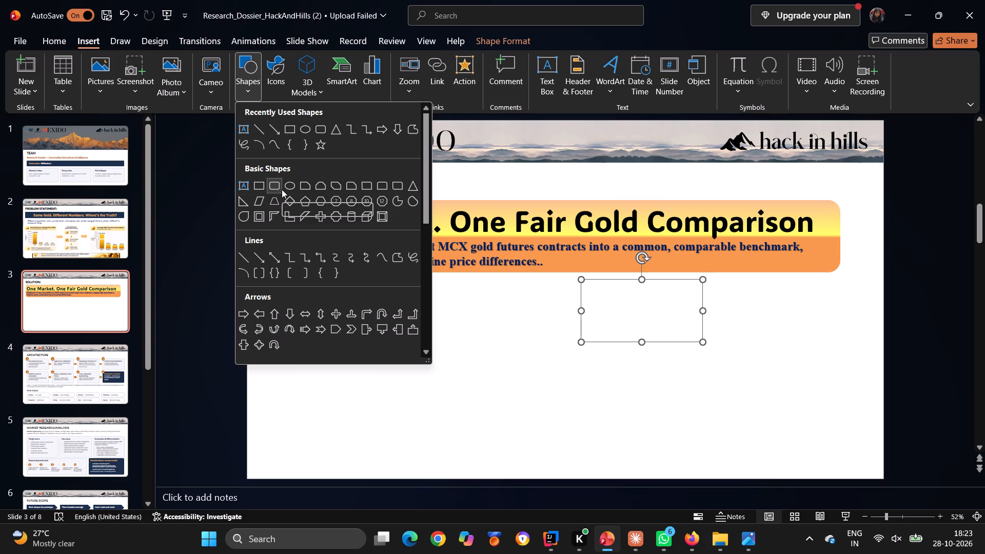
click(275, 188)
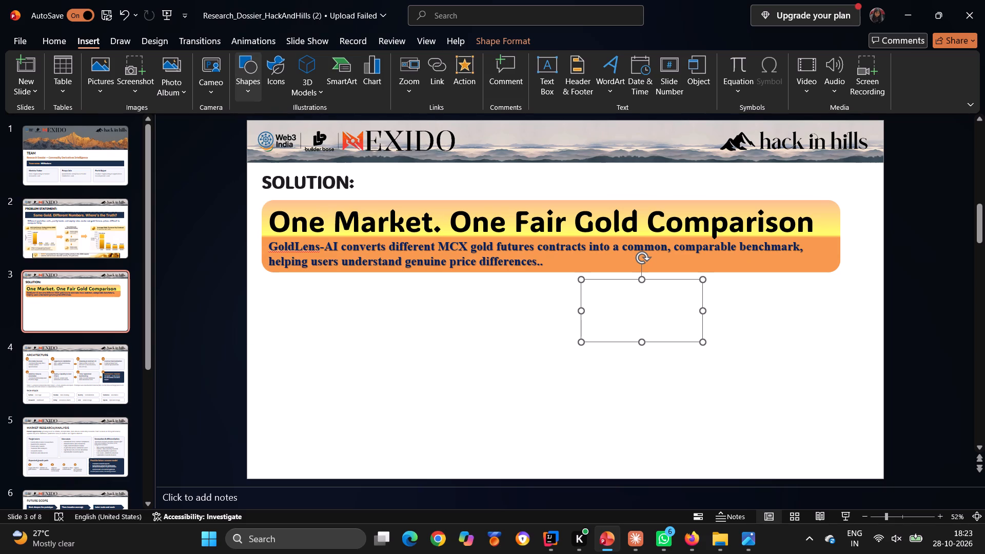
drag(290, 297, 437, 466)
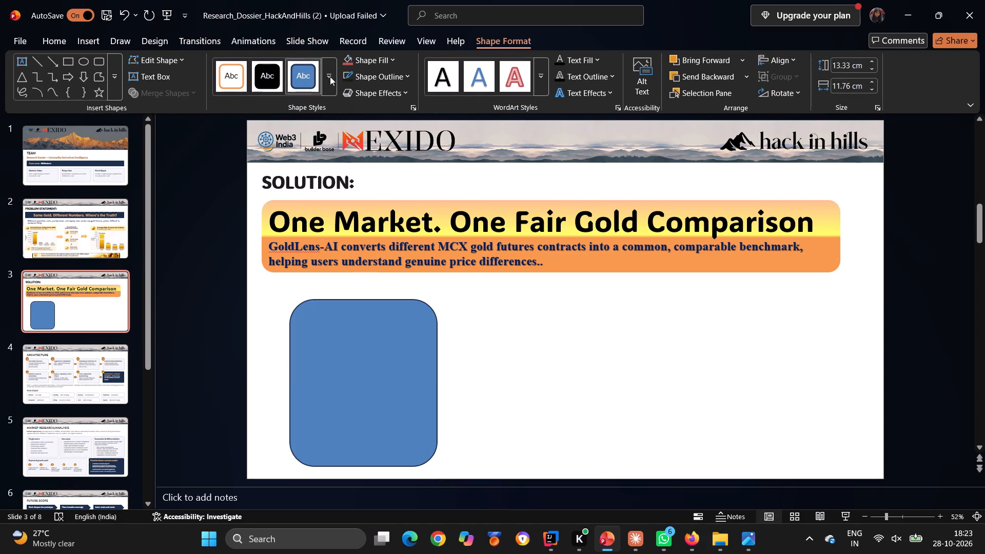
click(335, 76)
click(240, 122)
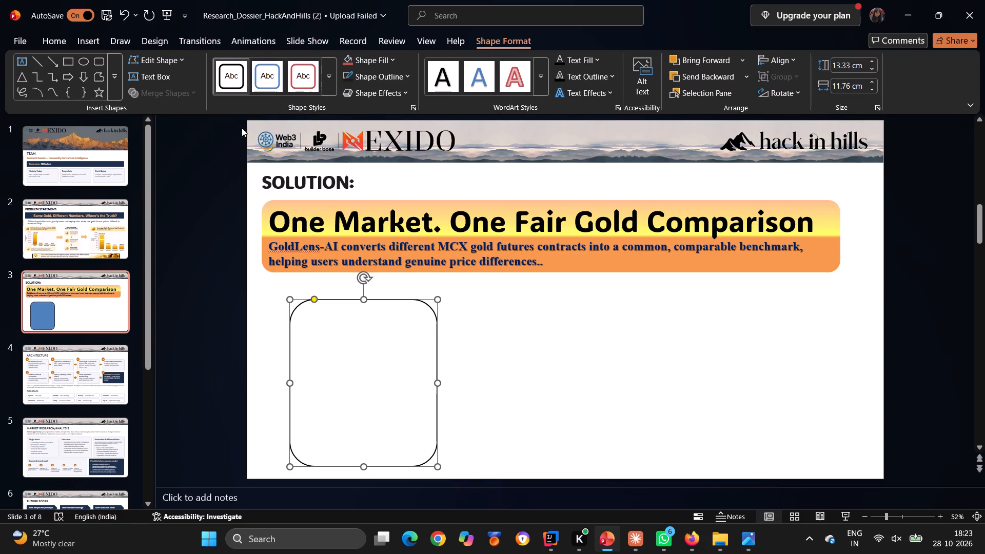
Resize the rounded rectangle to about 15.1 cm wide and 14.5 cm high, aligning its left edge with the banner's and its top just beneath it.
drag(290, 300, 275, 293)
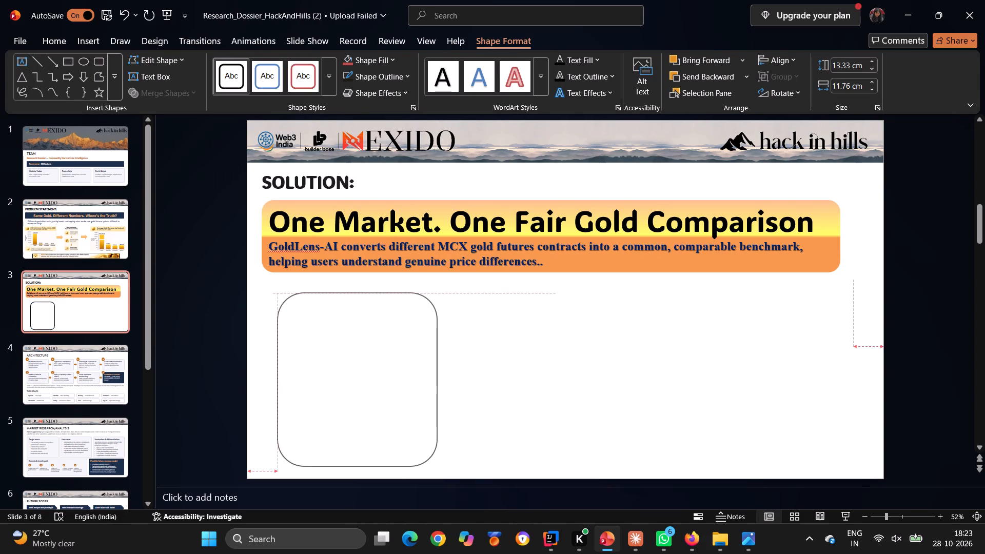
drag(275, 293, 265, 298)
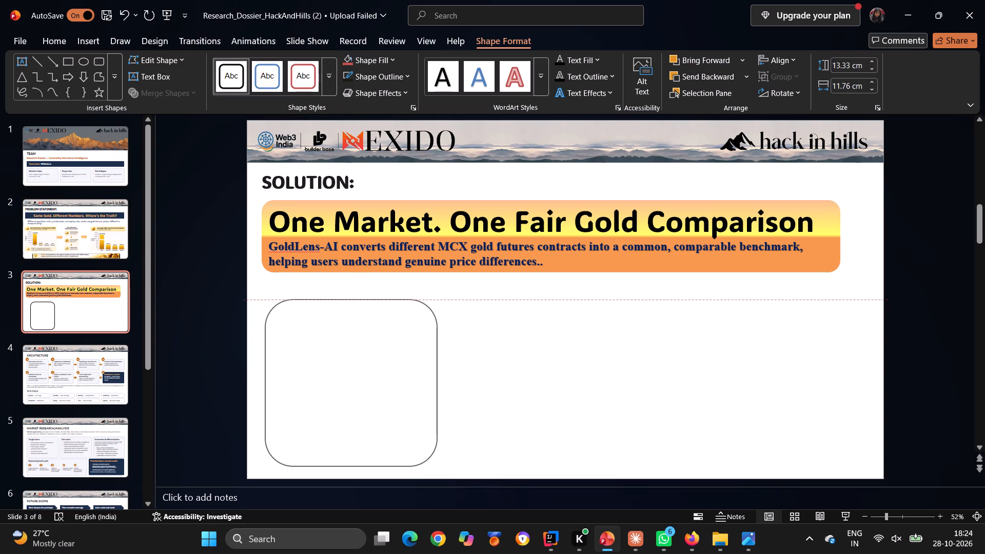
drag(265, 298, 264, 298)
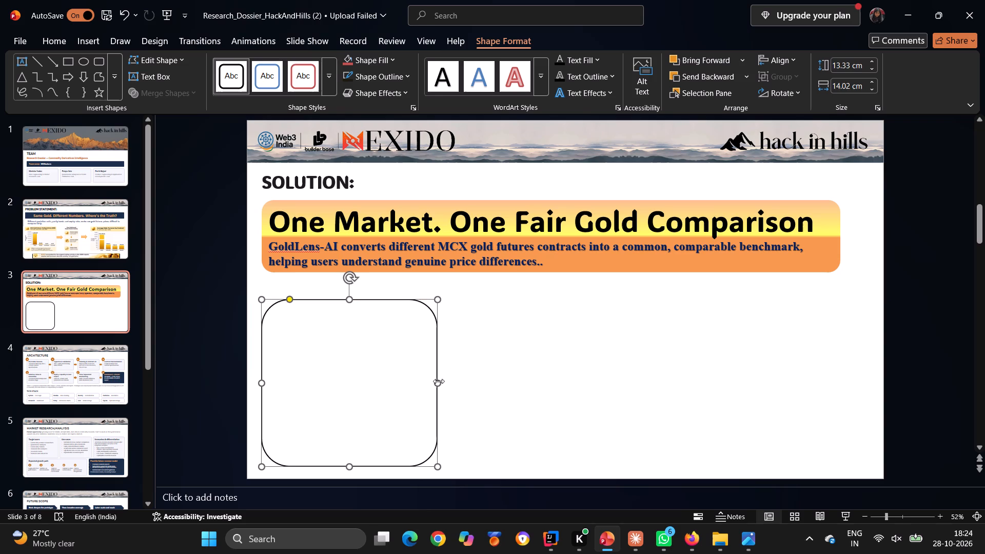
drag(439, 381, 464, 379)
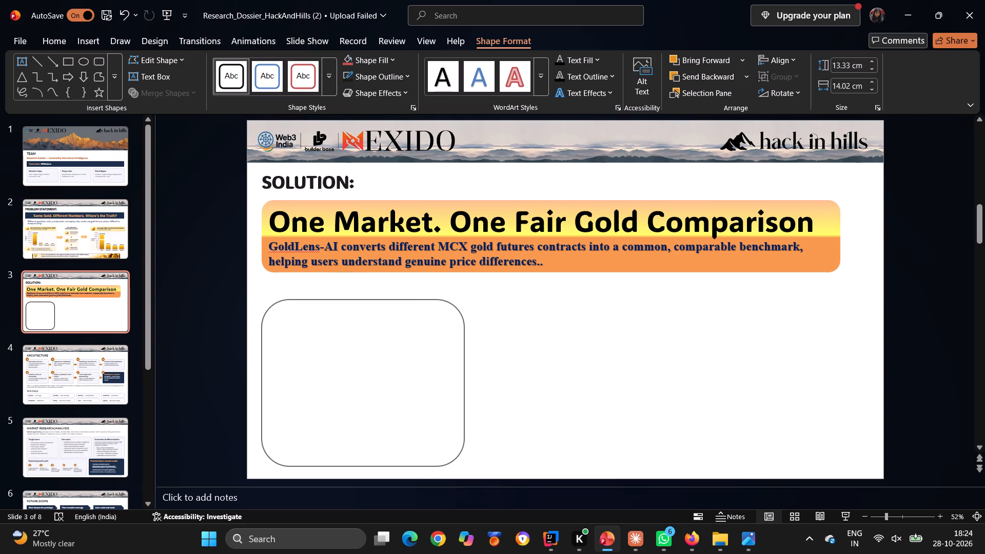
drag(464, 379, 461, 385)
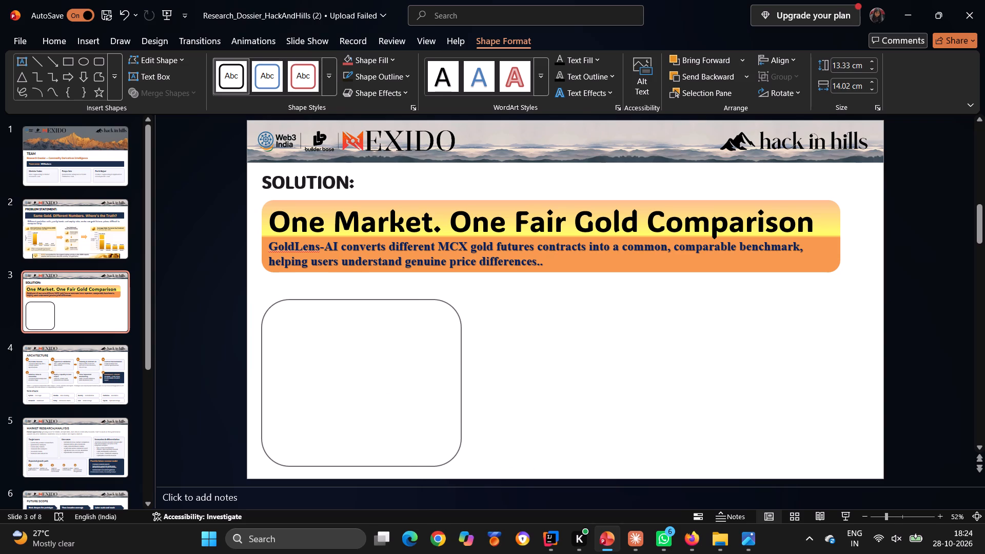
drag(461, 385, 454, 399)
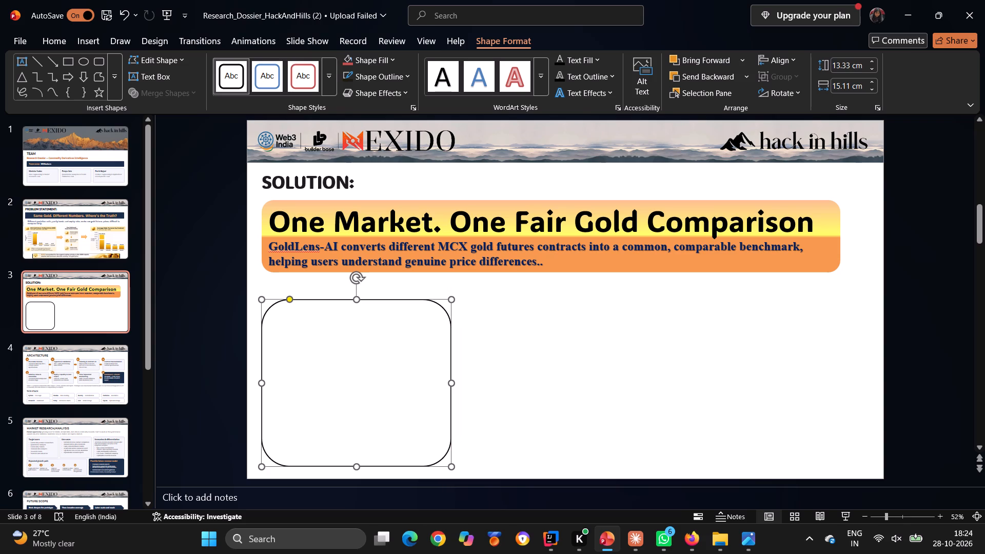
drag(356, 299, 356, 286)
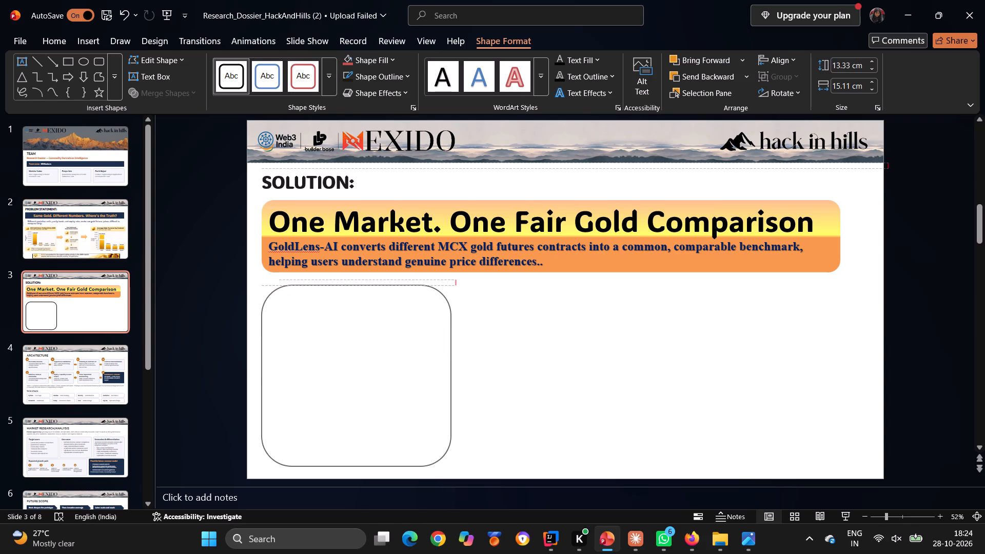
drag(356, 286, 356, 285)
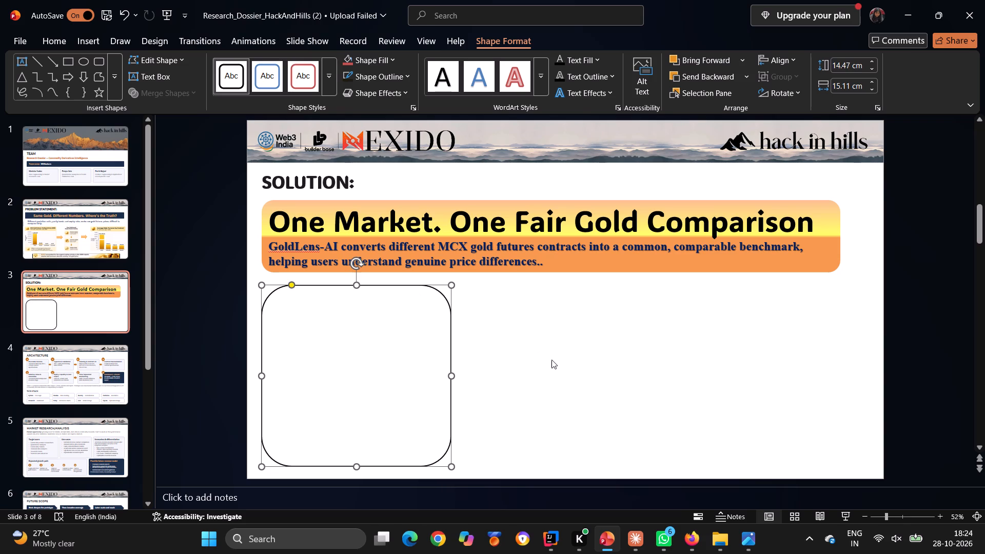
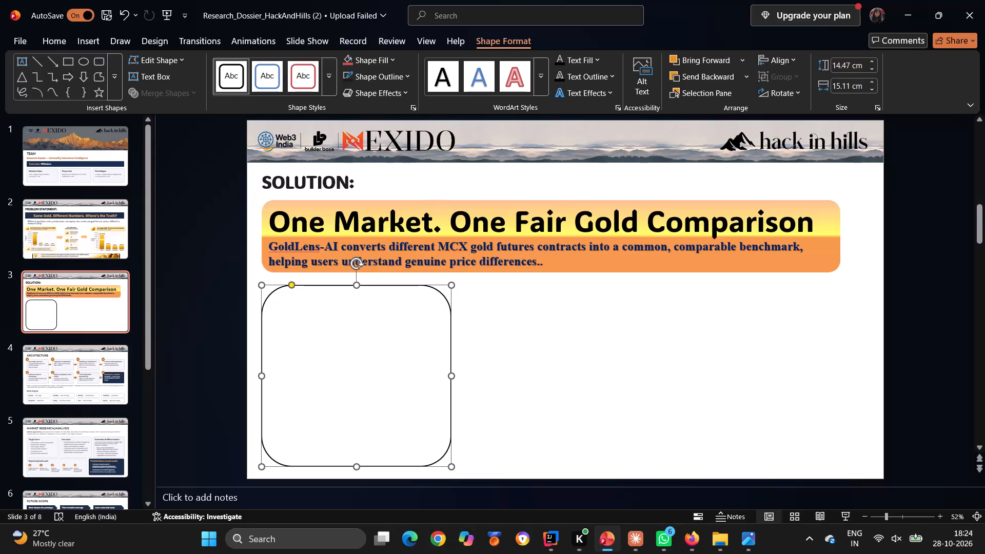
Paste the copied five-point workflow text, from collecting MCX data to displaying insights, into the rounded rectangle below the banner.
key(ctrl+v)
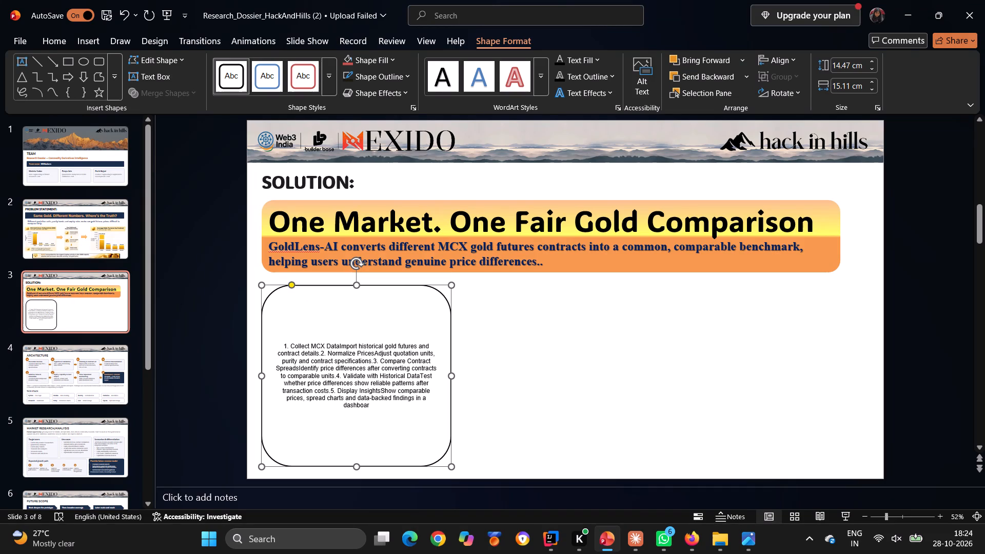
Resize the gold-comparison banner to about 47.6 cm wide and 5 cm high, keeping its left edge in line with the SOLUTION heading.
click(342, 227)
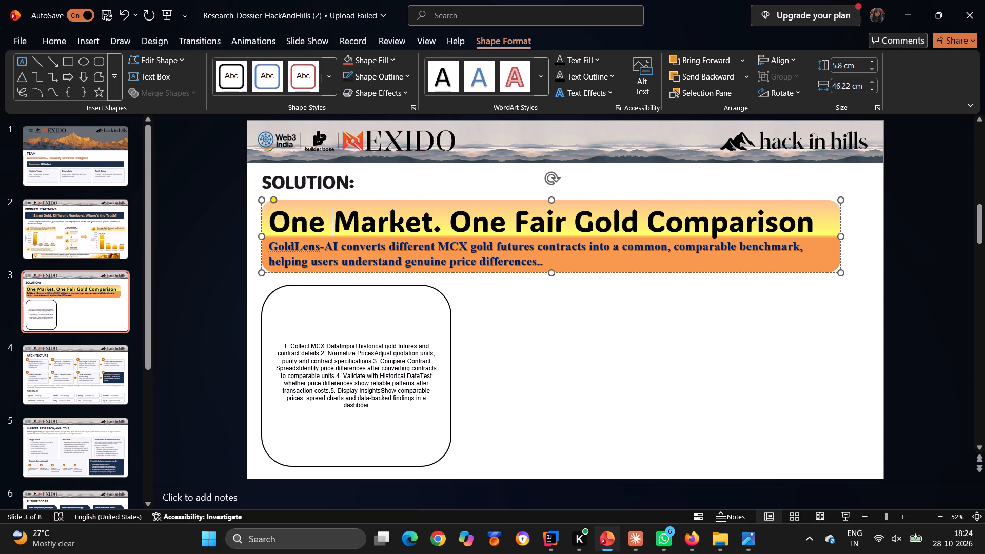
click(551, 271)
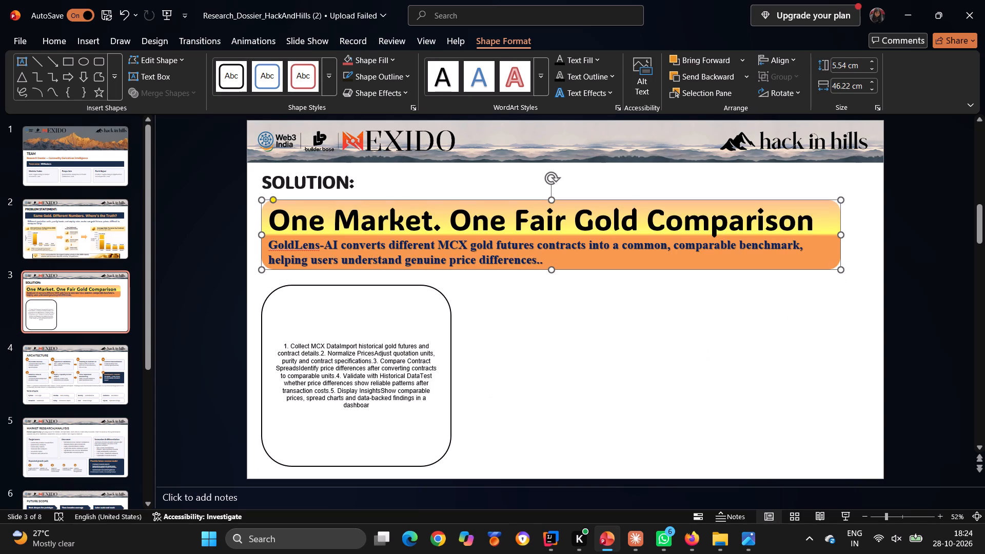
drag(841, 269, 839, 268)
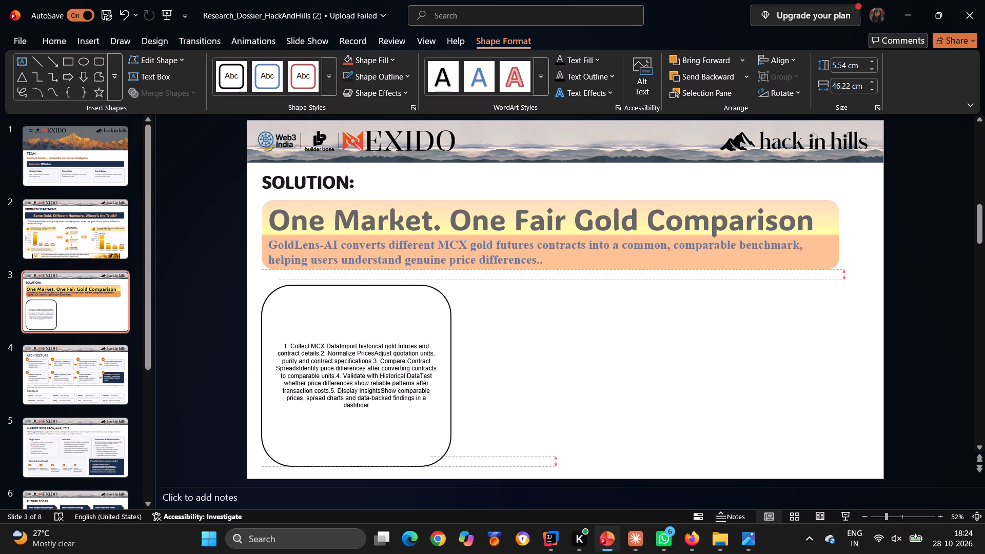
drag(839, 268, 838, 262)
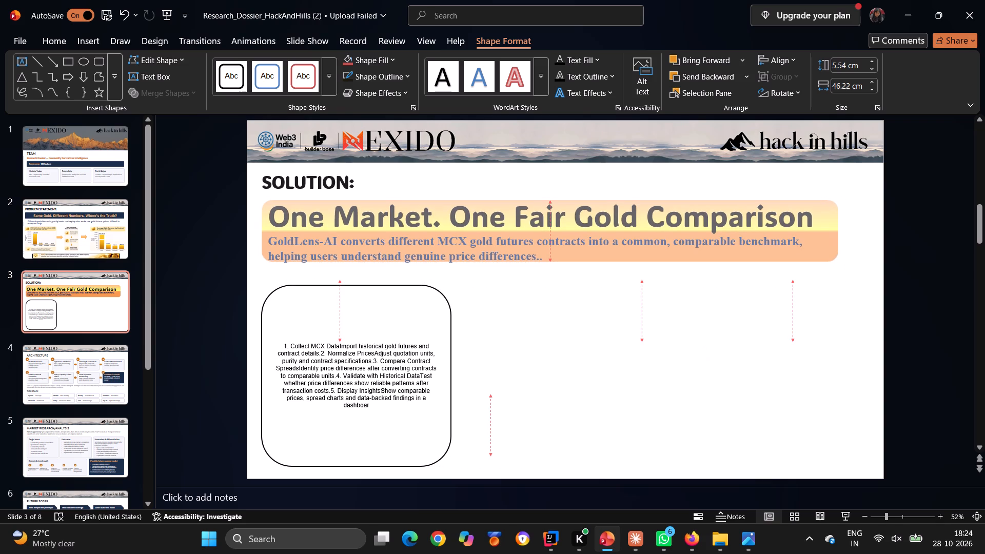
drag(838, 262, 851, 256)
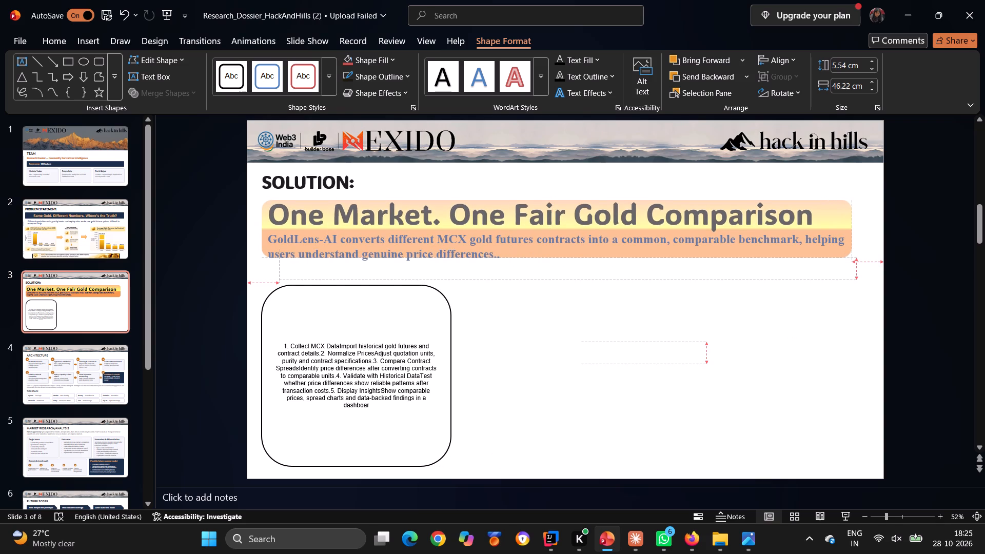
drag(851, 256, 857, 253)
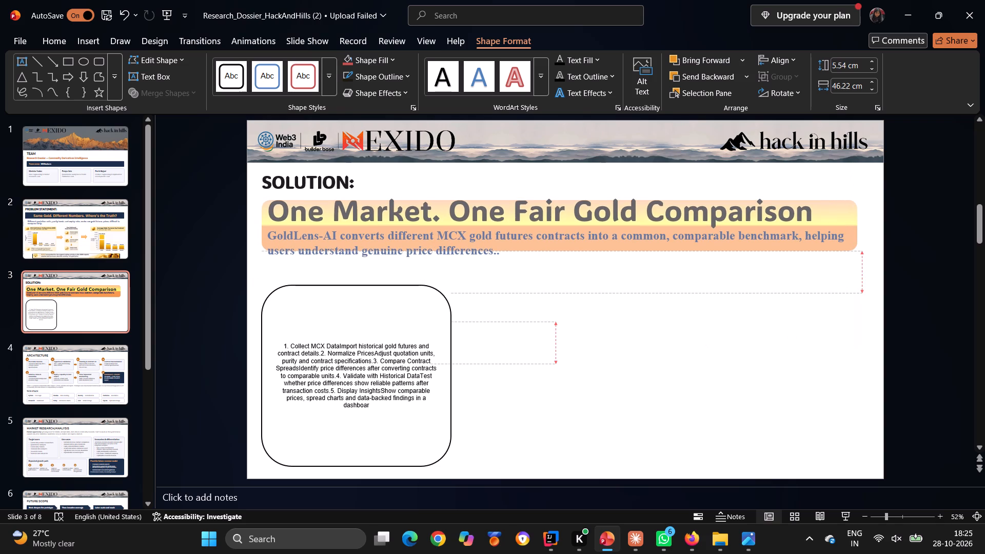
drag(857, 253, 857, 253)
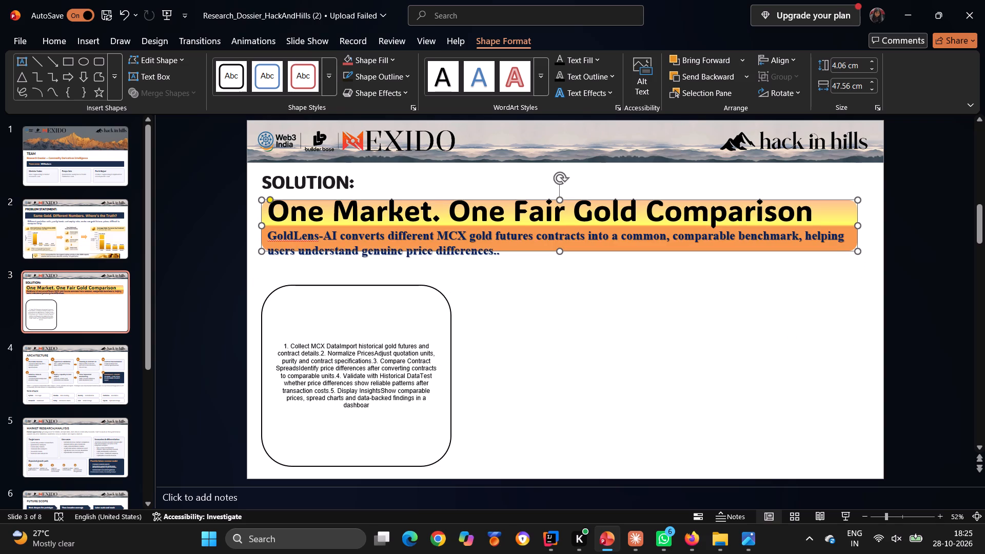
drag(263, 252, 263, 256)
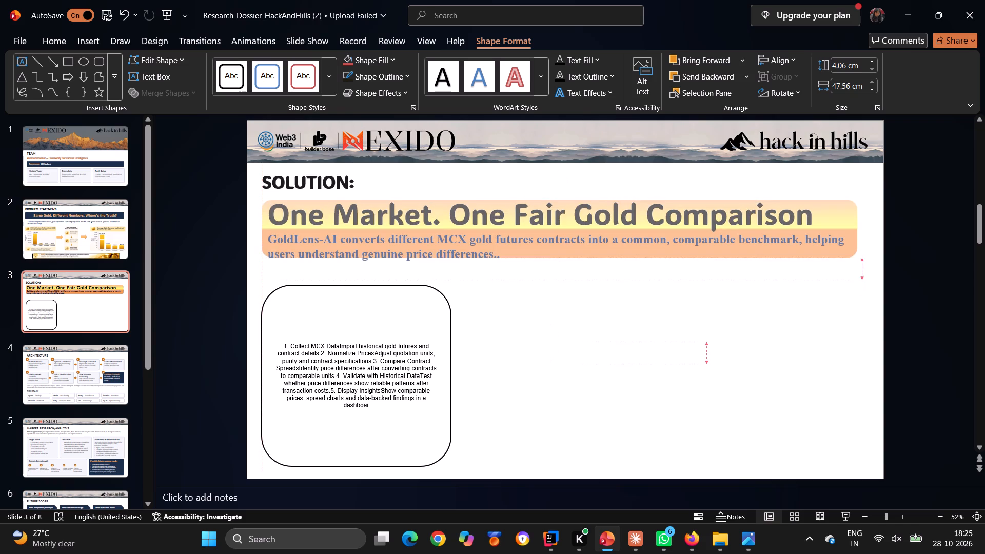
drag(263, 256, 262, 262)
click(501, 289)
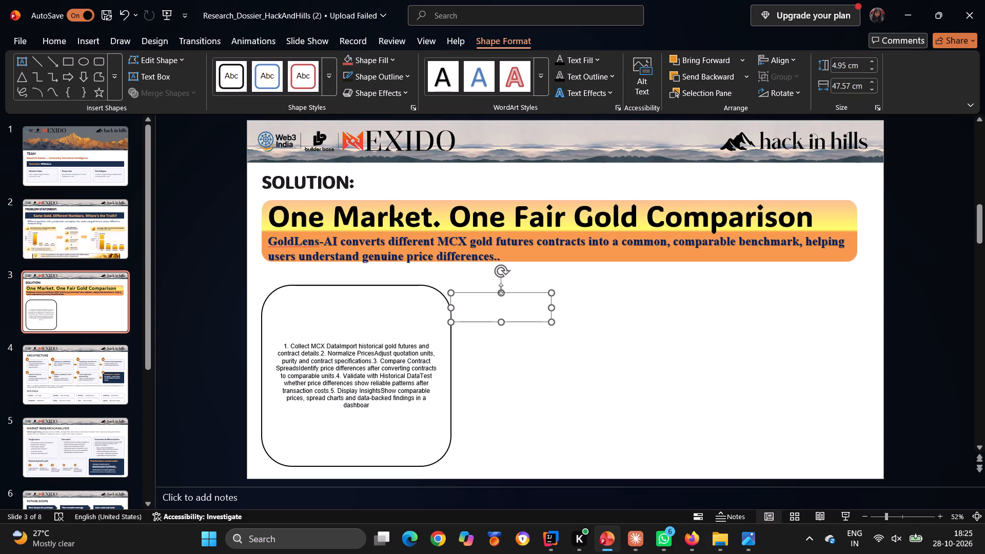
Move the banner slightly up, closer to the SOLUTION heading, keeping its left edge aligned with the rounded rectangle's.
click(465, 202)
drag(479, 199, 477, 194)
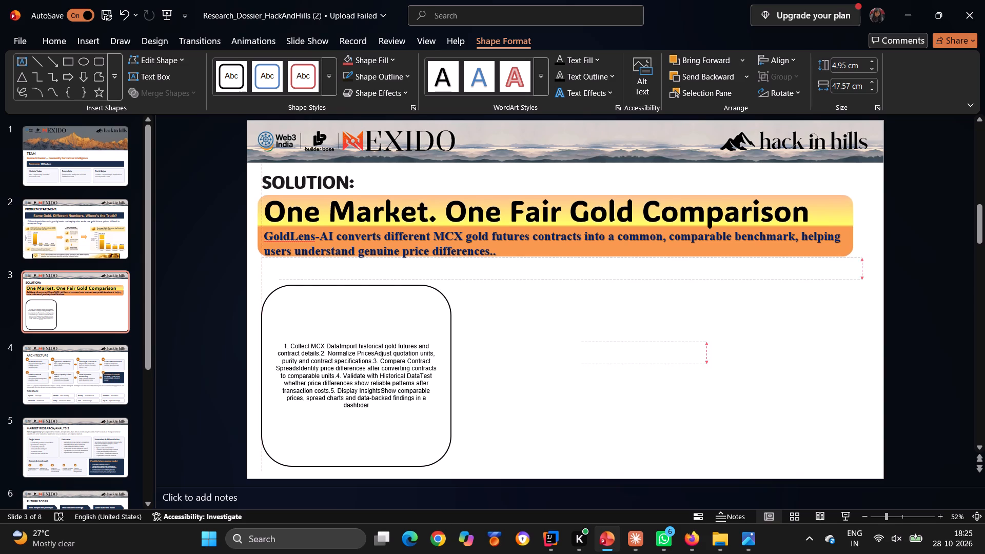
drag(477, 194, 478, 194)
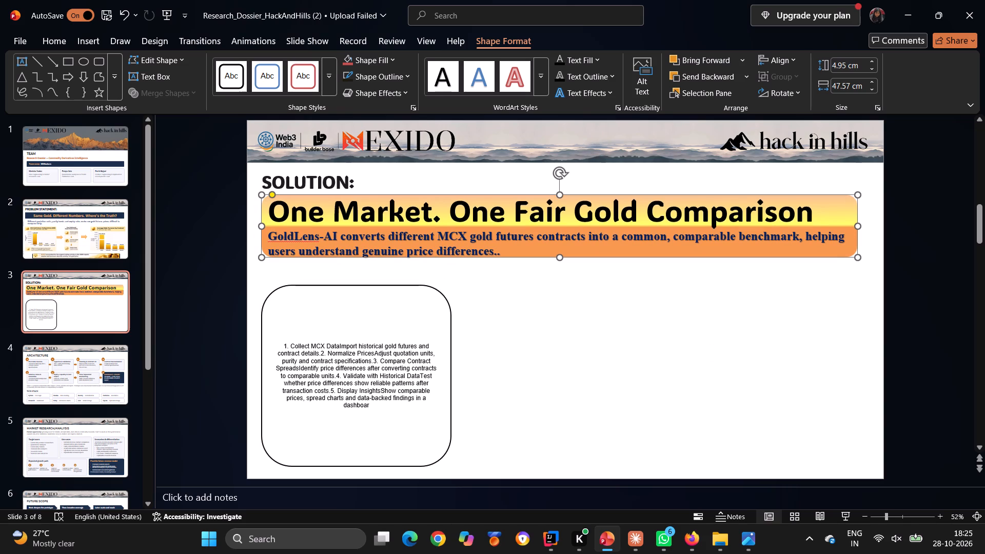
click(540, 309)
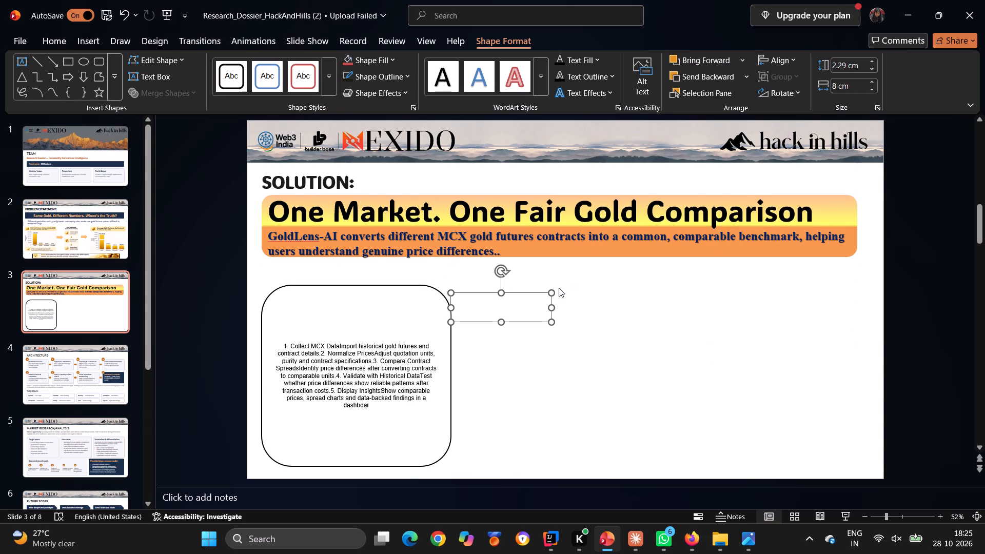
click(554, 254)
click(560, 258)
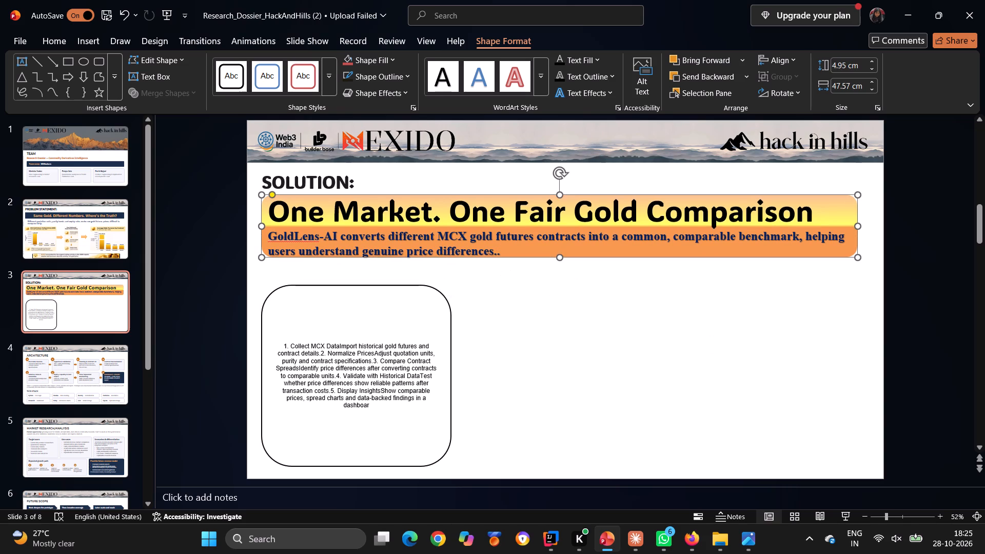
click(498, 355)
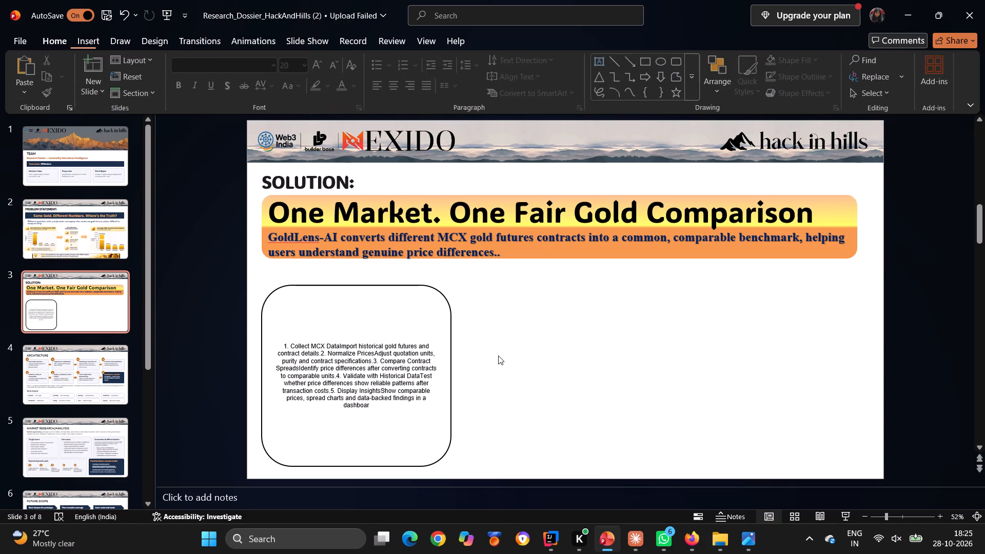
Resize the rounded rectangle containing the workflow text to about 18.8 cm wide and 14 cm high, keeping its lower-left corner in place.
click(423, 346)
drag(450, 284, 451, 284)
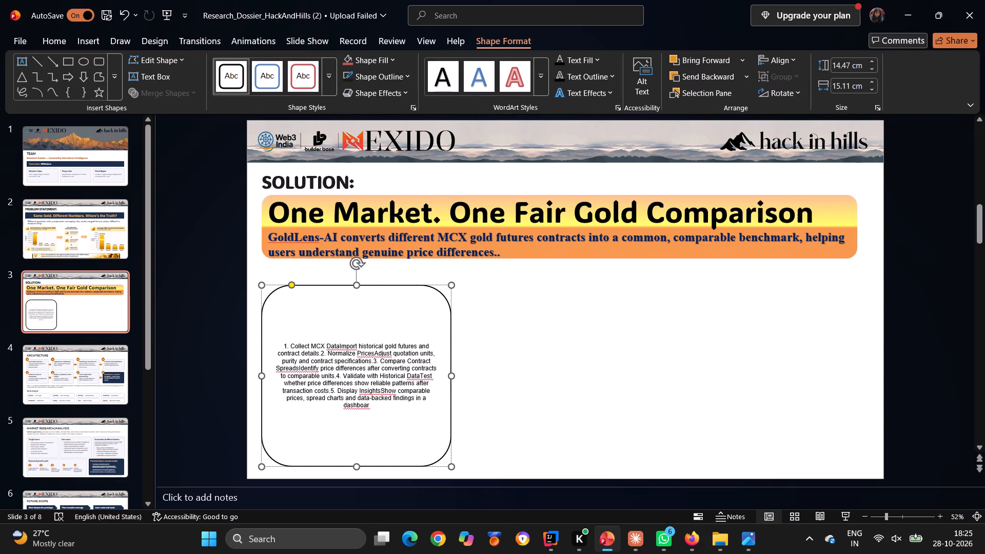
drag(451, 284, 484, 288)
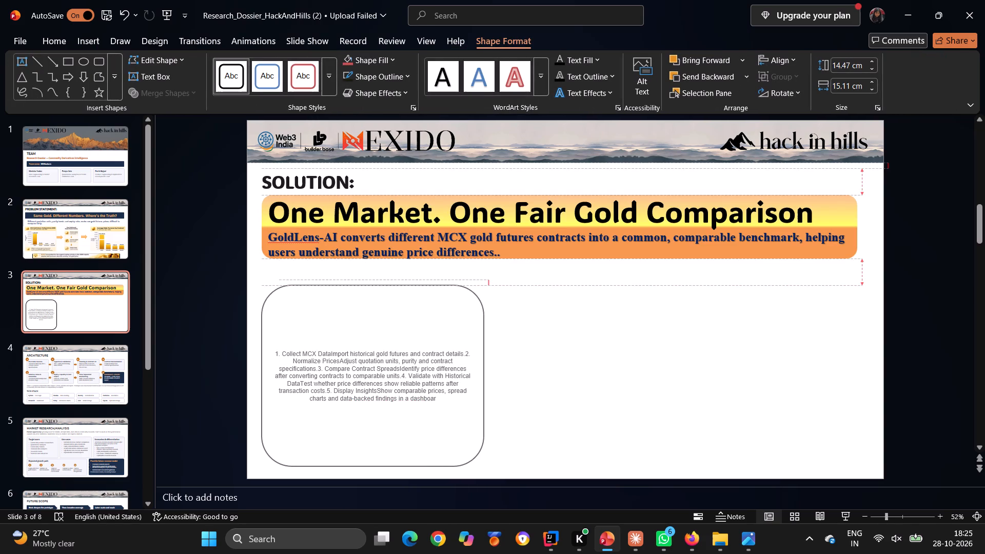
drag(484, 288, 497, 291)
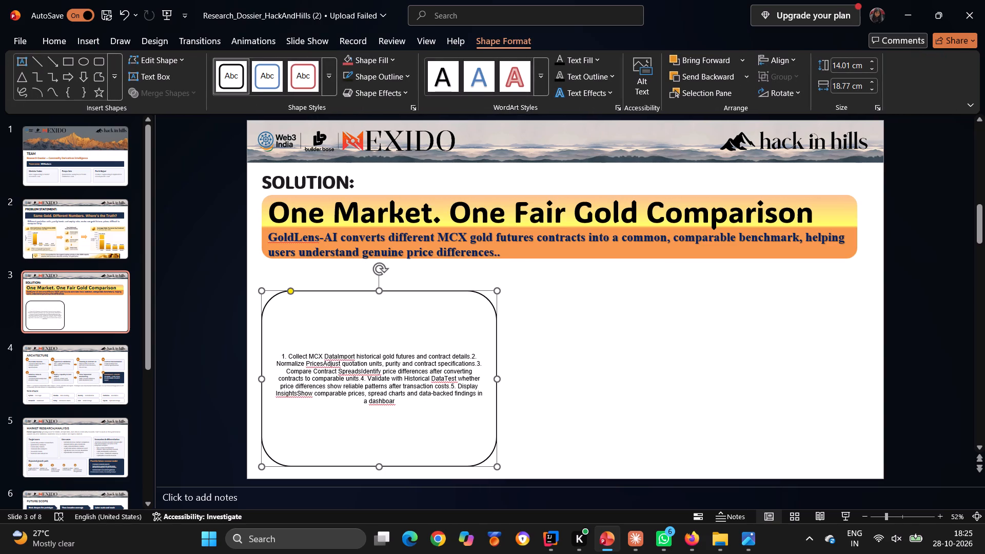
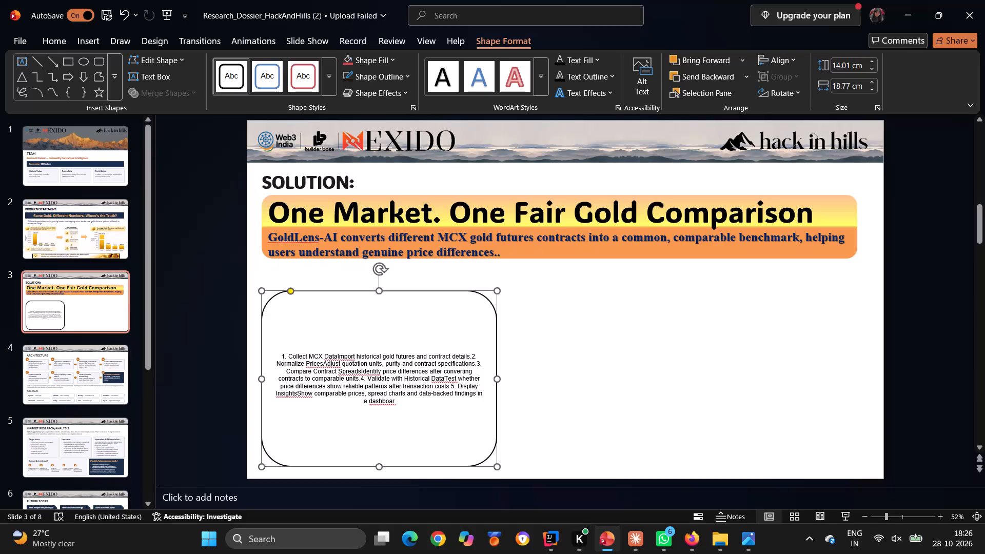
Put "Collect MCX Data" and its description on separate lines, leave the description unnumbered, and start "2. Normalize Prices" on a new line.
click(338, 358)
key(Return)
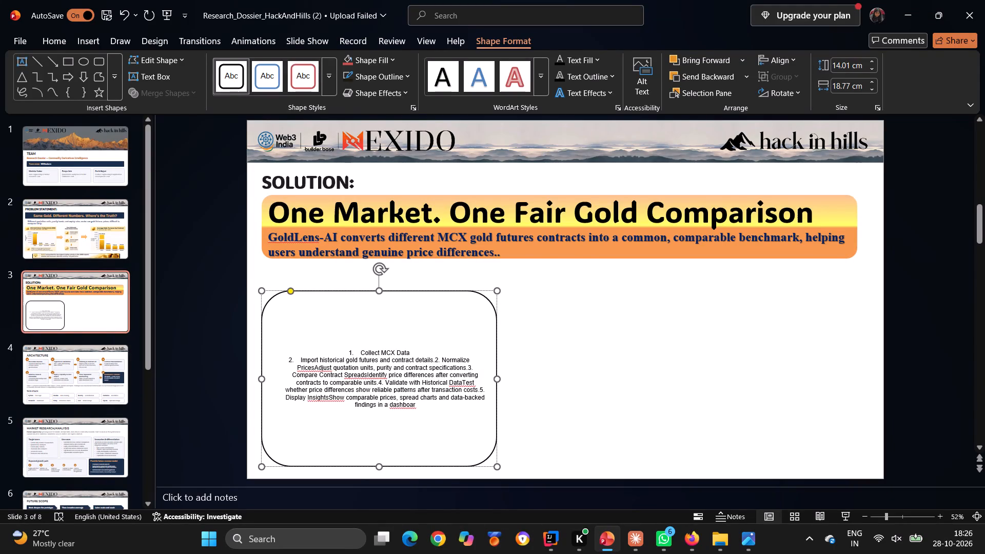
click(434, 361)
key(Return)
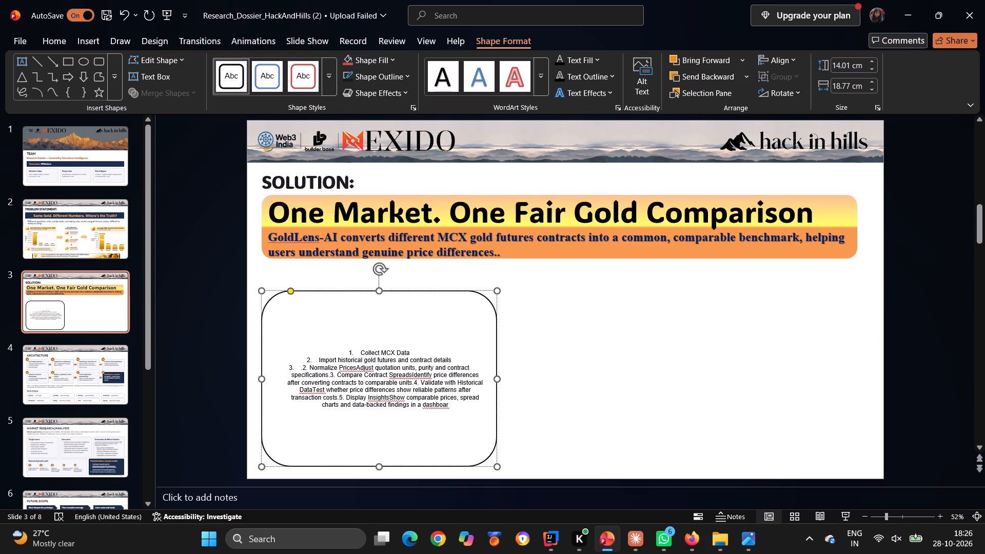
key(ctrl+z)
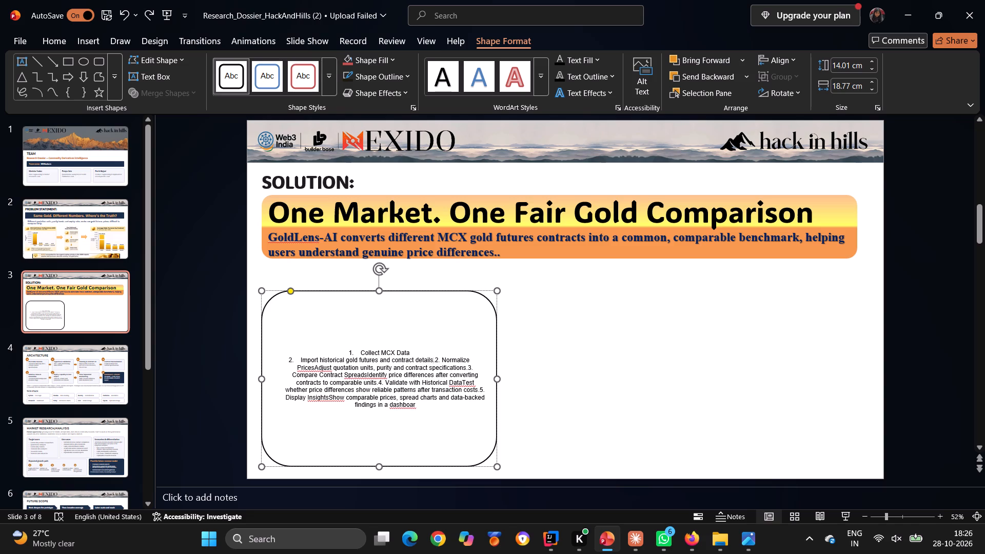
click(298, 359)
key(BackSpace)
key(BackSpace)
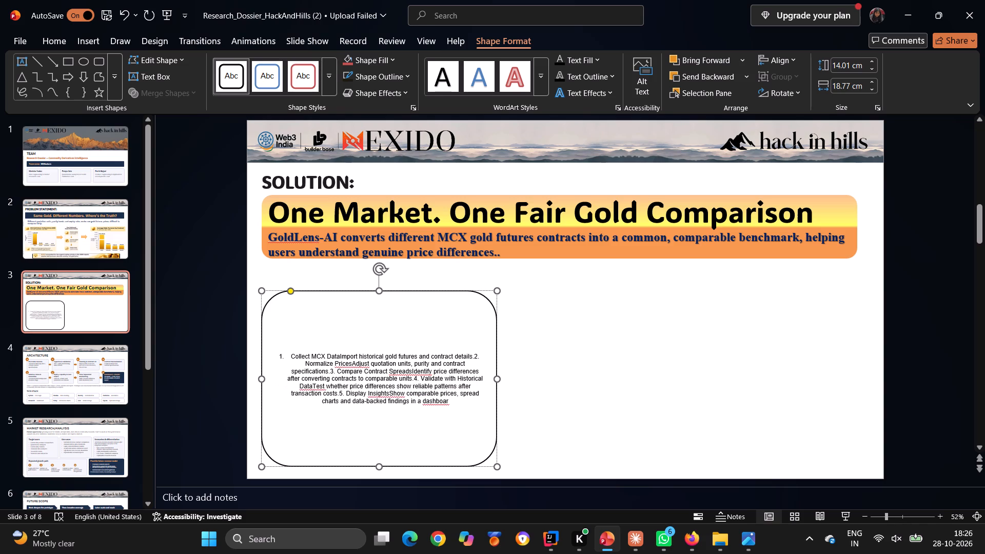
key(Return)
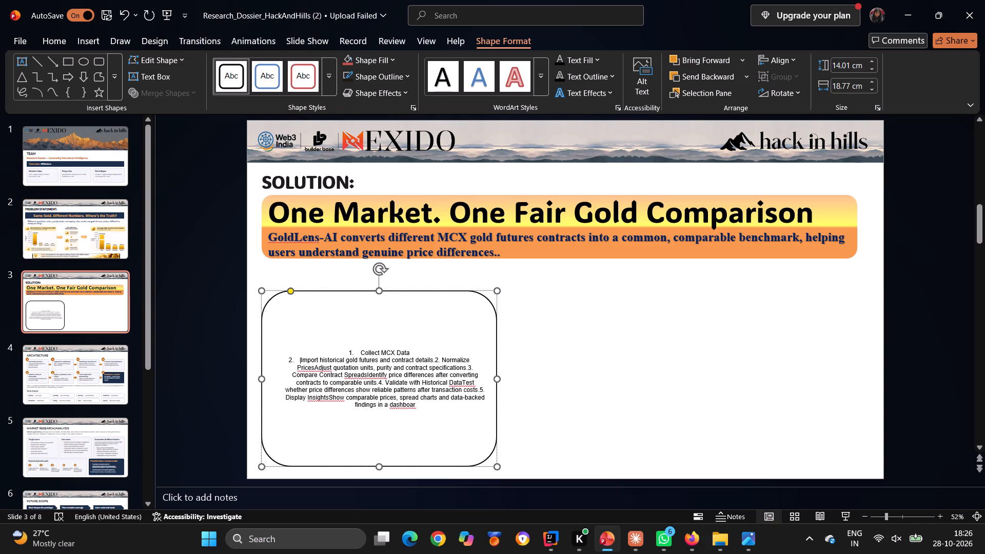
click(435, 361)
key(Return)
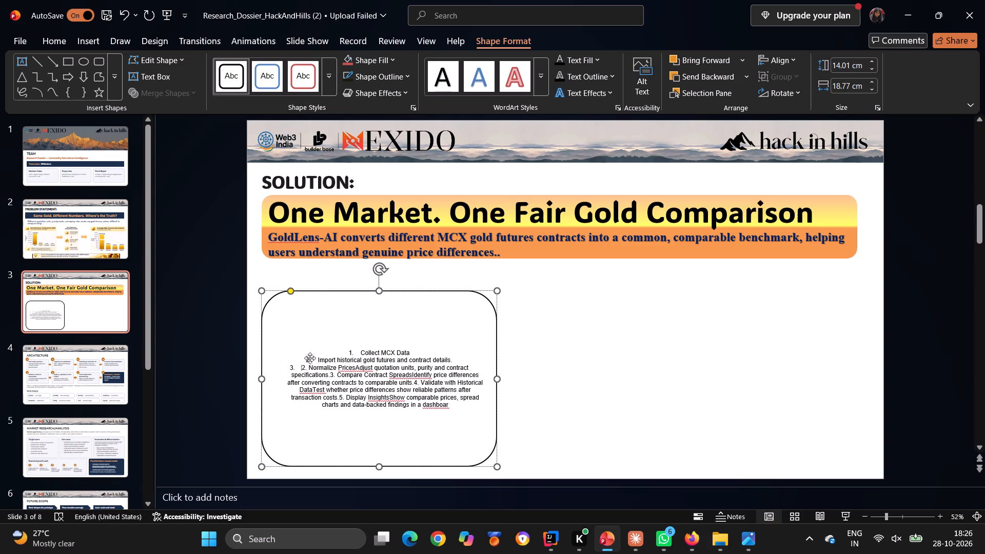
click(310, 360)
click(316, 358)
key(BackSpace)
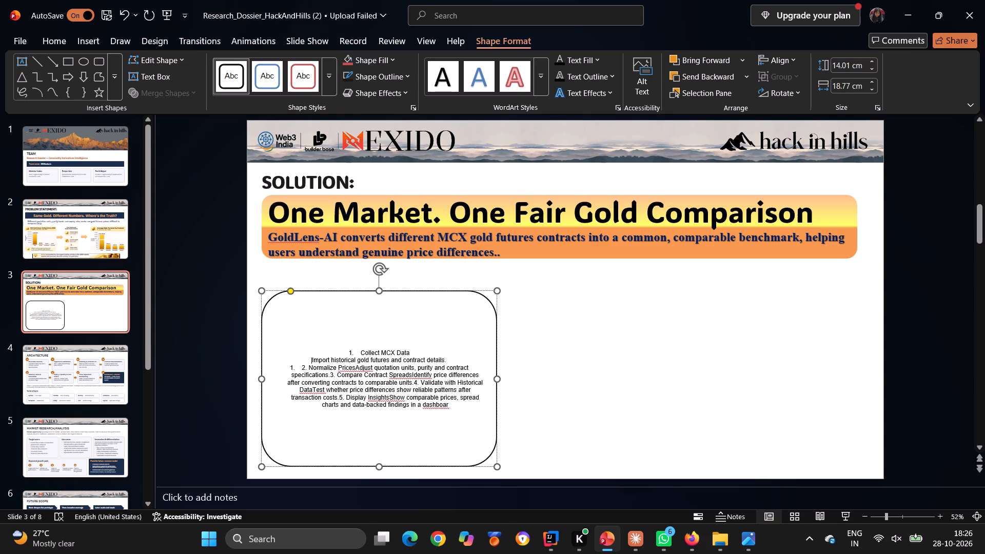
Break the "Normalize Prices" and "Compare Contract Spreads" points so each heading and its description stand on separate lines.
click(354, 369)
key(Return)
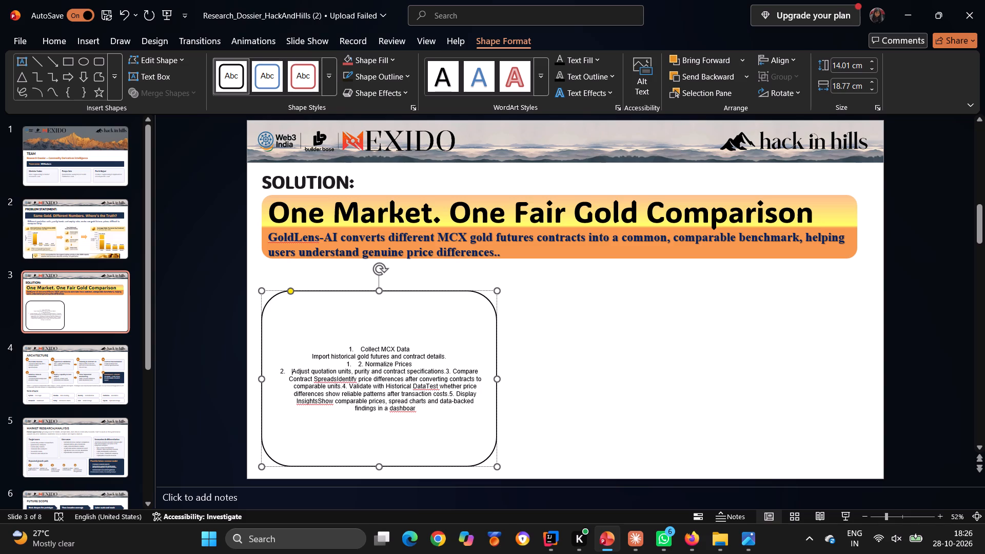
click(446, 373)
key(Return)
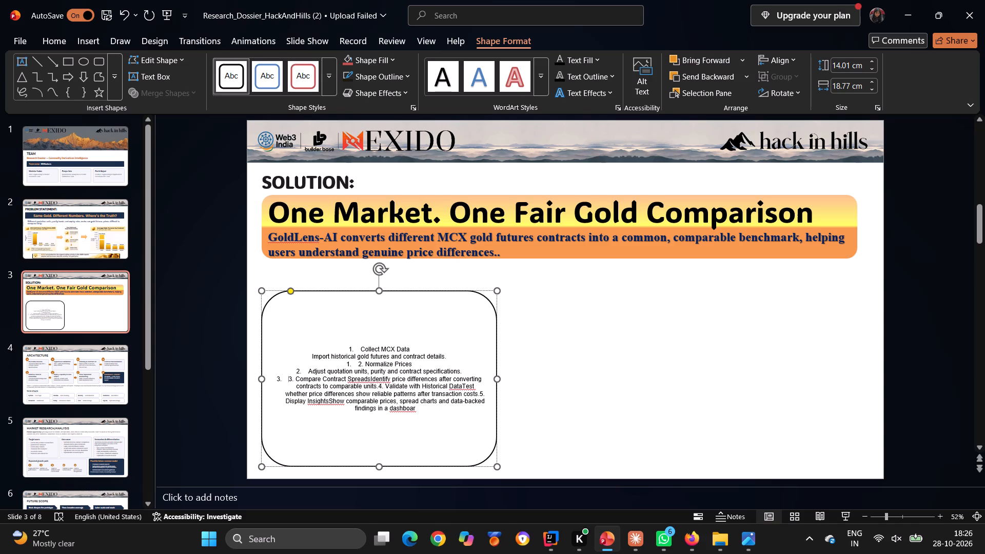
click(369, 380)
key(Right)
key(Return)
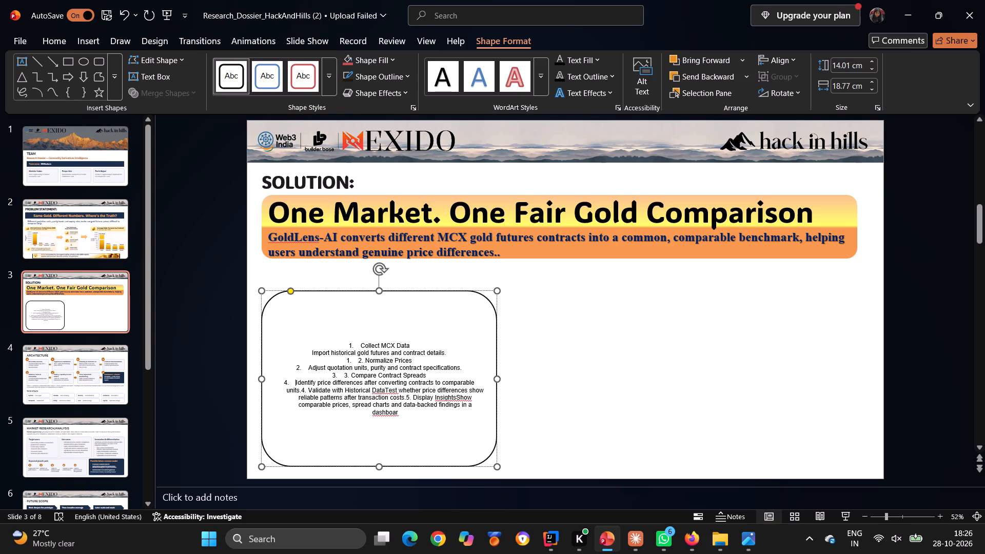
click(300, 387)
key(Return)
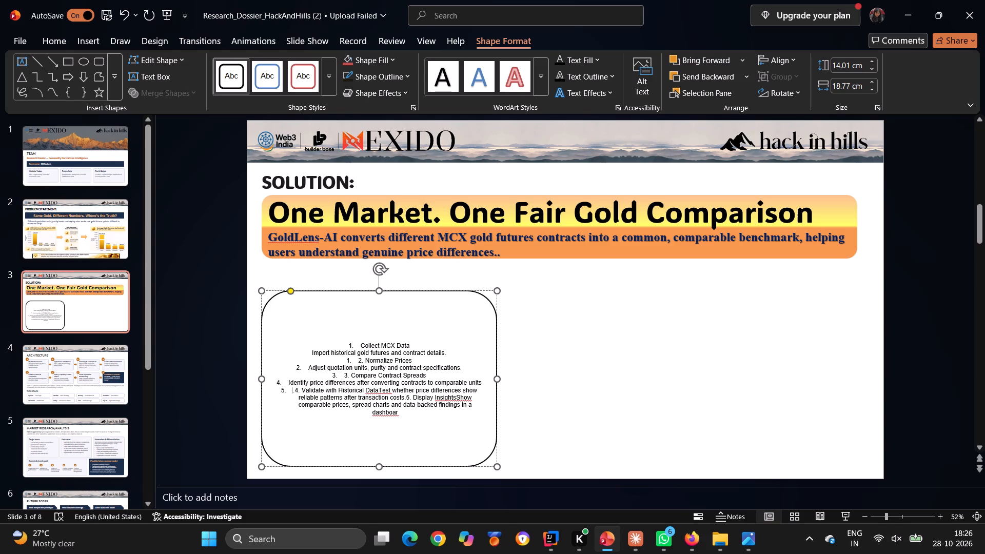
Break the "Validate with Historical Data" and "Display Insights" points so each heading and its description stand on separate lines.
click(378, 392)
key(Return)
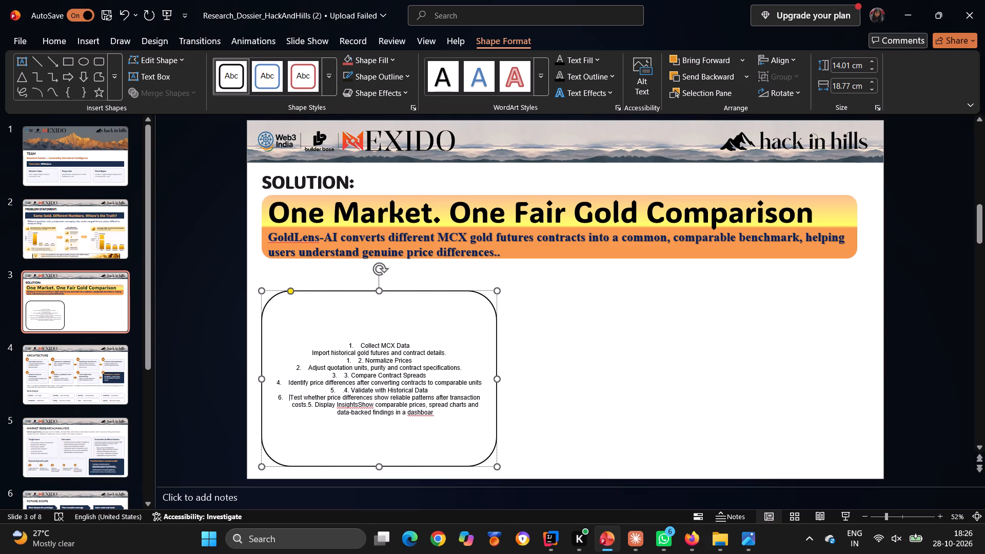
click(307, 405)
key(Return)
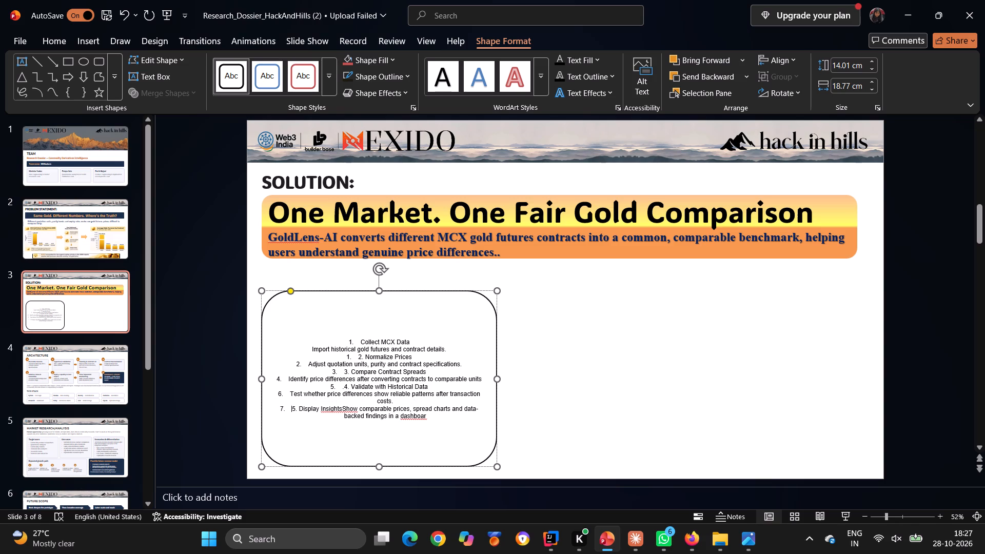
click(341, 410)
key(Return)
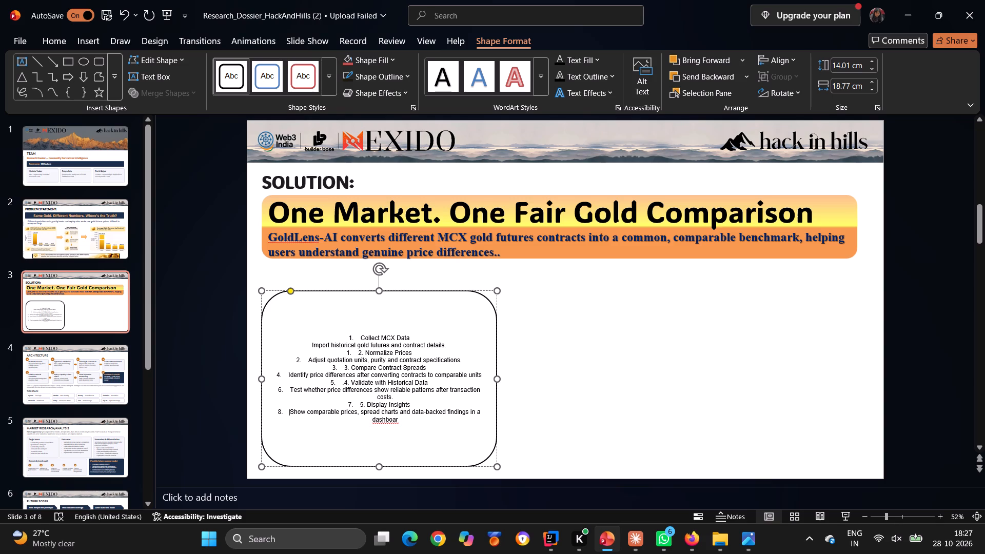
Remove the automatic list number in front of "Collect MCX Data".
click(358, 341)
key(BackSpace)
Set the font size of all the workflow text in the rounded rectangle to 20.
drag(357, 335, 401, 431)
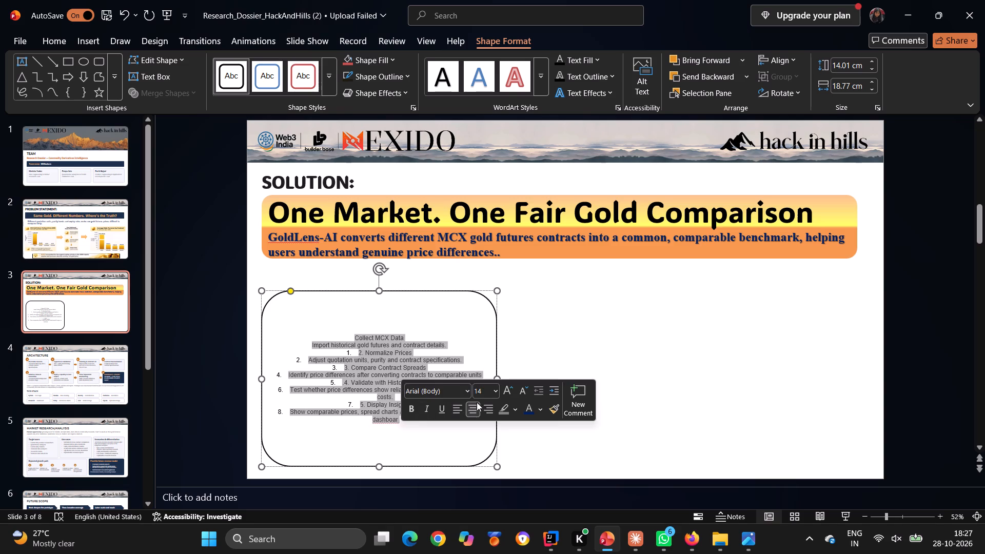
click(497, 394)
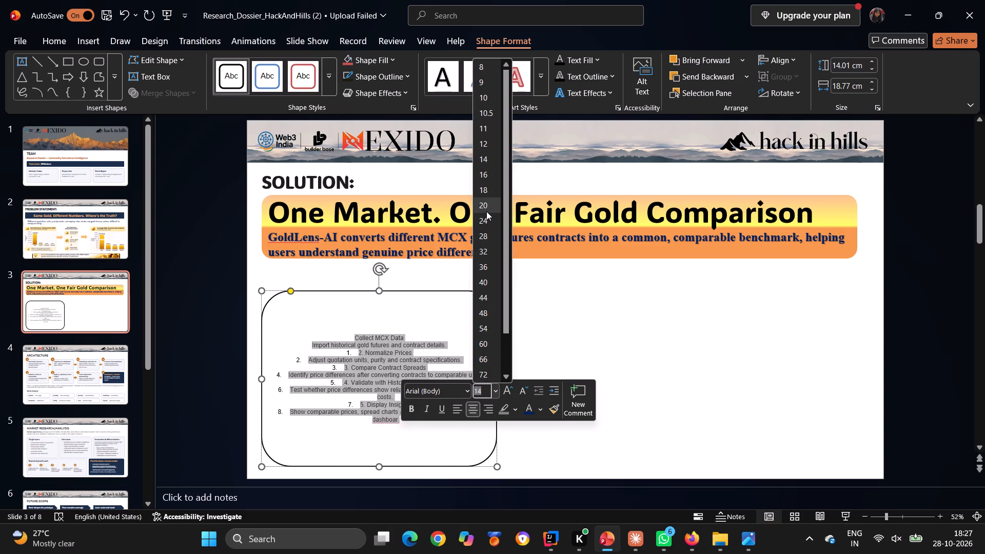
click(486, 211)
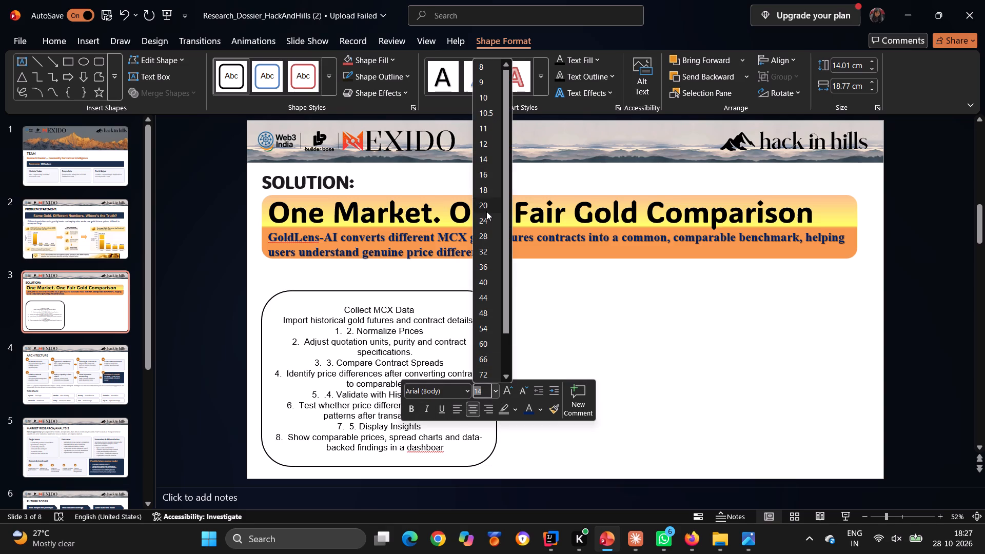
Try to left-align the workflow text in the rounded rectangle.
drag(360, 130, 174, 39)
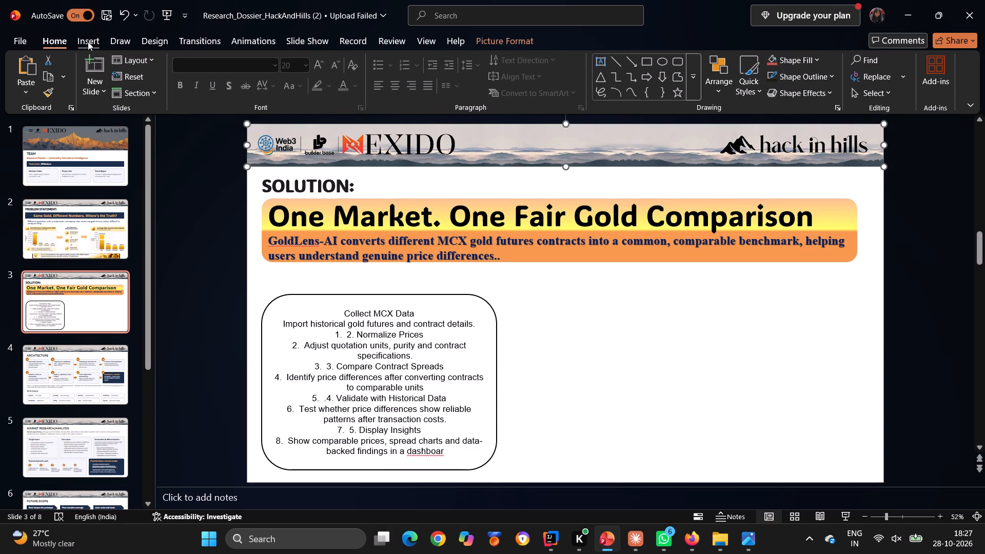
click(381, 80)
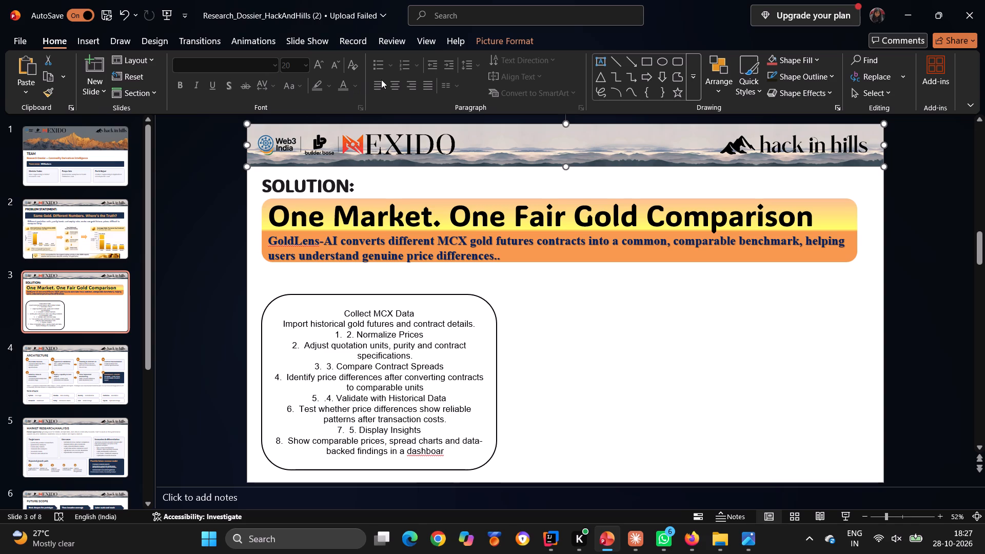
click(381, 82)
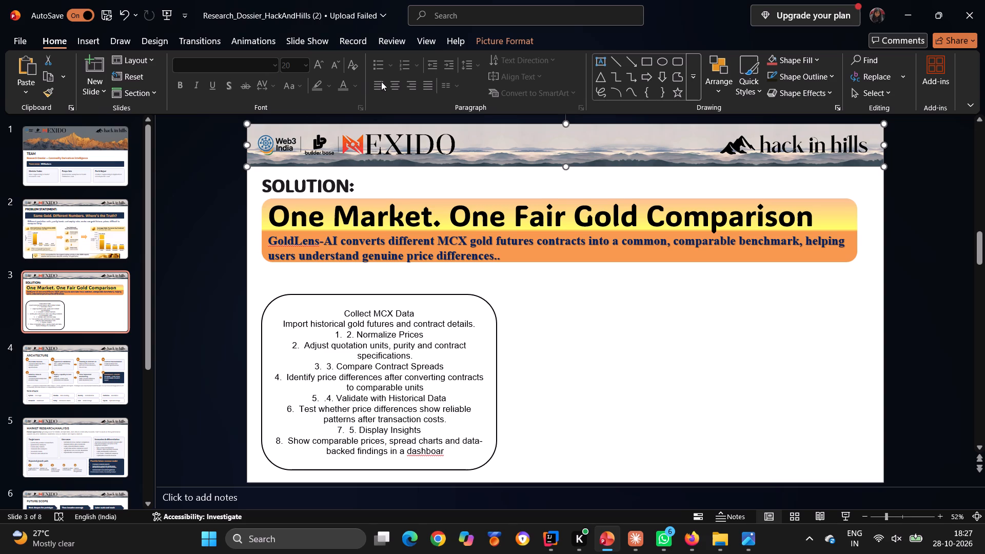
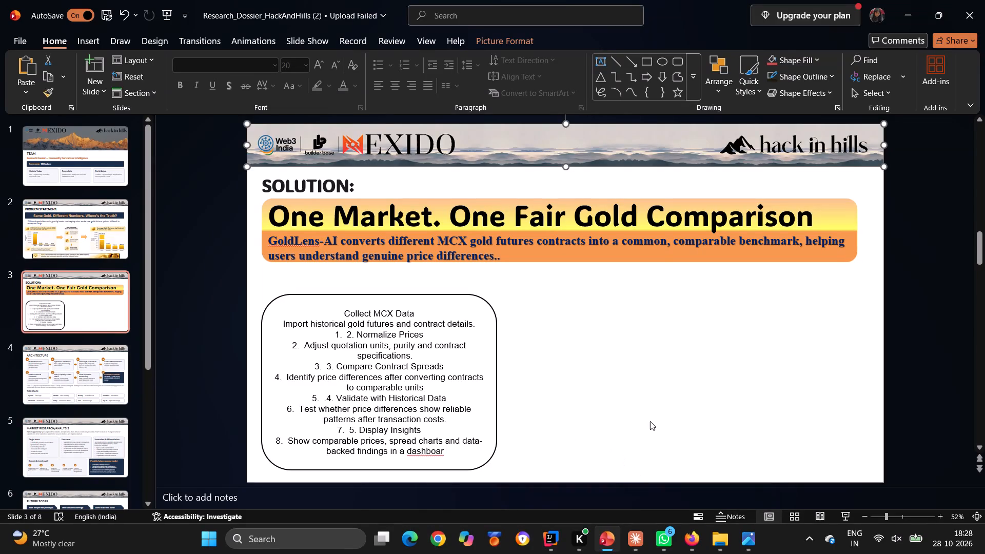
Number the "Collect MCX Data" heading as "1." and format the whole line in bold Arial Black.
click(346, 315)
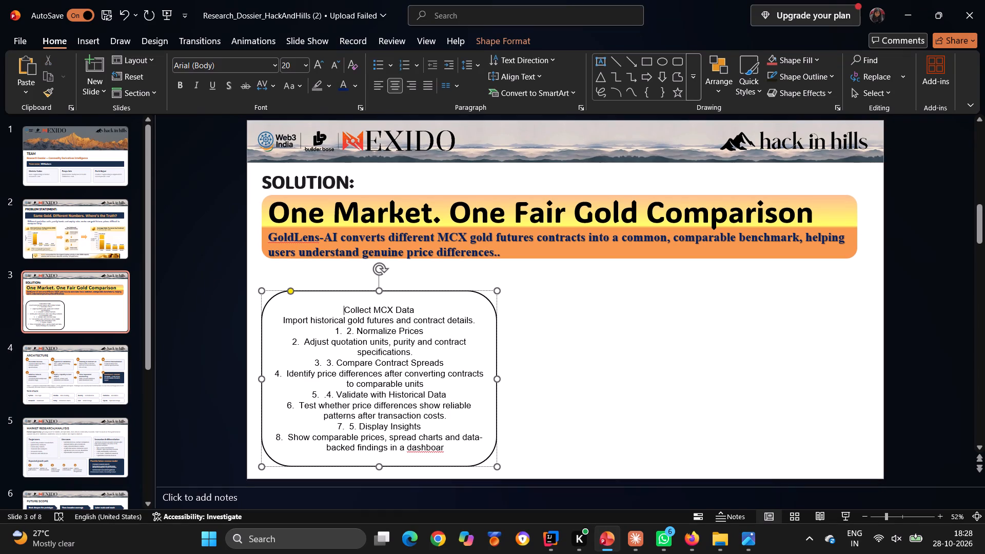
text(1.)
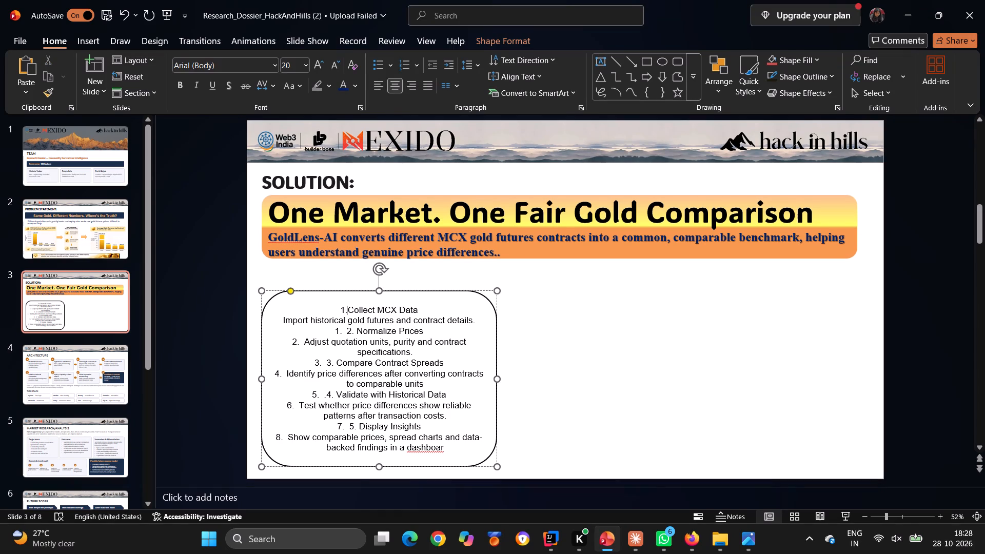
drag(337, 309, 422, 305)
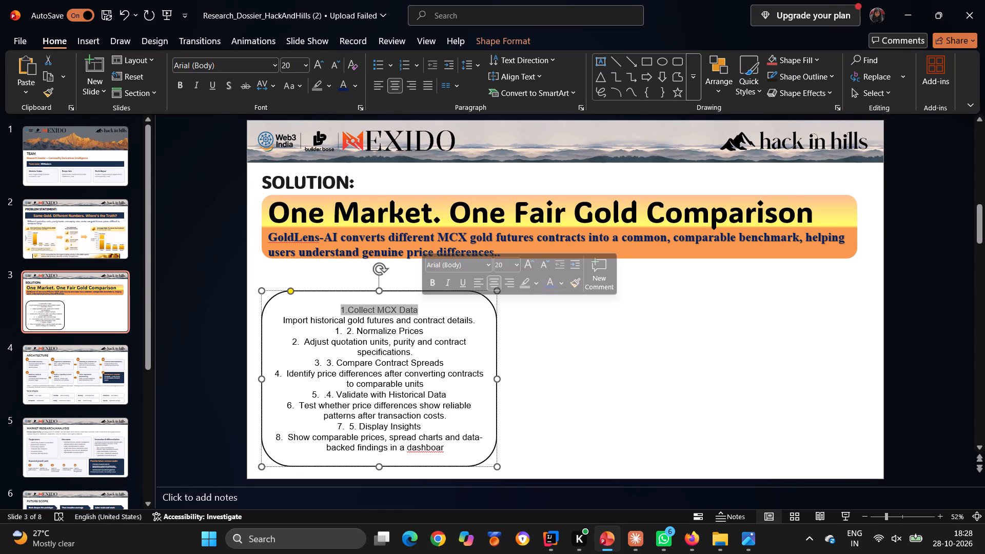
click(184, 86)
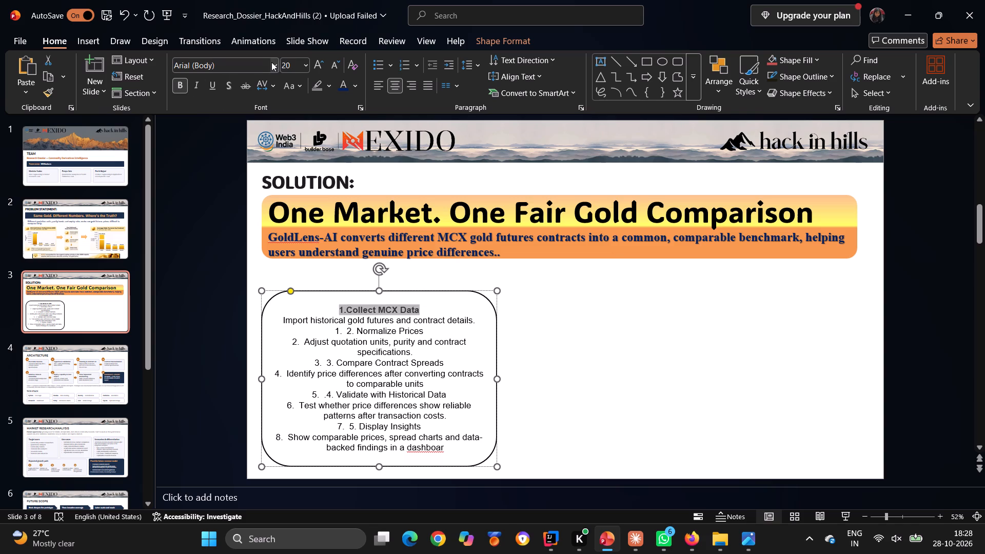
click(275, 64)
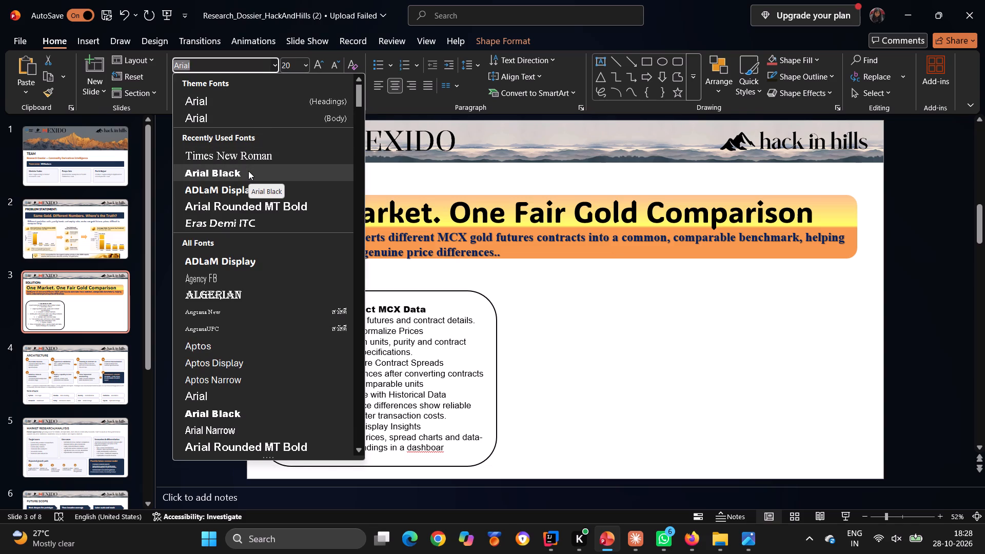
click(248, 171)
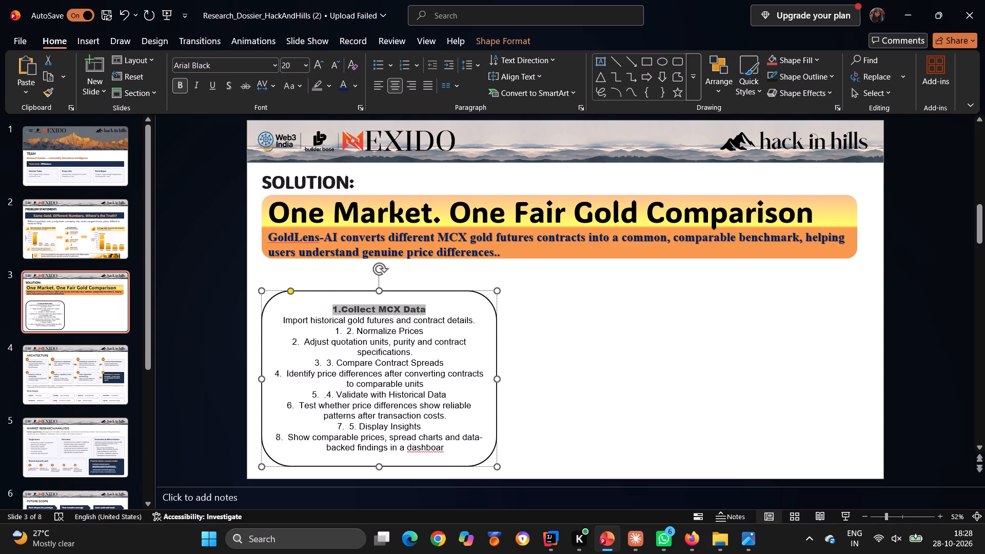
click(424, 339)
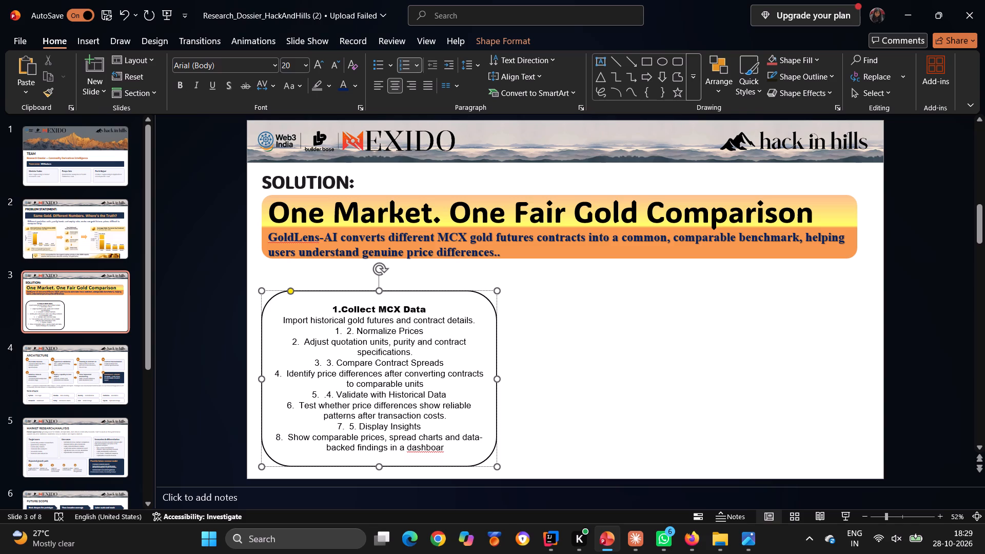
Make the description "Import historical gold futures and contract details." bold.
drag(283, 319, 479, 317)
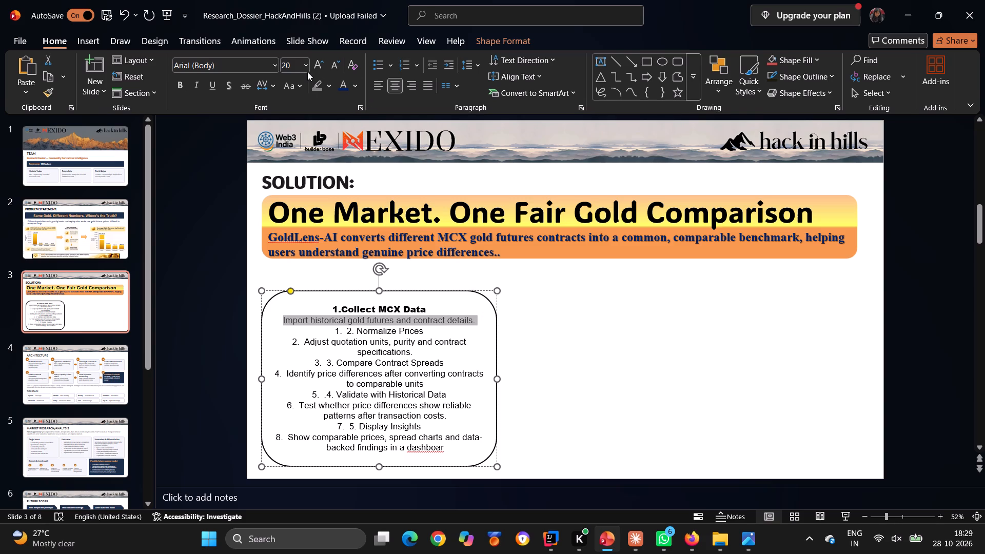
click(182, 85)
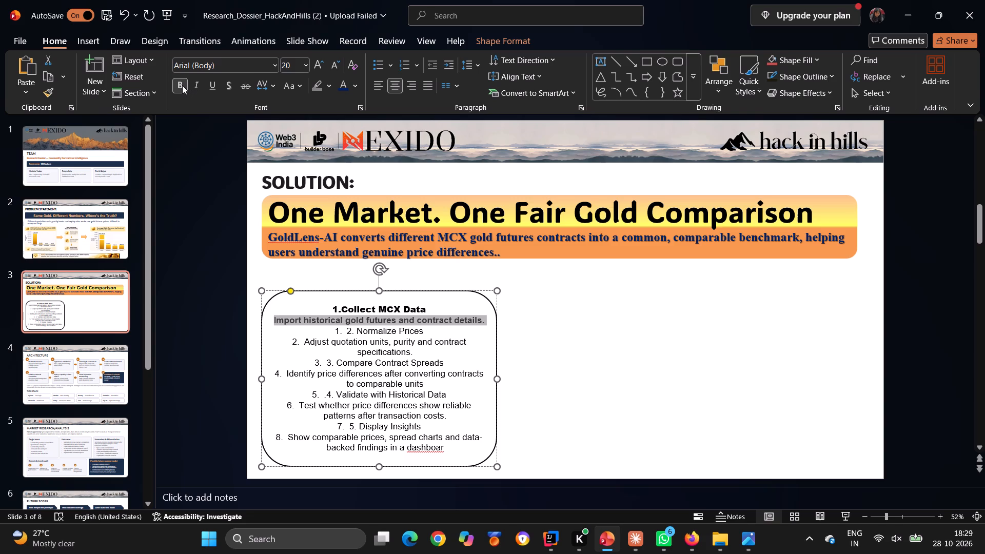
click(529, 339)
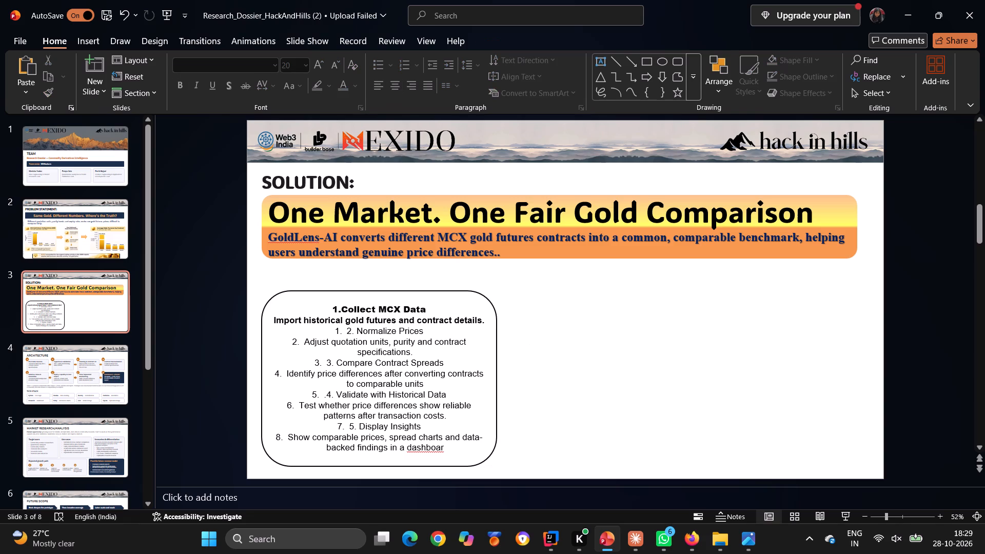
Replace the doubled numbering before "Normalize Prices" with a plain "2." on its own line and format the heading text in bold Arial Black.
click(353, 329)
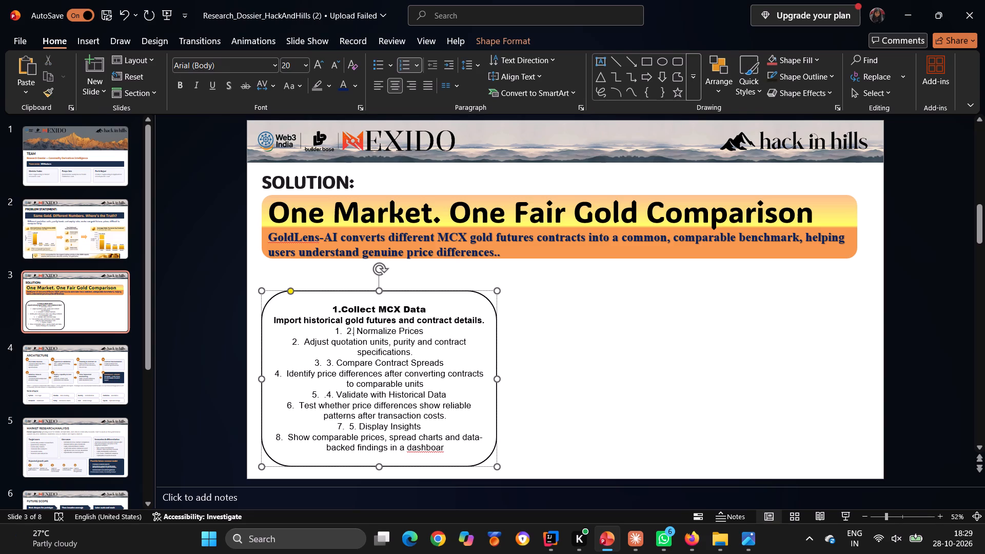
key(BackSpace)
key(BackSpace)
key(BackSpace)
key(BackSpace)
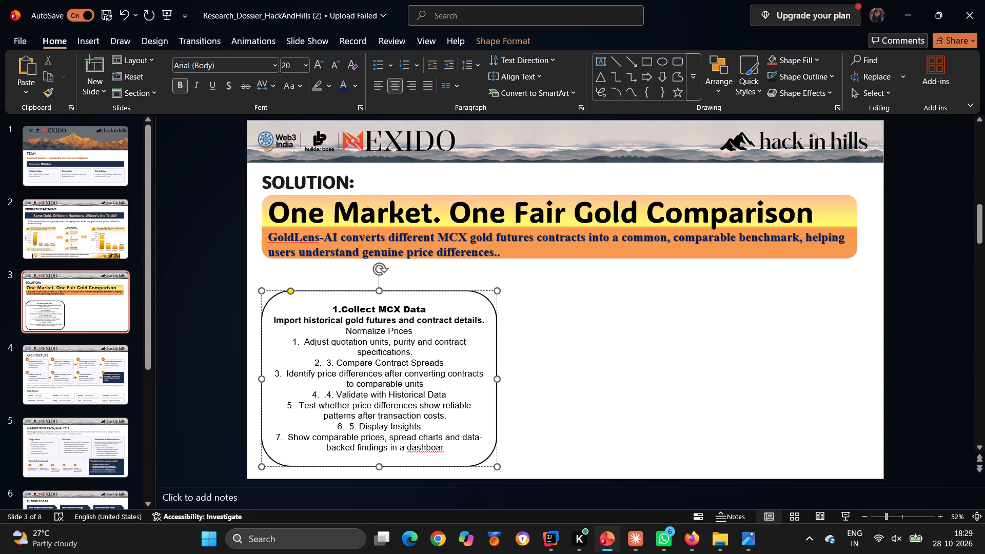
key(Return)
text(2.)
drag(351, 329, 421, 328)
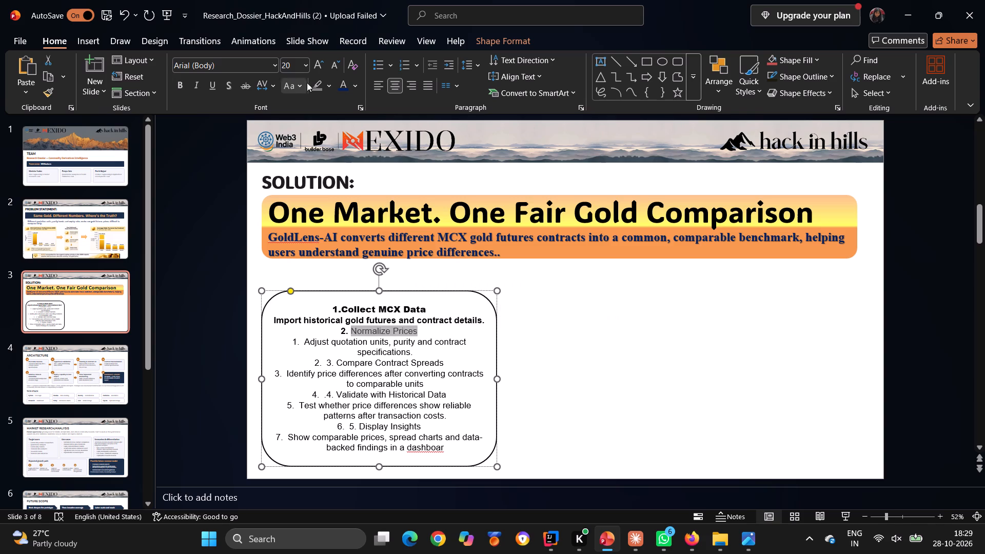
click(271, 64)
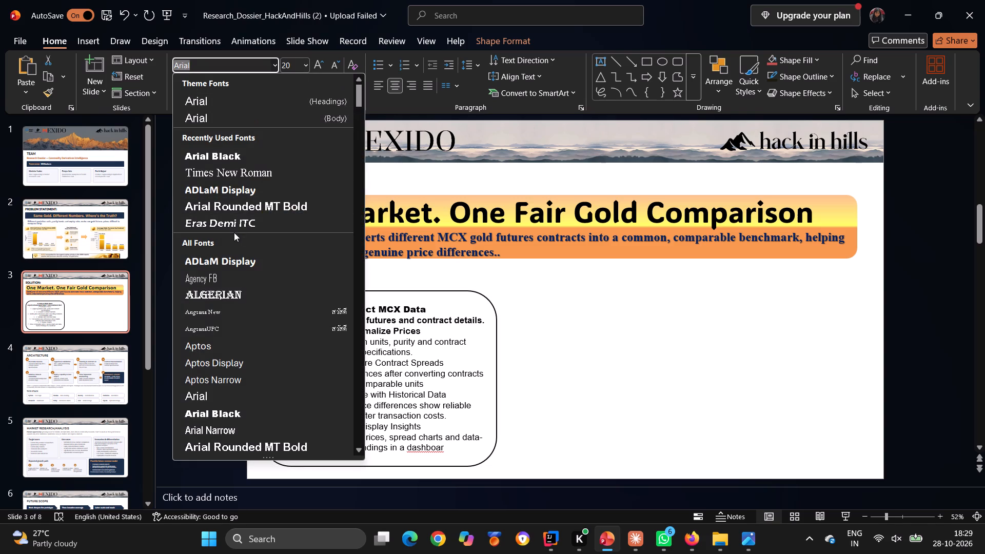
click(245, 160)
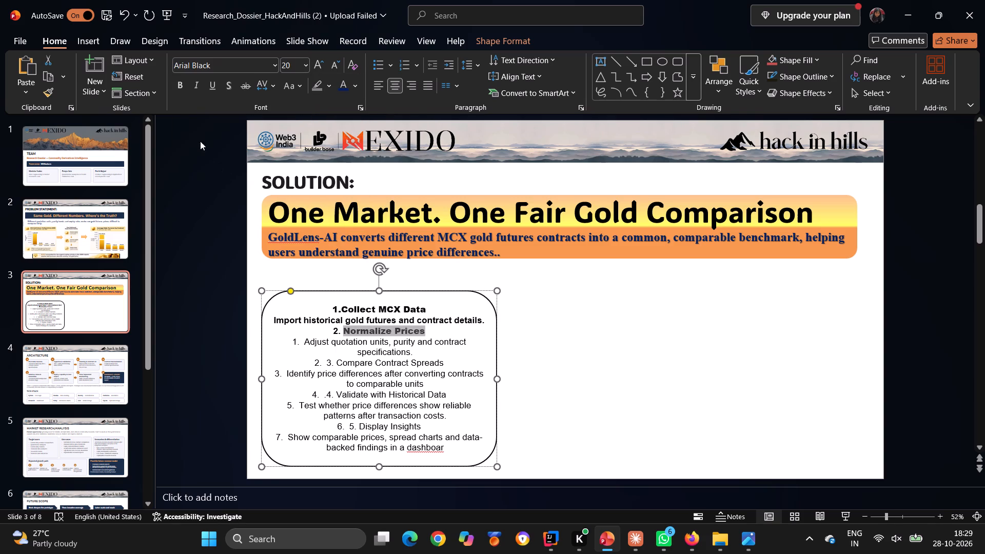
click(181, 85)
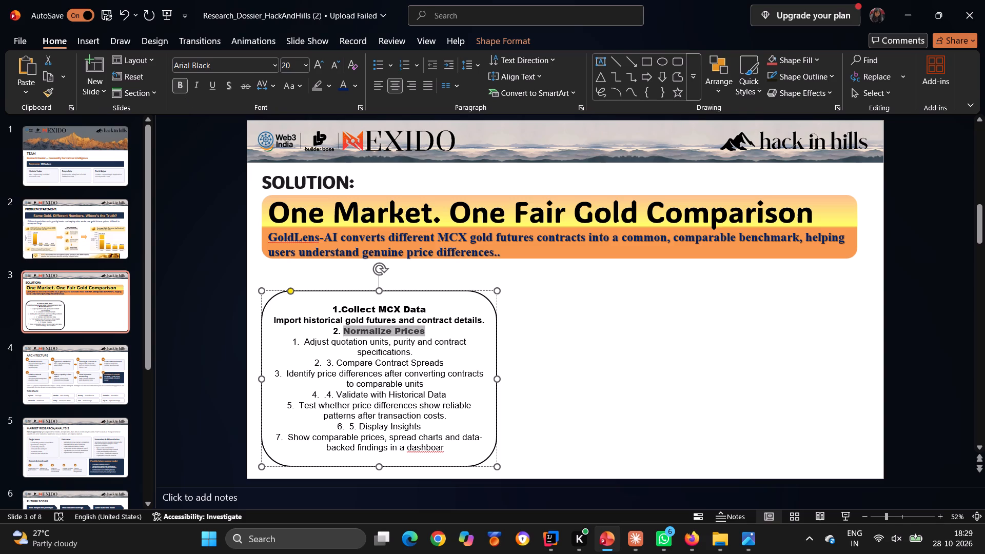
Remove the automatic list number from the "Adjust quotation units, purity and contract specifications." description and make it bold.
click(339, 333)
click(303, 338)
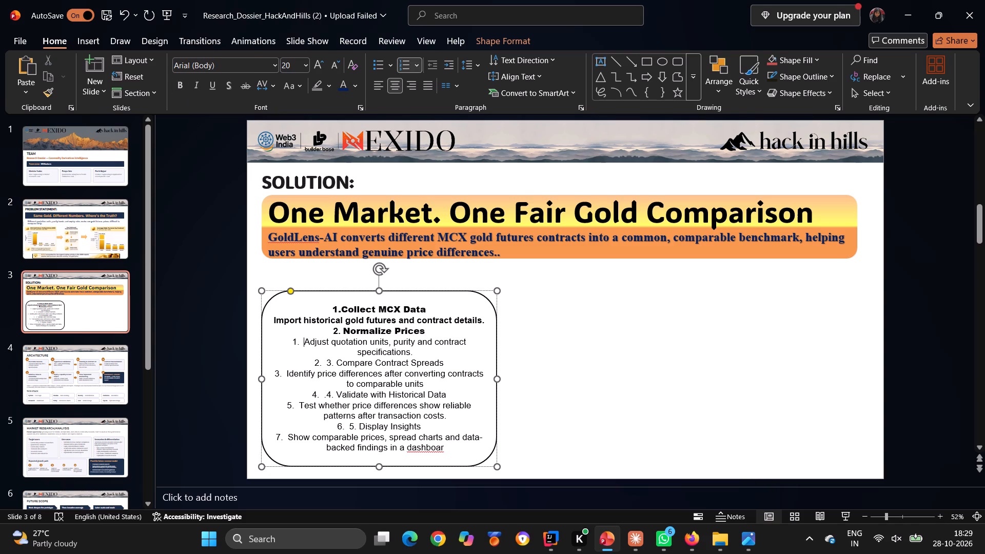
key(BackSpace)
drag(303, 338, 376, 344)
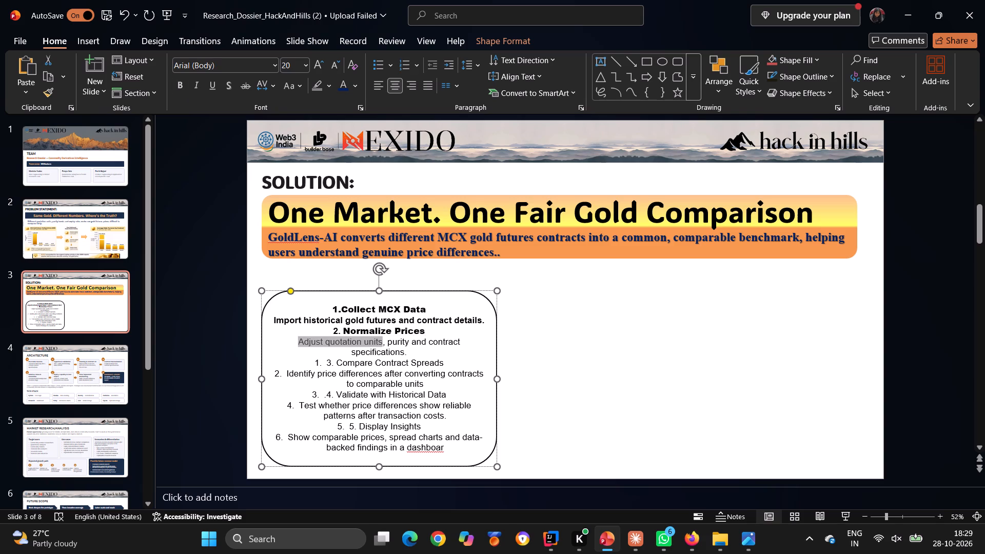
drag(376, 344, 412, 352)
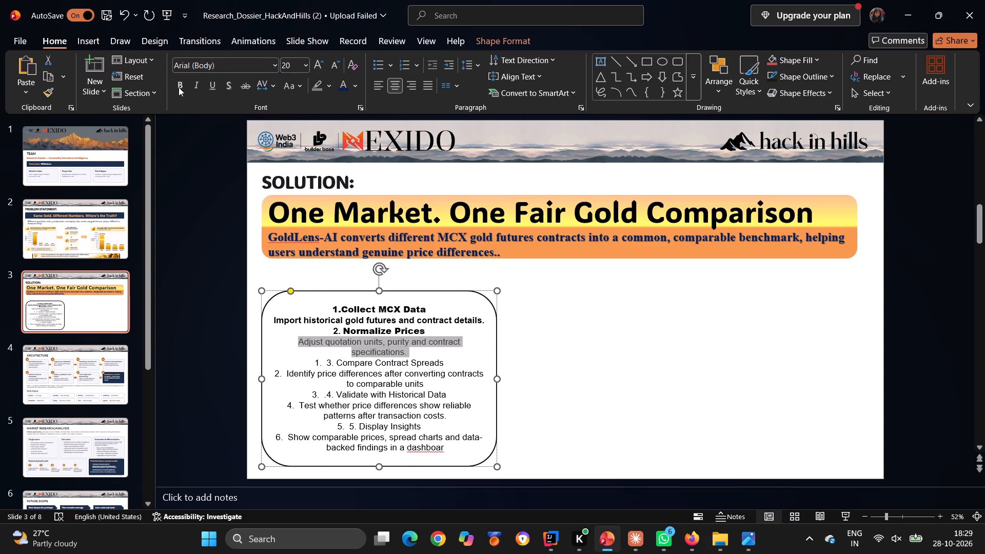
click(178, 87)
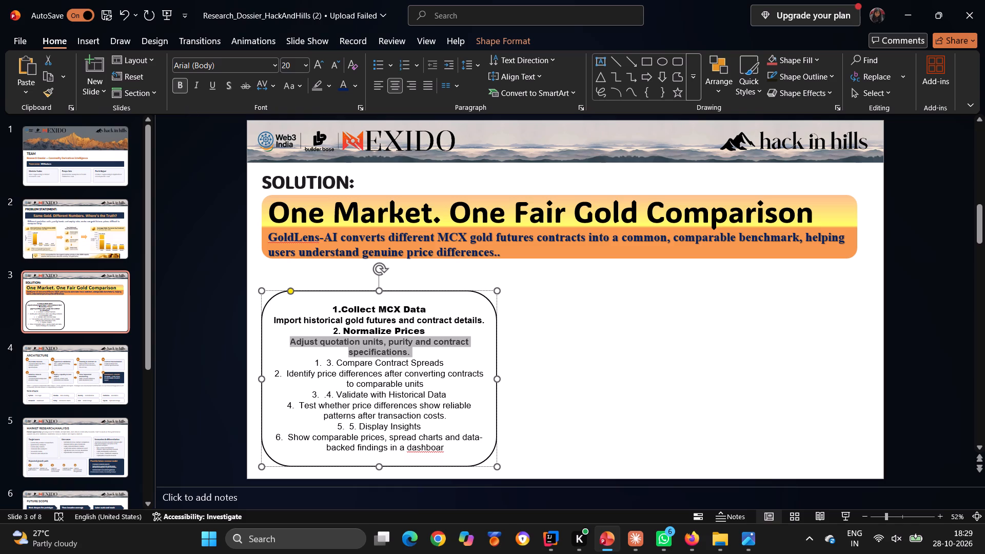
Replace the doubled numbering before "Compare Contract Spreads" with a plain "3." and format the heading in bold Arial Black.
click(333, 363)
drag(333, 363, 317, 362)
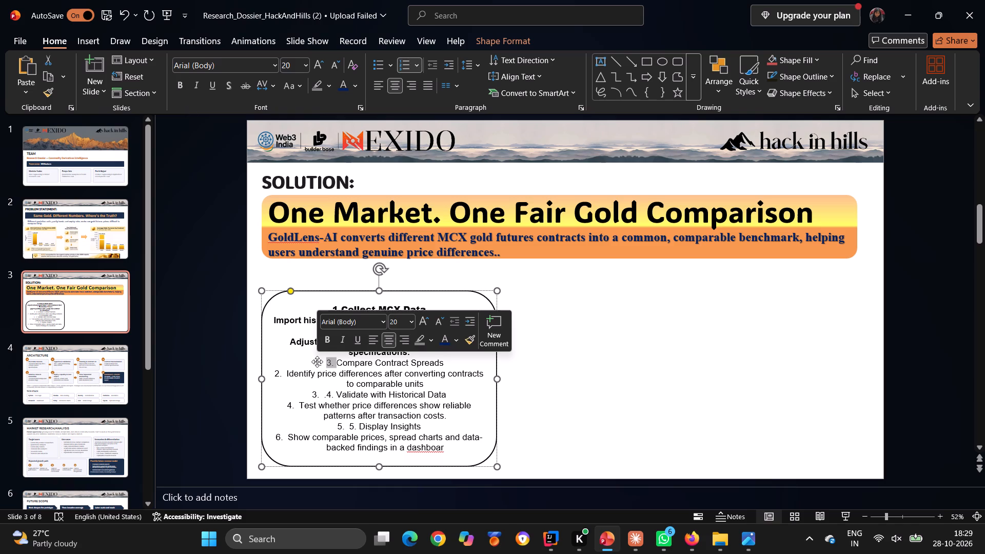
key(BackSpace)
key(BackSpace)
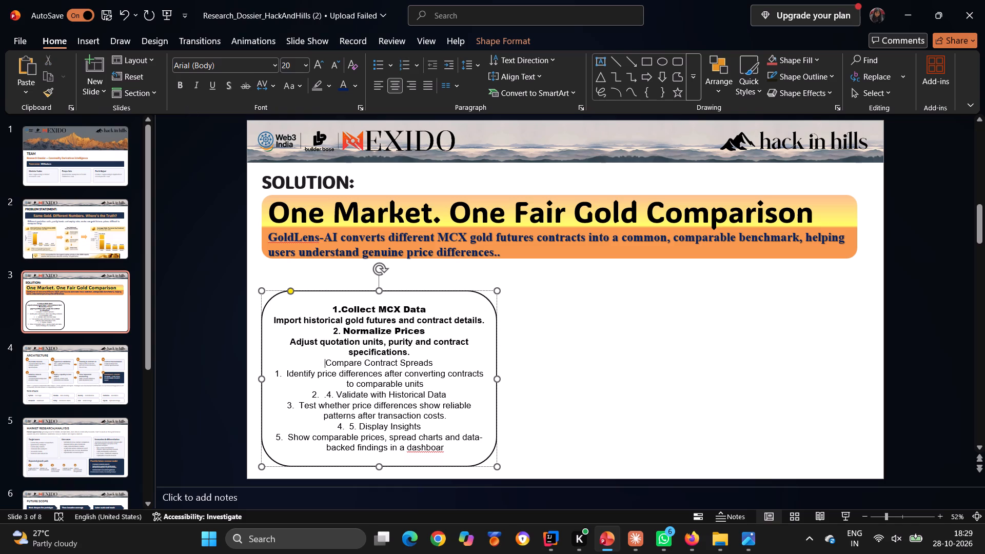
drag(322, 362, 436, 368)
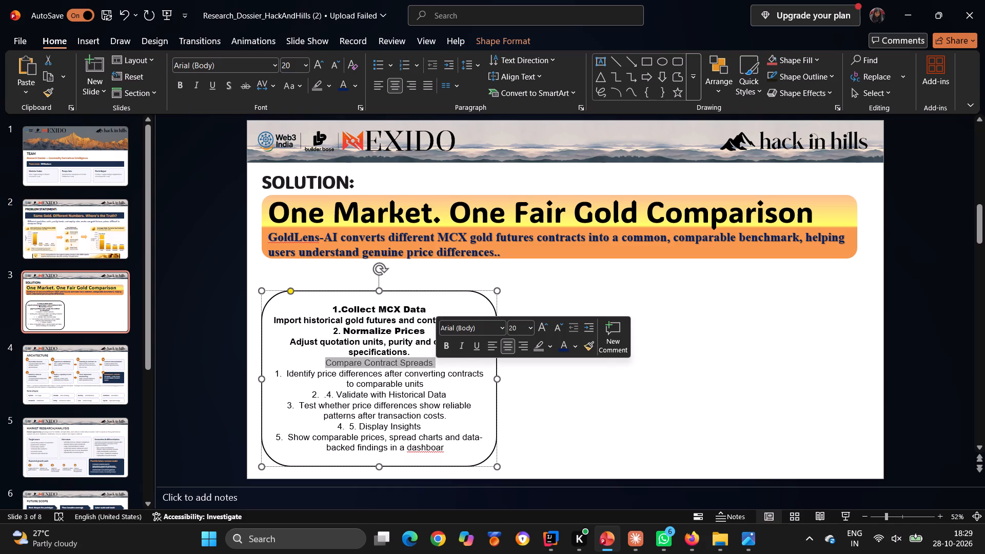
click(467, 365)
click(325, 366)
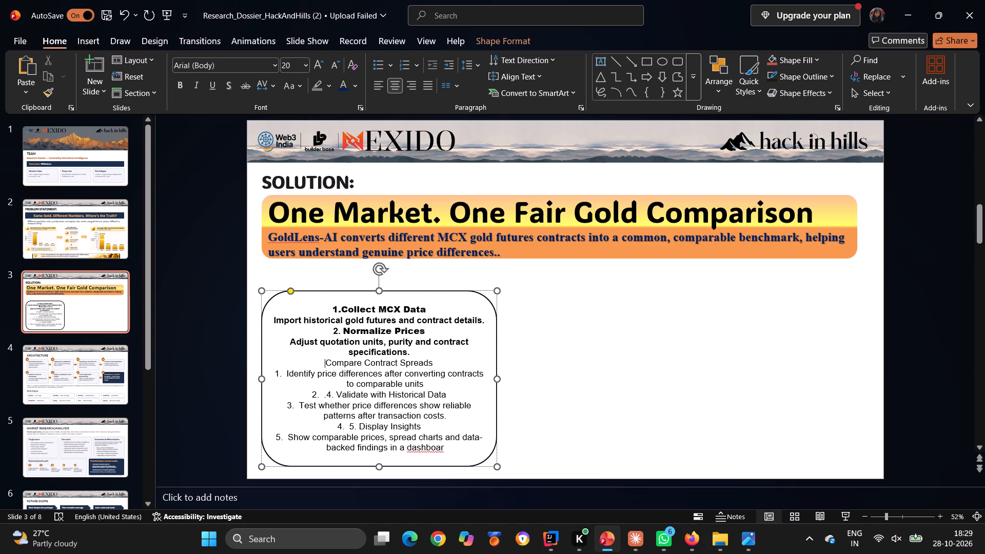
text(3.)
drag(322, 363, 436, 363)
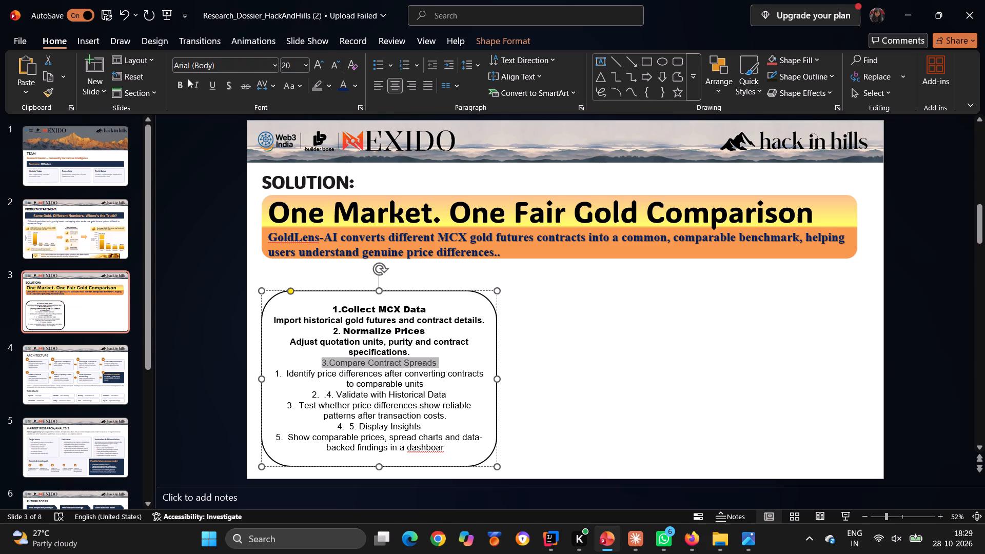
click(182, 81)
click(274, 64)
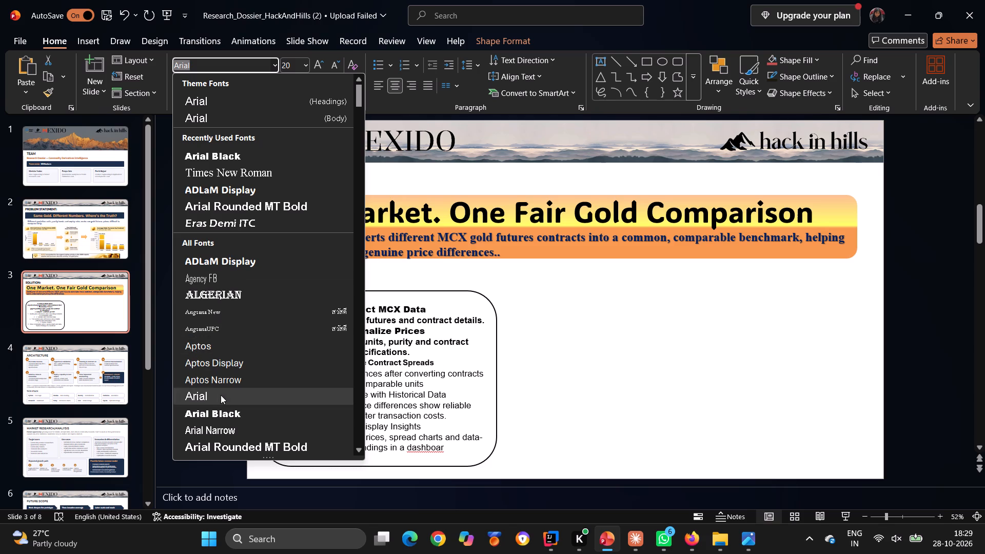
click(220, 411)
Remove the automatic list number from the "Identify price differences" description, keep it on its own line, and make it bold.
click(289, 375)
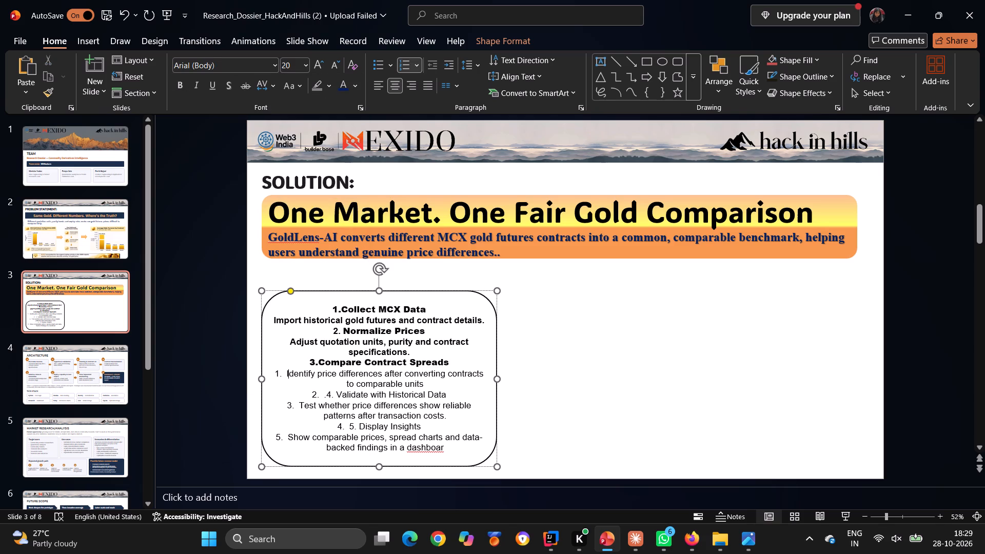
click(286, 373)
key(BackSpace)
key(BackSpace)
key(backslash)
key(BackSpace)
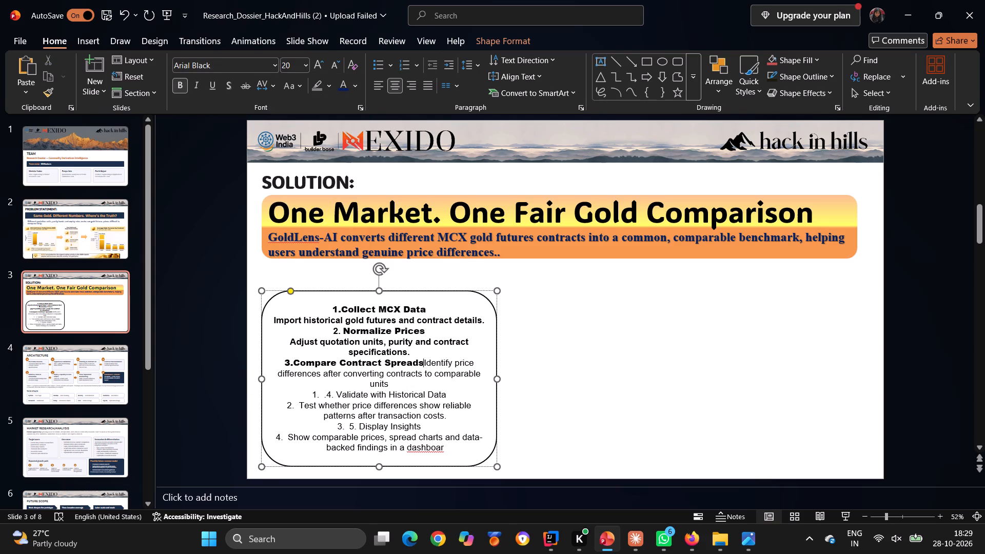
key(Return)
drag(275, 372, 416, 384)
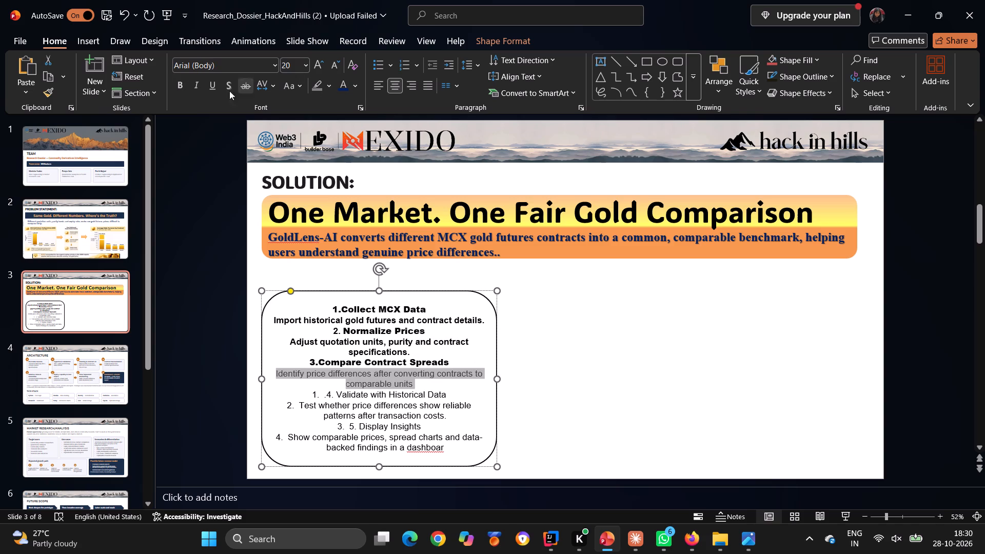
click(178, 82)
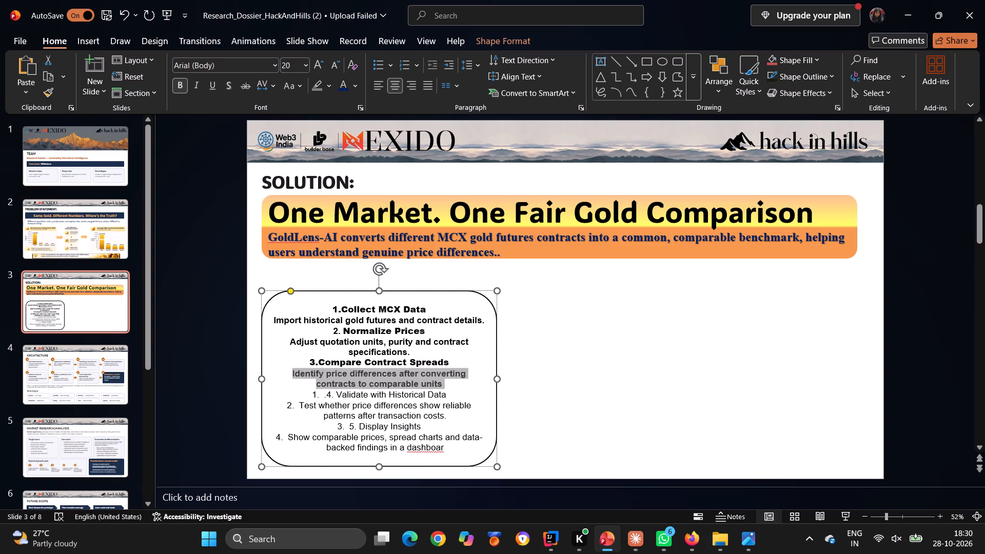
Remove the automatic list number from the "Test whether price differences show reliable patterns" description and make it bold.
click(299, 404)
key(BackSpace)
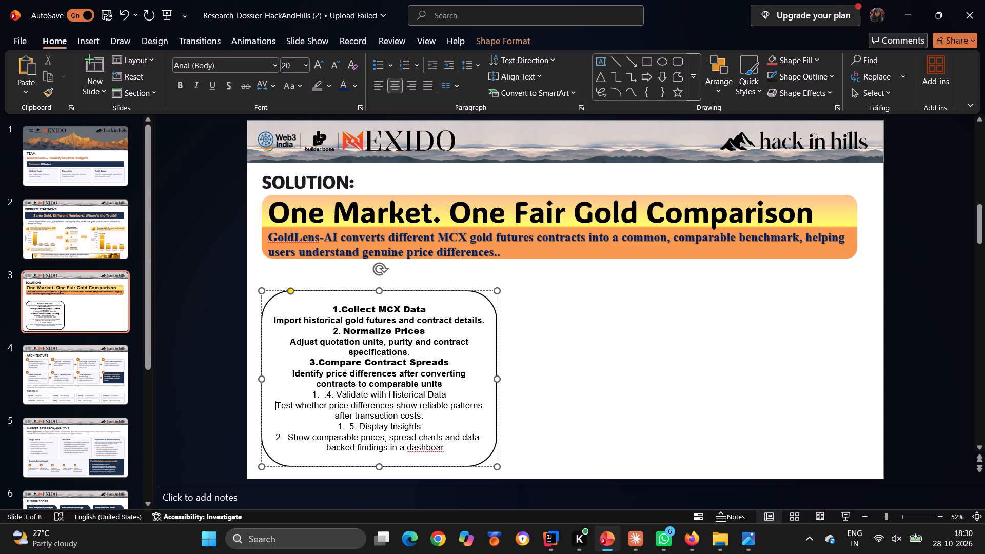
drag(277, 403, 439, 415)
click(181, 87)
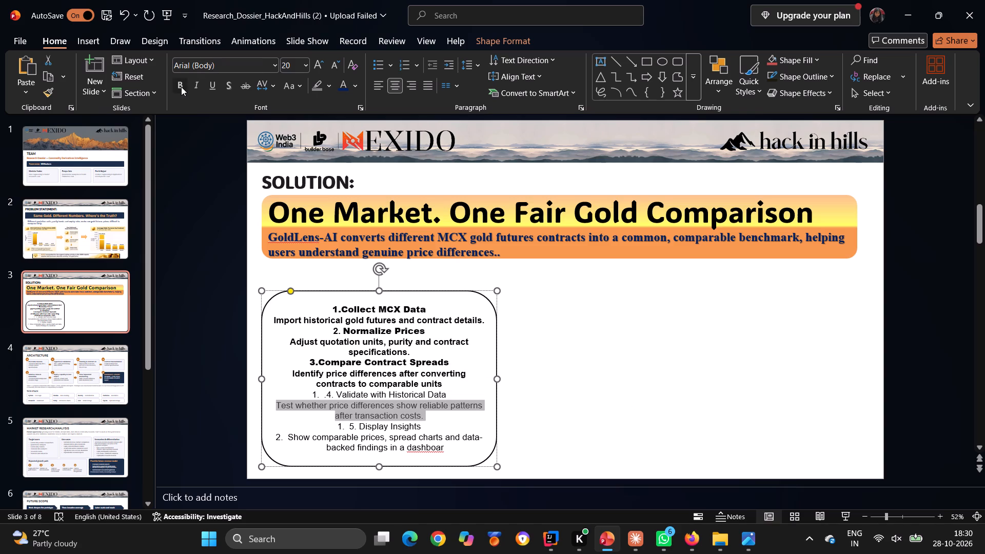
Remove the automatic list number from the "Show comparable prices, spread charts" description and make it bold.
click(290, 437)
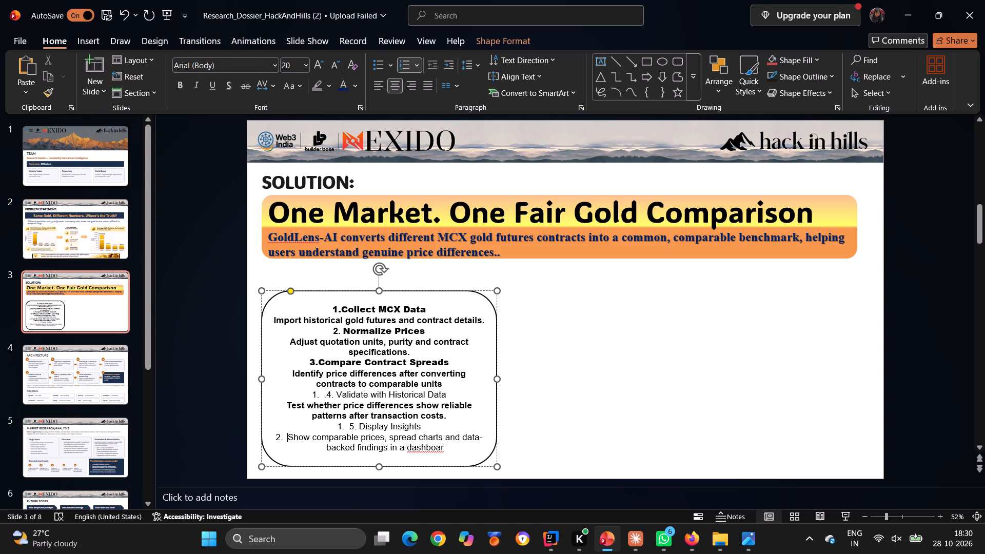
key(BackSpace)
drag(284, 436, 395, 449)
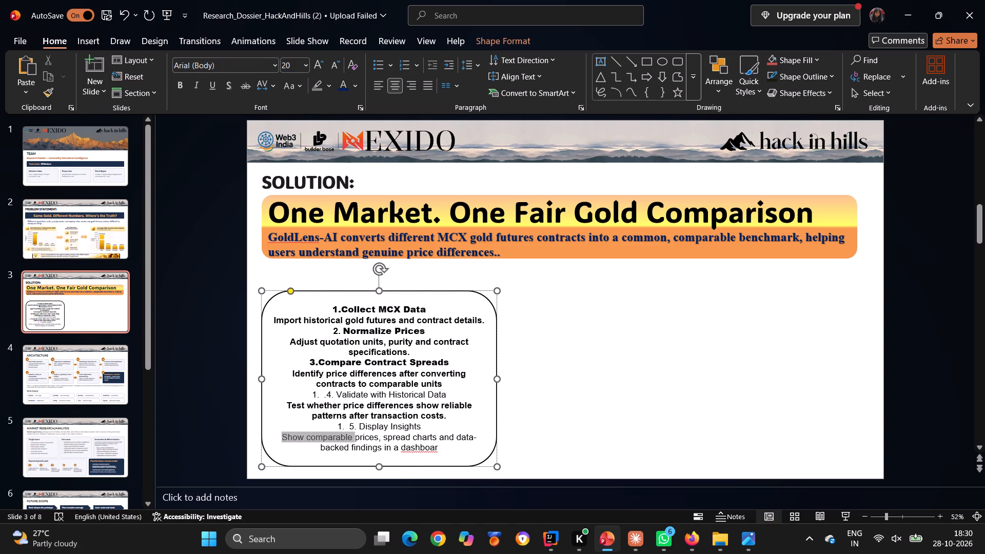
drag(395, 449, 466, 456)
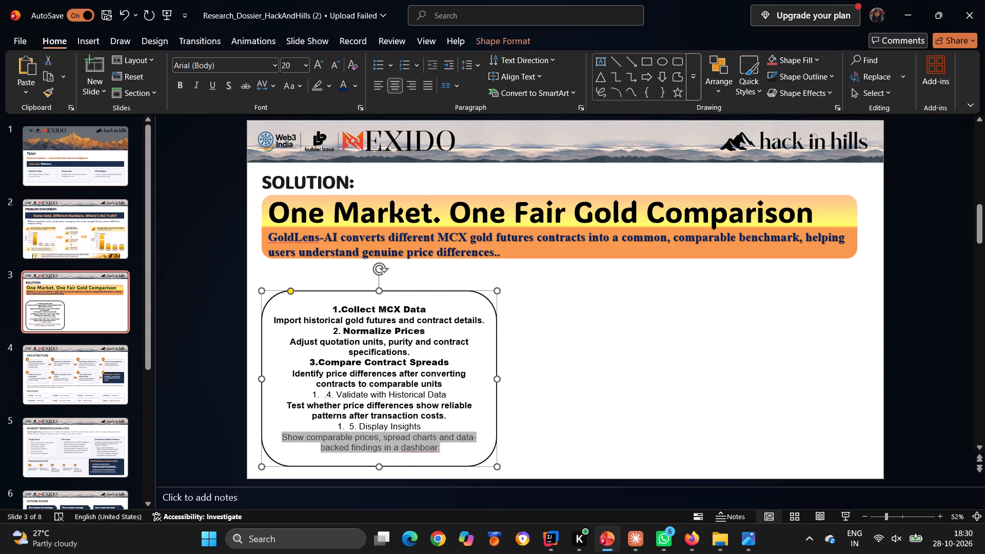
click(184, 85)
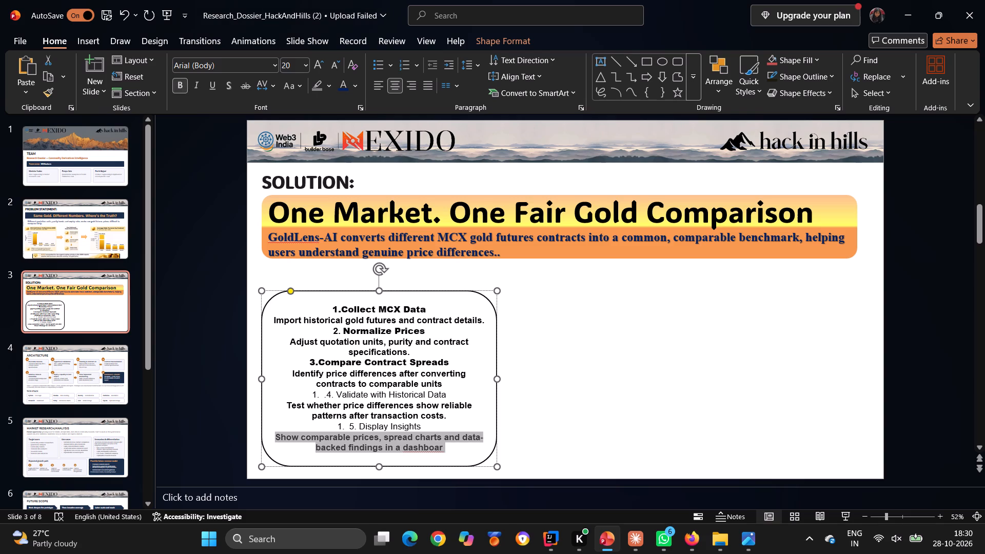
Remove the automatic list number before "5. Display Insights" and format the heading in bold Arial Black.
click(349, 428)
key(BackSpace)
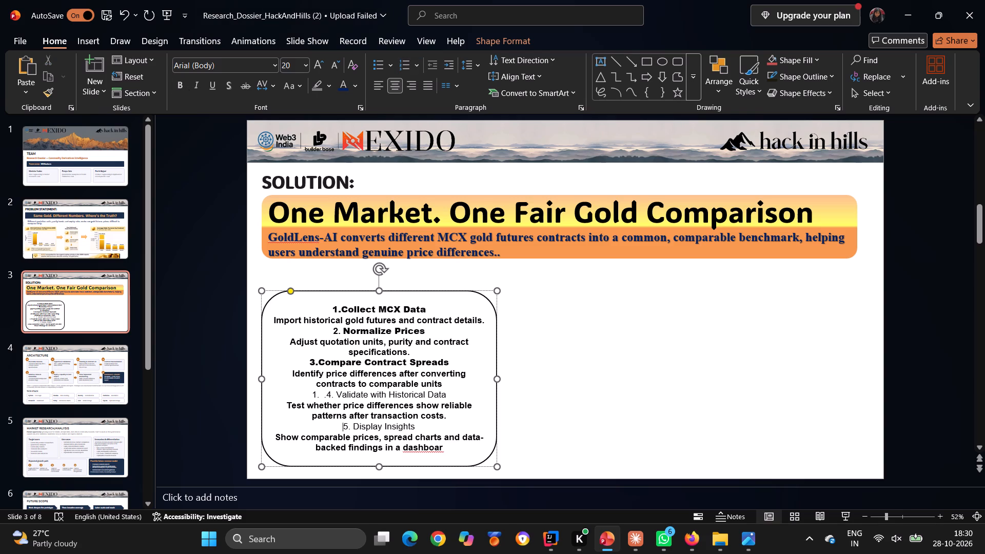
drag(344, 428, 418, 423)
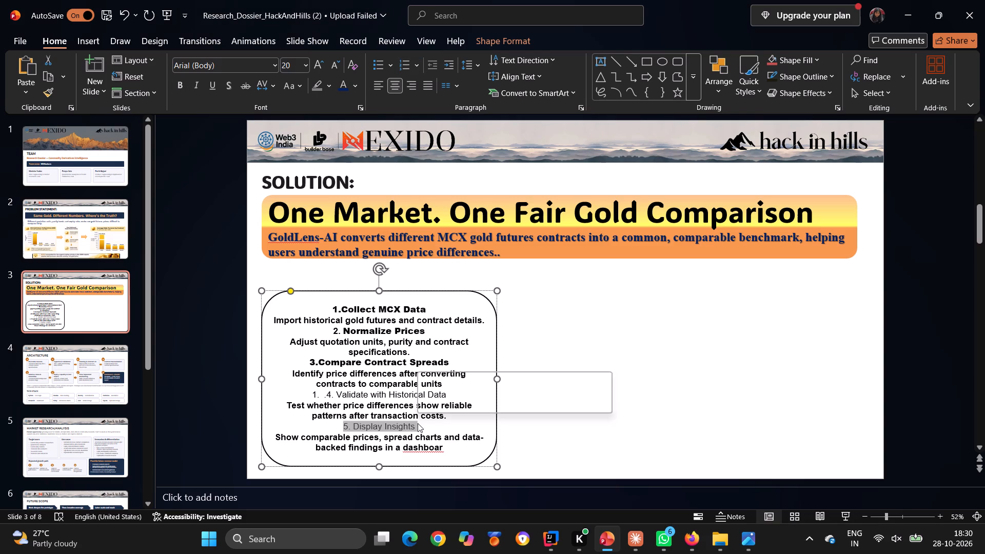
click(182, 82)
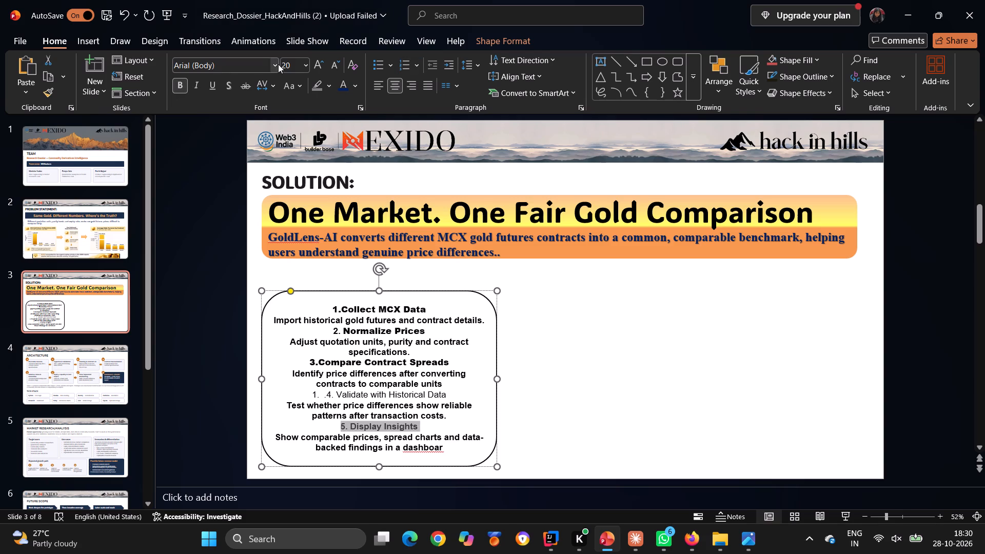
click(278, 64)
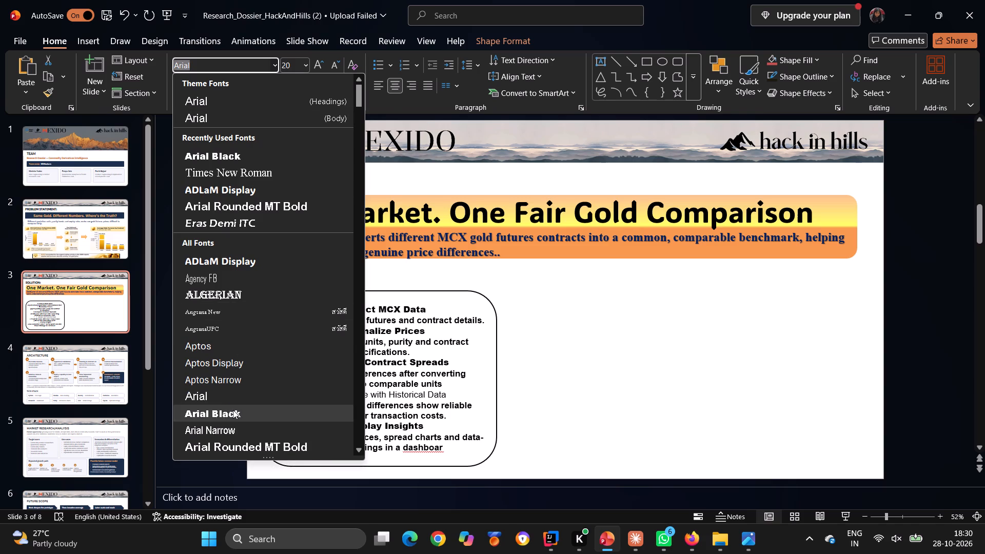
click(233, 410)
Remove the automatic list number and stray period before "4. Validate with Historical Data" and format the heading in bold Arial Black.
click(324, 393)
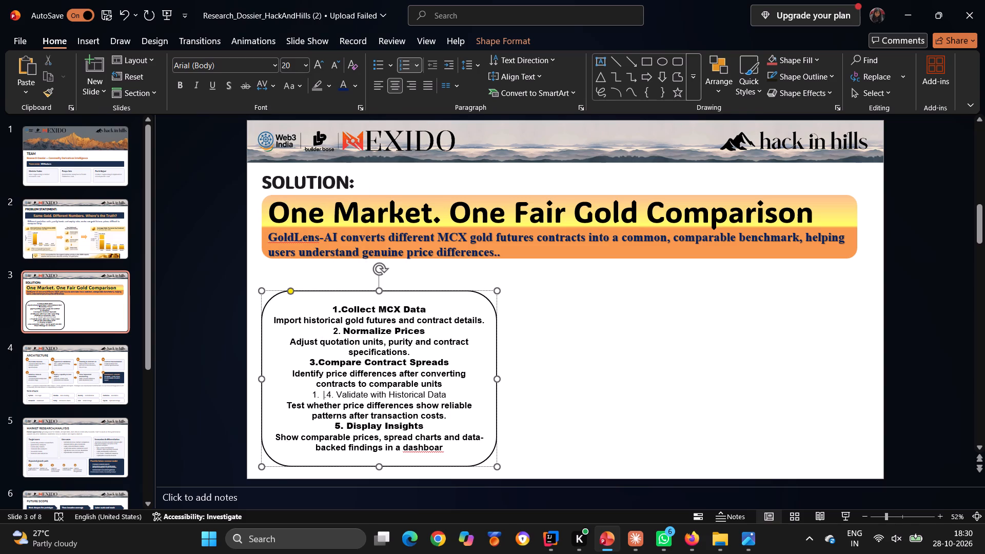
click(328, 394)
key(BackSpace)
key(BackSpace)
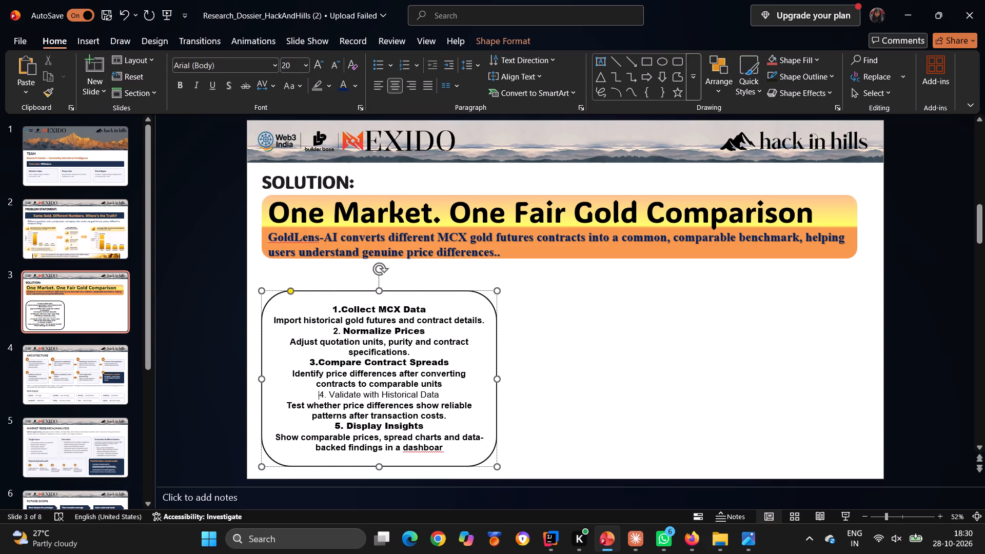
drag(320, 394, 434, 398)
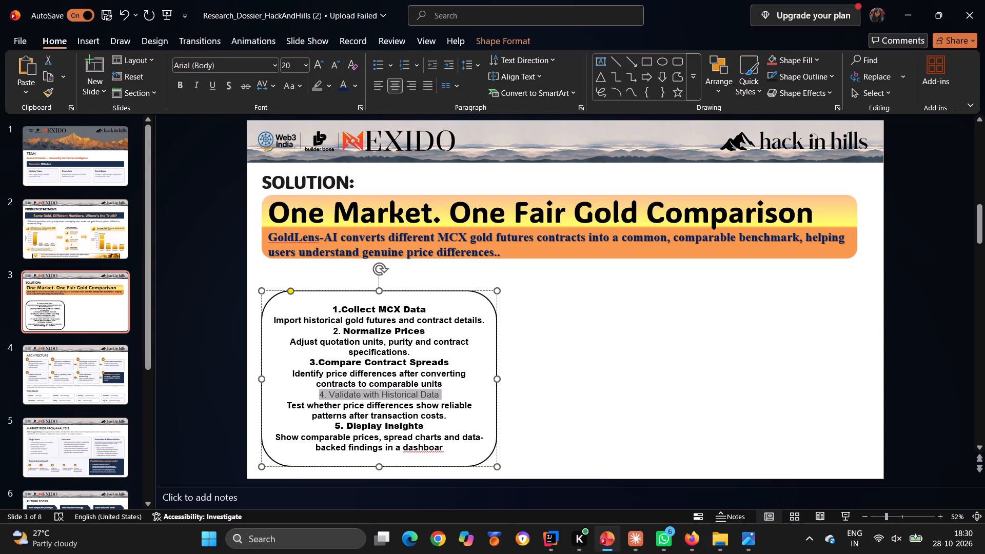
drag(434, 398, 439, 396)
click(273, 67)
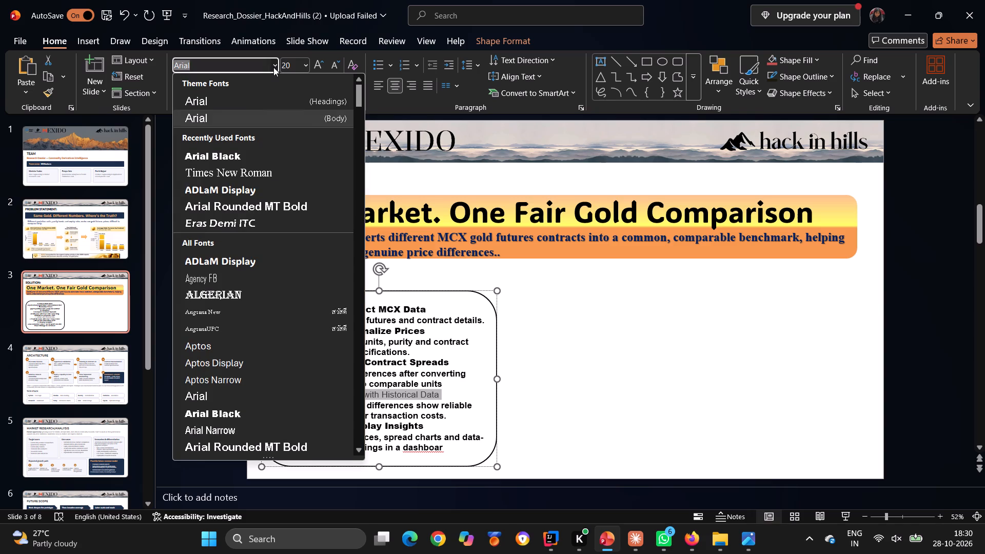
click(237, 407)
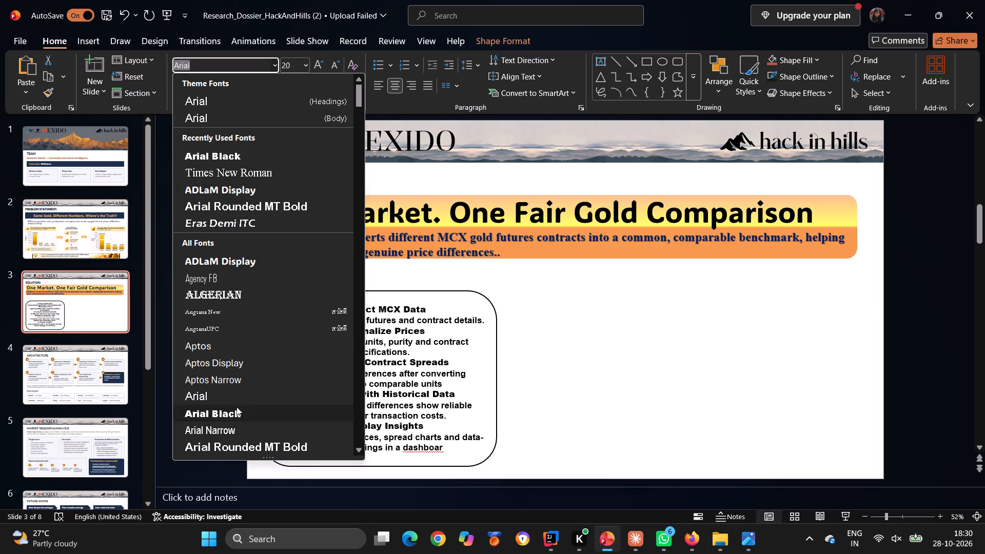
click(185, 90)
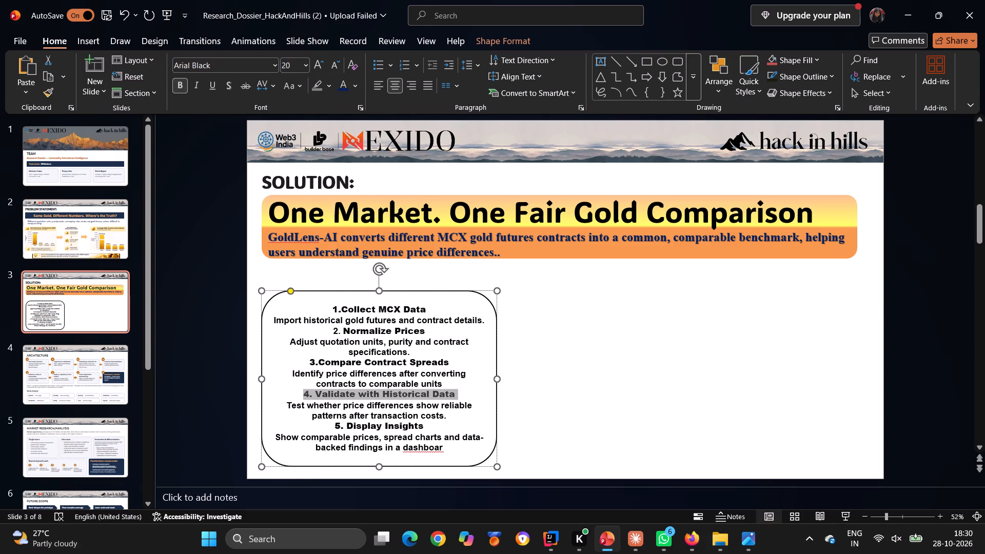
click(457, 358)
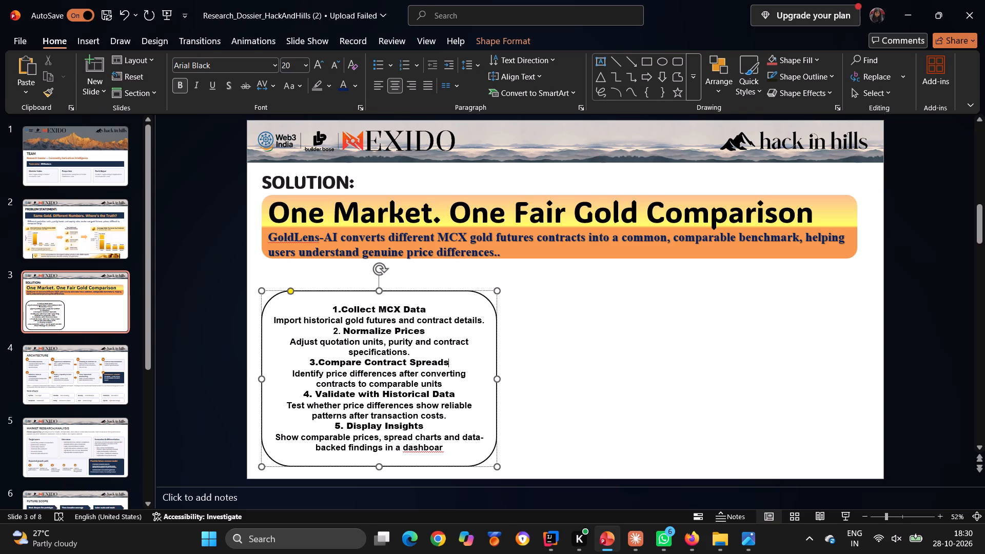
Complete the last word of the Display Insights description so it ends with "dashboard.".
click(441, 447)
click(441, 447)
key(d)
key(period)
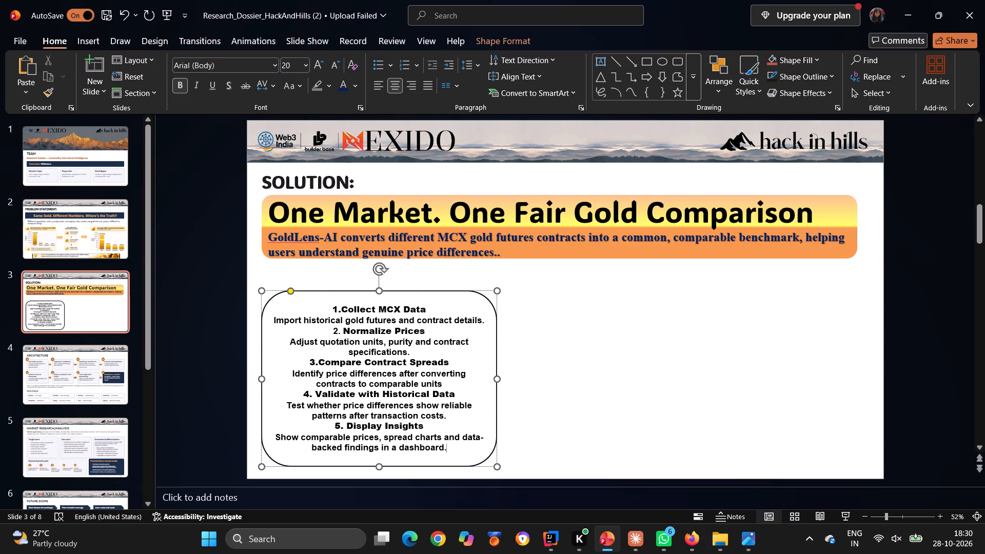
Left-align all the text of the five numbered items in the rounded box on the Solution slide.
drag(329, 309, 422, 405)
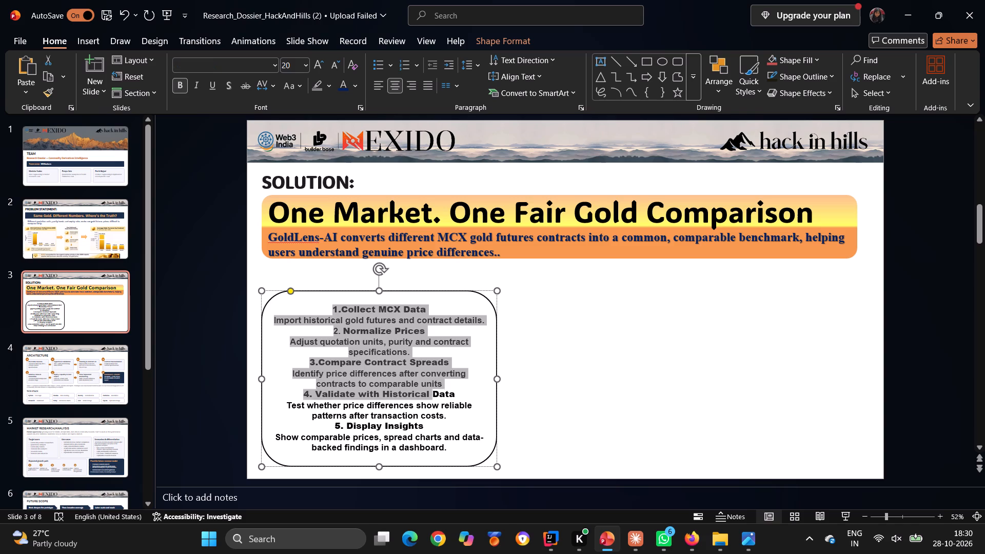
drag(422, 405, 452, 449)
click(381, 87)
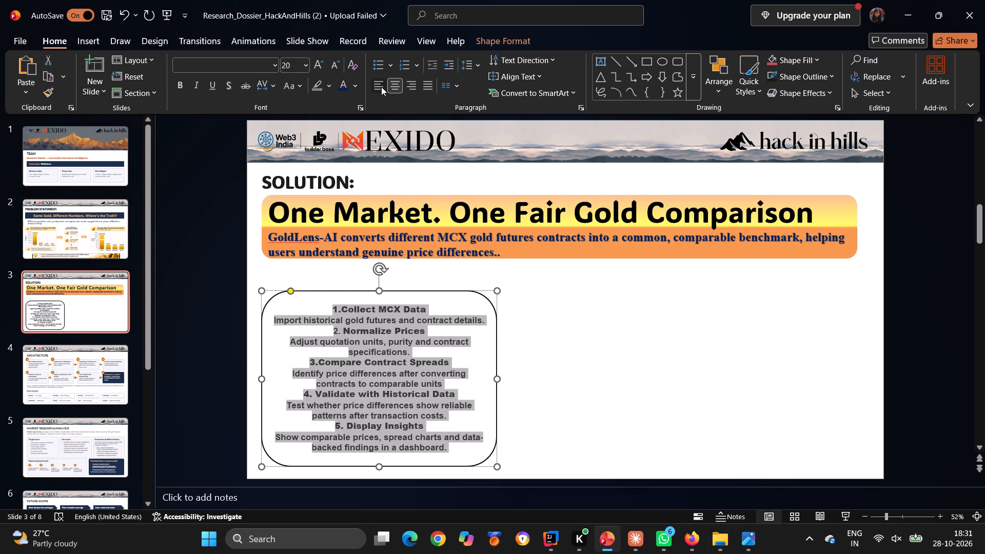
click(607, 399)
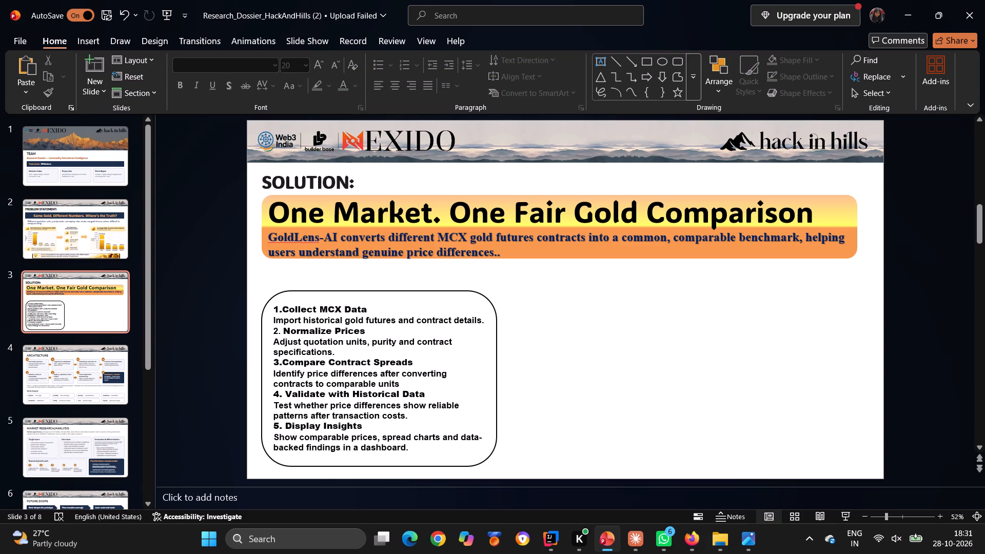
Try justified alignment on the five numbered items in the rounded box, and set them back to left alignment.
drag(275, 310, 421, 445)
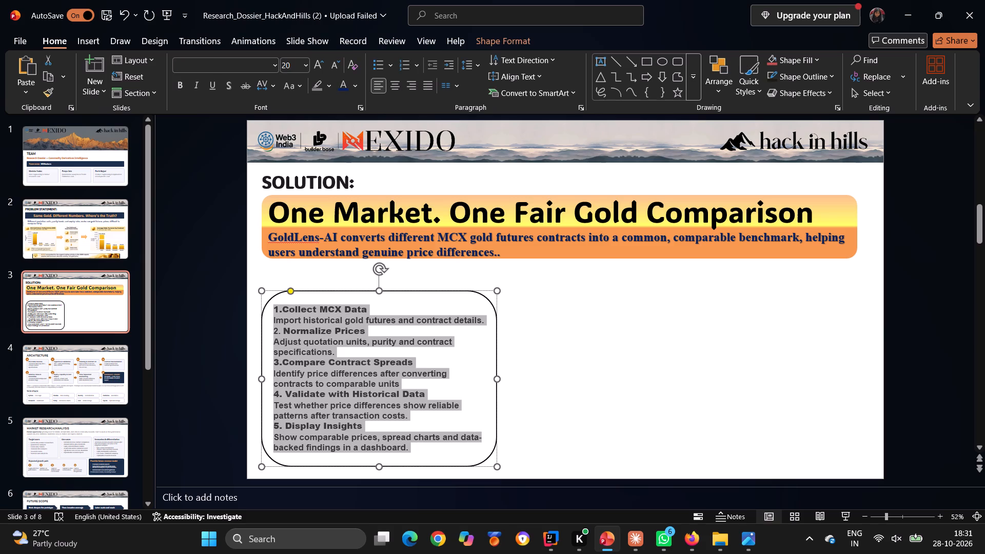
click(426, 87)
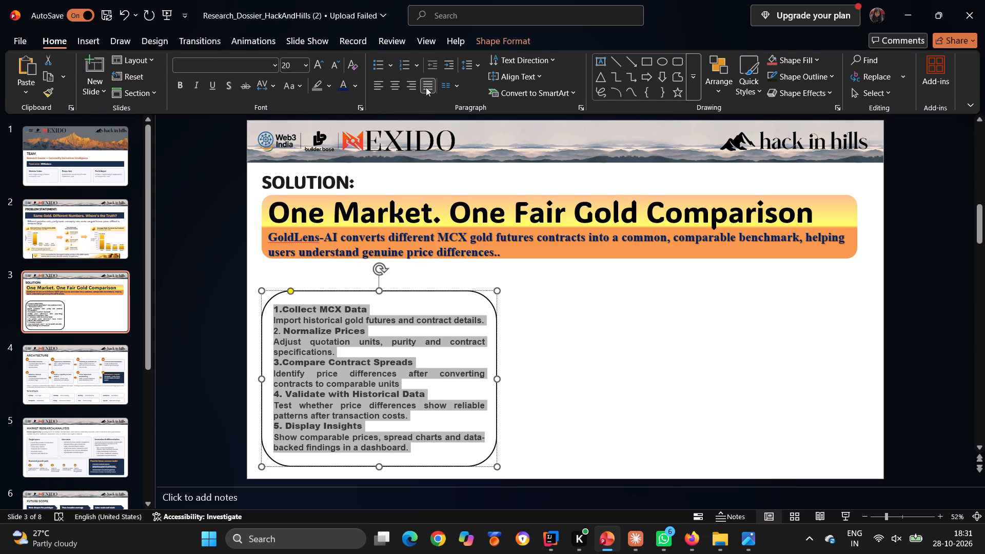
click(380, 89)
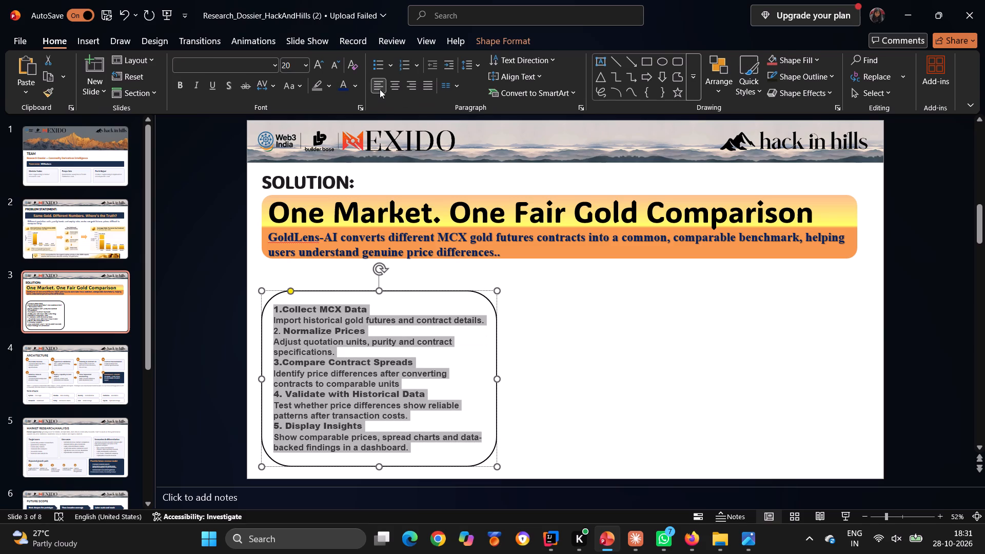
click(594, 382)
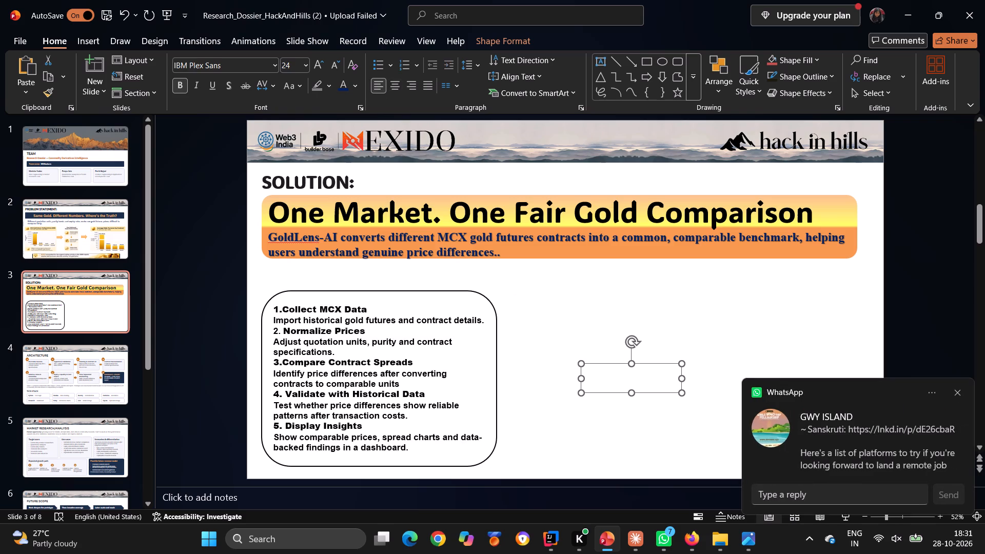
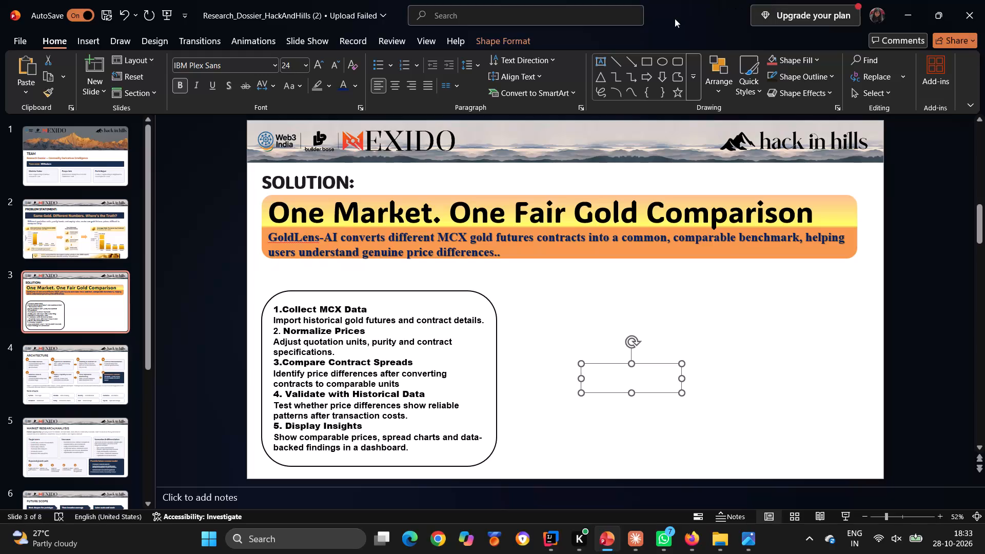
Open the outline colour choices for the rounded box containing the five workflow steps on the Solution slide.
click(496, 350)
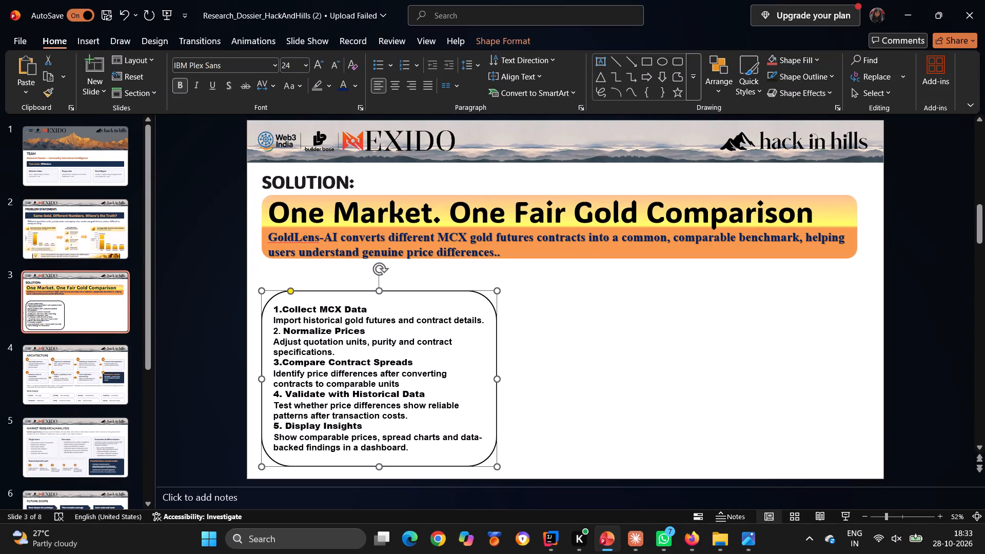
click(830, 74)
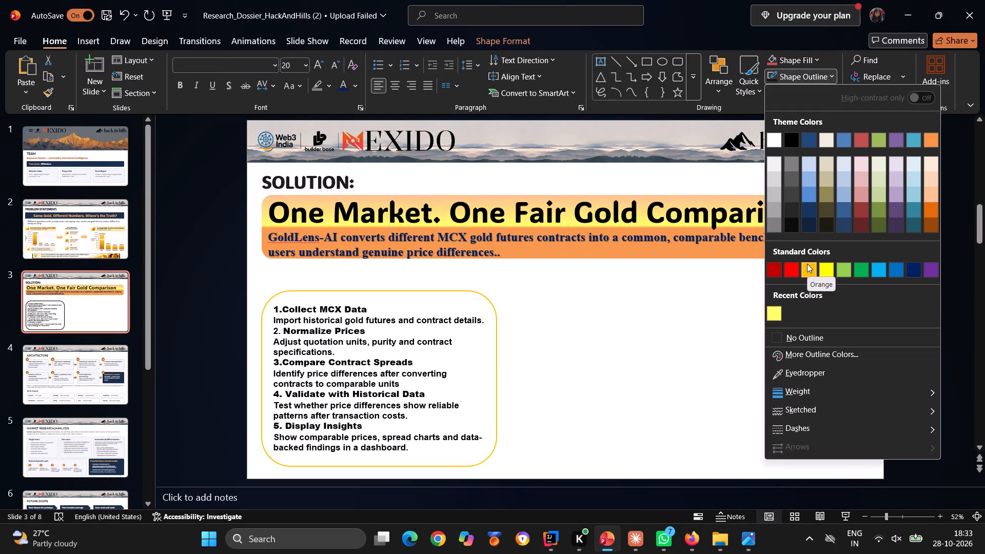
Set the outline of the rounded box around the five-point solution list to standard Orange.
click(807, 264)
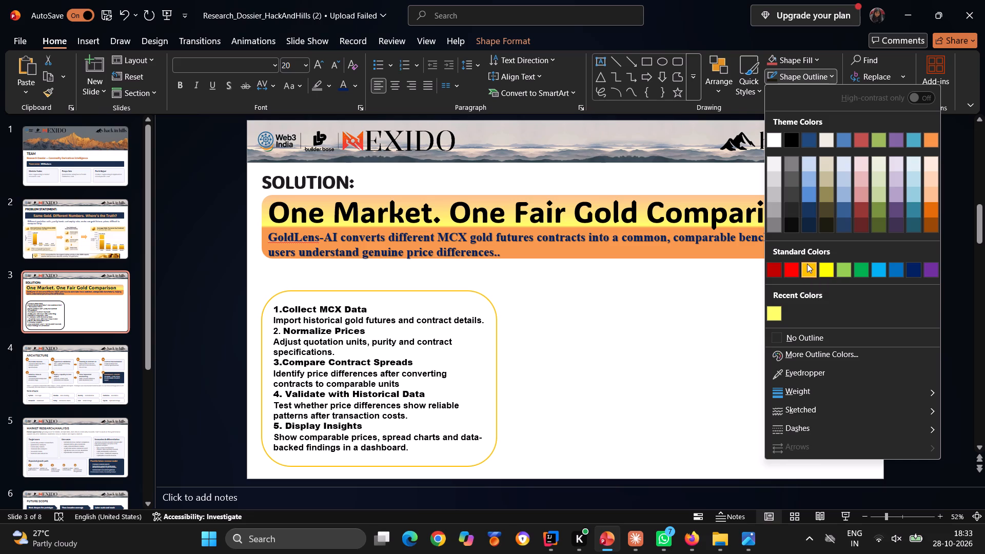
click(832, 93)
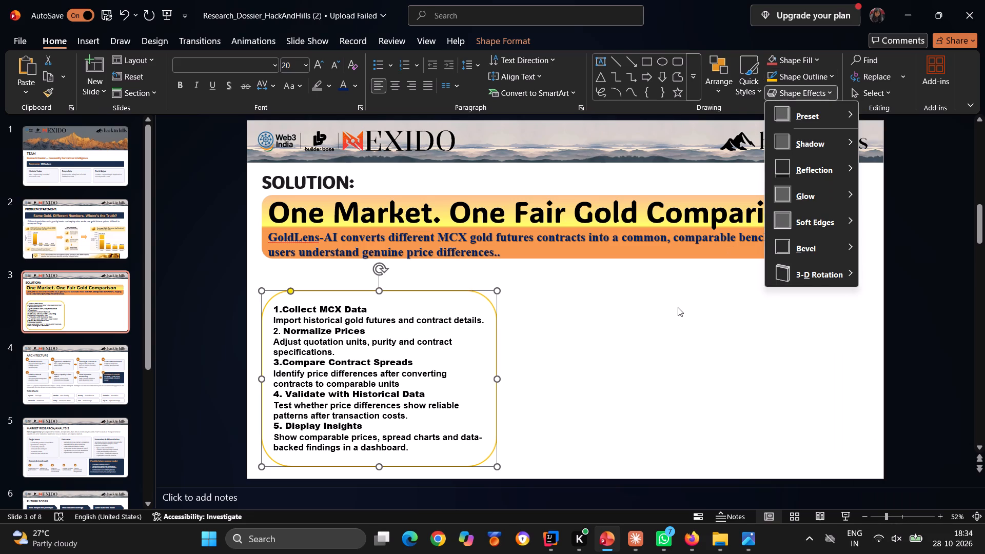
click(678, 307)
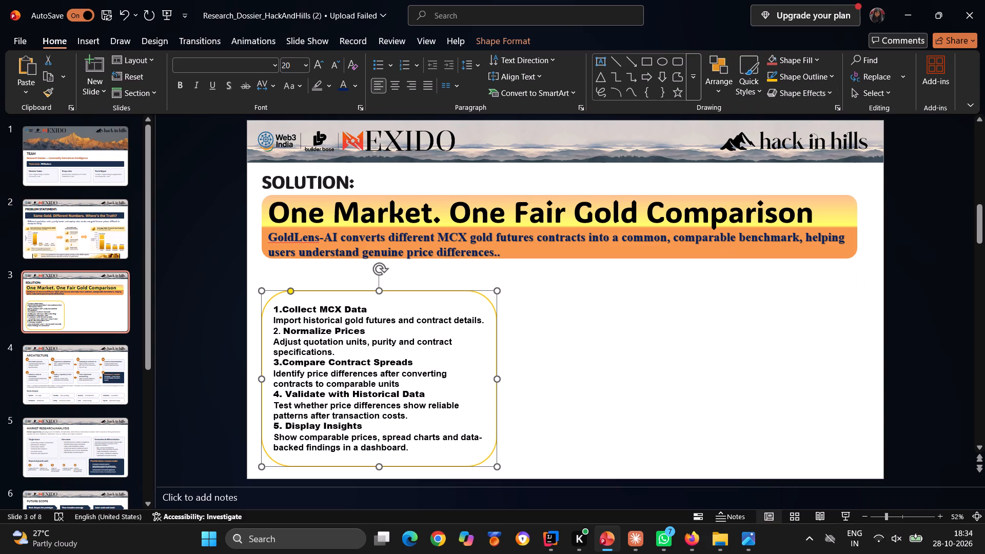
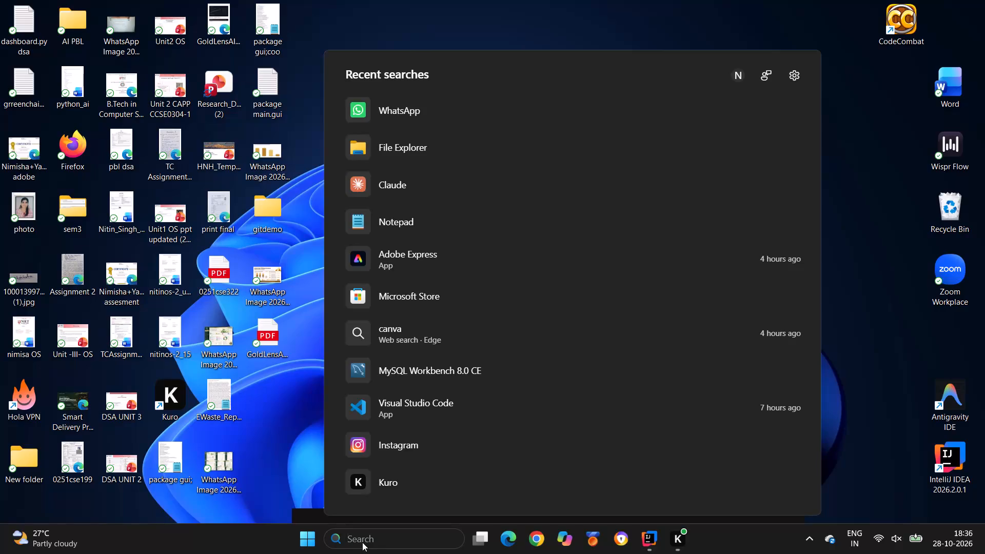
Open the Research_Dossier_HackAndHills (2) presentation in PowerPoint, show the Solution slide and dismiss the WhatsApp notification.
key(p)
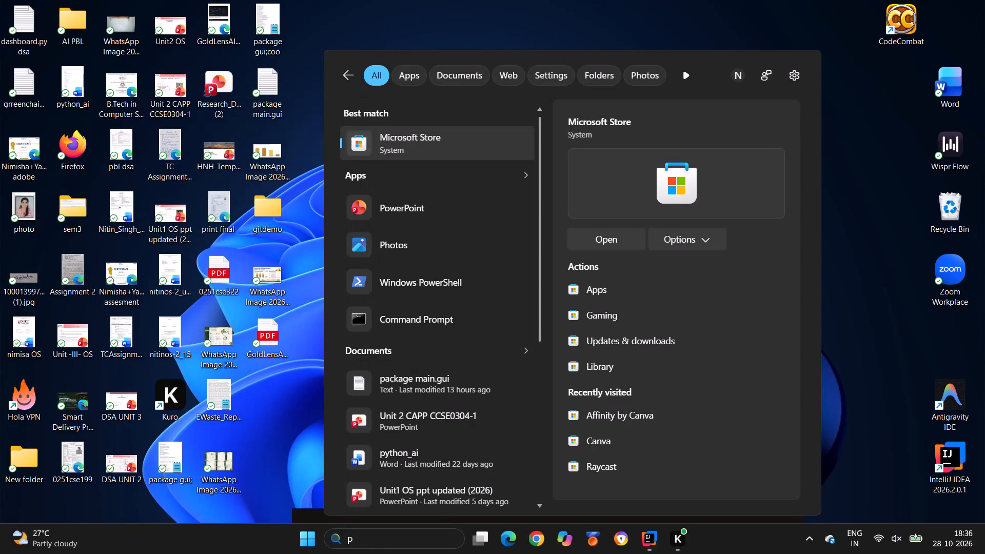
click(417, 207)
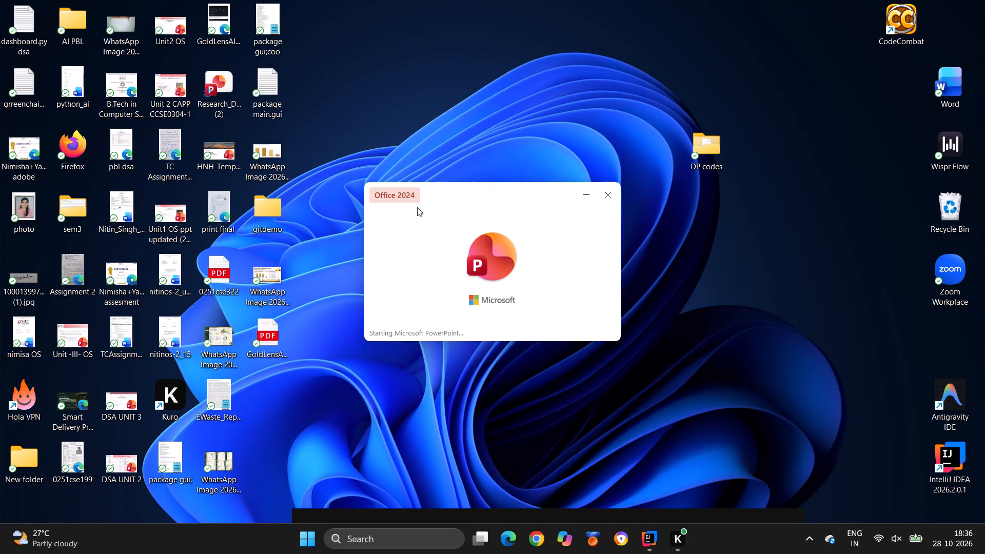
click(289, 307)
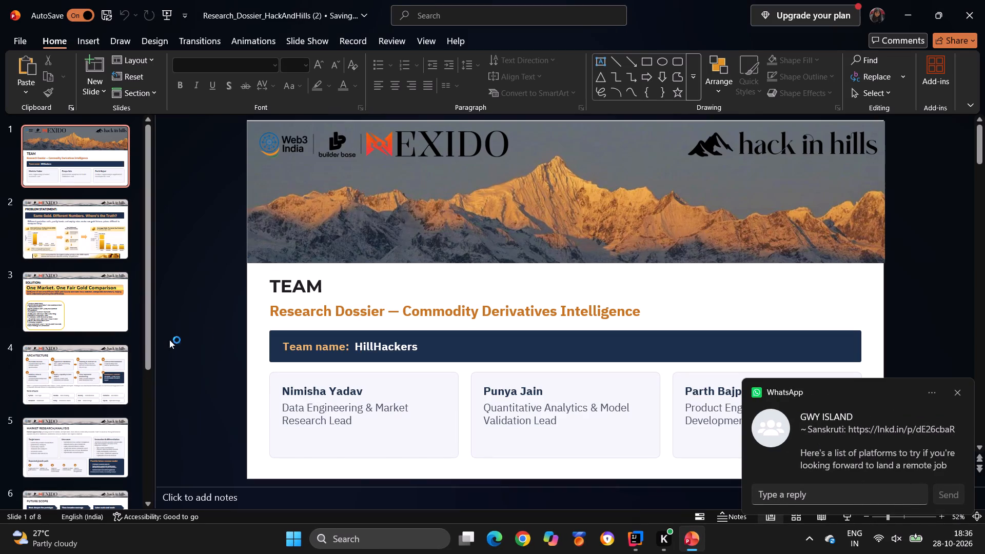
click(101, 315)
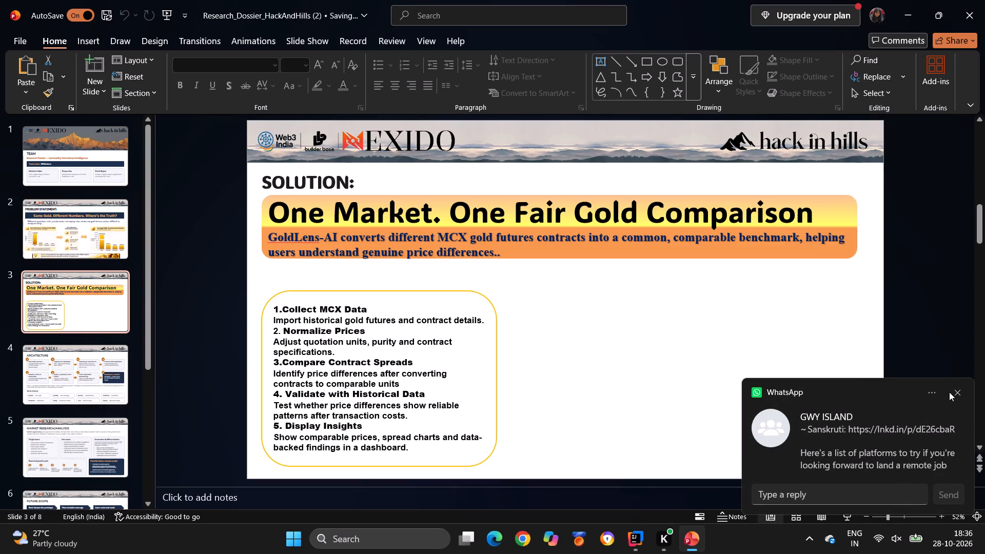
click(956, 392)
Enlarge the rounded five-point solution box, aligned with the orange banner's left edge, up to just below the banner and down near the slide's bottom.
click(463, 404)
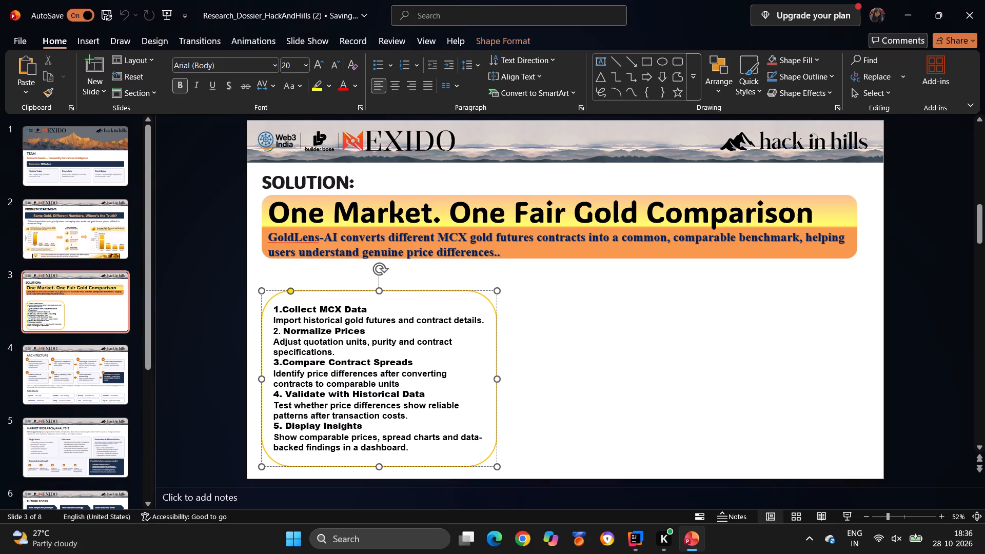
drag(404, 292, 454, 285)
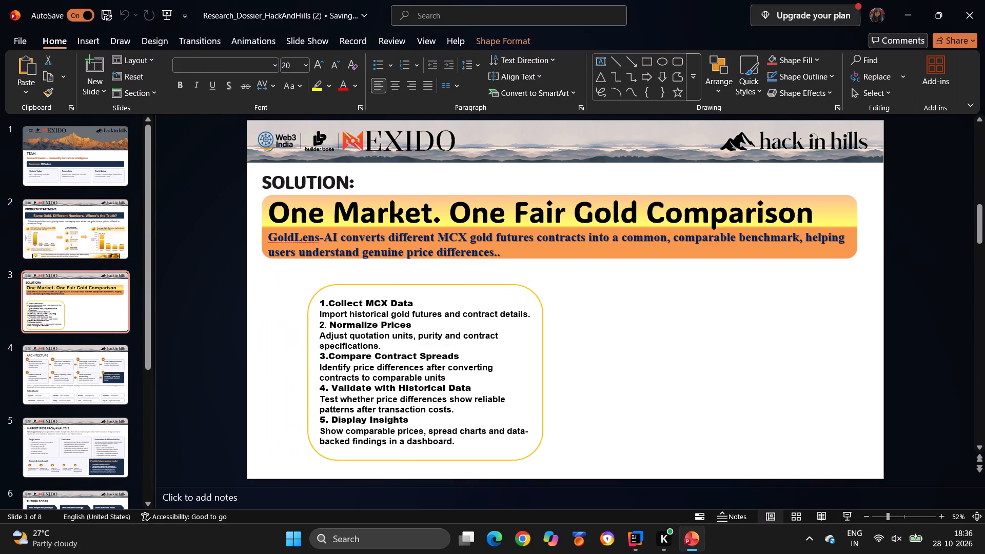
drag(454, 285, 462, 287)
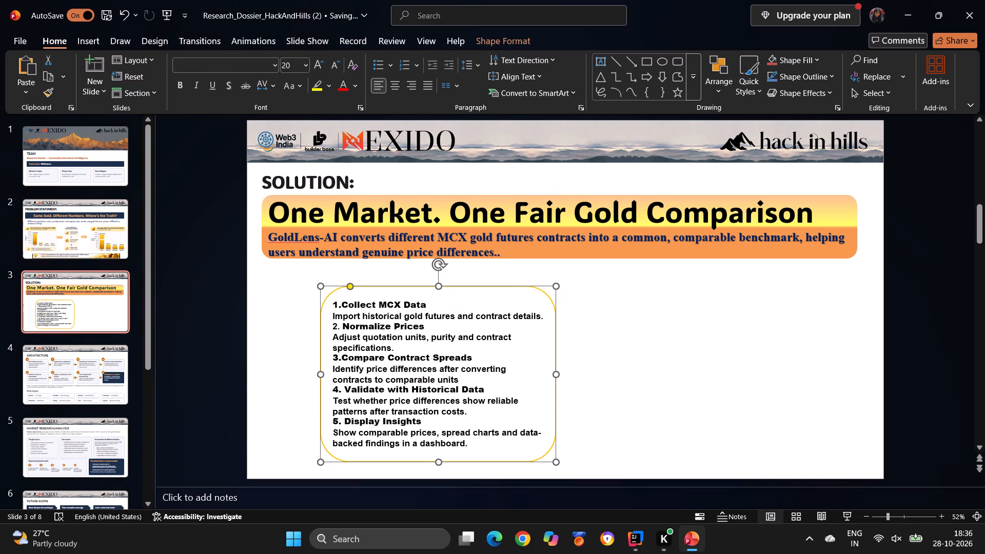
drag(322, 287, 265, 276)
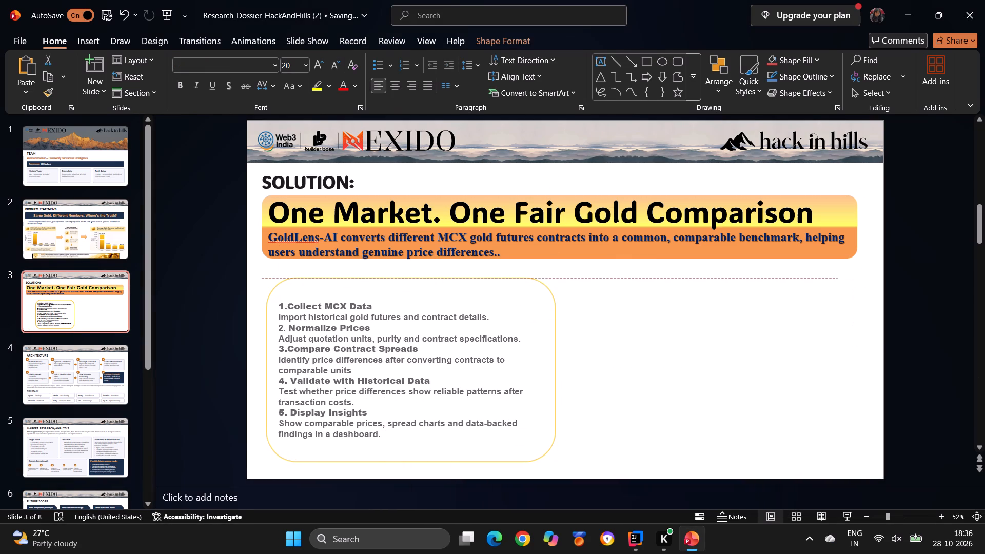
drag(265, 276, 263, 270)
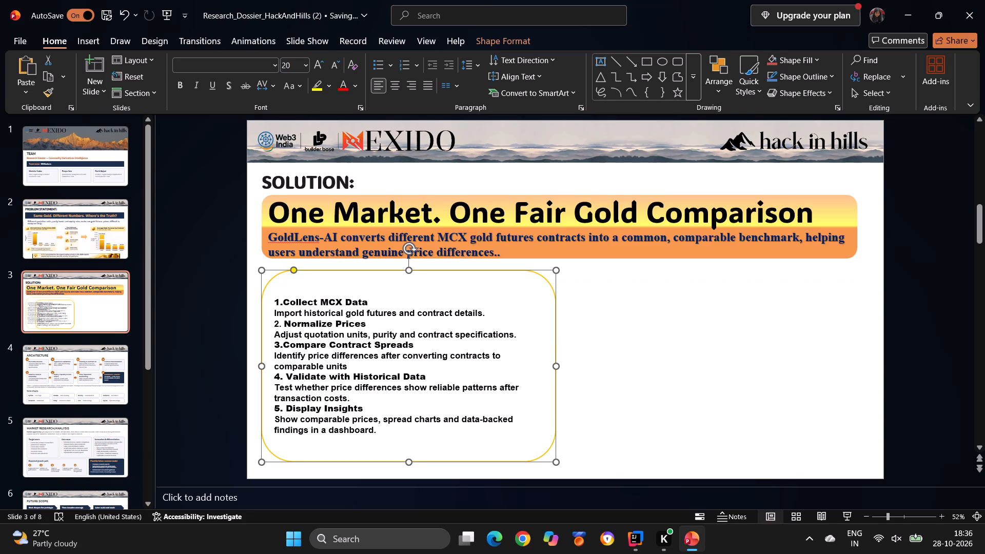
drag(410, 461, 412, 468)
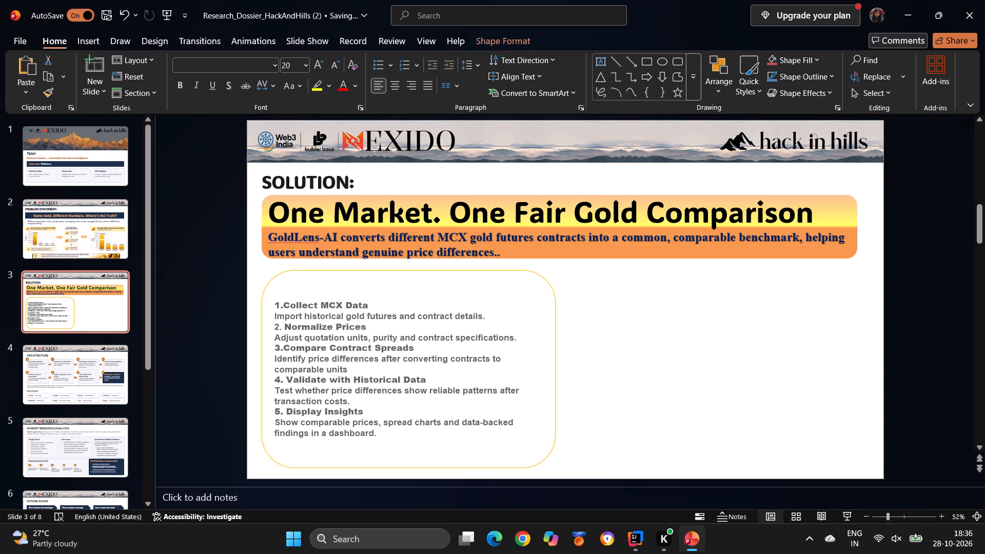
drag(412, 468, 410, 472)
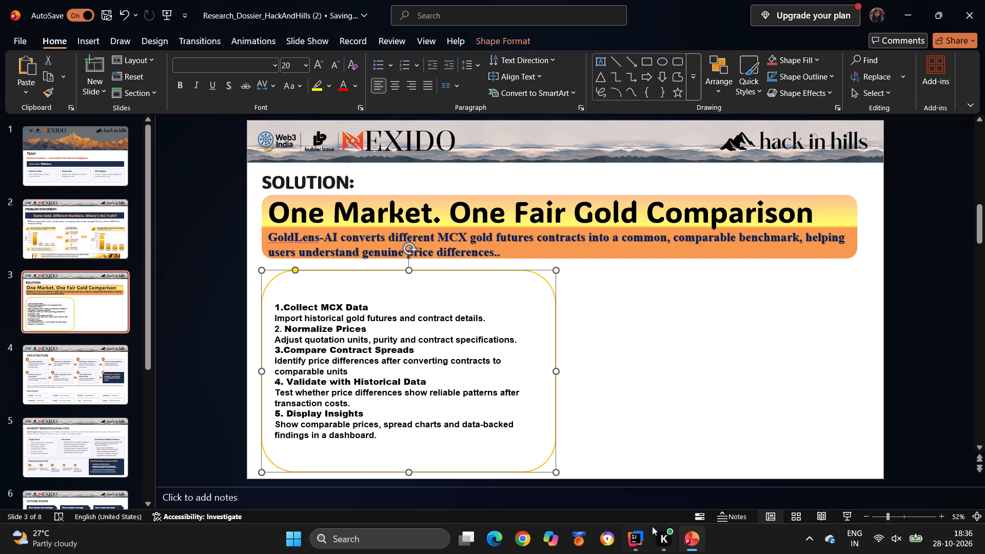
Search the computer for the WhatsApp app to switch to it.
click(392, 533)
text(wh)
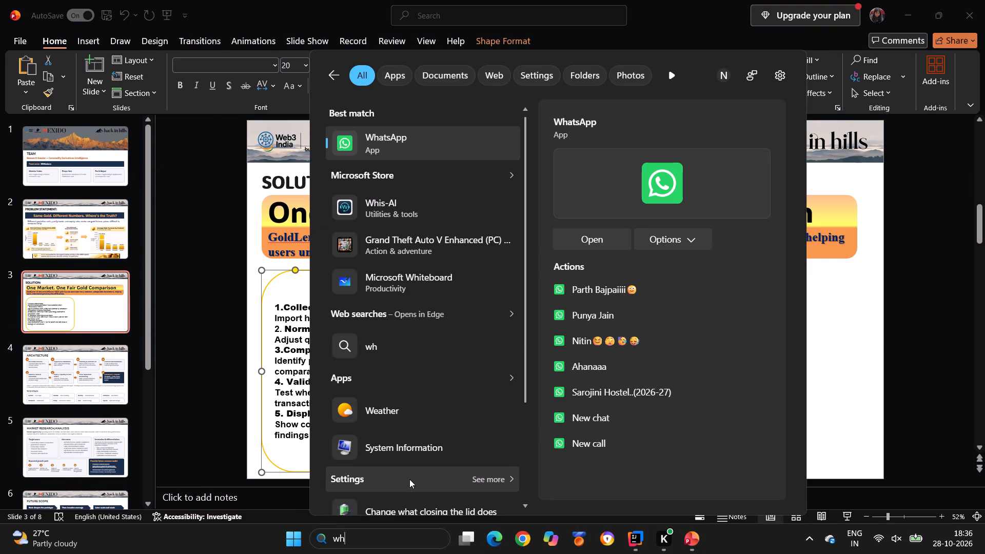
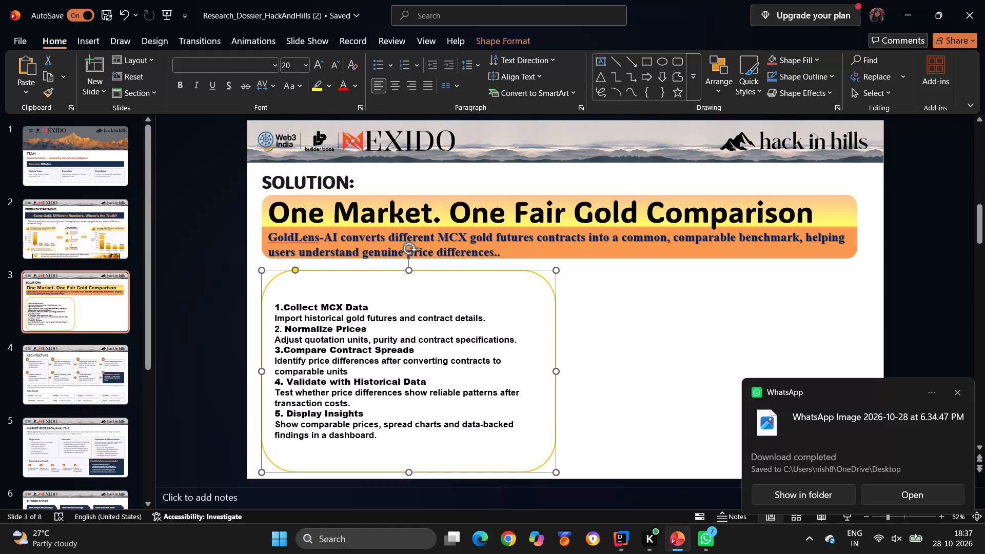
Indent the "1.Collect MCX Data" heading in the solution box with leading spaces, leaving room before it.
click(275, 307)
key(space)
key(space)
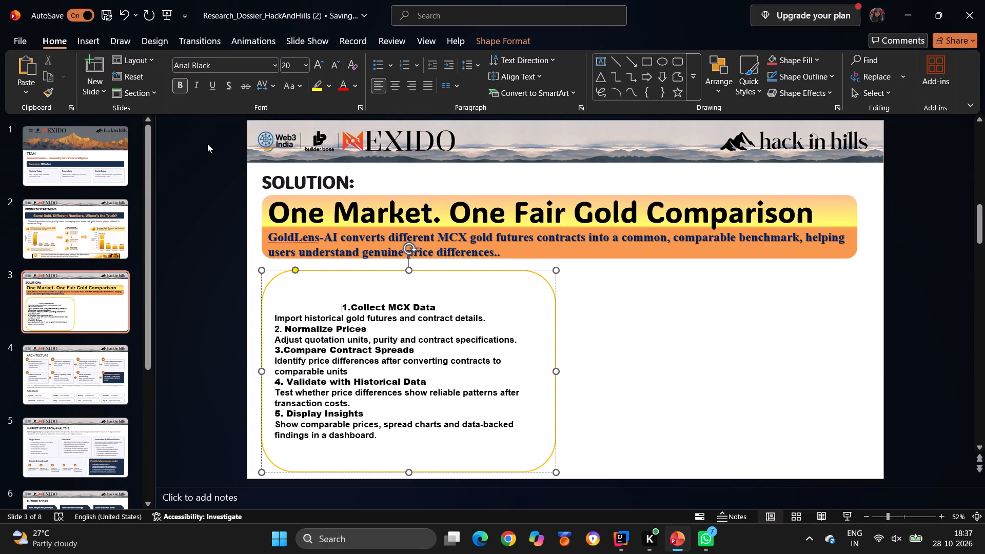
Insert the gold coin-stack picture "WhatsApp Image 2026-10-28 at 6.34.47 PM" from the Desktop folder onto the Solution slide.
click(96, 38)
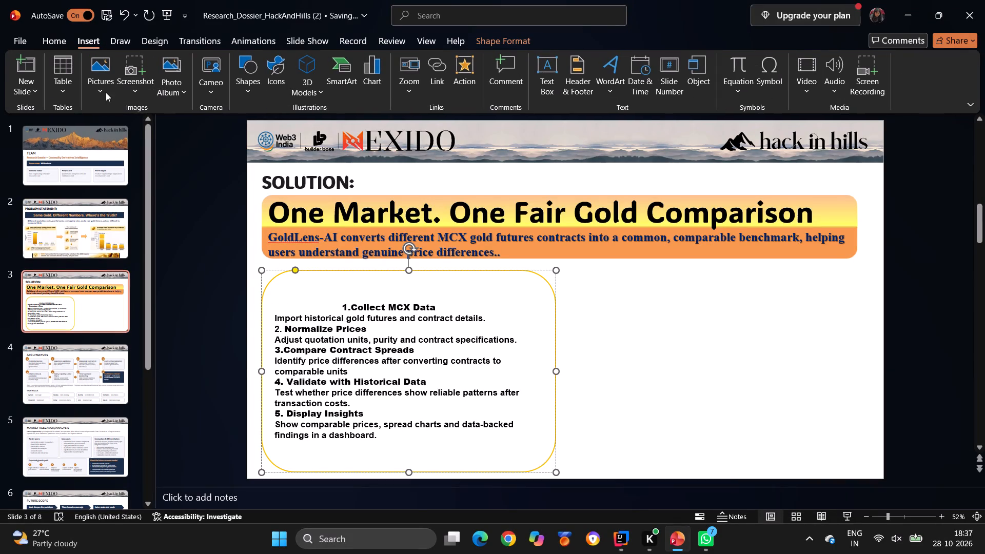
click(106, 92)
click(114, 132)
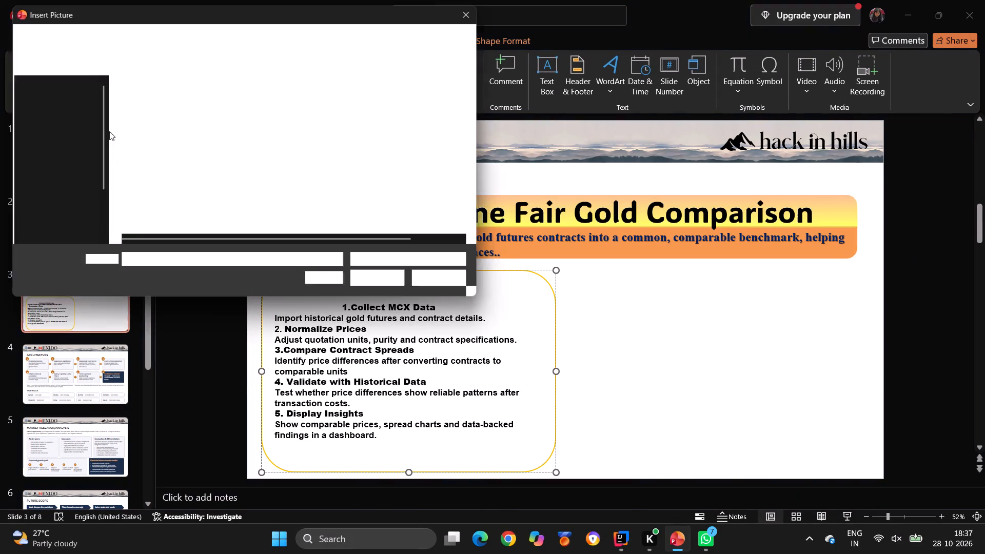
click(60, 184)
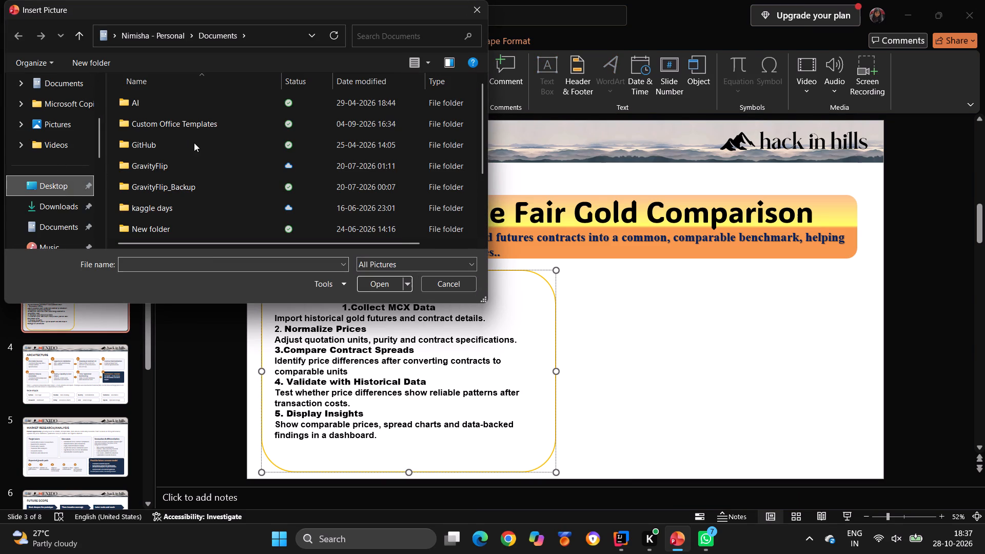
scroll(194, 143, down, 12)
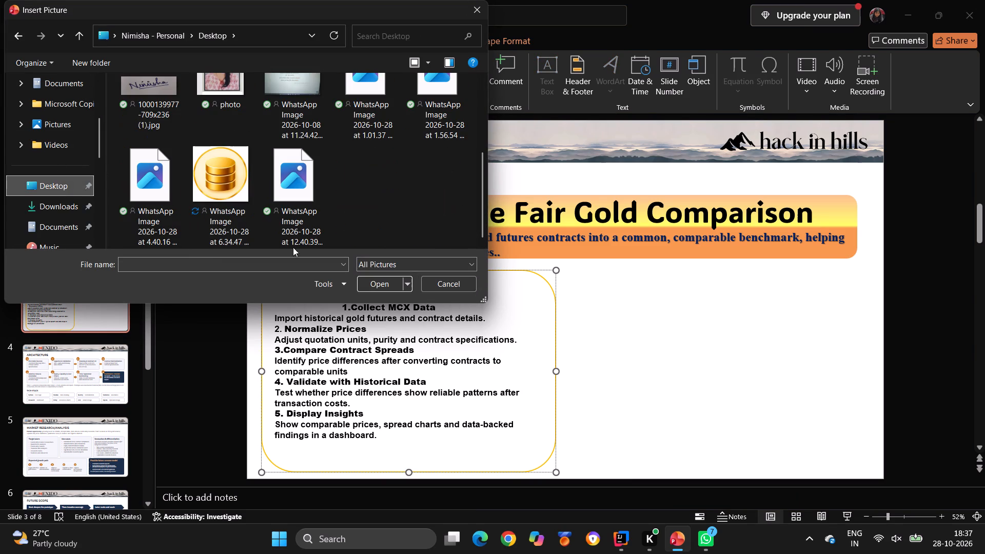
click(366, 277)
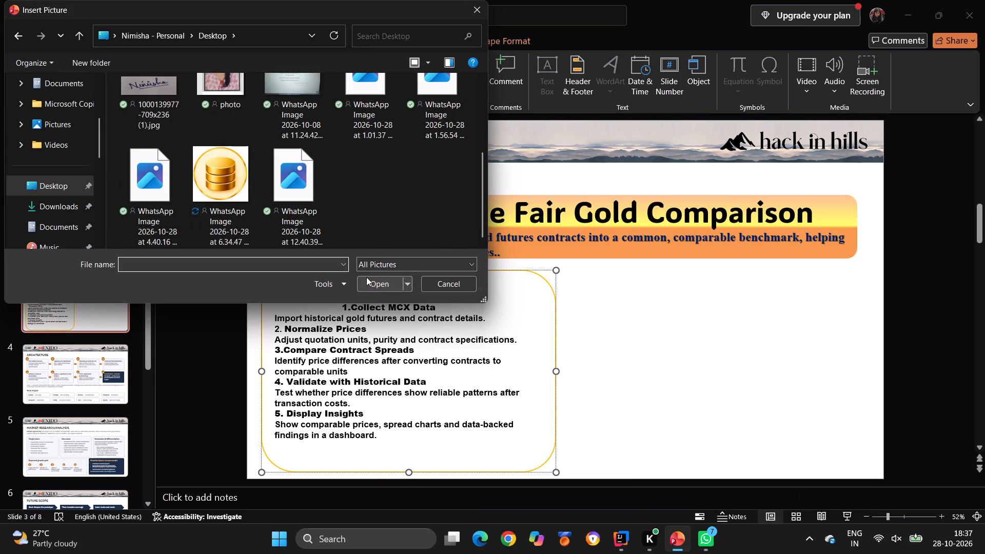
click(369, 283)
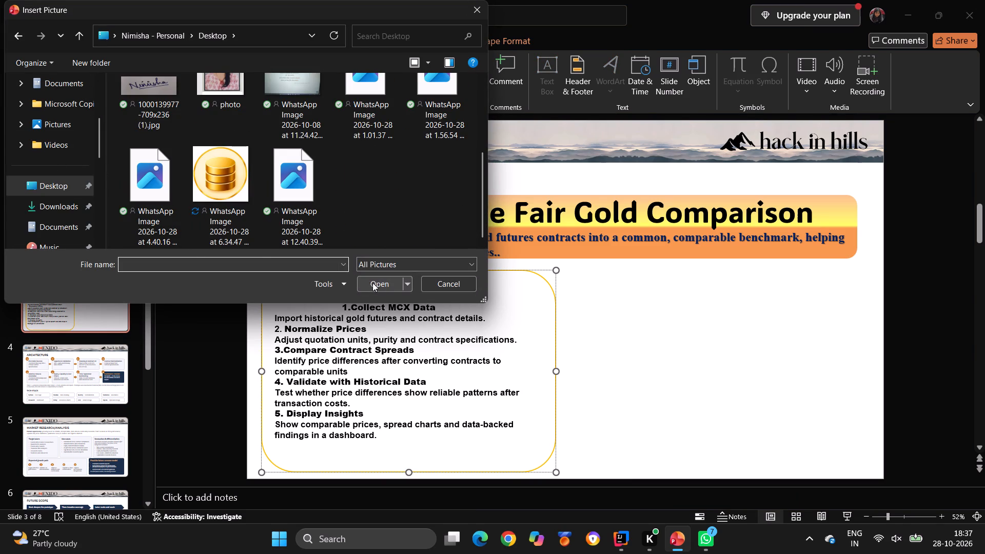
click(238, 196)
click(375, 281)
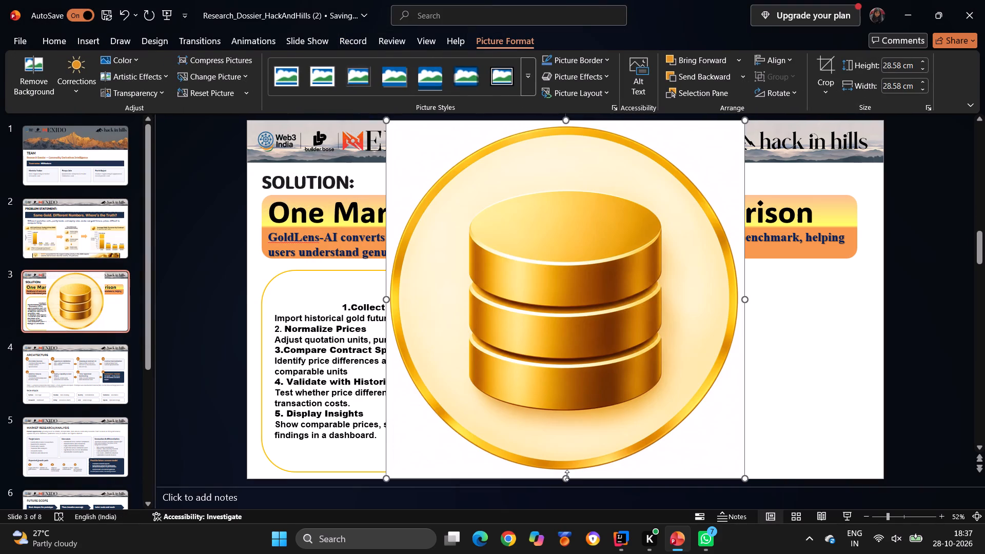
Shrink the gold coin-stack picture to about 3.63 cm high by 5.14 cm wide.
drag(566, 476, 545, 289)
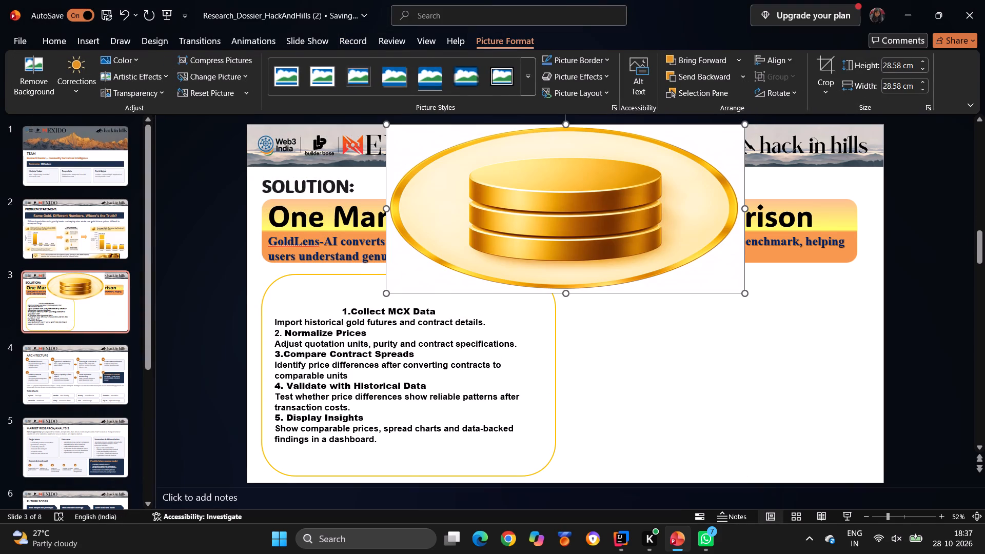
drag(745, 208, 520, 206)
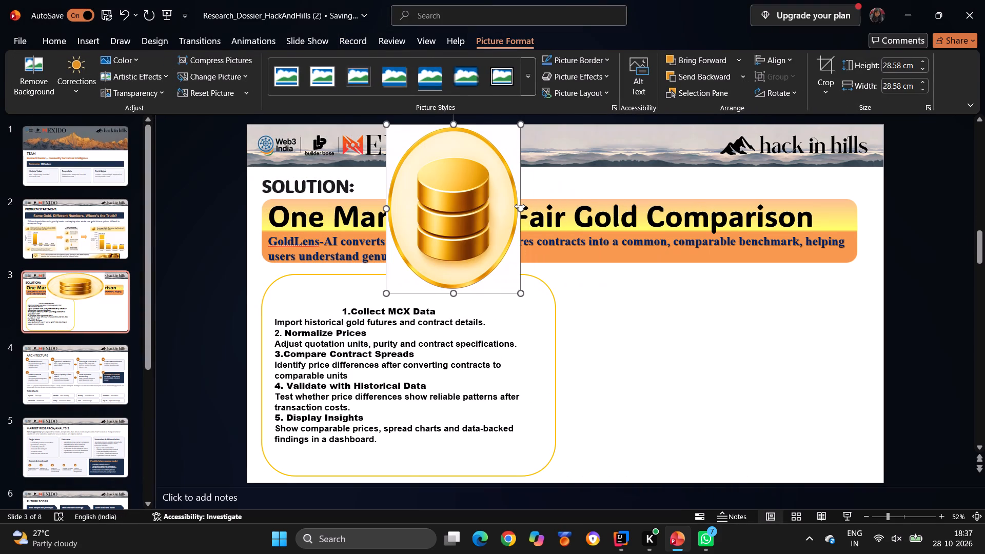
drag(457, 292, 456, 205)
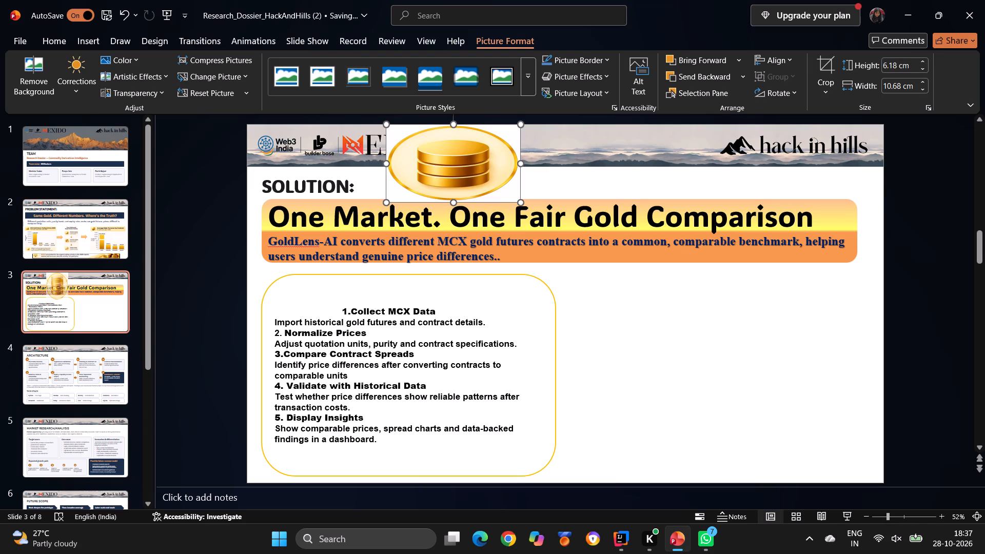
drag(523, 163, 451, 169)
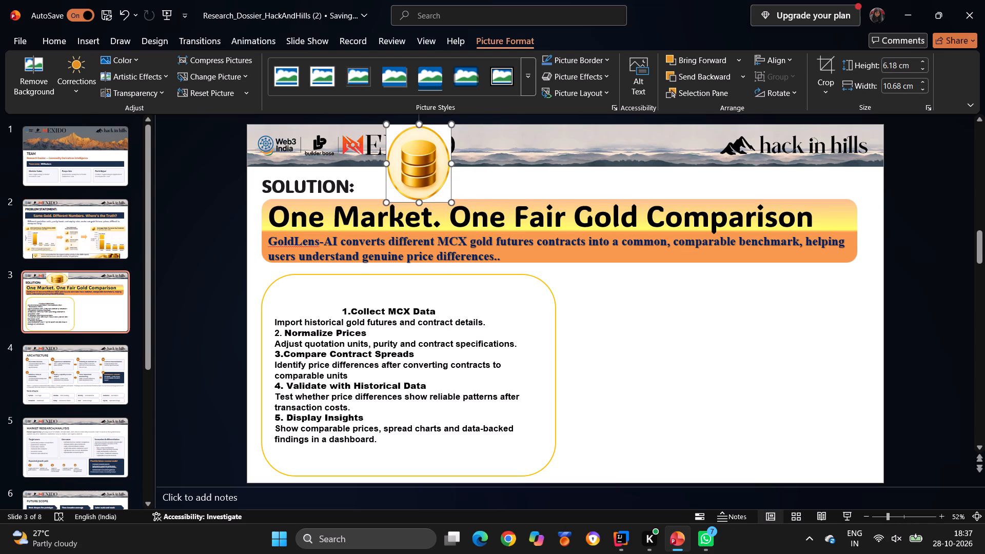
drag(418, 127, 419, 154)
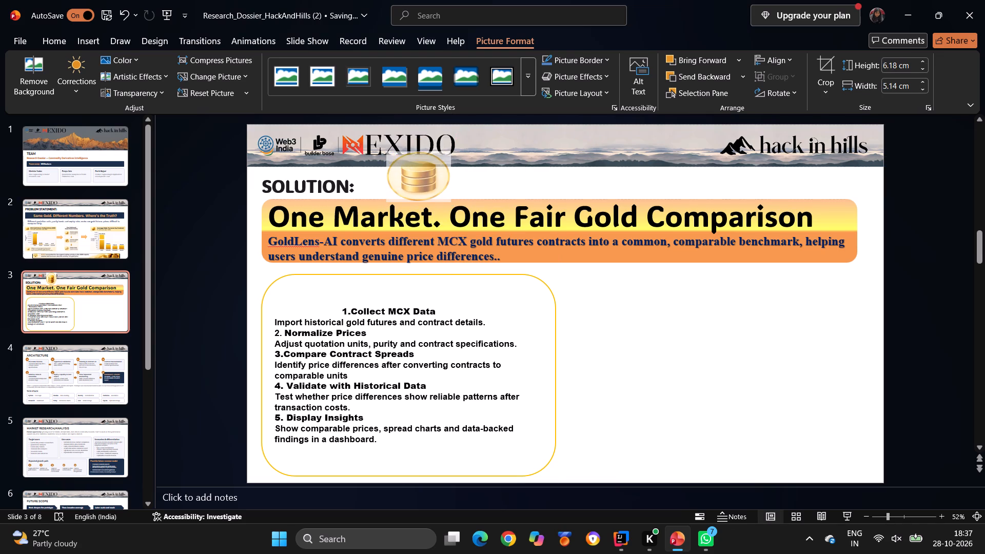
drag(419, 154, 419, 156)
Move the coin picture beside the "1.Collect MCX Data" heading in the rounded box, shrinking it to about 1.69 cm high by 2.75 cm wide.
drag(419, 172, 324, 299)
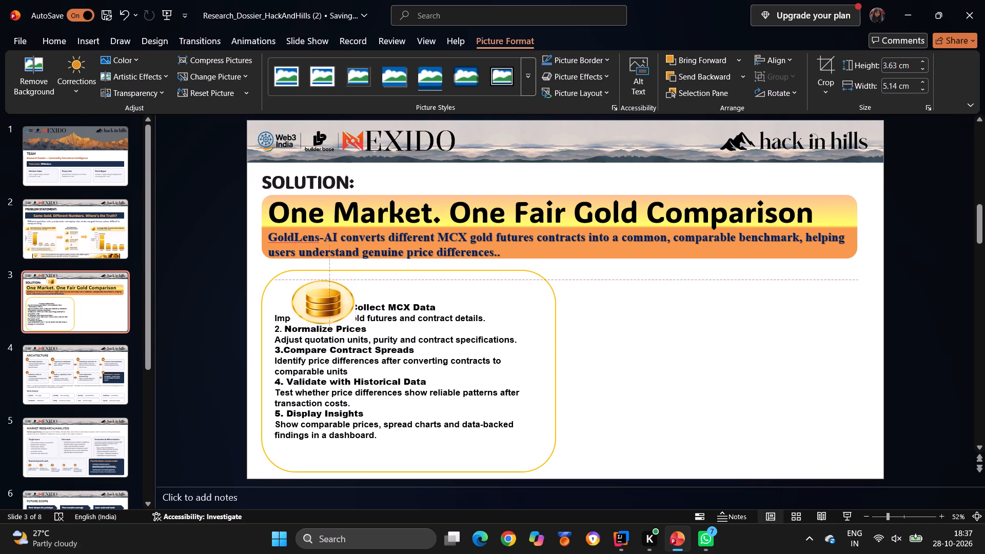
drag(324, 299, 313, 290)
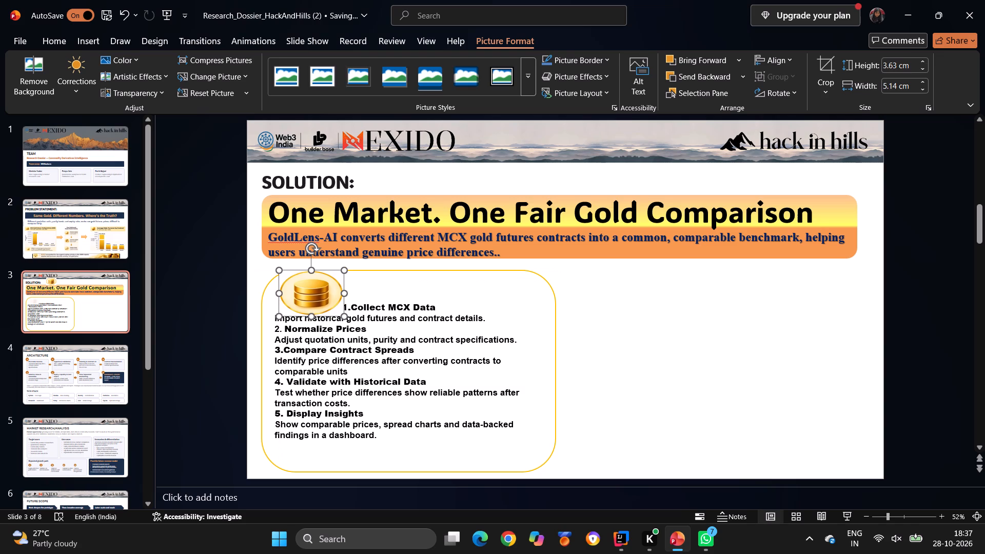
drag(345, 293, 313, 296)
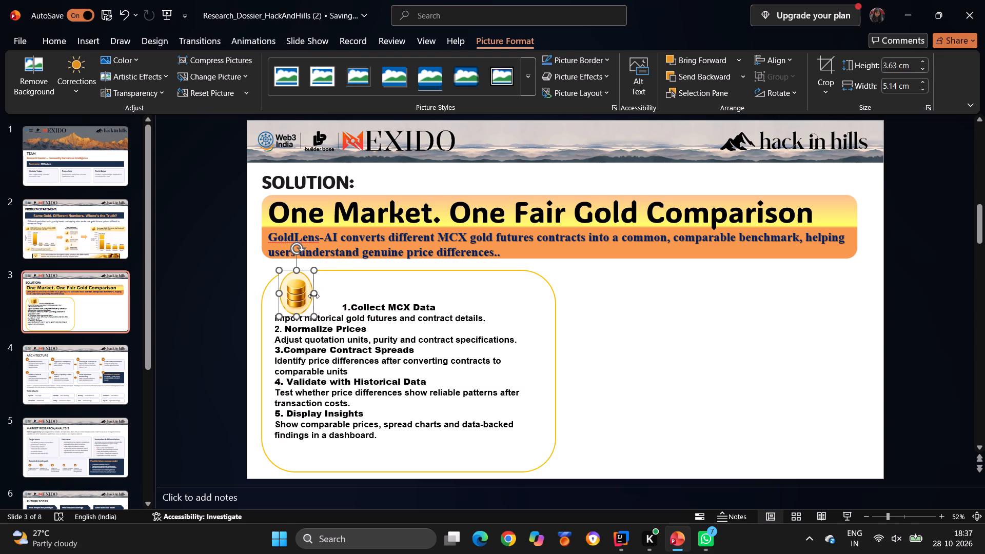
drag(296, 269, 297, 283)
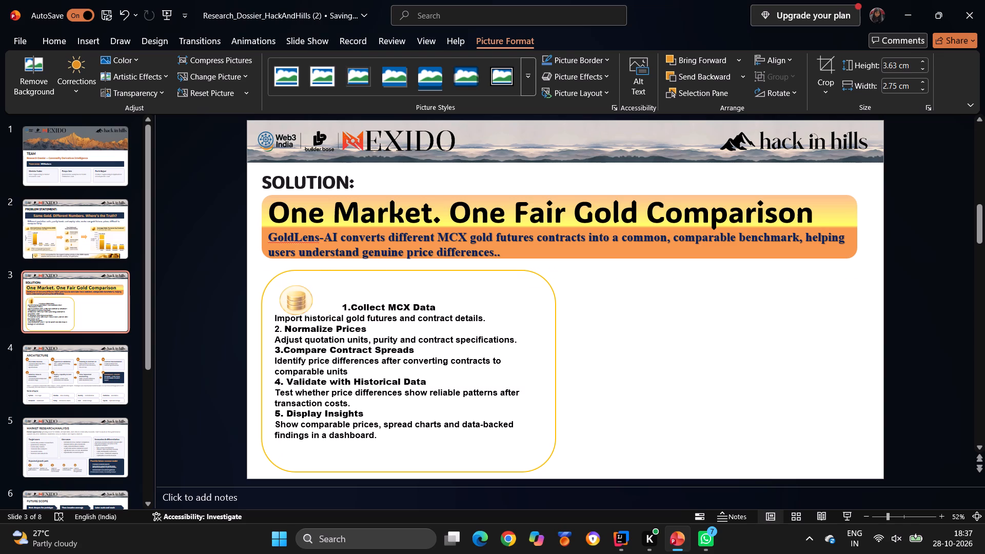
drag(297, 283, 299, 289)
drag(299, 289, 299, 294)
drag(297, 301, 326, 299)
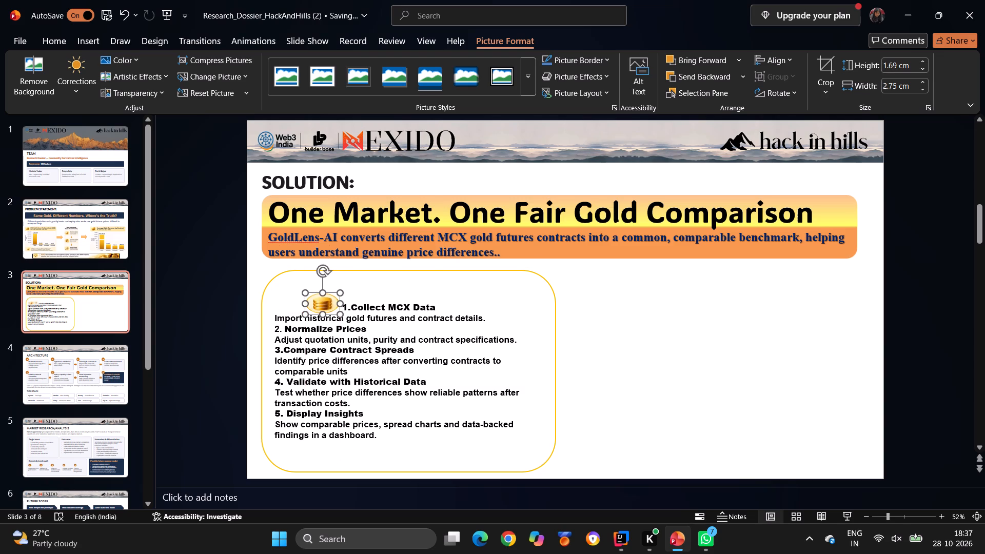
click(765, 271)
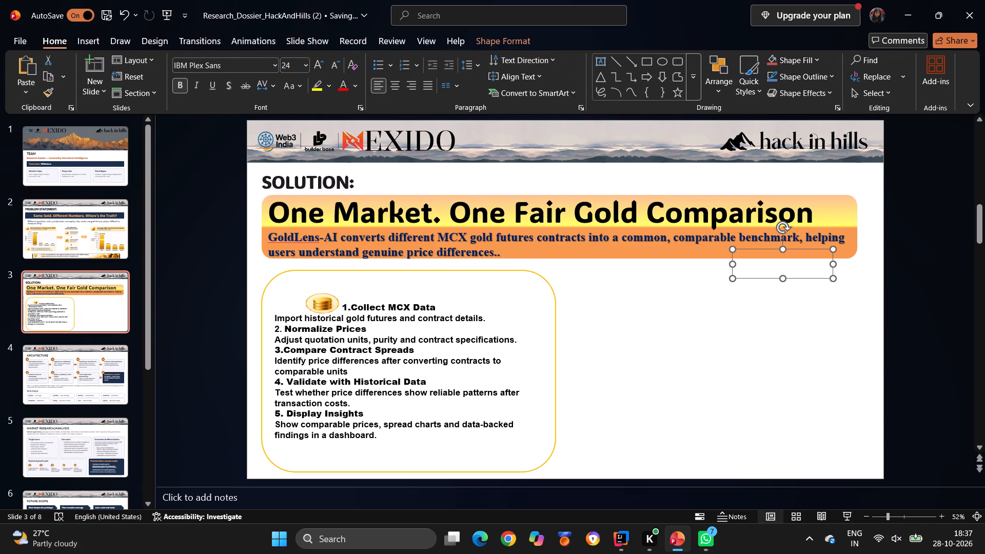
Set the font size of the "1.Collect MCX Data" heading to 28.
drag(343, 307, 434, 307)
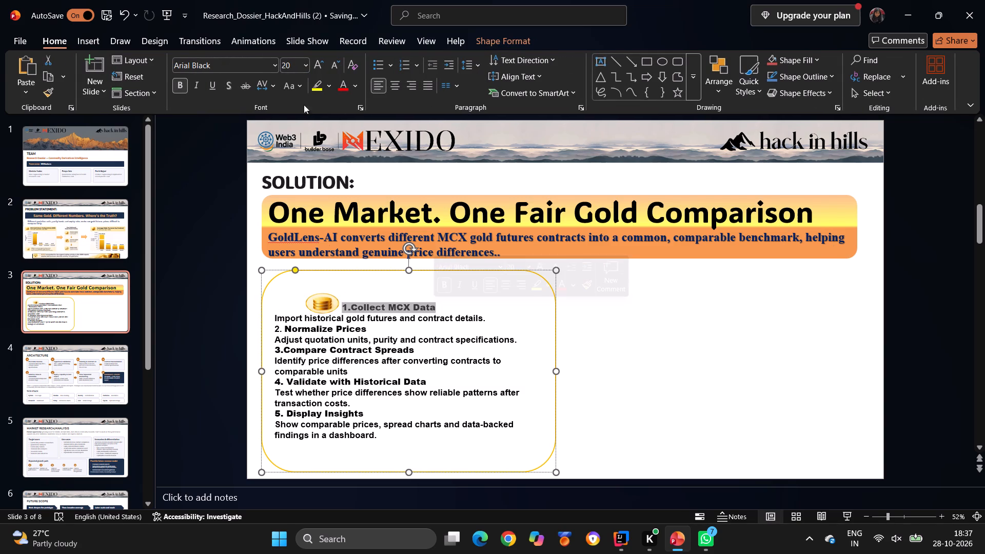
click(305, 69)
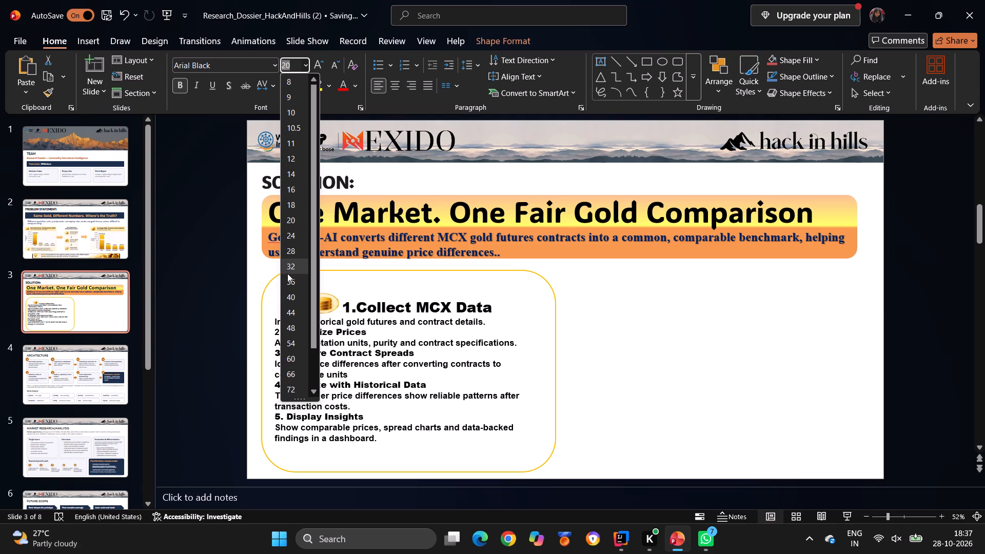
click(290, 250)
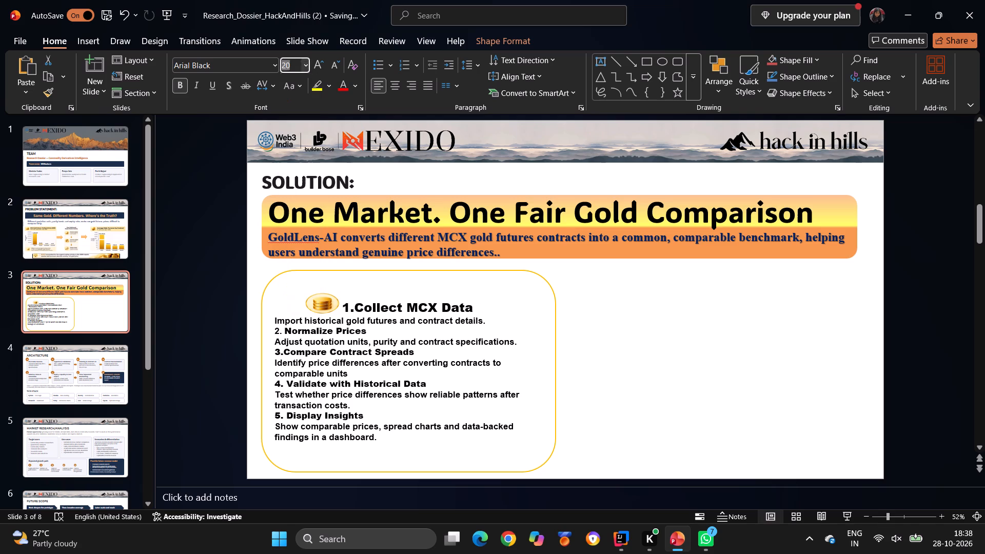
click(683, 373)
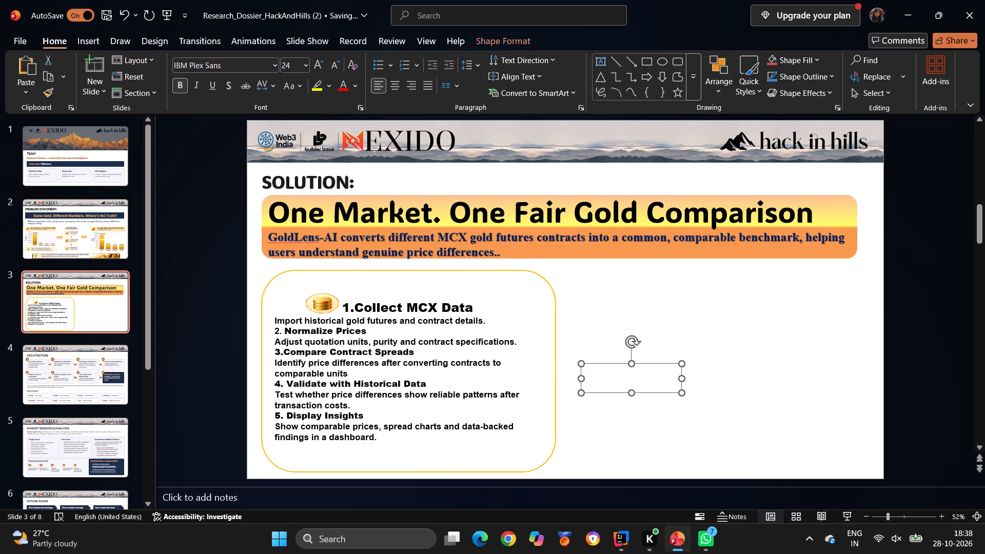
Resize the coin picture to about 1.72 cm high by 2.47 cm wide and fit it directly in front of the "1.Collect MCX Data" heading.
click(441, 306)
click(326, 307)
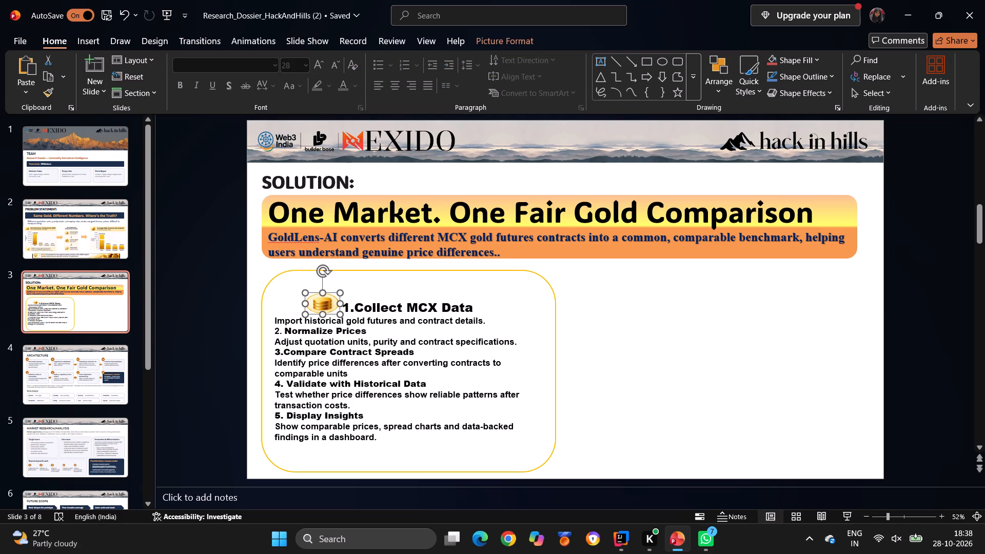
click(321, 295)
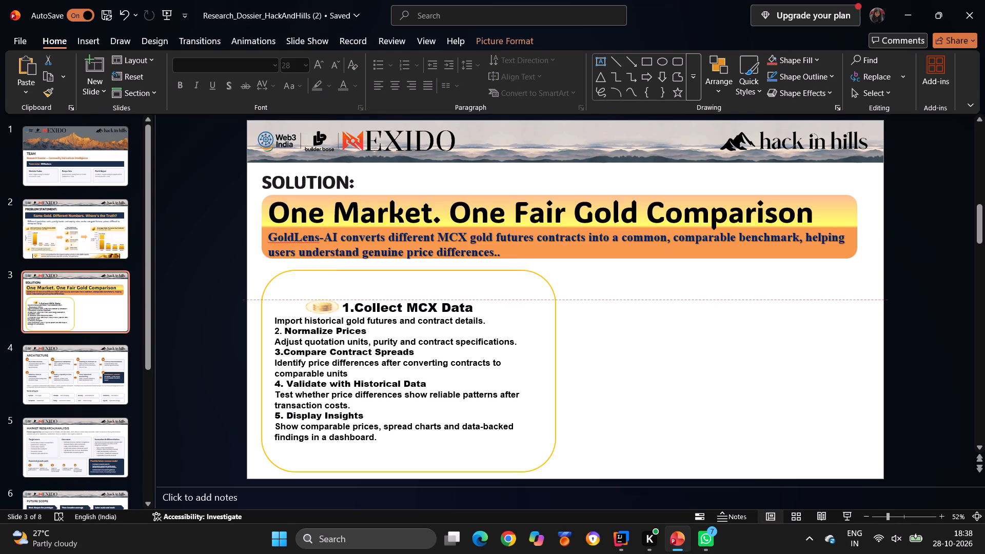
drag(305, 302, 313, 302)
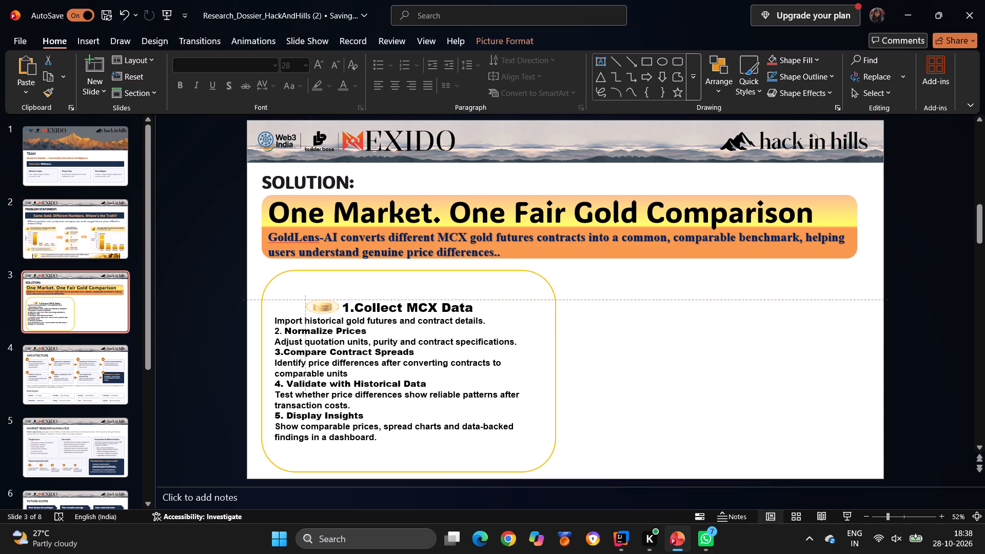
drag(313, 302, 319, 301)
drag(306, 313, 325, 313)
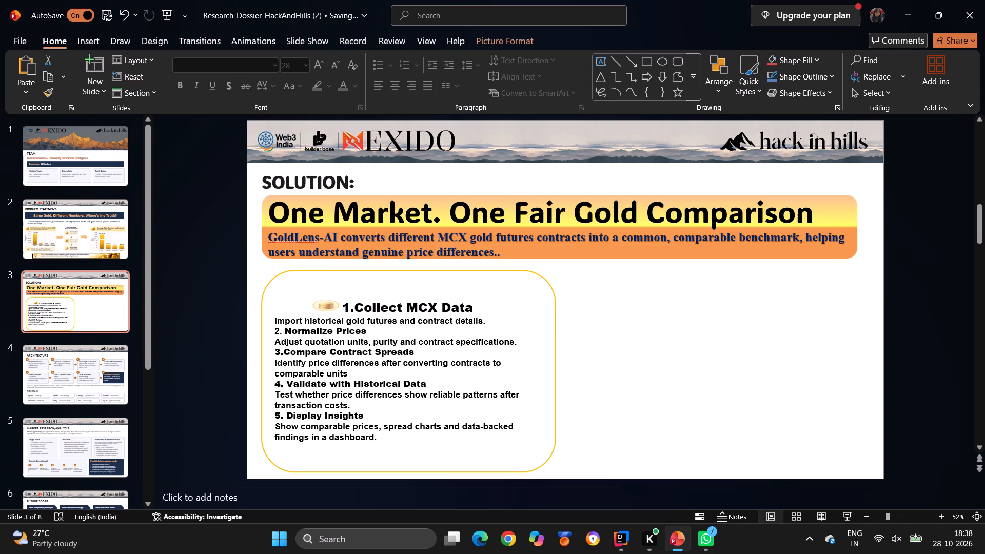
drag(325, 313, 325, 315)
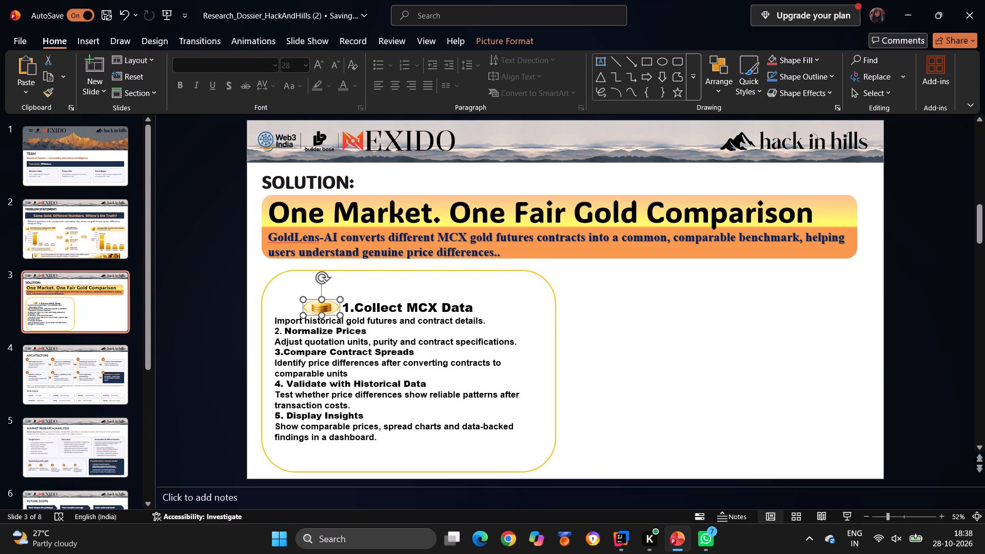
drag(340, 301, 327, 297)
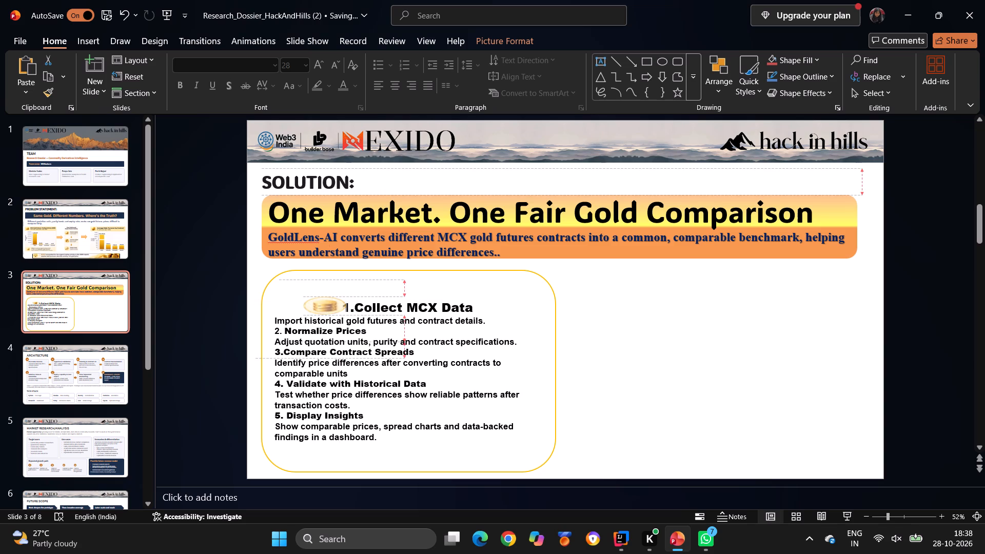
drag(327, 297, 320, 301)
drag(323, 299, 323, 294)
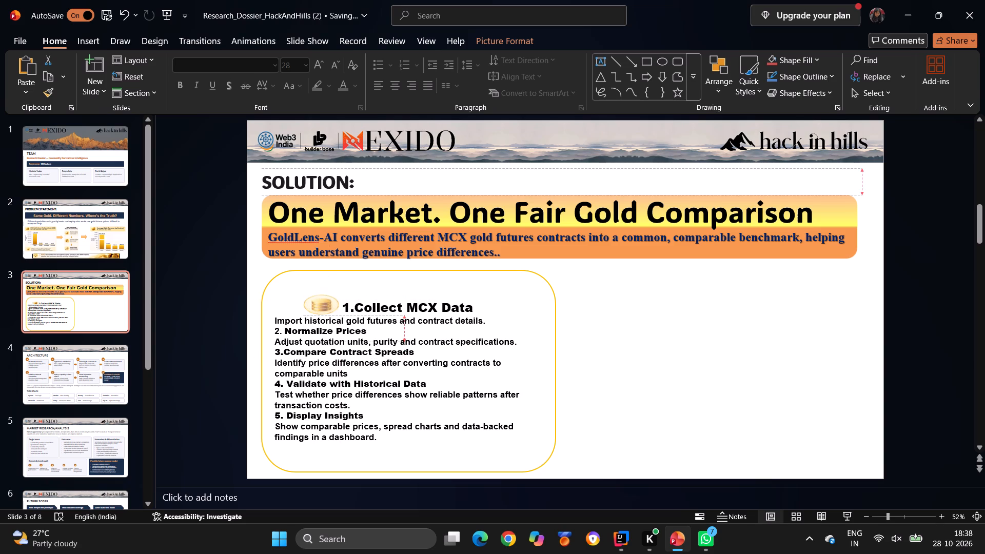
drag(323, 294, 323, 289)
drag(303, 316, 314, 316)
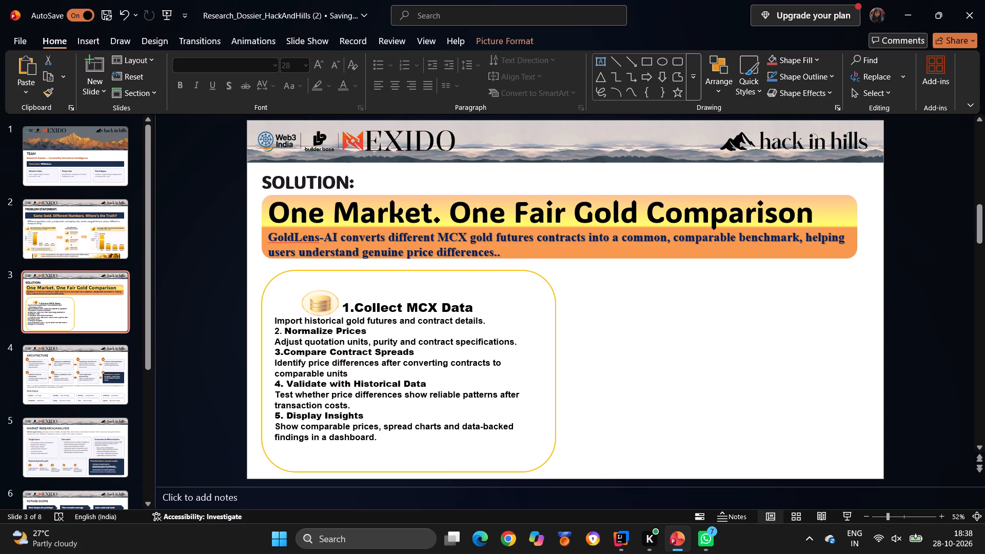
drag(314, 316, 318, 310)
drag(324, 299, 324, 305)
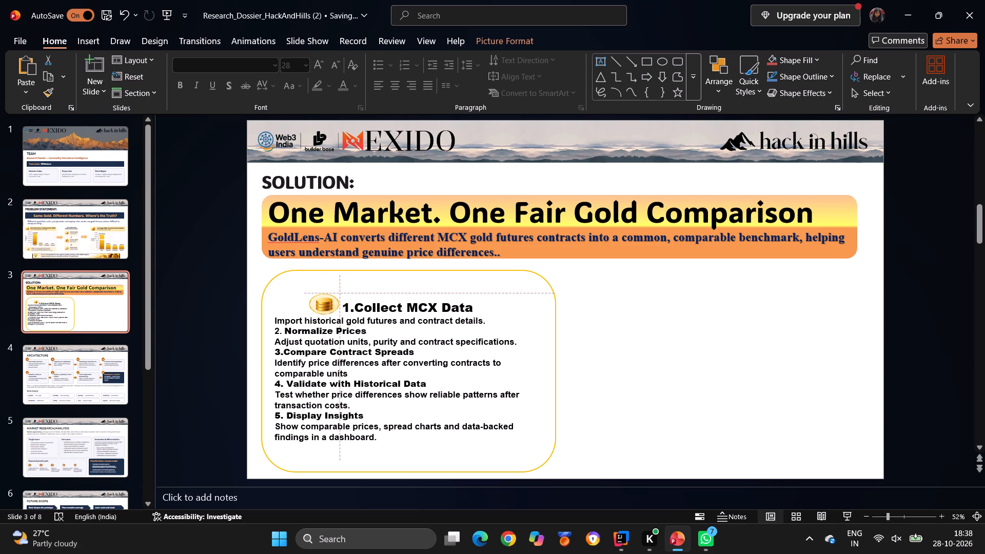
drag(324, 305, 324, 305)
click(702, 314)
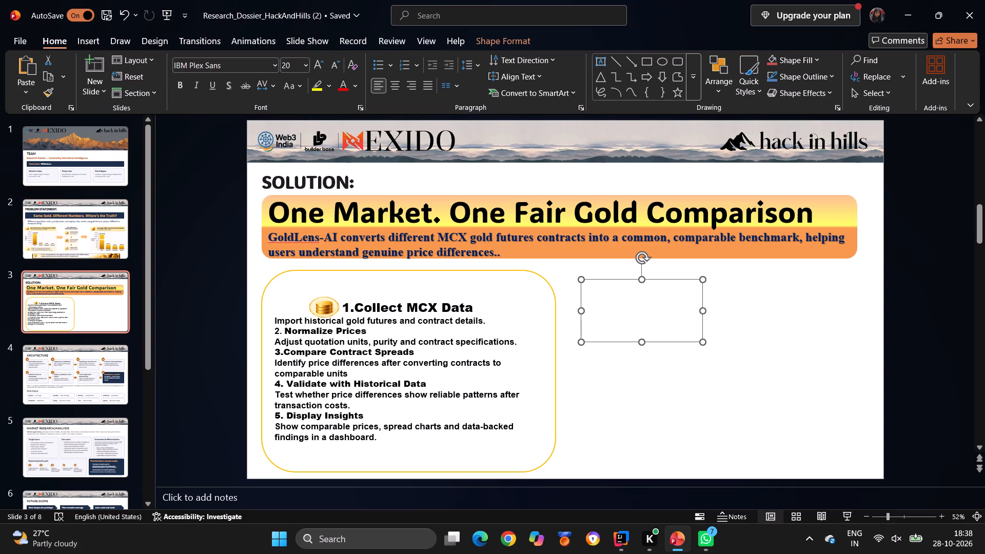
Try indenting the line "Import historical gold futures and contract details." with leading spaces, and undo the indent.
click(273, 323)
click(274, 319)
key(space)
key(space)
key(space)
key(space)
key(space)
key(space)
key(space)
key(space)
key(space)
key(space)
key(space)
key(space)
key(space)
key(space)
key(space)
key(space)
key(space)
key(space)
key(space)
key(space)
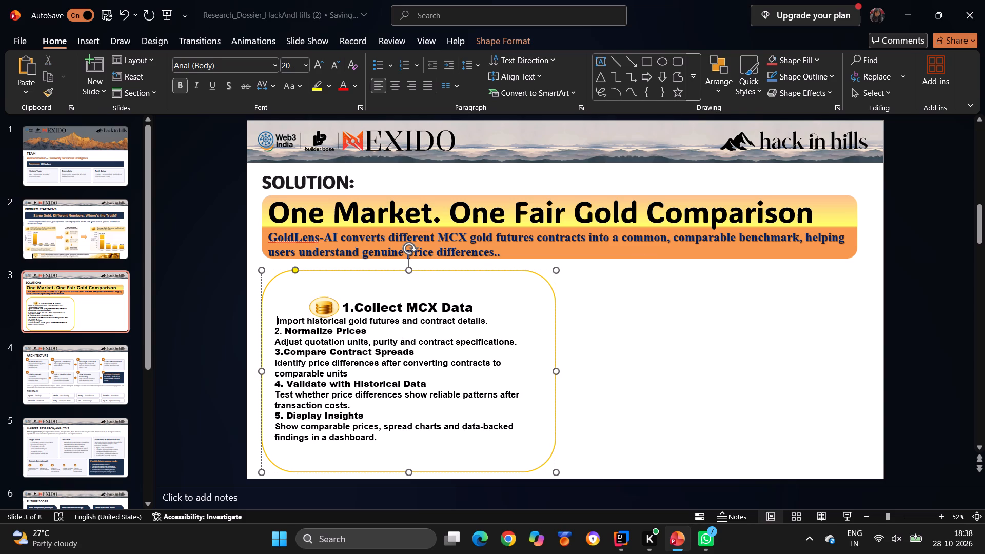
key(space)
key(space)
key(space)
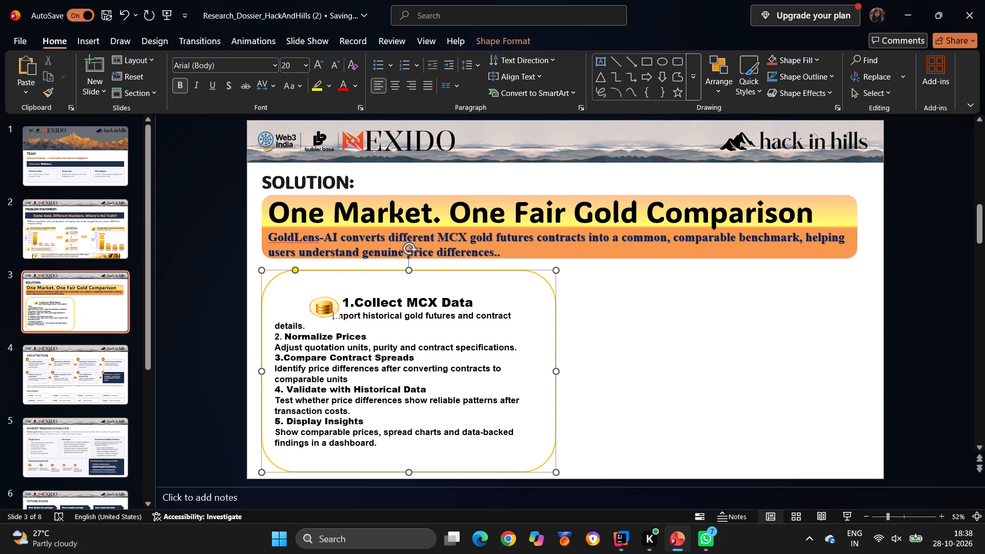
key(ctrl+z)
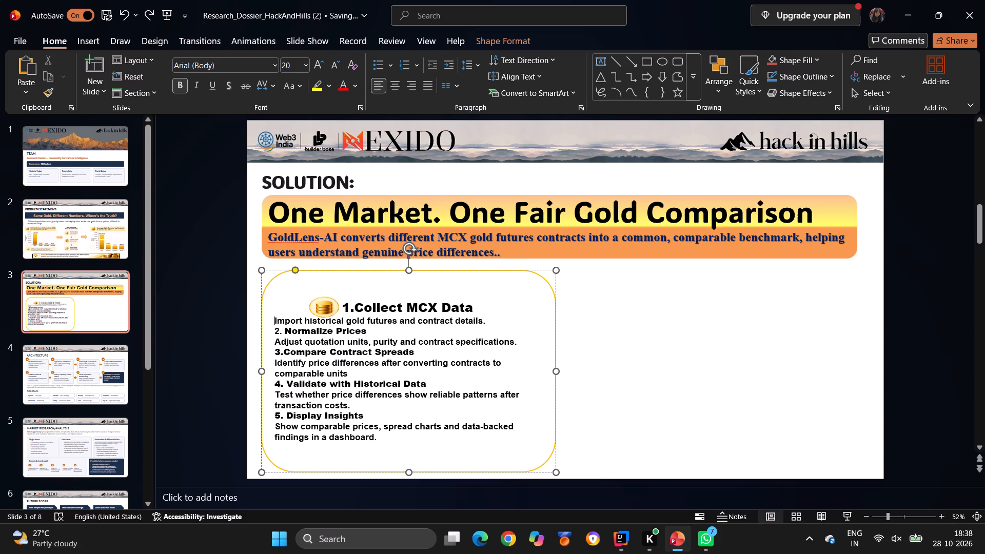
Delete three of the leading spaces before the "1.Collect MCX Data" heading.
click(309, 306)
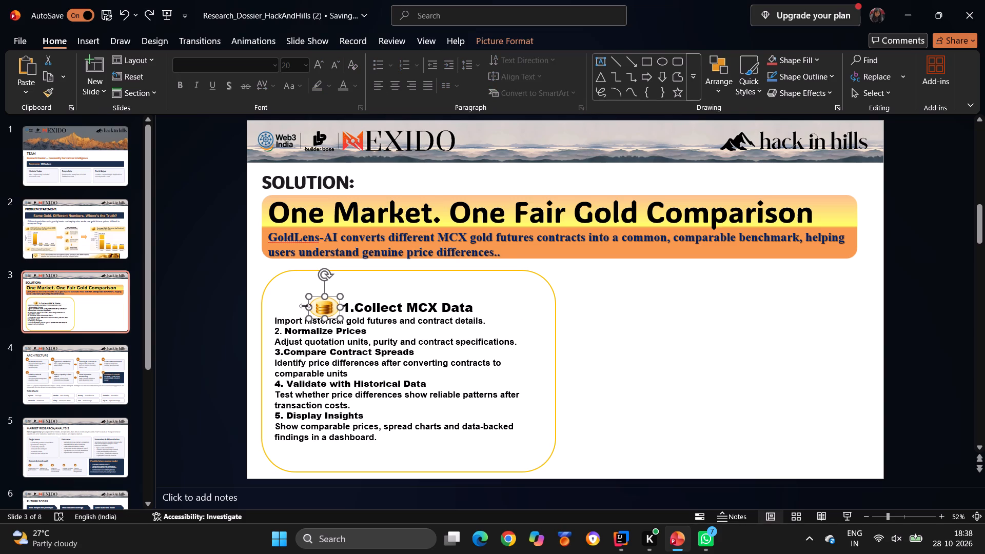
click(305, 306)
click(301, 308)
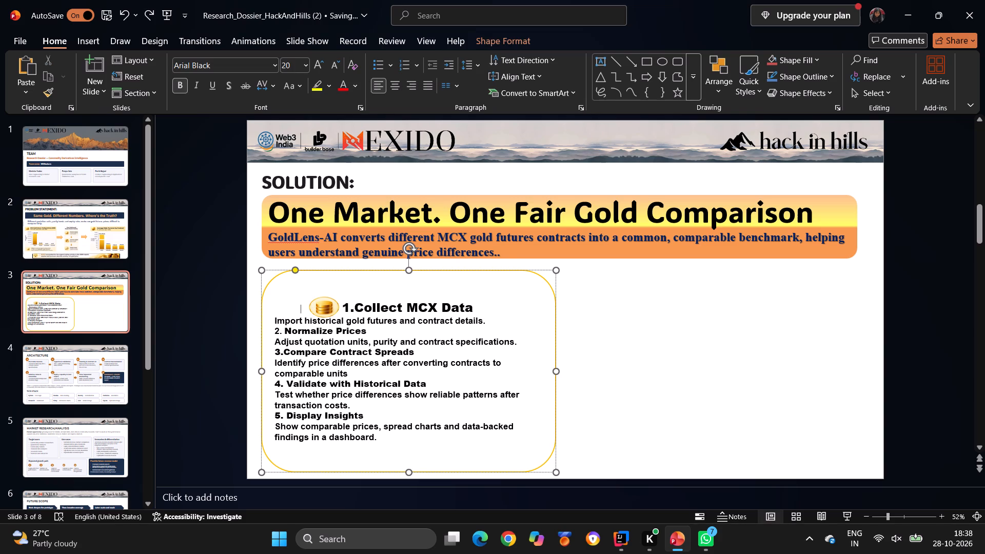
click(306, 305)
key(BackSpace)
key(BackSpace)
key(BackSpace)
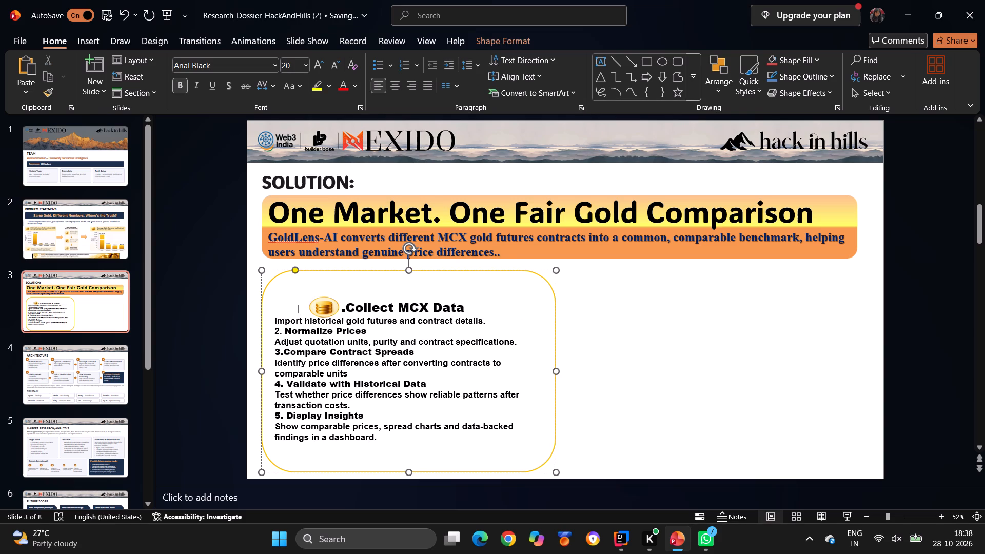
Move the coin picture to the left edge of the rounded box, level with the "1.Collect MCX Data" heading.
click(328, 305)
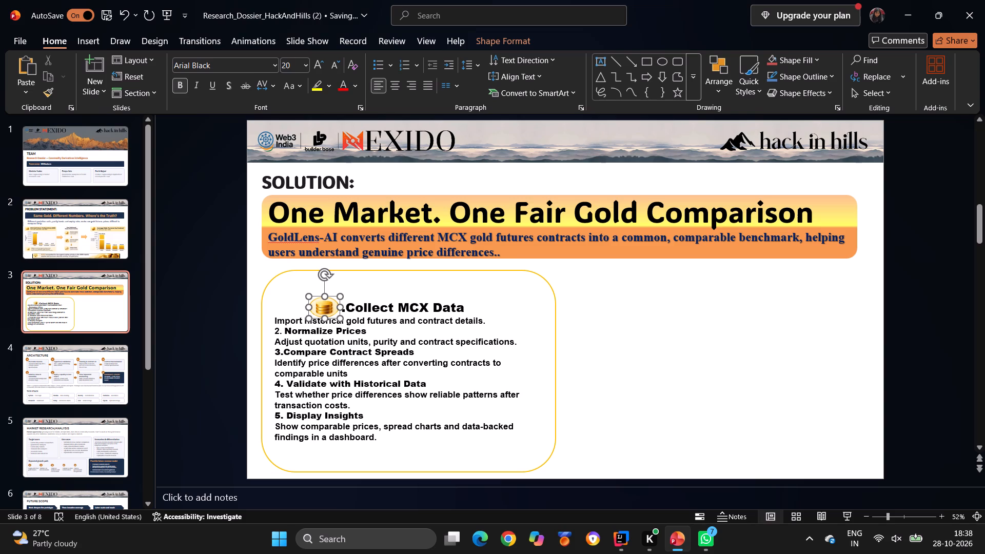
drag(328, 305, 293, 301)
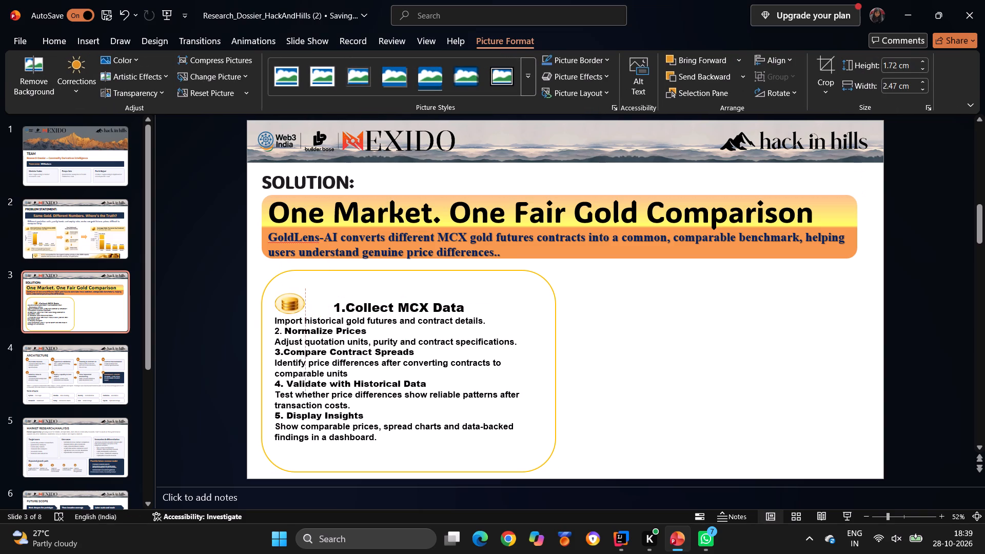
drag(293, 301, 288, 301)
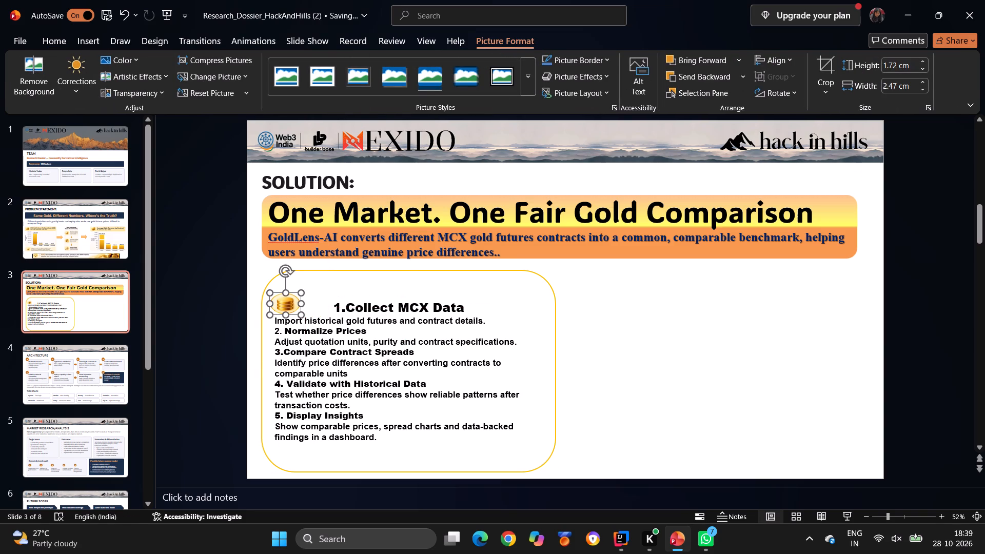
Delete eleven leading spaces before "1.Collect MCX Data" so the heading starts directly beside the coin picture.
click(319, 286)
click(333, 305)
key(BackSpace)
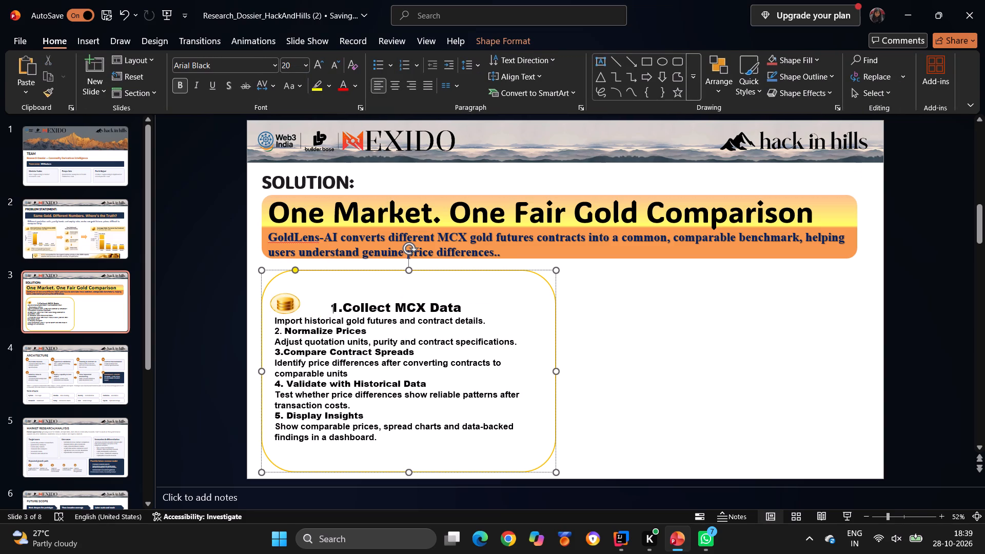
key(BackSpace)
key(BackSpace)
key(BackSpace)
key(BackSpace)
key(BackSpace)
key(BackSpace)
key(BackSpace)
key(BackSpace)
key(BackSpace)
key(BackSpace)
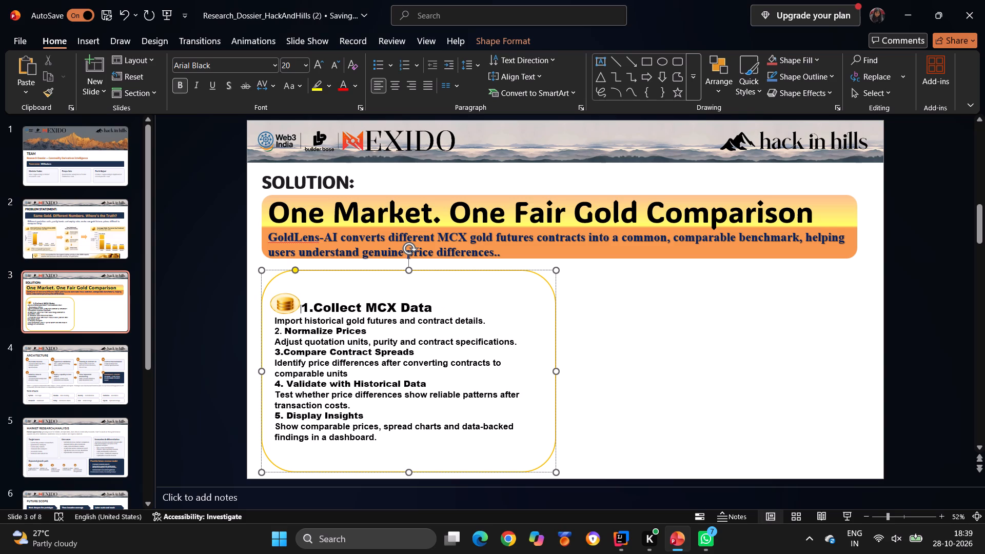
Indent the line "Import historical gold futures and contract details." with 12 leading spaces, roughly under the first heading's text.
click(274, 320)
click(278, 321)
key(Left)
key(space)
key(space)
key(space)
key(space)
key(space)
key(space)
key(space)
key(space)
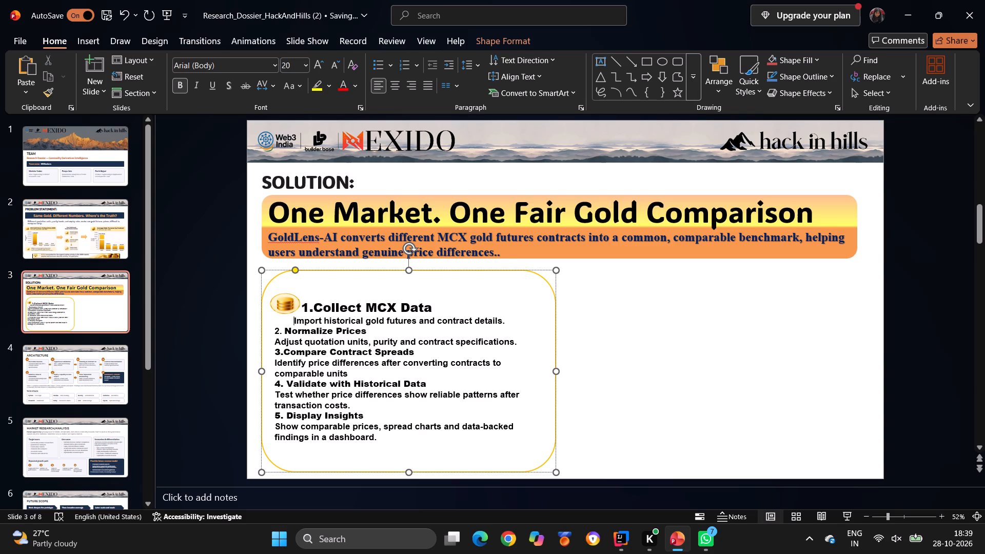
key(space)
key(space)
key(space)
key(space)
key(space)
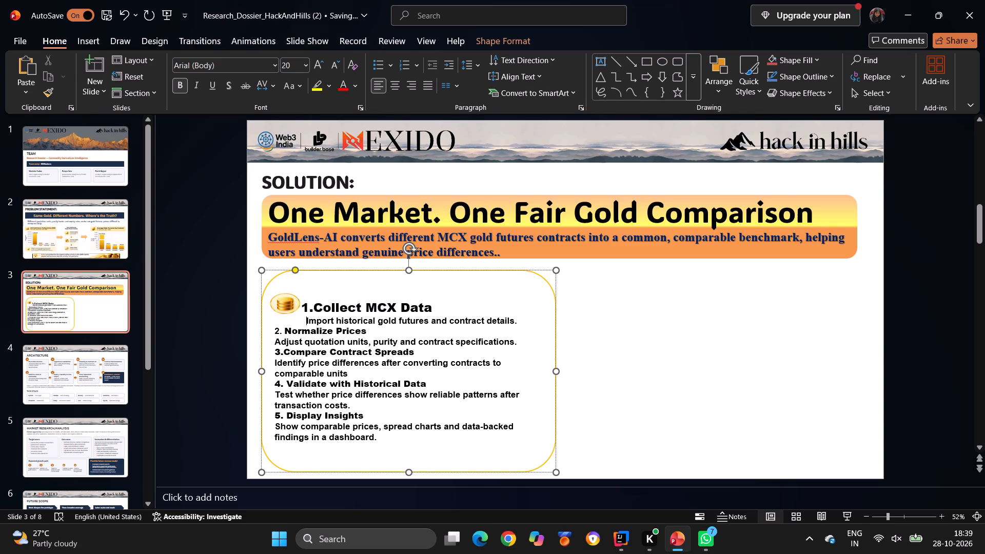
key(BackSpace)
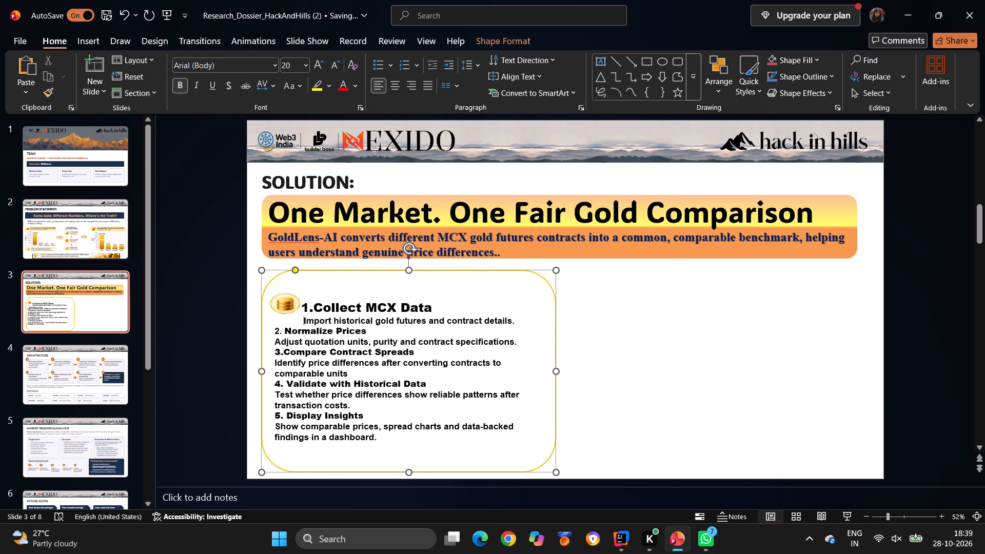
Indent the "2. Normalize Prices" heading with 12 leading spaces, level with the description line above it.
click(275, 331)
key(space)
key(space)
key(space)
key(space)
key(space)
key(space)
key(space)
key(space)
key(space)
key(space)
key(space)
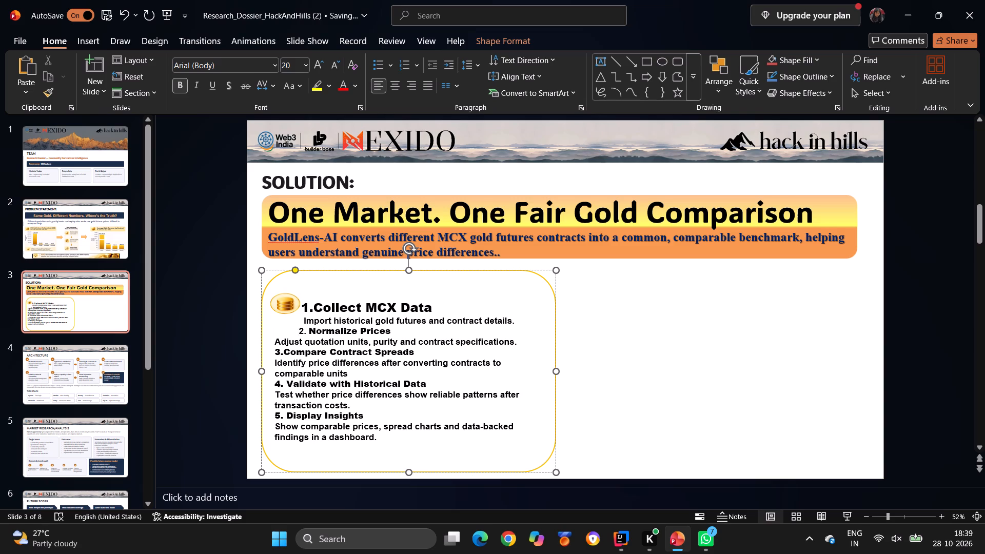
key(space)
Indent the line "Adjust quotation units, purity and contract specifications." with 12 leading spaces, level with its heading.
click(274, 344)
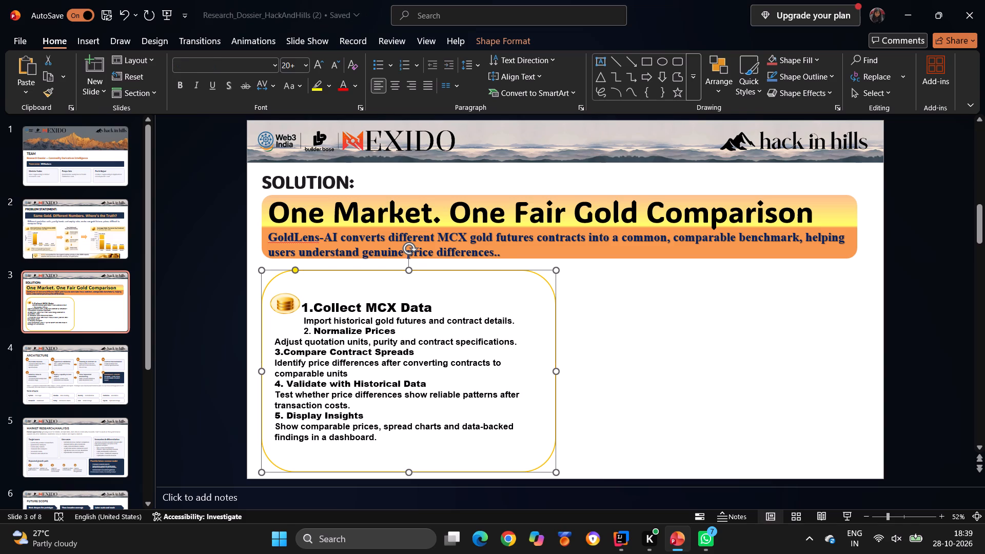
click(277, 344)
key(space)
key(space)
key(space)
key(space)
key(space)
key(space)
key(space)
key(space)
key(space)
key(space)
key(space)
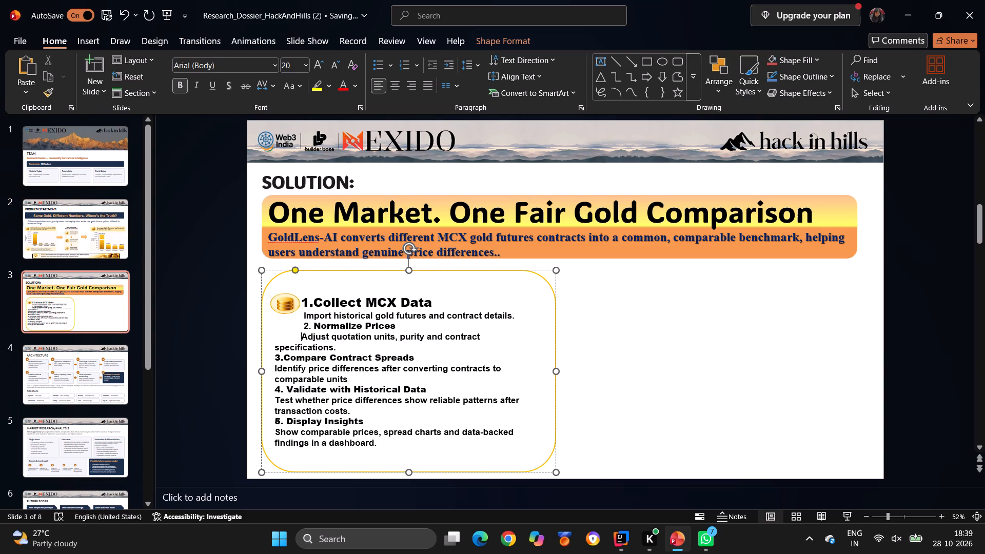
key(space)
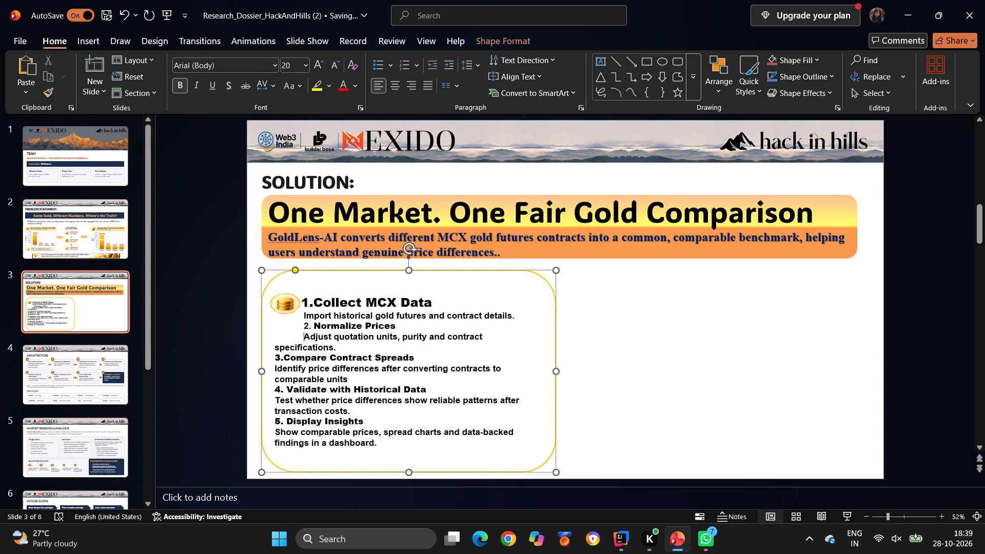
Try to indent the wrapped line "specifications." under "2. Normalize Prices" with nine spaces.
click(275, 350)
key(space)
key(space)
key(space)
key(space)
key(space)
key(space)
key(space)
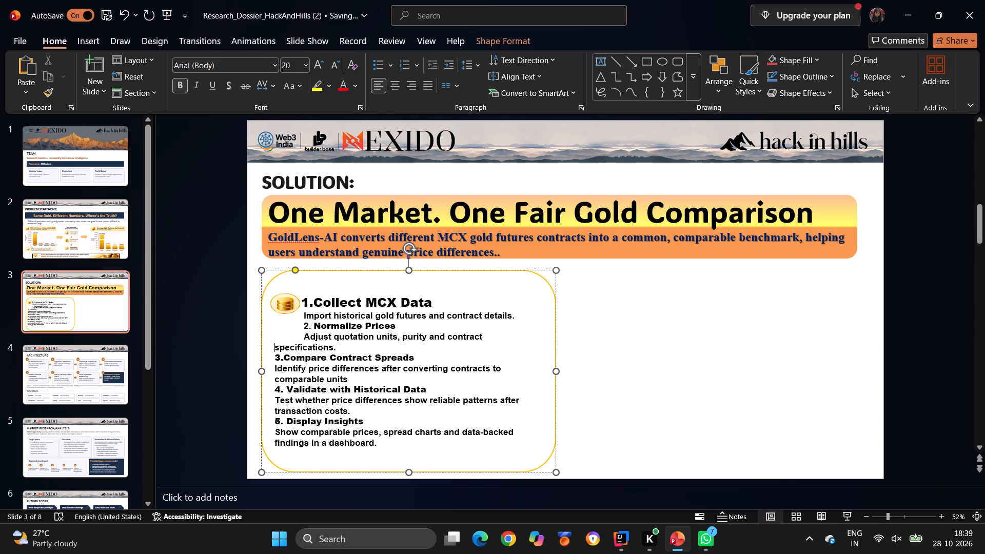
click(275, 348)
key(space)
key(space)
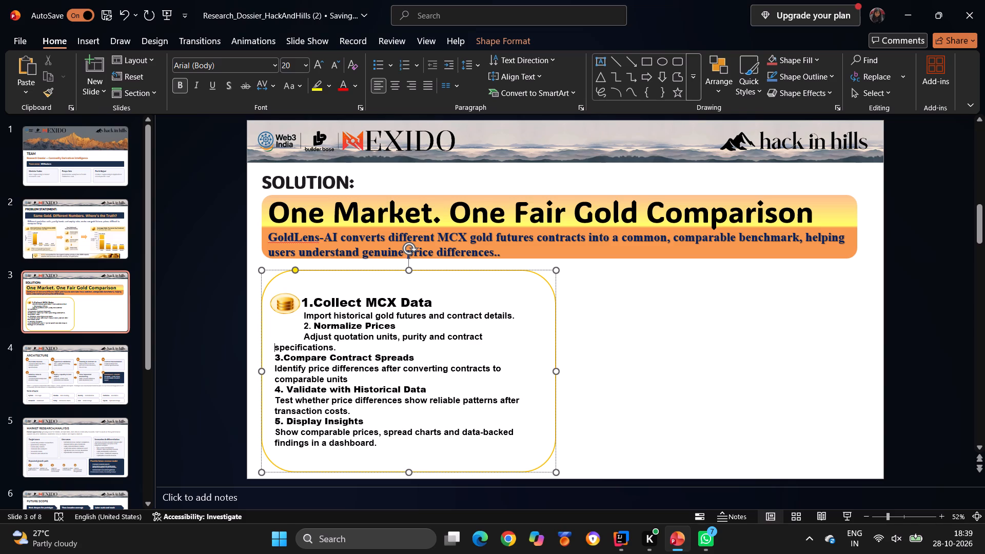
Indent the "3.Compare Contract Spreads" heading with nine leading spaces, in line with the "1.Collect MCX Data" heading.
click(277, 360)
key(space)
key(space)
key(space)
key(space)
key(space)
key(space)
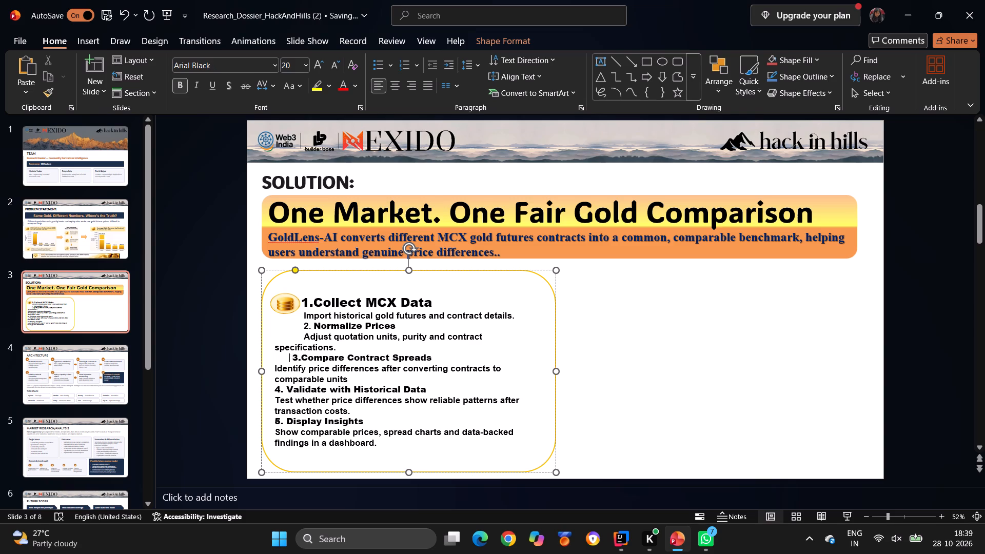
key(space)
key(space)
key(space)
key(space)
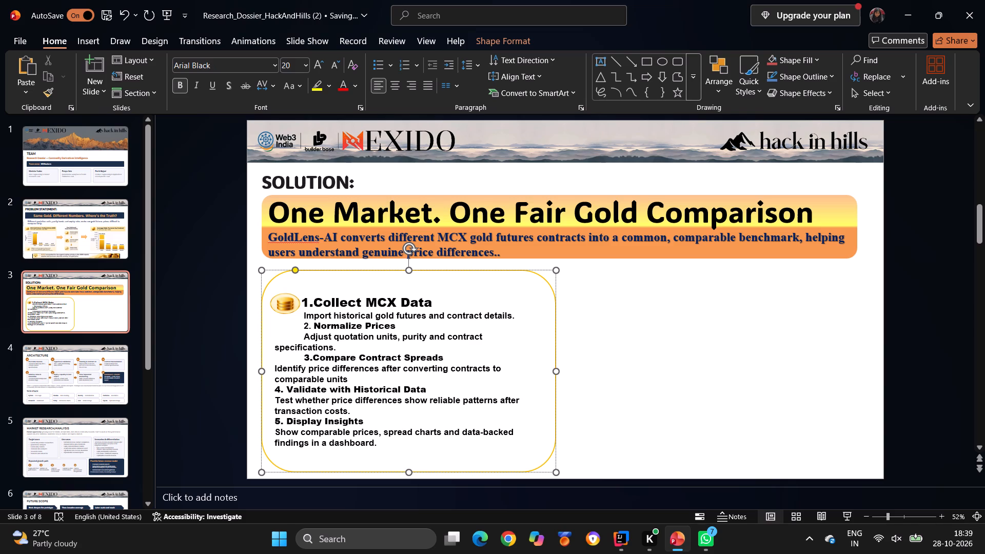
key(BackSpace)
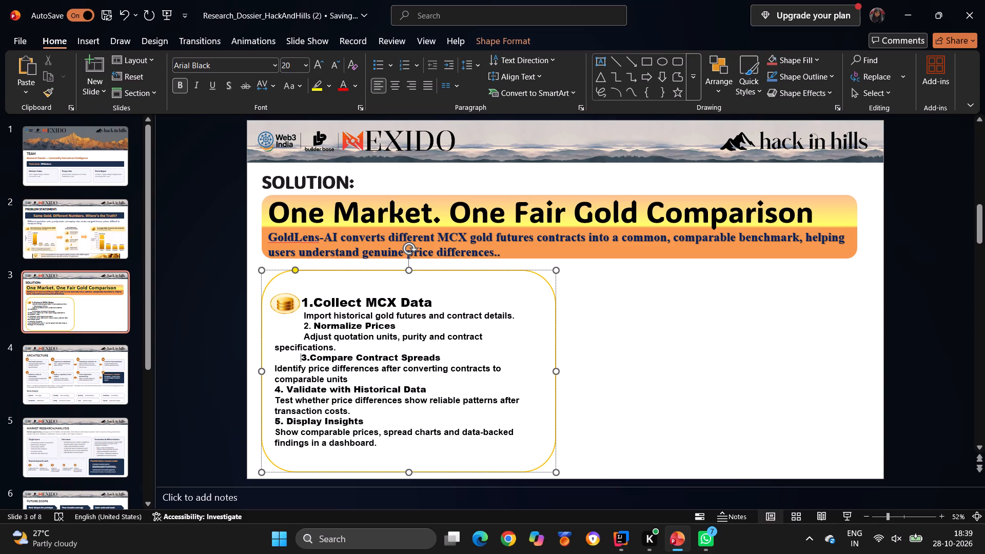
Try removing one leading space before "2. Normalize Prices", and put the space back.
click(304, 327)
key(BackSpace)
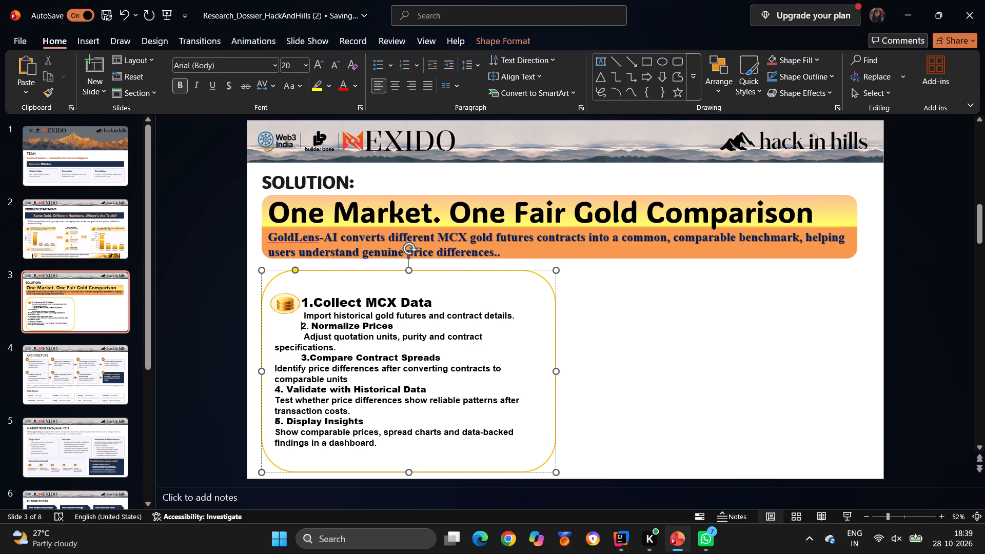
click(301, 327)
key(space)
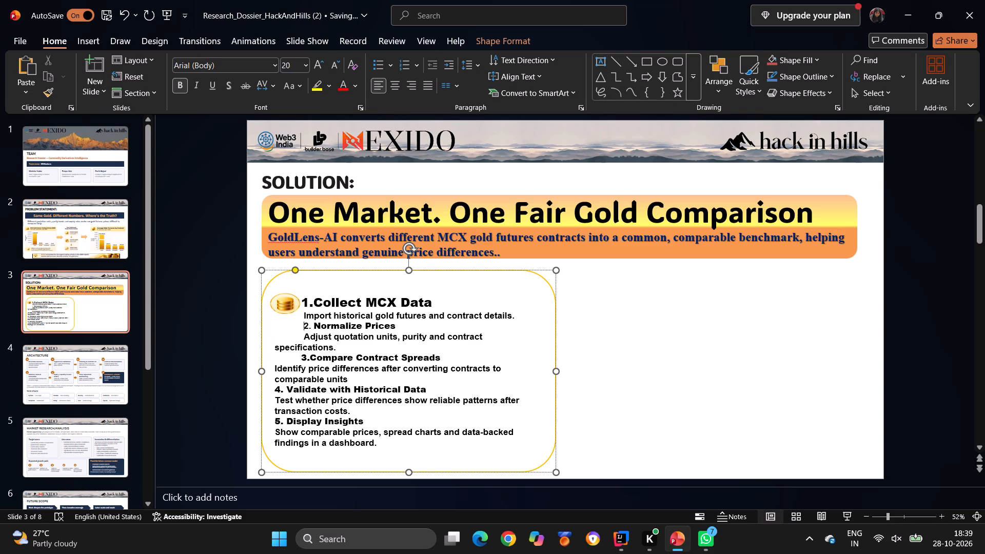
Indent the line beginning "Identify price differences" with 11 leading spaces, level with the "3.Compare Contract Spreads" heading.
click(275, 367)
key(space)
key(space)
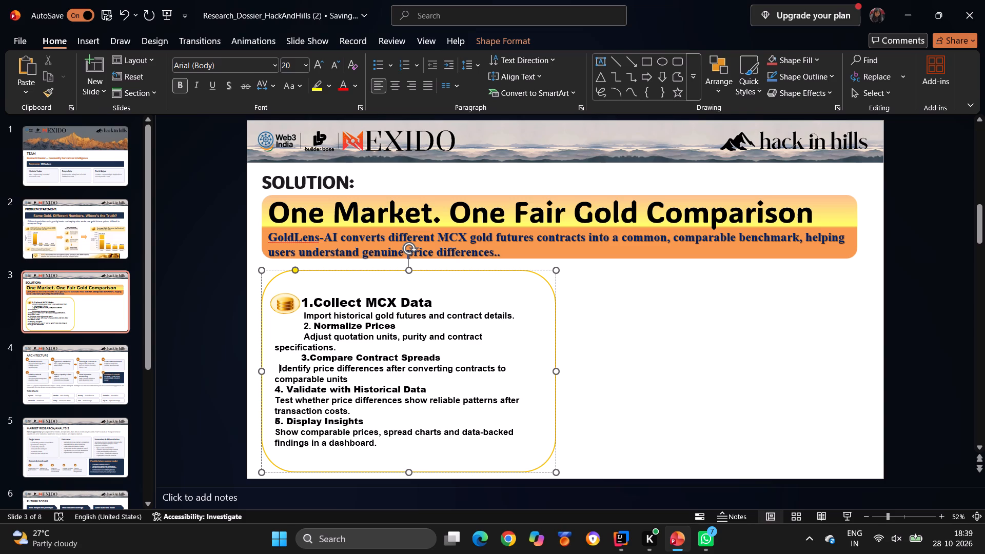
key(space)
key(space)
key(space)
key(space)
key(space)
key(space)
key(space)
key(space)
key(space)
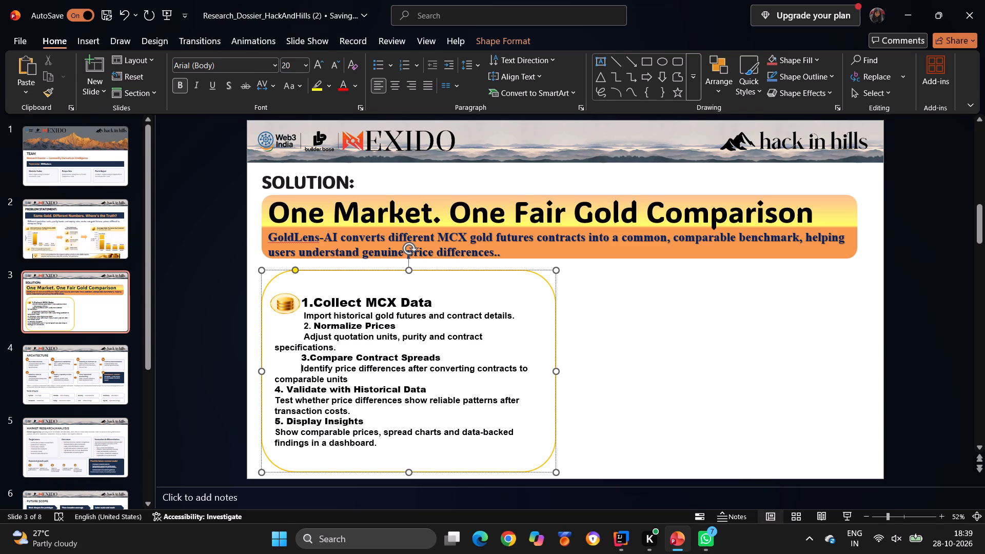
key(space)
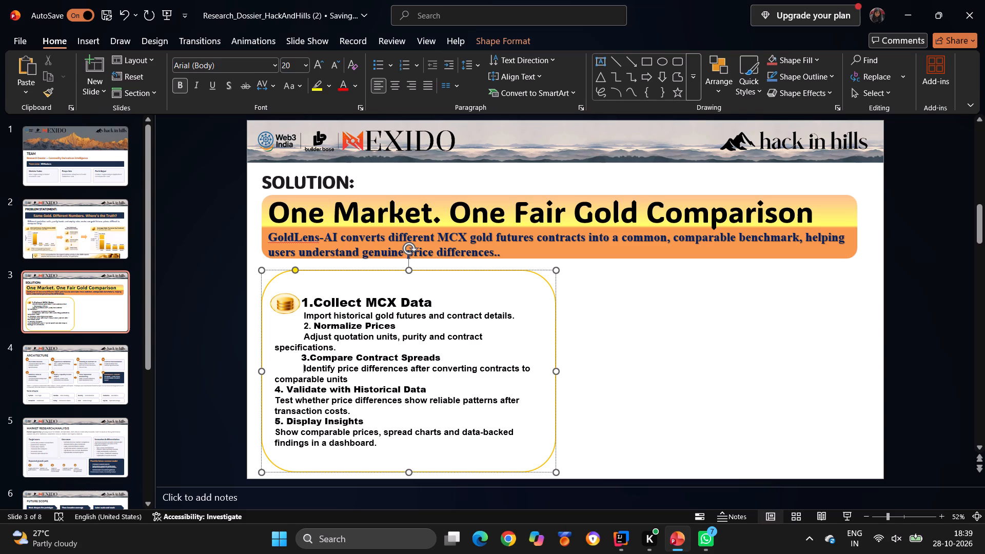
key(BackSpace)
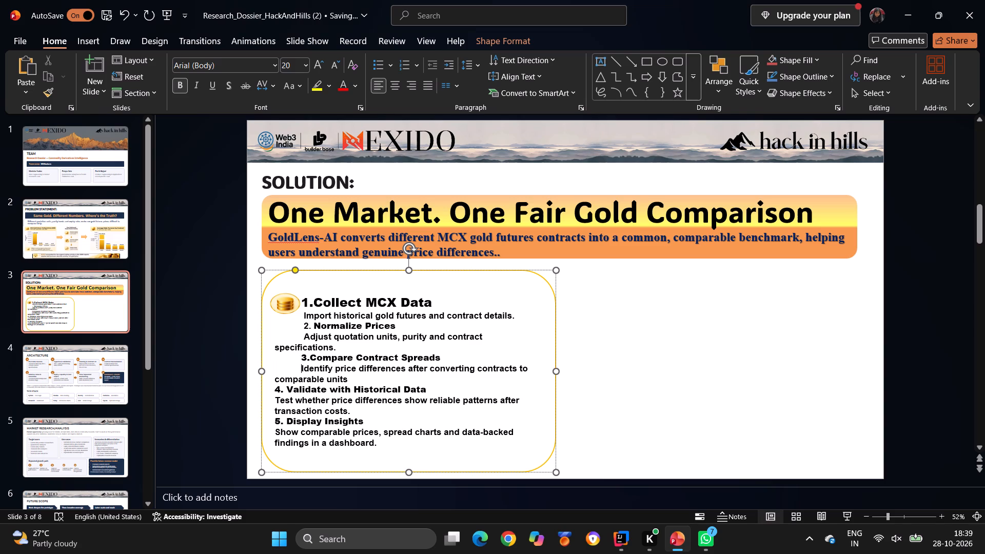
Try to indent the wrapped line "comparable units" with three spaces.
click(275, 378)
key(space)
key(space)
key(space)
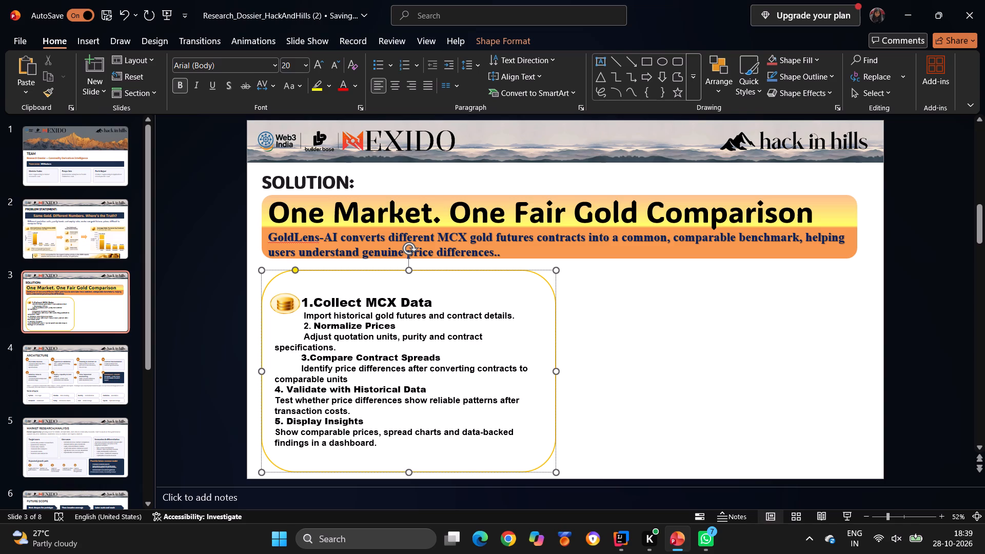
Indent the "4. Validate with Historical Data" heading with ten leading spaces, level with the third heading.
click(275, 390)
key(space)
key(space)
key(space)
key(space)
key(space)
key(space)
key(space)
key(space)
key(space)
key(space)
key(space)
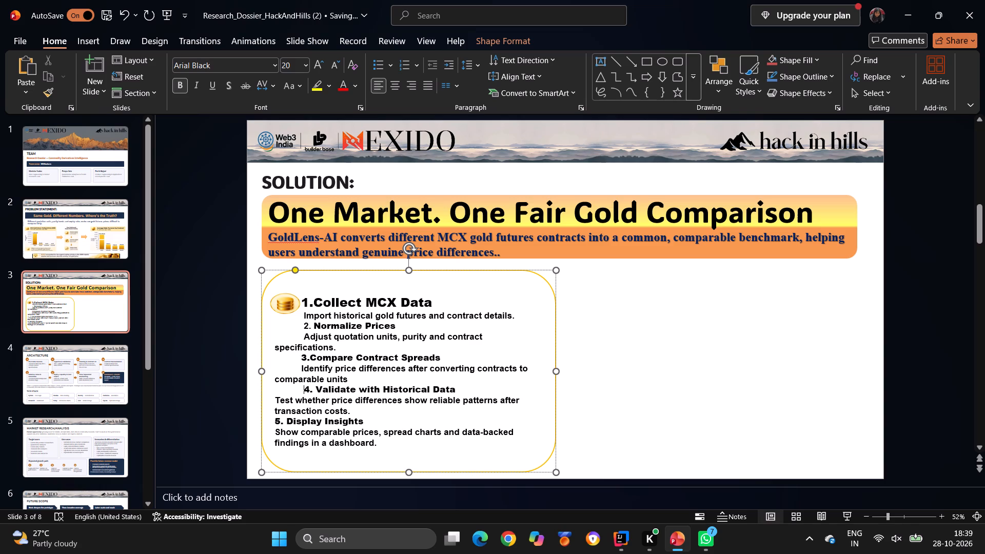
key(plus)
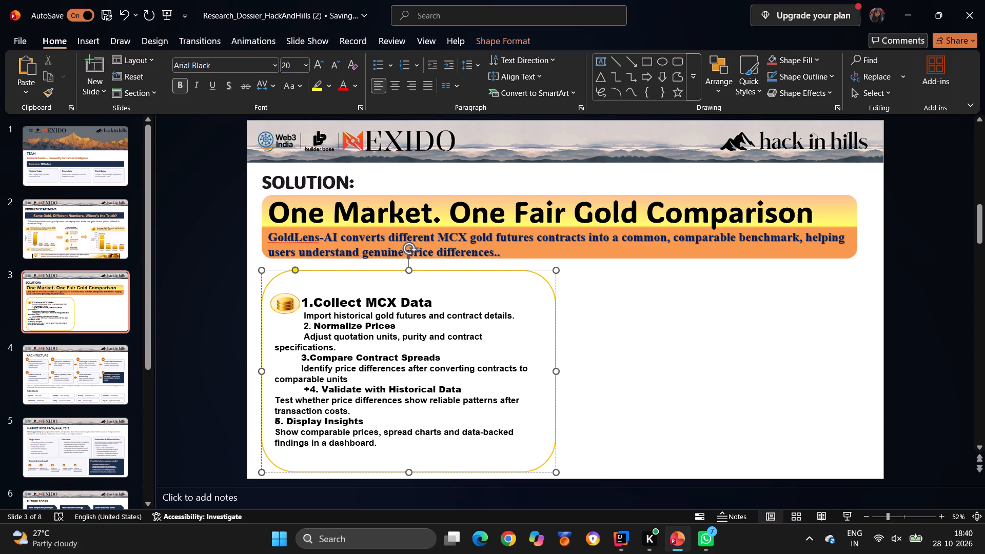
key(BackSpace)
key(BackSpace)
Indent the line beginning "Test whether price differences show reliable patterns" with ten leading spaces under the fourth heading.
click(275, 399)
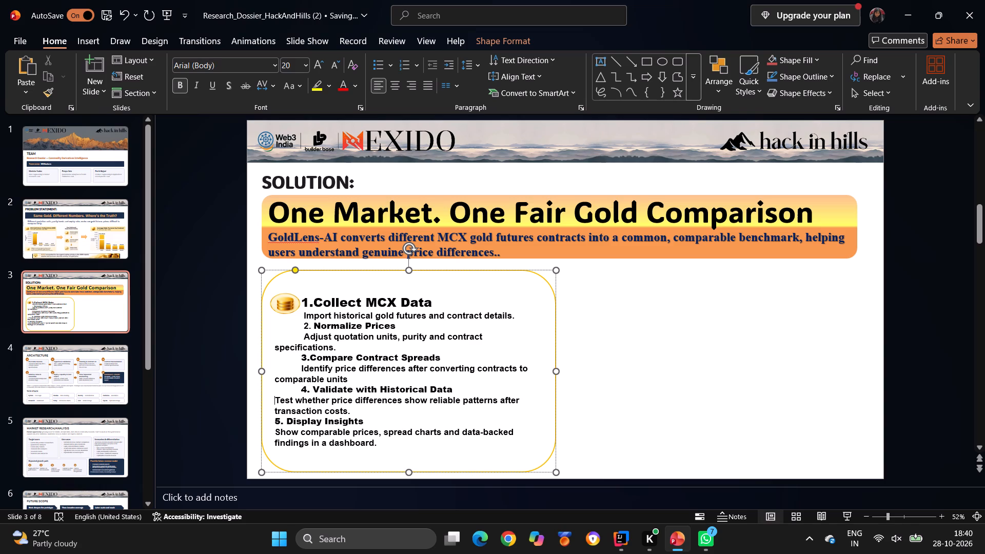
key(space)
key(space)
key(space)
key(space)
key(space)
key(space)
key(space)
key(space)
key(space)
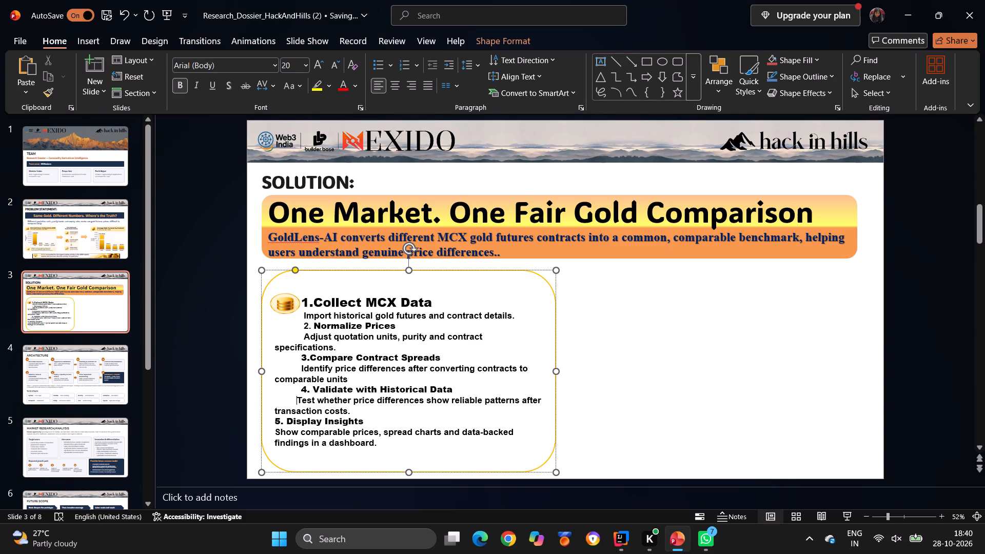
key(space)
Indent the "5. Display Insights" heading with ten leading spaces, level with the fourth heading.
click(275, 423)
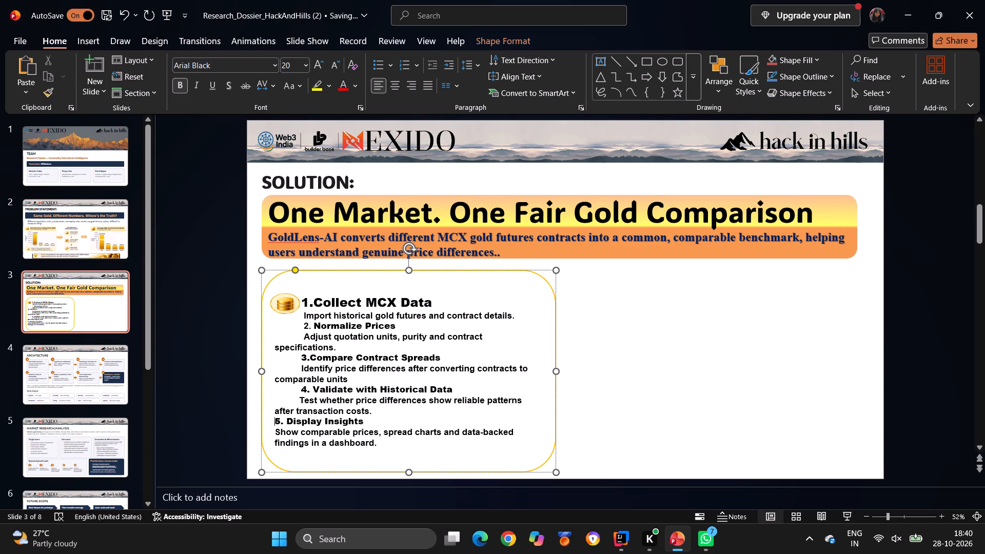
key(space)
key(space)
key(space)
key(space)
key(space)
key(space)
key(space)
key(space)
key(space)
key(space)
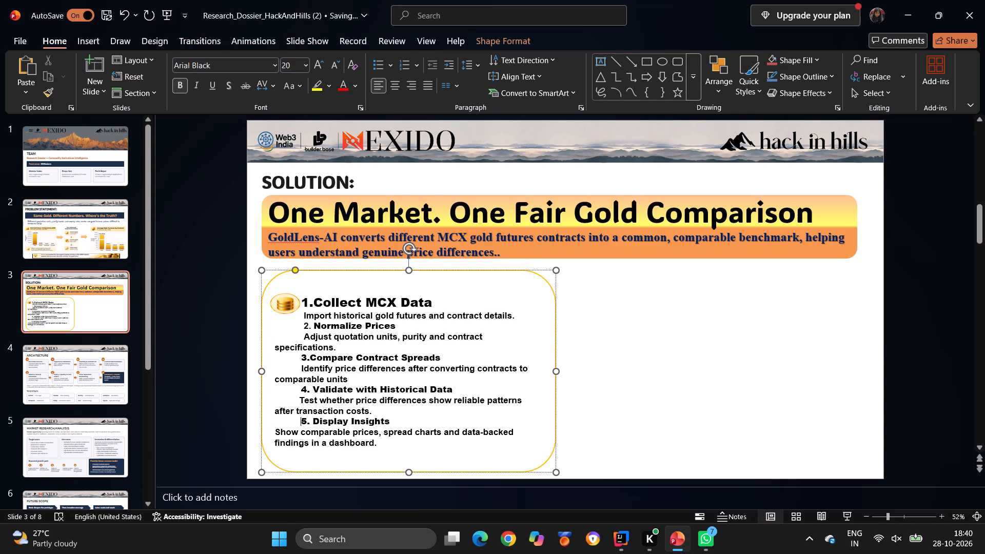
Indent the line beginning "Show comparable prices, spread charts" with 11 leading spaces under the fifth heading.
click(275, 437)
key(space)
key(space)
key(space)
key(space)
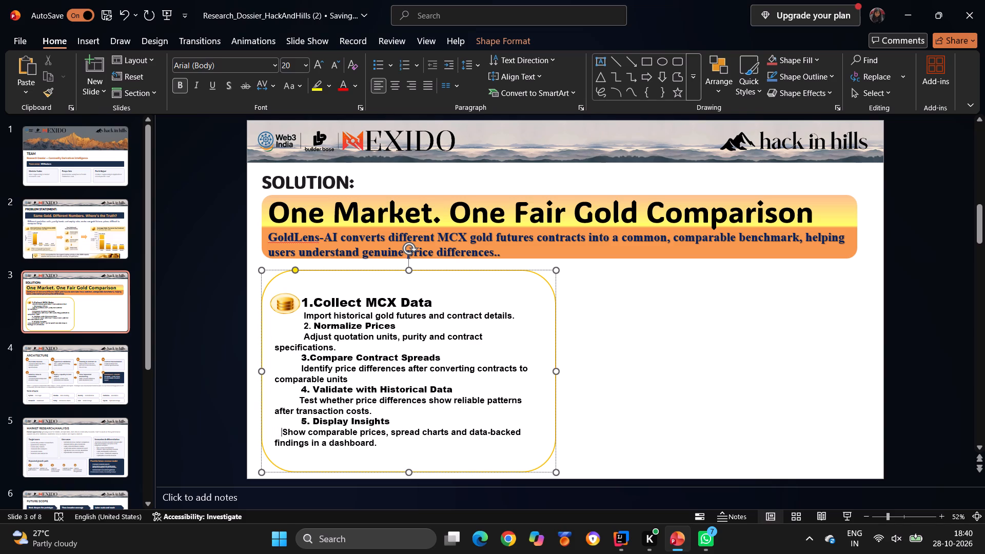
key(space)
key(space)
key(space)
key(space)
key(space)
key(space)
key(space)
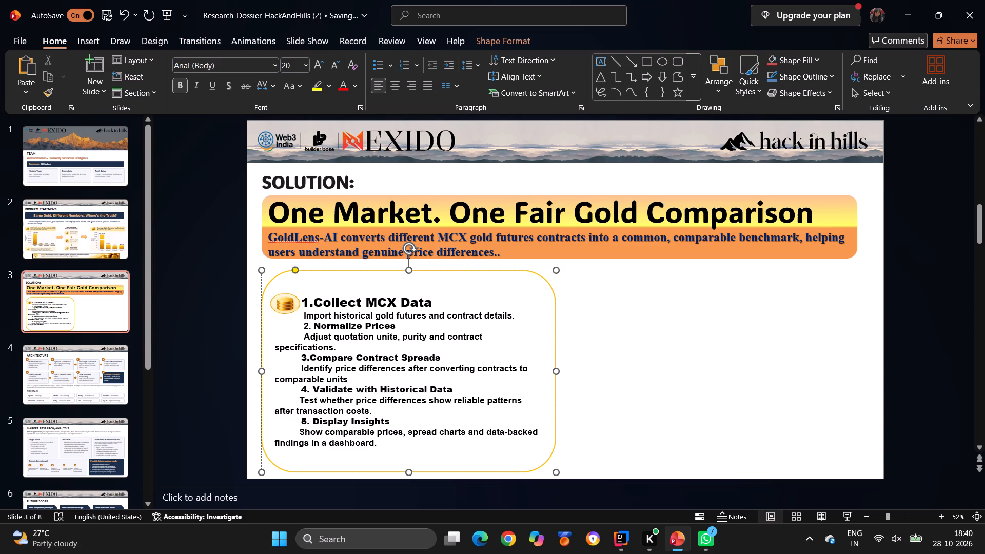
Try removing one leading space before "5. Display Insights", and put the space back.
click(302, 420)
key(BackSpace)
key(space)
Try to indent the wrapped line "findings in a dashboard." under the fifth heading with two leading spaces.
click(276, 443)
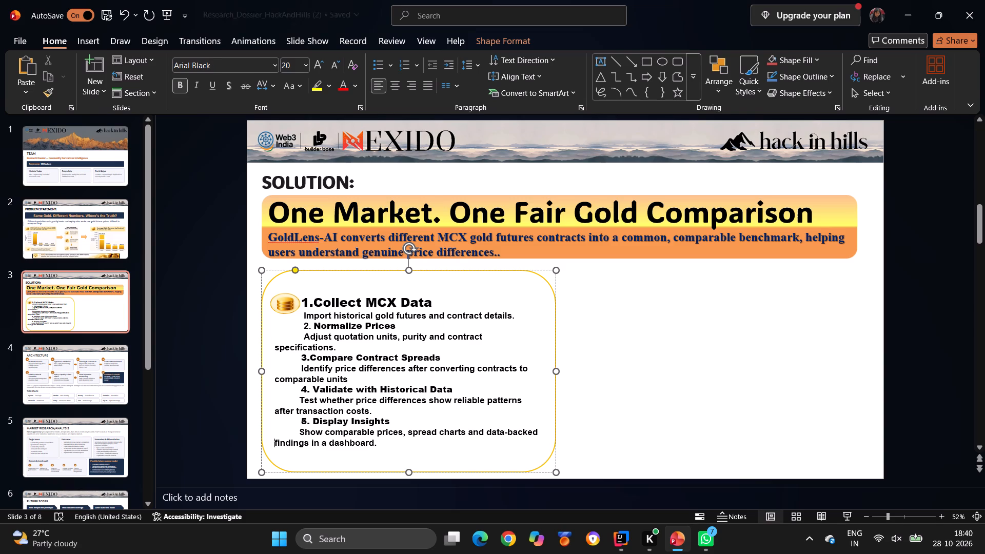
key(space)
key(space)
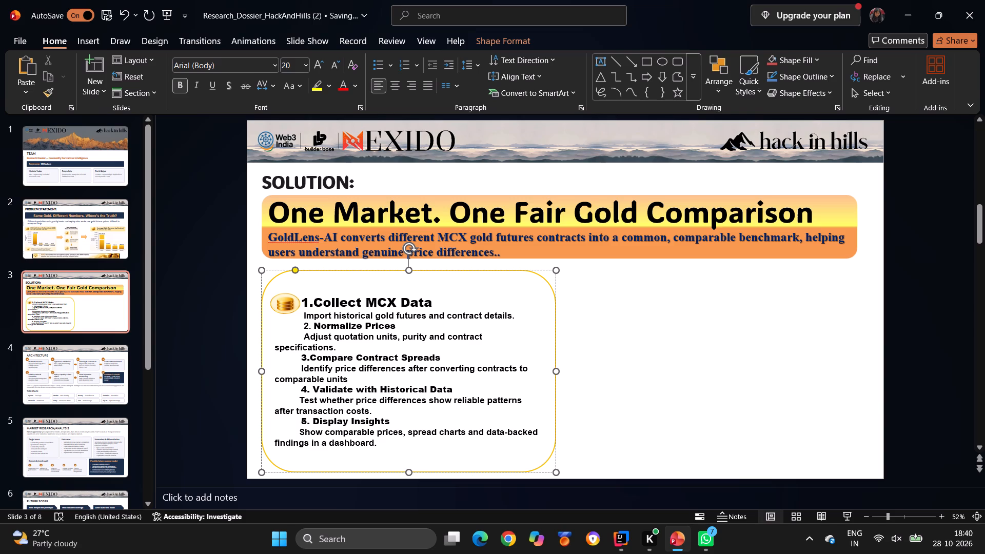
Add "specification." directly after "Adjust quotation units, purity and contract" on the same line under the second heading.
click(493, 332)
key(BackSpace)
key(BackSpace)
key(BackSpace)
text(spe)
text(cification.)
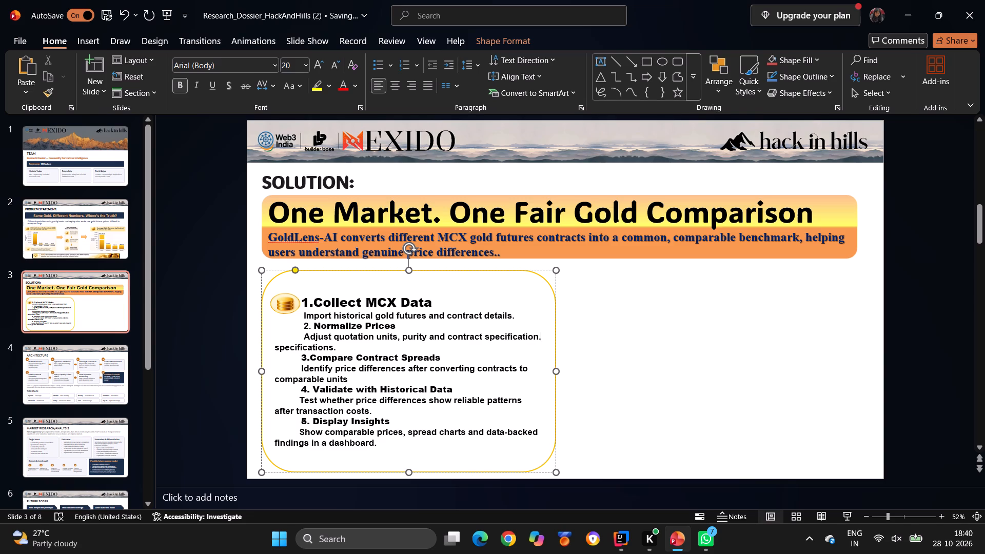
Delete the leftover wrapped word "specifications." and its line above the "3.Compare Contract Spreads" heading.
click(340, 348)
key(BackSpace)
key(BackSpace)
key(BackSpace)
key(BackSpace)
key(BackSpace)
key(BackSpace)
key(BackSpace)
key(BackSpace)
key(BackSpace)
key(BackSpace)
key(BackSpace)
key(BackSpace)
key(BackSpace)
key(BackSpace)
key(BackSpace)
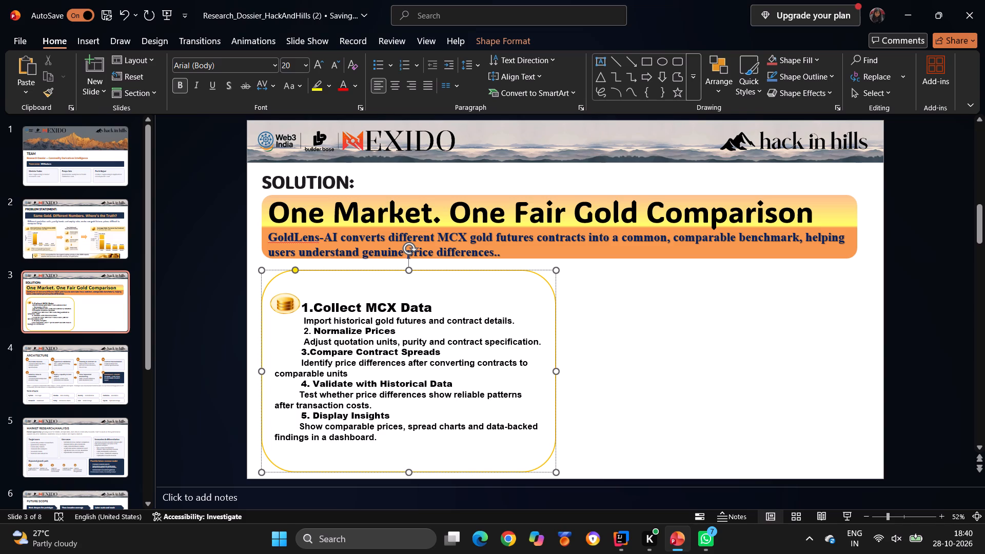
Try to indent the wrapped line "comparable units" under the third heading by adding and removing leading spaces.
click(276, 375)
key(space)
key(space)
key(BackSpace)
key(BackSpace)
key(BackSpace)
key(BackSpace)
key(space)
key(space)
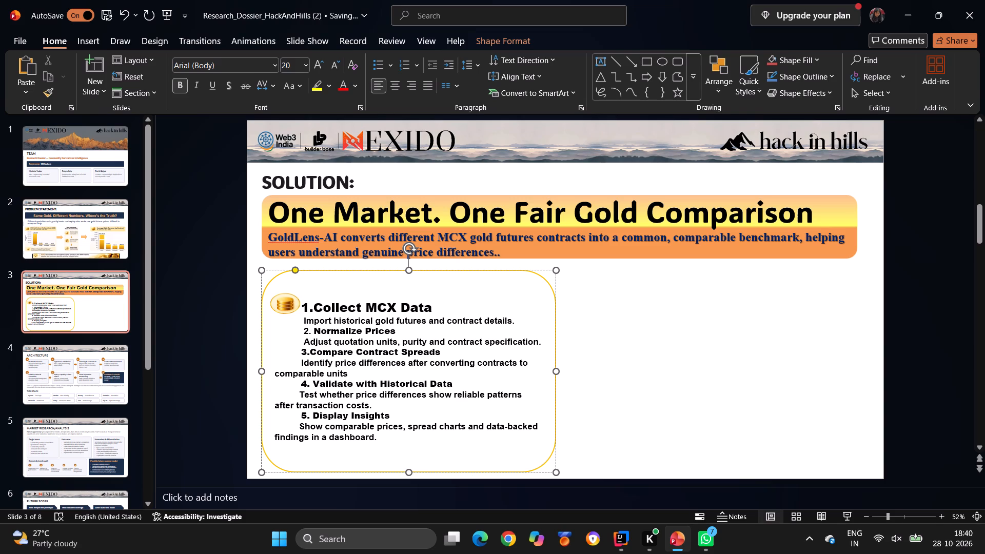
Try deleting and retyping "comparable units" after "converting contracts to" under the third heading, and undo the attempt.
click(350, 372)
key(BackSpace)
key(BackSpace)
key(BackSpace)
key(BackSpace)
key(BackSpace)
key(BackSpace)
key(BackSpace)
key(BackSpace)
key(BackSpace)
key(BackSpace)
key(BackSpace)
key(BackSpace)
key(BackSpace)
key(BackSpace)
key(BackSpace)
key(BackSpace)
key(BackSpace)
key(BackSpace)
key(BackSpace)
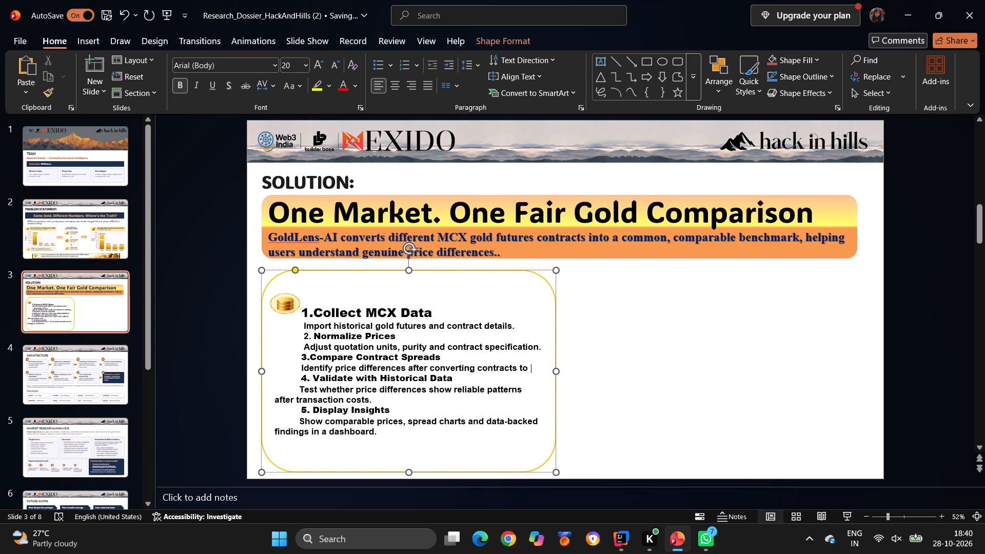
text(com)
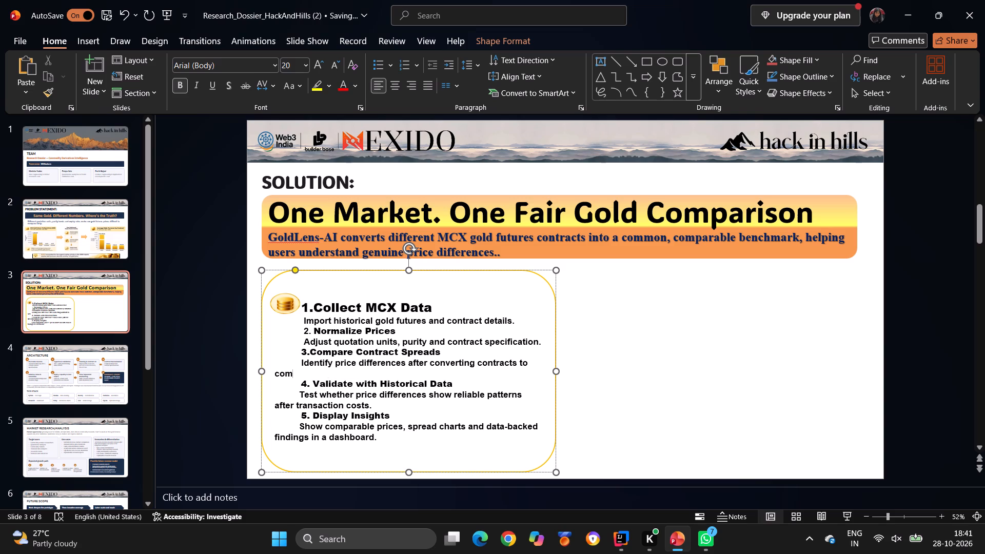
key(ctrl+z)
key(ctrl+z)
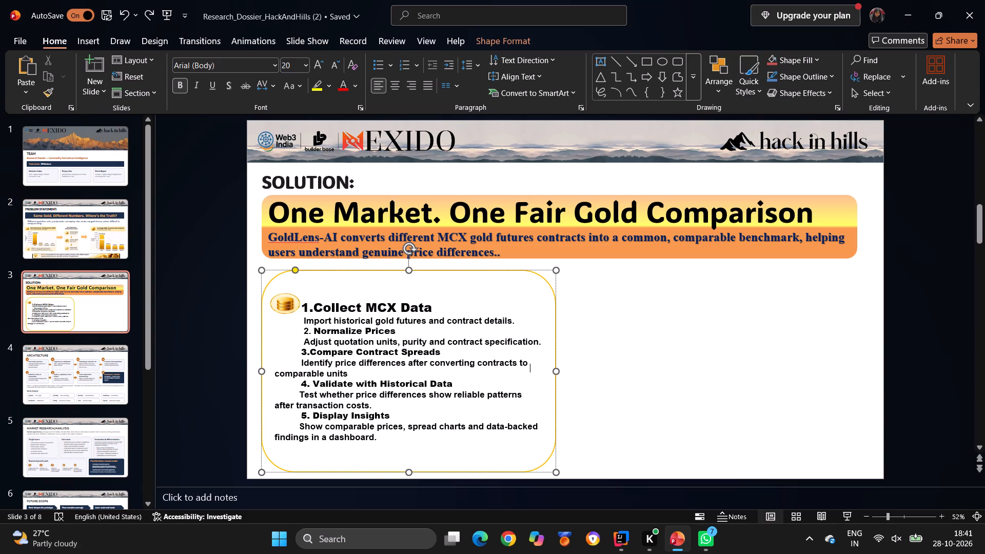
Centre-align the two-line description "Identify price differences after converting contracts to comparable units" under the third heading.
drag(301, 365, 353, 375)
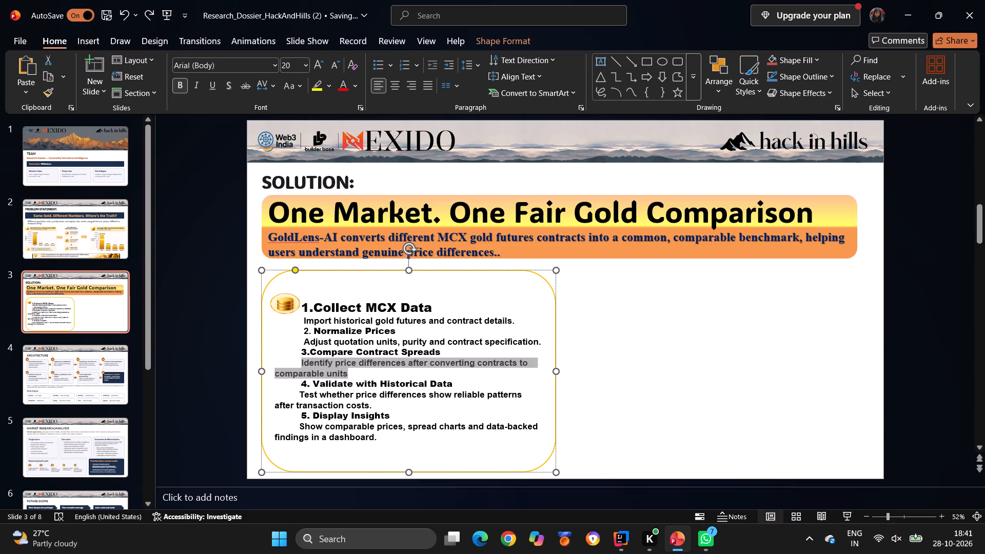
click(399, 83)
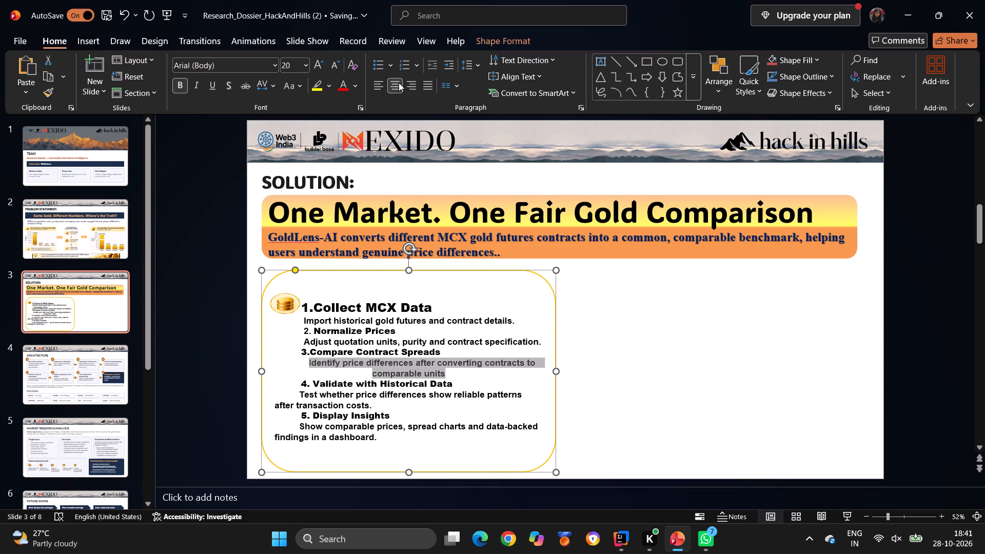
click(468, 370)
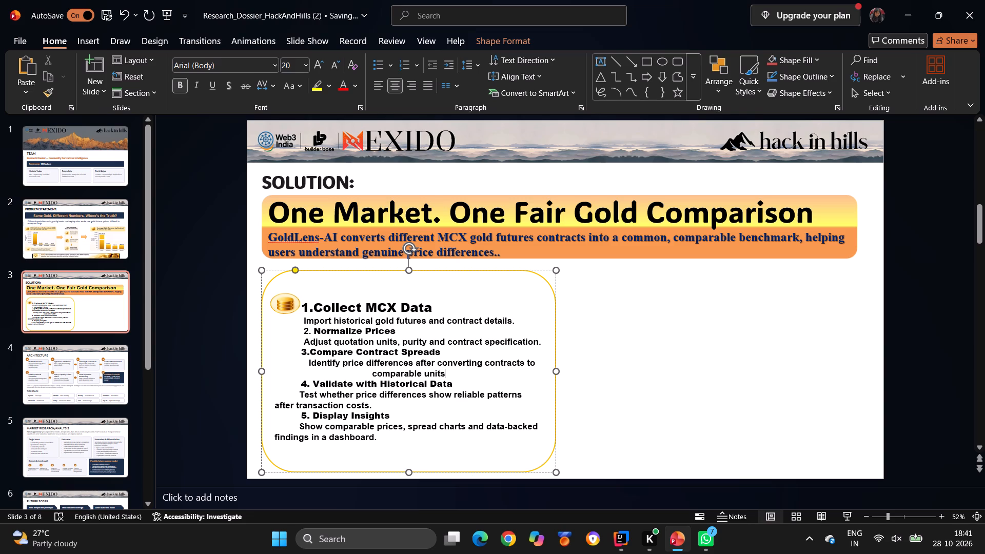
drag(300, 395, 359, 407)
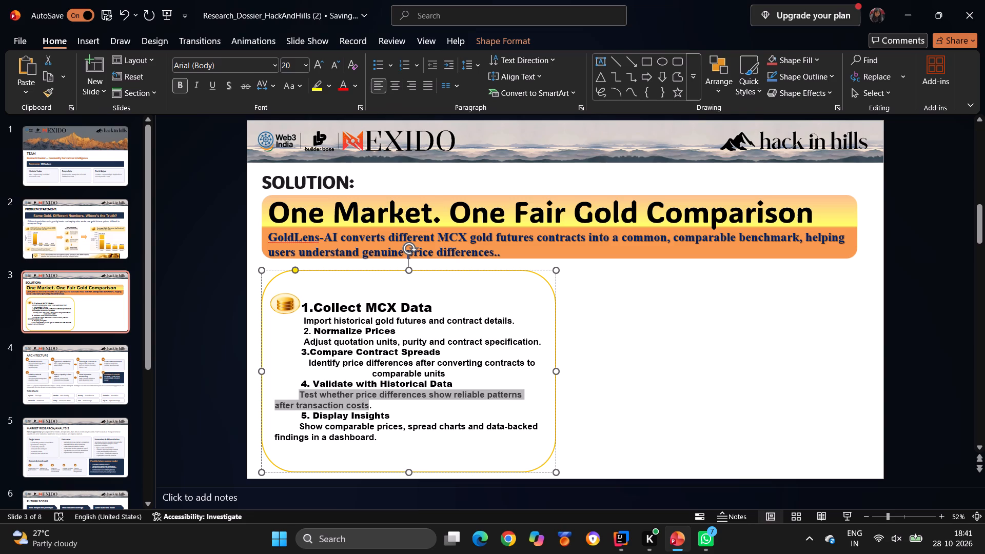
drag(359, 407, 373, 405)
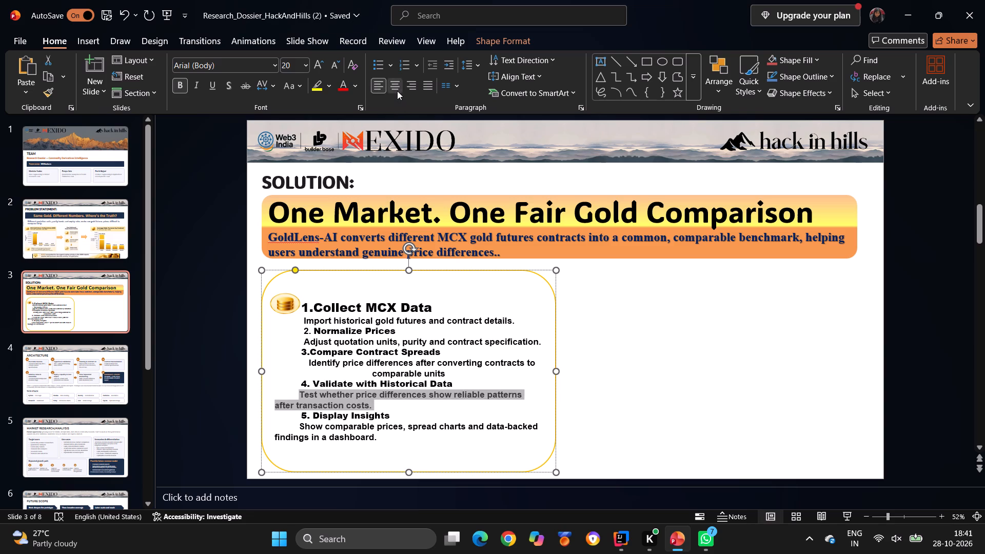
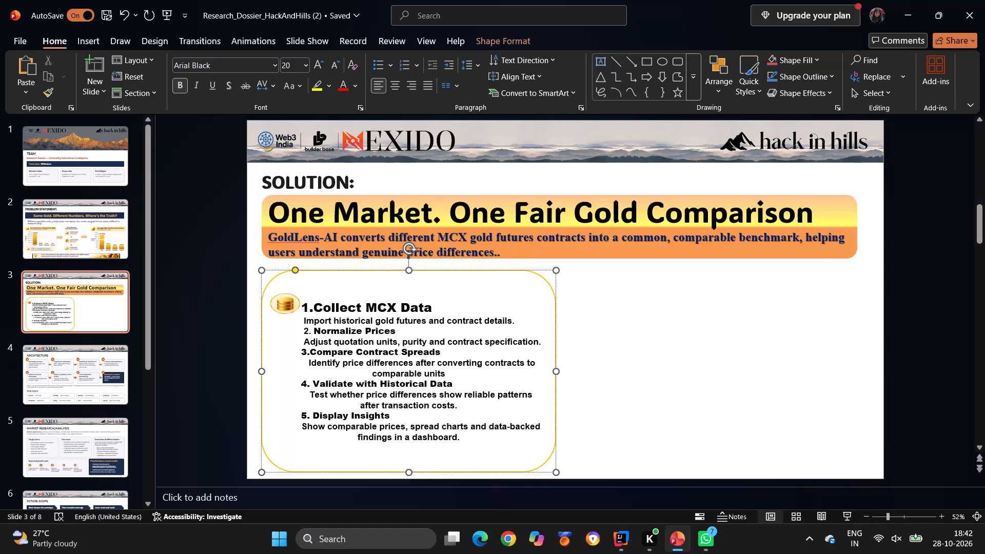
Start inserting a picture from this device onto the Solution slide.
click(85, 39)
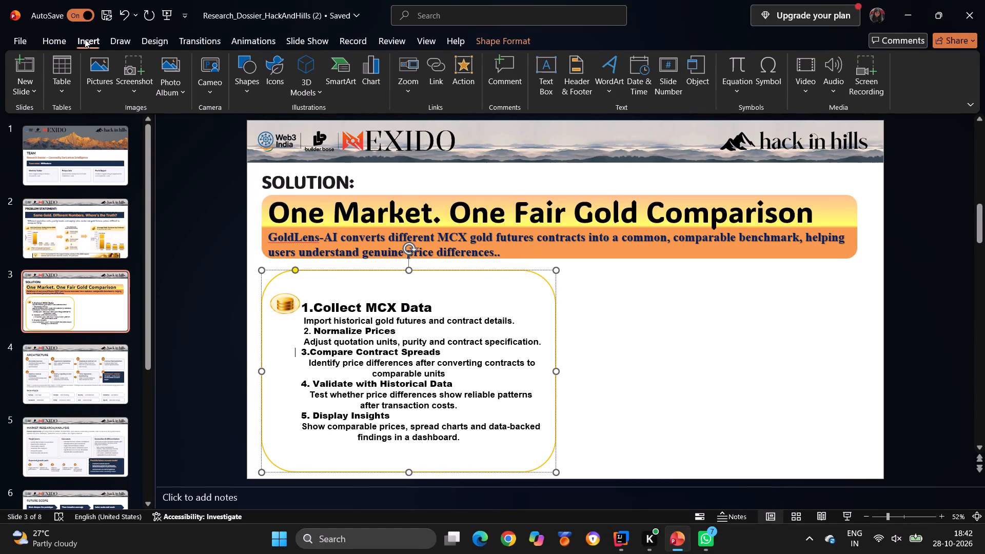
drag(103, 89, 126, 132)
click(126, 132)
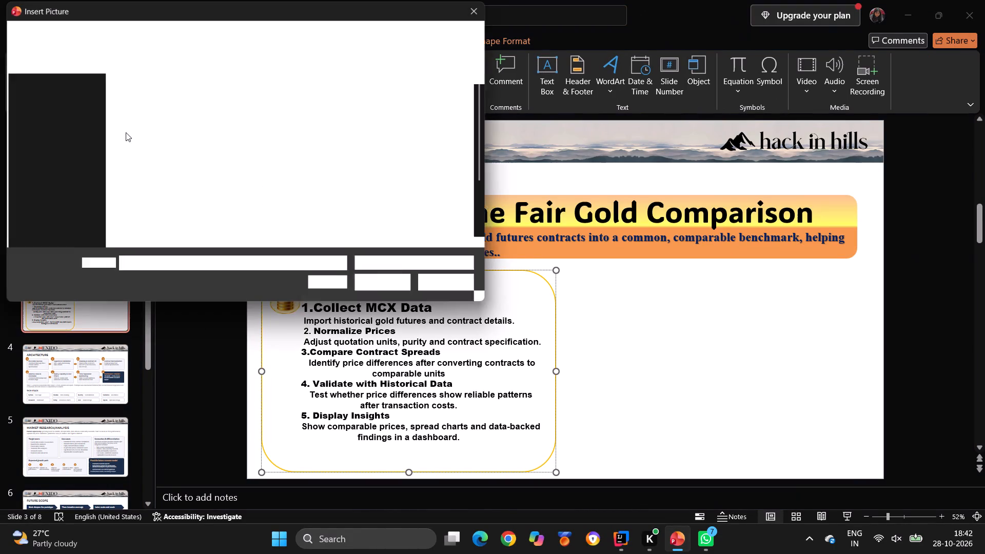
scroll(51, 131, up, 5)
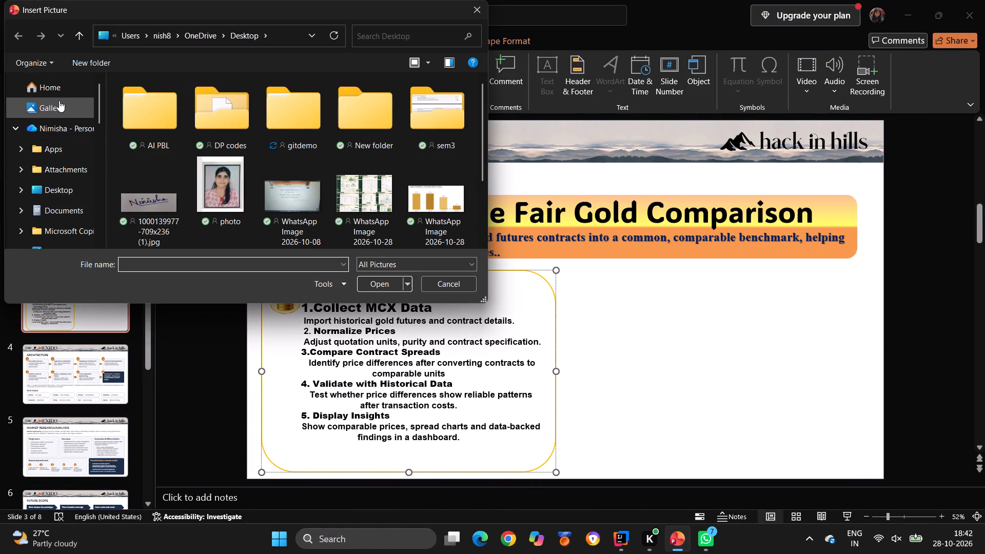
click(59, 101)
click(136, 119)
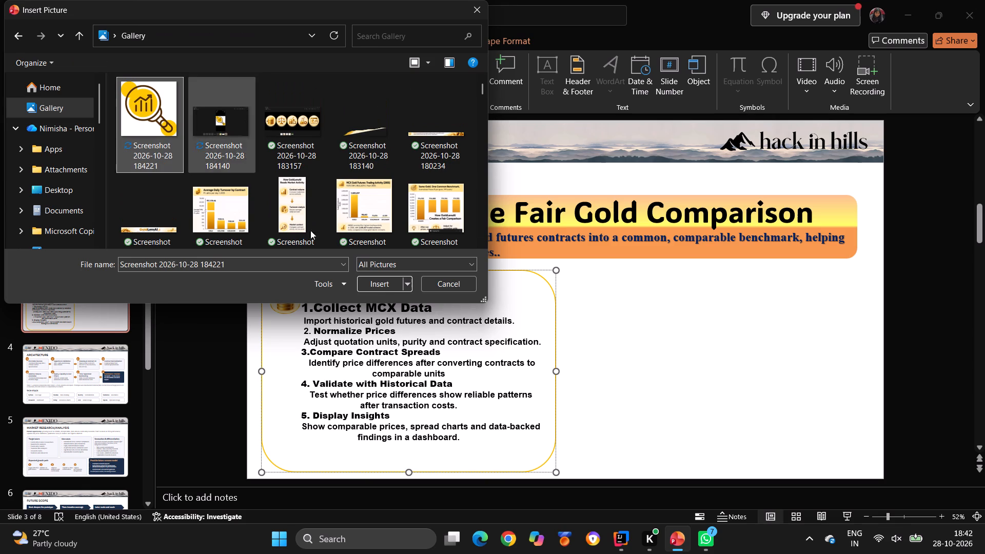
click(376, 281)
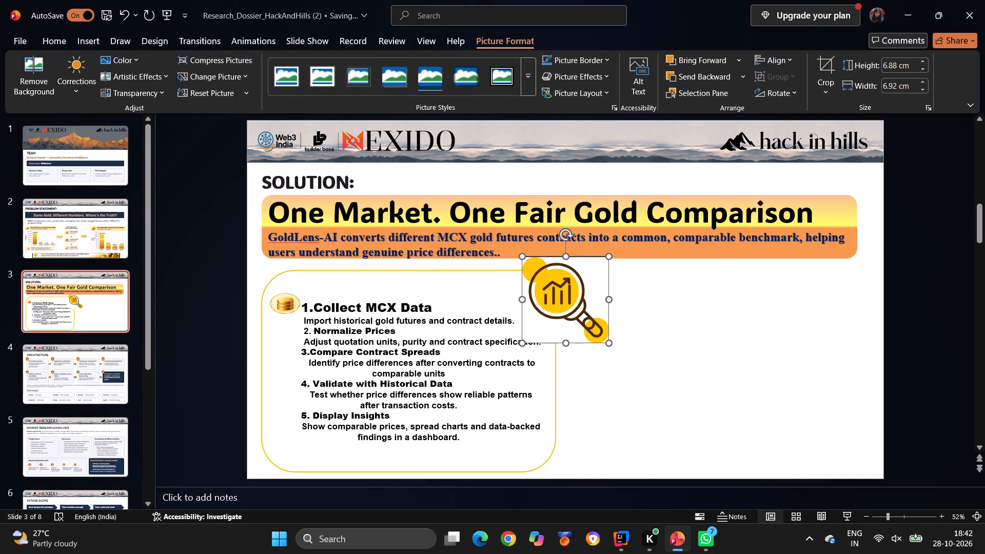
Move the magnifying-glass picture beside the "Normalize Prices" heading and shrink it to about 3.99 cm high and 2.47 cm wide.
drag(539, 303, 282, 355)
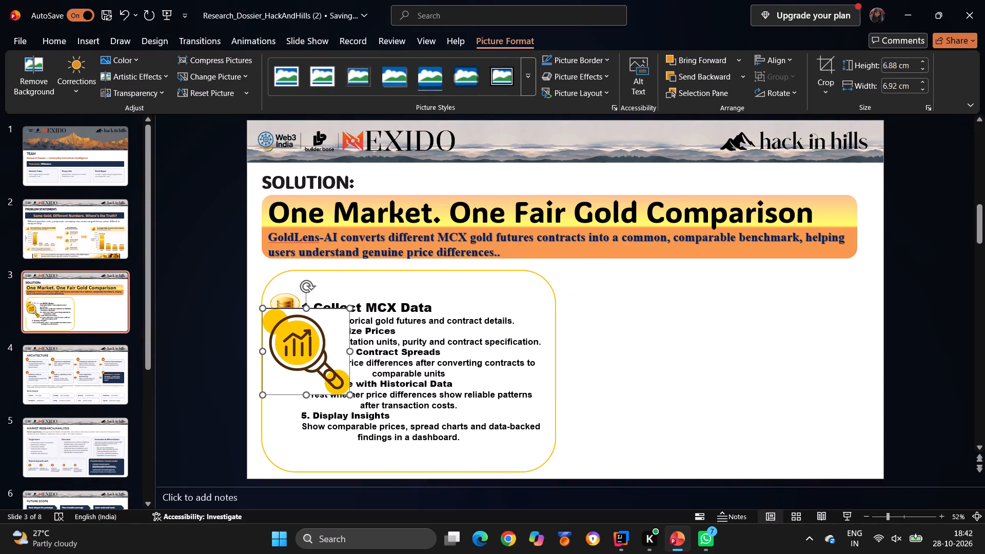
drag(309, 394, 310, 360)
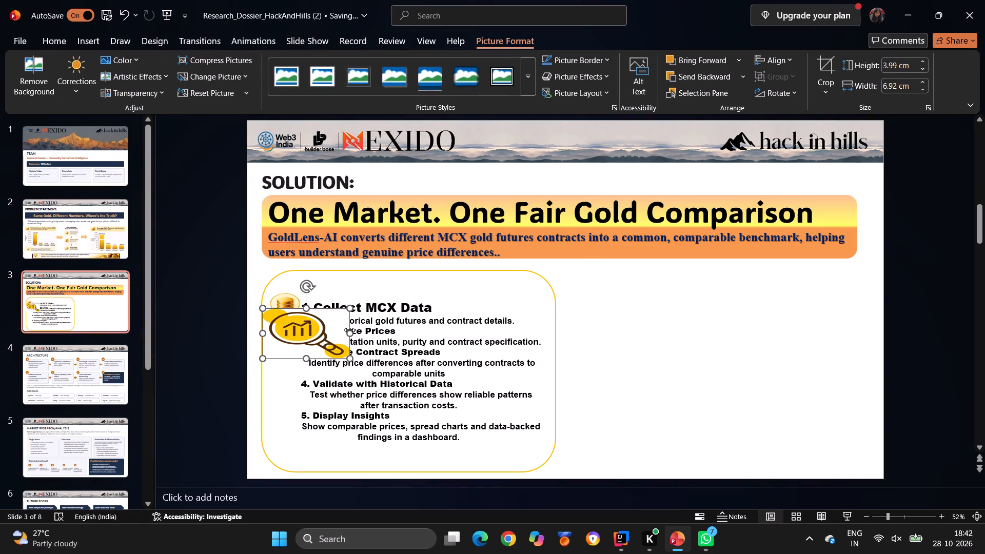
drag(349, 330, 293, 331)
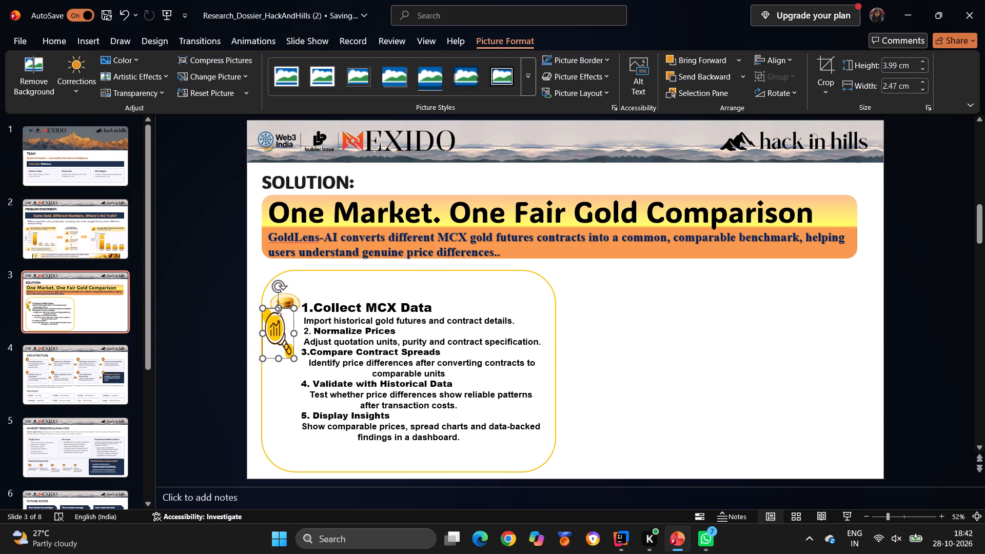
Shrink the magnifying-glass picture to about 1.31 cm high and 1.88 cm wide and place it beside the "3.Compare Contract Spreads" heading.
drag(278, 308, 282, 339)
drag(282, 342, 284, 347)
drag(294, 364, 285, 359)
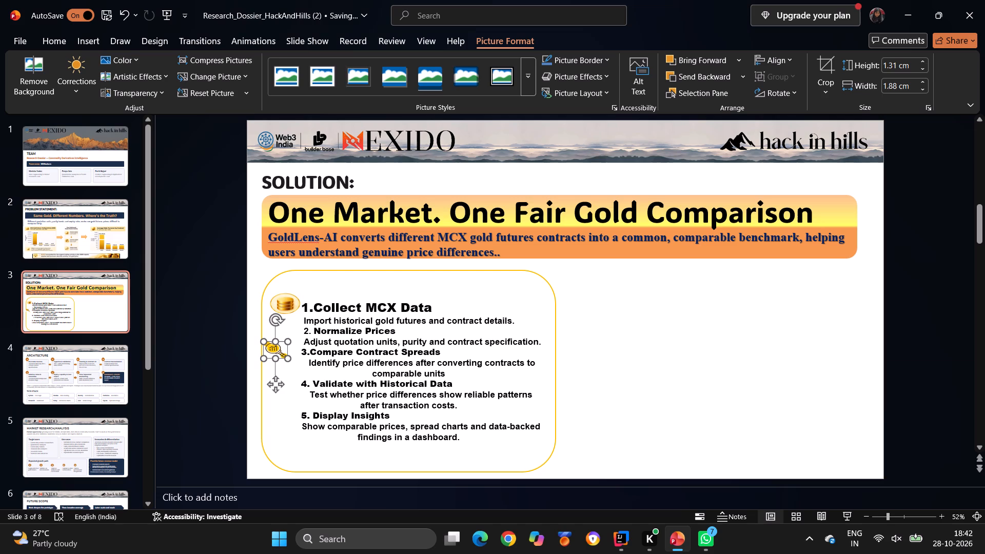
drag(274, 351, 283, 353)
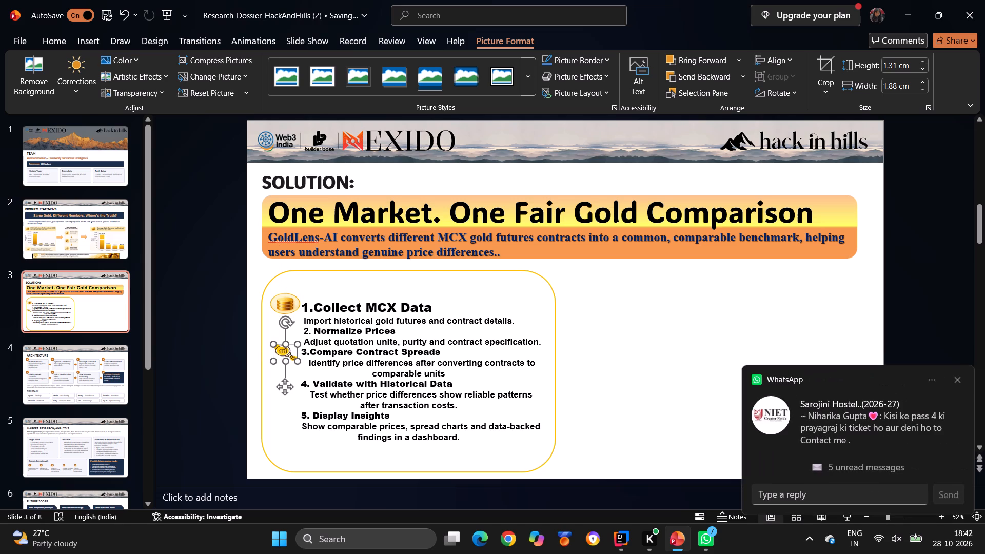
click(274, 361)
click(750, 319)
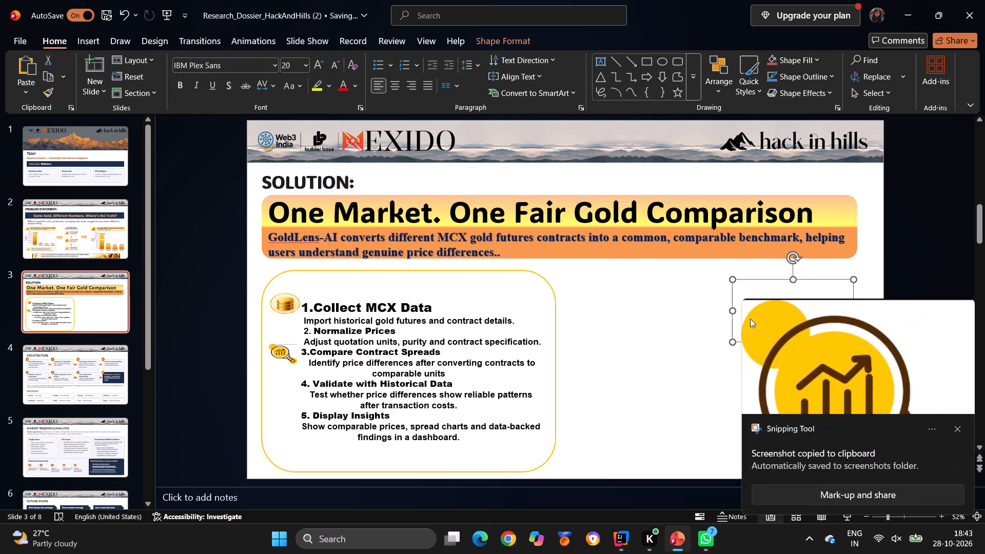
Reduce the magnifying-glass picture's height slightly from its top edge, keeping it beside the "3.Compare Contract Spreads" heading.
click(293, 356)
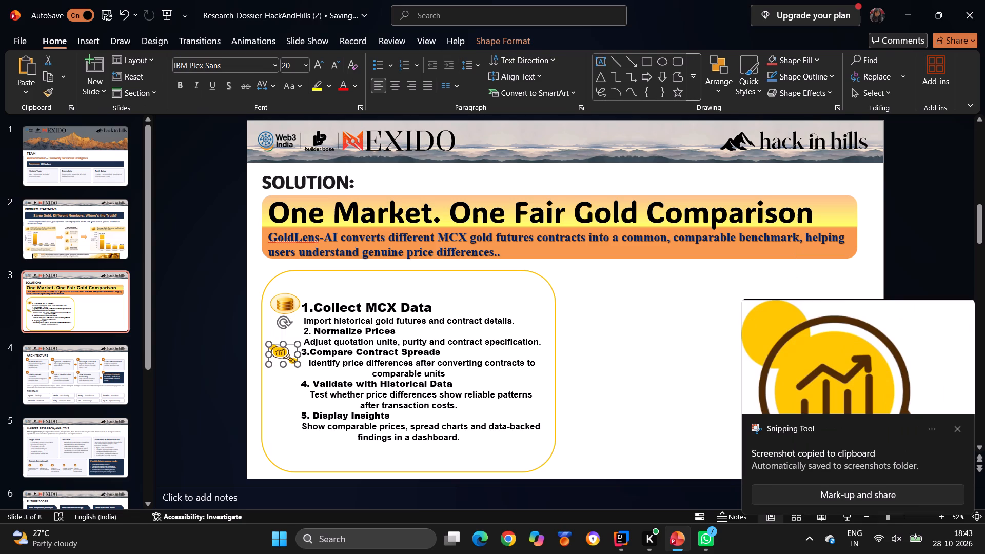
drag(284, 345, 284, 349)
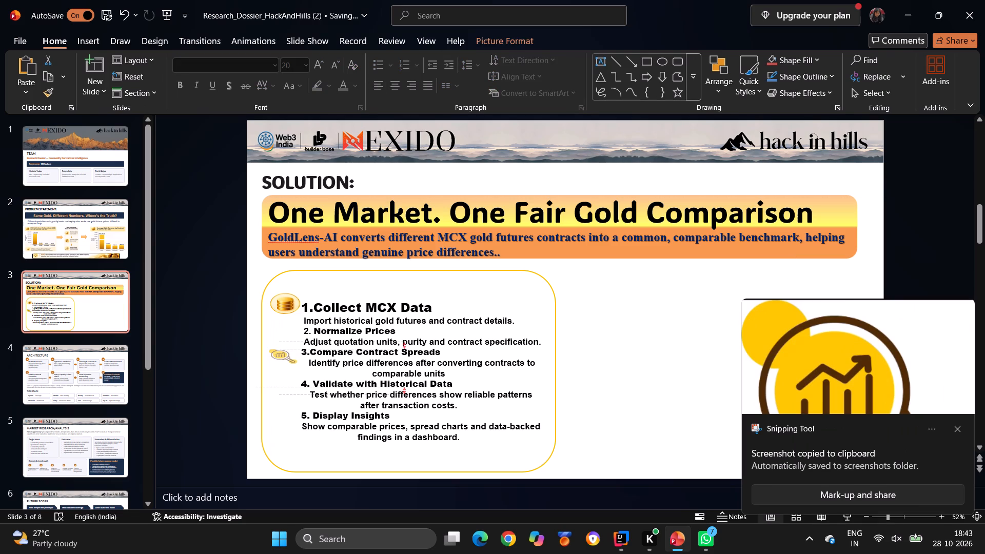
drag(284, 349, 284, 350)
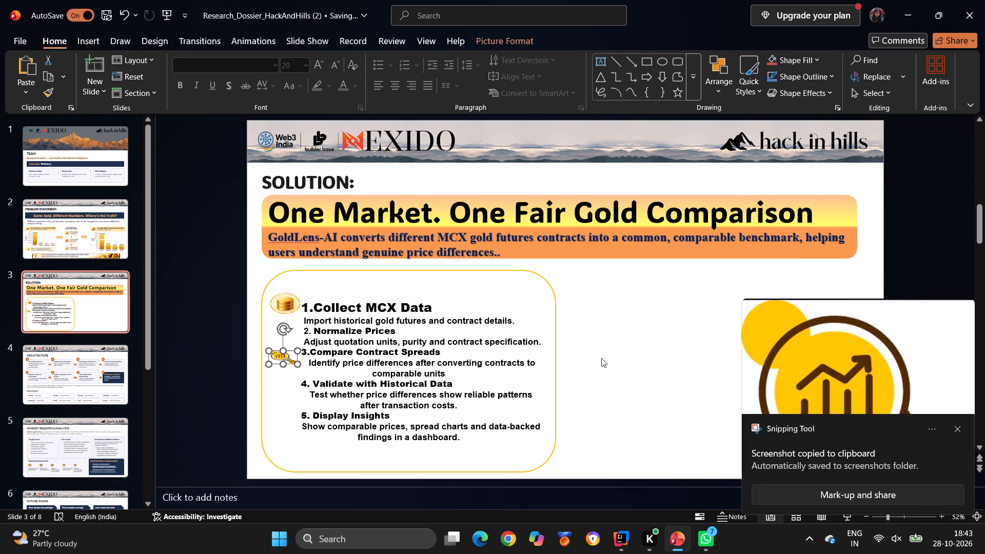
click(601, 358)
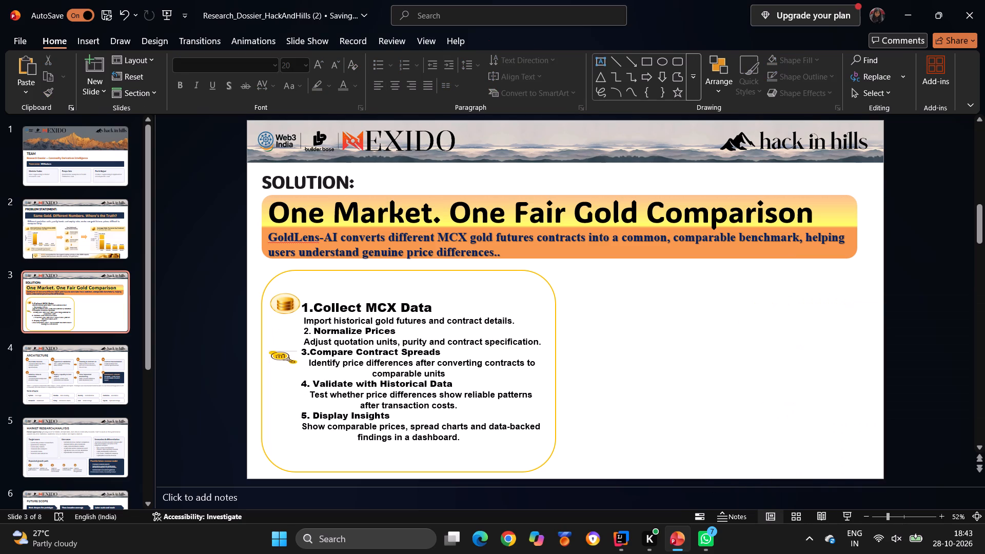
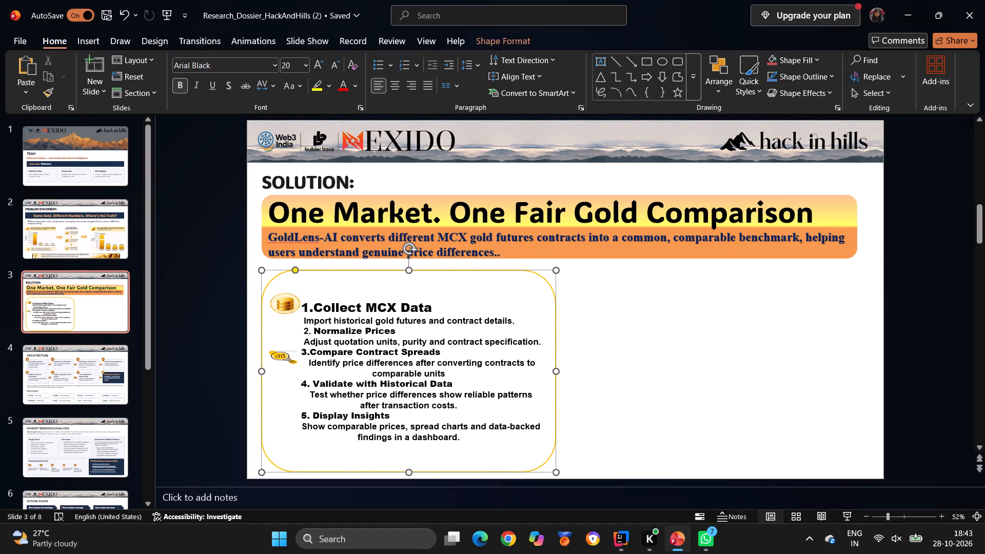
Start inserting another picture from a file on the Solution slide for the five-point list.
click(91, 35)
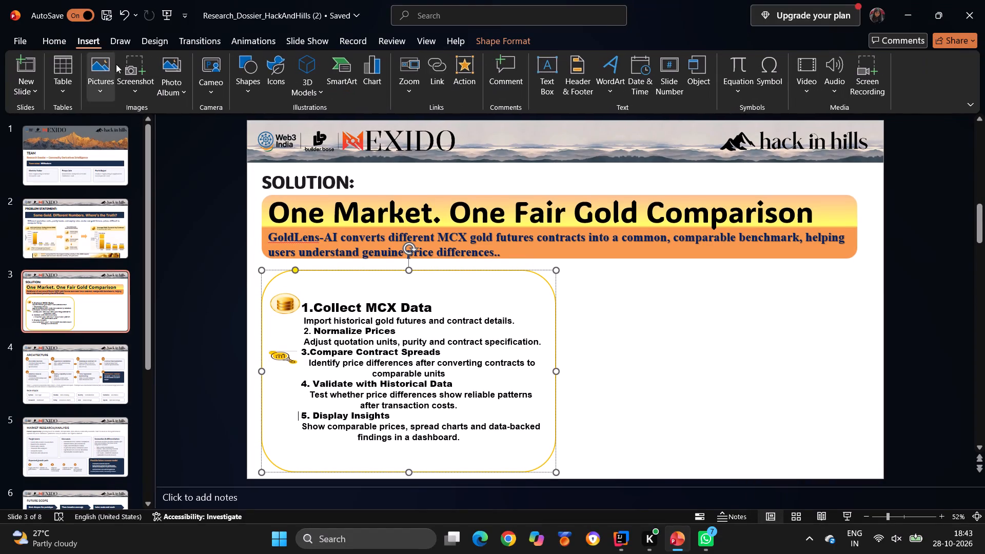
click(104, 80)
click(120, 128)
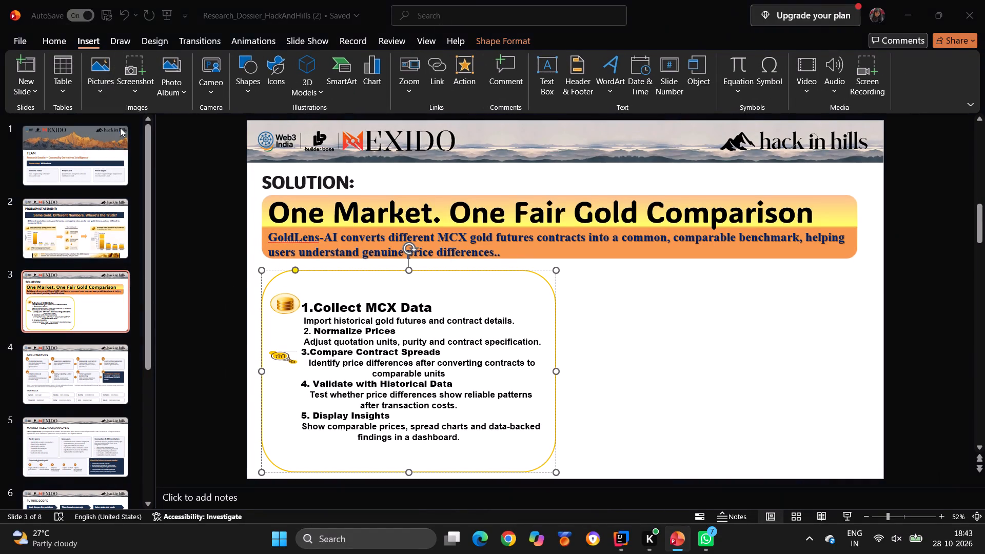
Open the Gallery folder as the source for another picture on the Solution slide.
scroll(77, 115, up, 5)
click(77, 115)
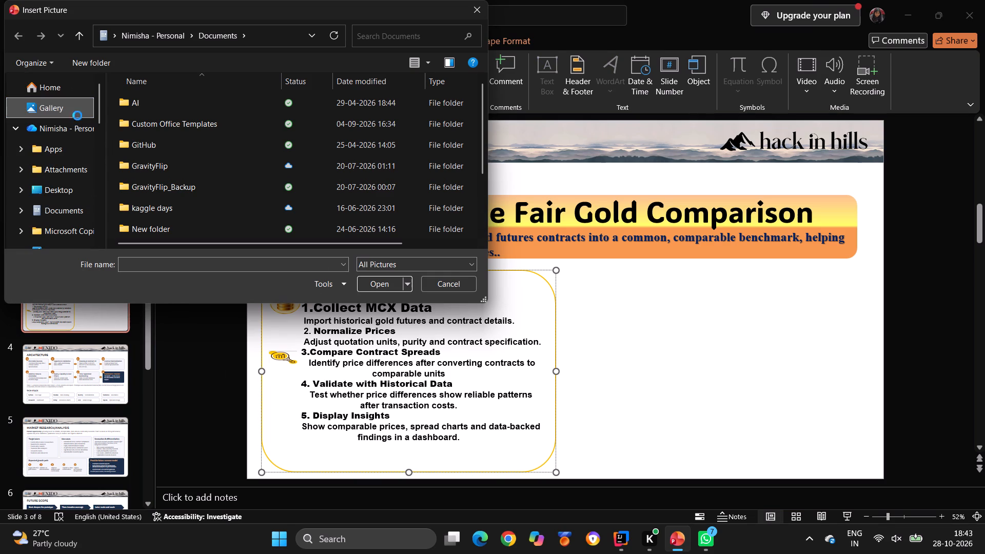
Insert the dashboard-chart icon picture from the Gallery folder onto the Solution slide.
click(129, 125)
click(366, 280)
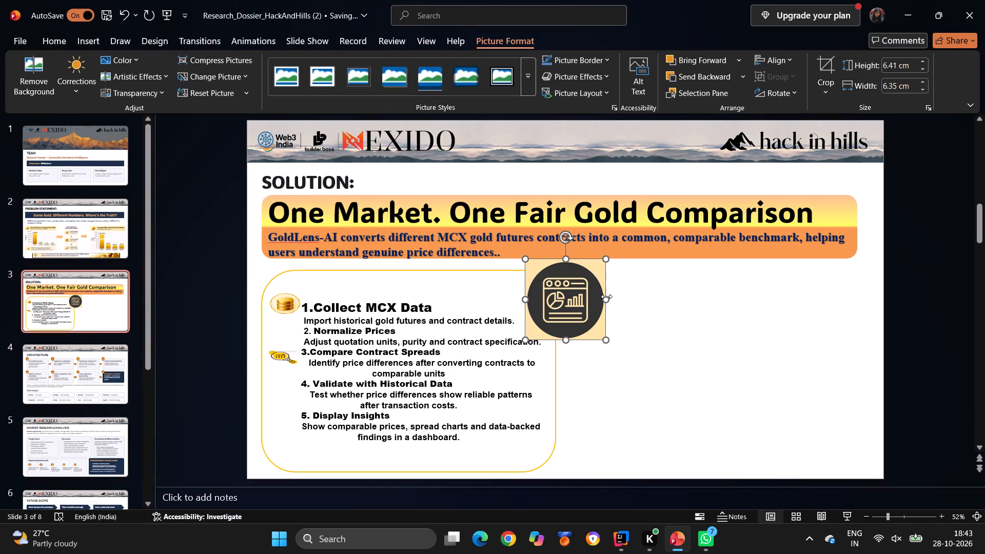
Move the dashboard-chart picture beside the "Display Insights" heading and shrink it to about 1.6 cm high and 1.9 cm wide.
drag(607, 302, 556, 303)
drag(539, 297, 267, 447)
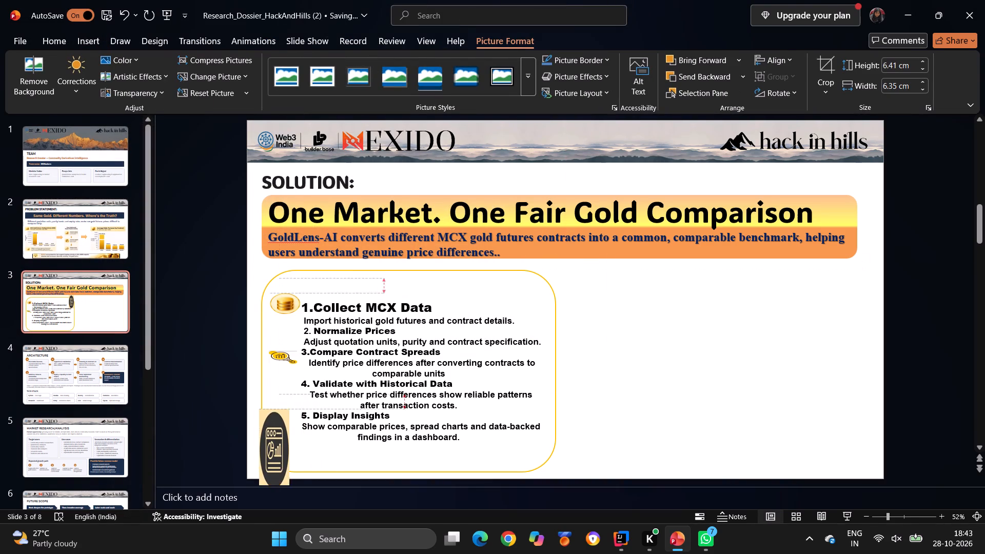
drag(267, 447, 274, 426)
drag(278, 467, 279, 453)
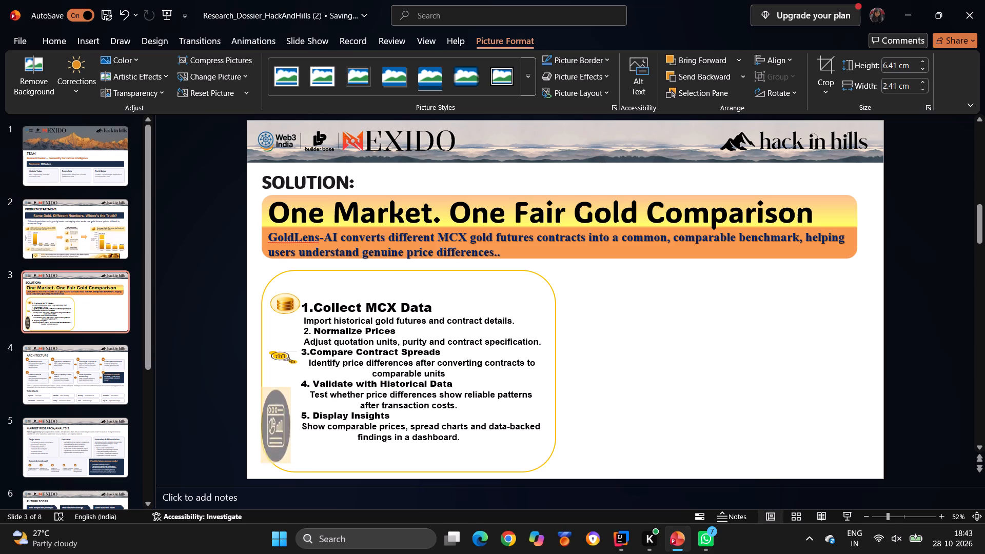
drag(279, 453, 285, 421)
drag(279, 410, 285, 421)
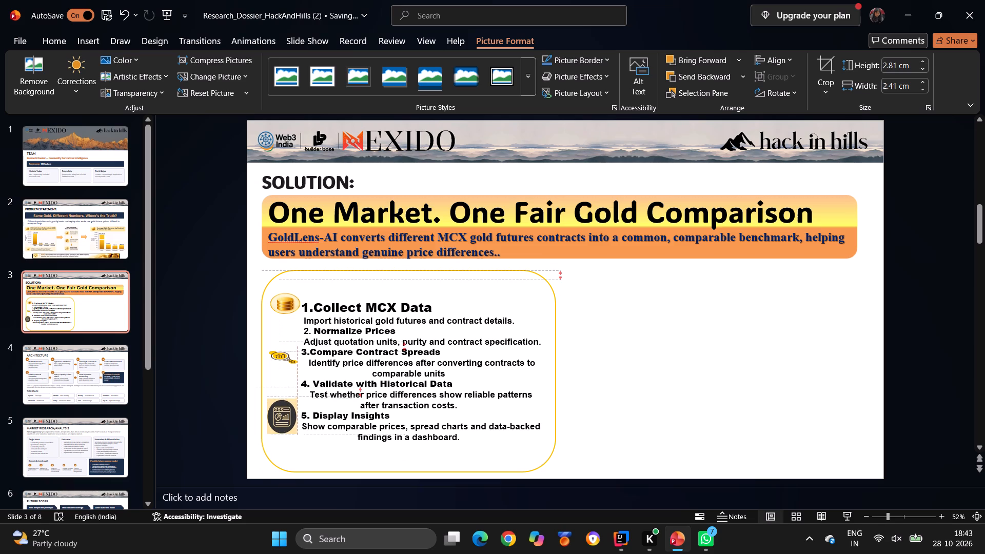
drag(285, 421, 285, 422)
drag(282, 399, 285, 412)
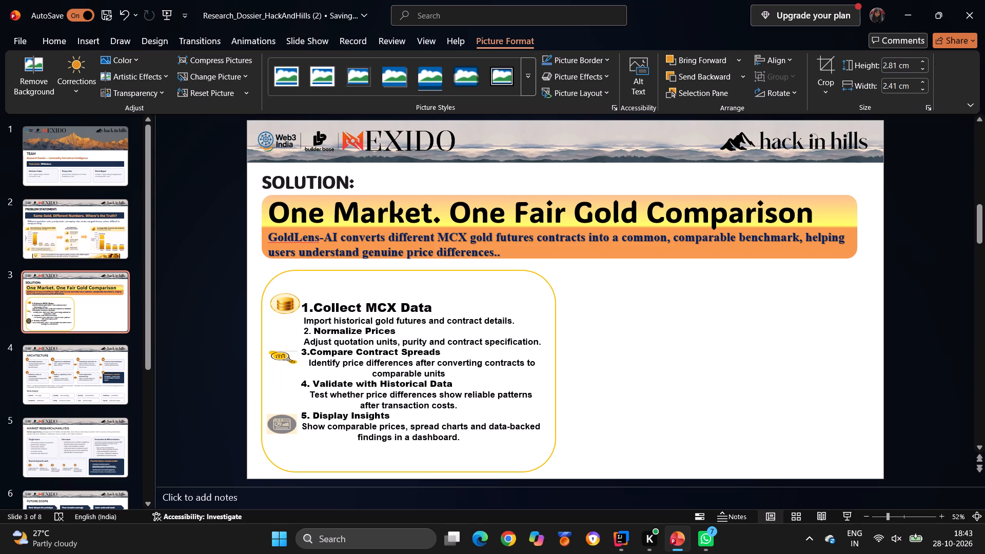
drag(285, 412, 285, 412)
drag(284, 420, 285, 414)
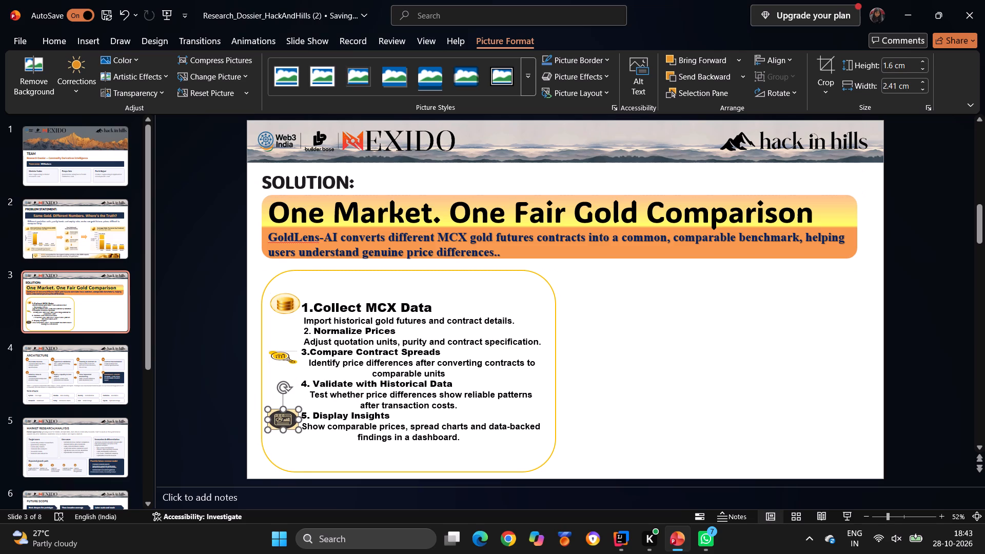
drag(269, 422, 278, 420)
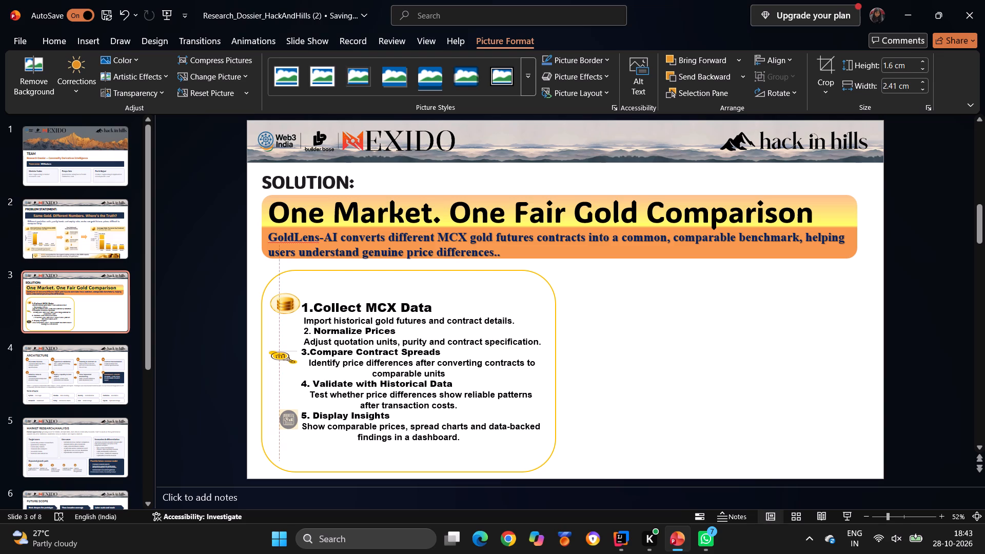
drag(278, 420, 275, 420)
Fine-tune the dashboard-chart picture's position so it sits clear of the "Display Insights" text, and deselect it.
click(284, 420)
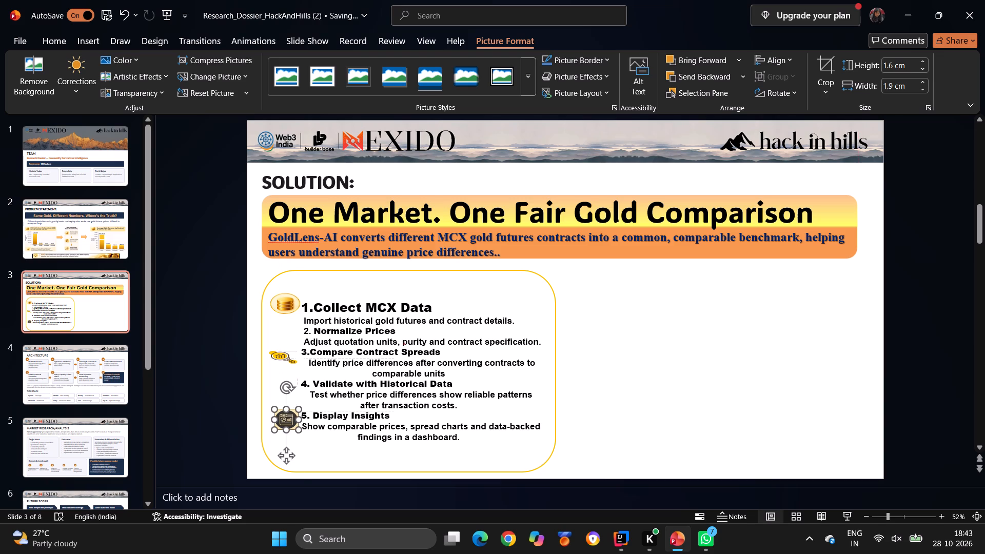
click(282, 410)
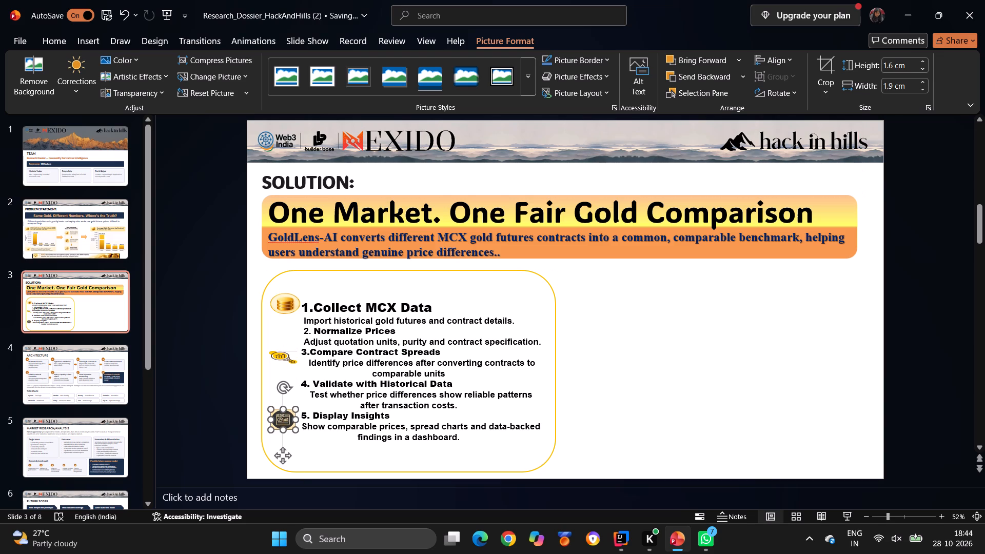
click(283, 431)
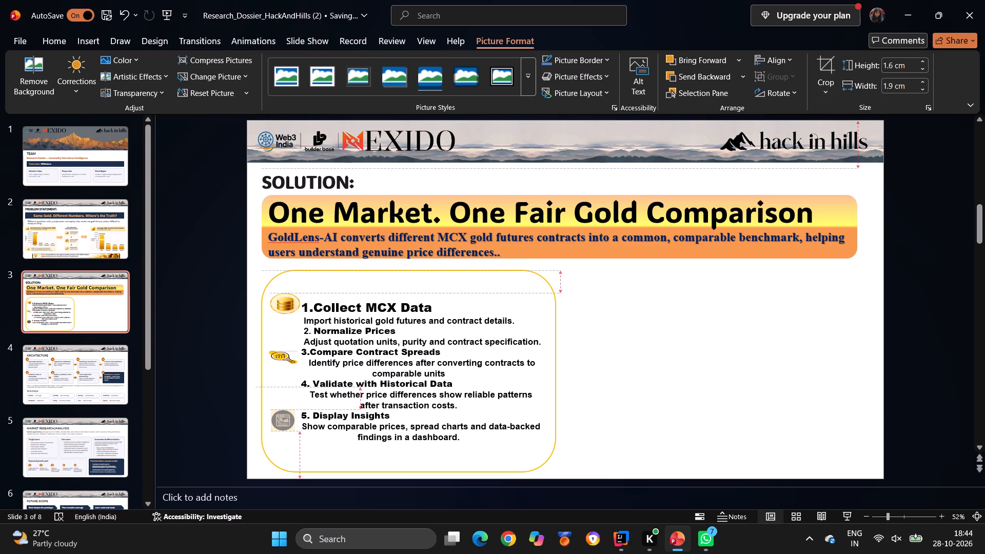
click(683, 438)
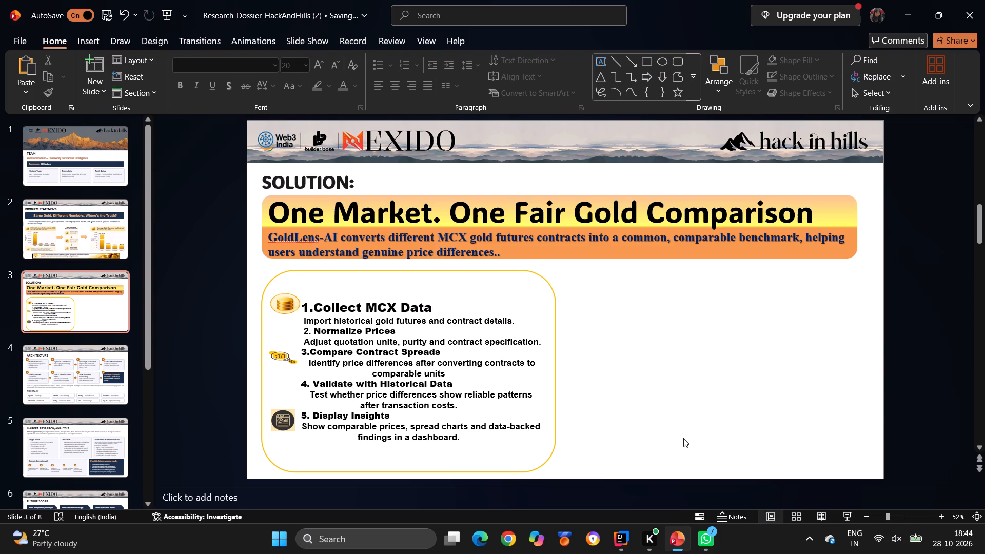
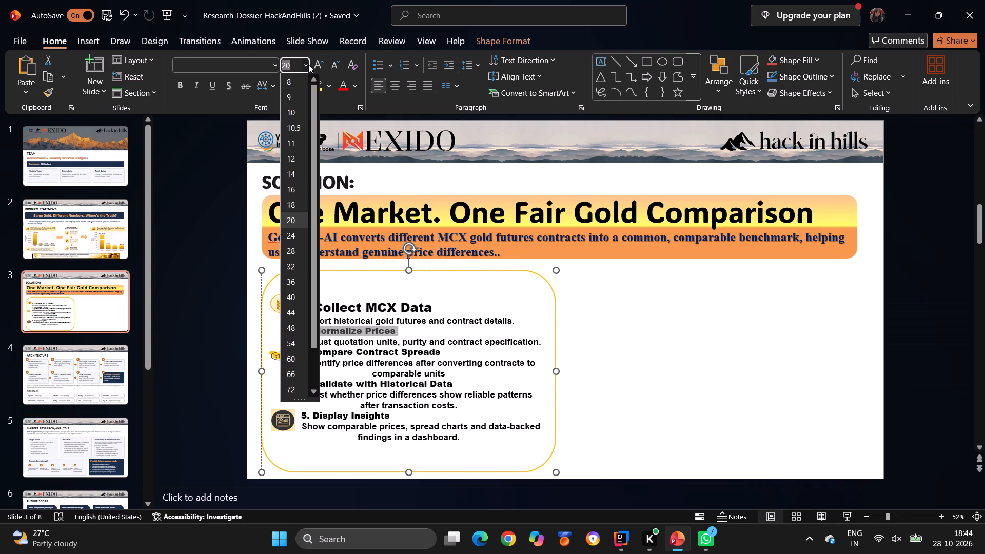
click(305, 256)
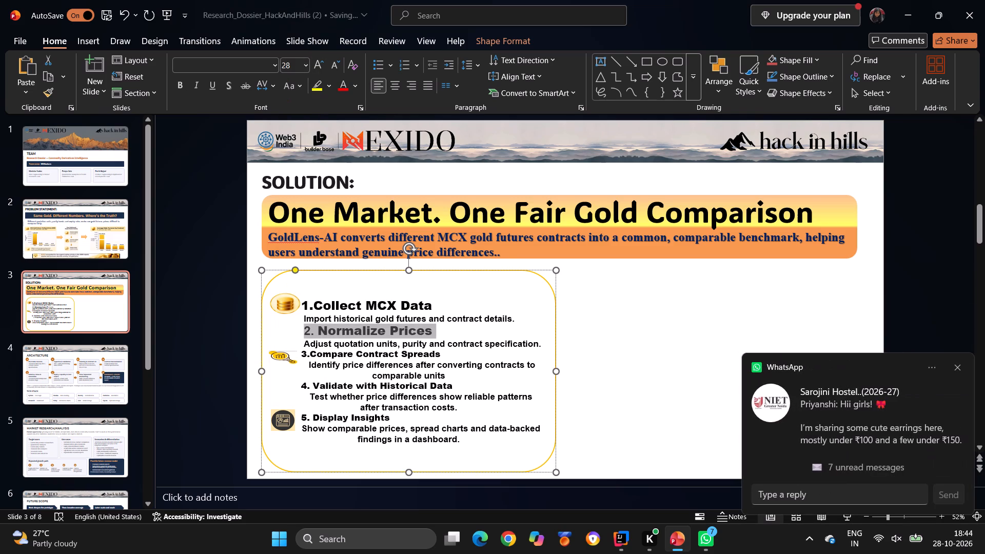
Set the font size of the third heading, "3.Compare Contract Spreads", to 28.
drag(449, 354, 308, 355)
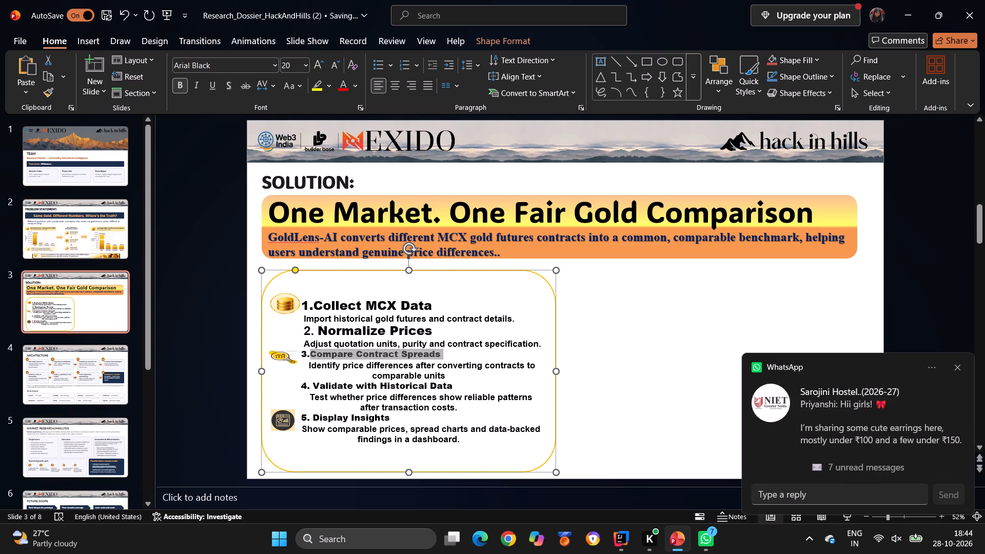
drag(308, 355, 303, 355)
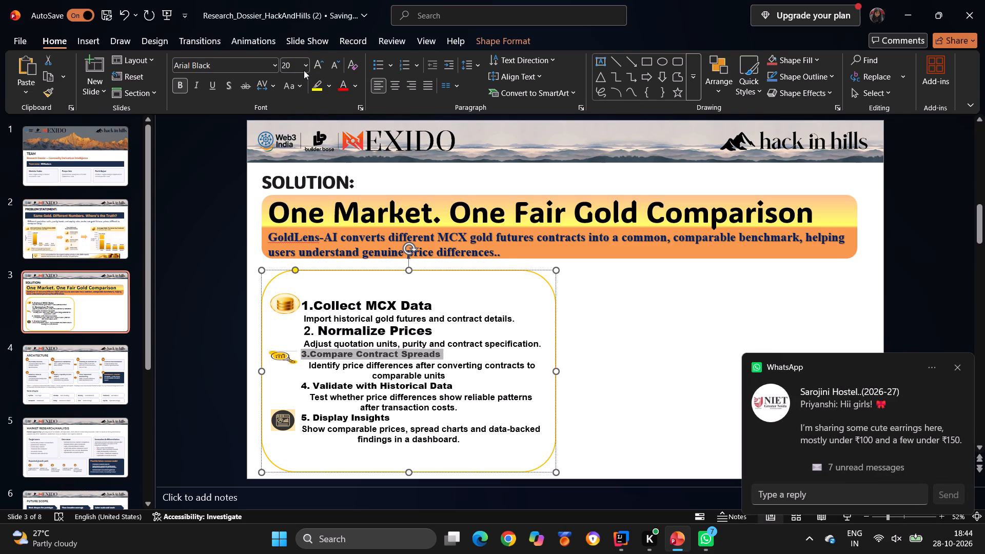
click(304, 70)
click(298, 249)
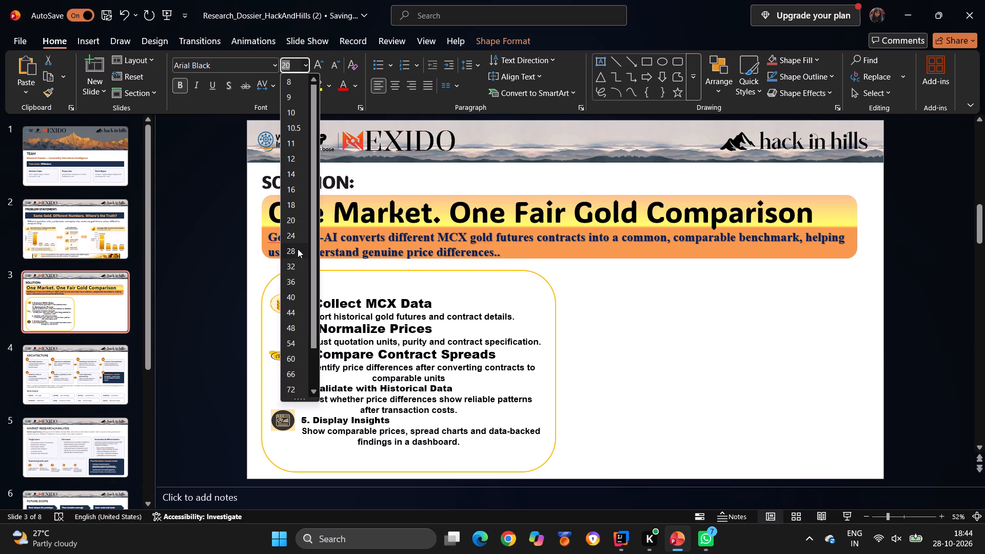
Enlarge the headings "4. Validate with Historical Data" and "5. Display Insights" to font size 28.
drag(460, 388, 305, 386)
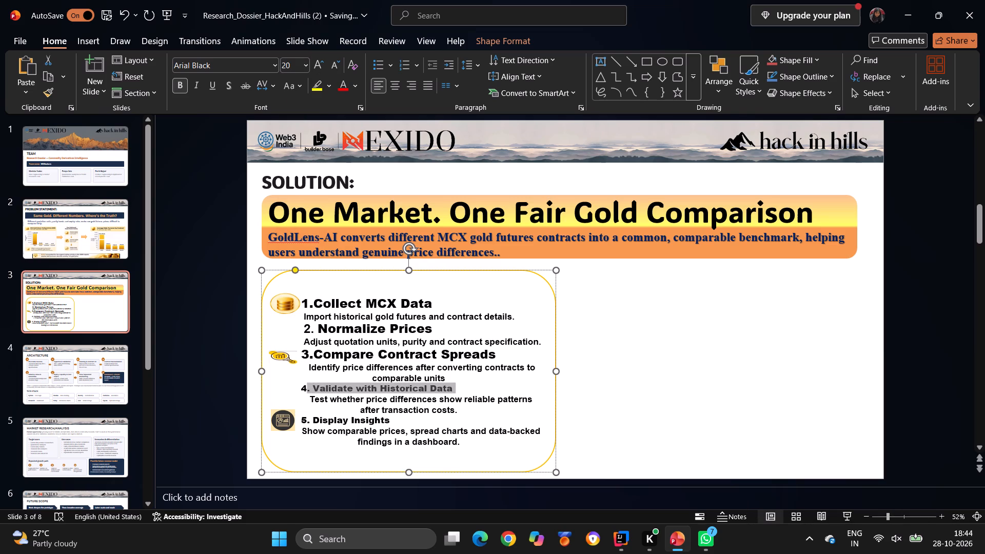
drag(305, 386, 303, 386)
drag(306, 66, 297, 255)
click(297, 255)
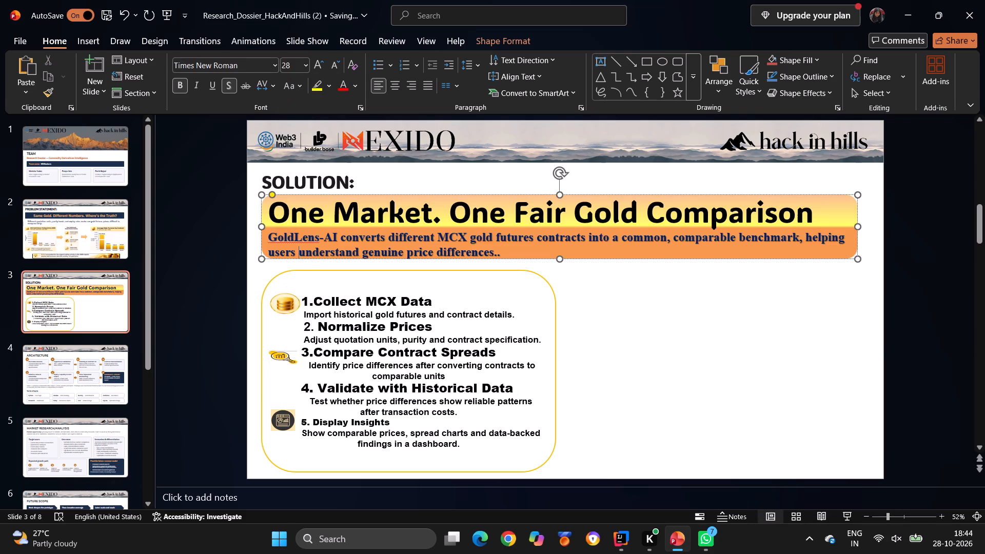
drag(395, 420, 302, 418)
click(304, 62)
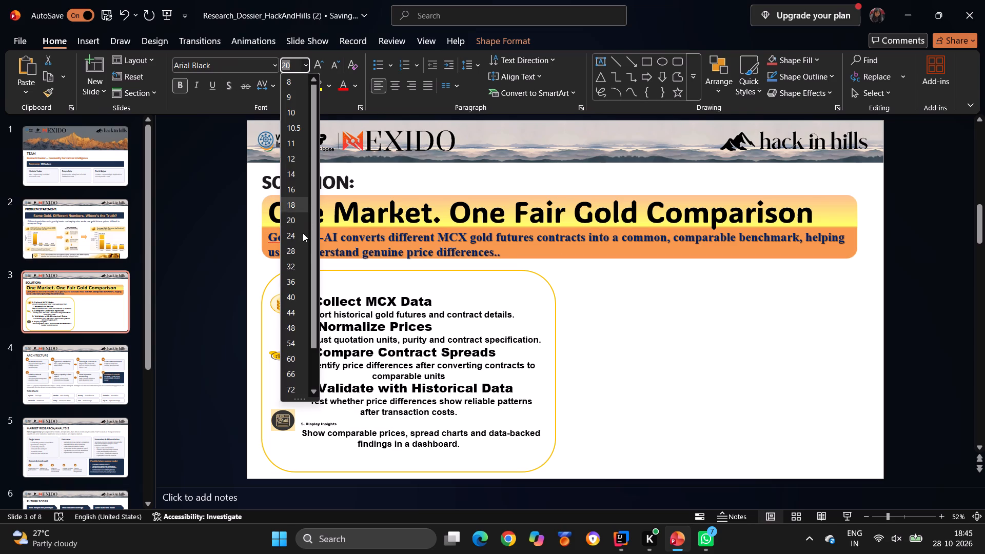
click(299, 255)
click(660, 407)
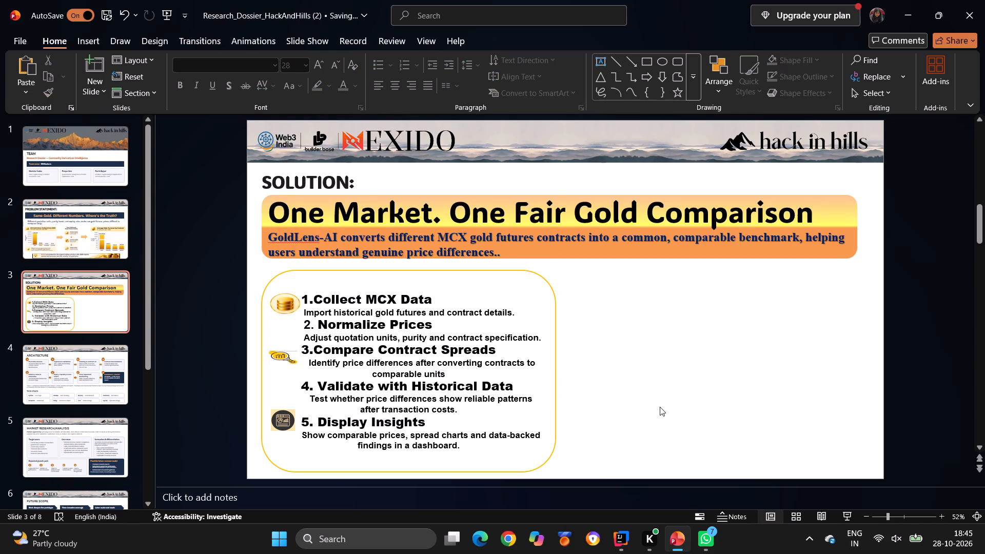
Set the number 2 in front of the Normalize Prices heading to font size 28.
drag(310, 328, 305, 328)
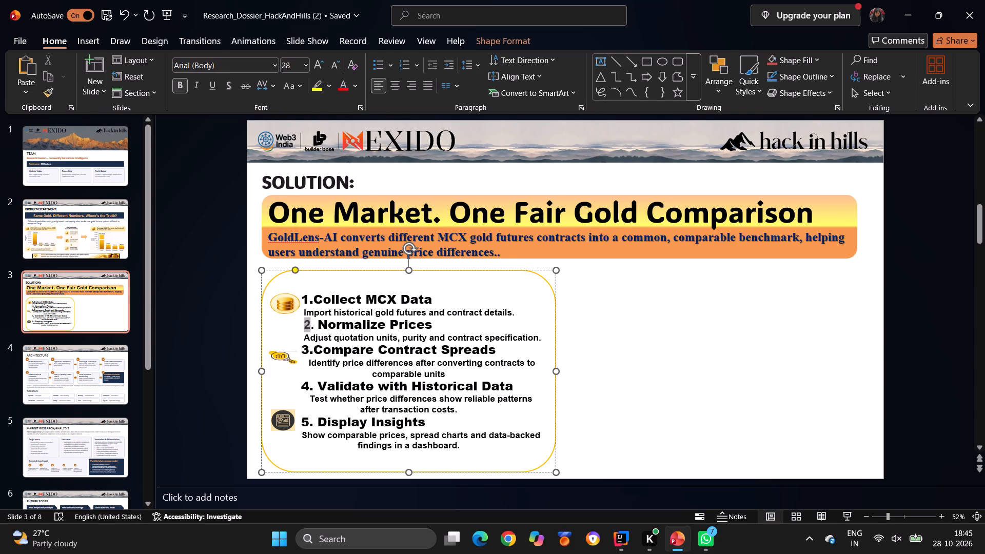
drag(305, 328, 302, 328)
click(308, 67)
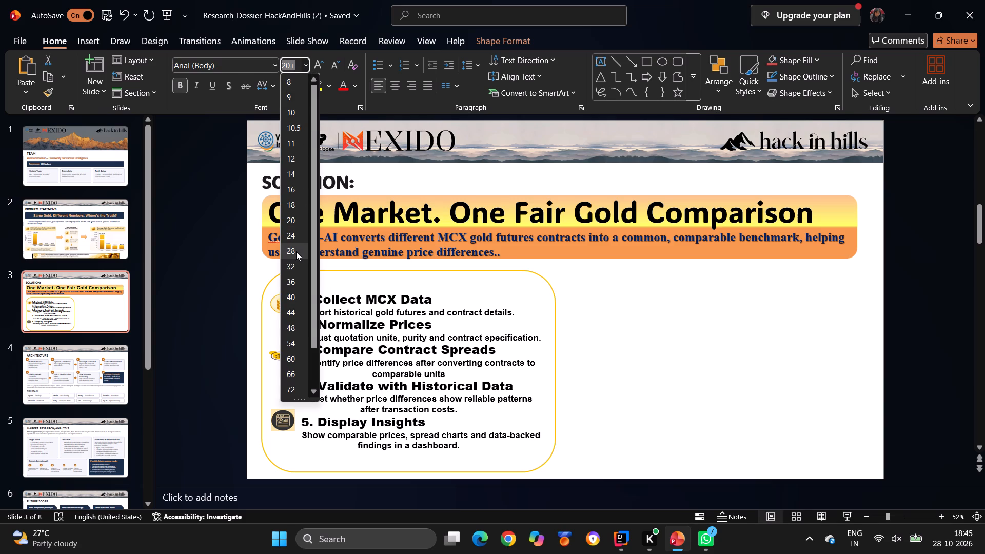
click(296, 251)
click(627, 341)
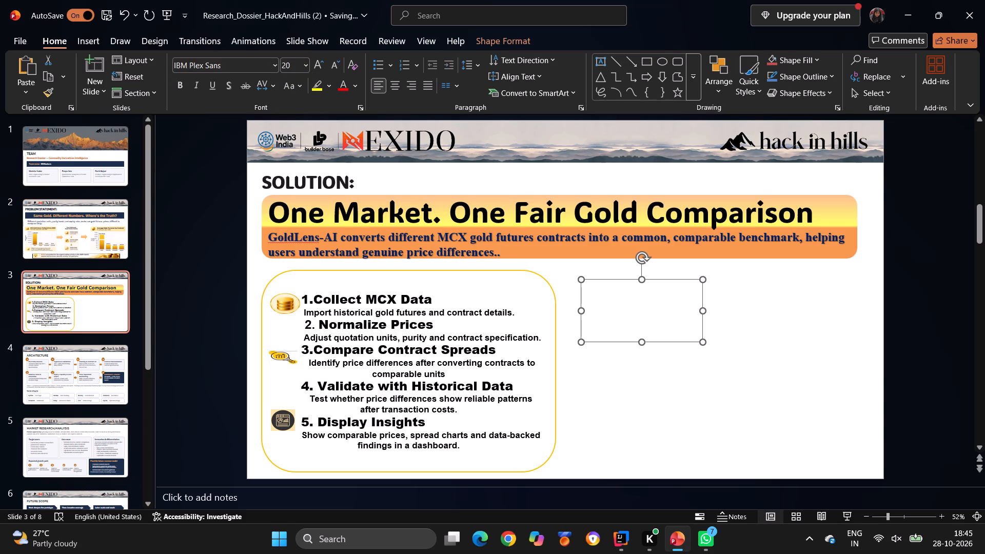
click(303, 324)
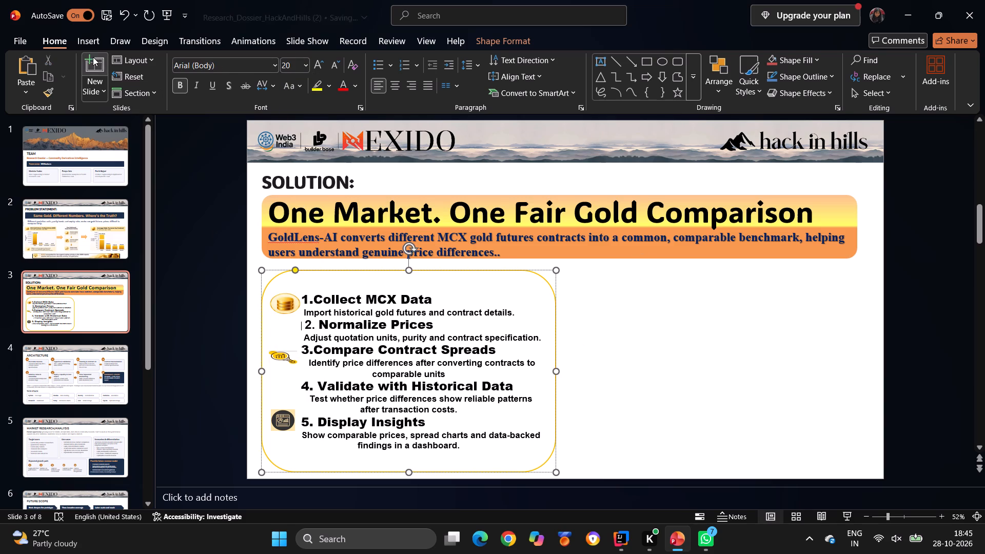
Insert the golden balance scales screenshot from the device's Gallery folder onto the Solution slide.
drag(85, 44, 106, 94)
click(106, 94)
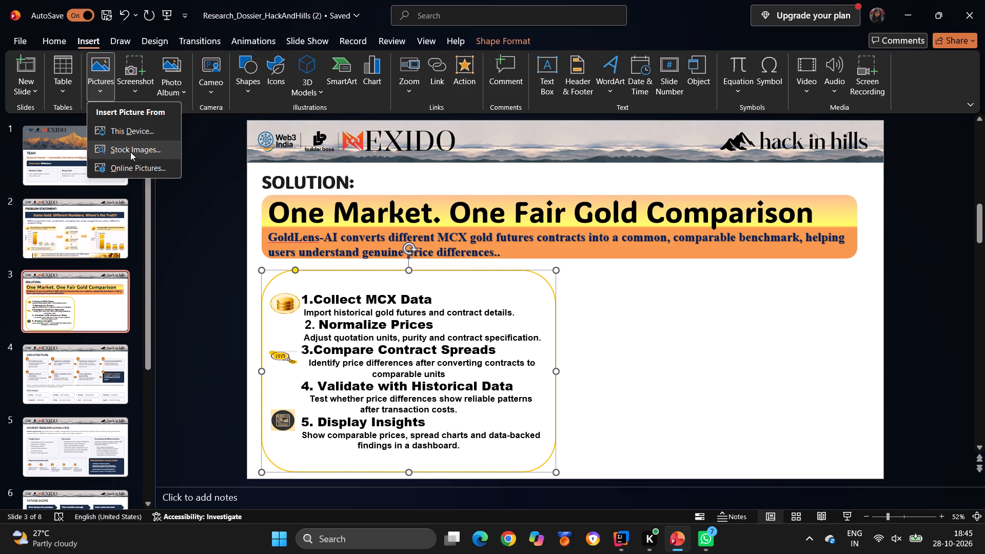
click(131, 128)
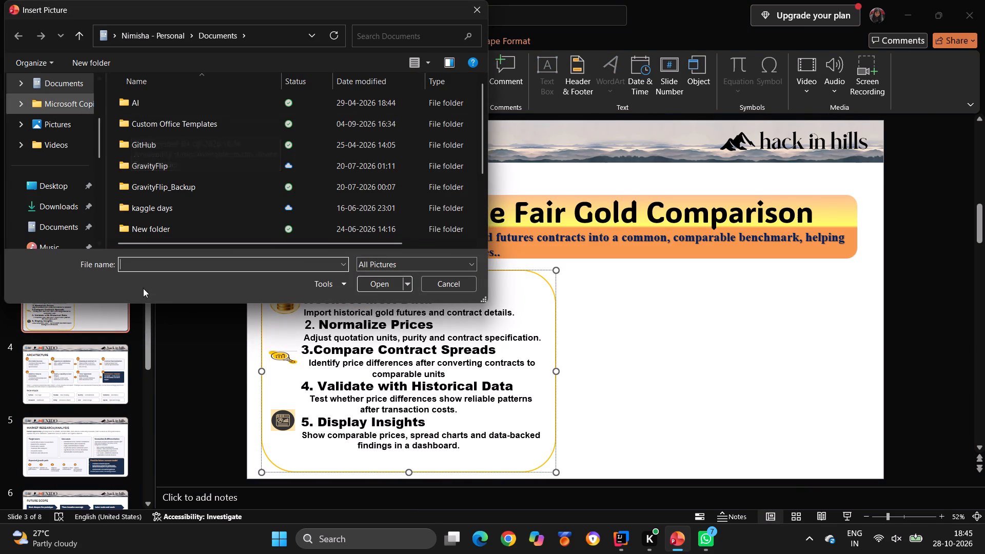
scroll(196, 399, up, 4)
scroll(62, 168, up, 5)
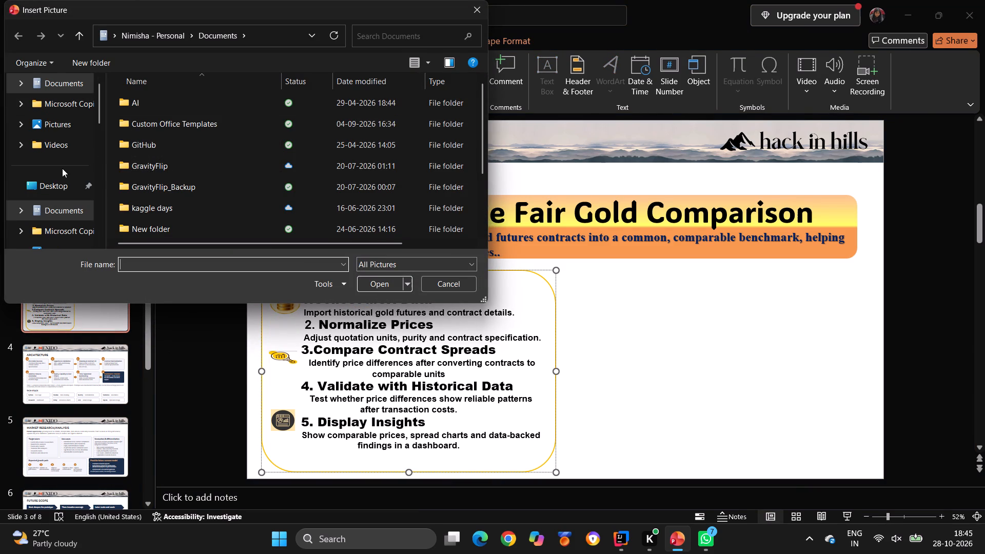
click(63, 109)
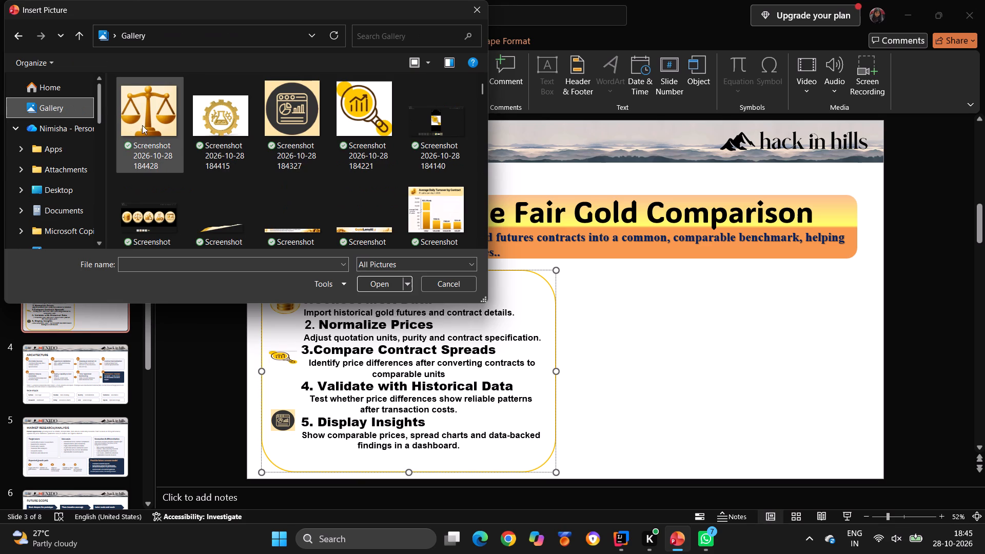
click(165, 132)
click(389, 284)
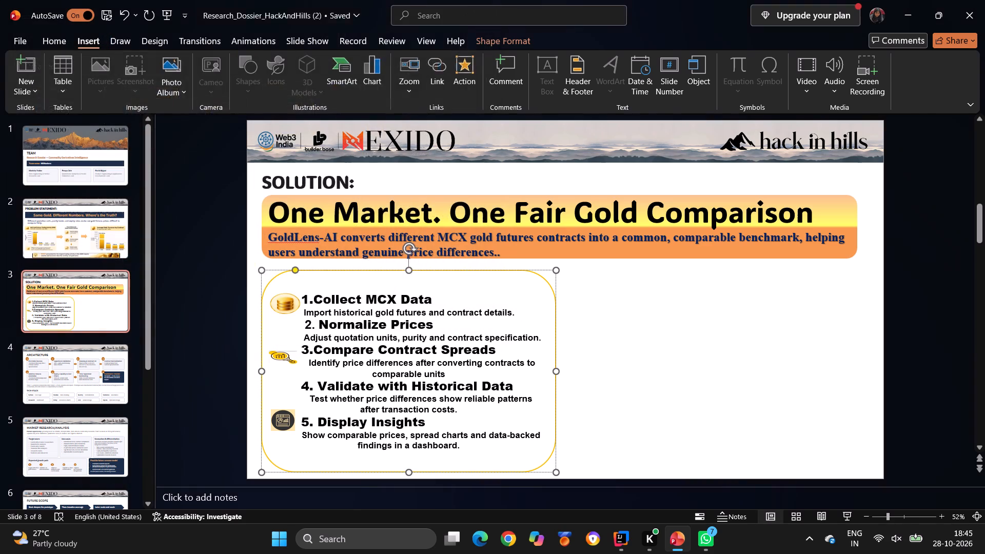
Shrink the scales picture to about 1.99 cm high by 1.92 cm wide and place it beside the Normalize Prices heading.
drag(573, 319, 328, 344)
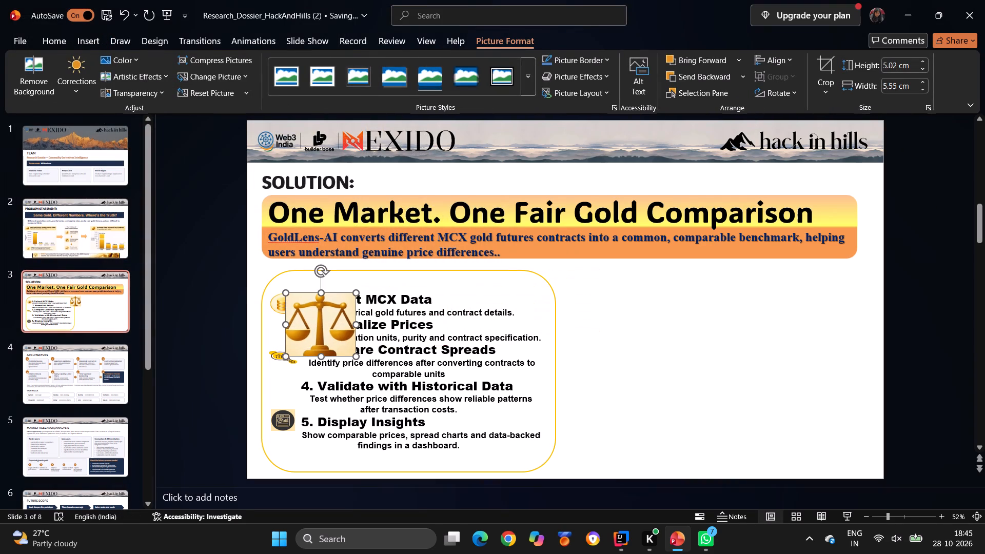
drag(355, 323, 310, 326)
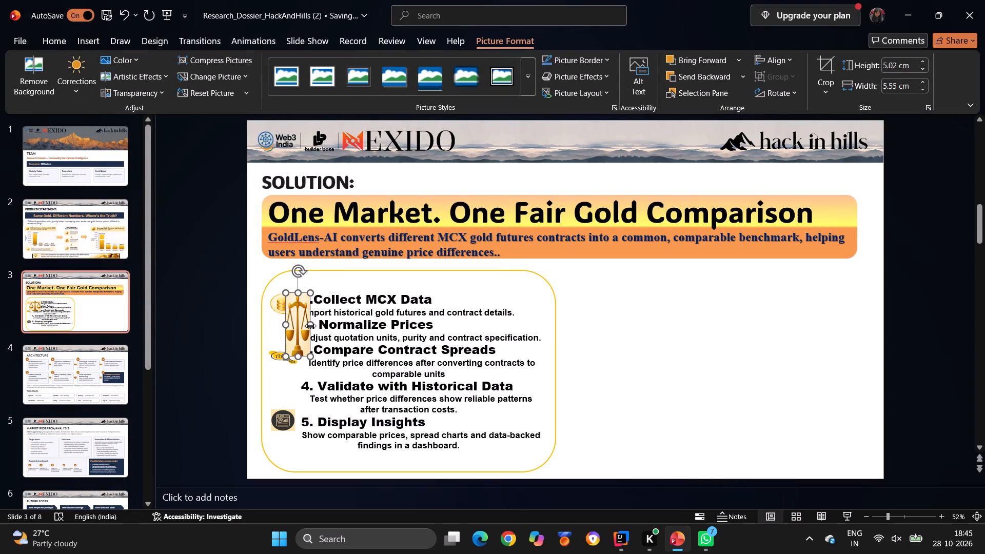
drag(297, 292, 296, 331)
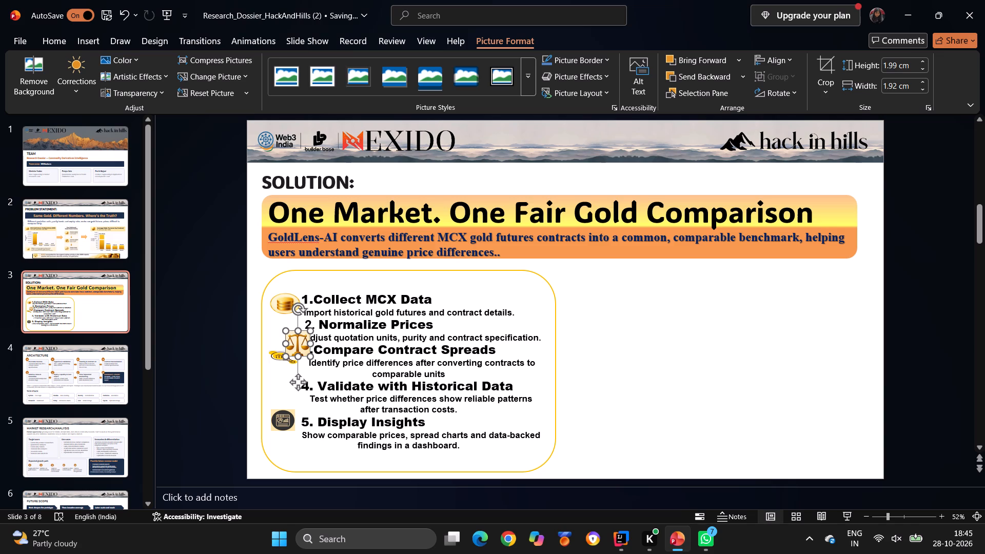
drag(296, 346, 279, 333)
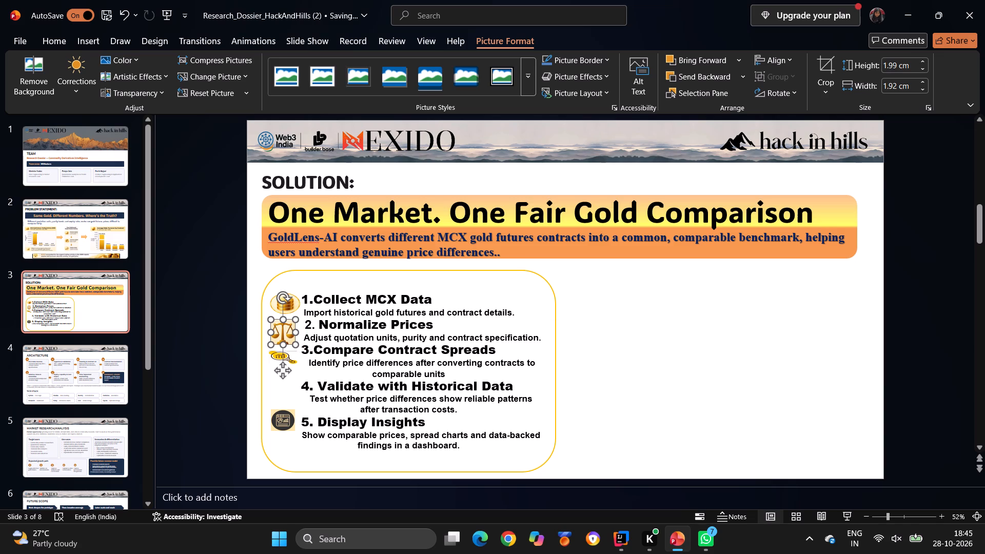
Nudge the coins icon slightly upward, reduce the scales icon's height to about 1.42 cm and align it beside the Normalize Prices heading.
double_click(289, 307)
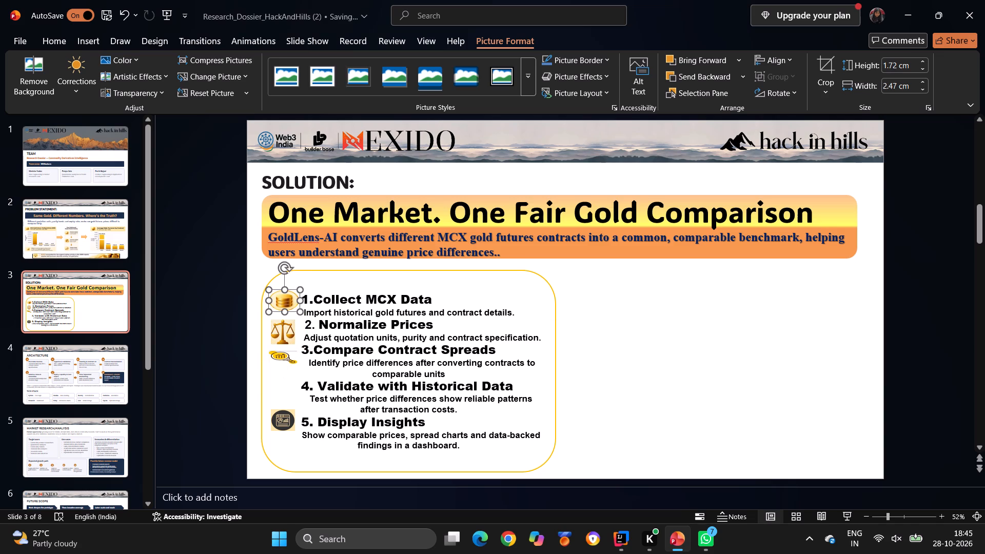
click(285, 332)
drag(284, 321, 284, 321)
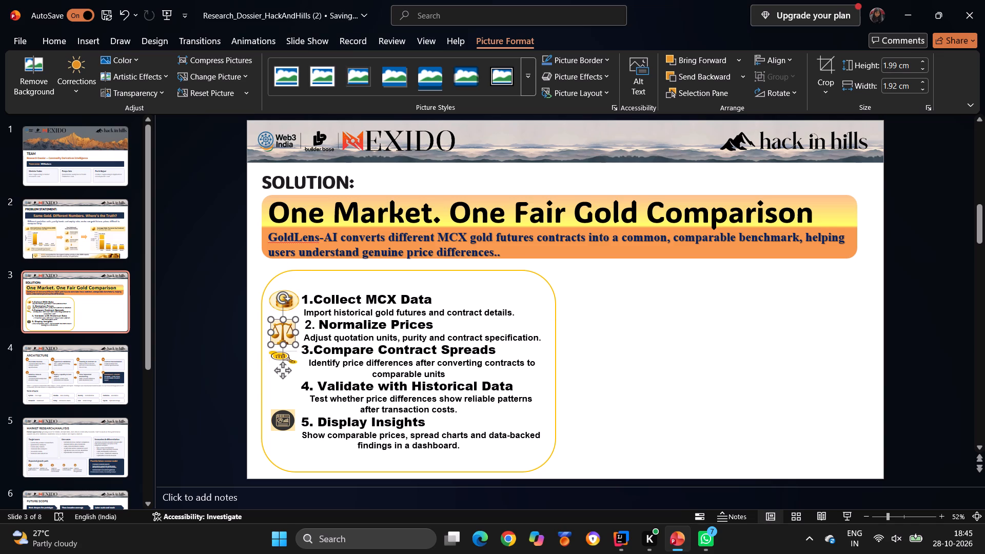
drag(284, 321, 284, 327)
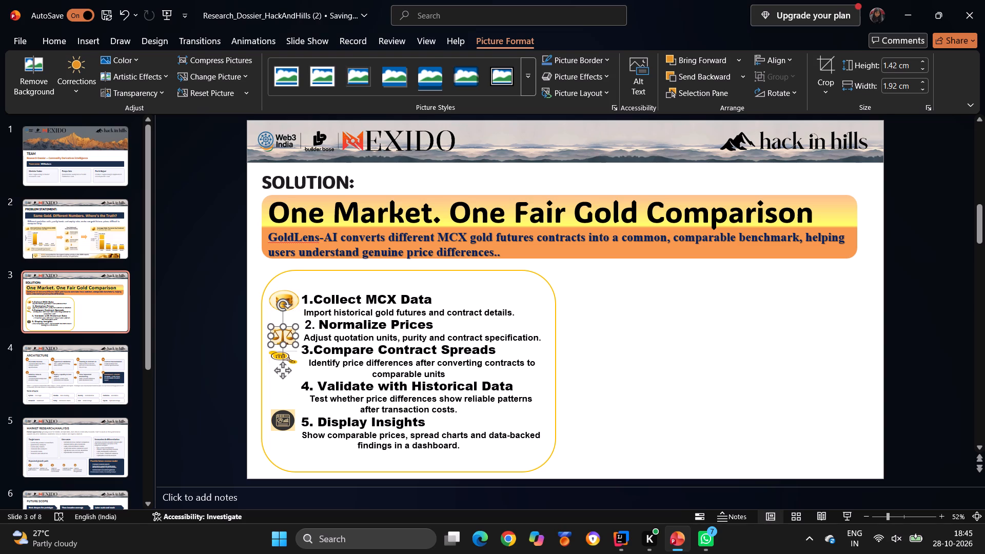
click(300, 375)
drag(287, 337, 287, 331)
Space out the five-point list by adding a line break at the end of the descriptions of points 1 to 4.
click(515, 309)
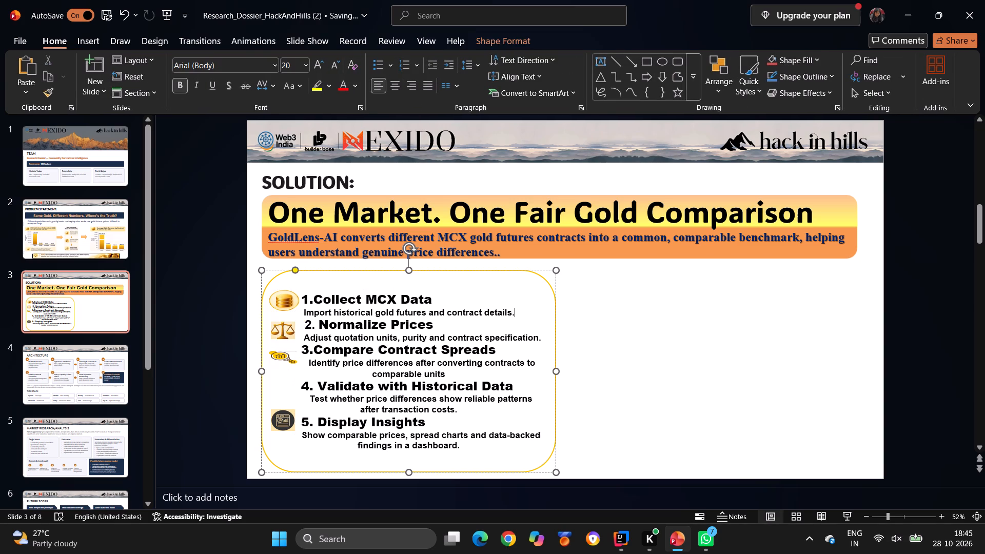
key(Return)
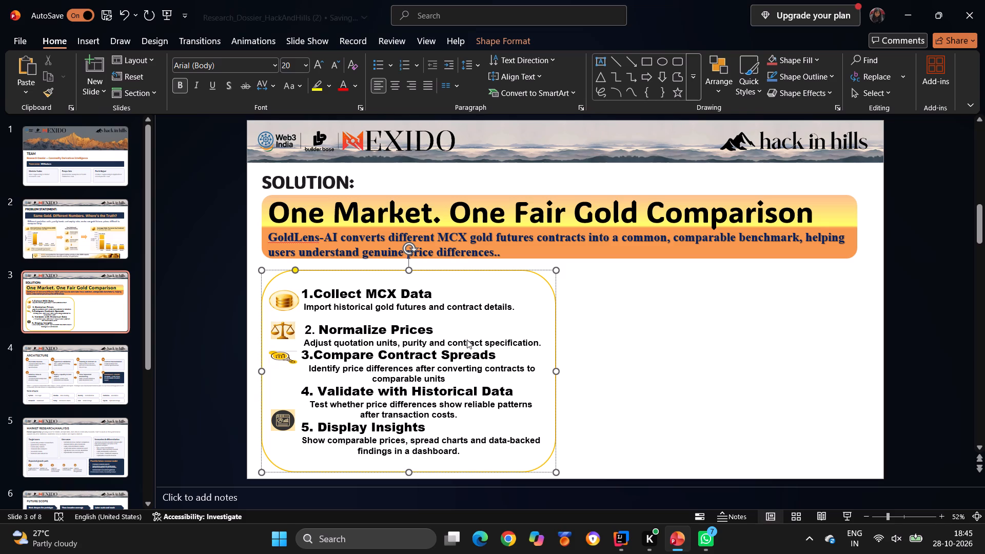
click(539, 341)
key(Return)
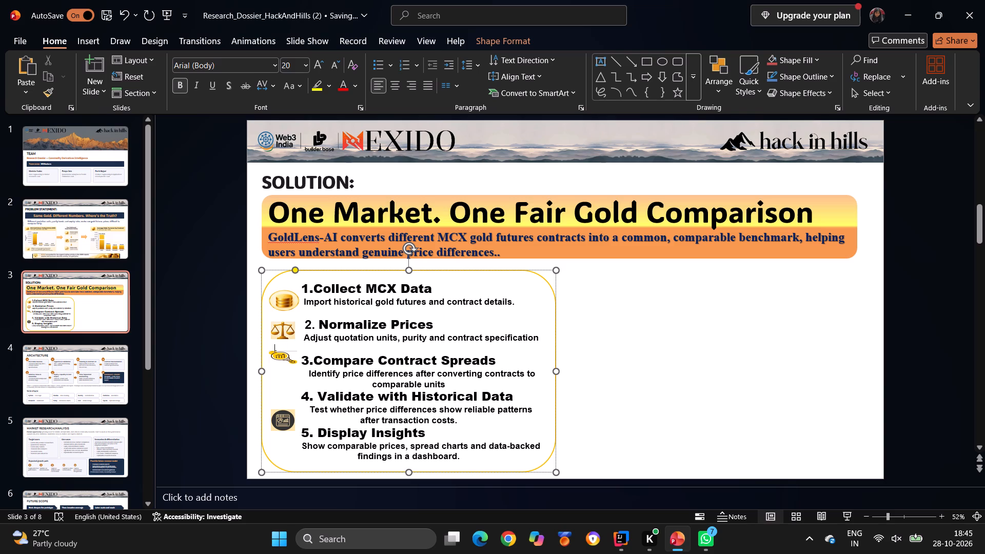
click(466, 388)
key(Return)
click(458, 426)
key(Return)
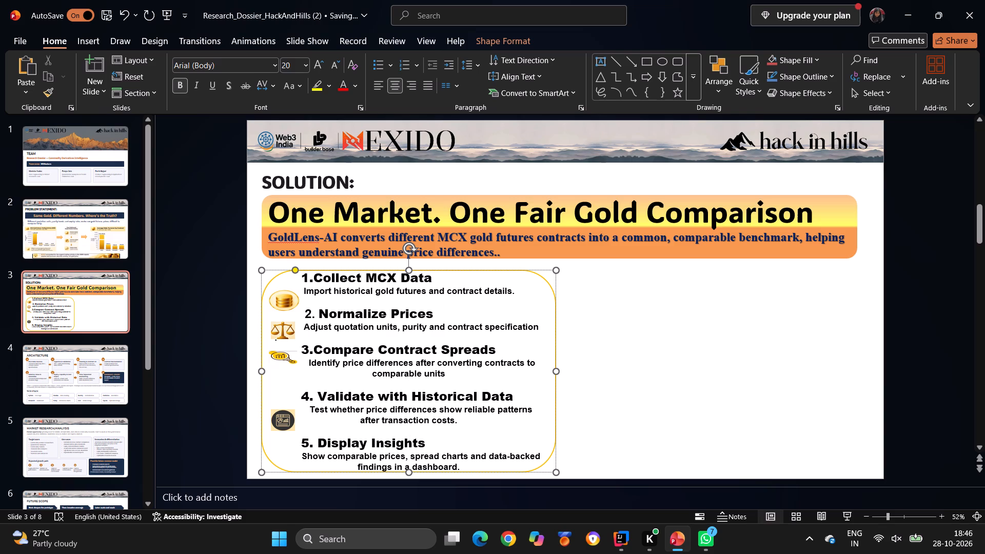
Extend the rounded box around the five-point list slightly downward at its bottom edge.
drag(410, 474, 410, 481)
click(666, 388)
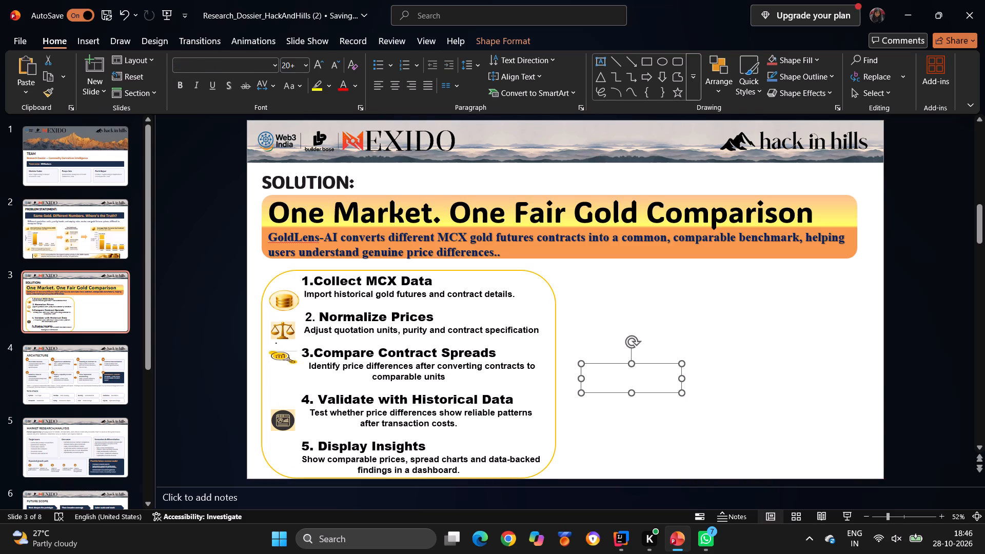
Move the coins icon and the scales icon up beside the Collect MCX Data and Normalize Prices headings.
click(288, 299)
drag(288, 299, 290, 285)
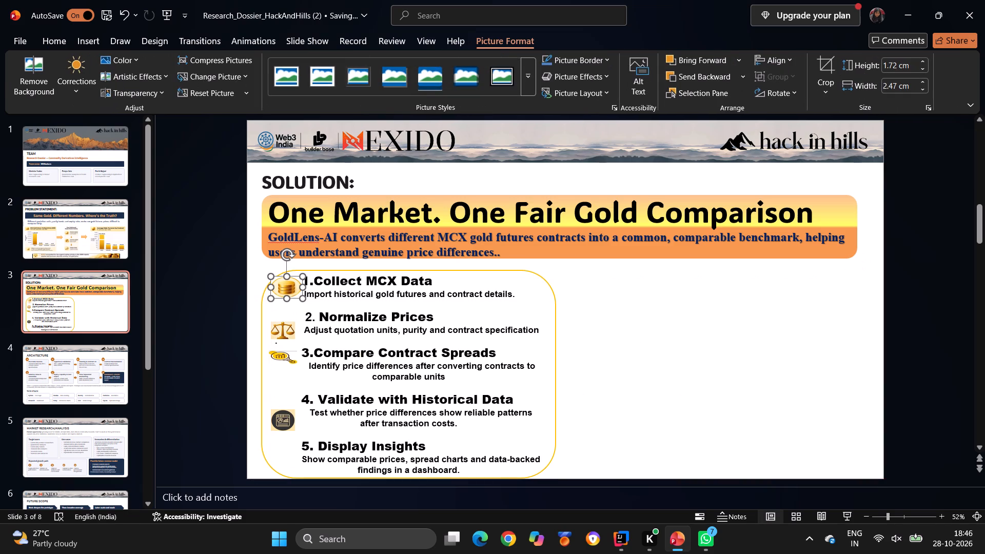
drag(284, 333, 288, 324)
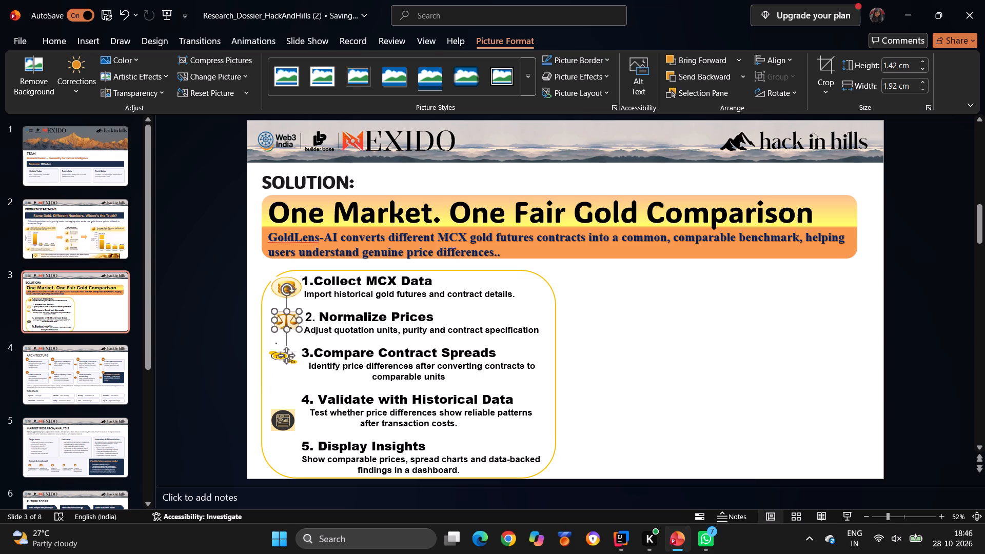
click(831, 348)
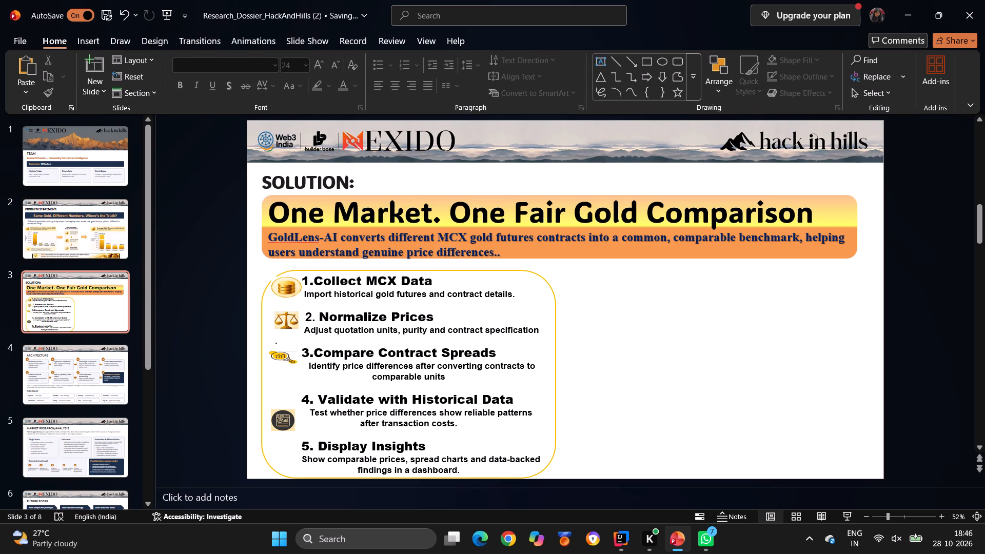
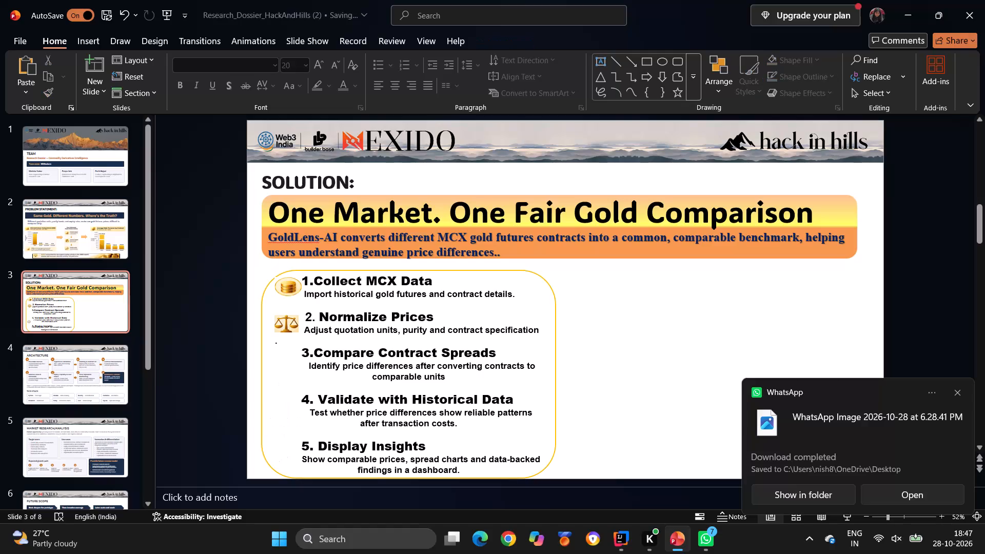
Insert a picture beside the Compare Contract Spreads heading in the Solution slide's five-point list.
click(298, 363)
click(299, 354)
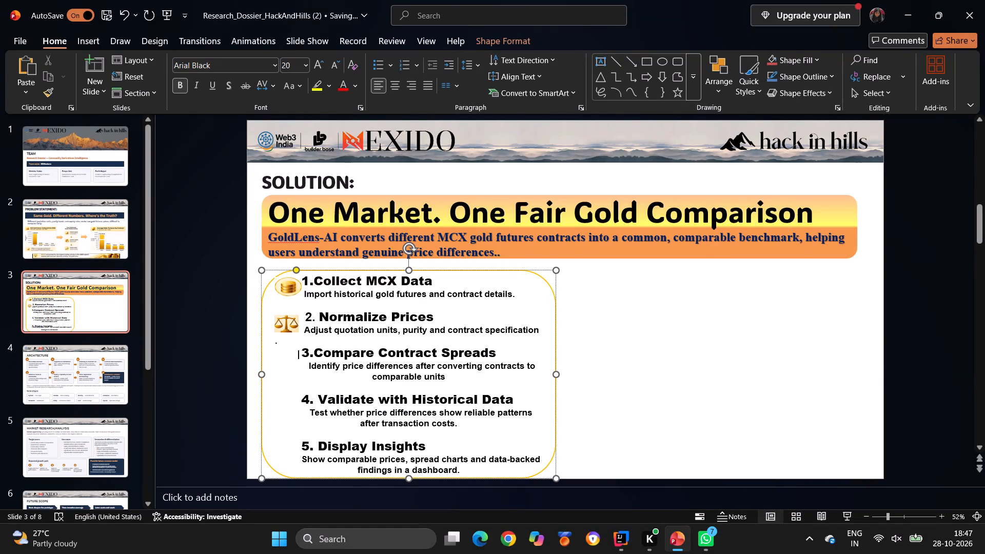
click(88, 40)
click(104, 93)
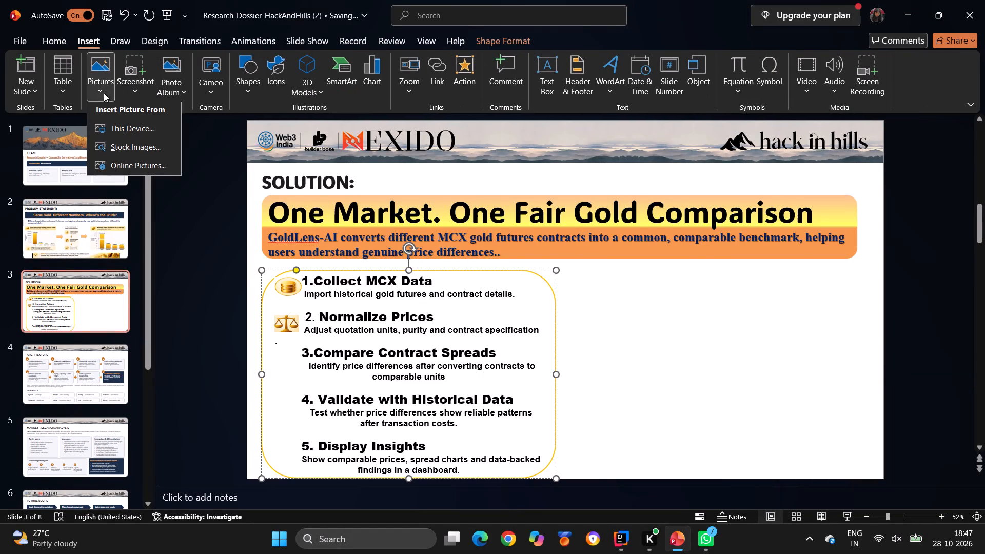
Insert the golden bar chart with magnifier screenshot (184642) from the device's Gallery folder onto the Solution slide.
click(123, 127)
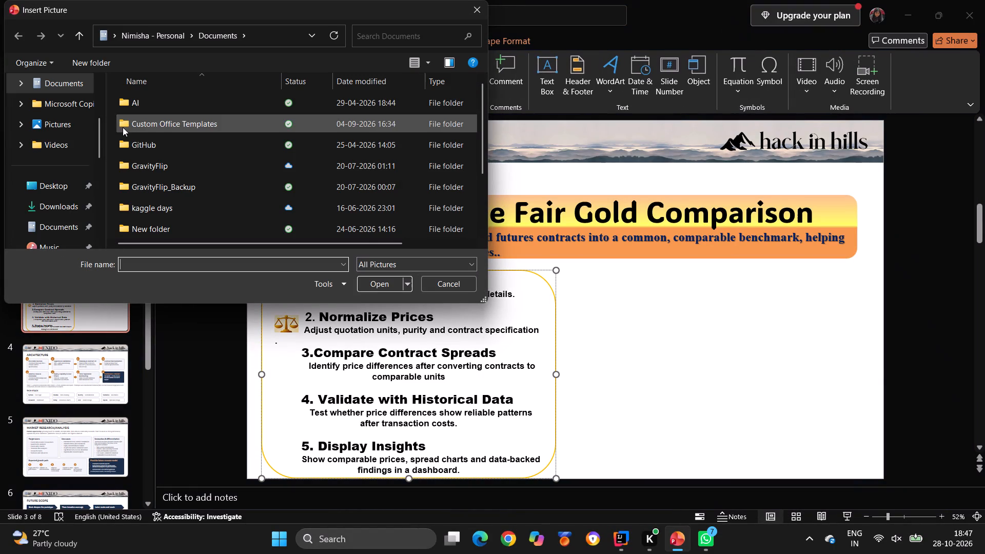
scroll(55, 111, up, 2)
click(55, 111)
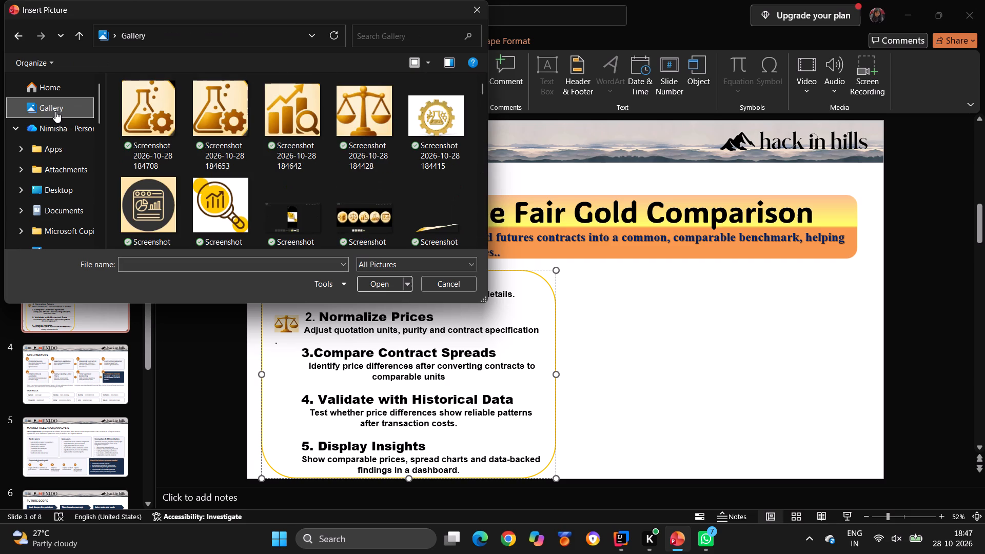
click(253, 99)
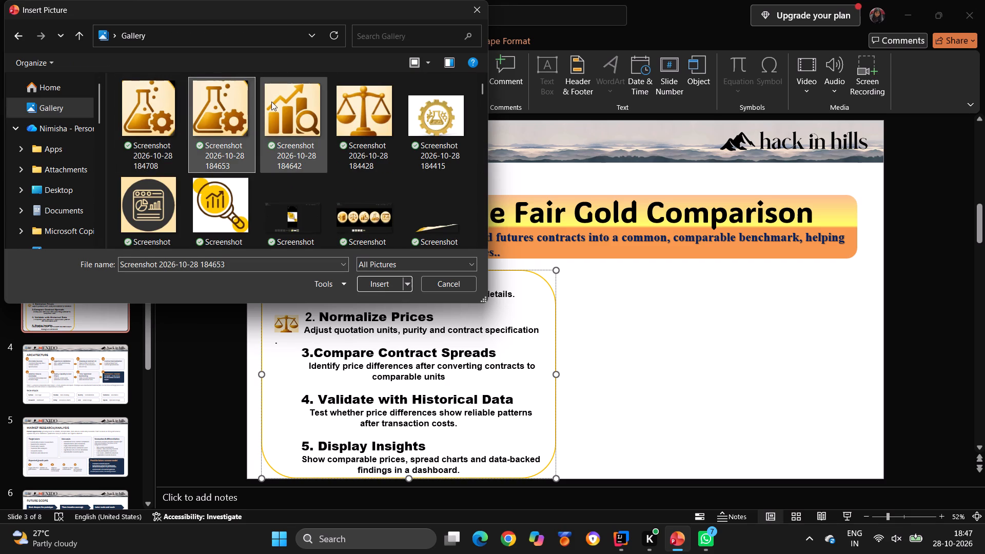
click(271, 102)
click(368, 280)
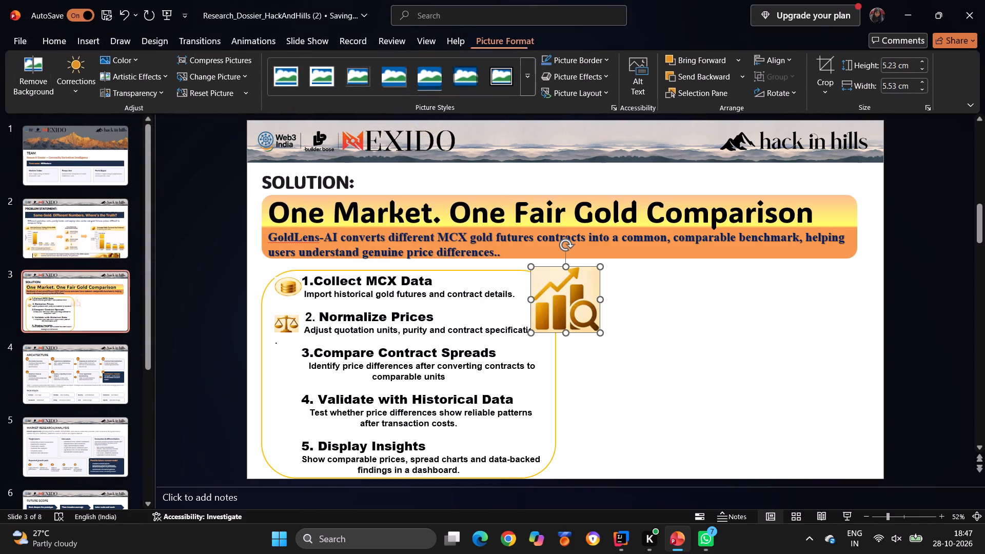
Move the bar chart picture beside the Compare Contract Spreads heading and shrink it to about 1.65 cm high by 1.92 cm wide.
drag(558, 293, 269, 364)
drag(242, 371, 272, 370)
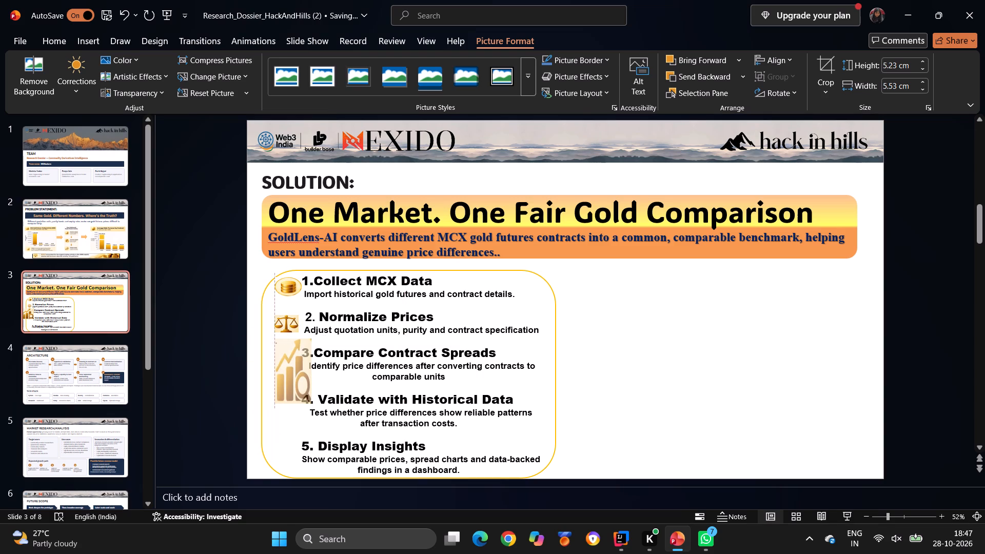
drag(272, 370, 270, 371)
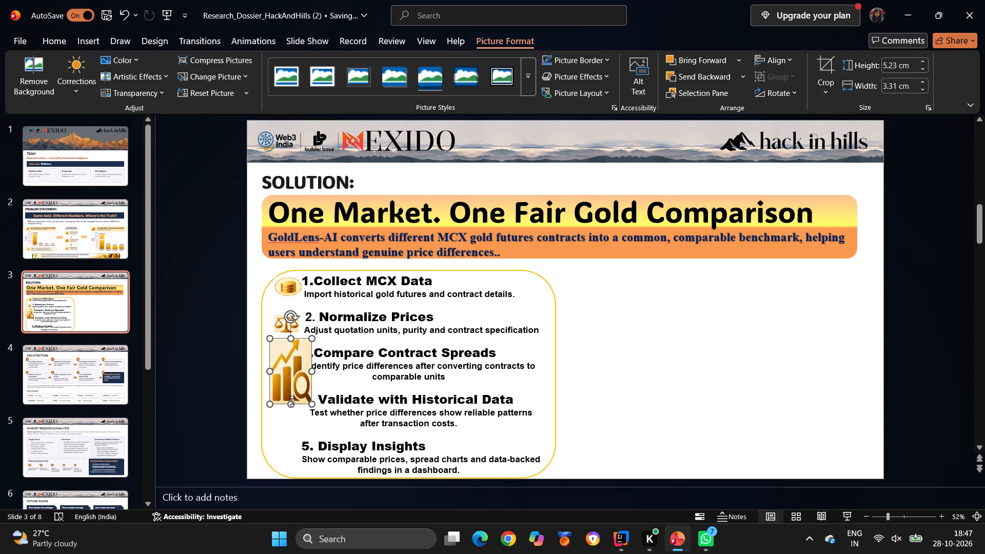
drag(290, 408, 290, 381)
click(290, 381)
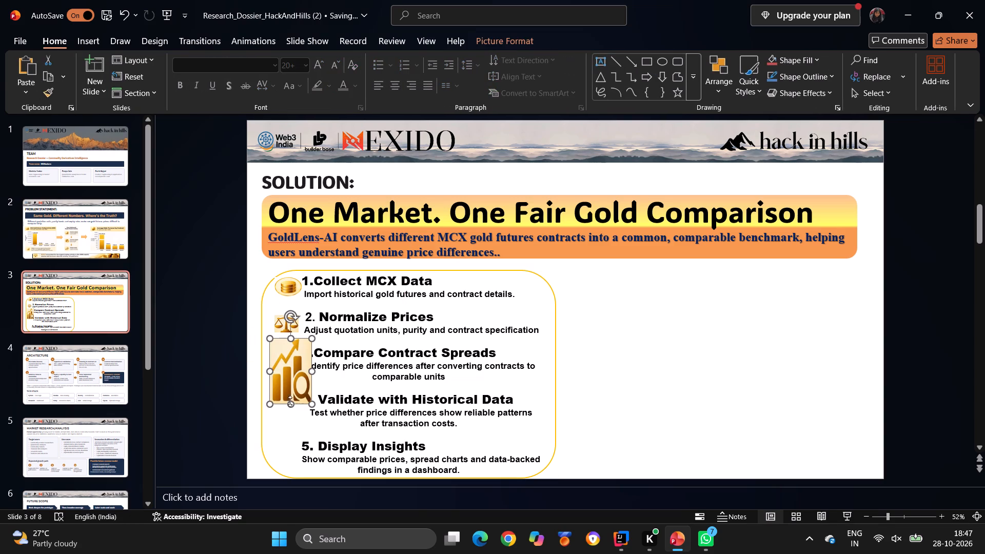
drag(290, 404, 290, 369)
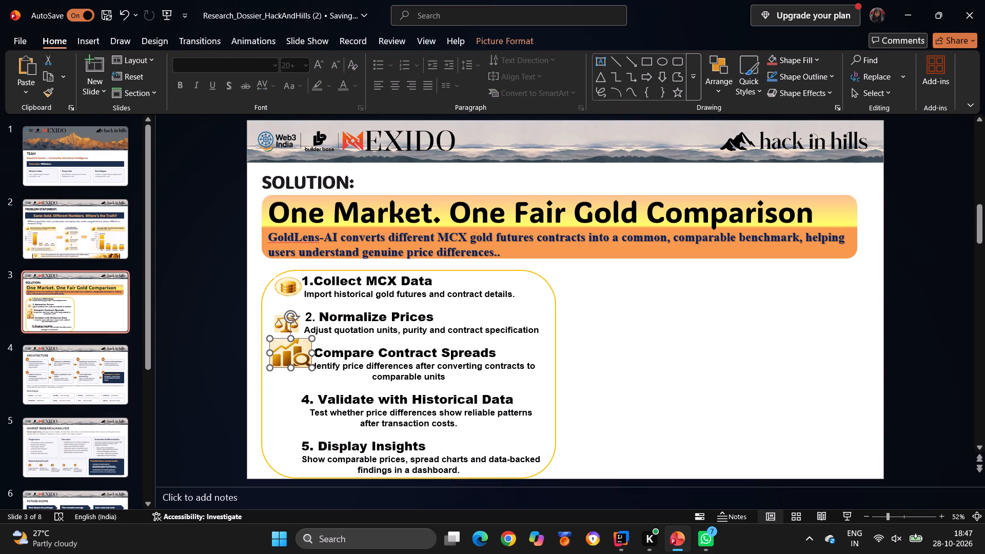
drag(291, 340, 291, 345)
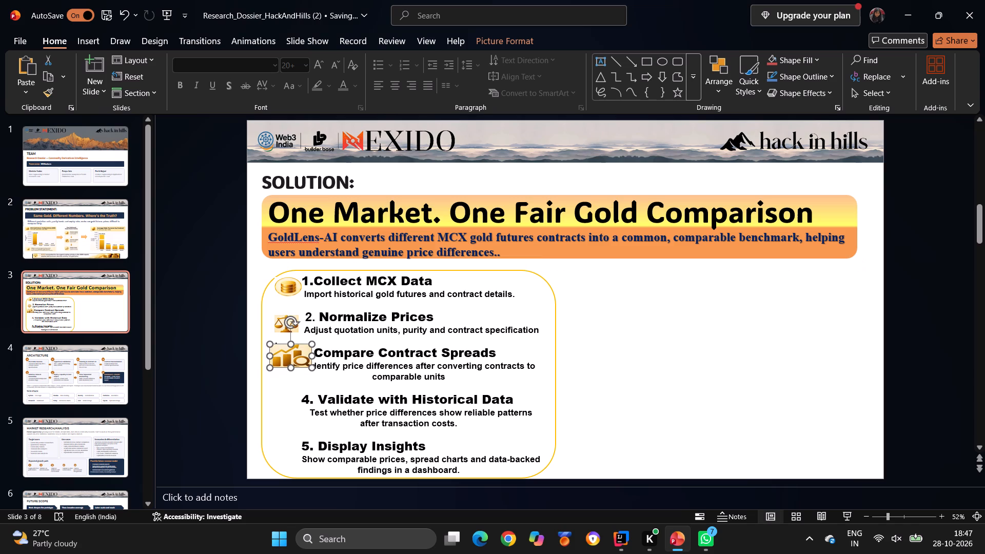
drag(309, 344, 290, 346)
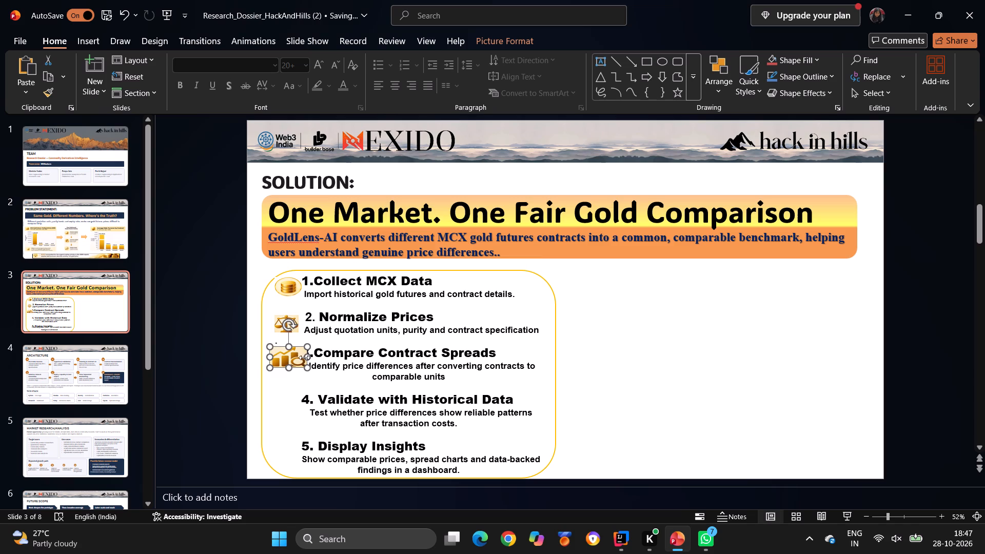
drag(305, 358, 293, 358)
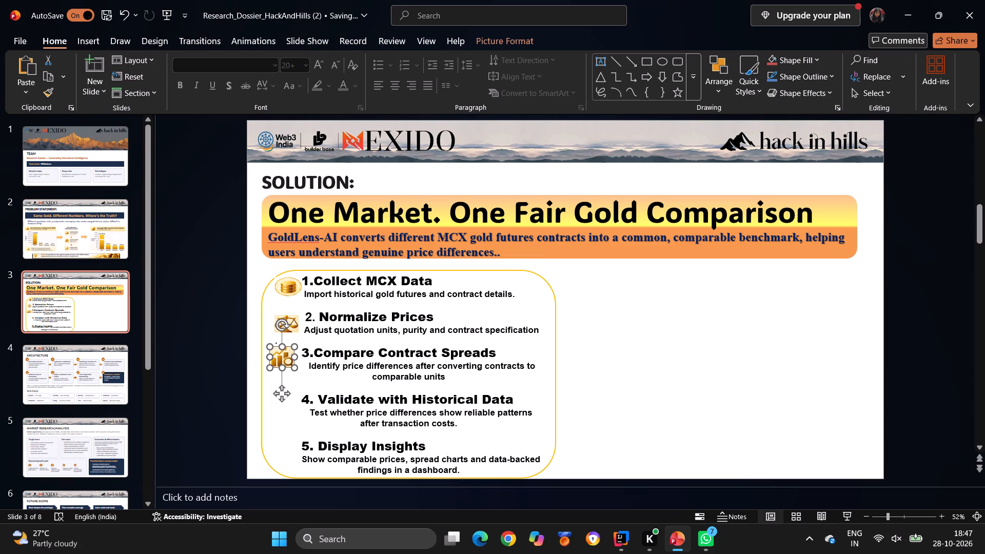
Align the bar chart icon directly below the scales icon, beside the Compare Contract Spreads heading.
drag(279, 359, 279, 364)
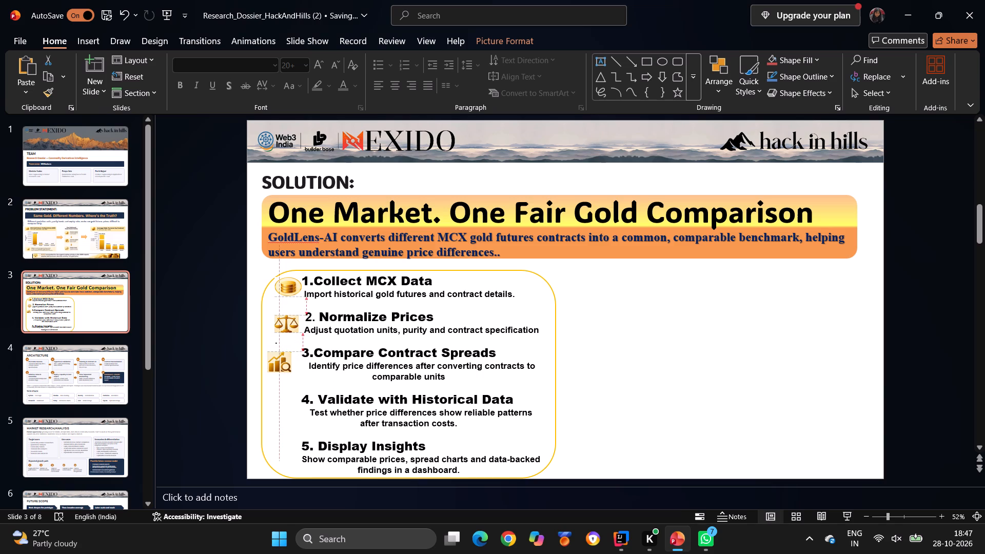
drag(279, 364, 281, 366)
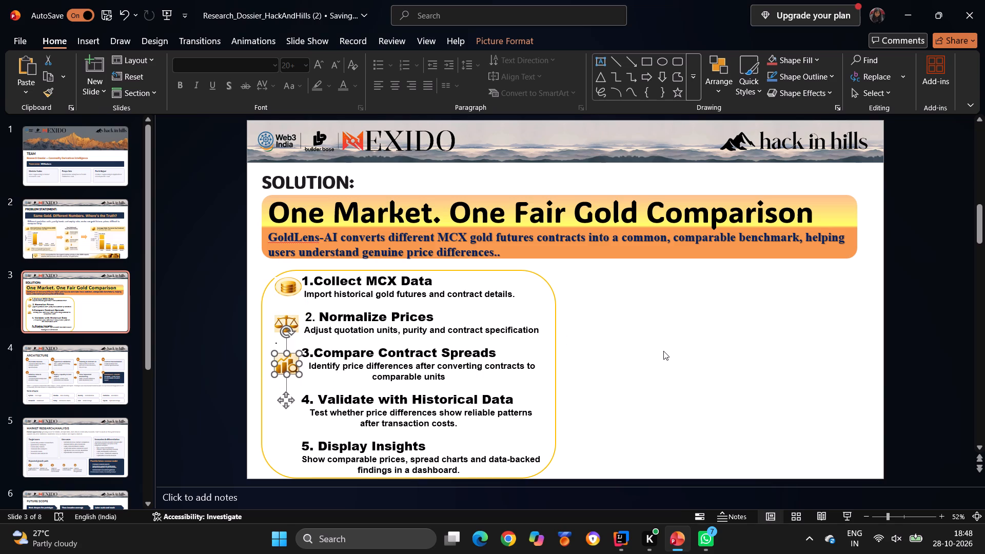
click(663, 351)
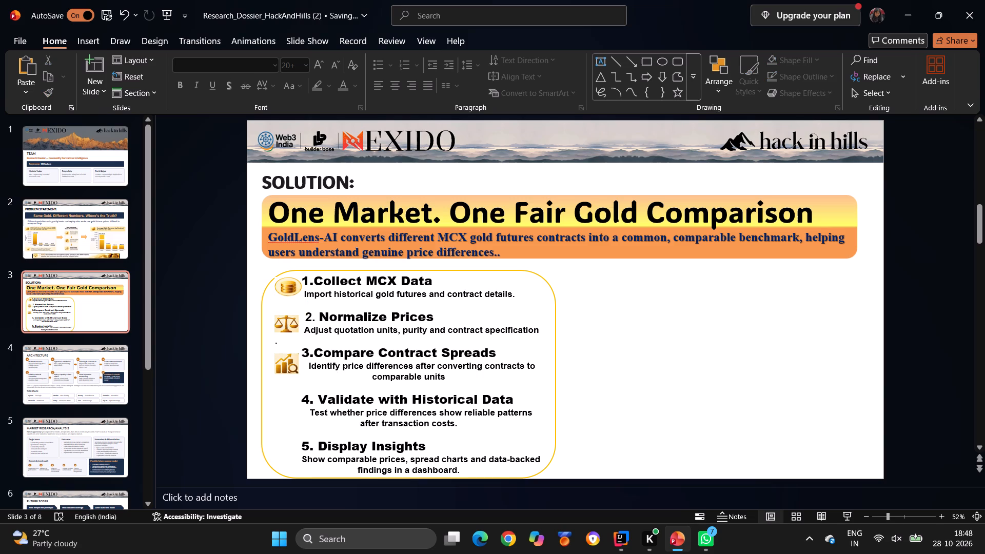
click(290, 365)
click(290, 365)
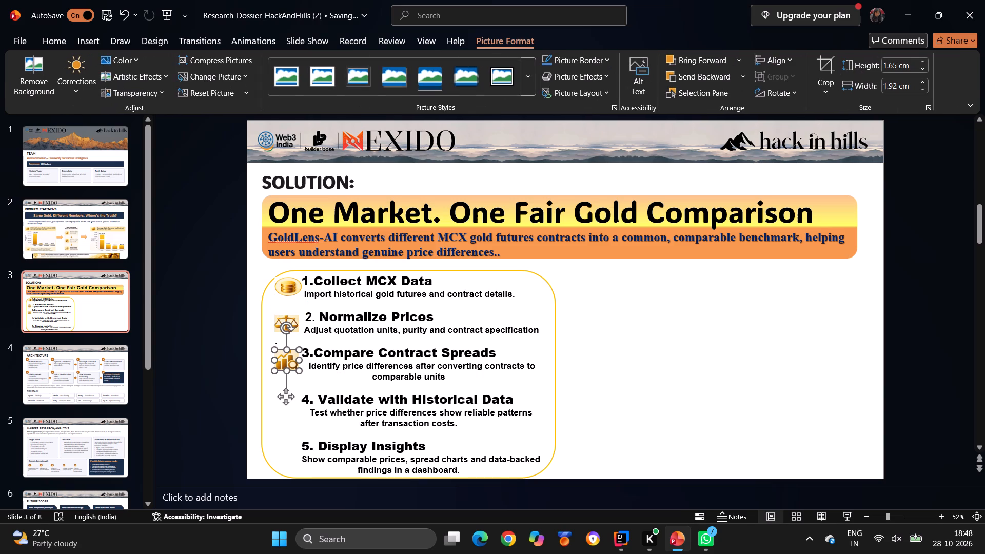
click(694, 307)
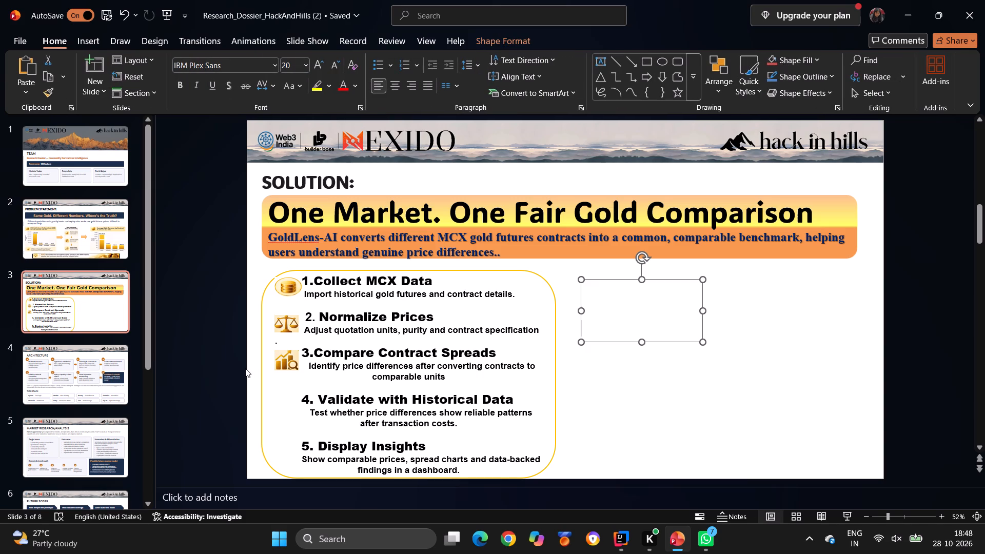
Insert the golden flask with gear screenshot (184708) from the device's Gallery folder onto the Solution slide.
click(90, 44)
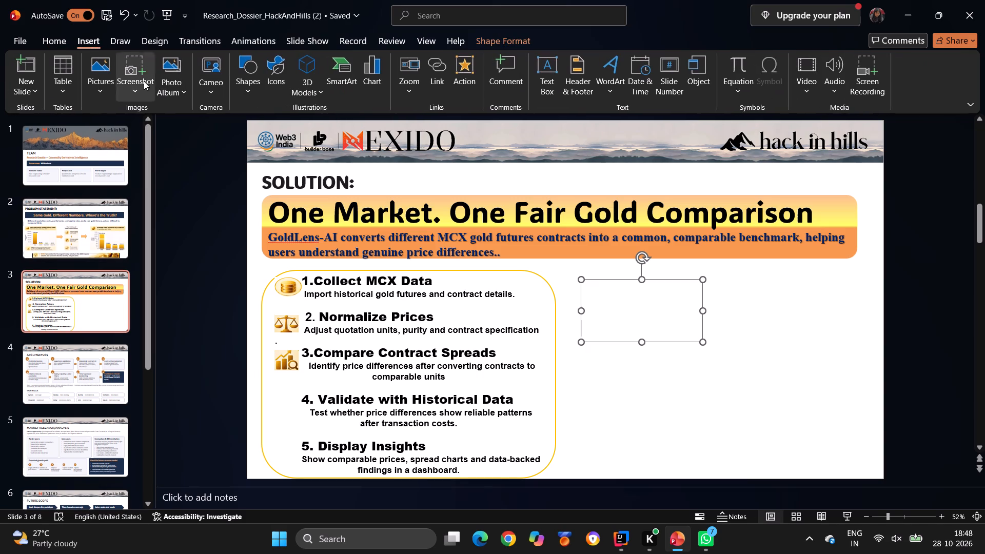
click(301, 394)
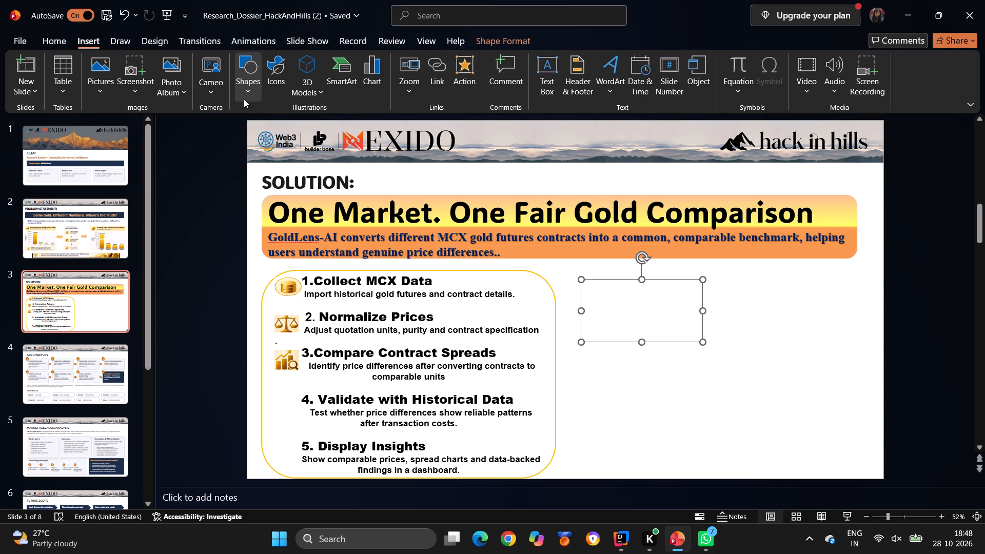
drag(103, 94, 126, 131)
click(126, 131)
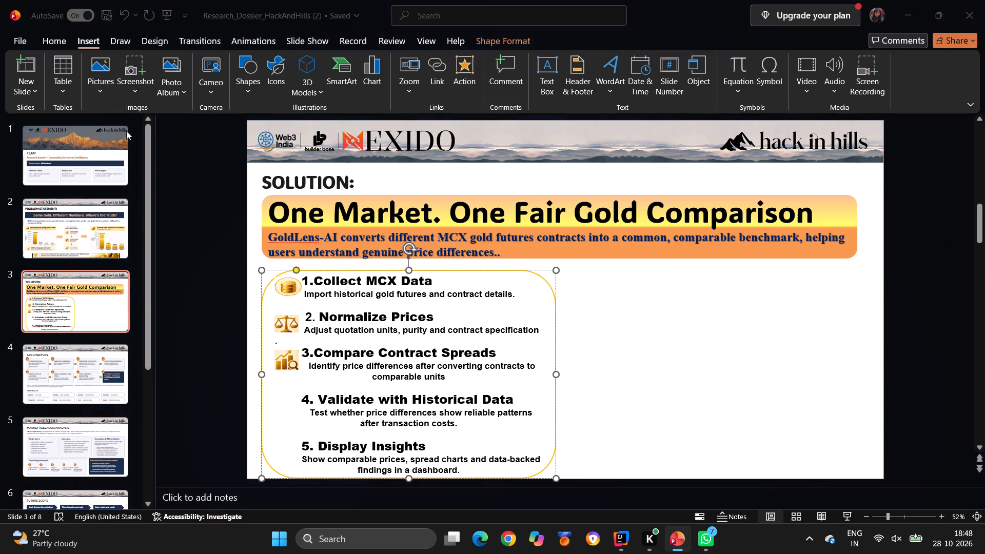
scroll(88, 102, up, 5)
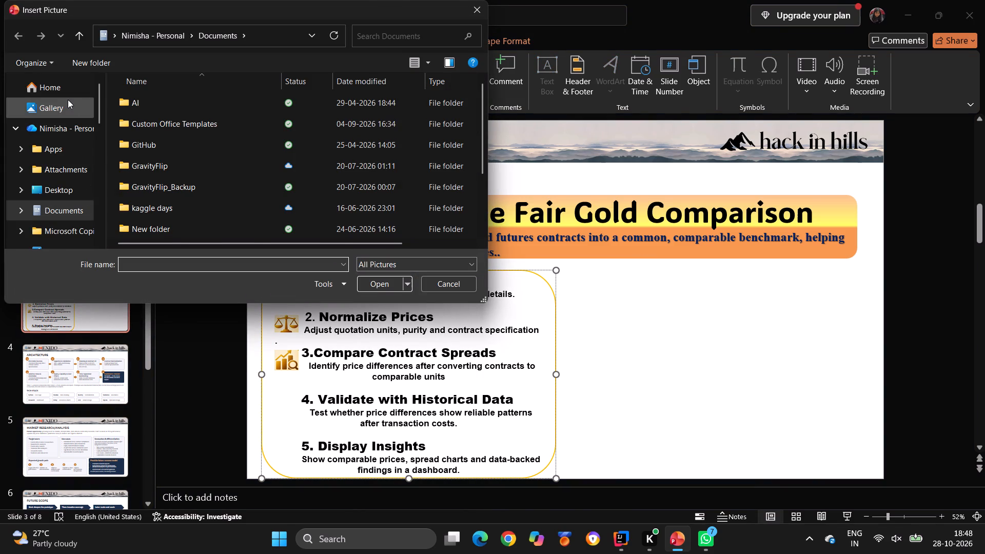
click(66, 100)
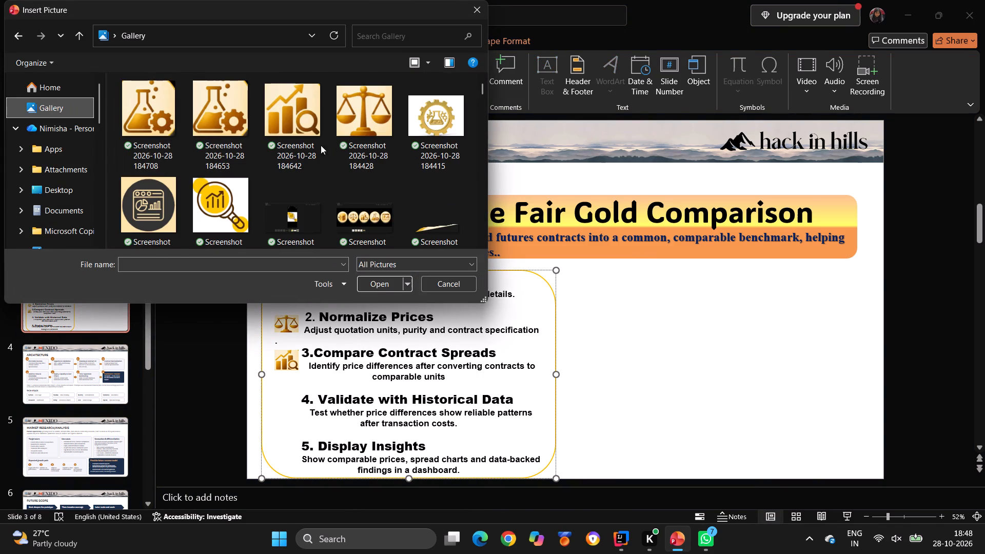
click(169, 136)
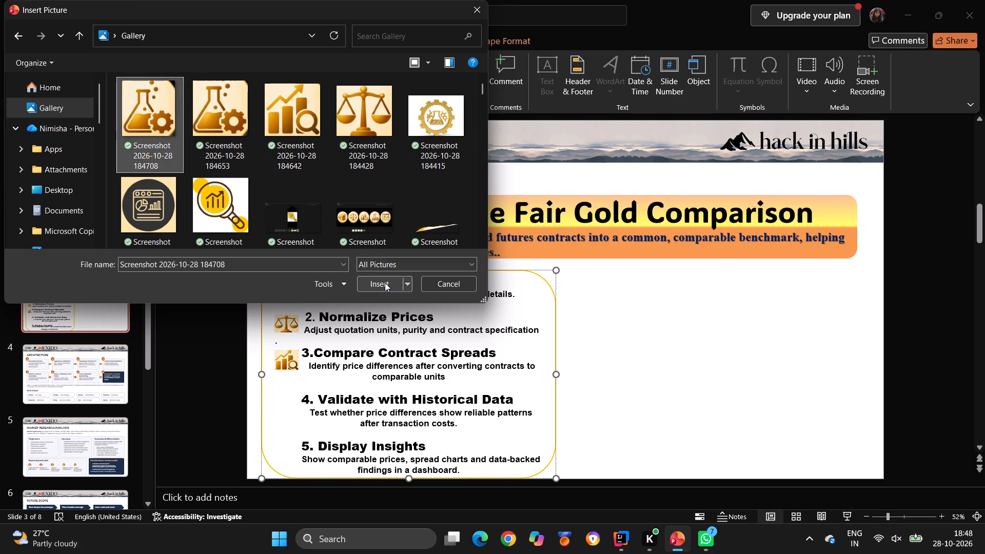
click(385, 287)
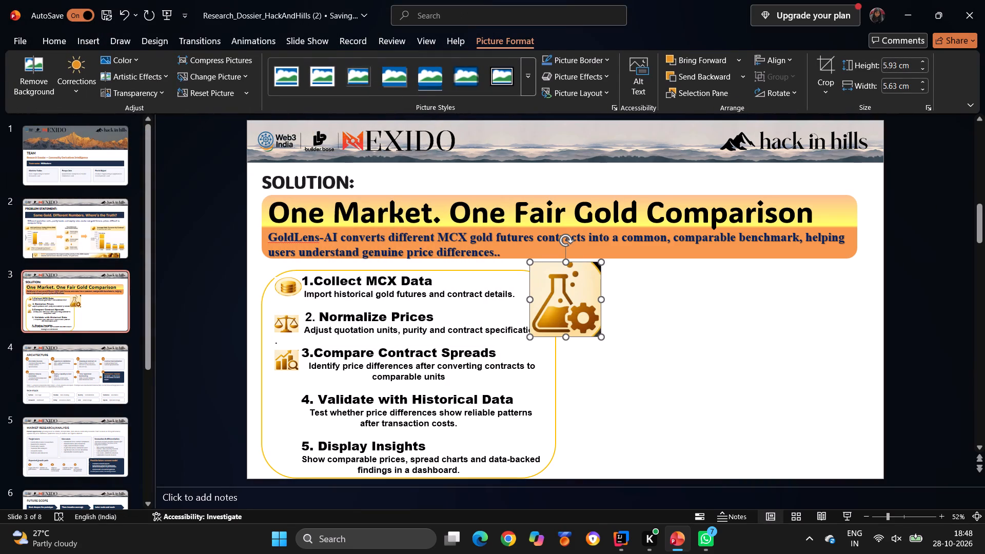
Shrink the flask picture to about 1.71 cm high by 1.62 cm wide and place it beside the Validate with Historical Data heading.
drag(599, 282, 337, 379)
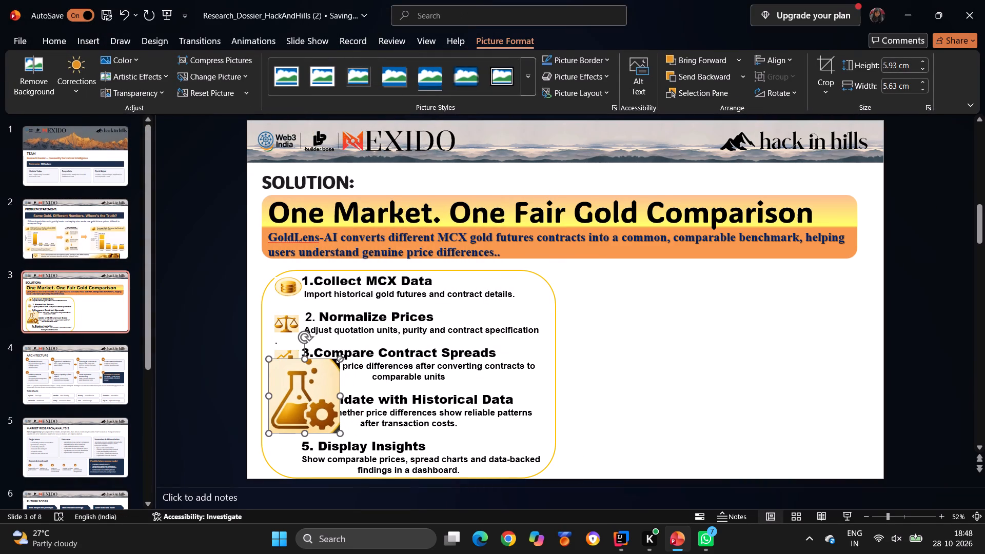
drag(340, 359, 287, 397)
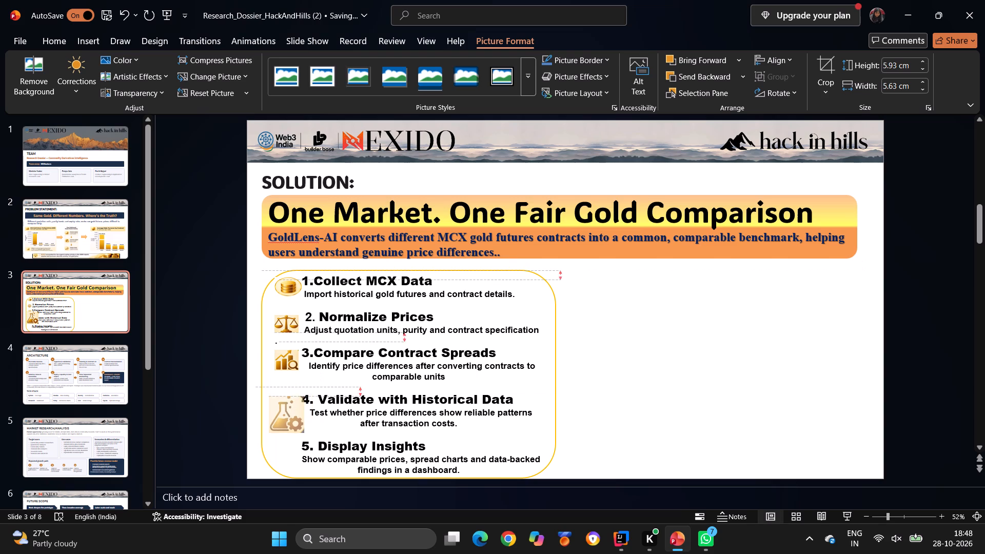
drag(287, 397, 286, 431)
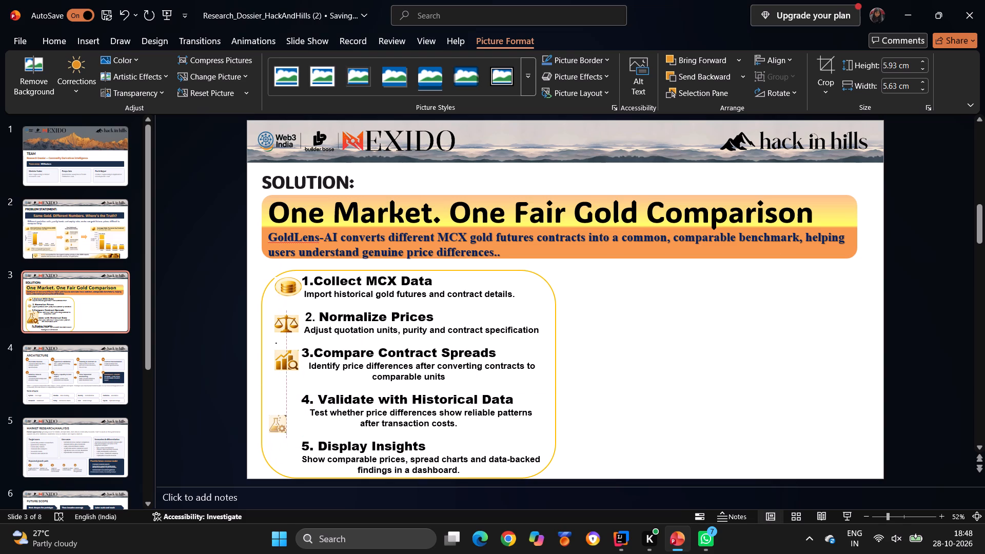
drag(286, 431, 289, 427)
drag(283, 424, 283, 417)
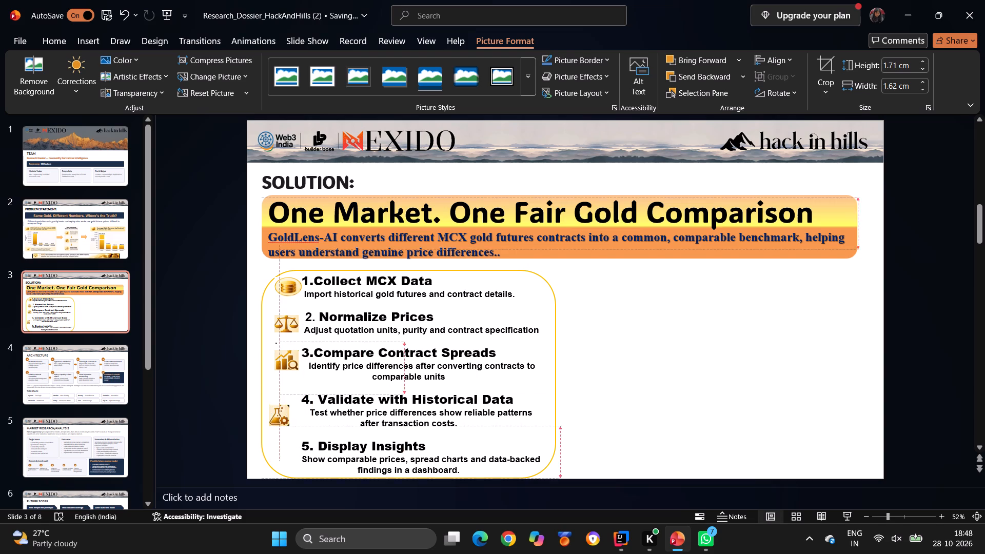
drag(283, 417, 287, 404)
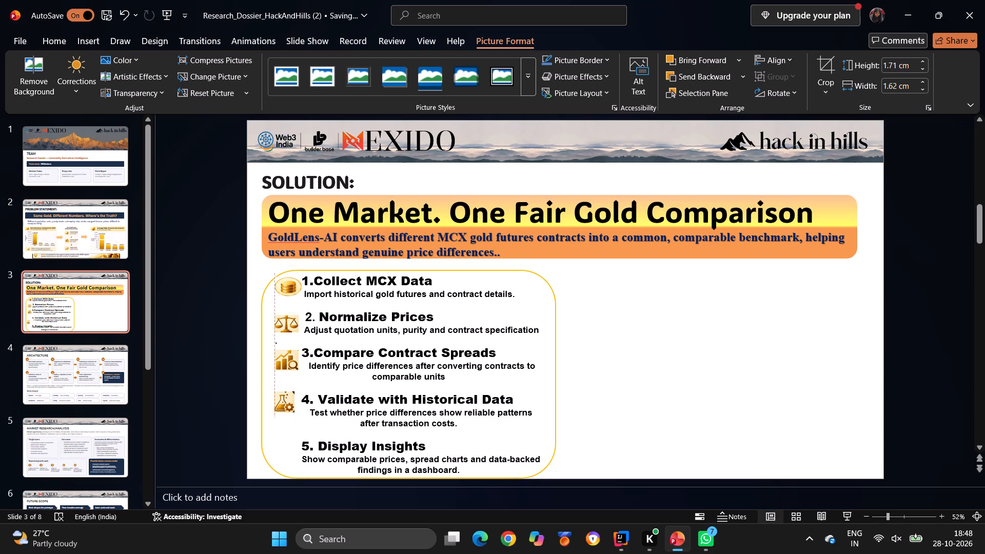
drag(287, 404, 288, 404)
click(708, 337)
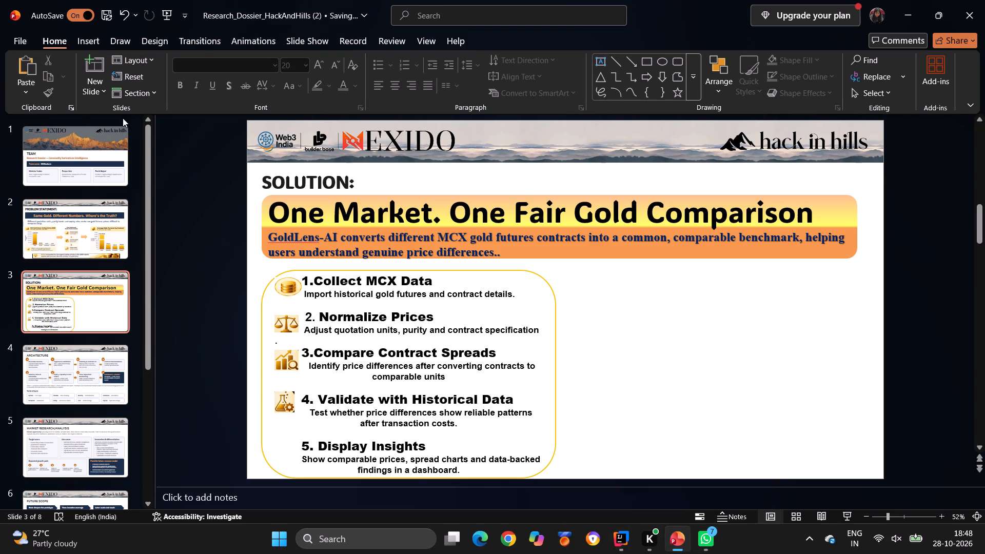
Search Windows for File Explorer with "fil".
click(94, 43)
click(107, 87)
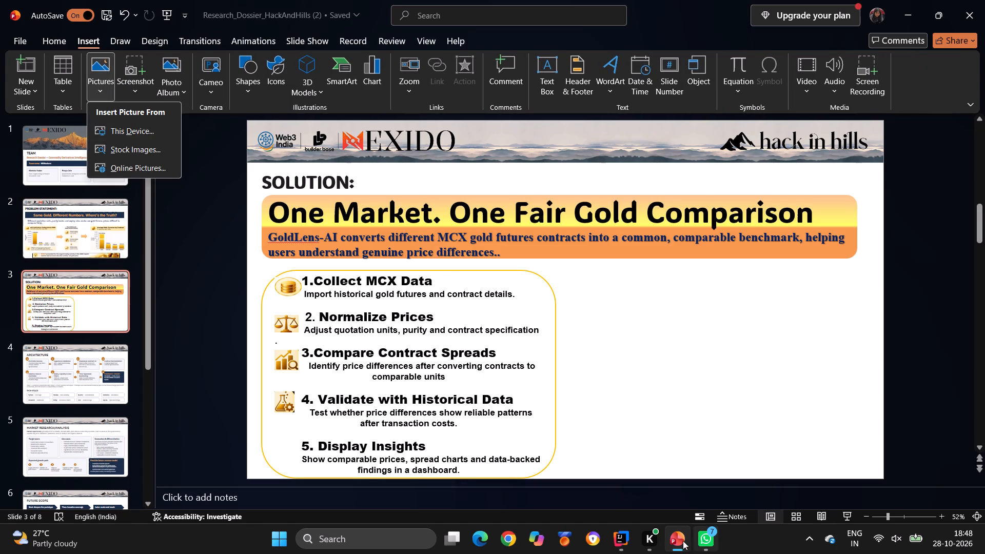
click(383, 544)
text(fil)
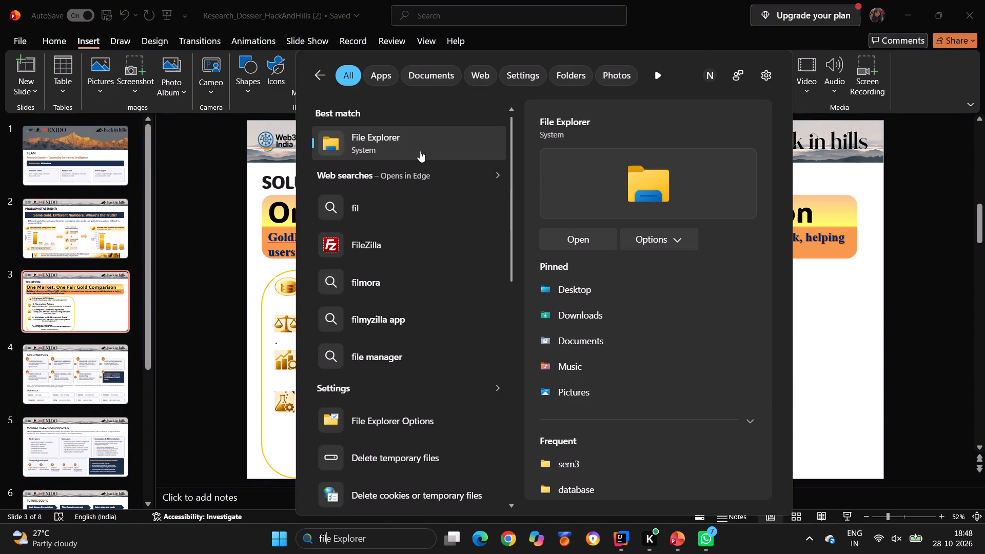
click(420, 151)
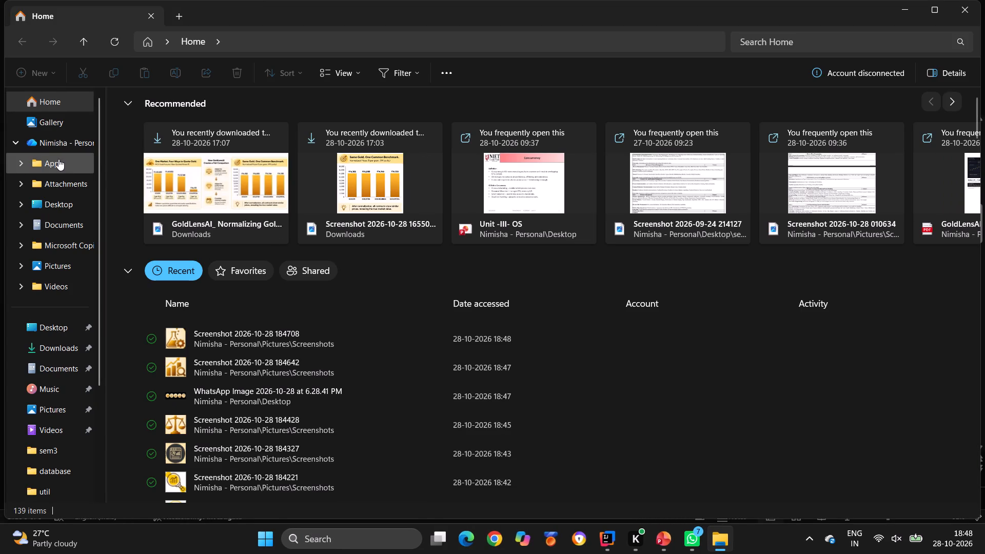
click(58, 125)
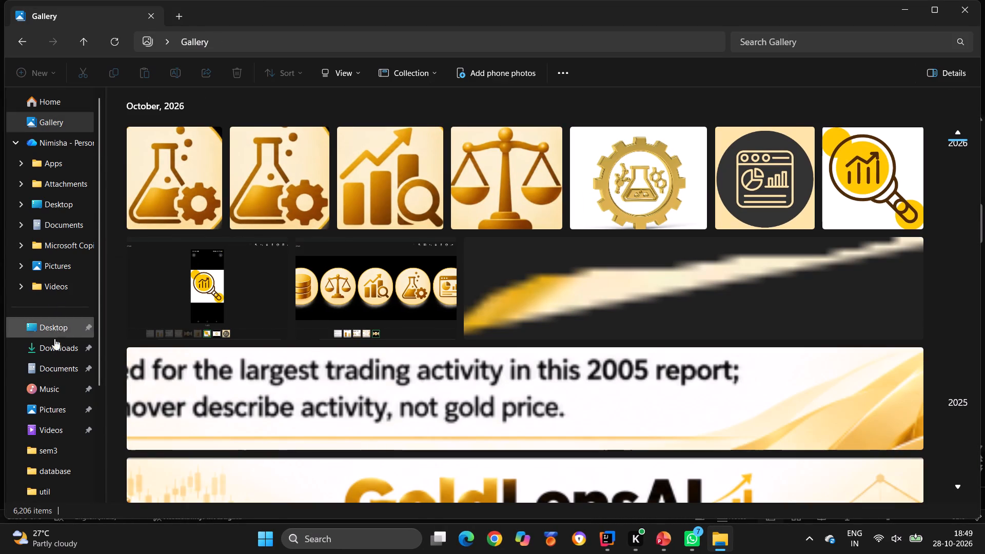
click(57, 348)
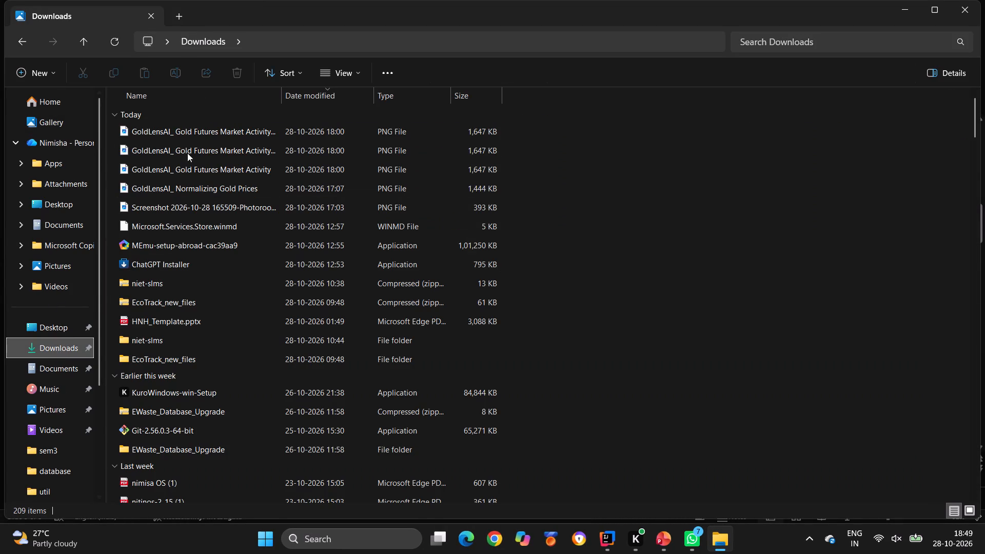
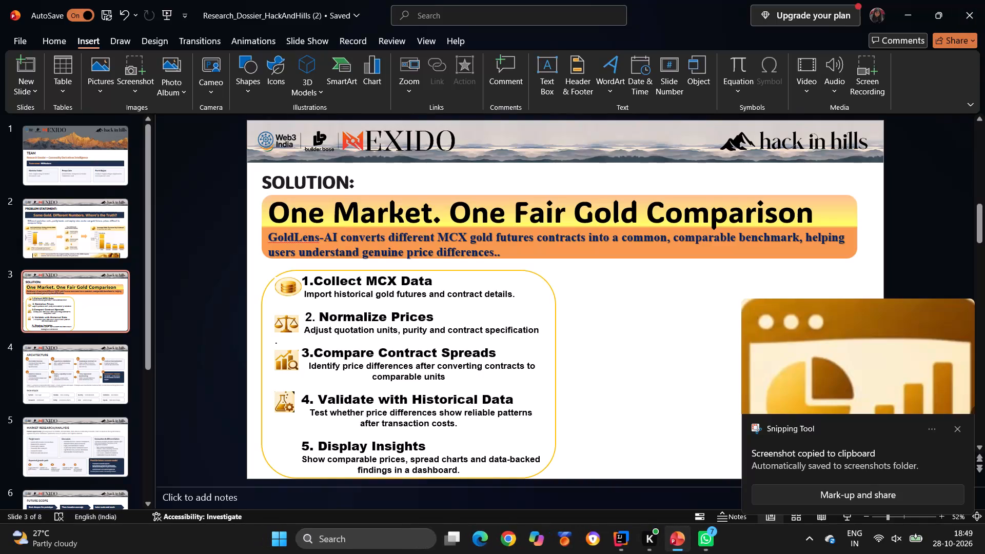
Insert the golden dashboard chart screenshot from this device onto the Solution slide for the Display Insights heading.
click(294, 445)
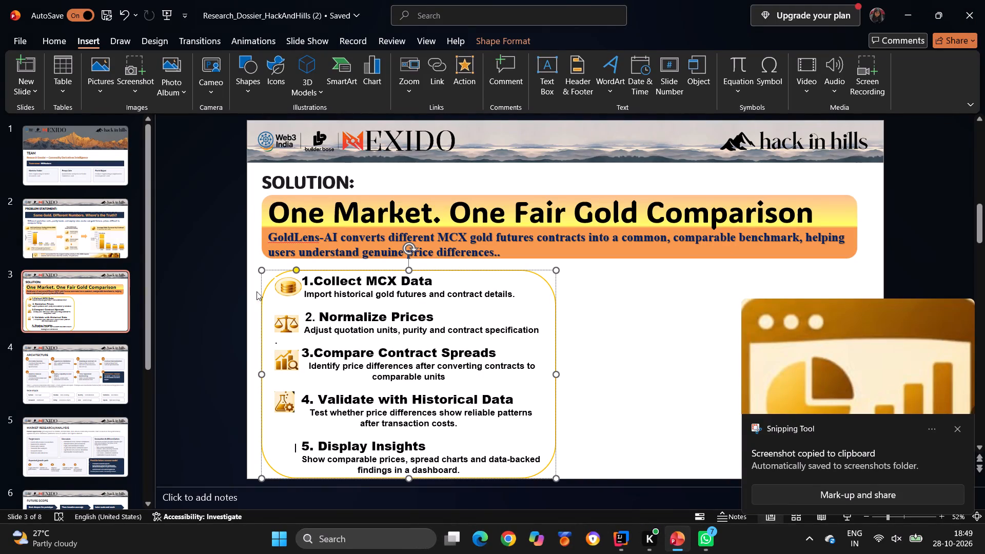
click(101, 92)
click(112, 125)
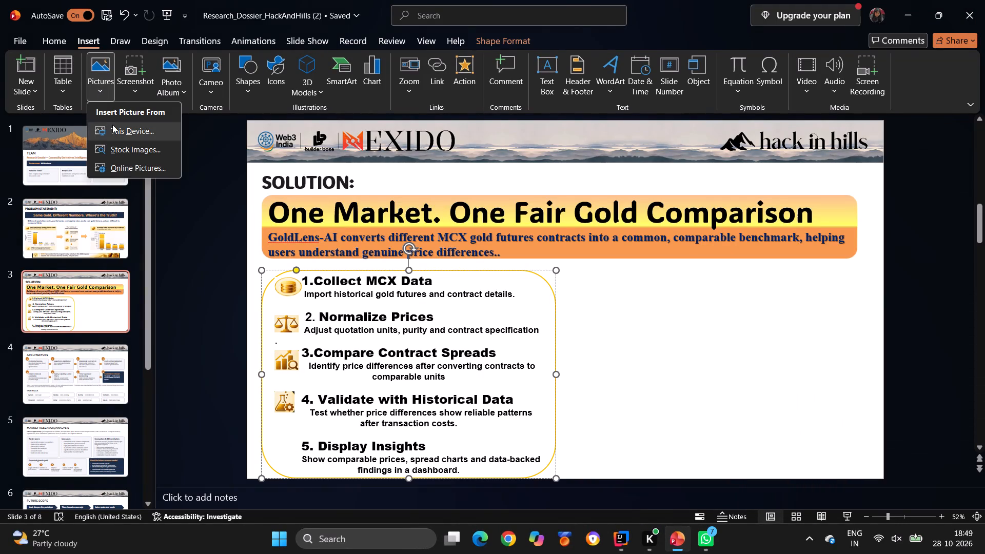
scroll(54, 115, up, 3)
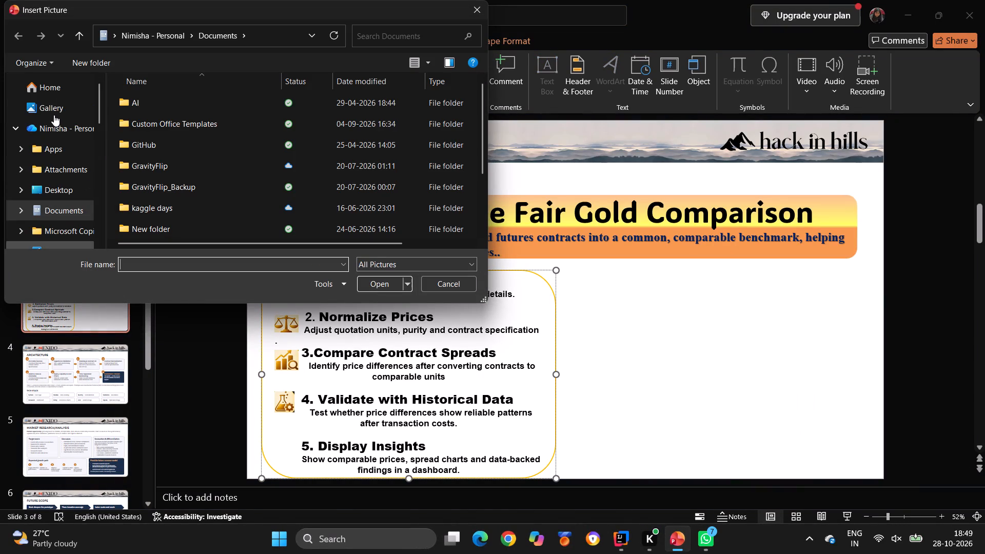
Insert the golden dashboard screenshot (184943) from the device's Gallery folder onto the Solution slide.
click(54, 115)
click(133, 133)
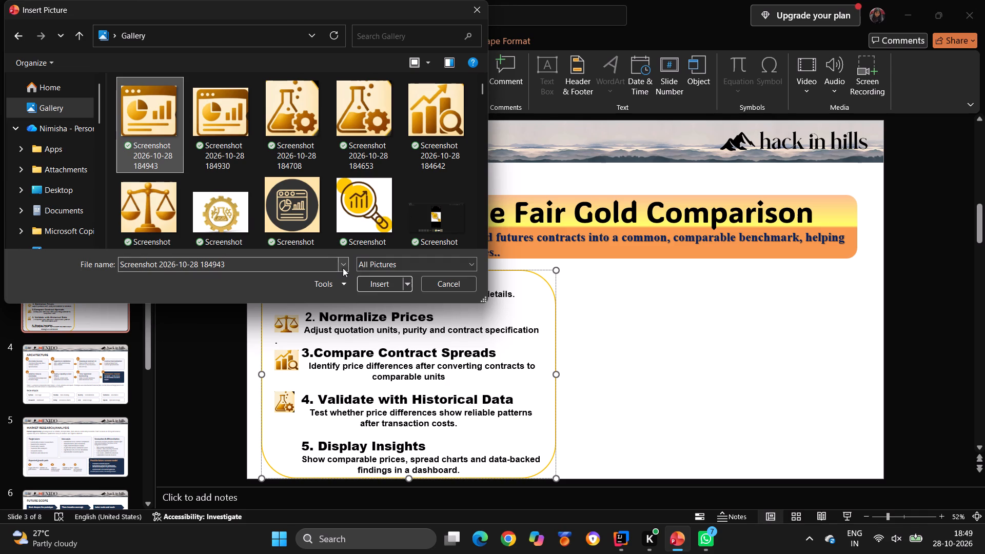
click(376, 283)
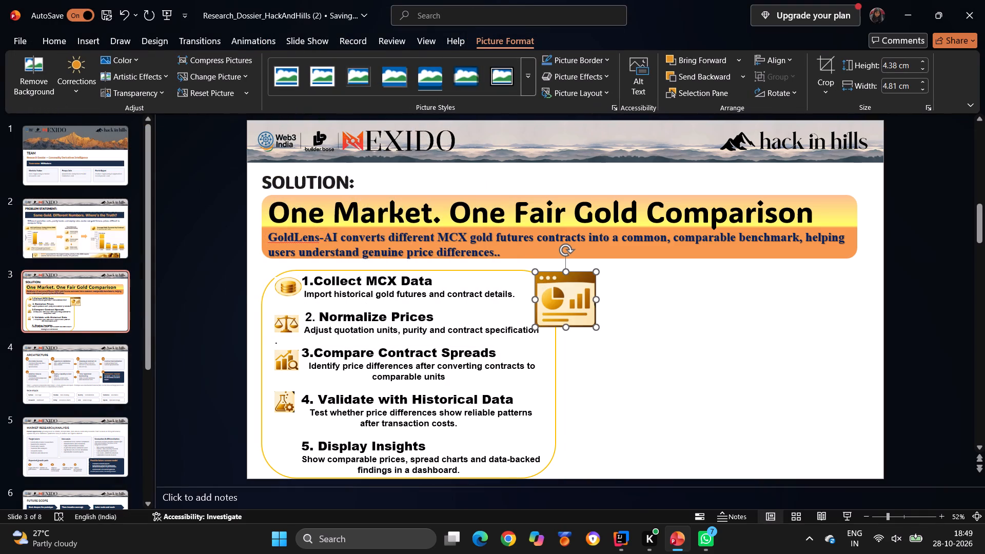
Shrink the dashboard picture to match the other icons and place it below the flask icon, beside the Display Insights heading.
drag(568, 296, 288, 430)
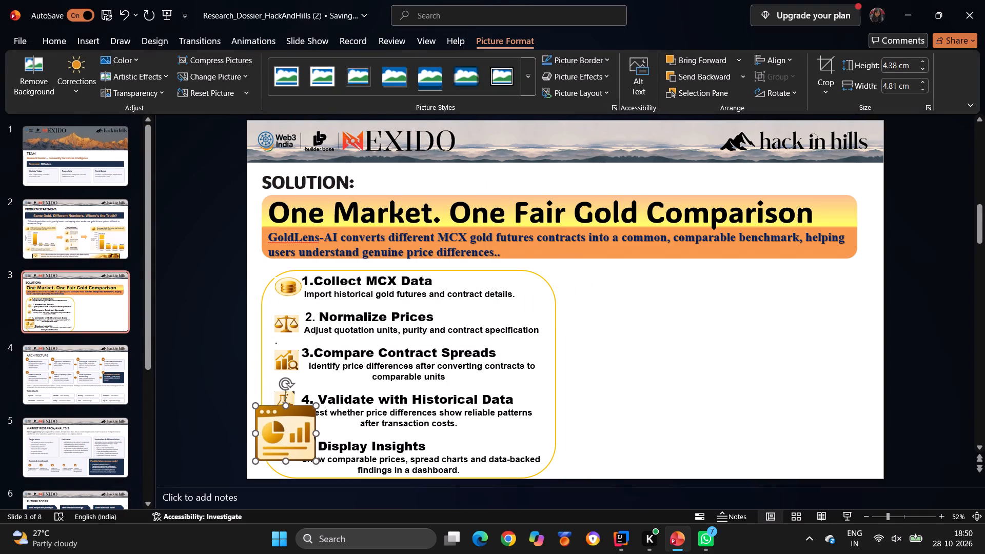
drag(253, 434, 280, 435)
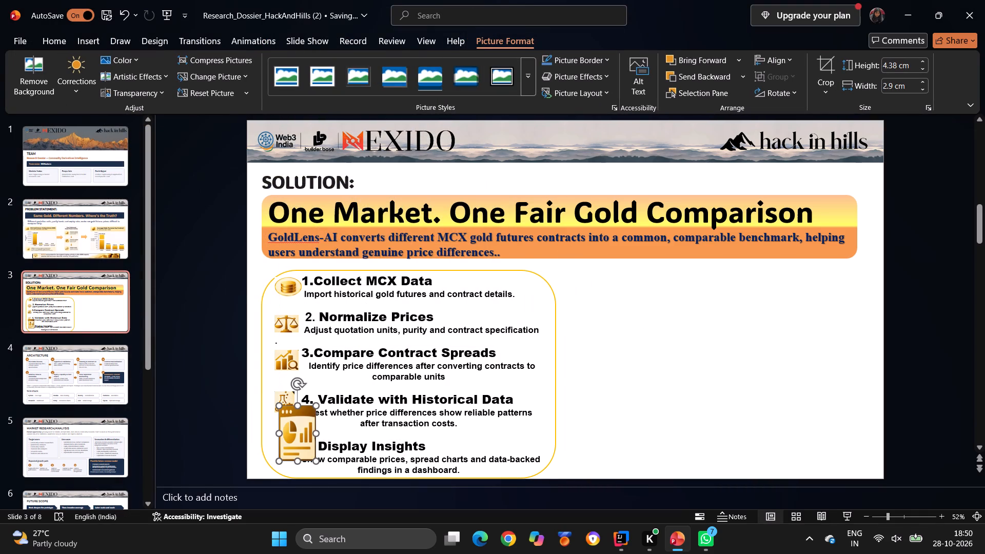
drag(298, 401, 298, 406)
drag(295, 418, 295, 407)
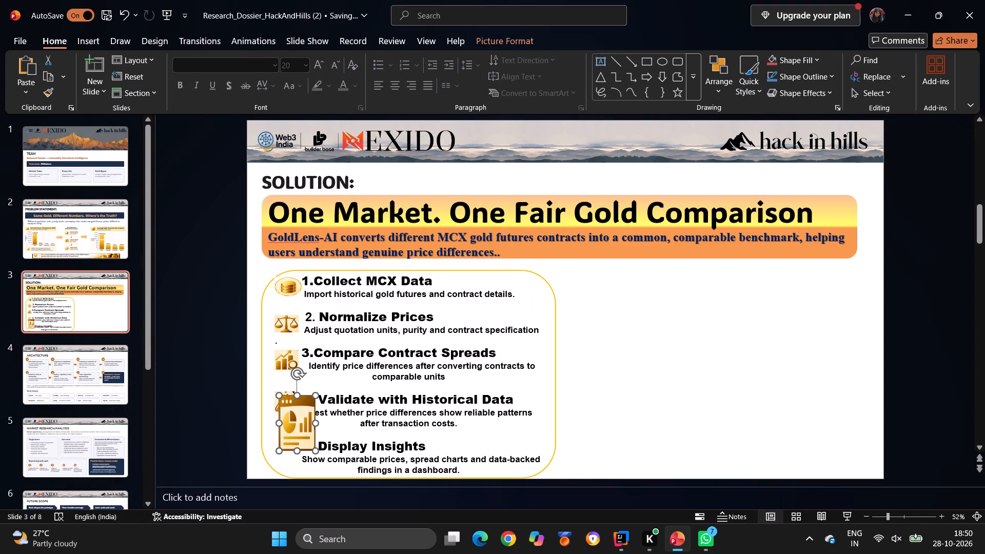
drag(297, 396, 295, 426)
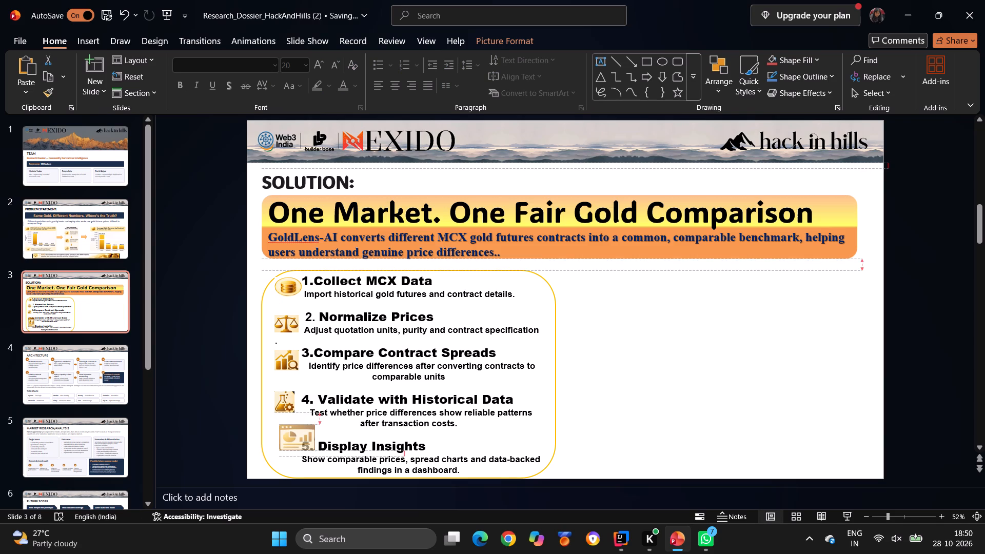
drag(295, 426, 295, 429)
drag(315, 438, 300, 441)
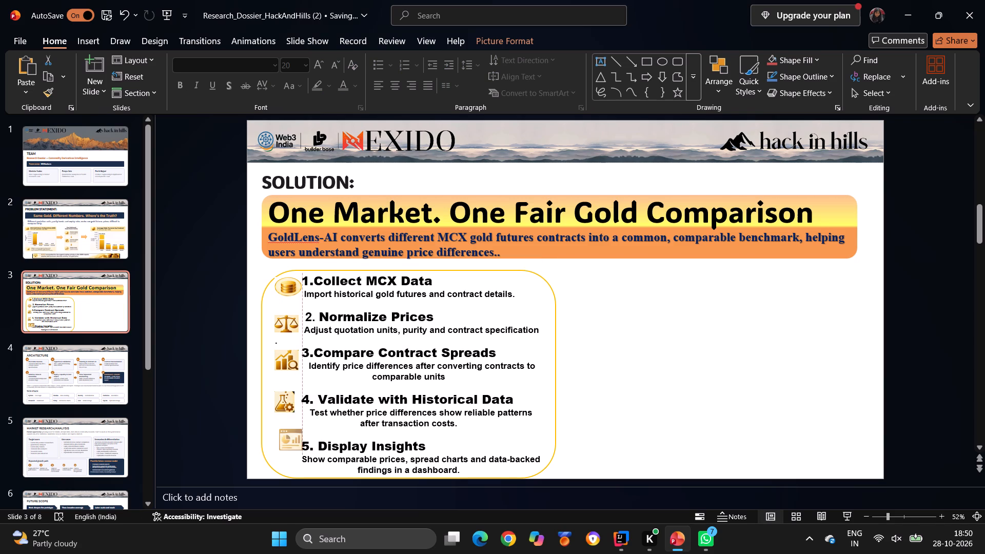
drag(300, 441, 299, 441)
drag(291, 439, 287, 450)
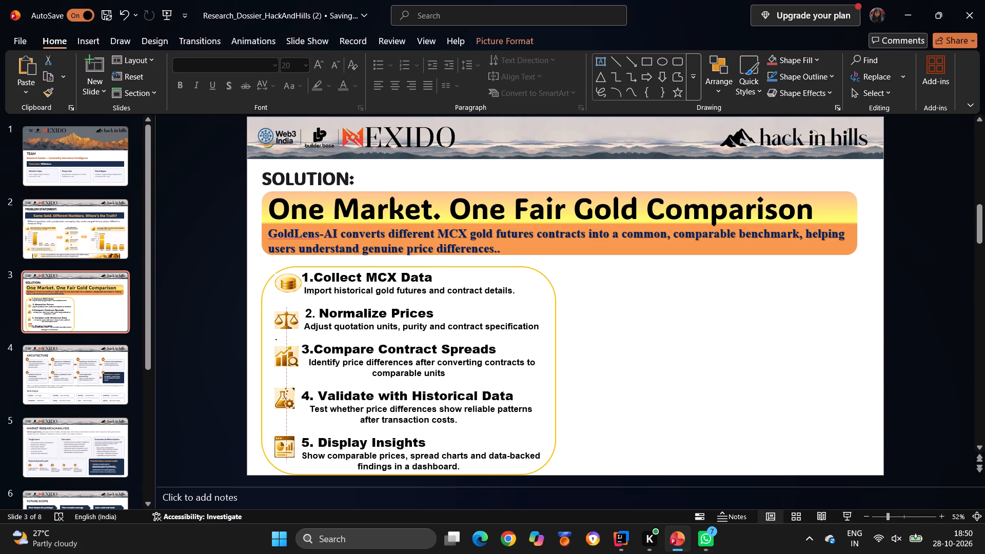
drag(287, 450, 289, 452)
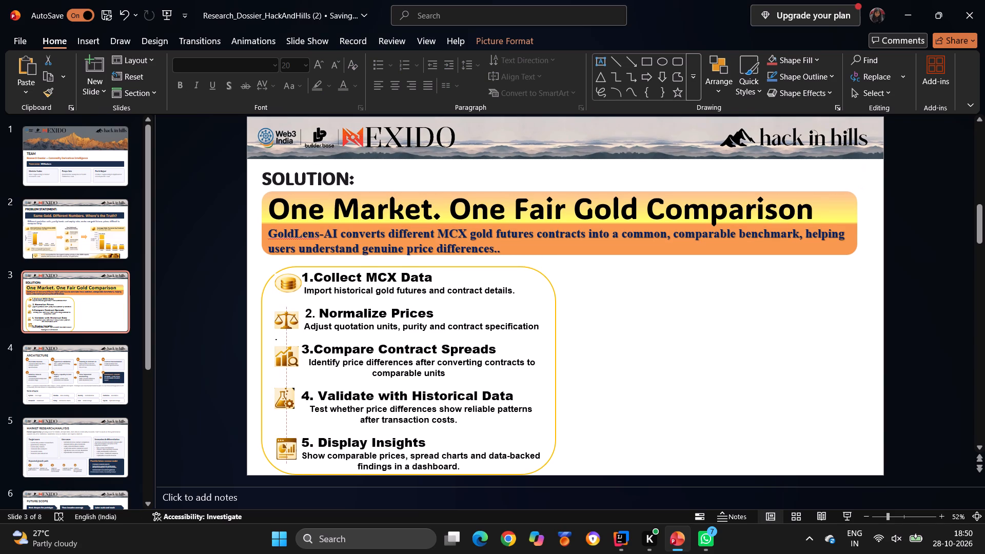
drag(289, 452, 288, 453)
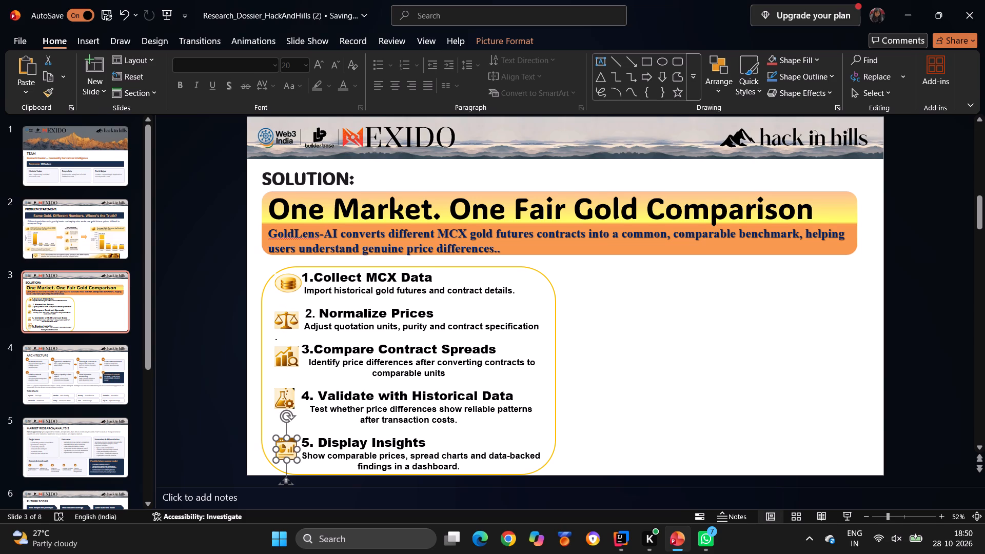
click(767, 403)
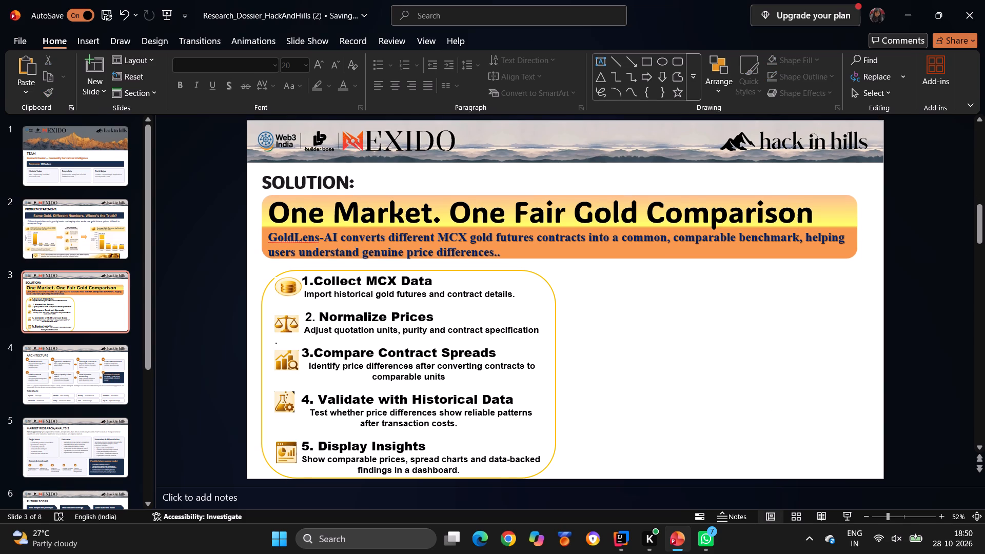
Nudge the scales icon slightly upward beside the Normalize Prices heading.
double_click(286, 327)
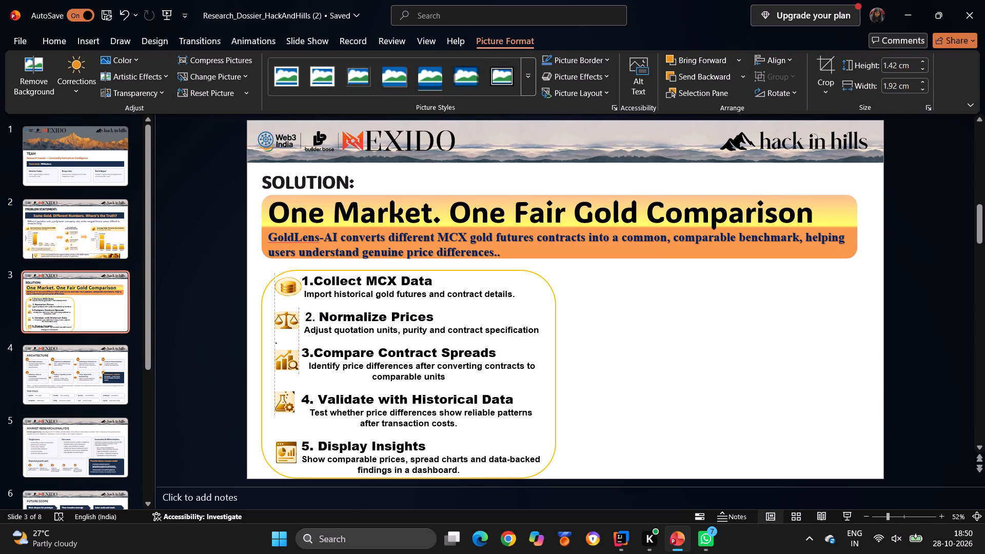
click(705, 363)
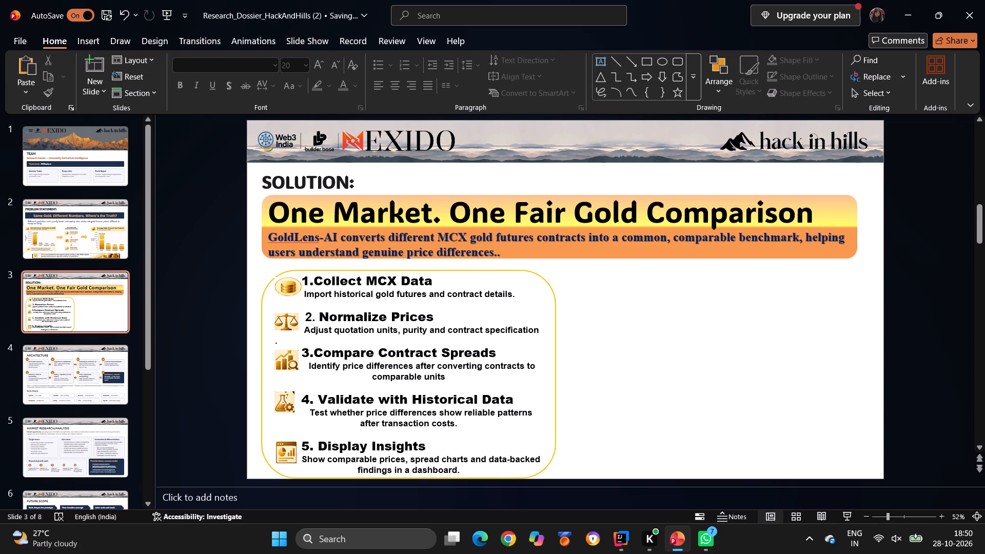
Reduce the bar chart icon's height slightly and nudge it up beside the Compare Contract Spreads heading.
click(293, 358)
click(287, 352)
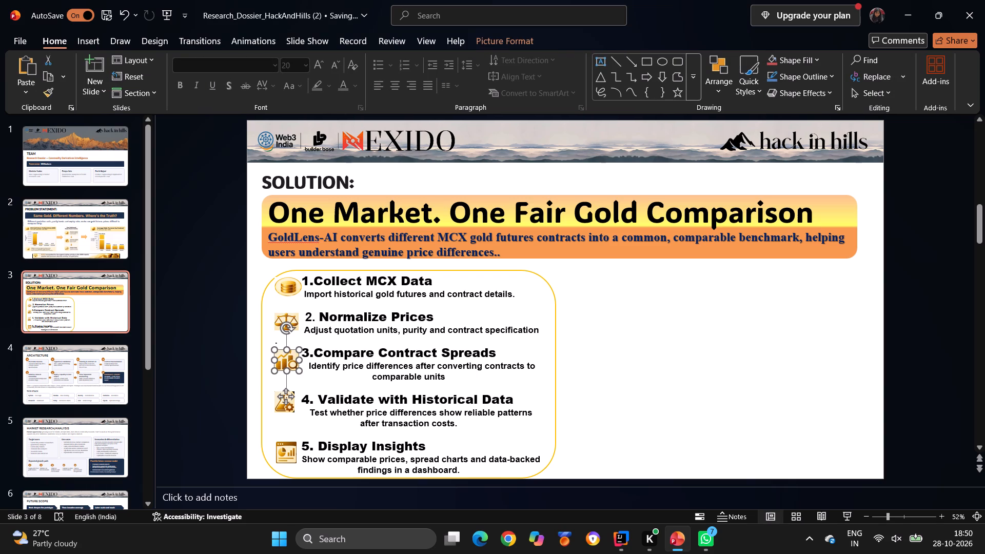
click(661, 360)
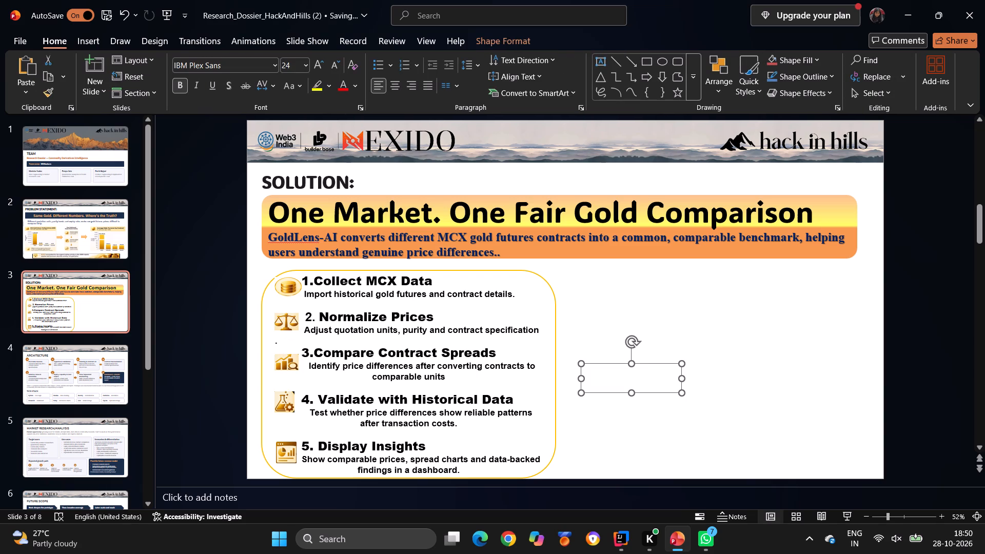
click(288, 367)
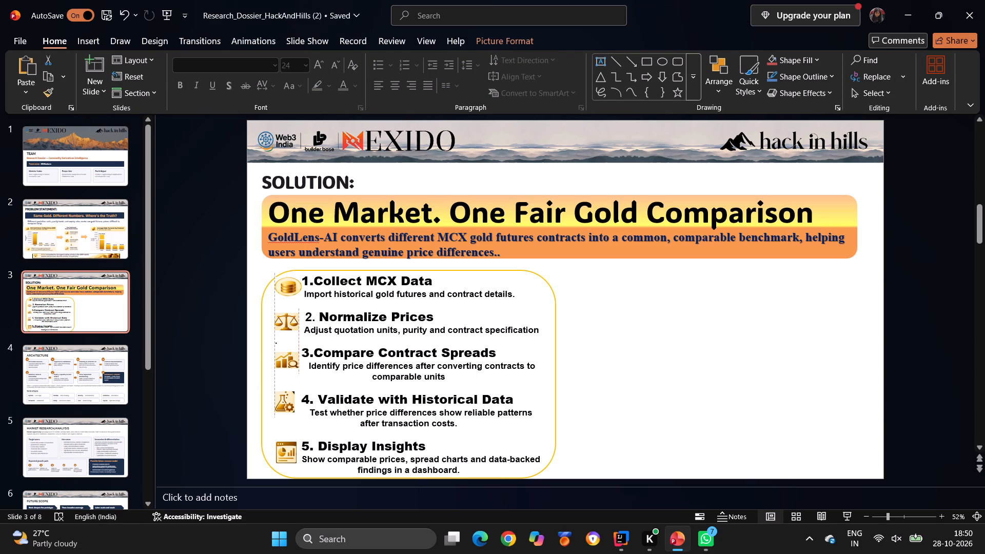
click(286, 353)
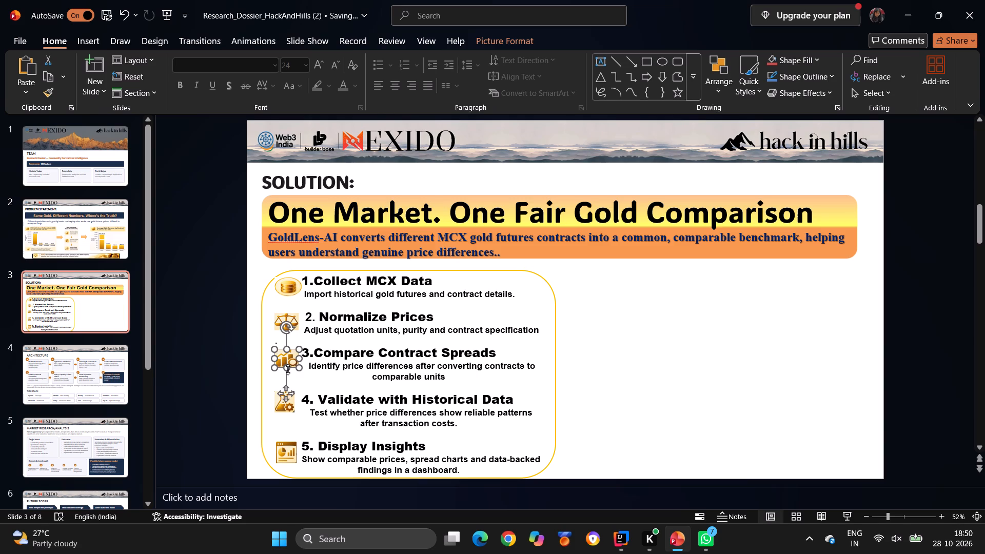
click(698, 374)
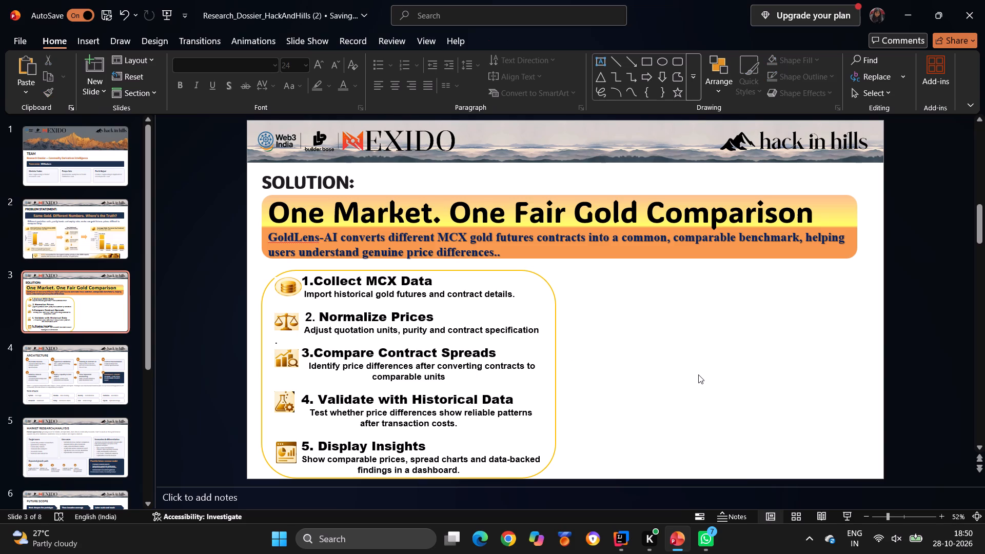
Add a black down arrow about 0.96 cm high by 1.35 cm wide between the coins icon and the scales icon.
click(660, 74)
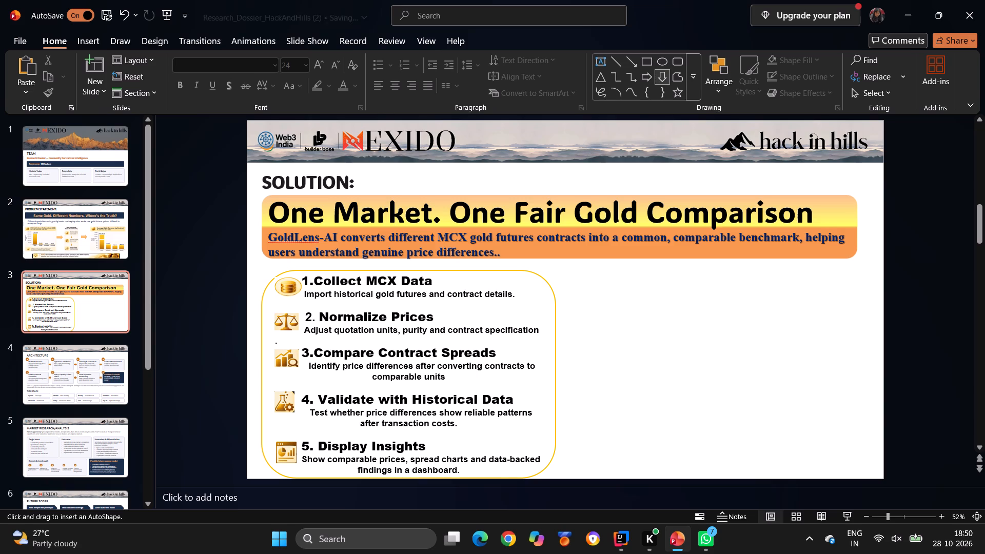
double_click(287, 303)
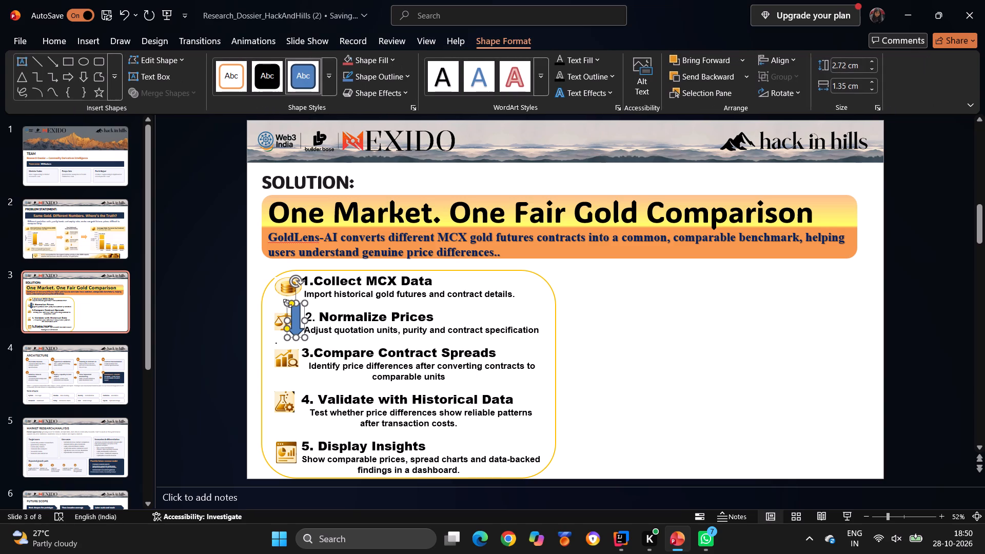
click(267, 79)
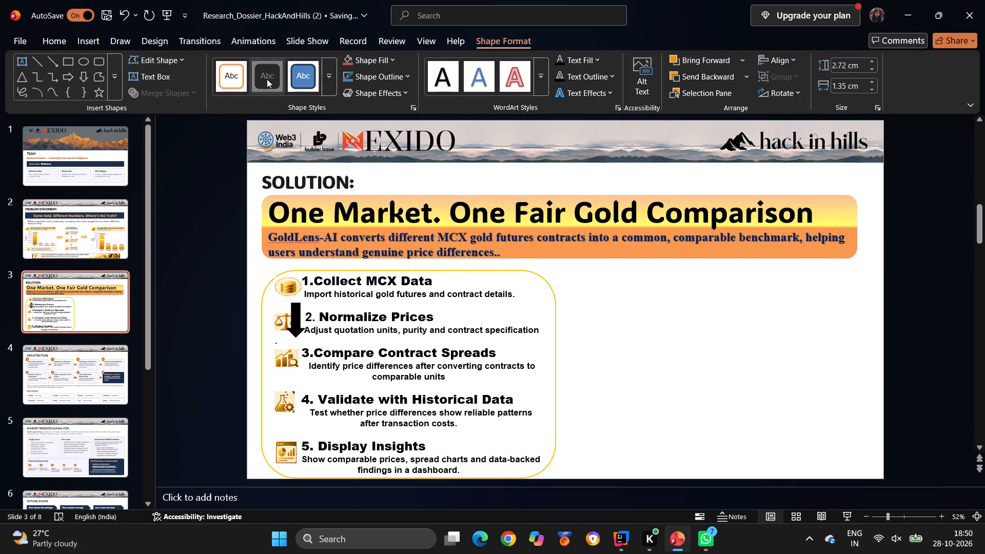
drag(297, 337, 299, 321)
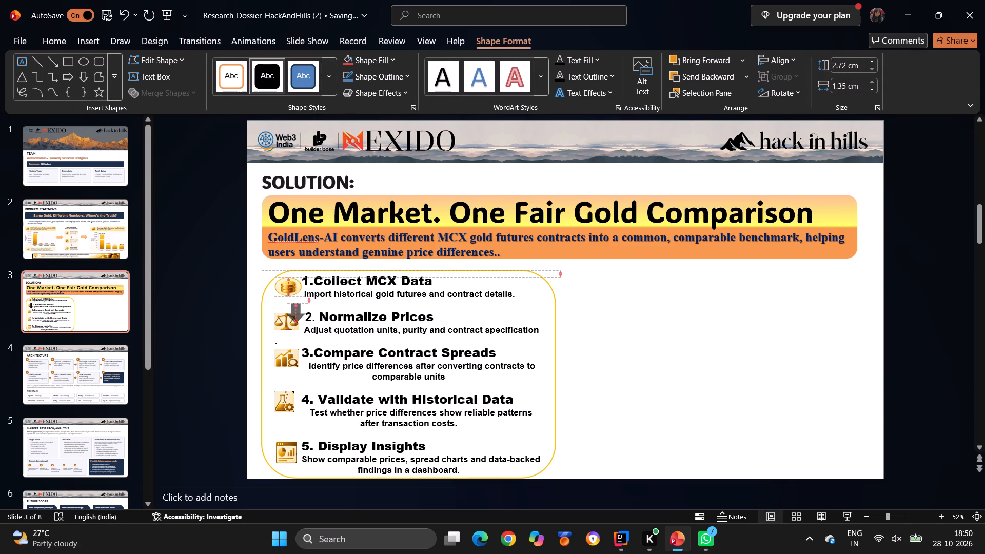
drag(299, 321, 300, 315)
drag(297, 308, 296, 308)
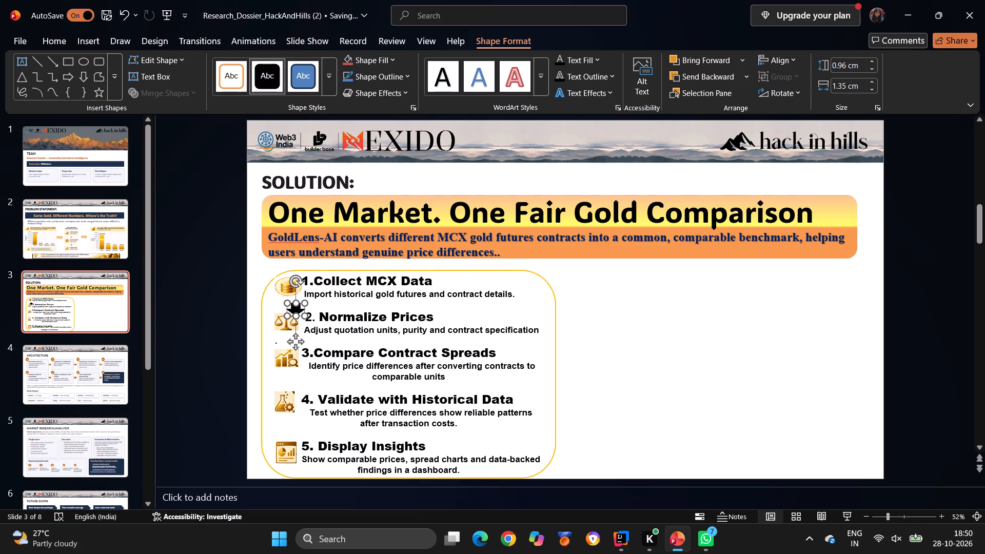
drag(296, 308, 289, 305)
click(681, 336)
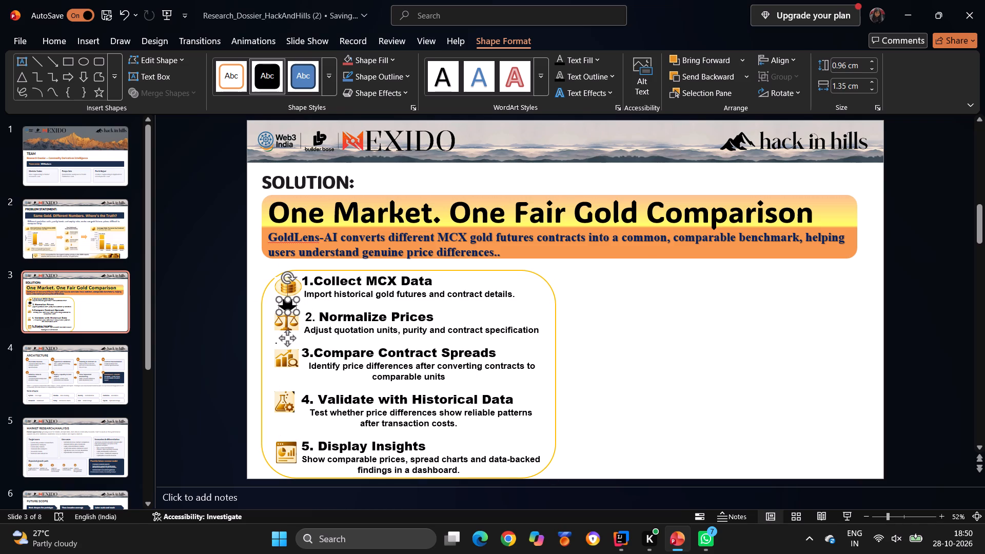
click(283, 307)
click(287, 305)
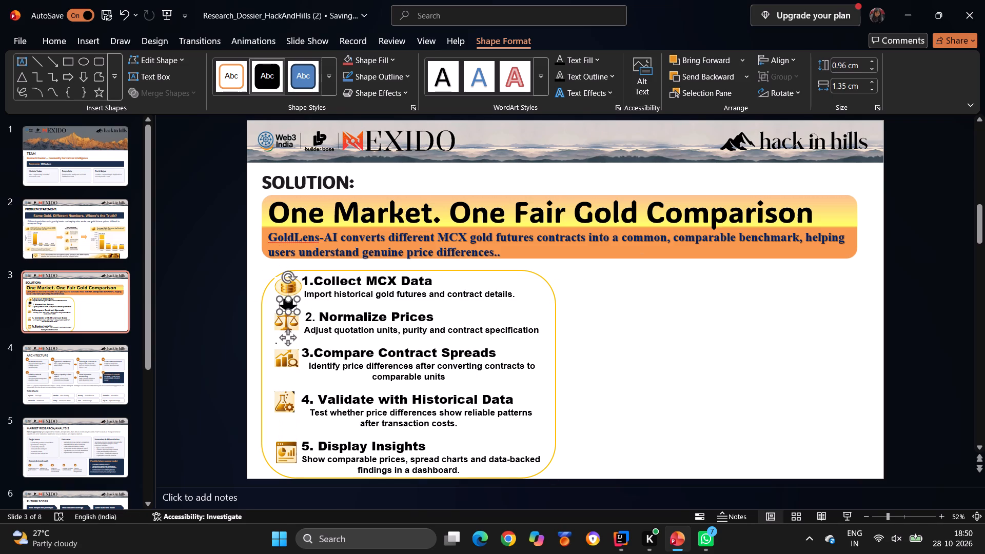
click(725, 339)
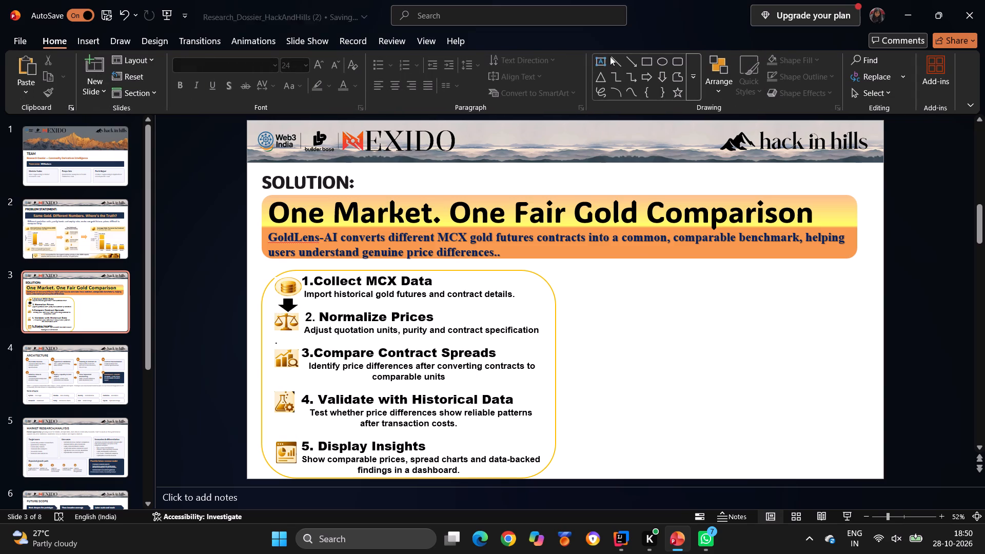
Add a second black down arrow about 0.93 cm high by 1.35 cm wide between the scales icon and the bar chart icon.
click(660, 74)
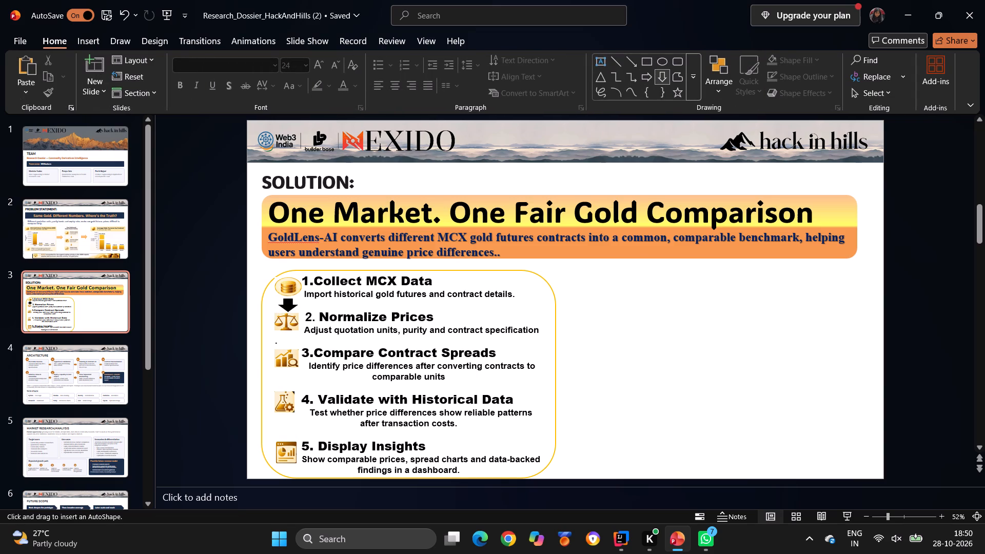
click(281, 340)
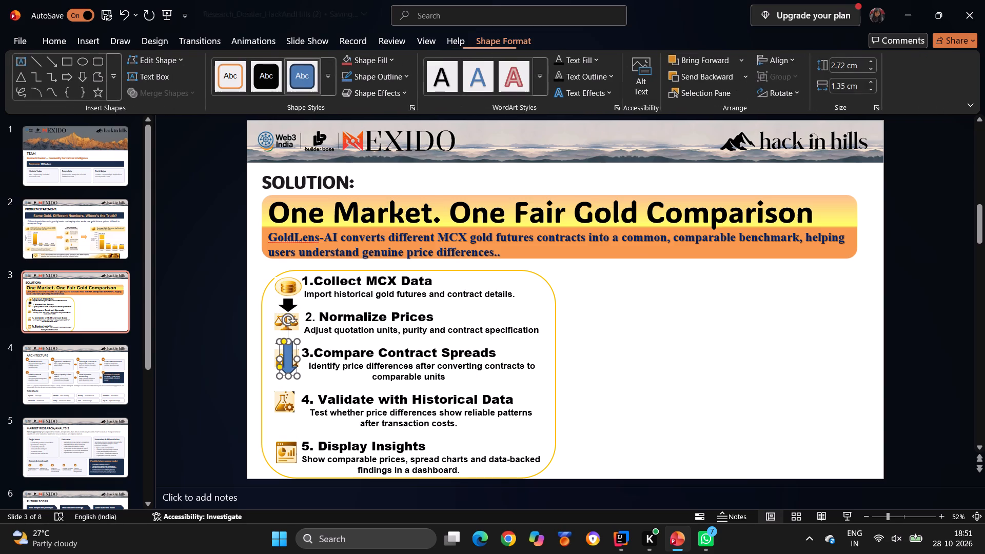
click(268, 77)
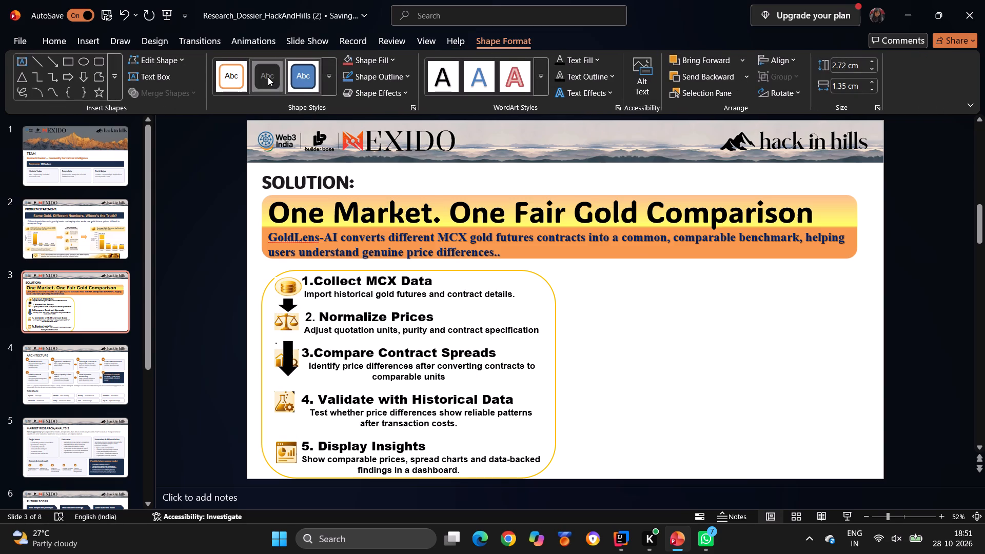
drag(287, 375, 289, 352)
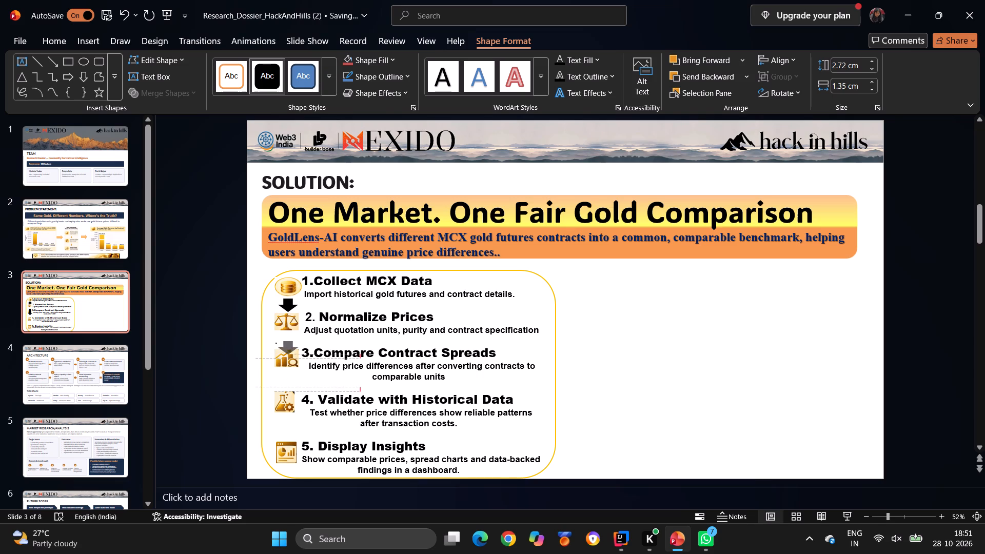
drag(289, 352, 290, 351)
drag(290, 351, 290, 353)
drag(288, 346, 287, 340)
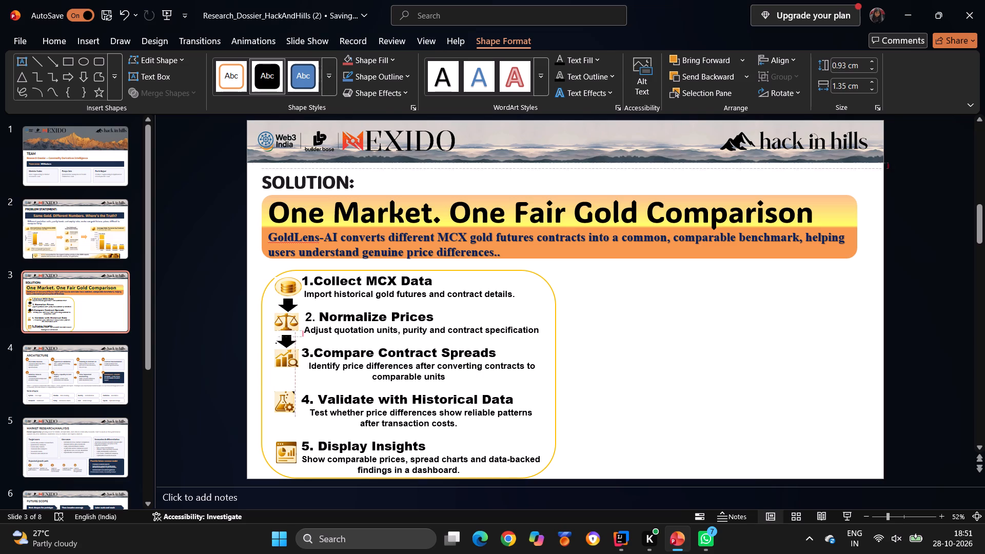
drag(287, 340, 287, 339)
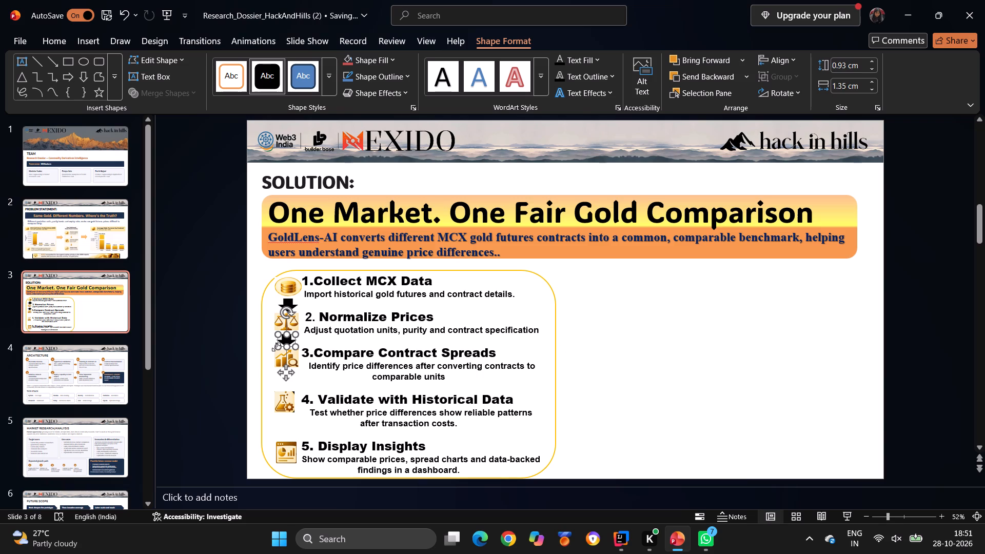
click(276, 347)
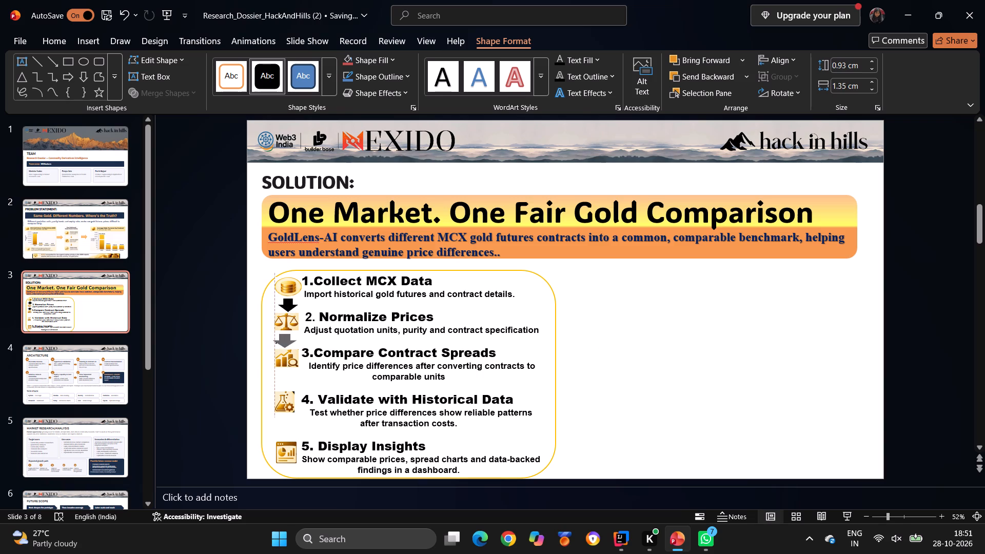
click(738, 274)
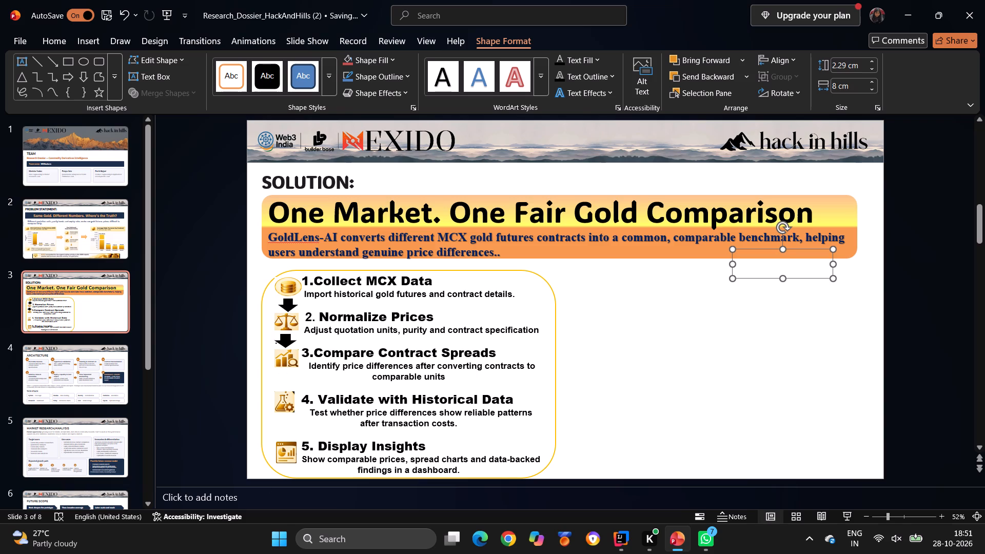
Add a third black down arrow about 1.24 cm high by 1.35 cm wide between the bar chart icon and the flask icon.
click(54, 40)
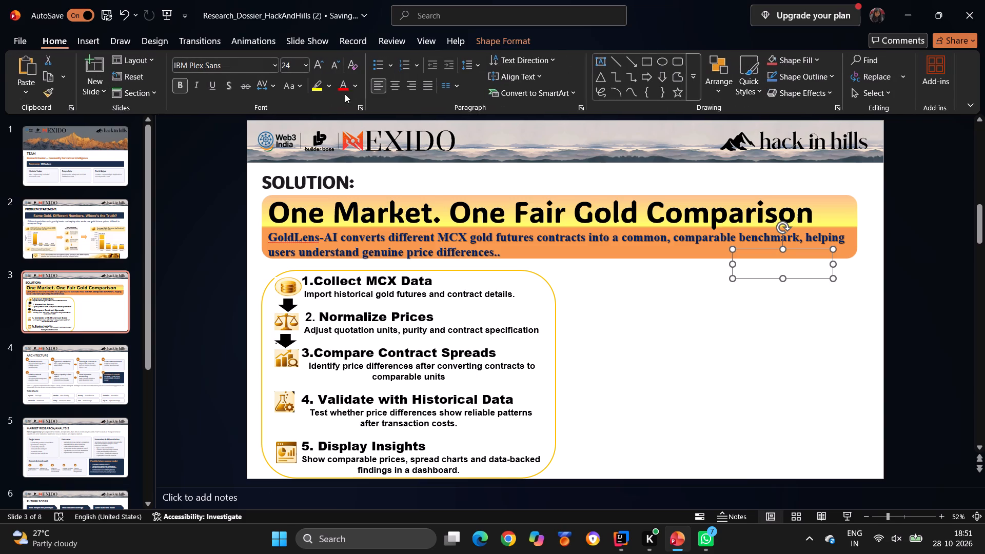
click(660, 75)
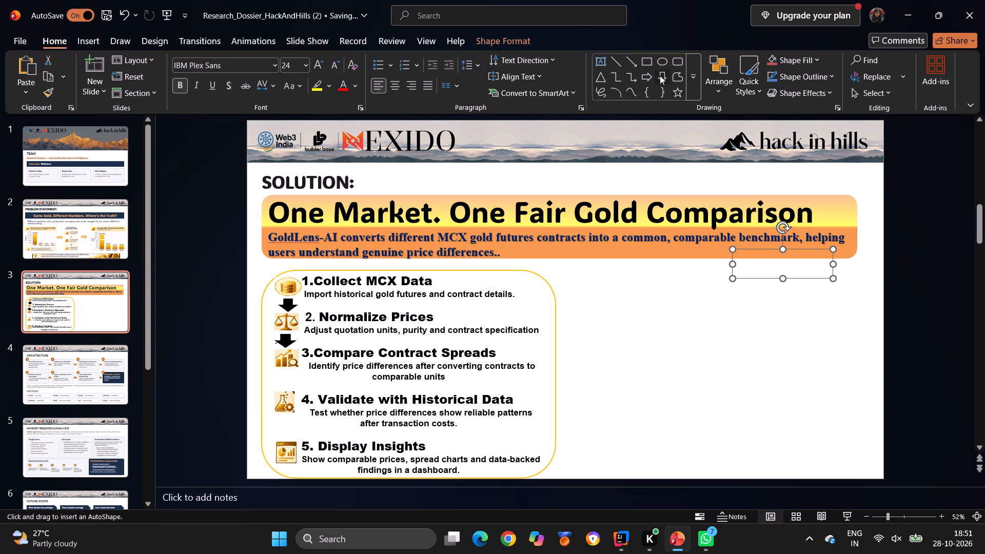
click(284, 378)
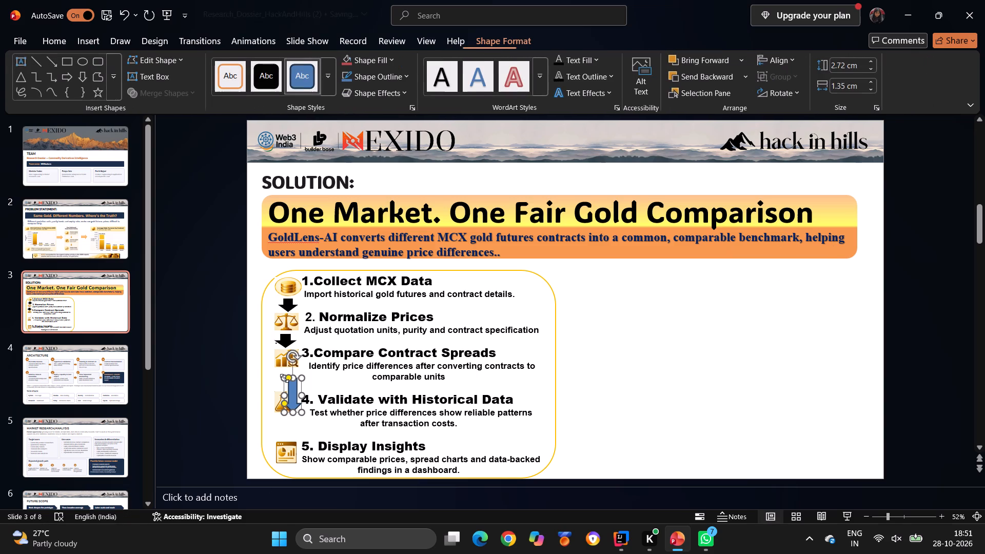
click(274, 81)
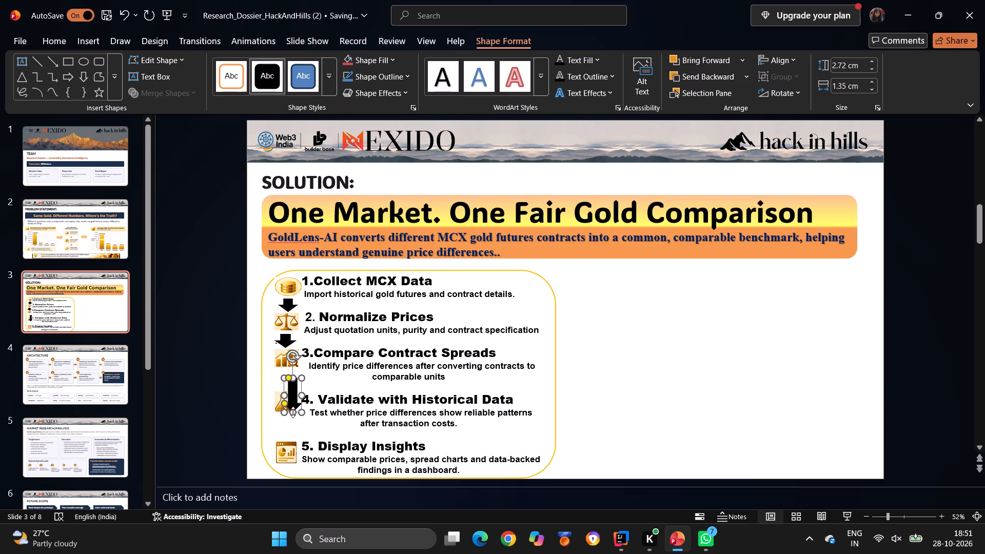
drag(291, 411, 297, 390)
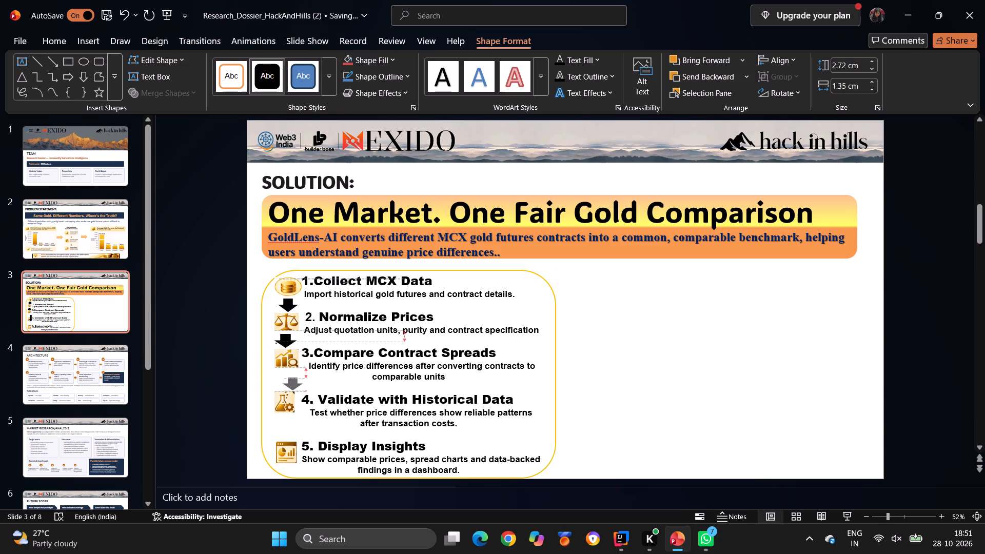
drag(297, 390, 297, 391)
drag(294, 381, 286, 378)
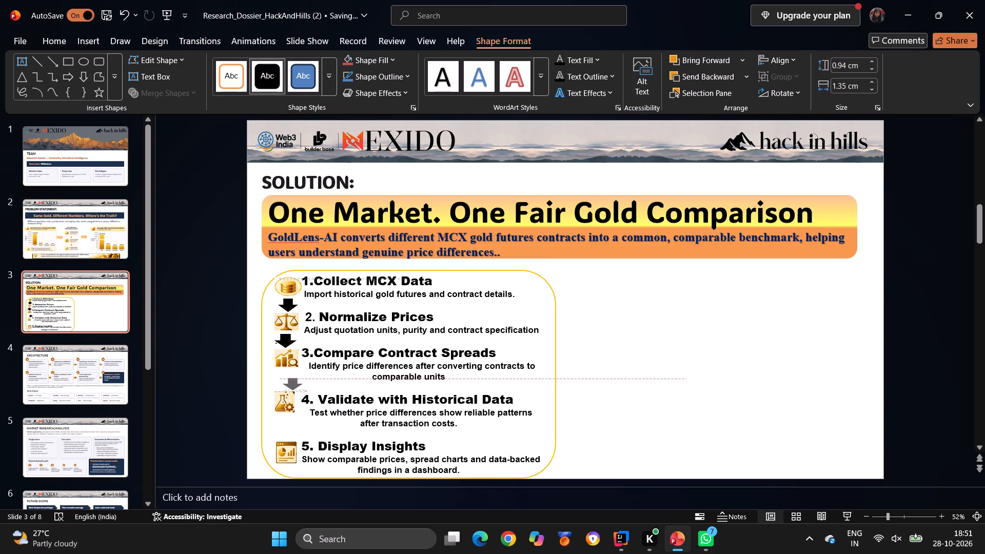
drag(286, 378, 287, 379)
drag(292, 383, 286, 378)
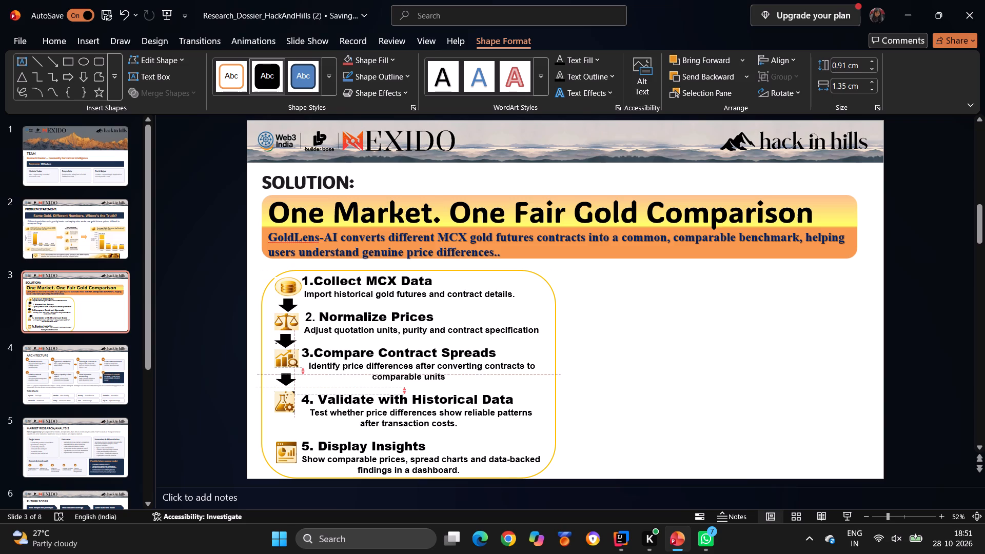
drag(286, 378, 286, 379)
click(284, 374)
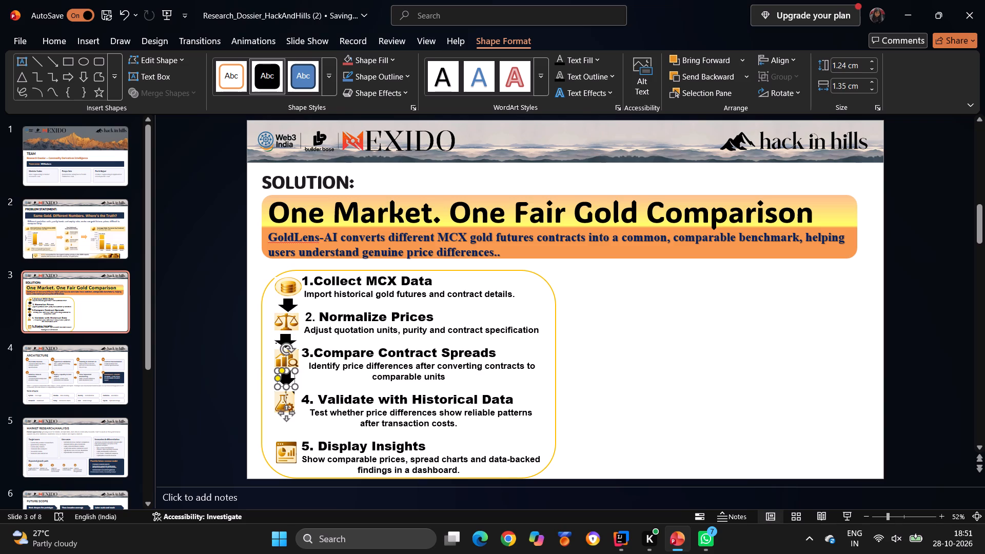
click(722, 359)
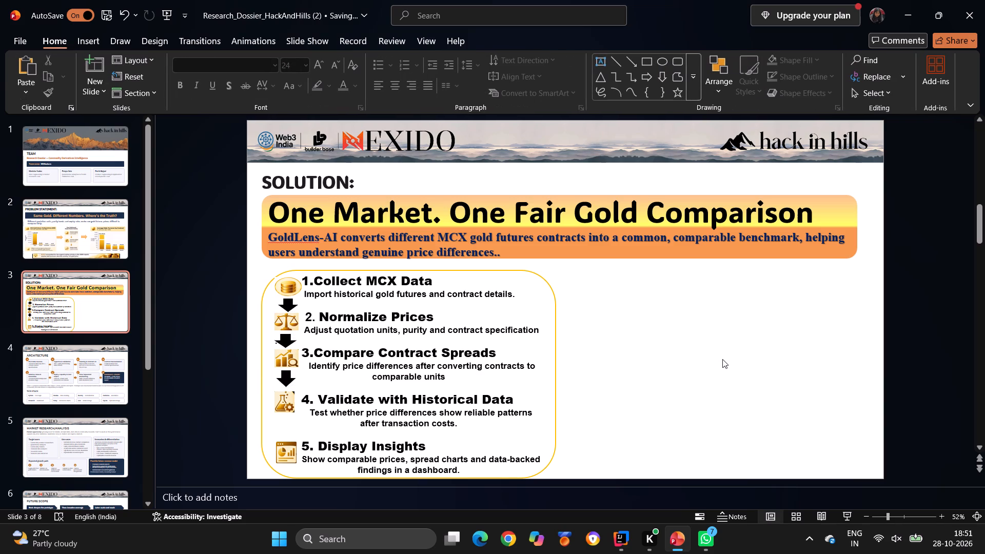
Enlarge the down arrow between the scales icon and the bar chart icon to about 1.02 cm high by 1.49 cm wide.
click(284, 344)
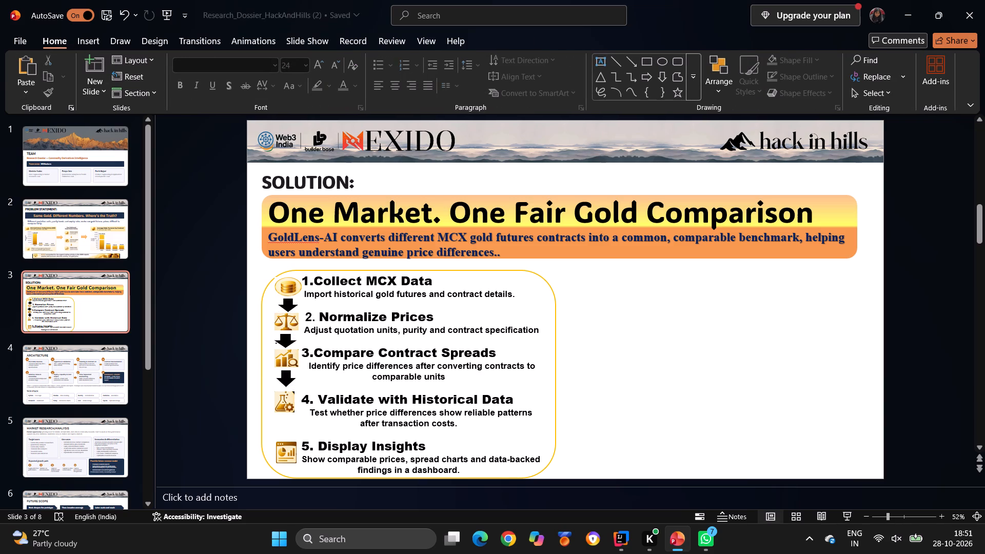
drag(284, 344, 299, 341)
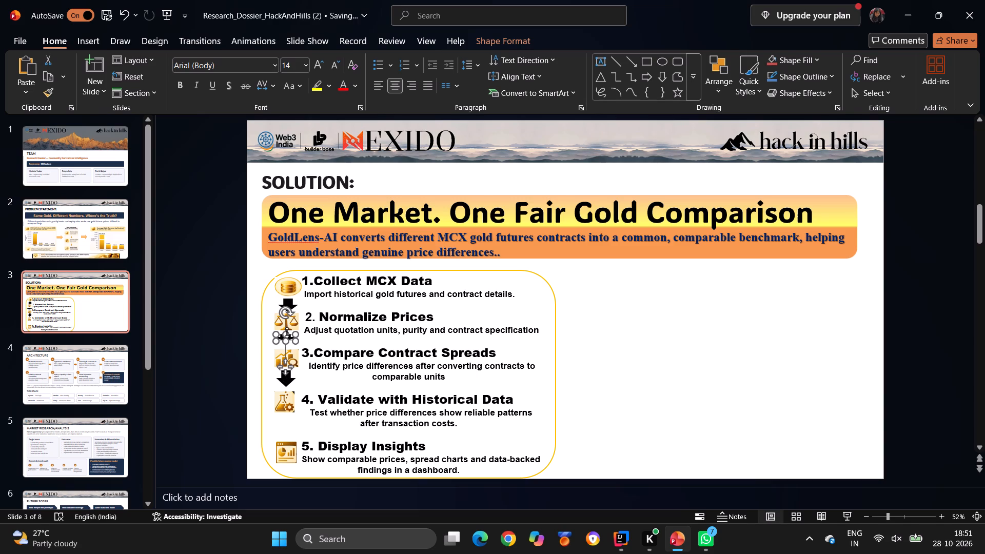
drag(285, 337, 289, 350)
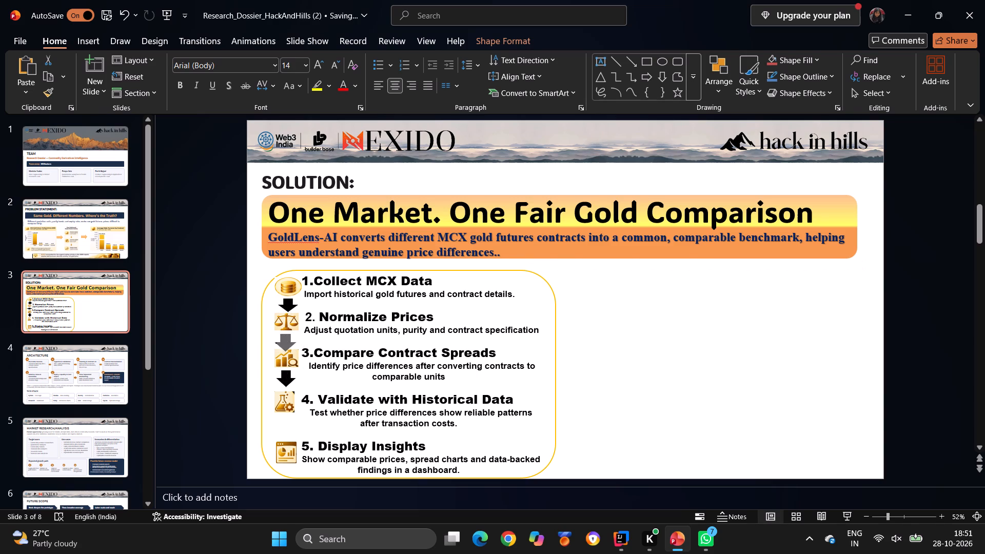
drag(289, 350, 289, 349)
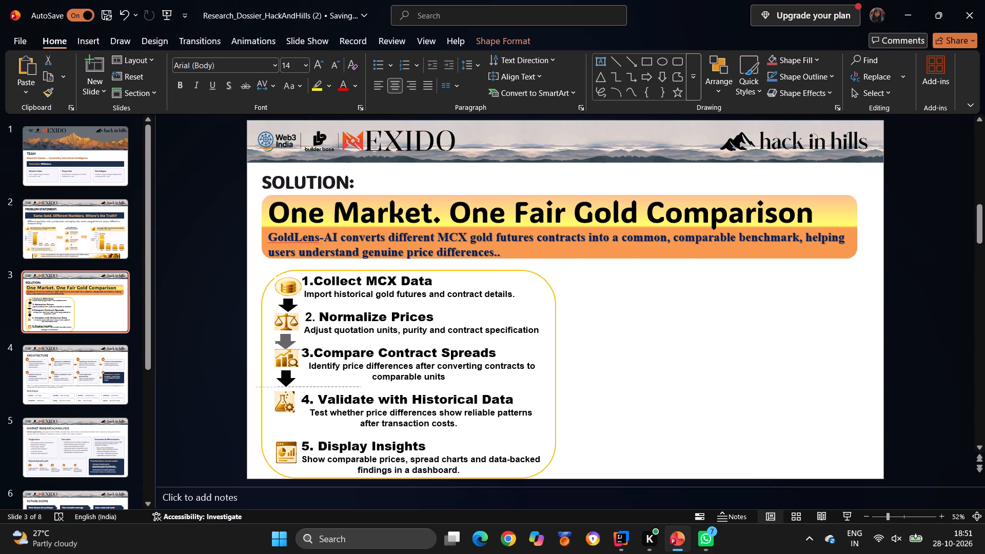
drag(289, 349, 289, 348)
click(681, 320)
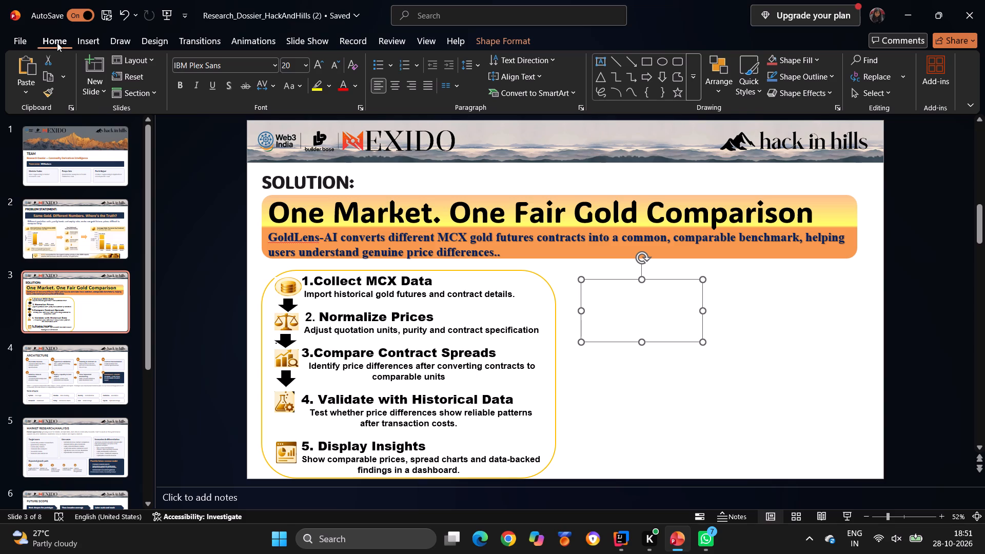
Add a fourth black down arrow about 1.16 cm high by 1.35 cm wide between the flask icon and the dashboard icon.
click(80, 38)
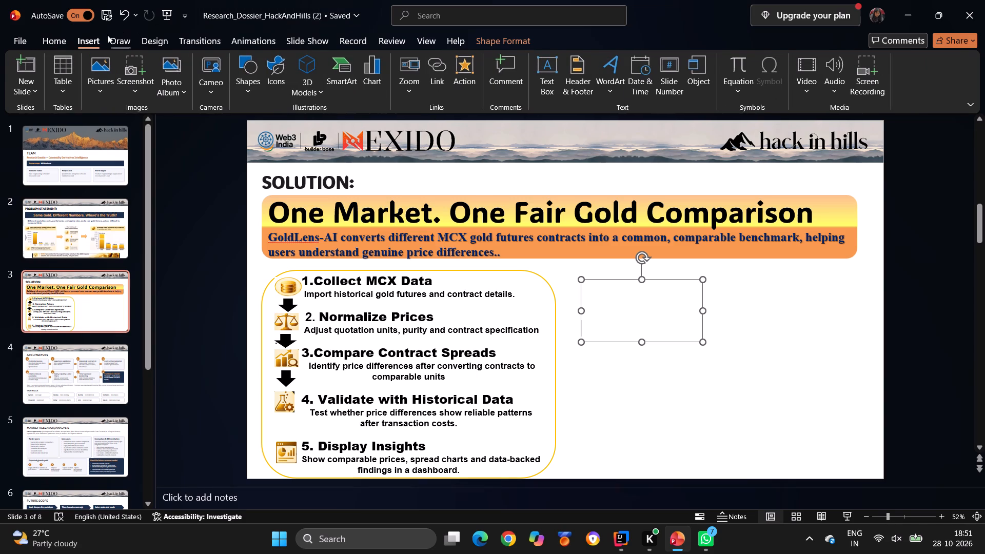
click(67, 39)
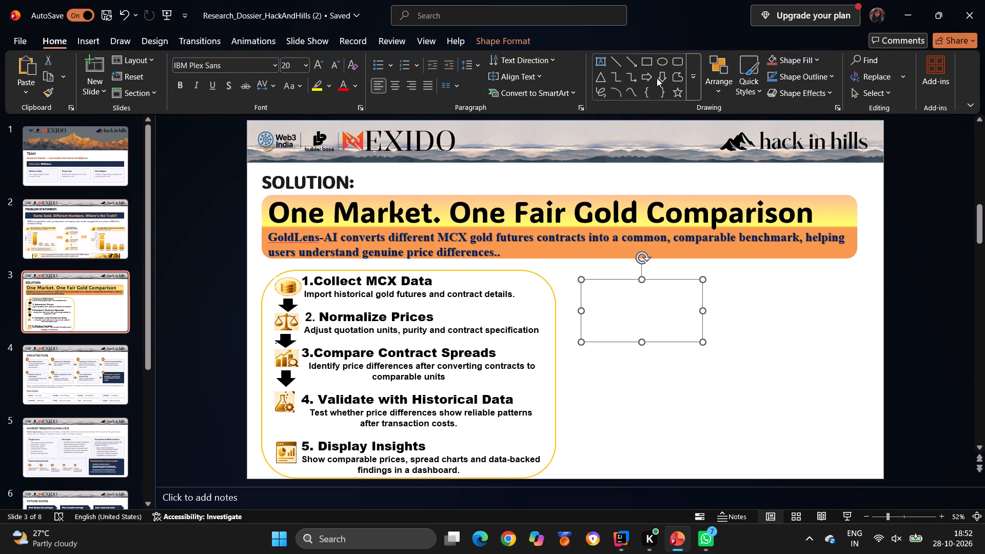
click(657, 78)
click(289, 424)
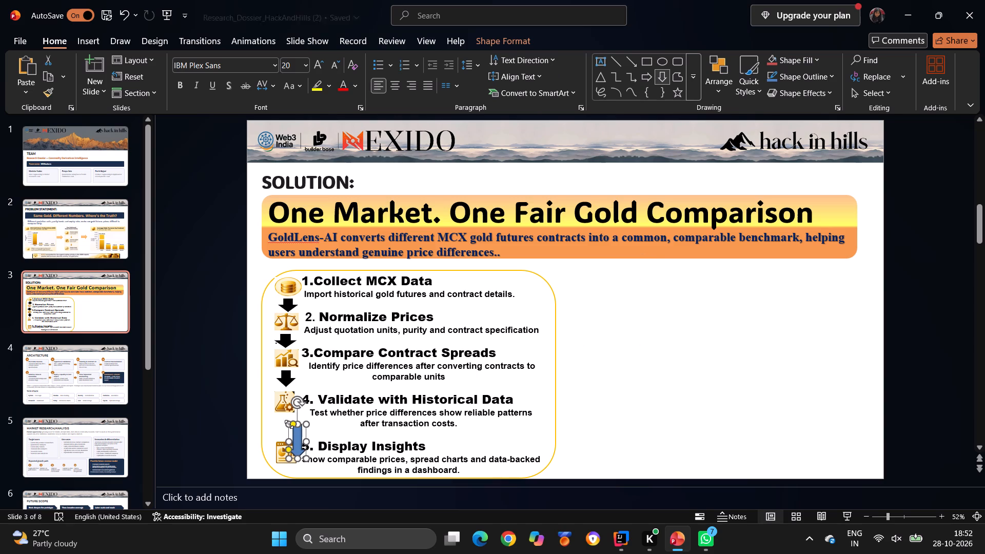
drag(297, 437, 285, 429)
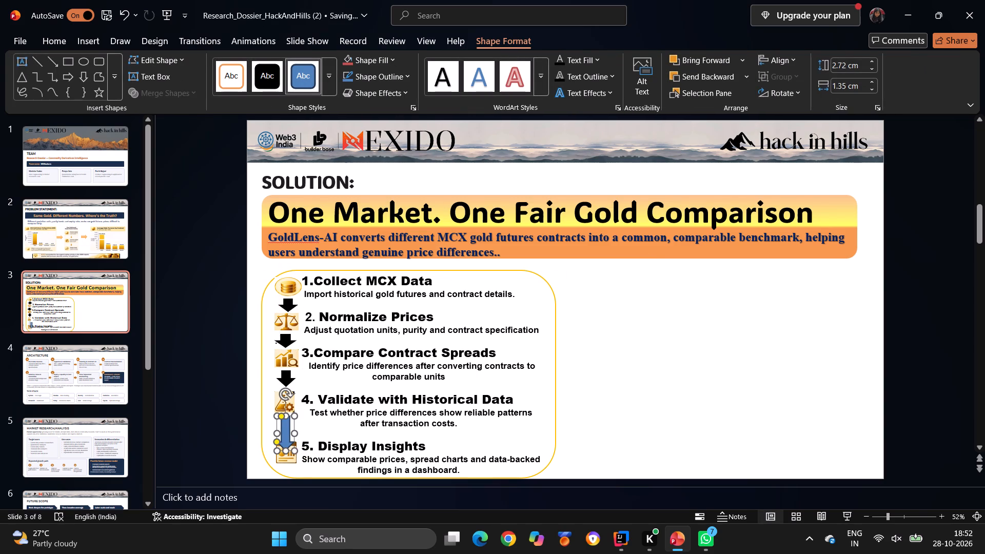
click(274, 85)
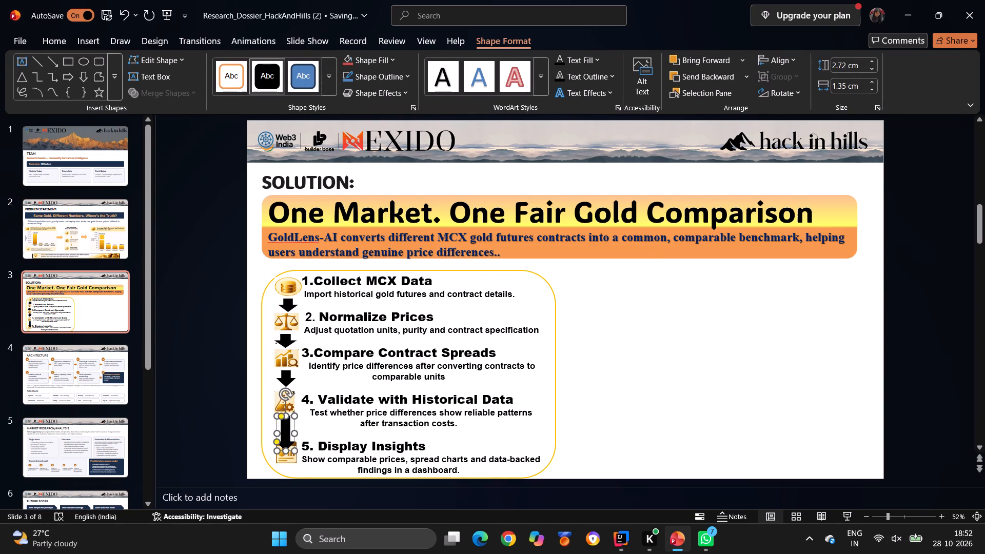
drag(287, 447, 287, 431)
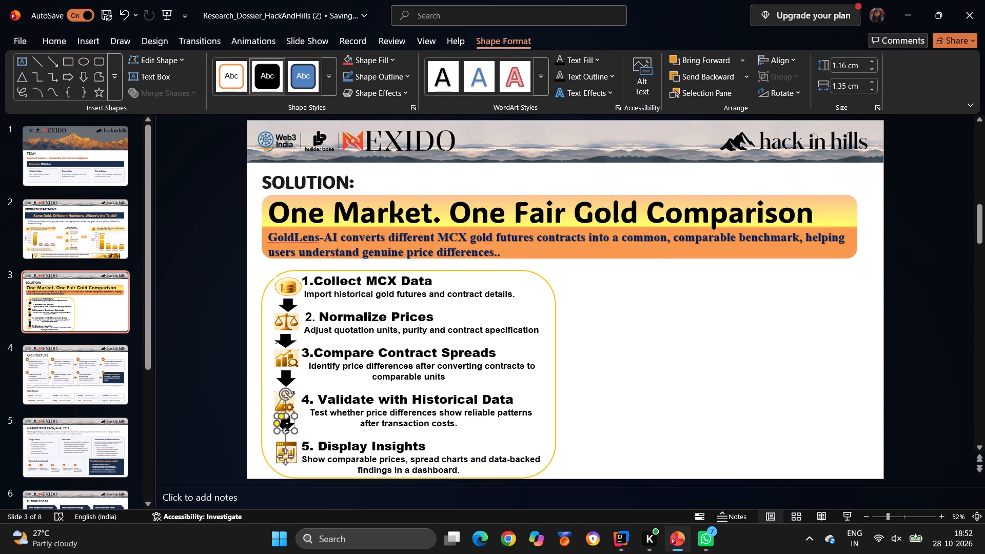
drag(287, 422, 286, 427)
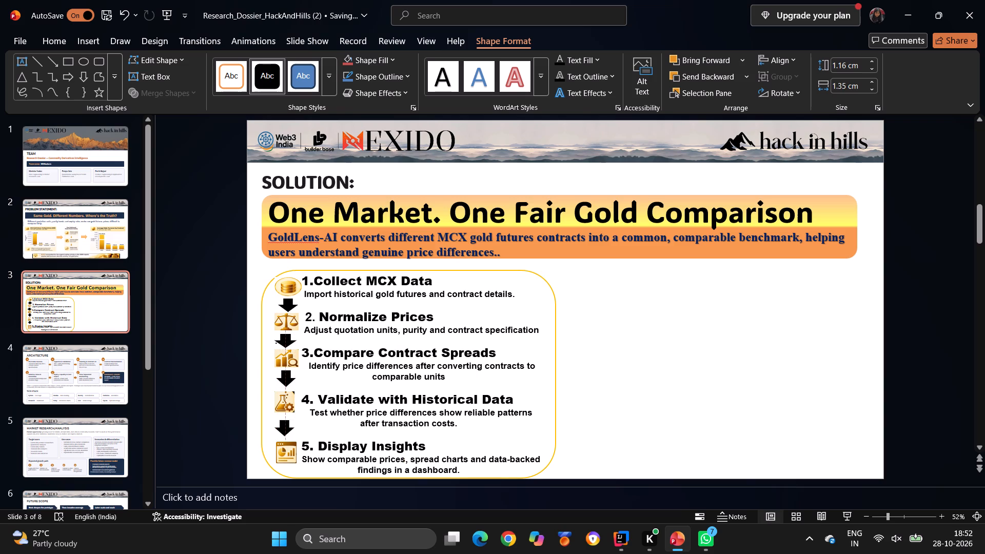
drag(286, 427, 287, 427)
click(313, 426)
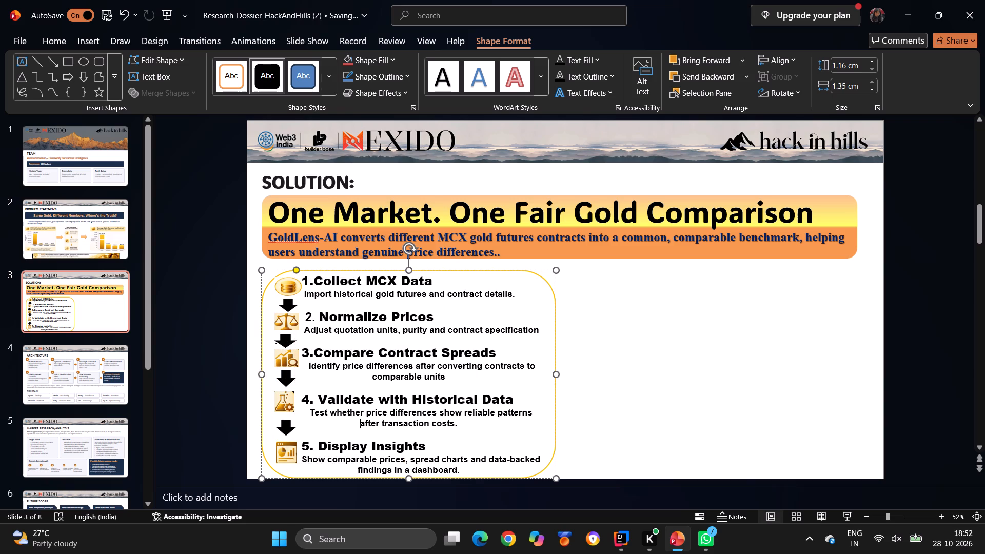
Fine-tune the shape of the down arrow between the scales icon and the bar chart icon.
click(281, 379)
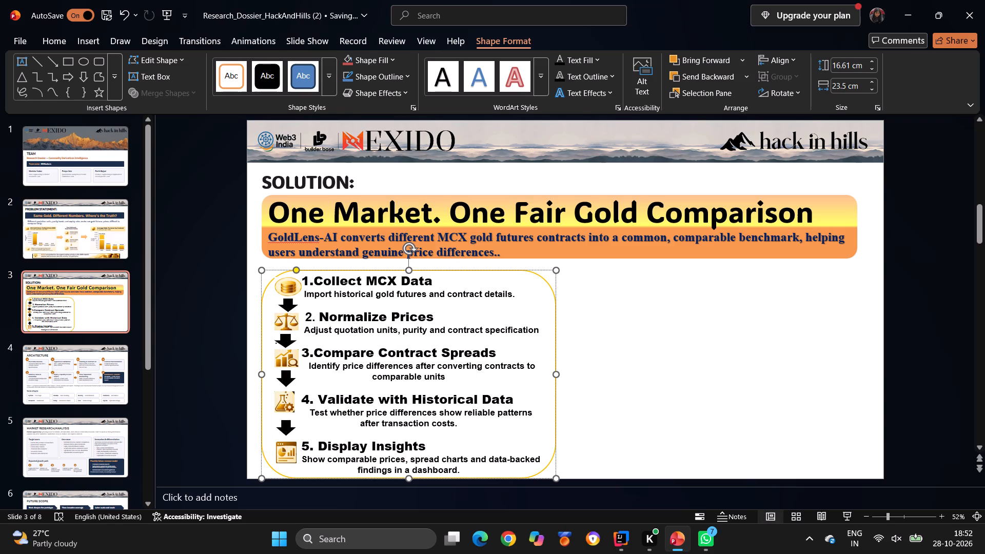
click(283, 335)
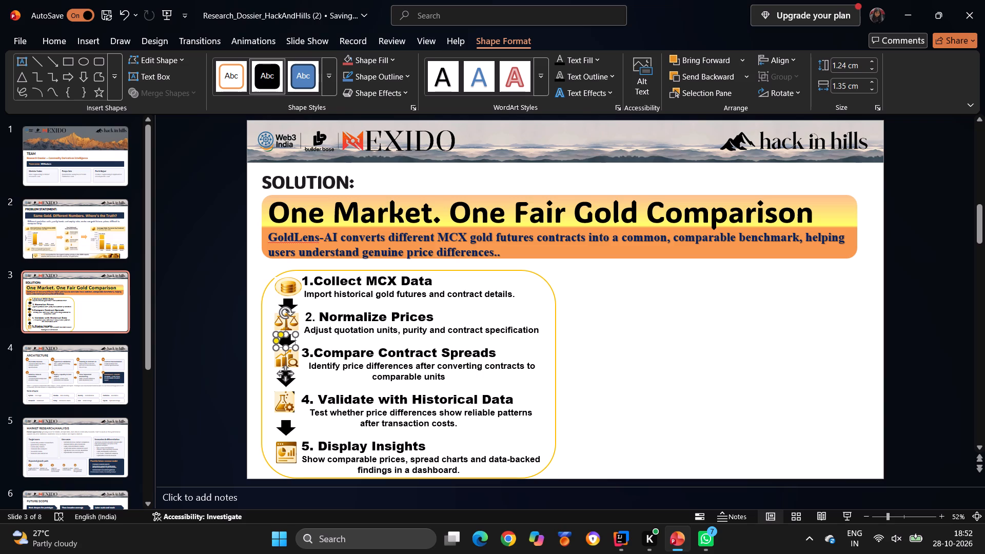
drag(277, 340, 283, 342)
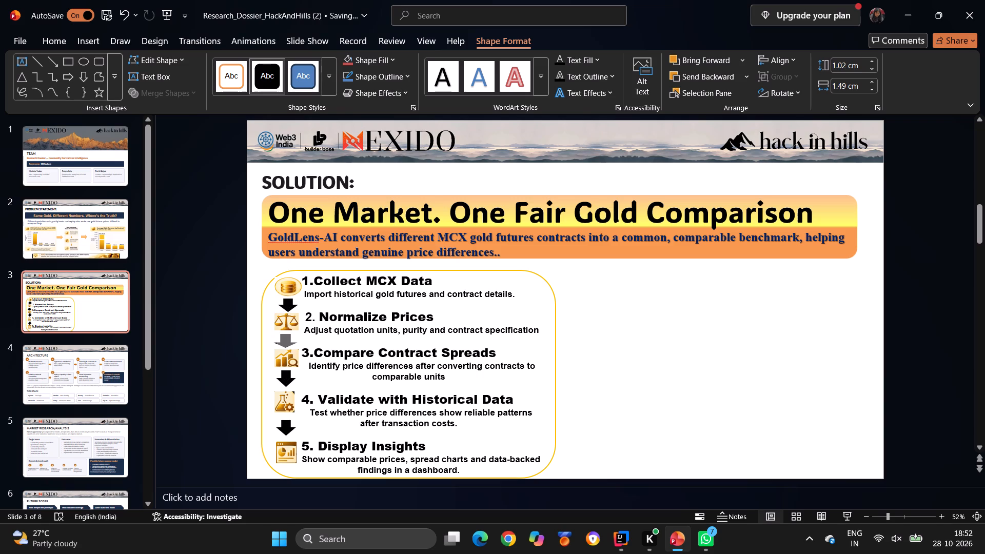
drag(283, 342, 283, 342)
click(321, 341)
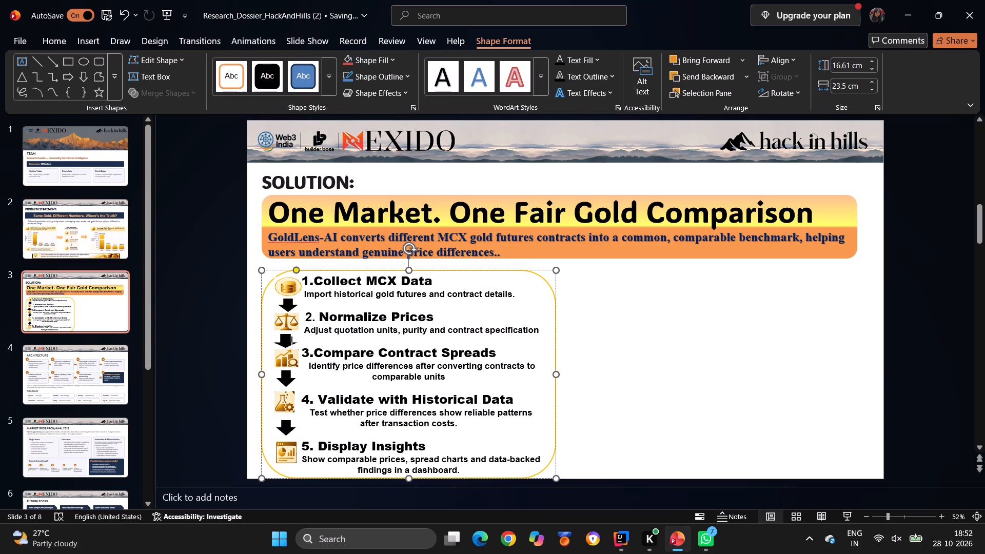
click(662, 358)
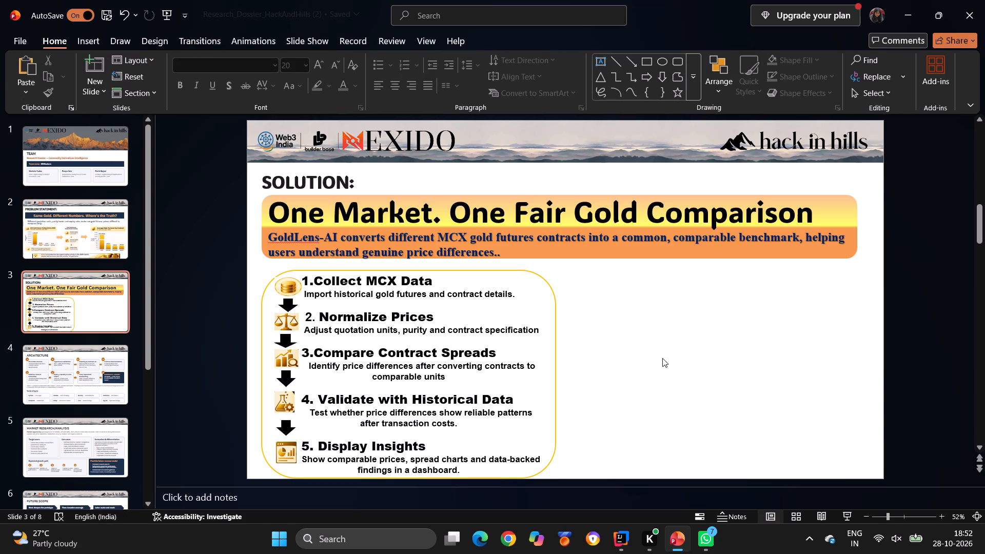
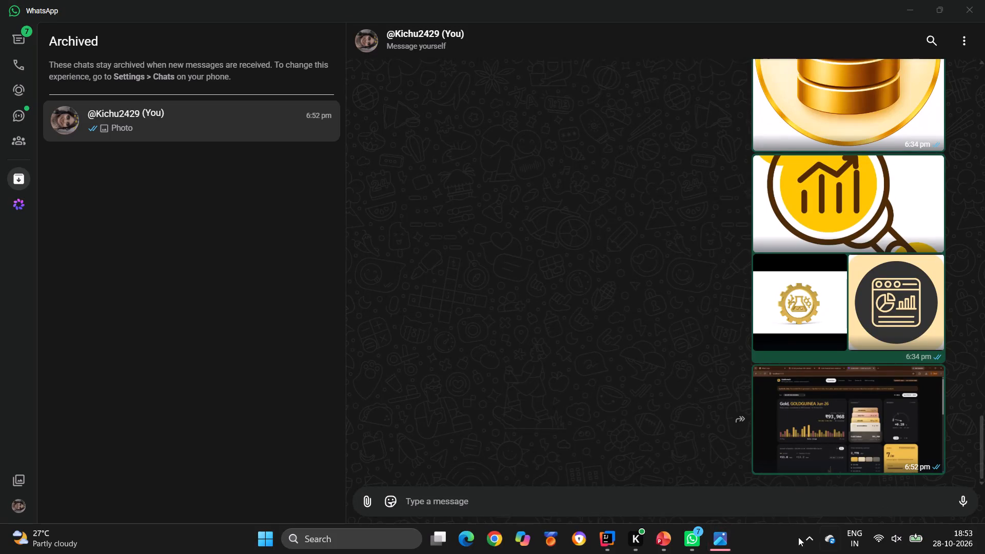
Switch to the dashboard image in Photos, enlarge it to full window, and snip the GoldLensAI page area starting from its logo.
click(721, 543)
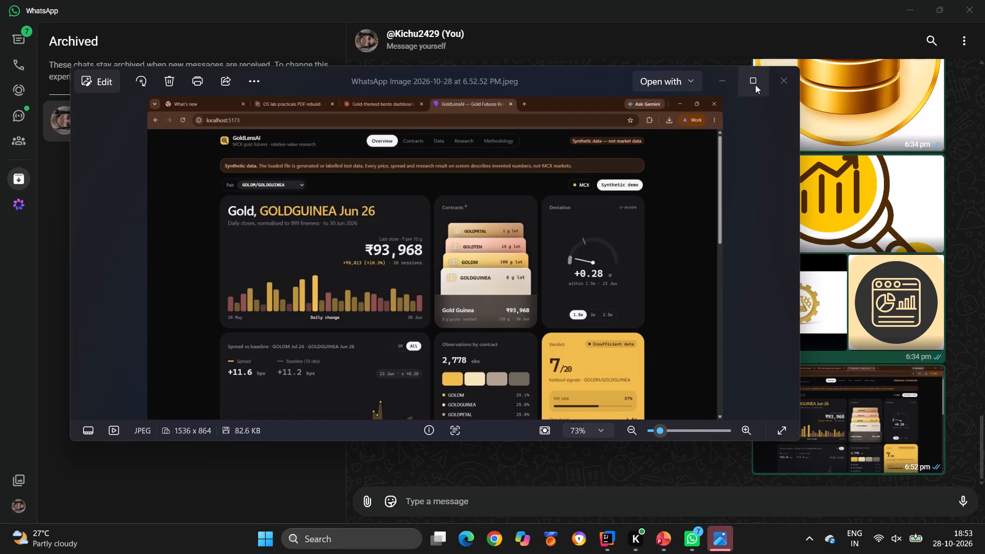
click(755, 85)
key(Print)
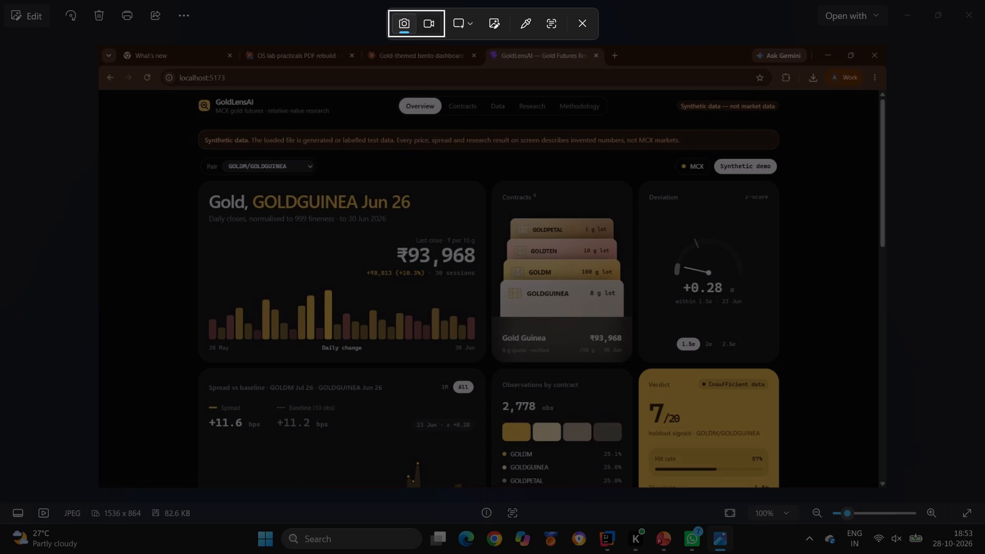
drag(196, 92, 332, 223)
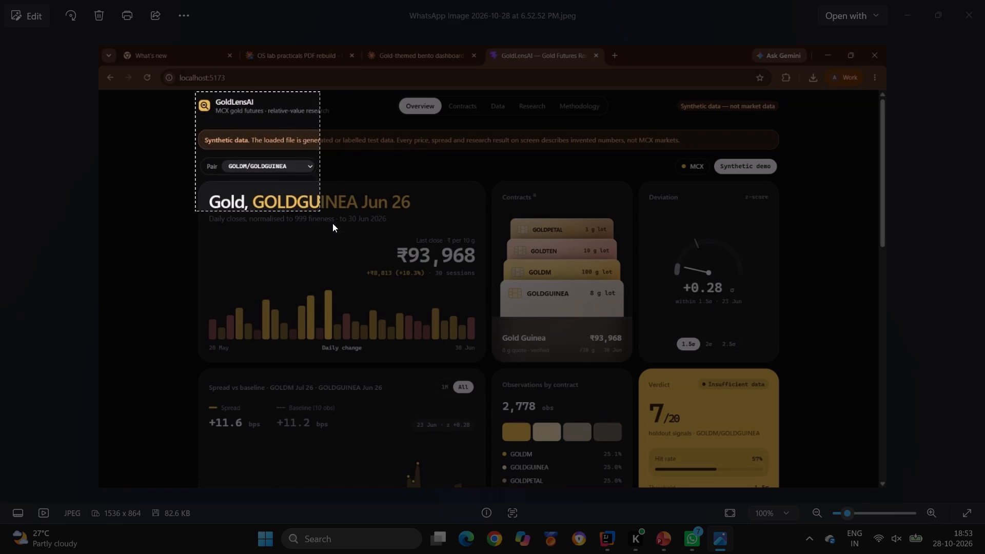
Capture a screen snip of the GoldLensAI dashboard page in the open image, from its logo header down to the image's bottom edge.
drag(332, 223, 679, 446)
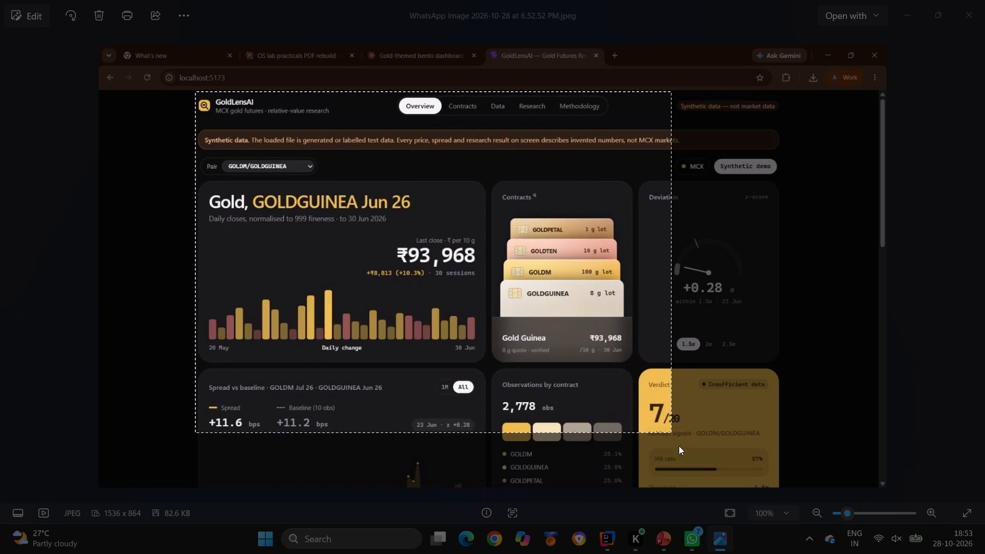
drag(679, 446, 842, 490)
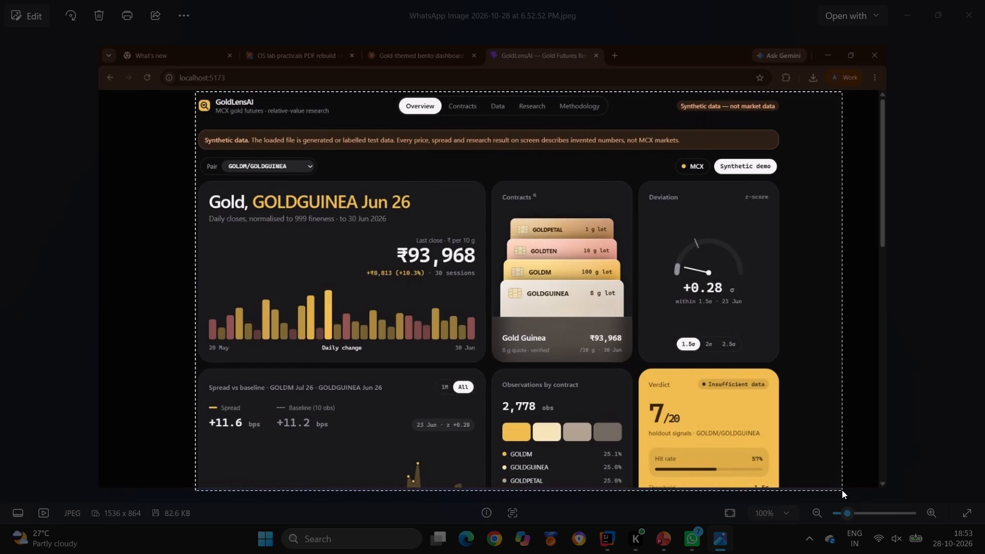
drag(842, 490, 814, 489)
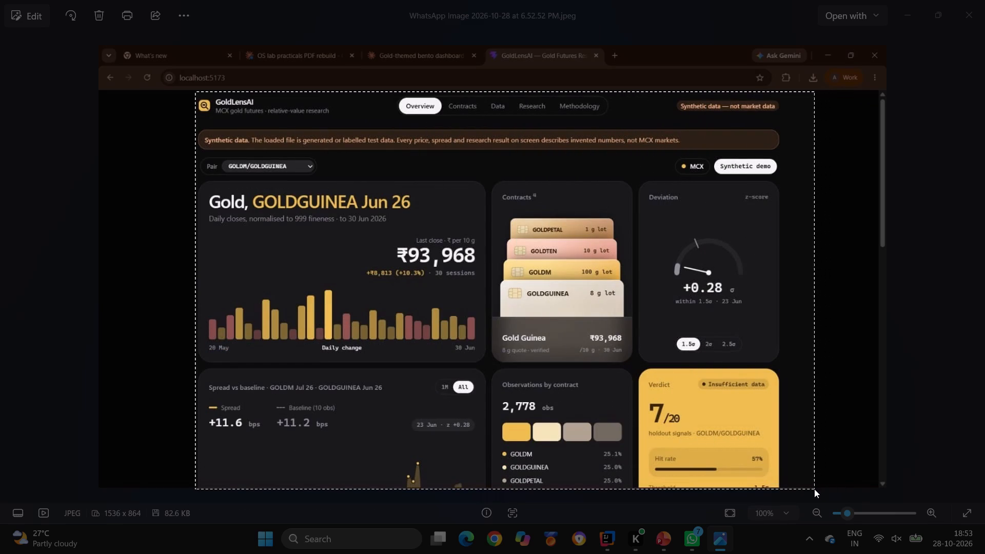
drag(814, 489, 814, 488)
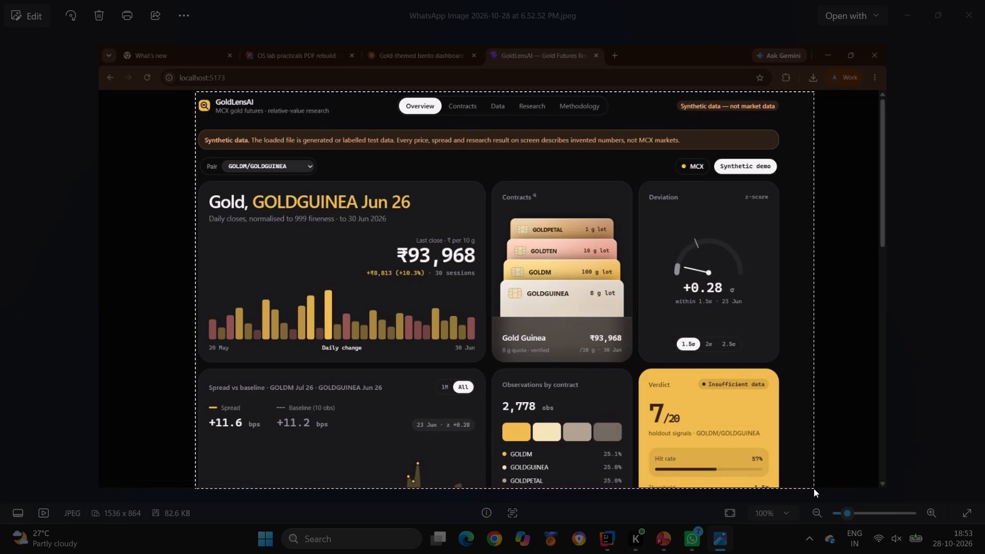
drag(814, 488, 814, 487)
click(874, 52)
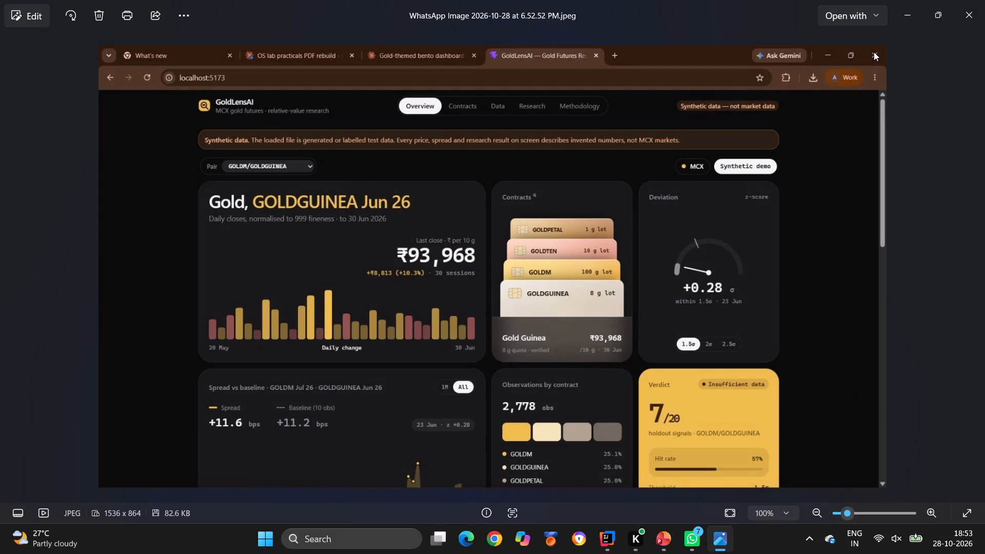
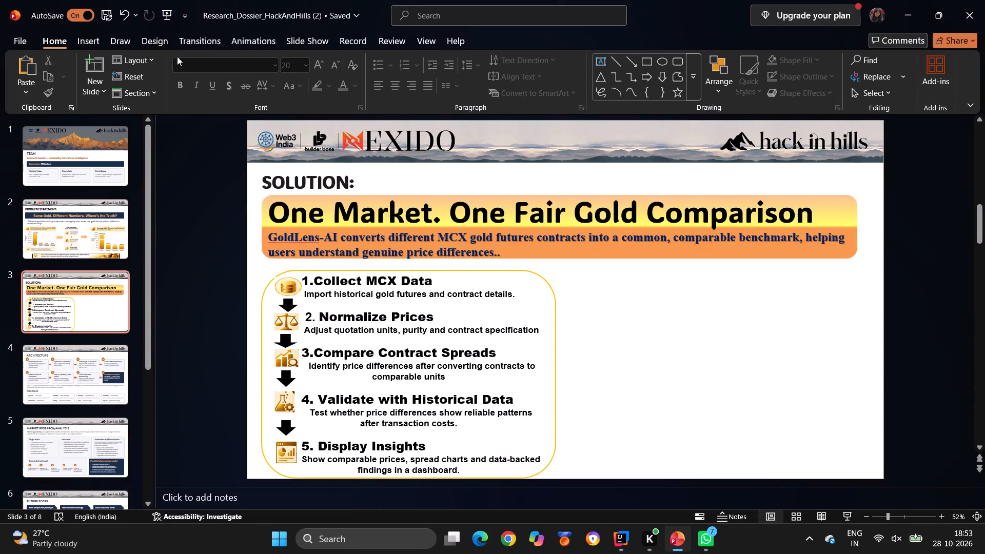
click(89, 41)
click(104, 96)
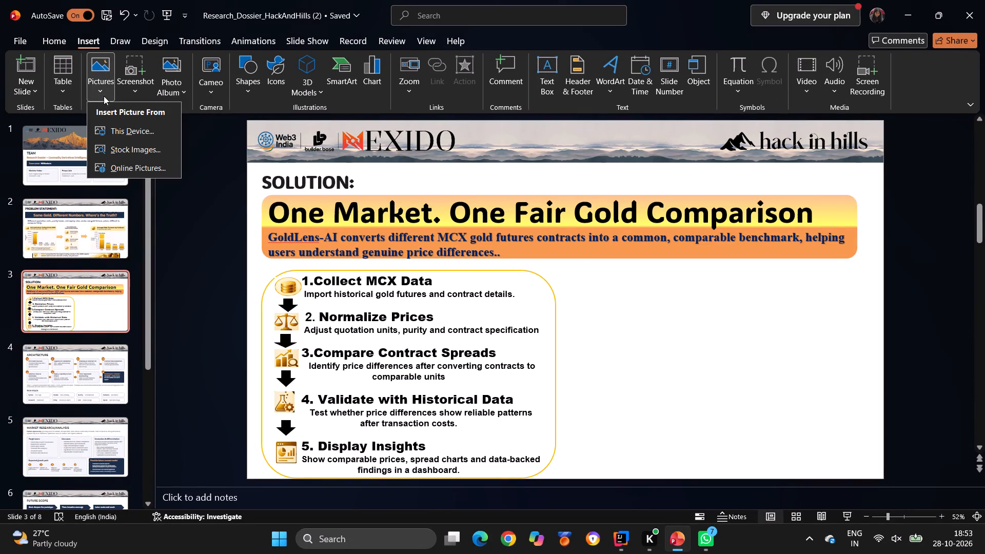
click(126, 129)
scroll(45, 90, up, 4)
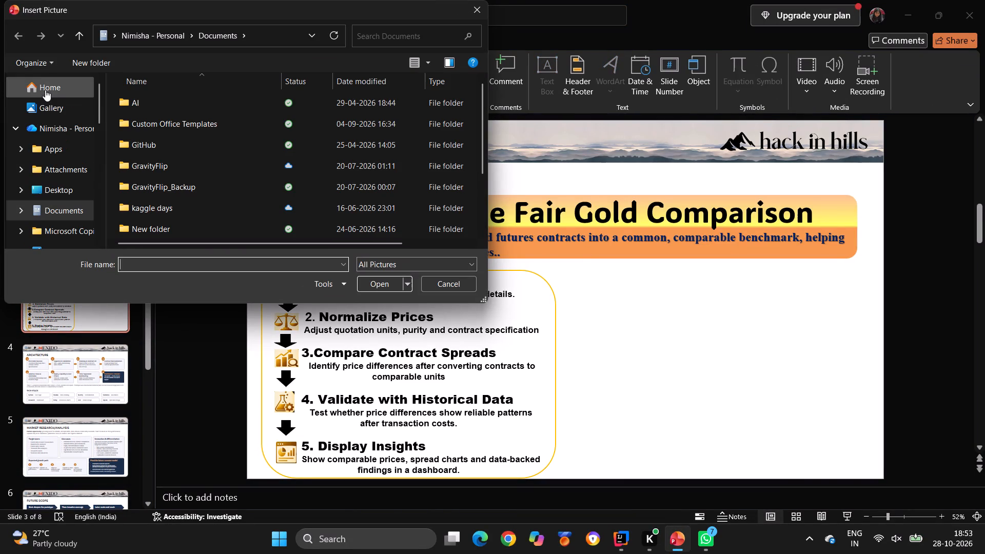
click(45, 116)
click(141, 120)
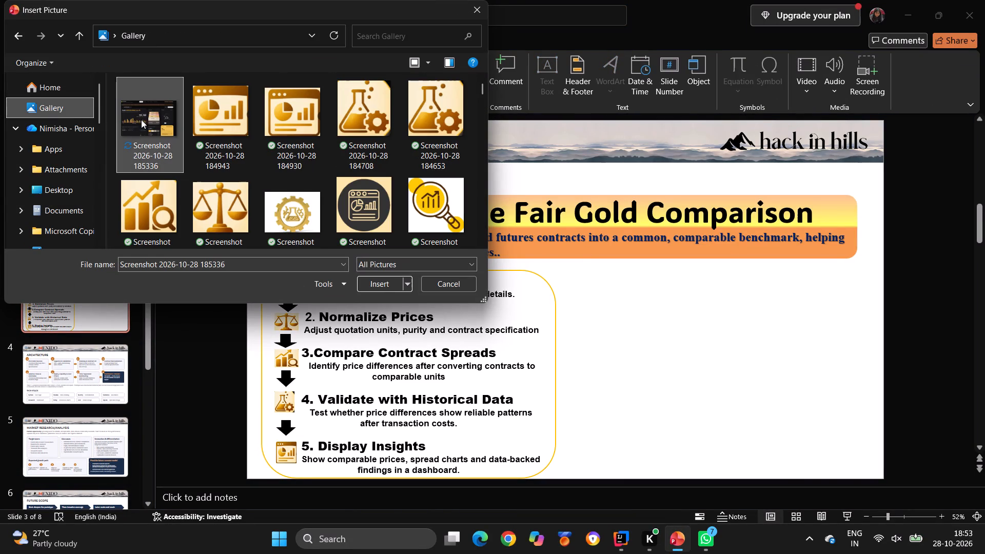
click(388, 280)
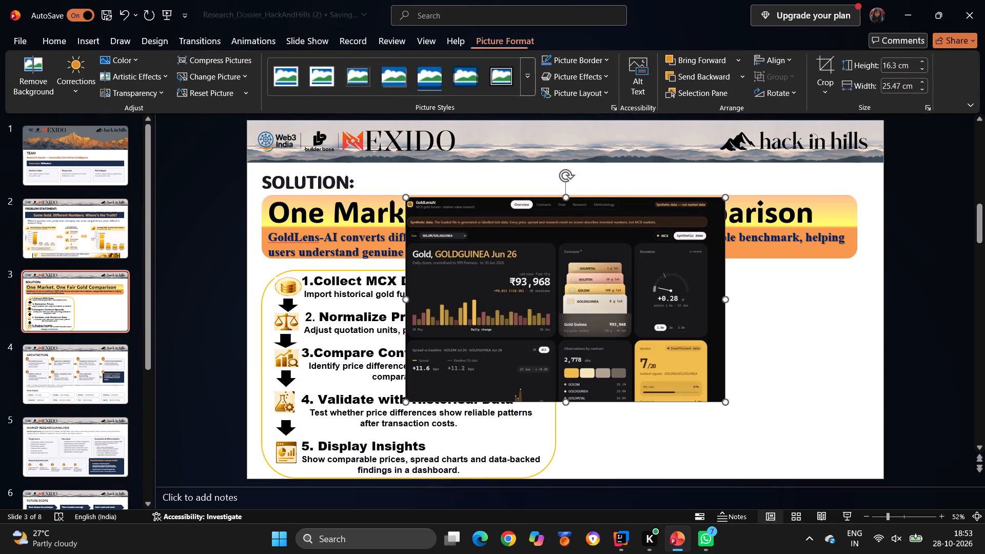
Move the dashboard screenshot beside the five-step box, below the orange banner, and resize it to about 14.67 cm high, narrowed to fit the empty area.
drag(612, 302, 746, 352)
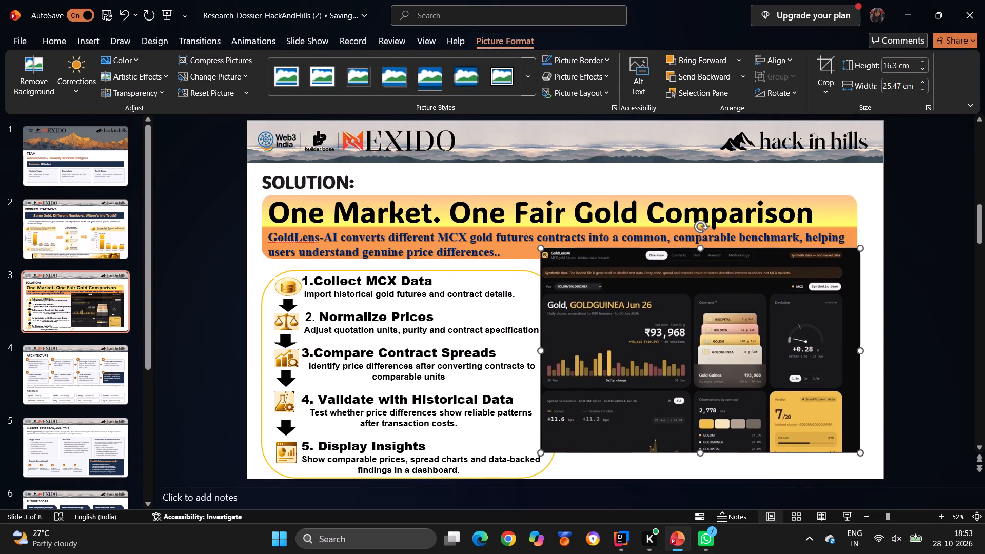
drag(542, 350, 601, 365)
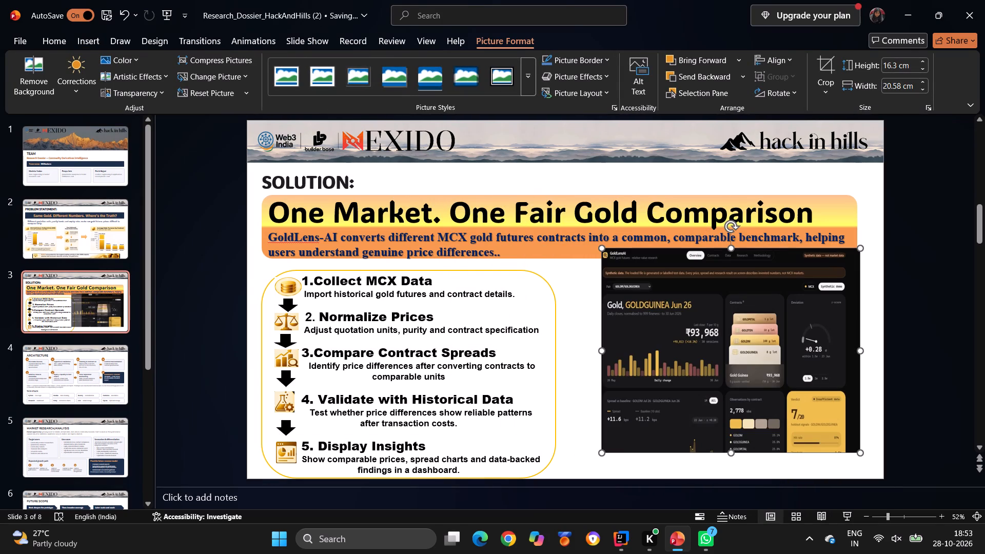
drag(732, 250, 736, 281)
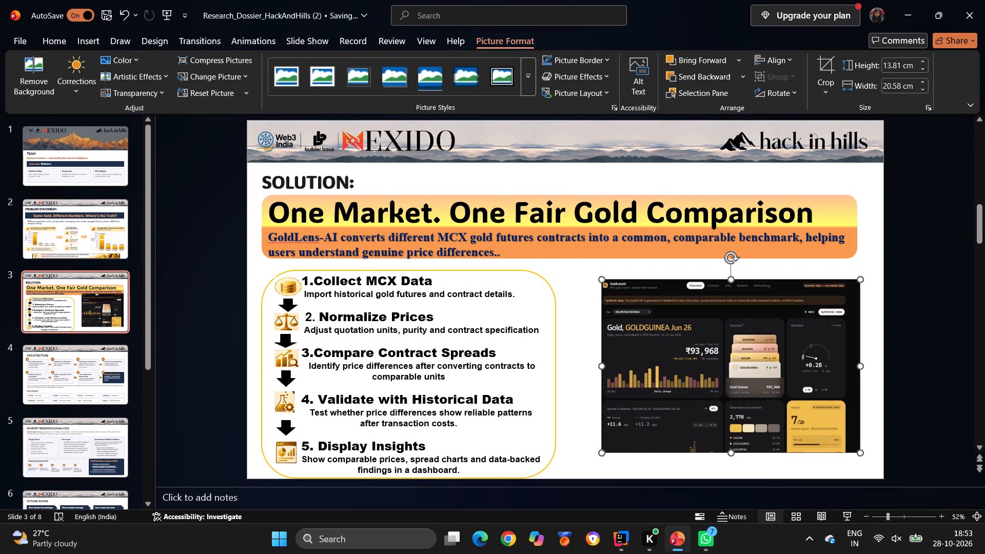
drag(732, 452, 733, 466)
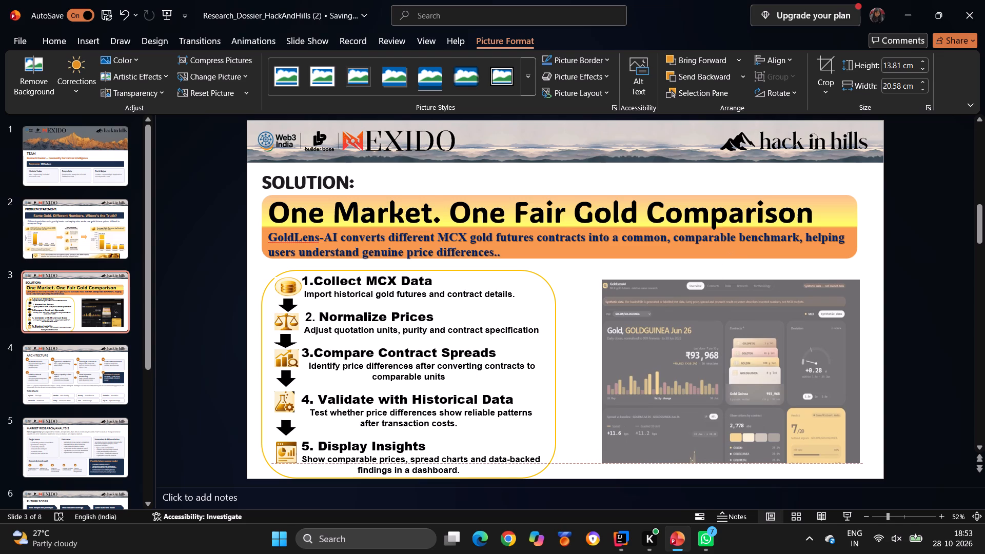
drag(733, 466, 732, 467)
drag(862, 370, 872, 368)
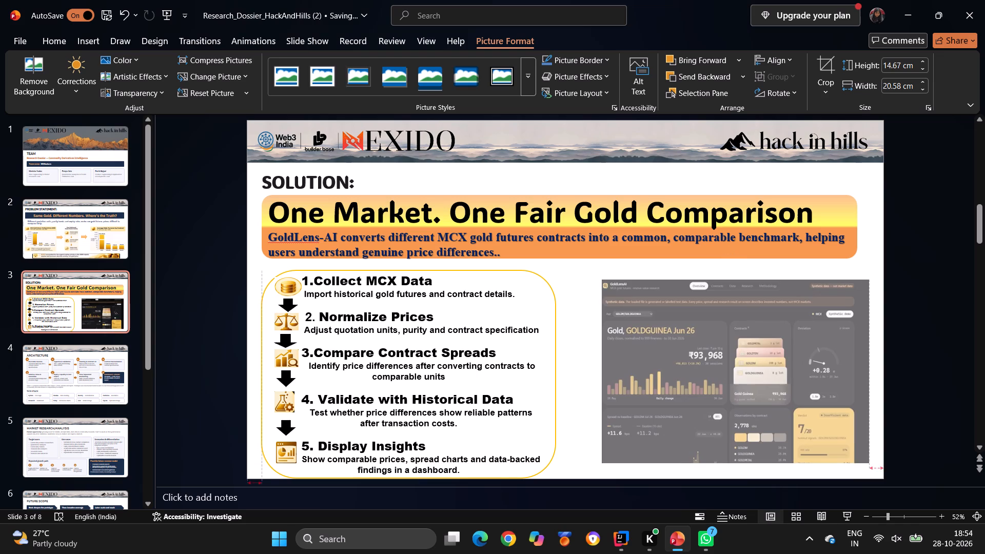
drag(872, 368, 869, 370)
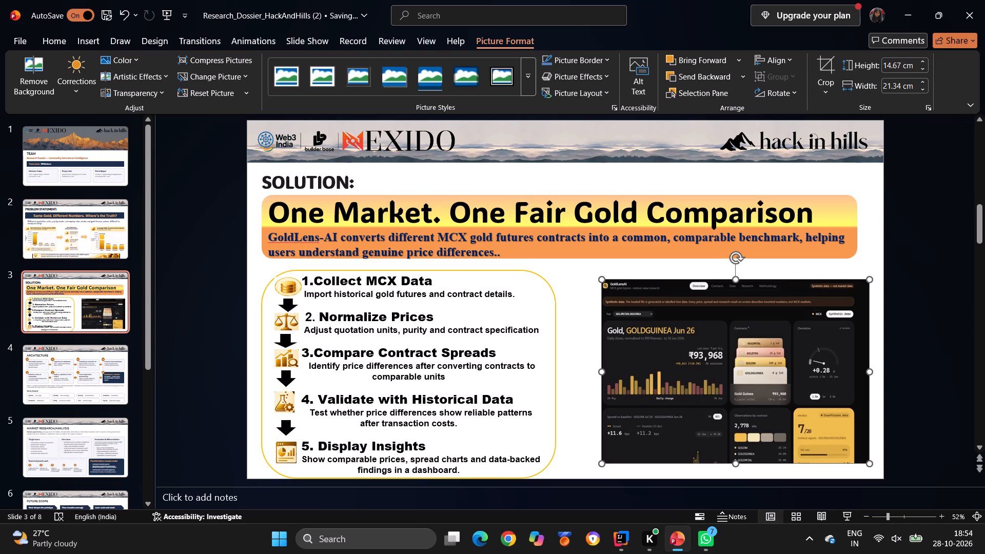
drag(603, 372, 596, 375)
click(907, 331)
Adjust the height of the rounded five-step box so its upper edge sits just below the orange banner.
click(503, 380)
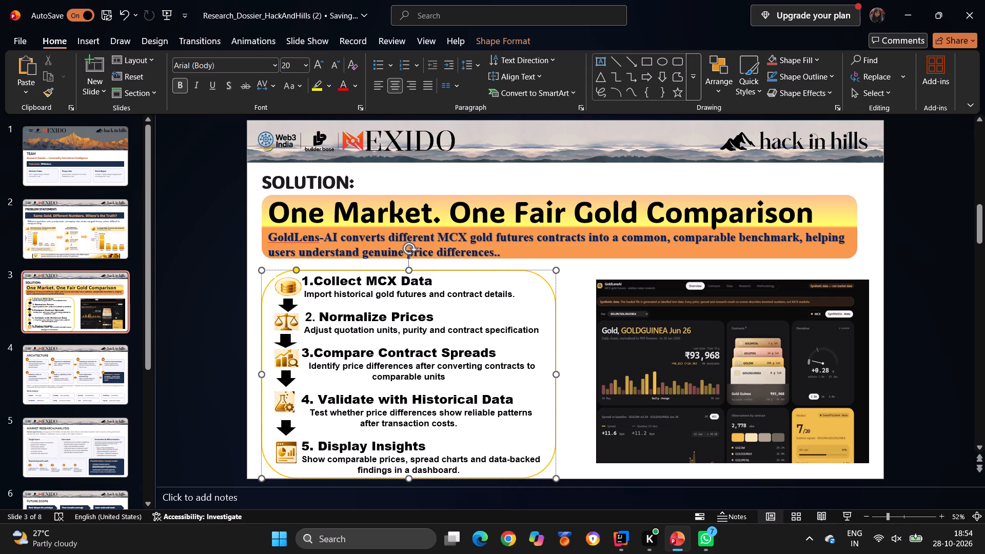
drag(407, 272, 408, 275)
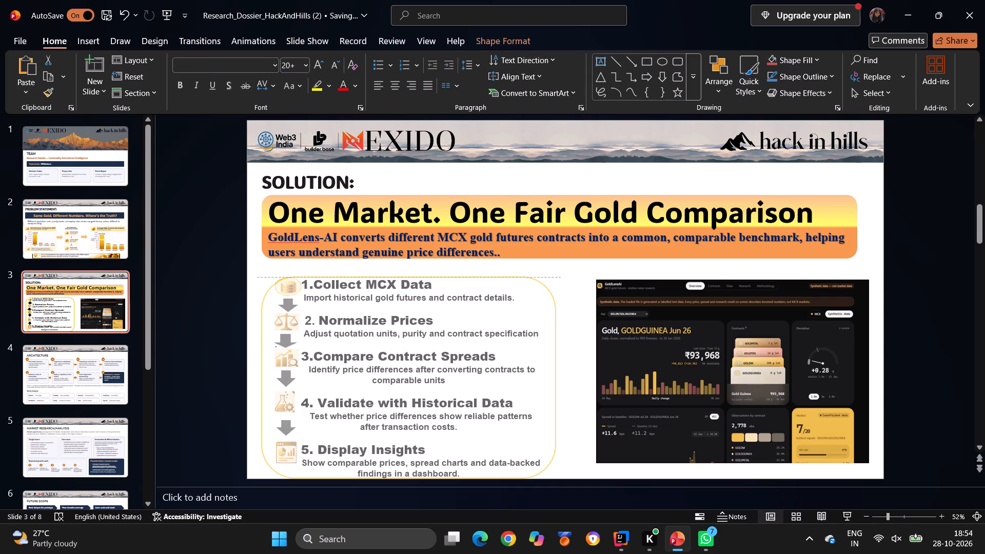
drag(408, 275, 409, 278)
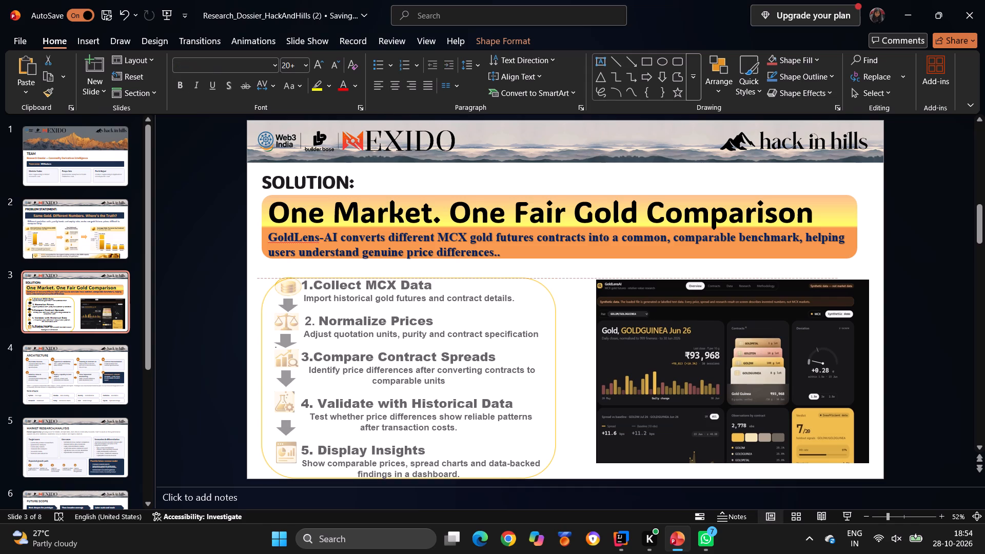
drag(409, 278, 409, 280)
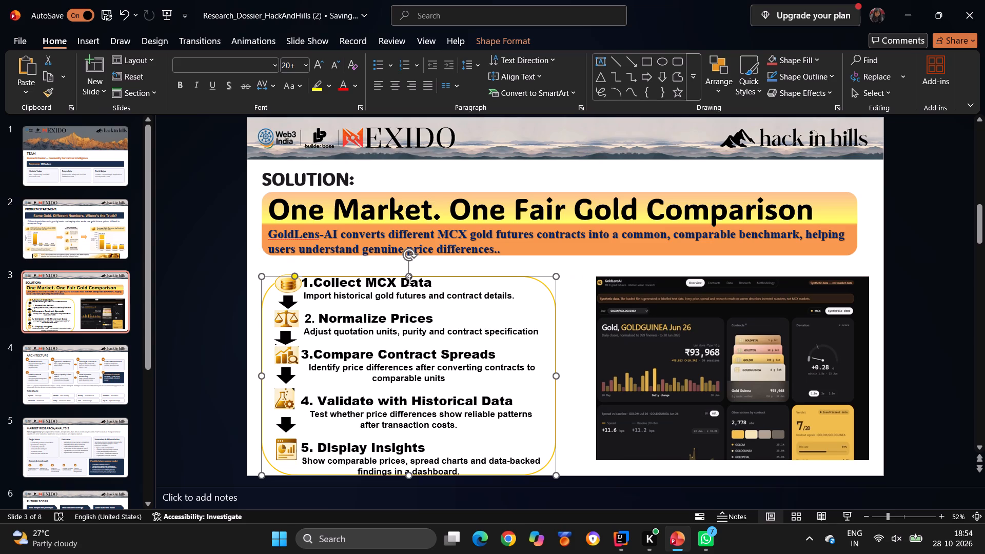
drag(407, 275, 408, 261)
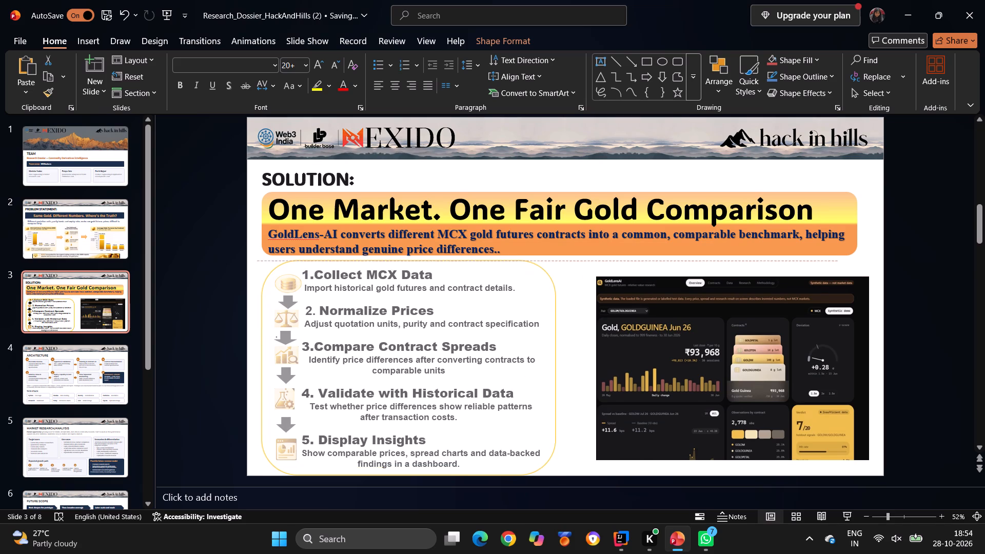
drag(408, 261, 406, 266)
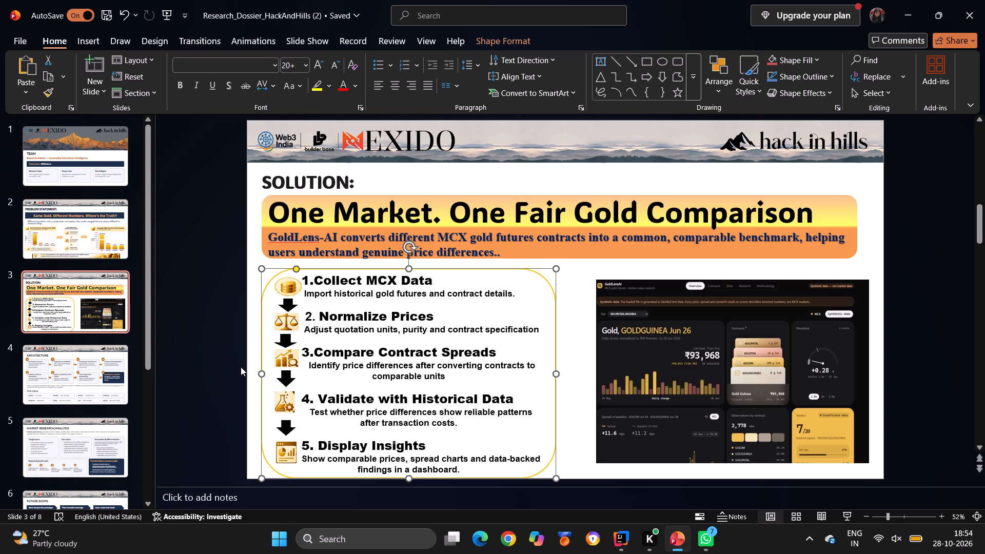
Put the computer to sleep.
click(275, 537)
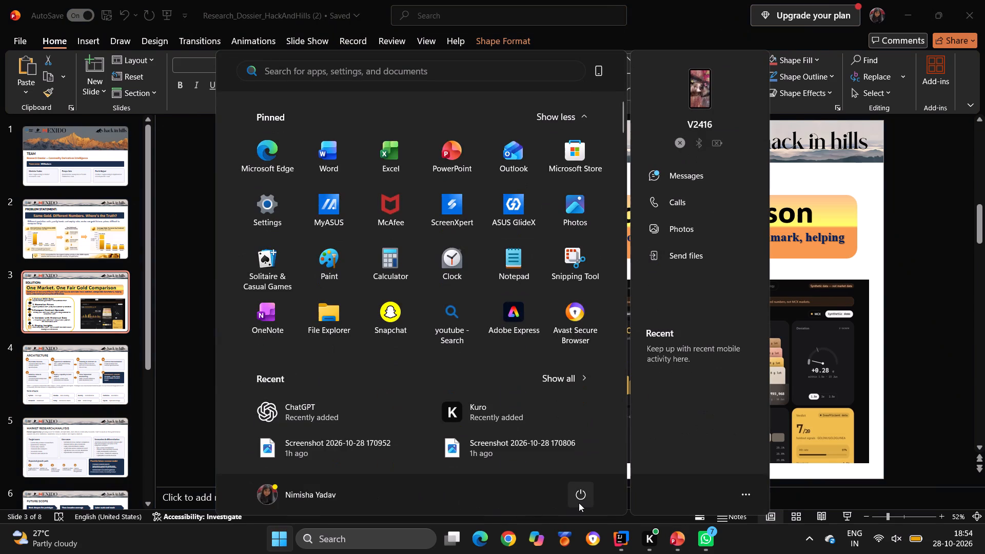
click(579, 503)
click(579, 426)
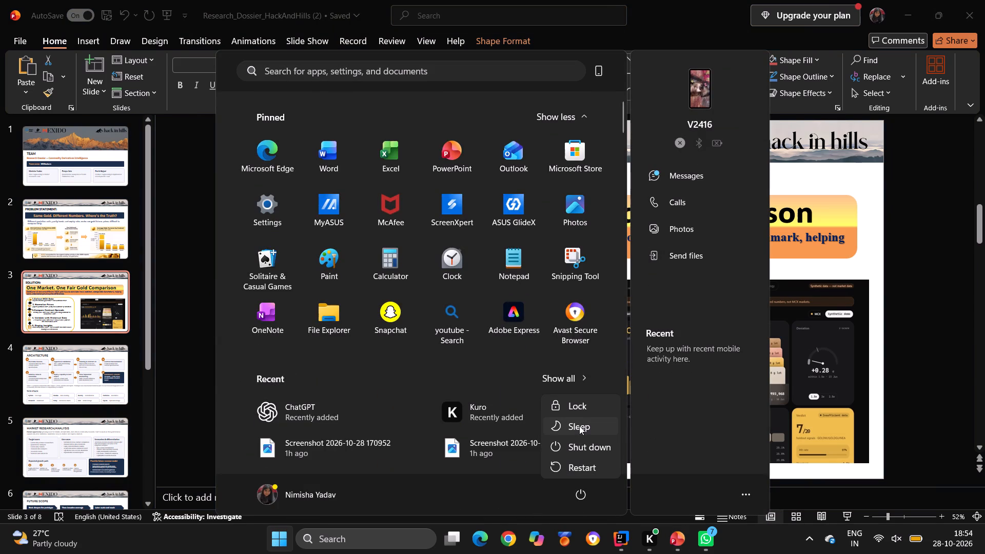
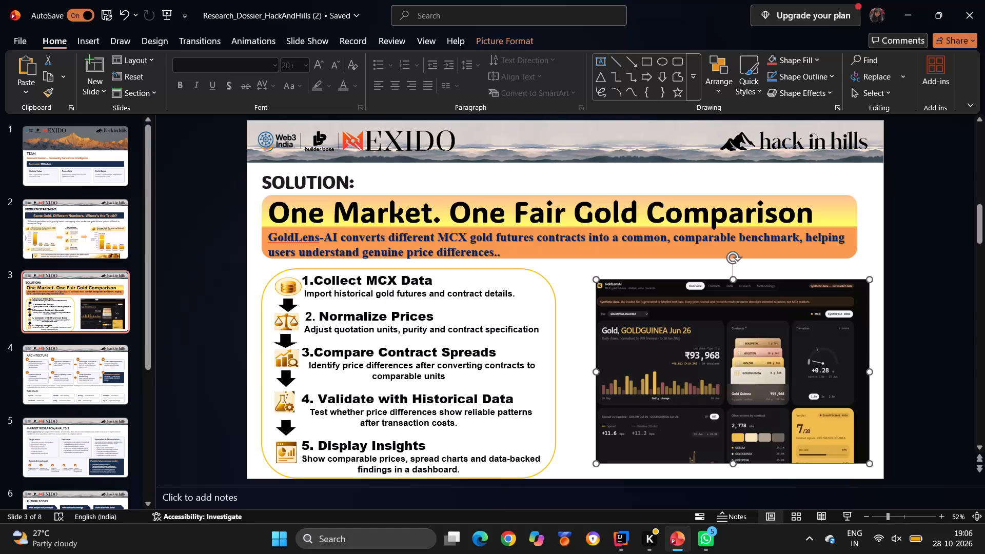
Widen the dashboard screenshot toward the five-step box to about 23.5 cm, keeping its height.
drag(595, 371, 574, 376)
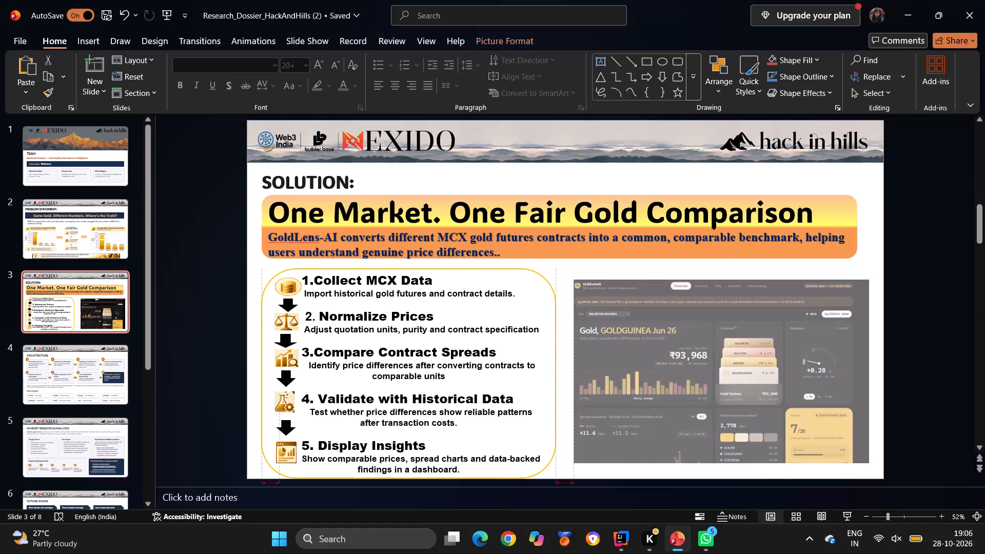
drag(574, 376, 578, 377)
Set the banner headline "One Market. One Fair Gold Comparison" to font size 54.
click(560, 236)
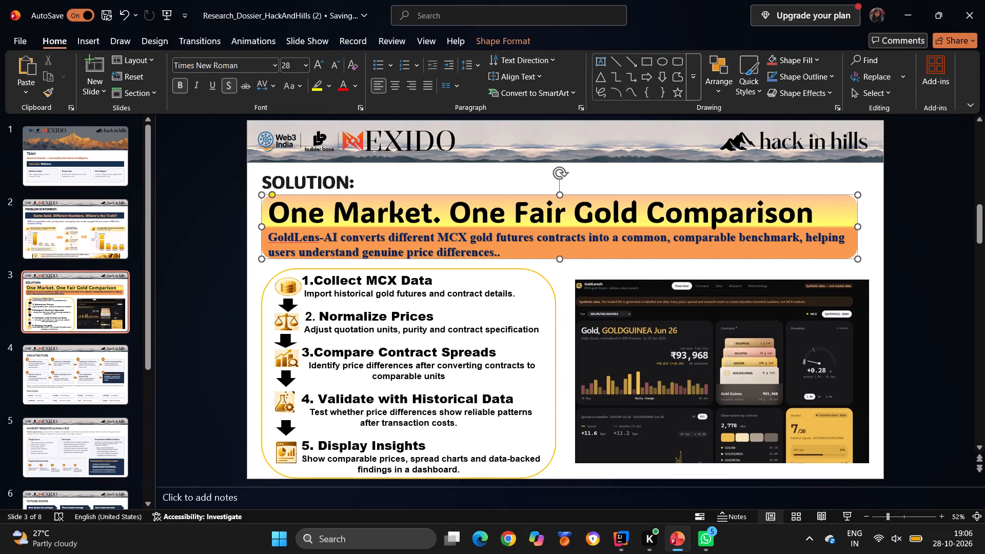
drag(269, 210, 766, 217)
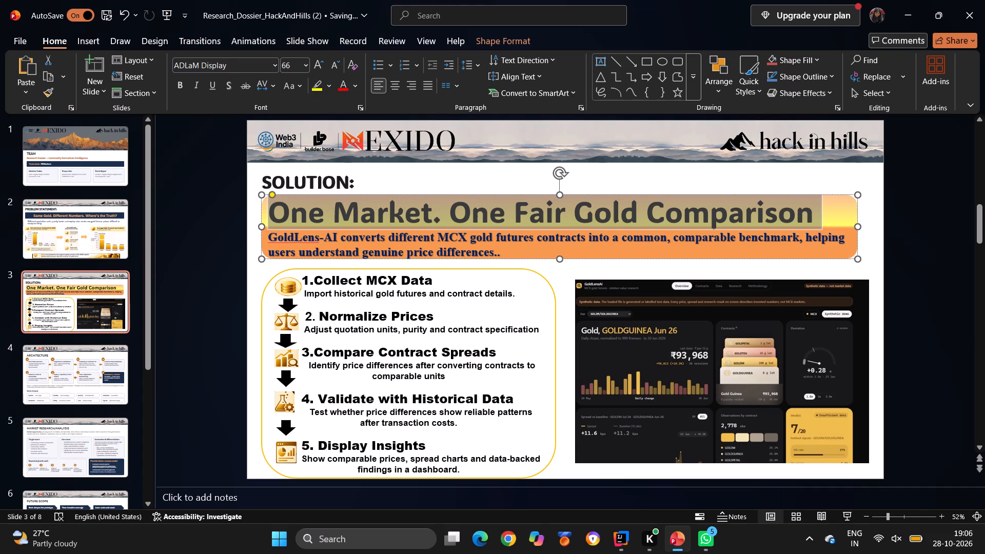
drag(766, 217, 804, 222)
click(306, 63)
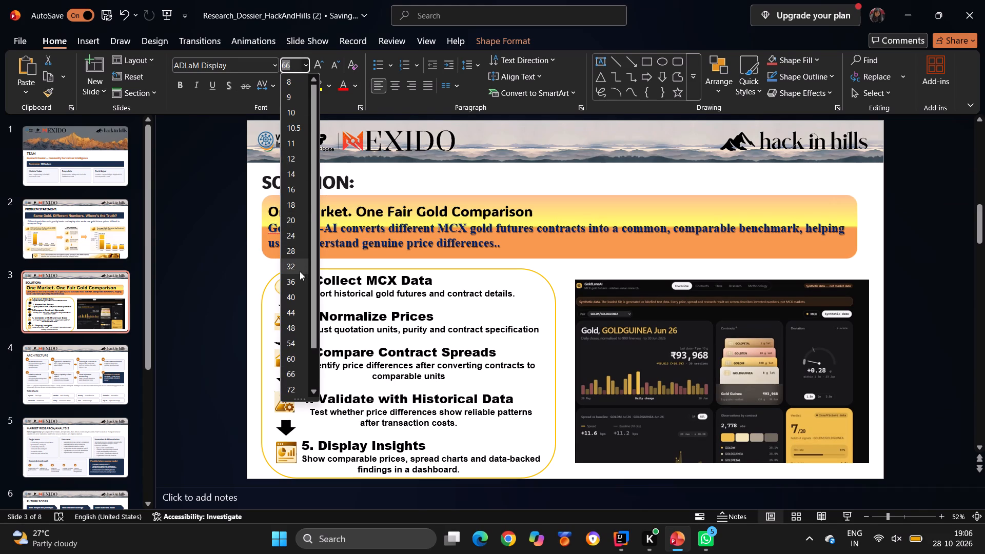
click(297, 337)
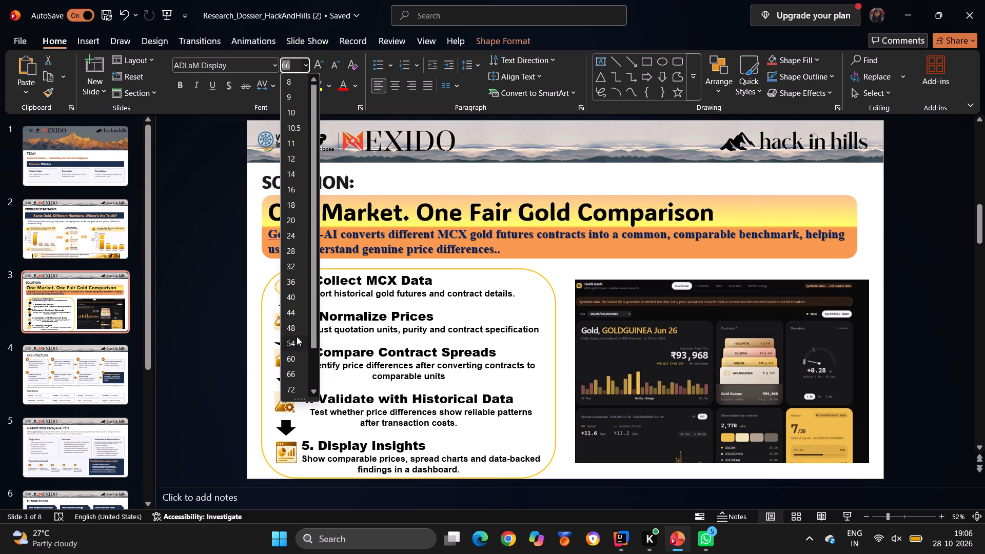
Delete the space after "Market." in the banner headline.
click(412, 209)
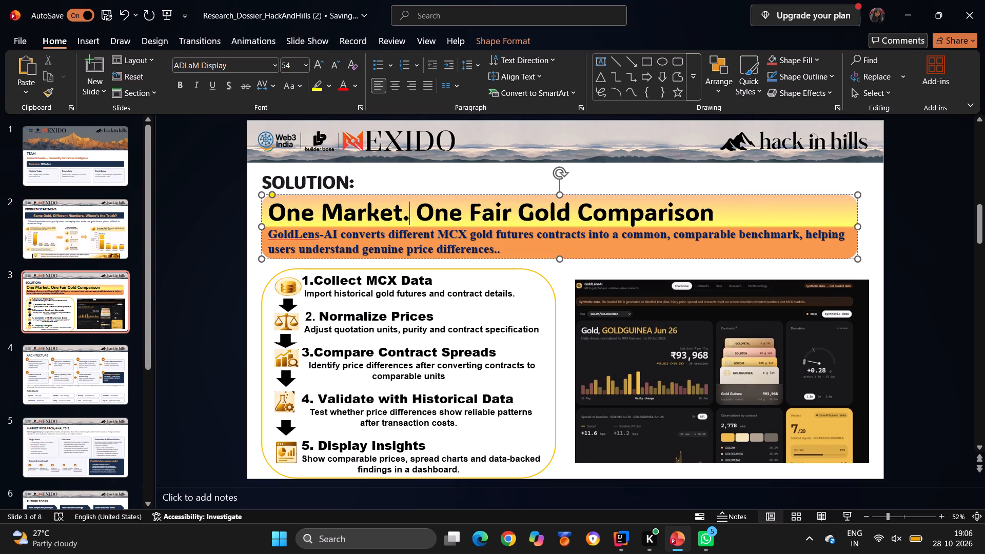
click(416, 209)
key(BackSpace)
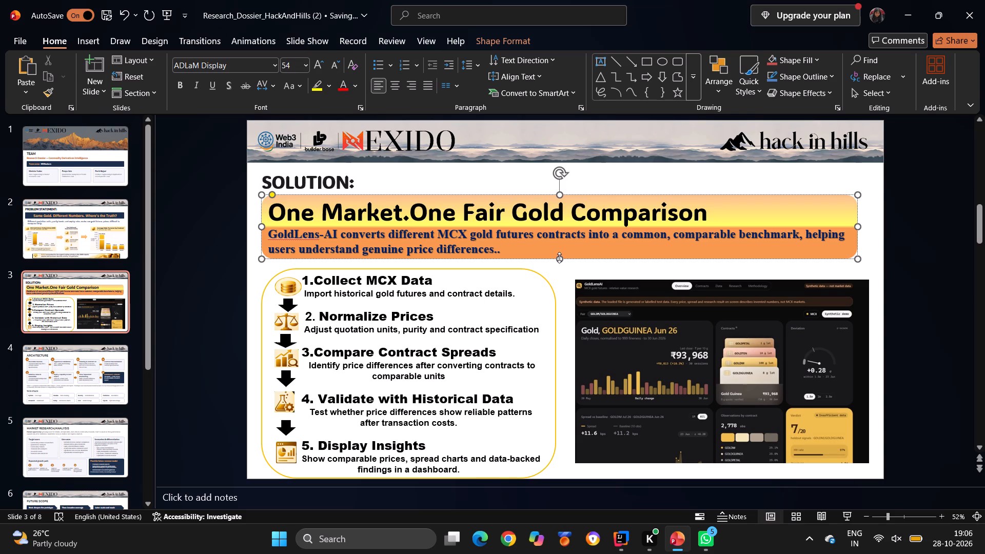
Reduce the orange banner's height by raising its lower edge to just below the description text.
drag(561, 260, 560, 249)
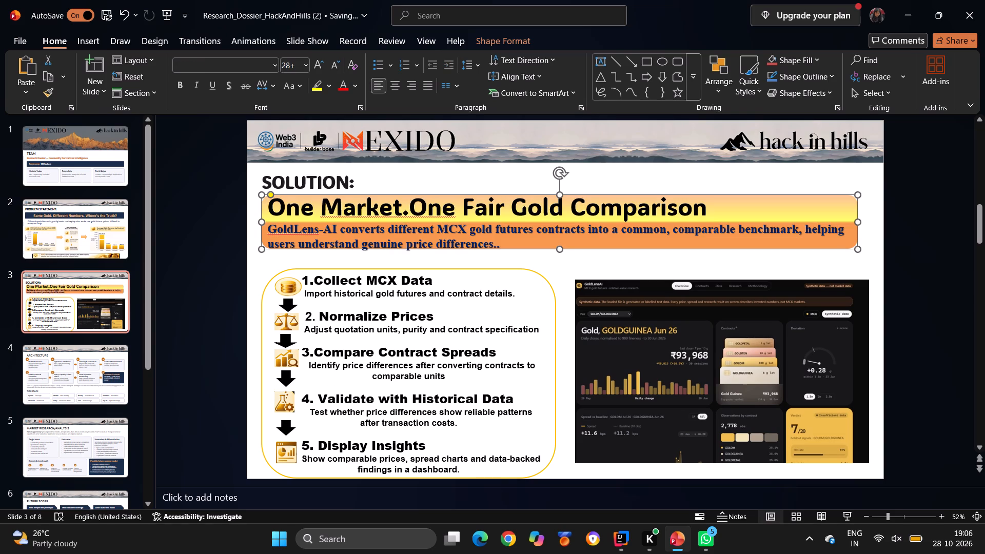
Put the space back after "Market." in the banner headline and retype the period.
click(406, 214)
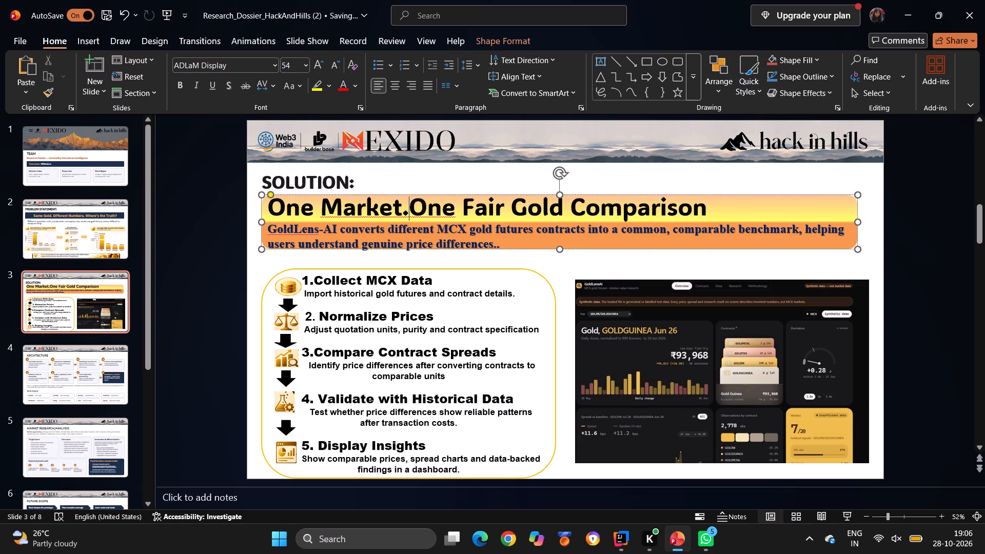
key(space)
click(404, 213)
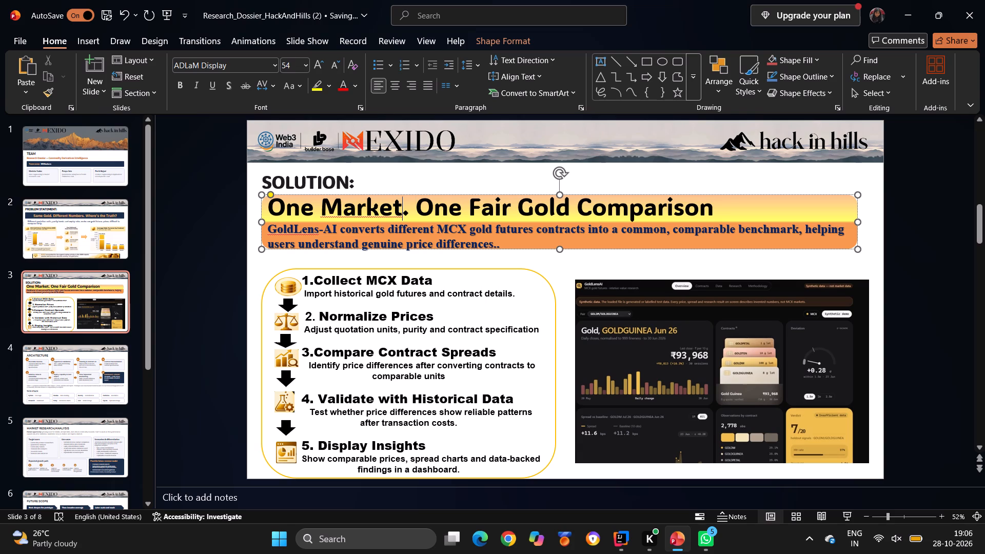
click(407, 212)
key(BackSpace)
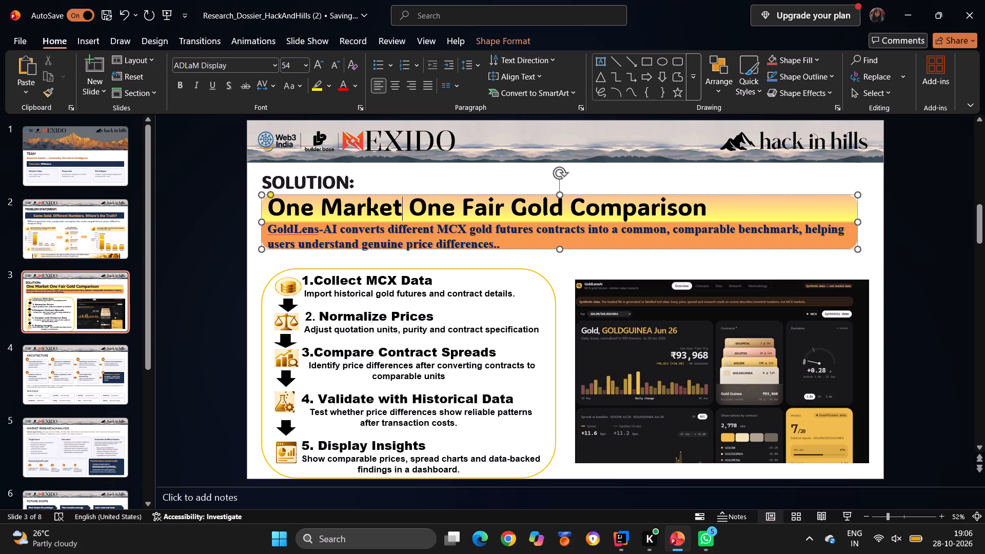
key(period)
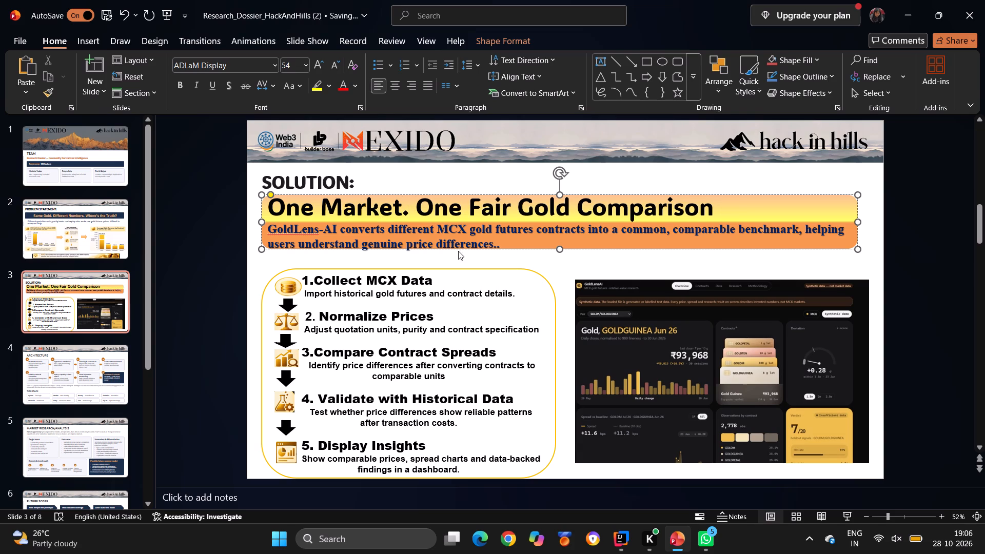
Shorten the rounded five-step box by lowering its upper edge slightly, leaving more space beneath the orange banner.
click(510, 266)
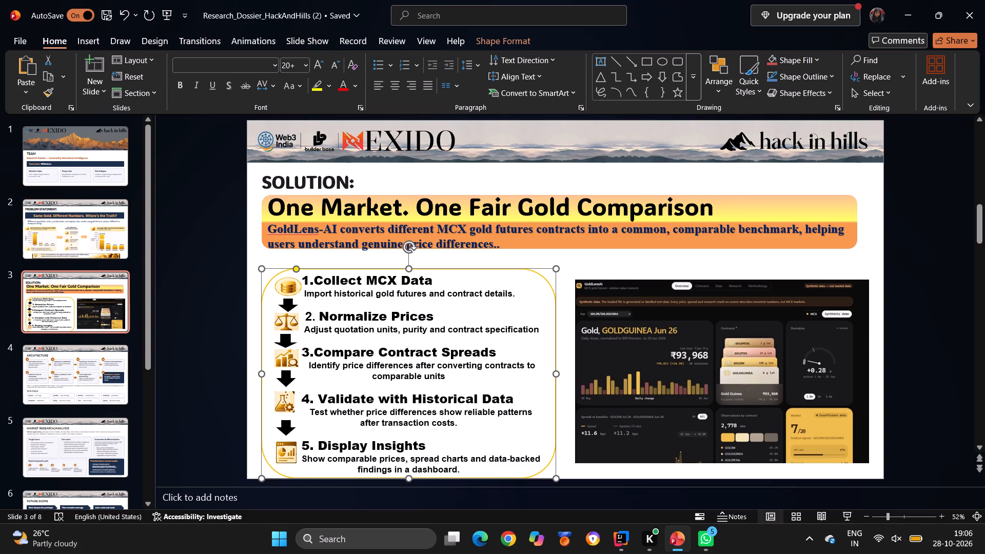
drag(408, 270, 408, 277)
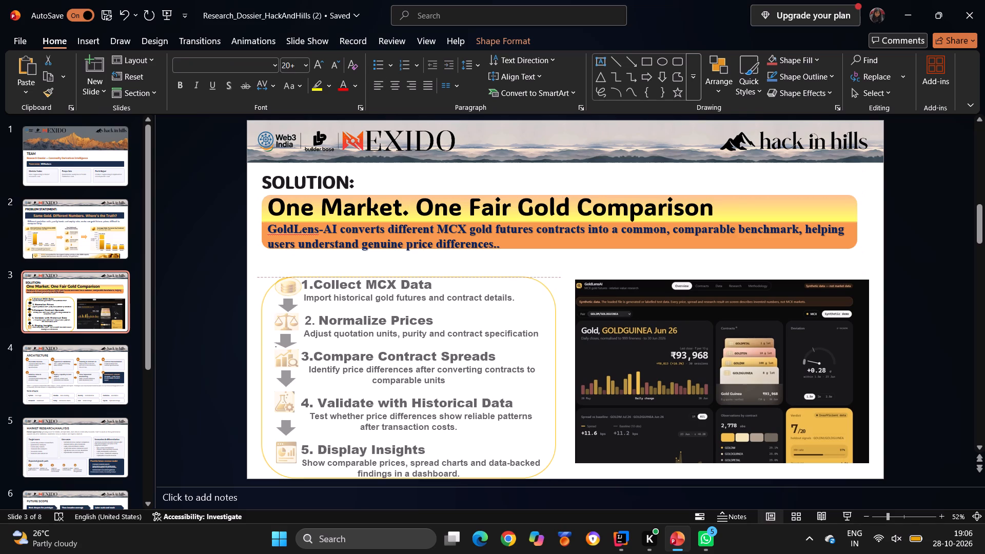
drag(408, 277, 406, 277)
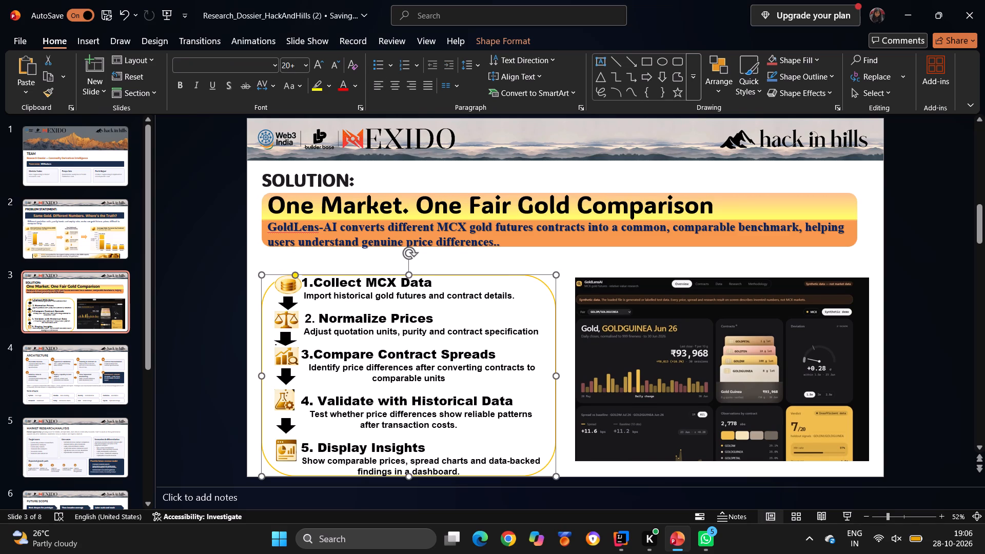
click(520, 266)
Shrink the dashboard screenshot to about 14.09 cm high by 22.57 cm wide and reposition it lower beside the five-step box.
click(611, 293)
drag(611, 293, 620, 309)
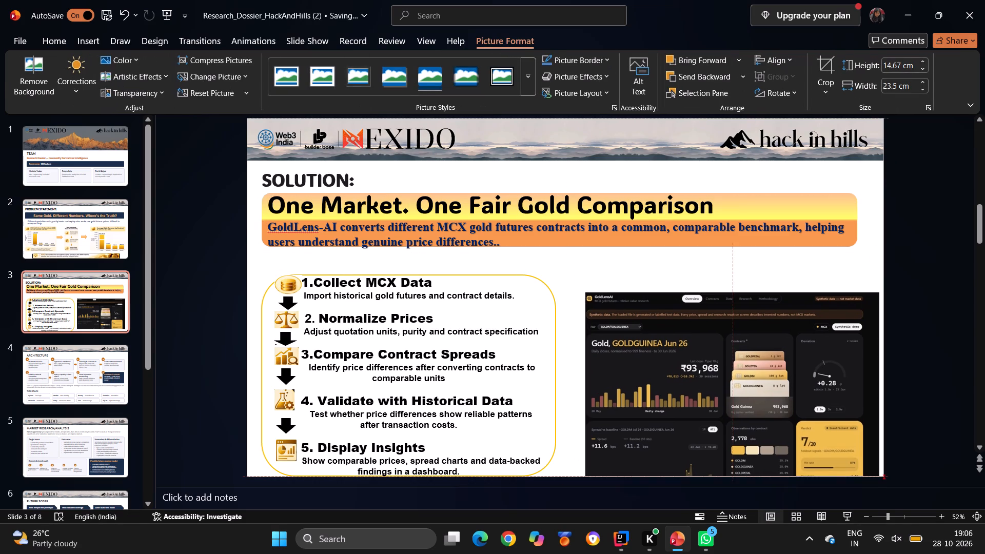
drag(620, 309, 614, 302)
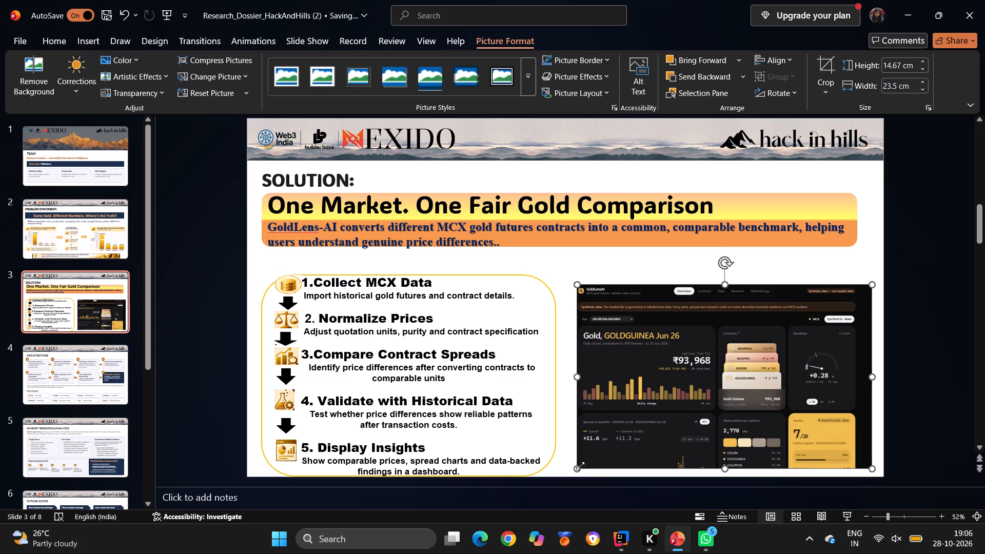
drag(580, 469, 599, 465)
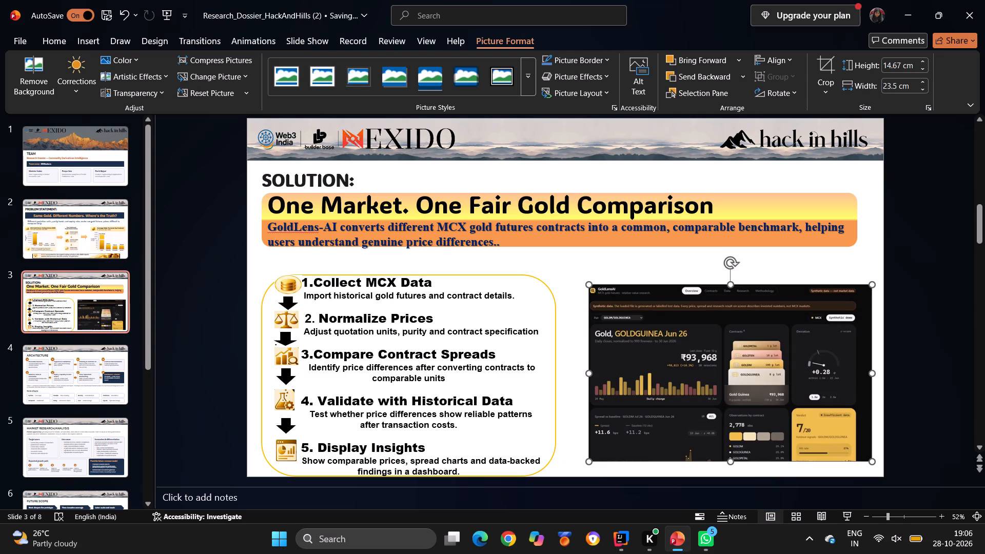
drag(673, 406, 669, 410)
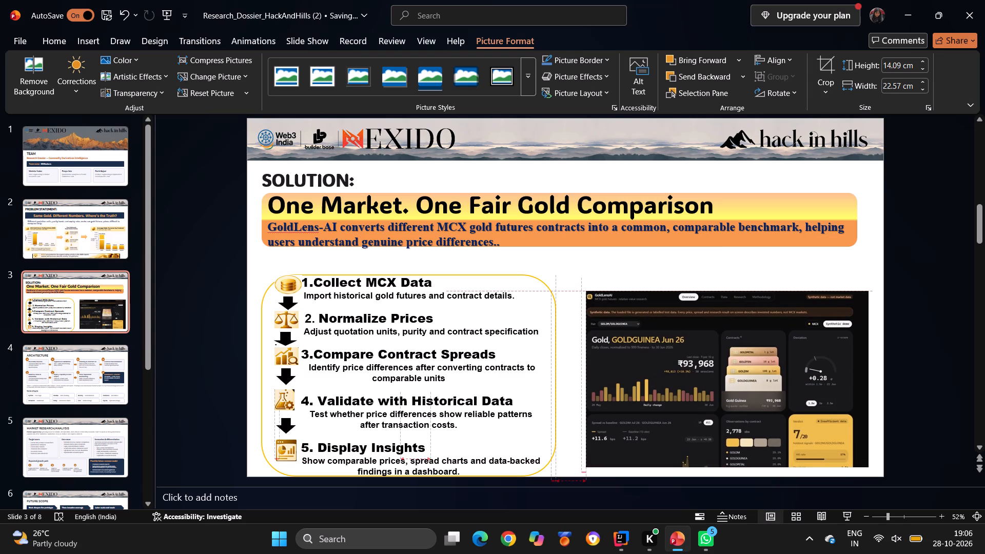
drag(669, 410, 668, 409)
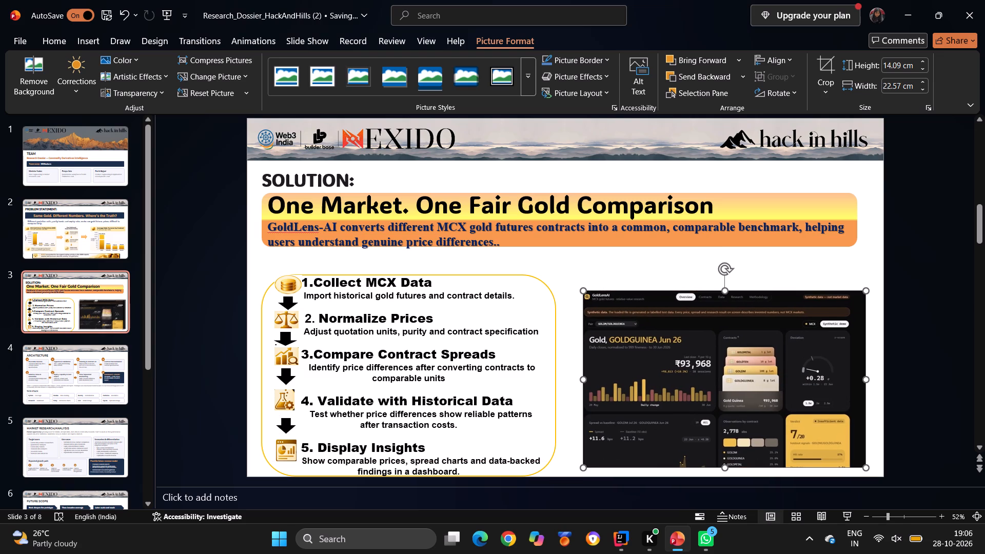
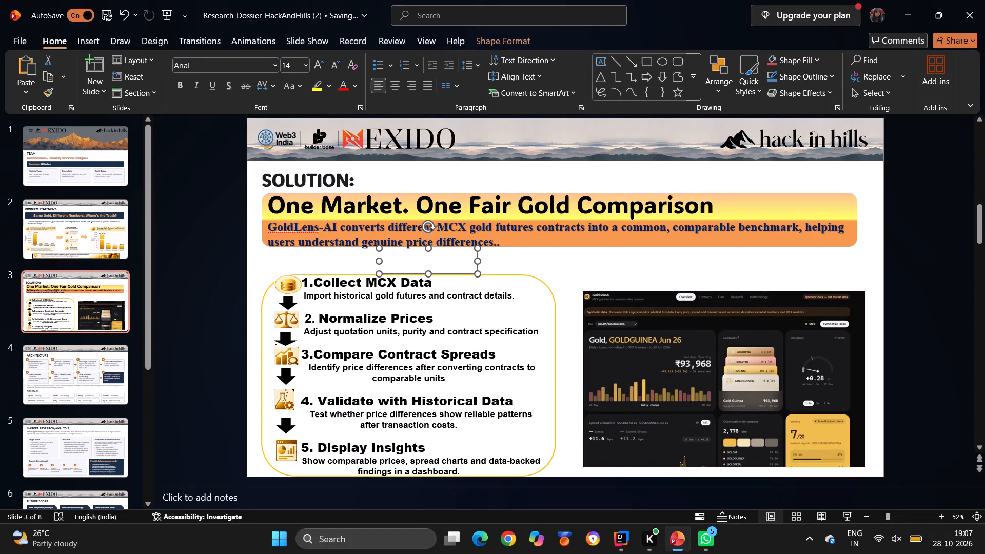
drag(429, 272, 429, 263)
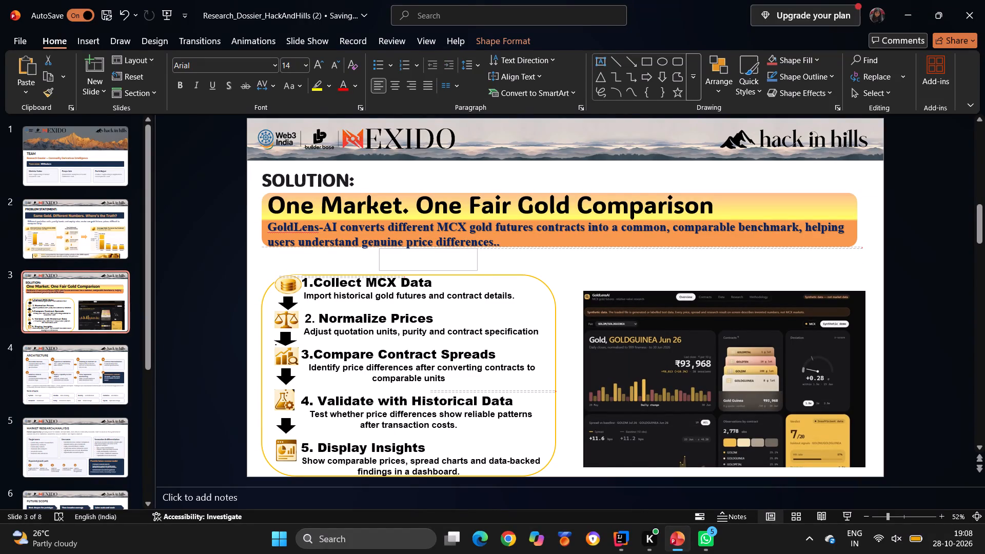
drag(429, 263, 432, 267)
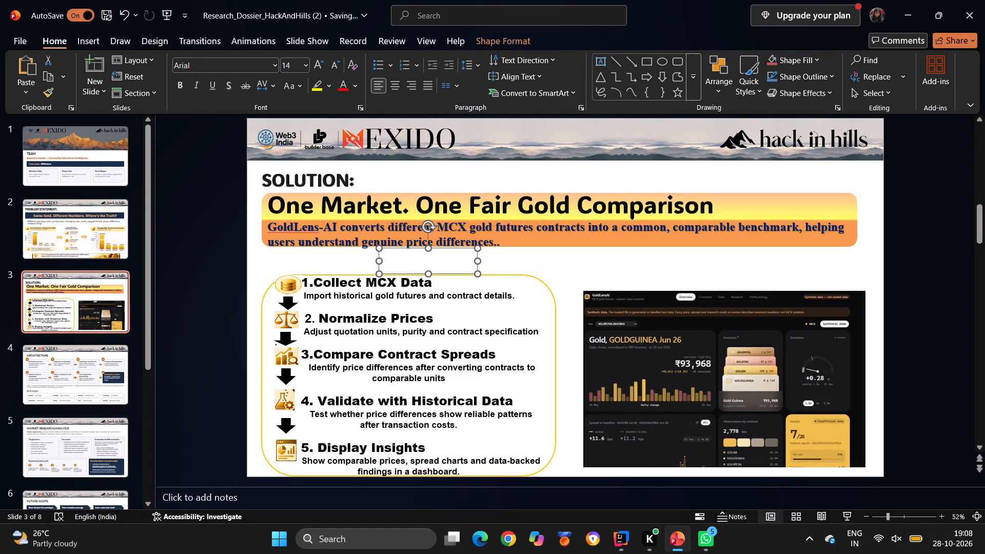
Draw a flowchart connector oval between the orange banner and the five-step box, about 10.45 cm wide and 2 cm high.
click(93, 35)
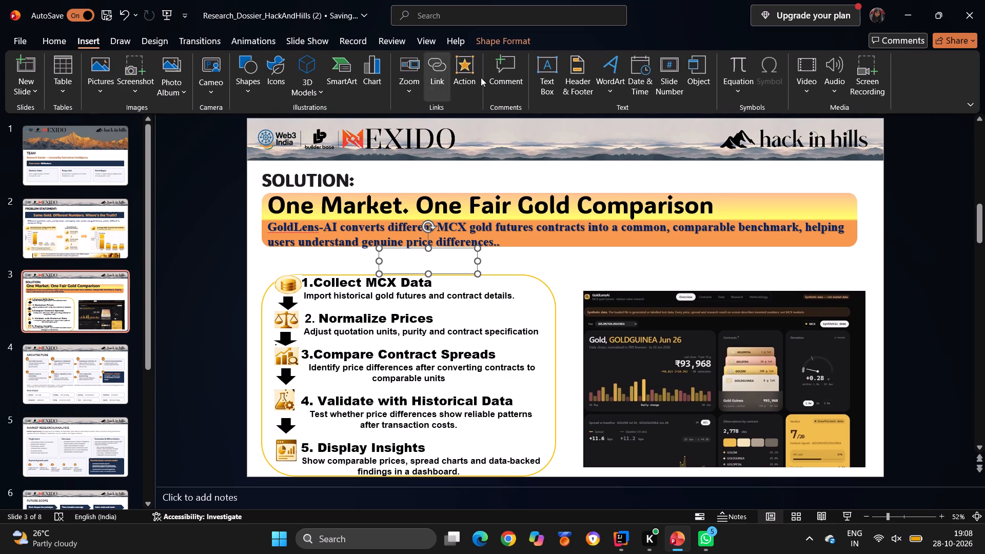
click(240, 98)
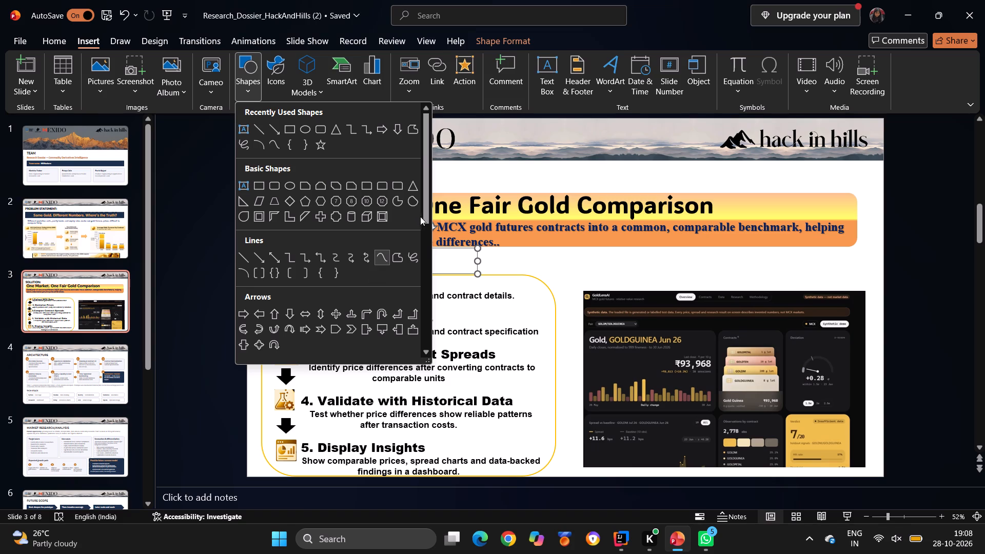
drag(423, 215, 425, 256)
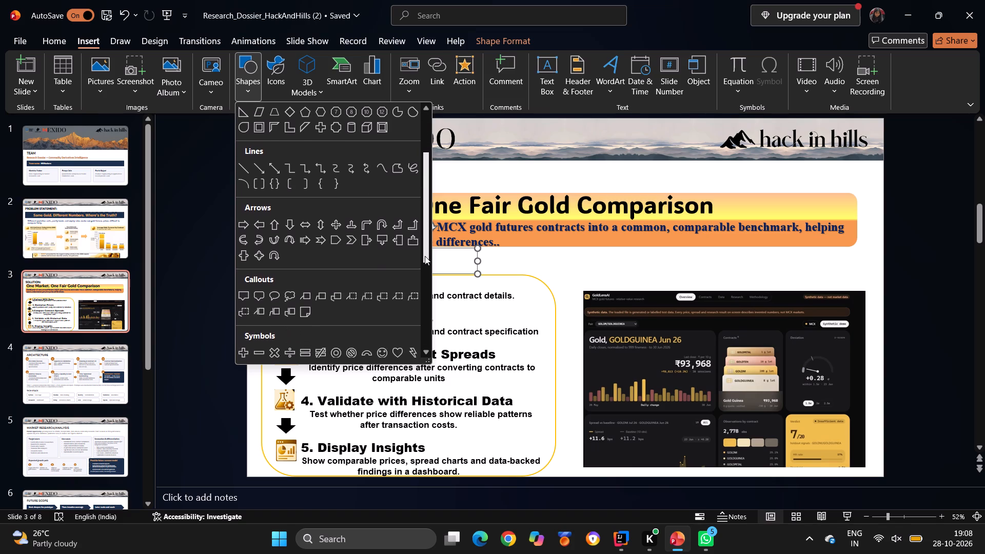
drag(425, 256, 425, 260)
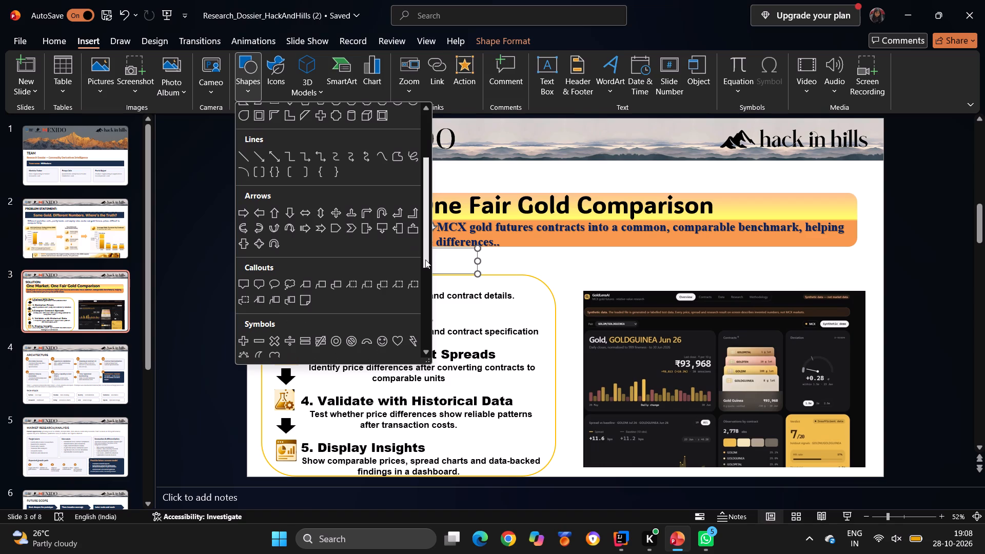
drag(425, 260, 425, 299)
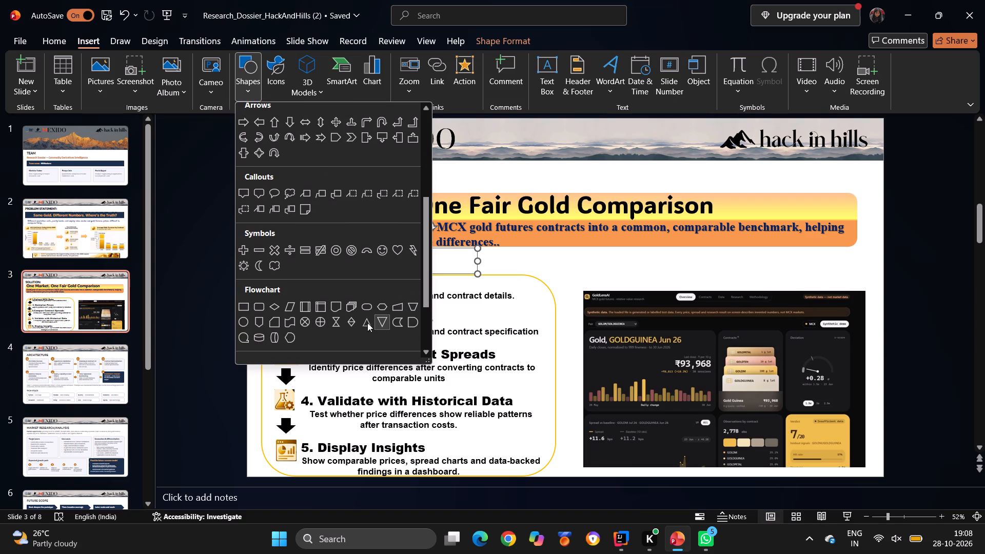
click(245, 319)
drag(390, 262, 521, 274)
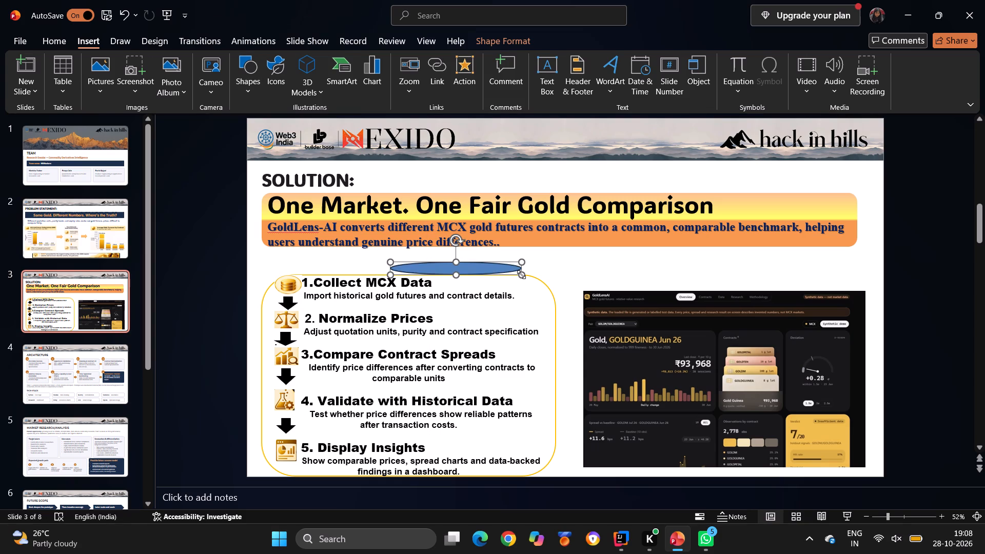
drag(457, 258, 459, 246)
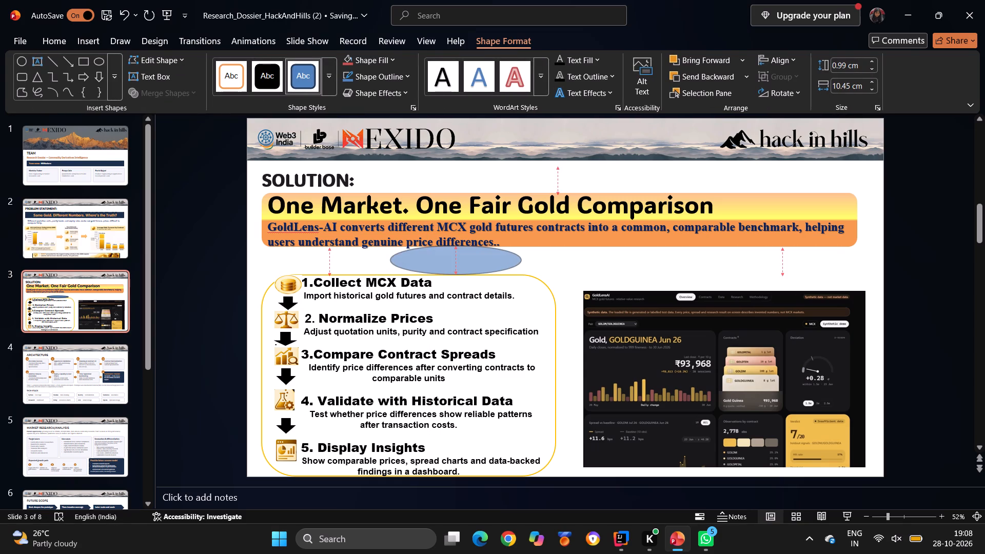
drag(459, 246, 456, 250)
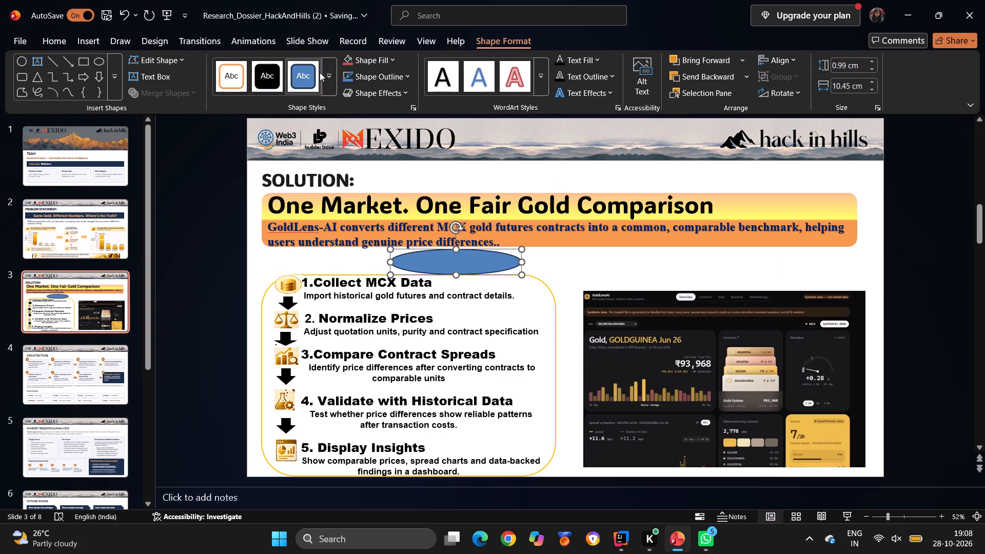
Apply the white-filled, black-outlined theme style to the oval and widen it leftwards to about 17.51 cm.
click(329, 76)
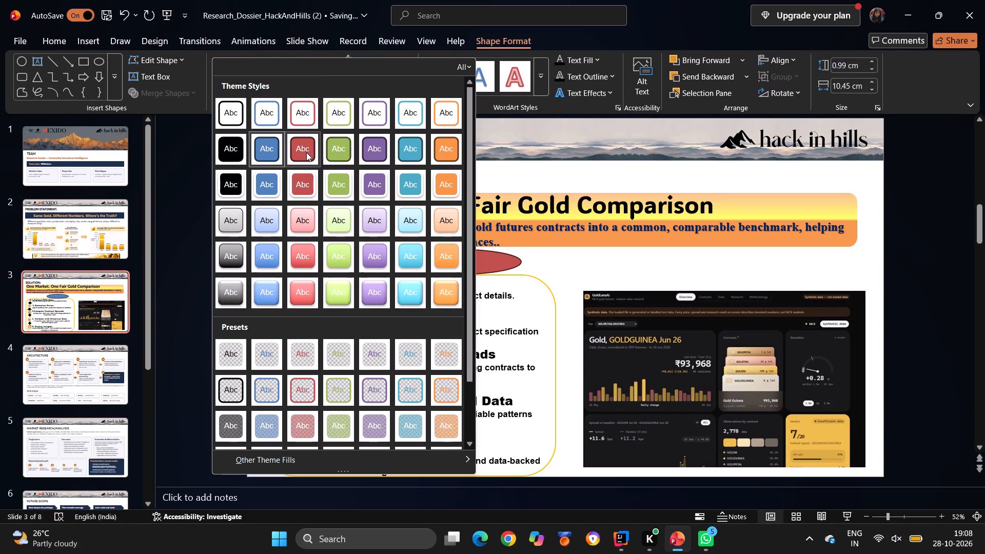
click(234, 116)
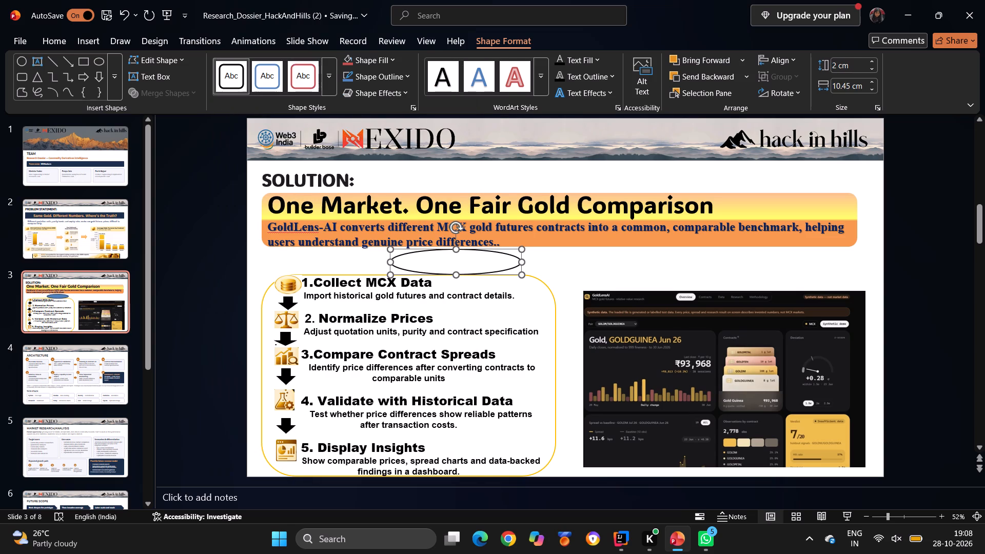
drag(391, 263, 353, 263)
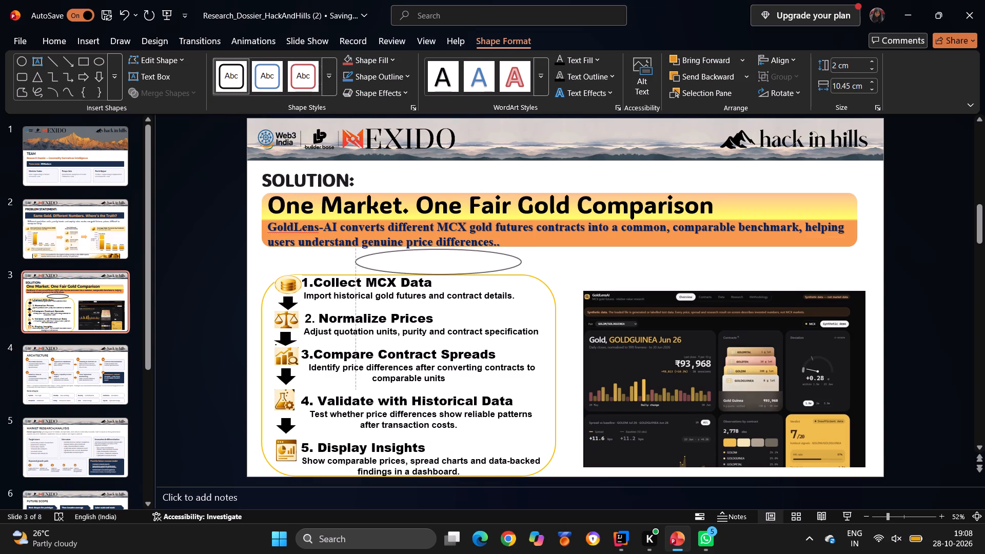
drag(353, 263, 302, 255)
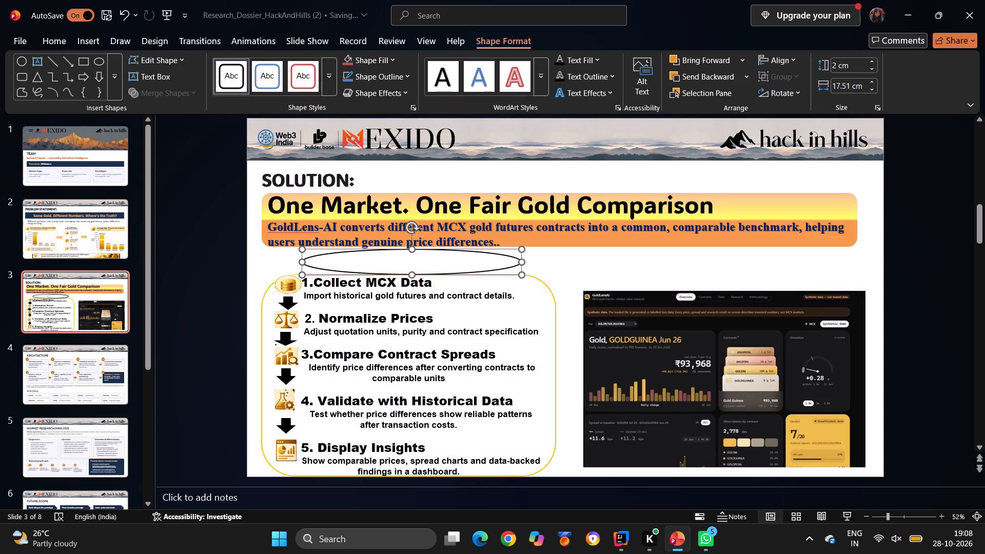
Paste the text "How our solution works" into the oval.
click(336, 262)
click(336, 262)
double_click(339, 261)
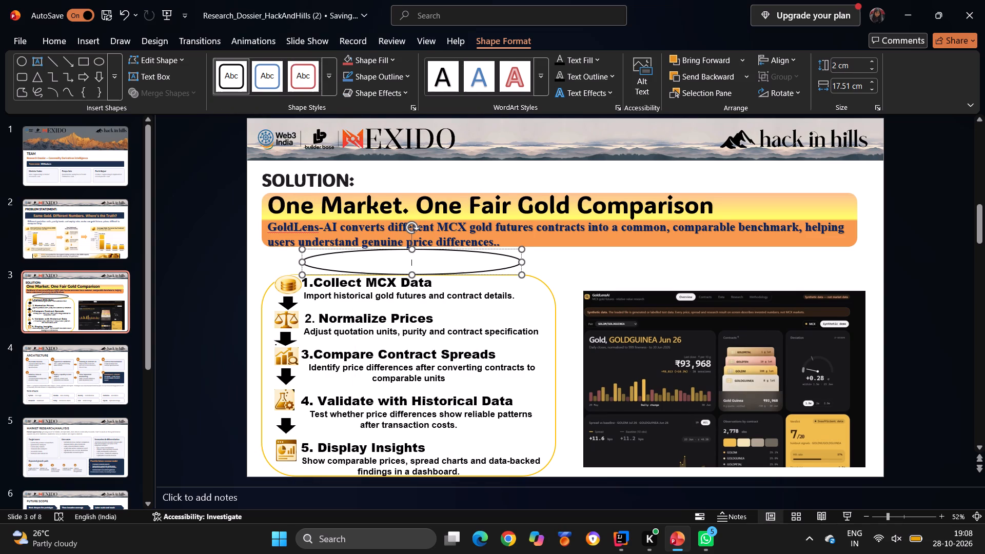
key(ctrl+v)
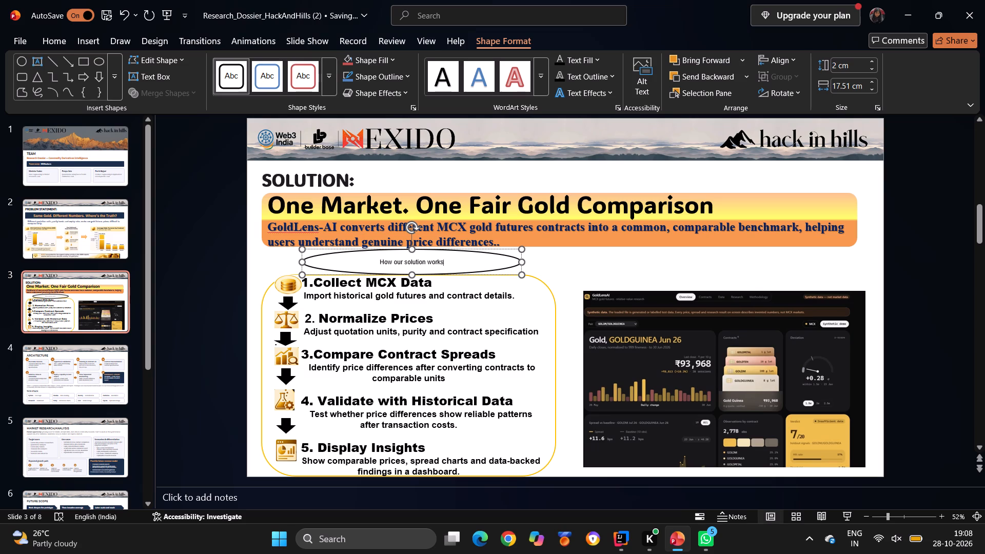
Format the "How our solution works" label as bold, shadowed Arial (Body) text at size 28.
click(445, 262)
drag(442, 262, 375, 270)
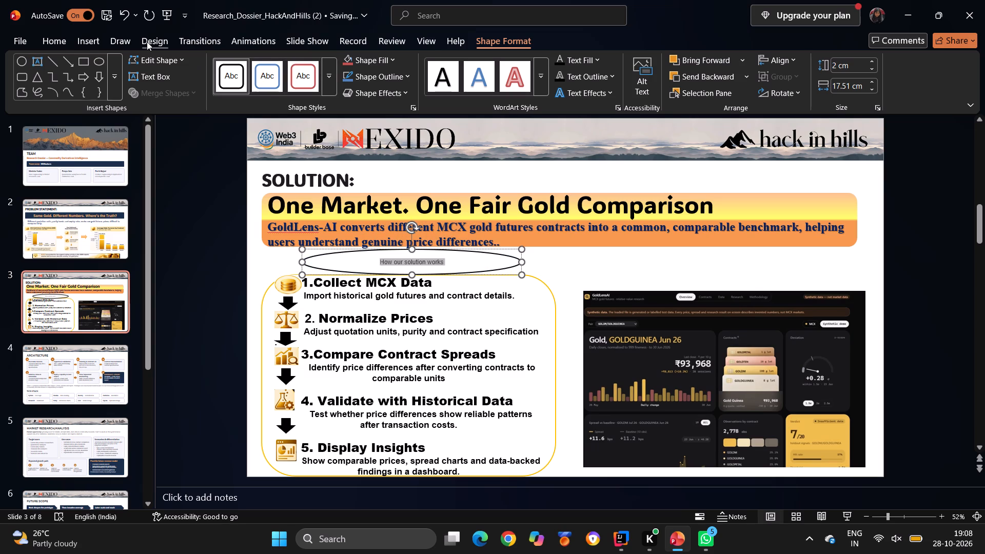
drag(64, 42, 306, 91)
click(305, 63)
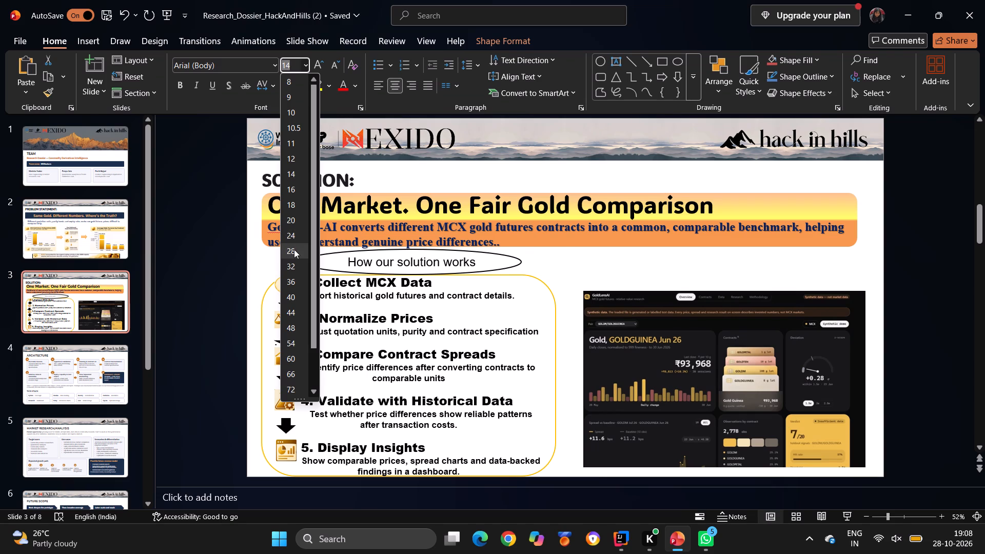
click(294, 263)
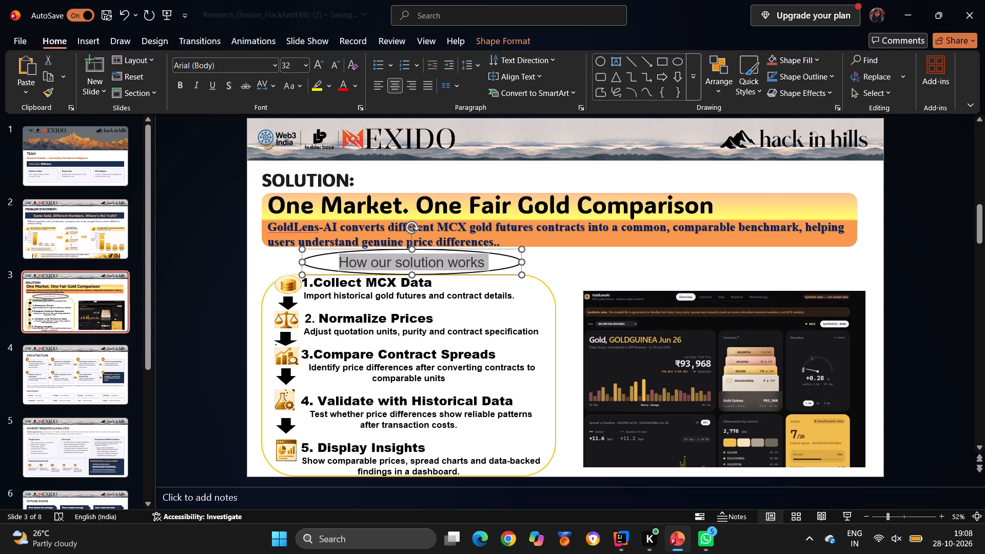
click(181, 82)
click(229, 87)
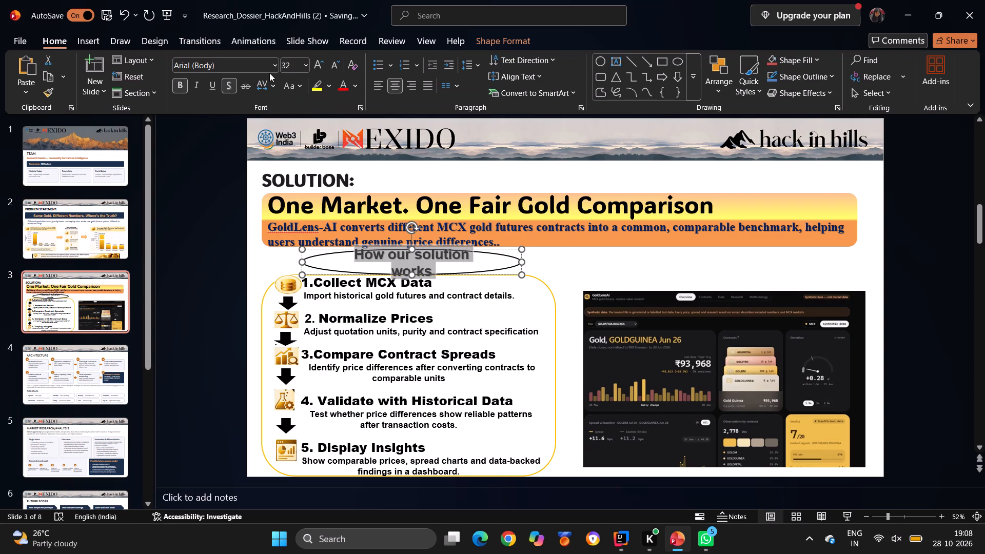
click(272, 69)
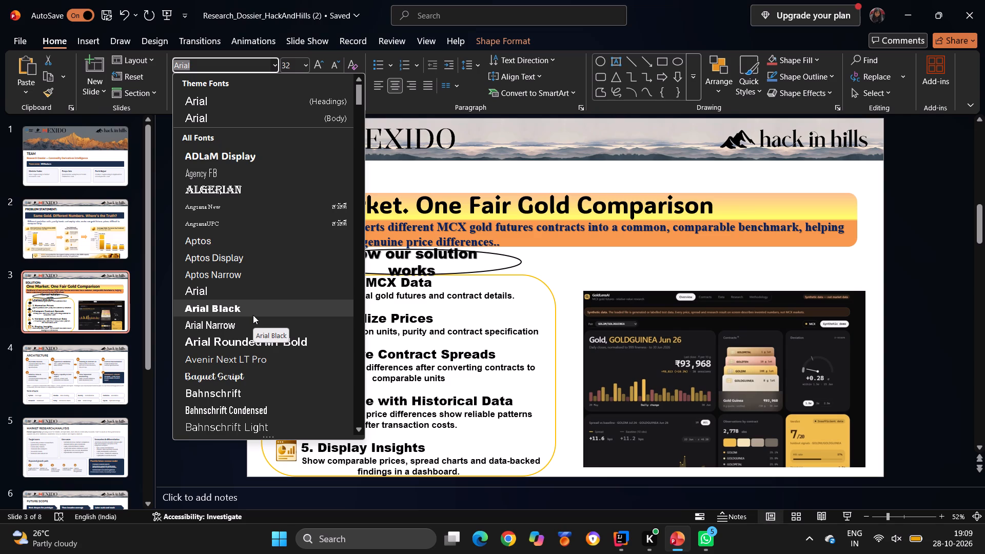
click(263, 116)
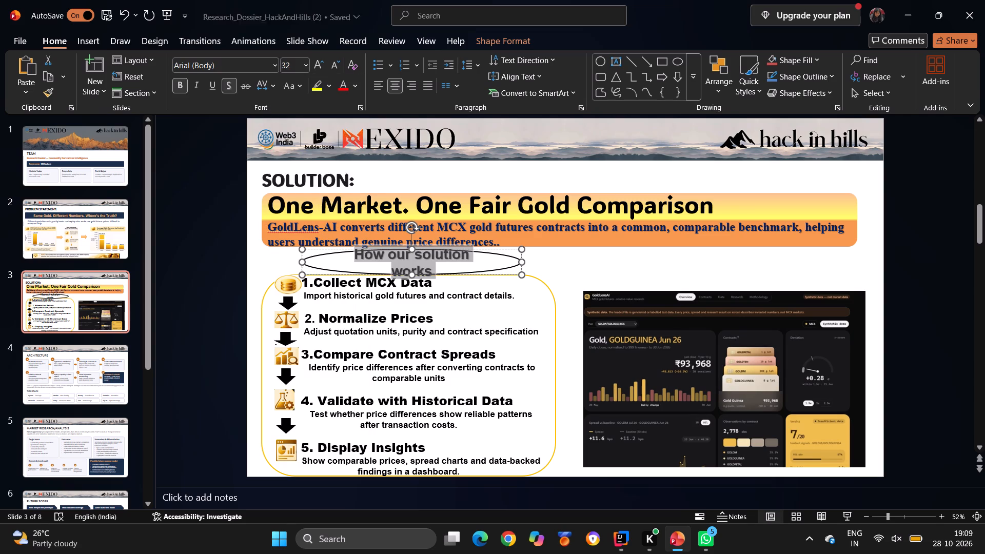
click(303, 67)
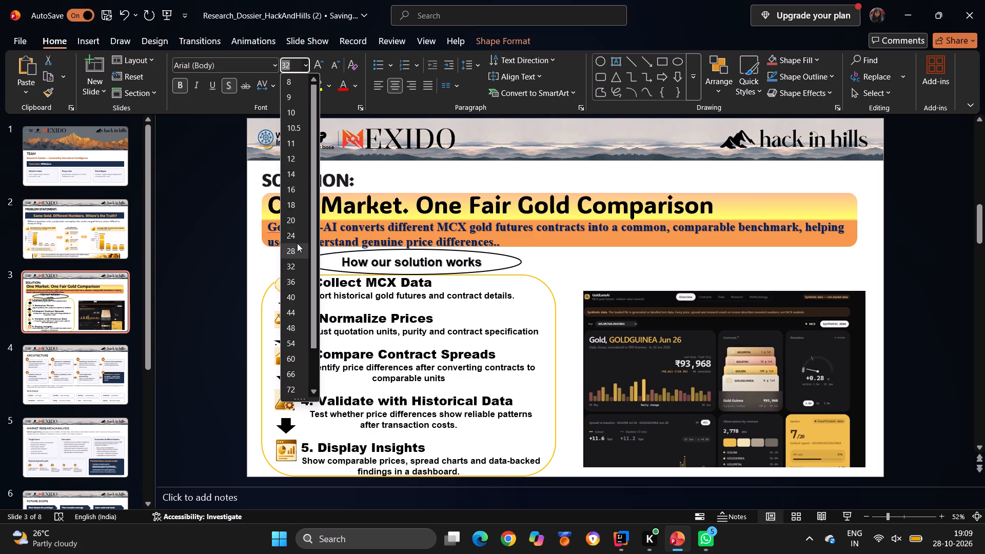
click(297, 243)
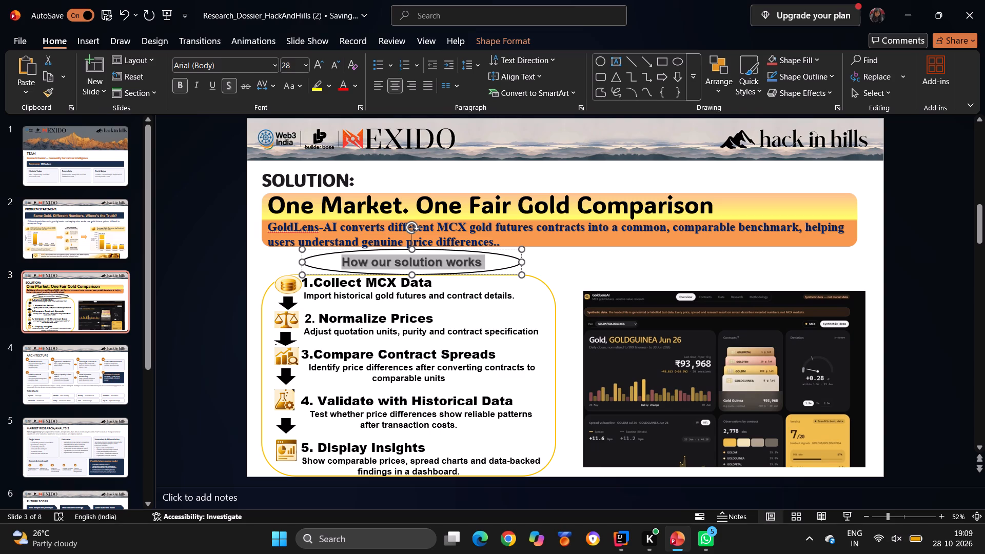
Narrow the oval slightly and lower its upper edge to leave a small gap beneath the orange banner.
click(304, 263)
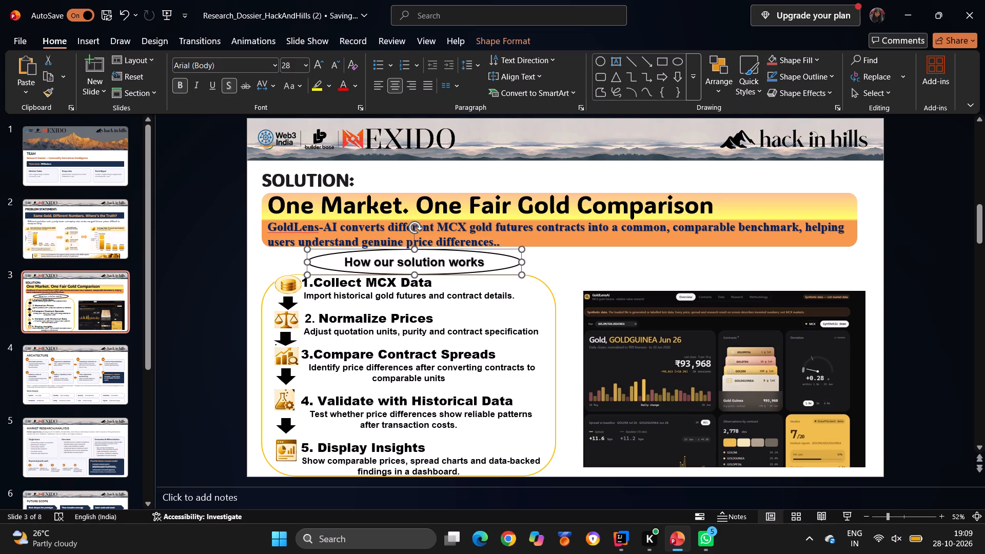
click(520, 262)
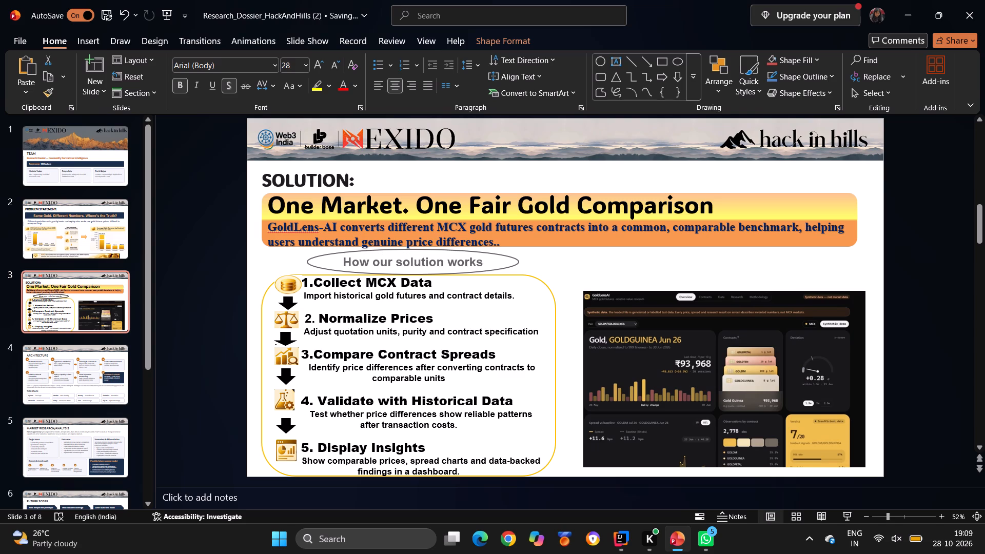
drag(518, 247, 479, 254)
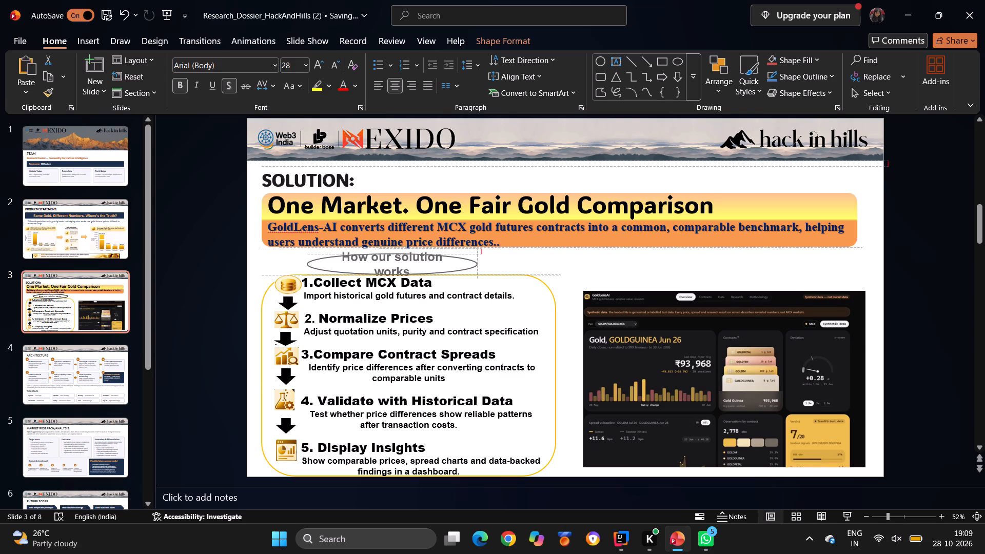
drag(479, 254, 521, 254)
click(552, 266)
Raise the upper edge of the rounded five-step box very slightly towards the oval label.
click(460, 309)
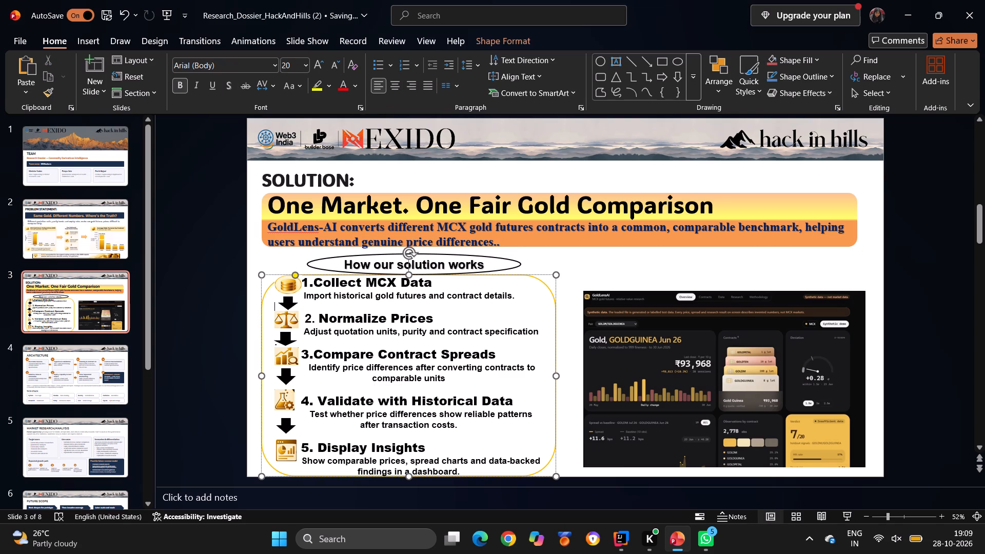
click(406, 275)
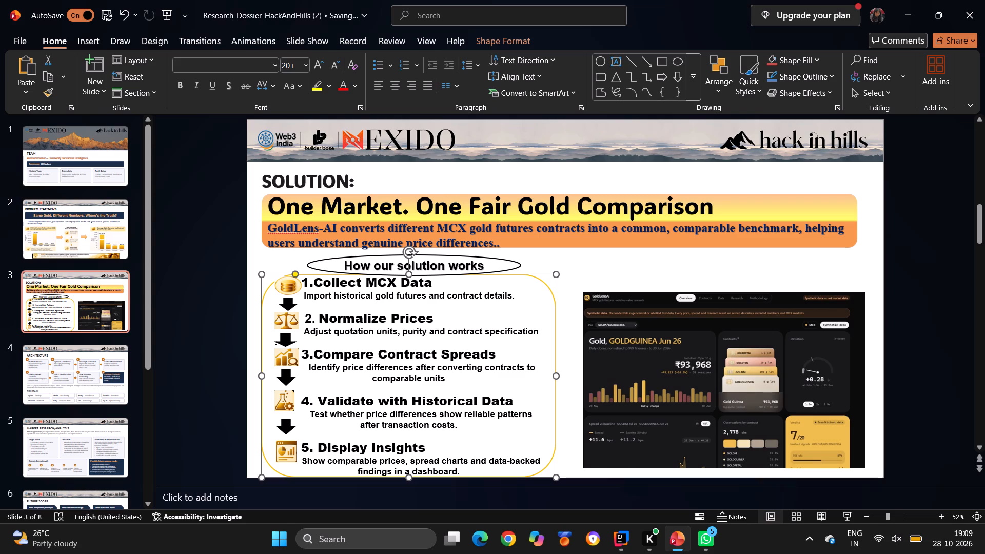
click(597, 285)
Shrink the orange banner from its lower-left corner, raising the lower edge and moving the left edge slightly inward.
click(513, 208)
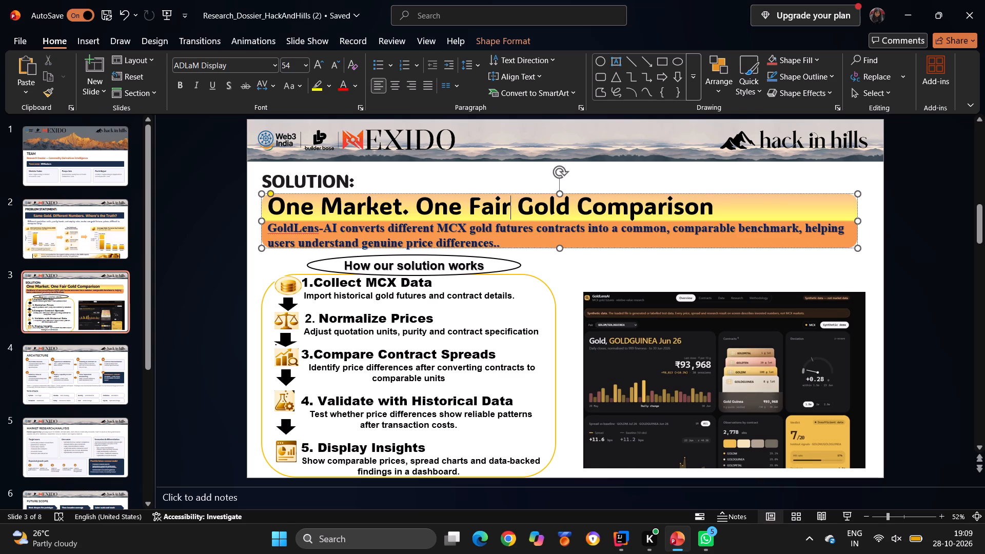
drag(262, 247, 273, 232)
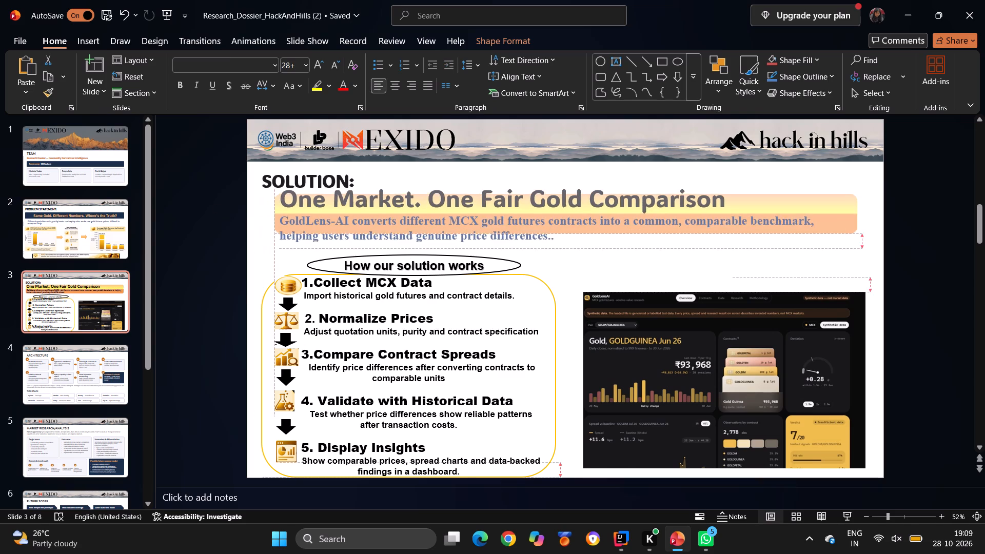
drag(273, 232, 266, 236)
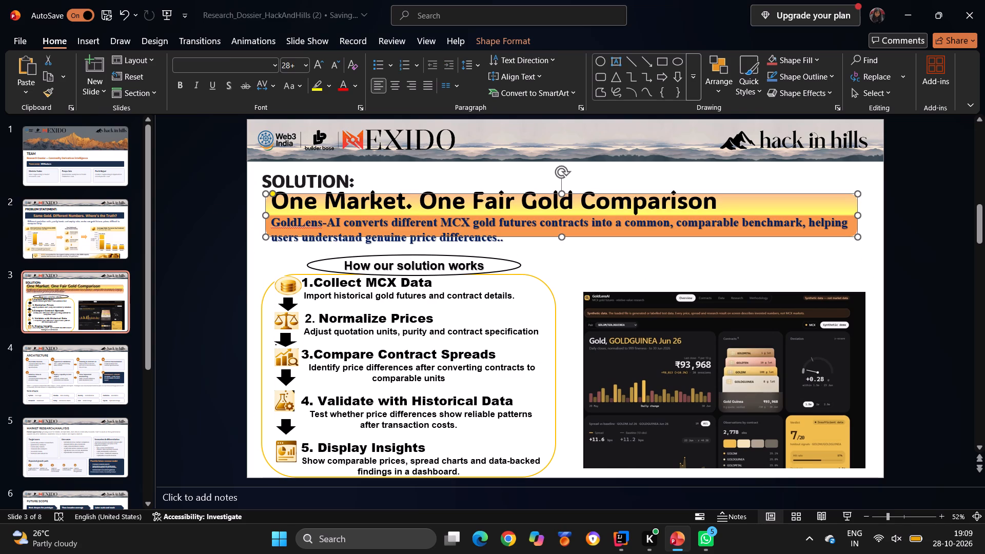
Delete the oval containing the "How our solution works" label above the five-step box.
click(345, 263)
drag(345, 263, 325, 262)
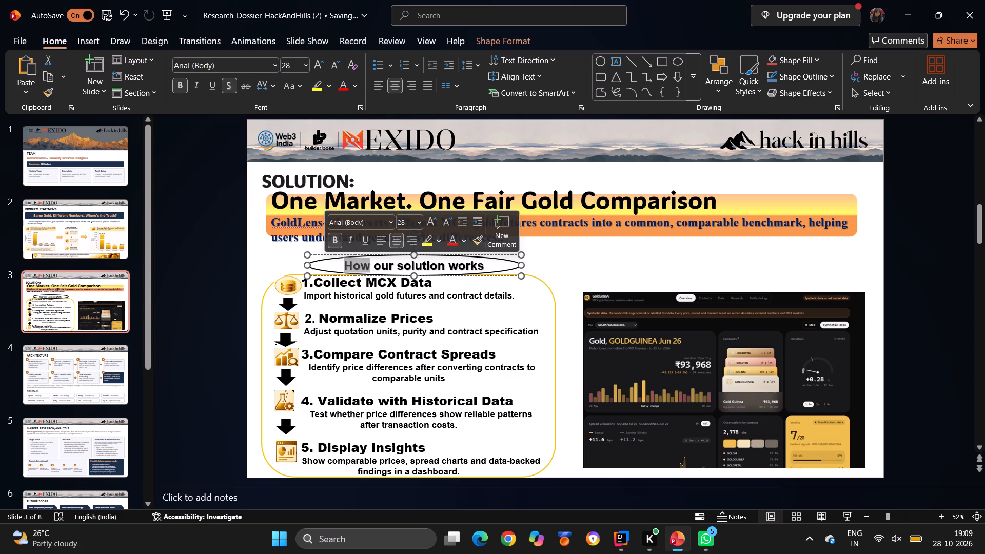
click(551, 244)
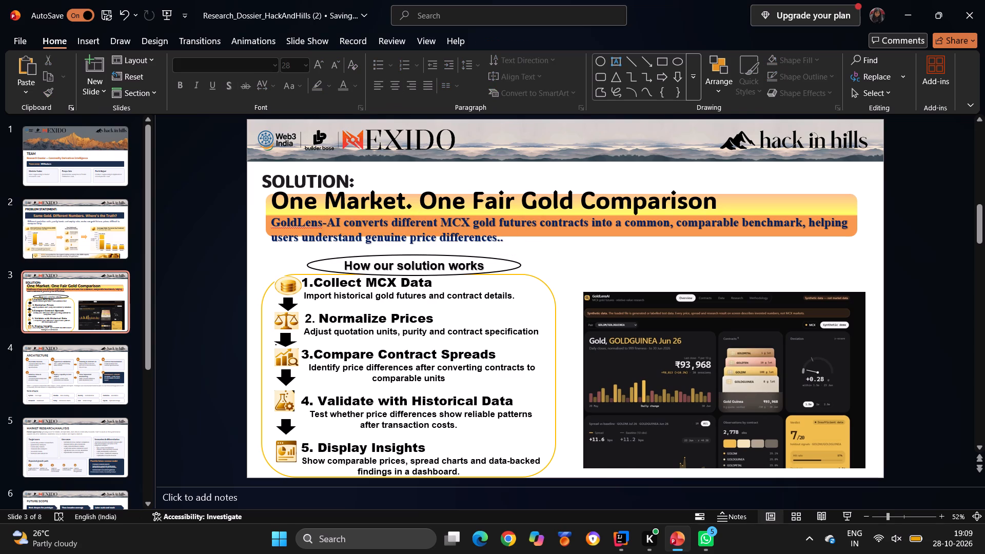
click(518, 263)
key(Delete)
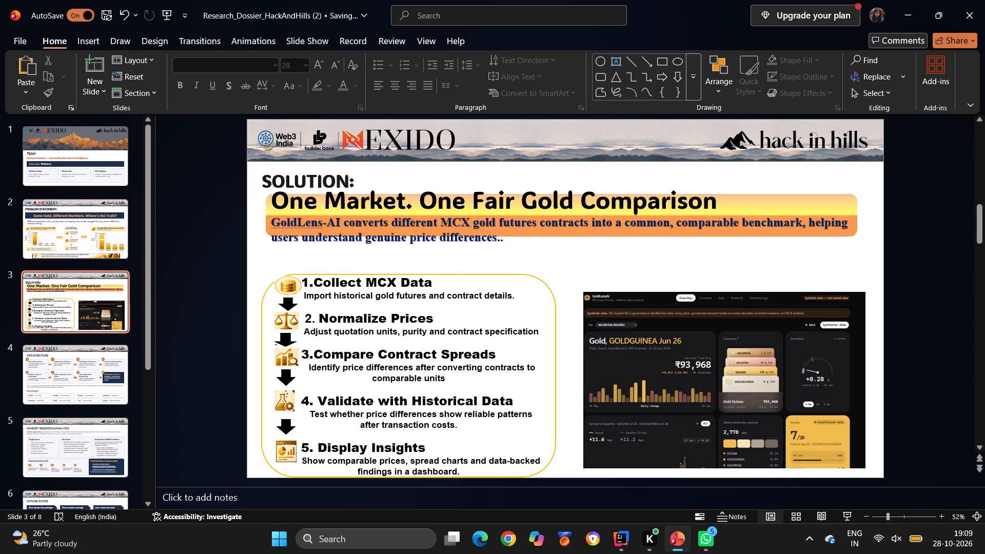
Paste "How our solution works" as a plain text box, fit it to one line, and place it just above the five-step box.
double_click(299, 260)
key(ctrl+v)
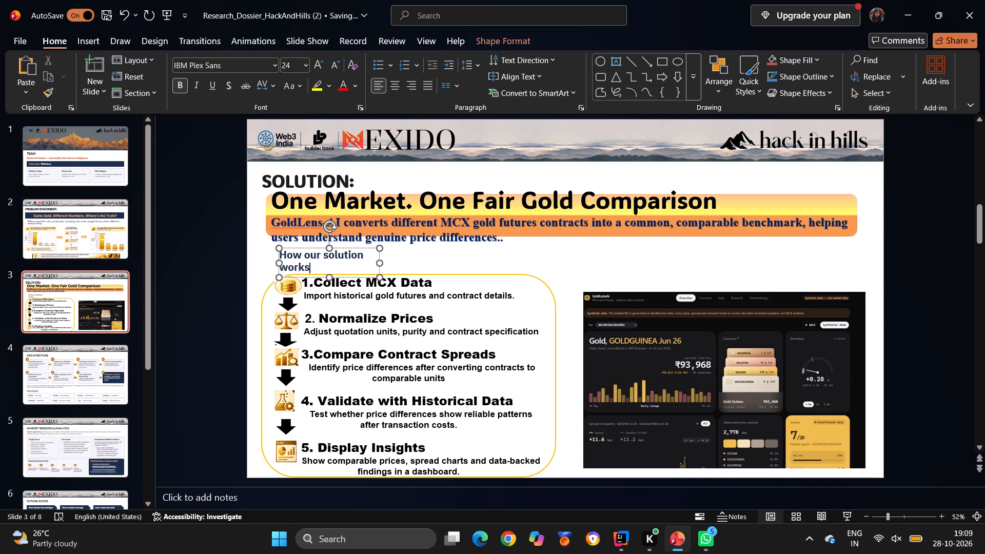
drag(380, 263, 402, 260)
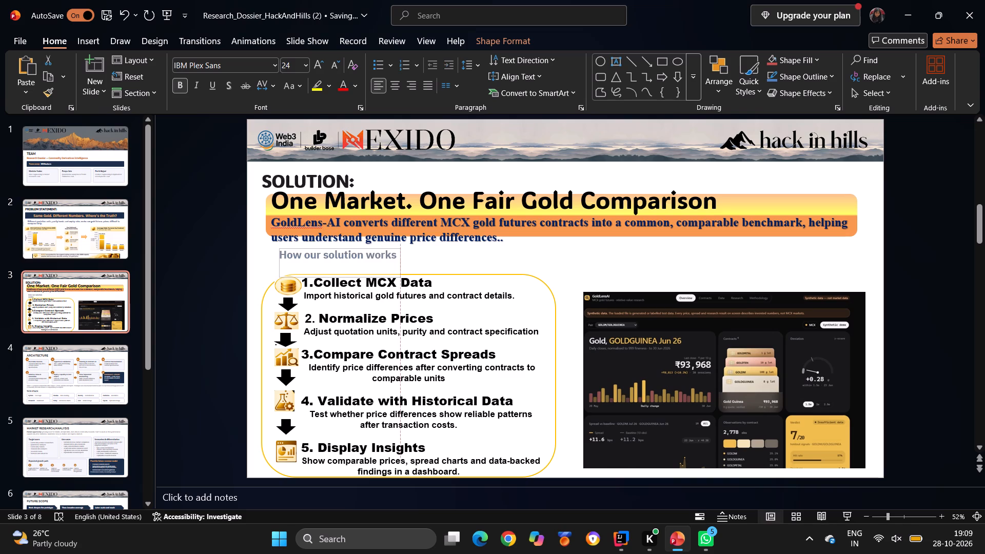
drag(402, 260, 402, 260)
drag(337, 277, 337, 270)
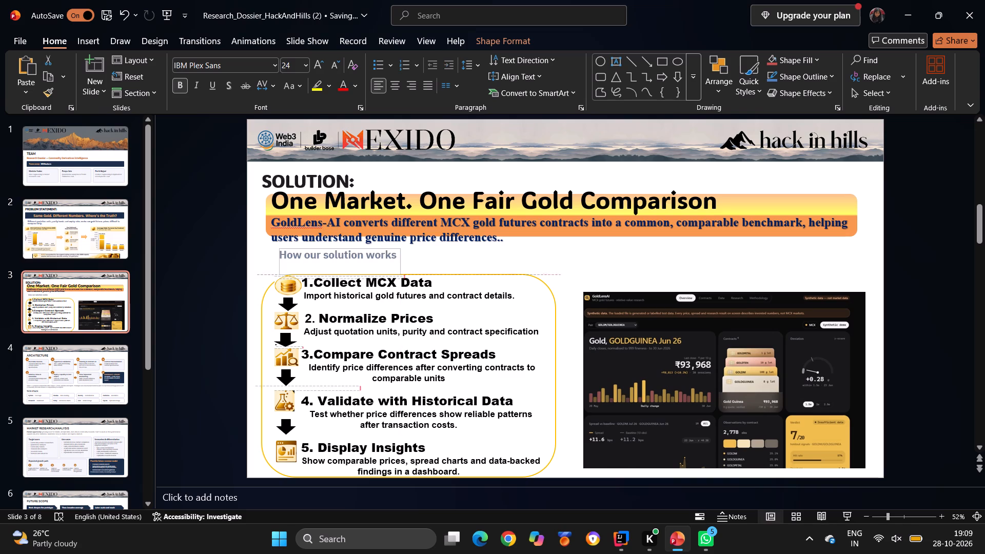
drag(337, 270, 340, 265)
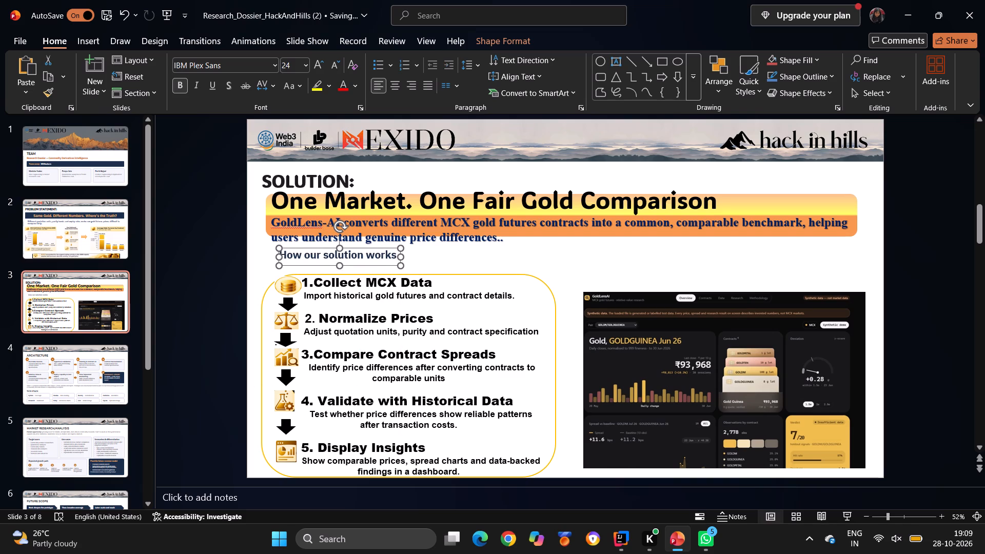
drag(348, 248, 391, 253)
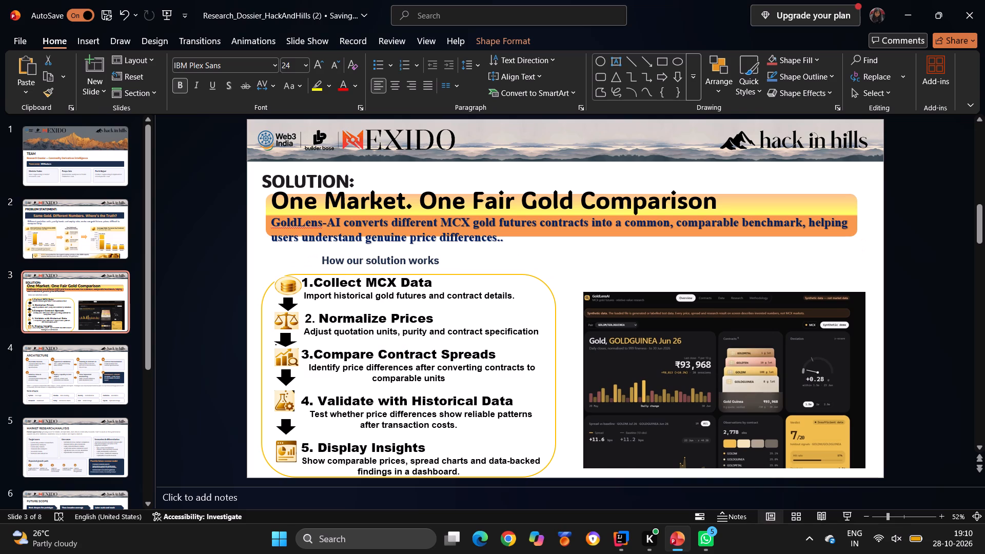
drag(391, 253, 402, 254)
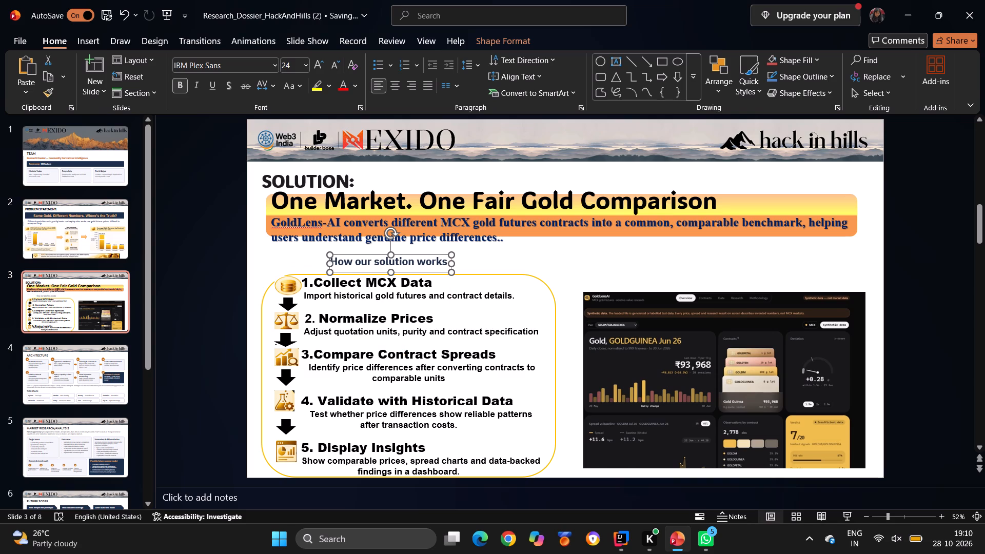
Format the "How our solution works" label in Arial Rounded MT Bold, size 24, with text shadow and black font colour.
drag(333, 261, 452, 253)
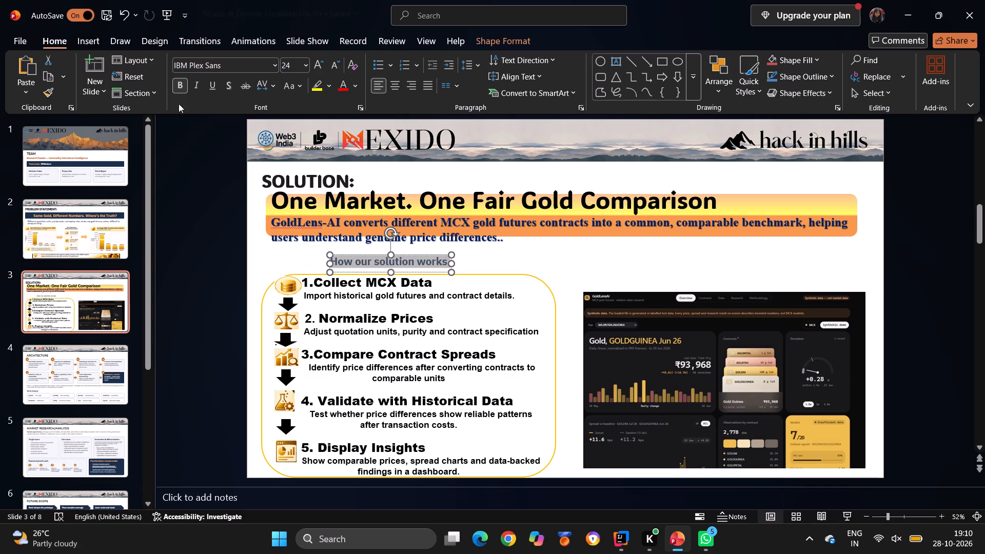
click(275, 64)
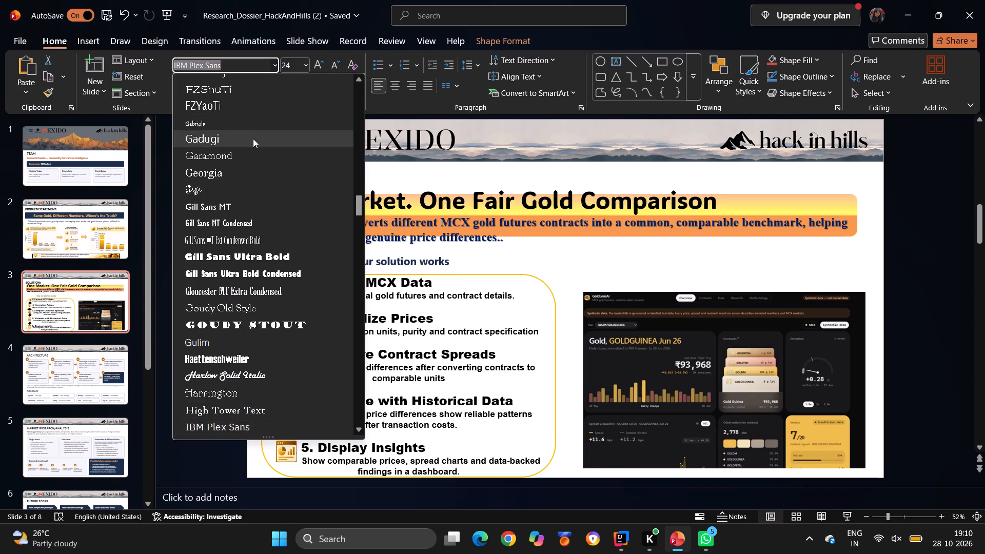
scroll(253, 138, up, 13)
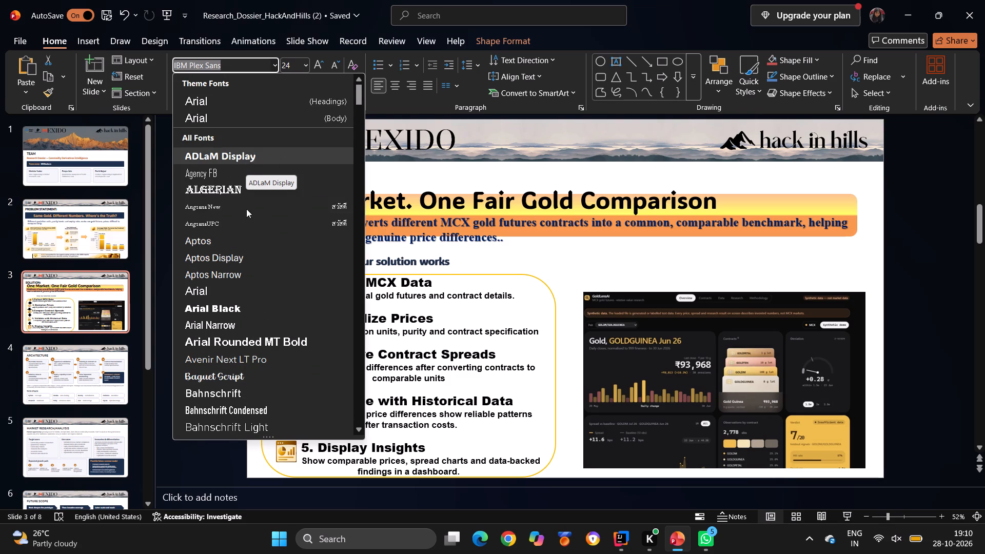
click(264, 339)
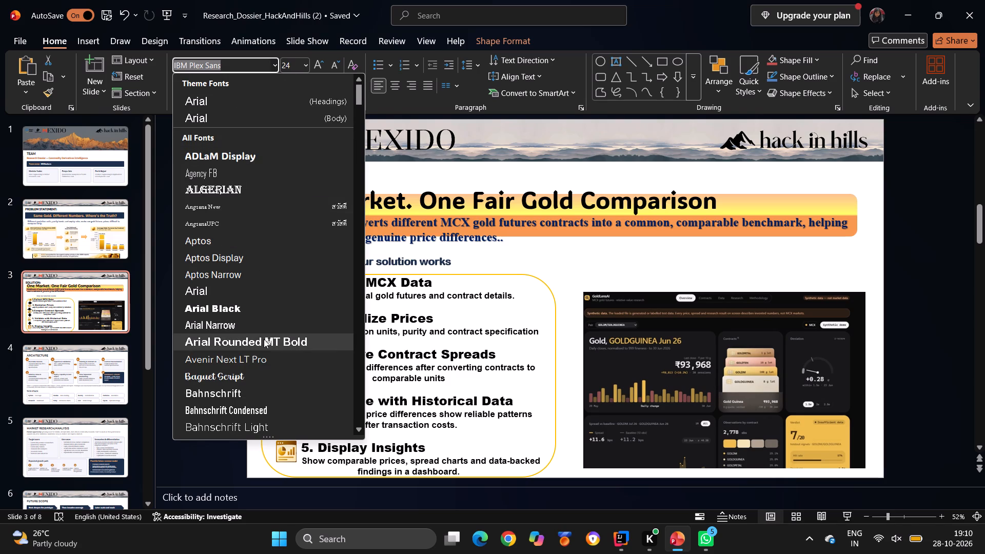
click(301, 66)
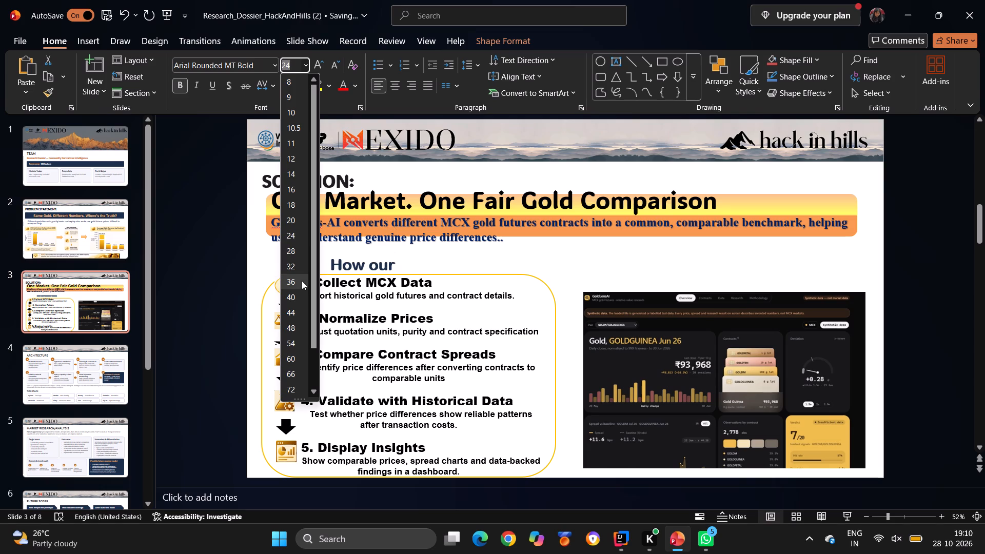
click(297, 240)
click(229, 91)
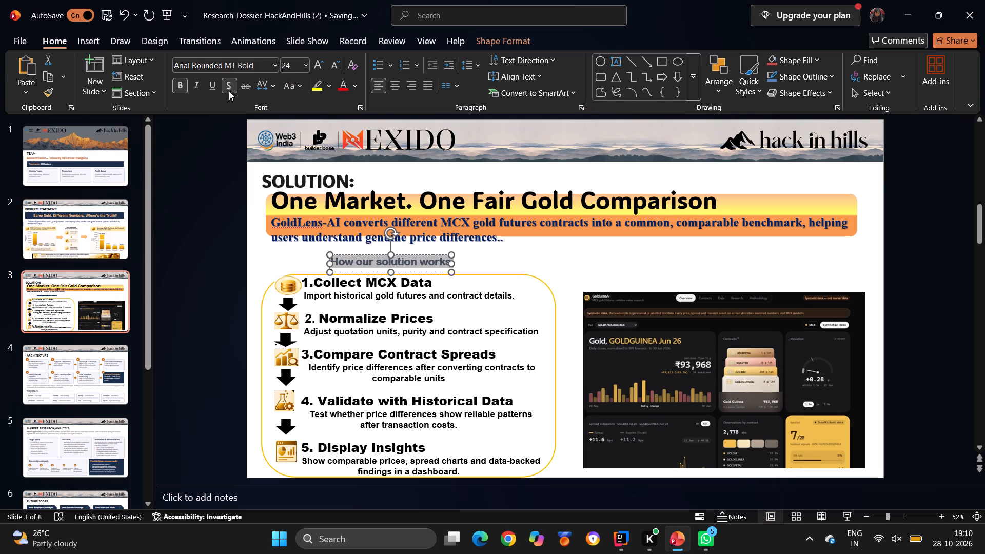
click(355, 86)
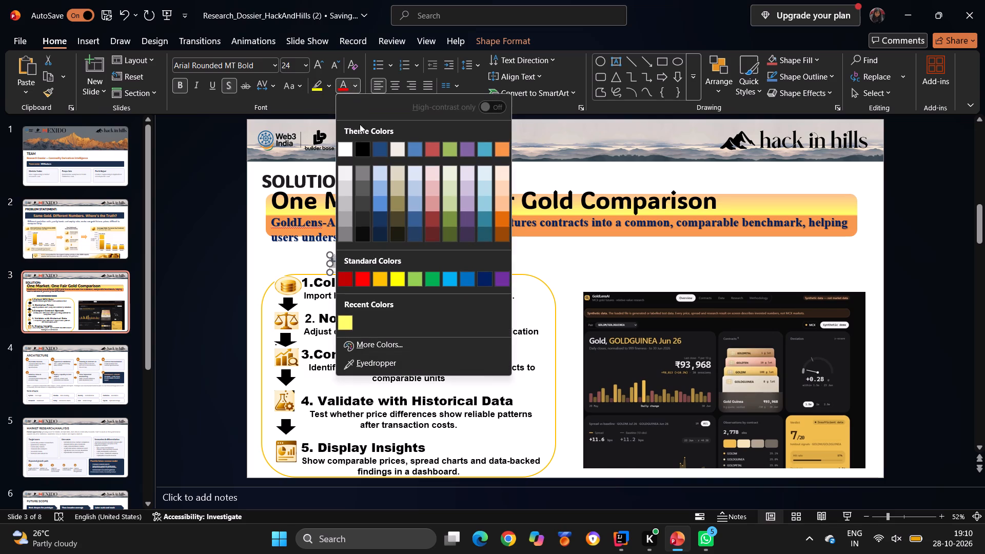
Set the font colour of the "How our solution works" label to the darkest shade in the black theme column.
click(365, 237)
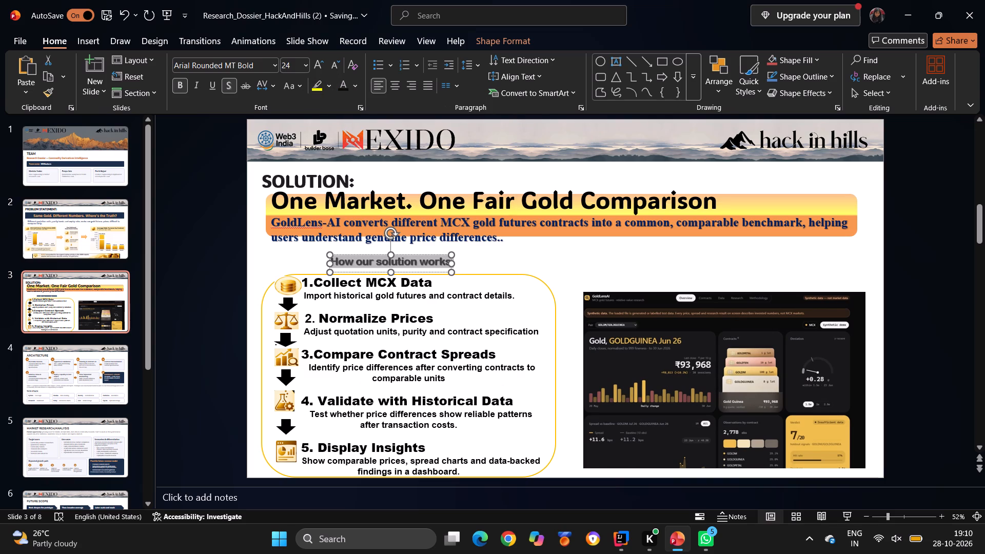
click(466, 262)
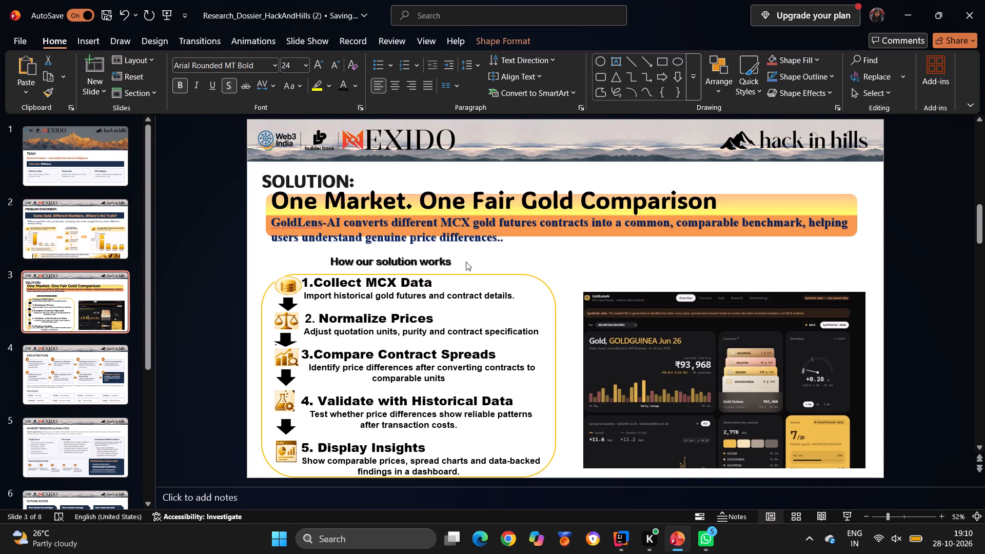
Extend the orange banner's lower edge downward so it encloses both lines of the GoldLens-AI description.
click(388, 233)
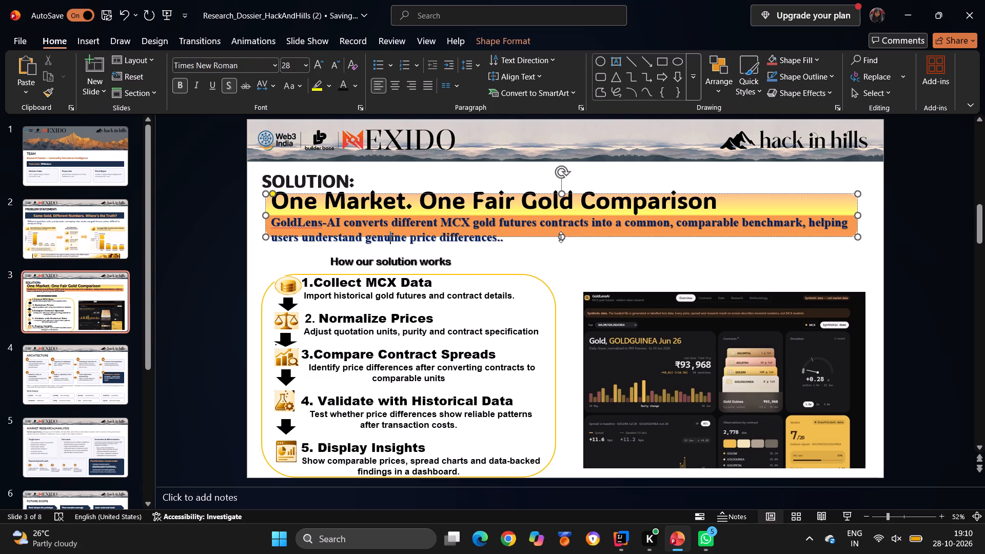
drag(561, 237, 564, 249)
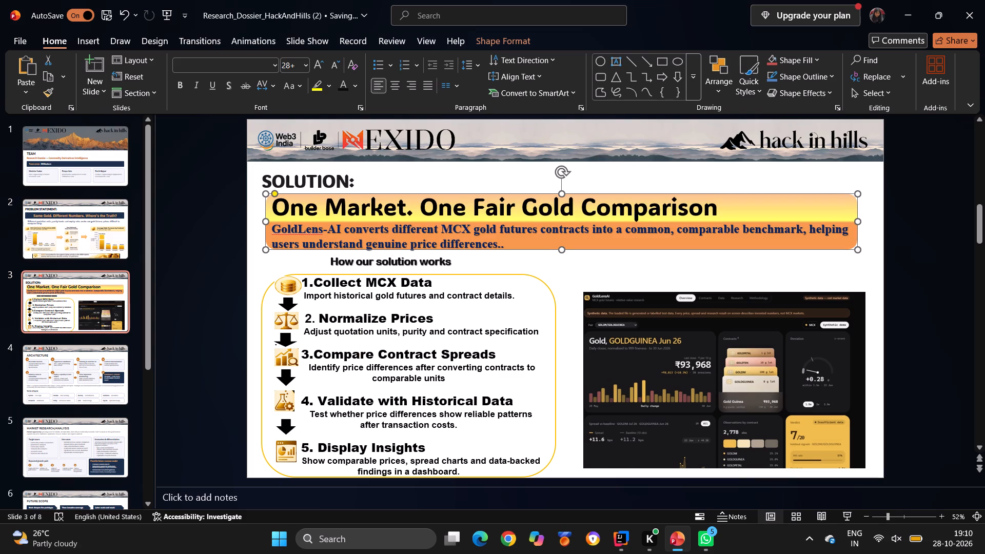
click(491, 260)
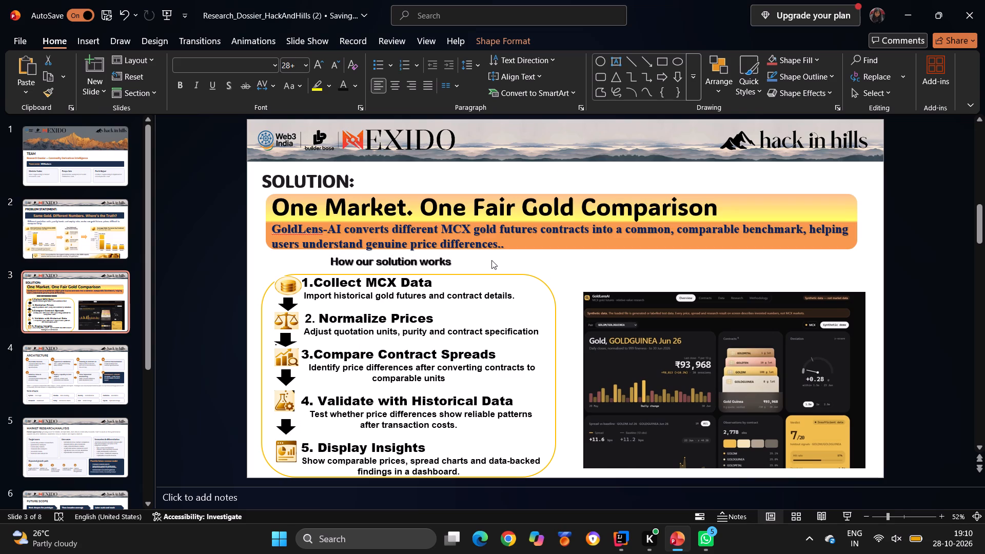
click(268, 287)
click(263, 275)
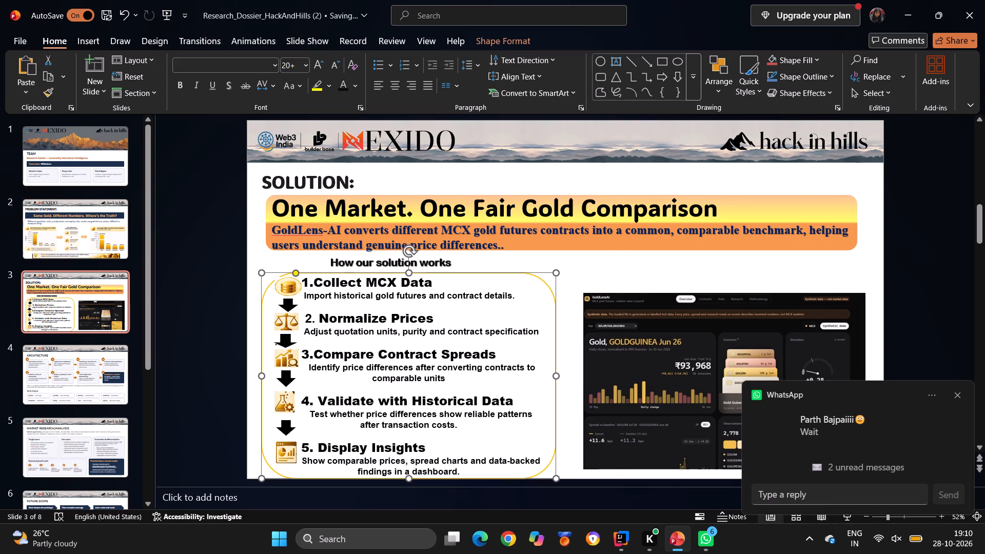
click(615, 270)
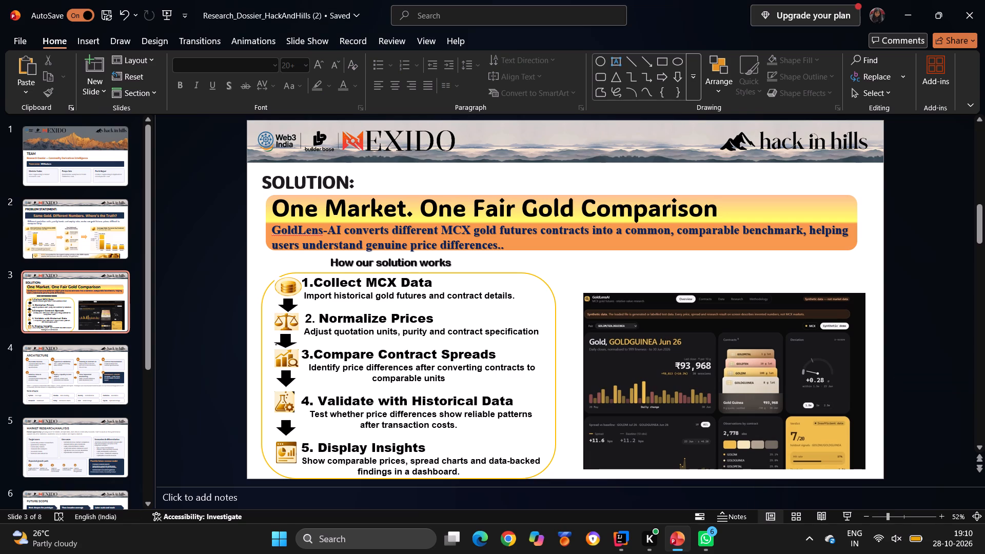
Select the orange banner containing the "One Market. One Fair Gold Comparison" heading.
click(294, 224)
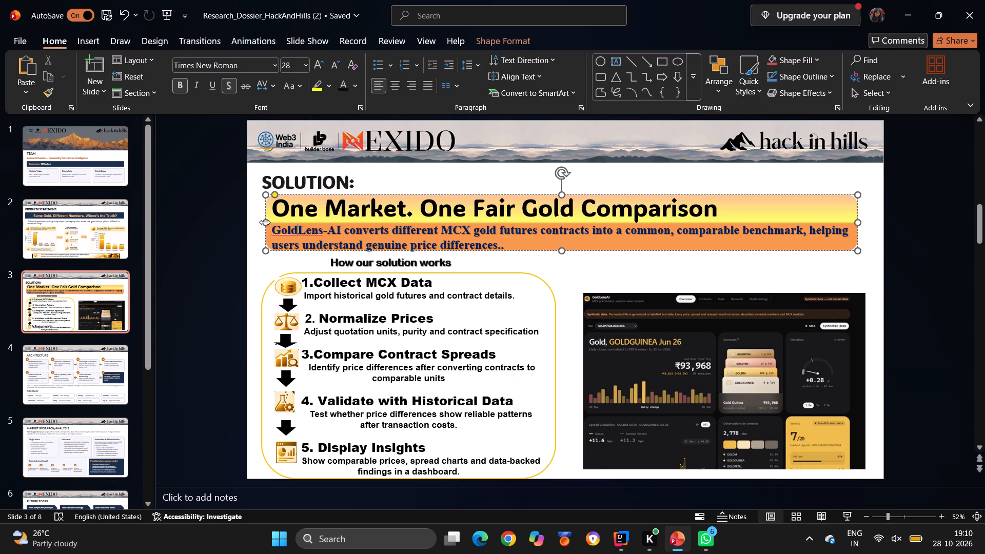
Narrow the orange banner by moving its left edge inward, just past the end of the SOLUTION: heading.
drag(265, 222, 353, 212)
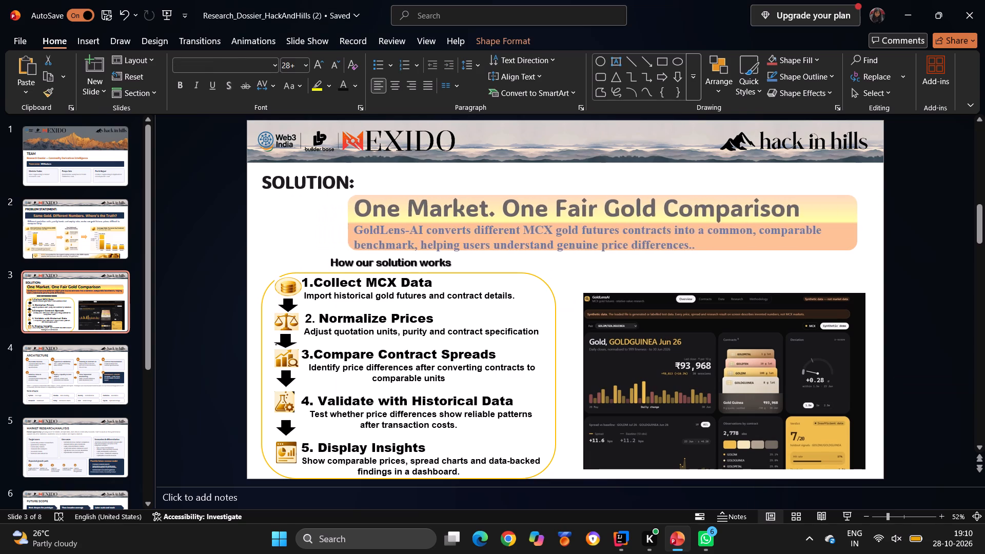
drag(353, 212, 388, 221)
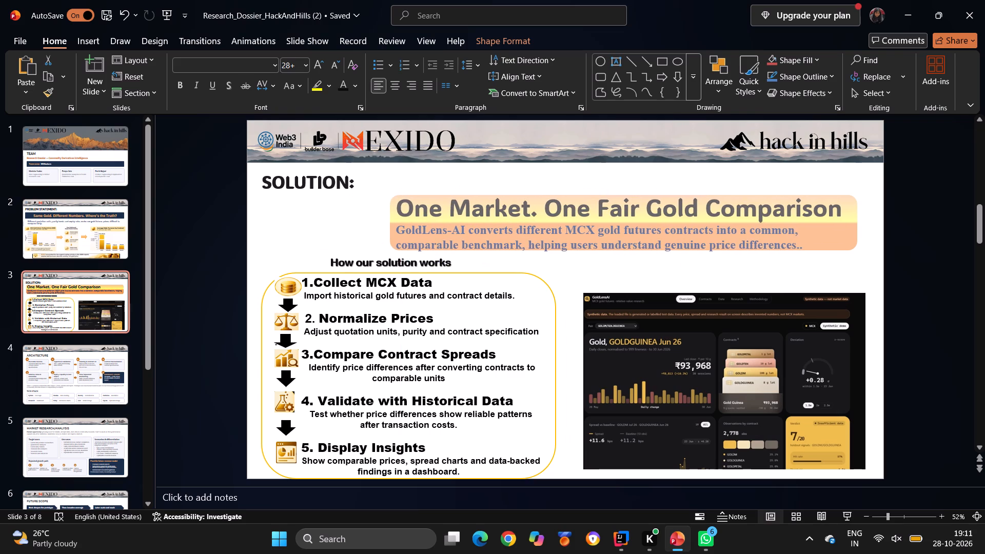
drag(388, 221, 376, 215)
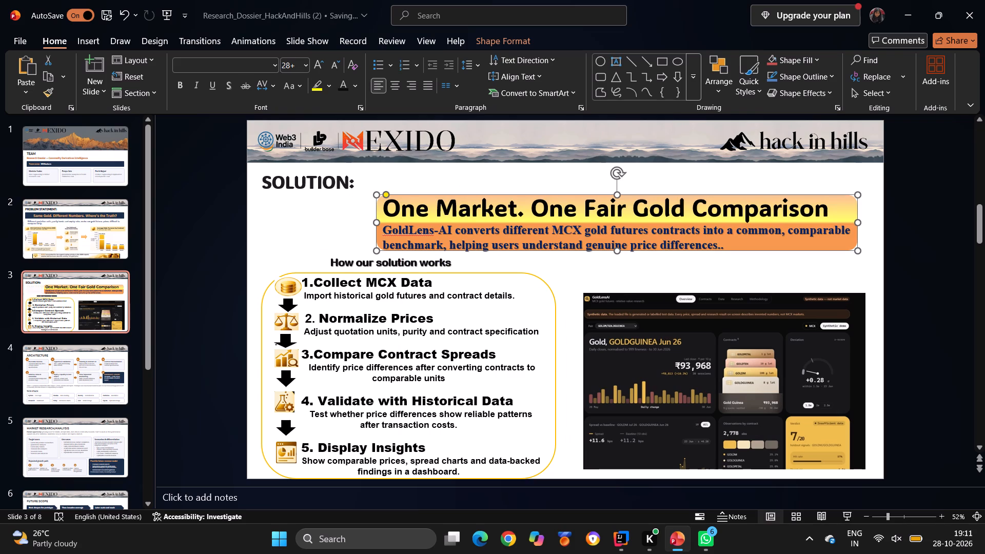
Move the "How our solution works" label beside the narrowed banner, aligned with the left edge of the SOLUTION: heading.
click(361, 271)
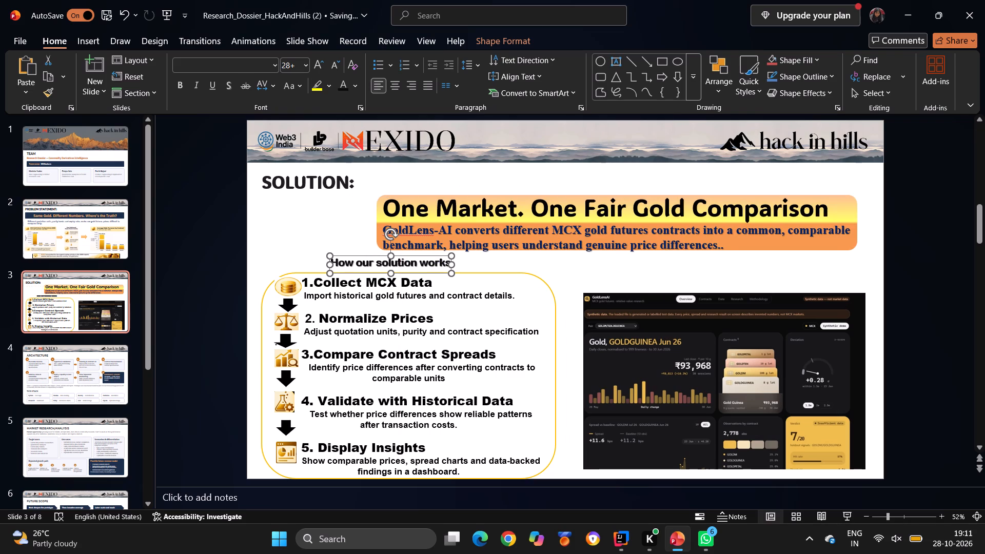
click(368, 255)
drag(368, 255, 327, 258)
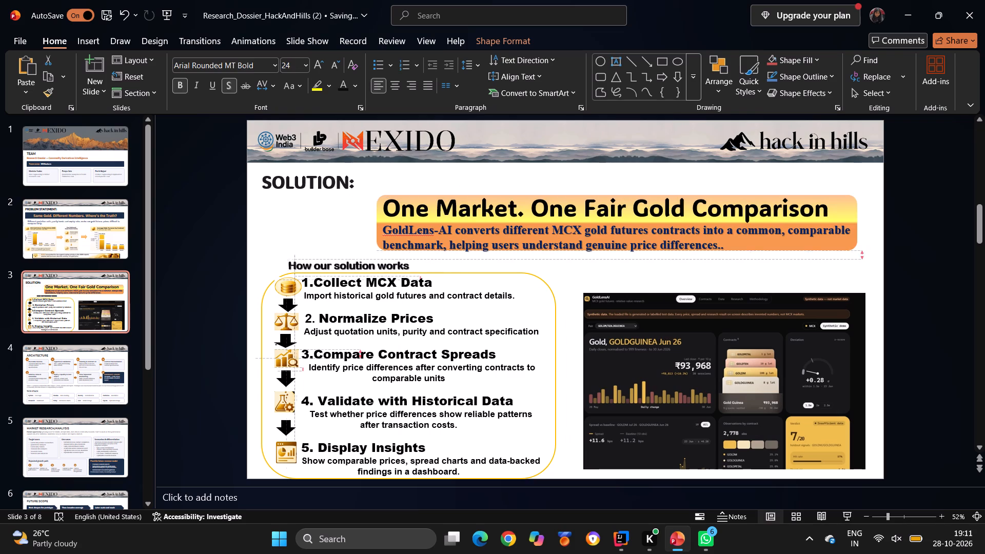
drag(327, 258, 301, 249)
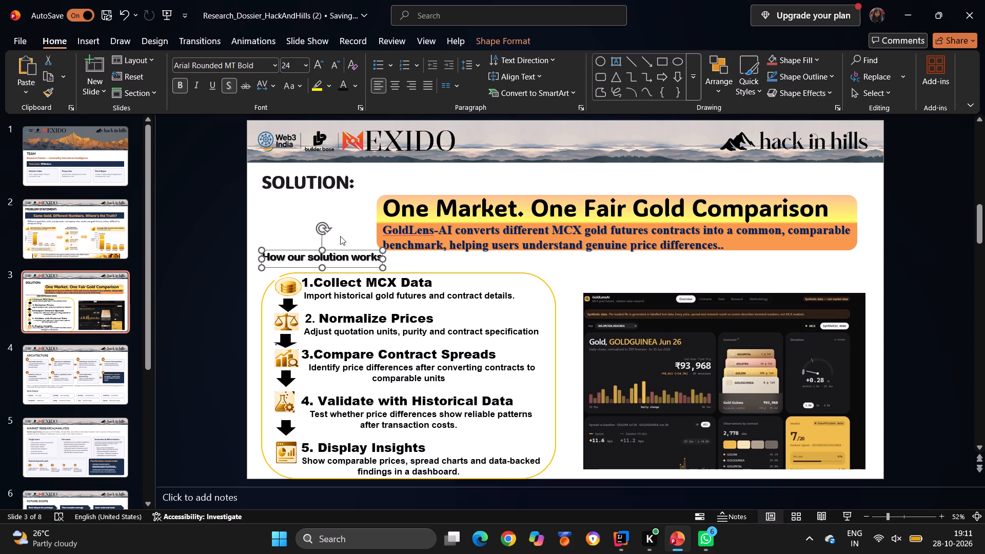
Centre the SOLUTION: heading text within its text box.
click(406, 225)
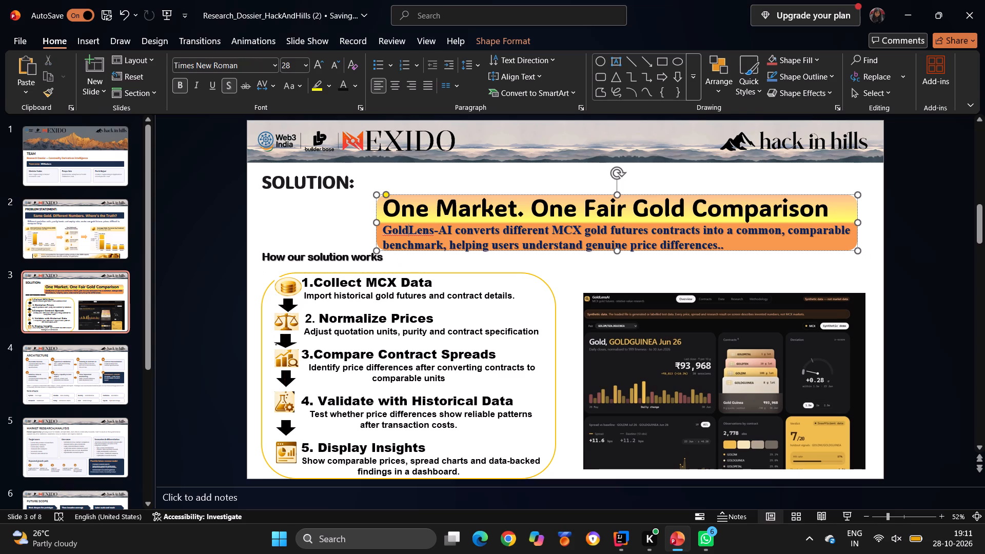
click(329, 185)
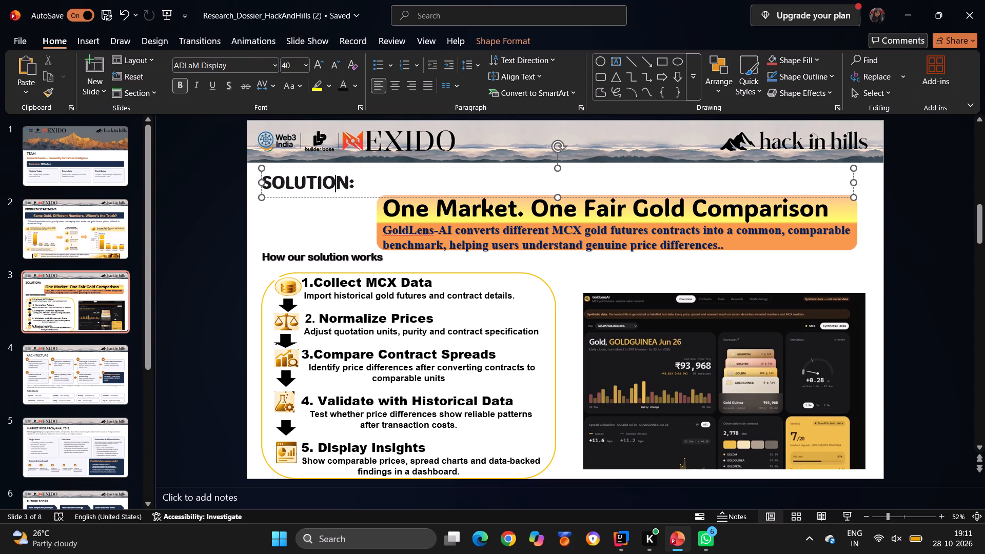
drag(353, 183, 249, 187)
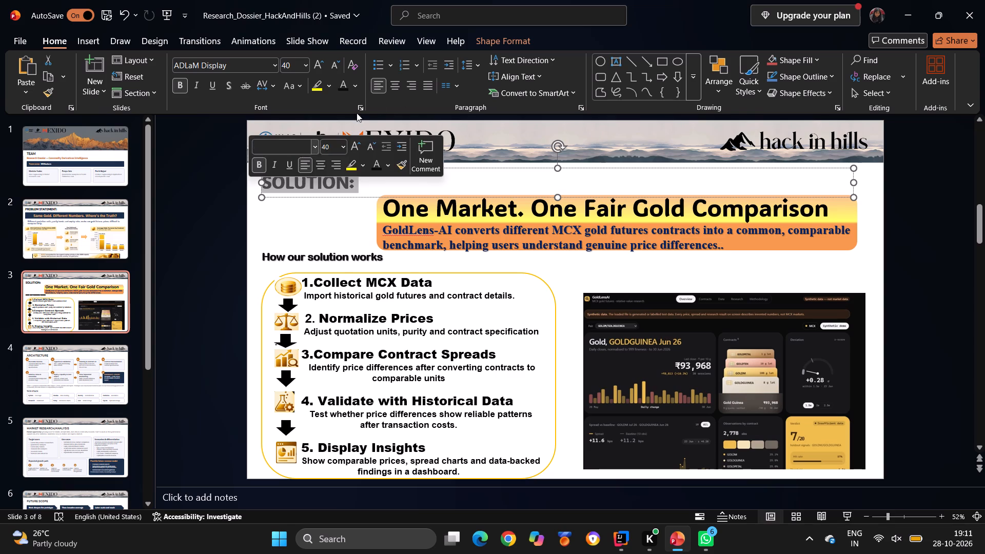
click(389, 91)
Widen the orange banner by extending its left edge to align with the "How our solution works" label.
click(478, 227)
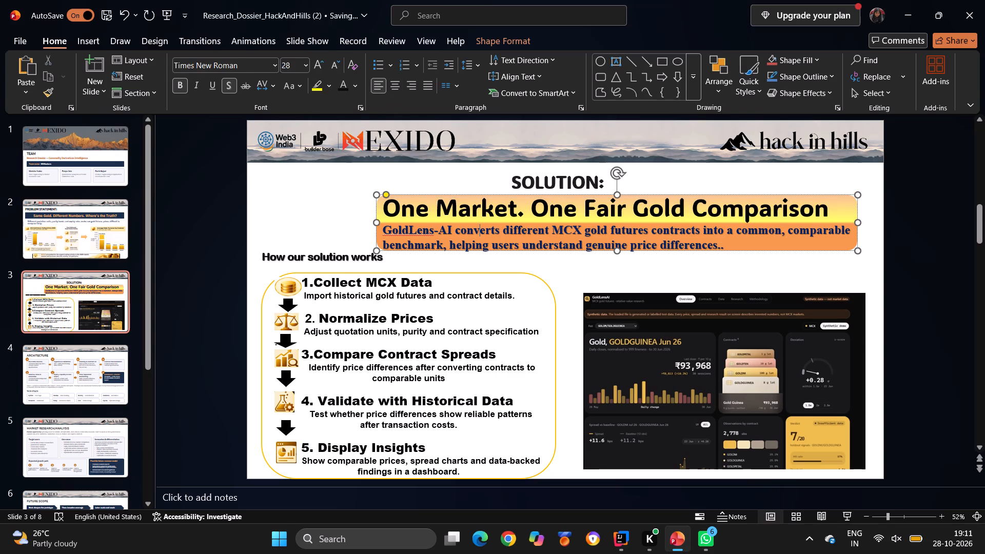
drag(478, 227, 421, 221)
click(376, 167)
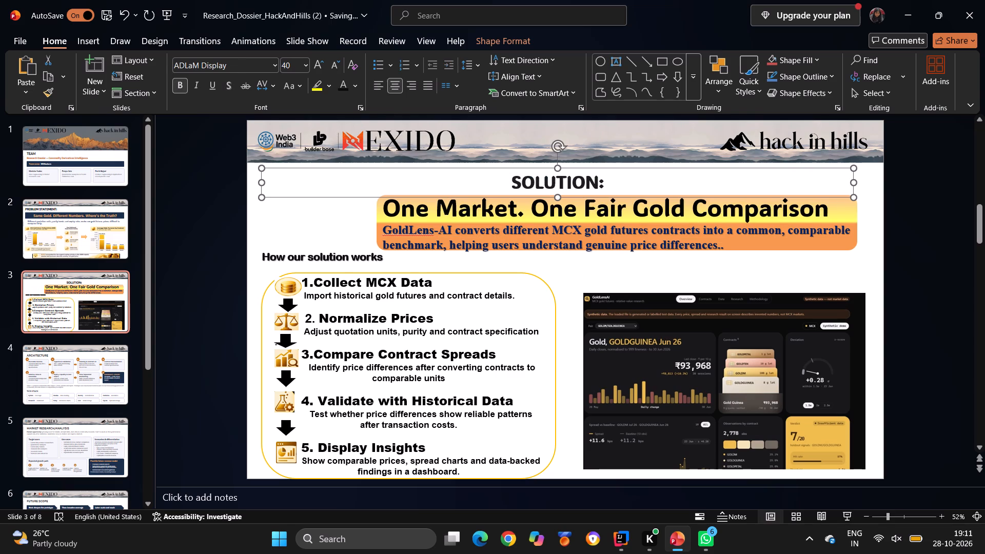
click(395, 222)
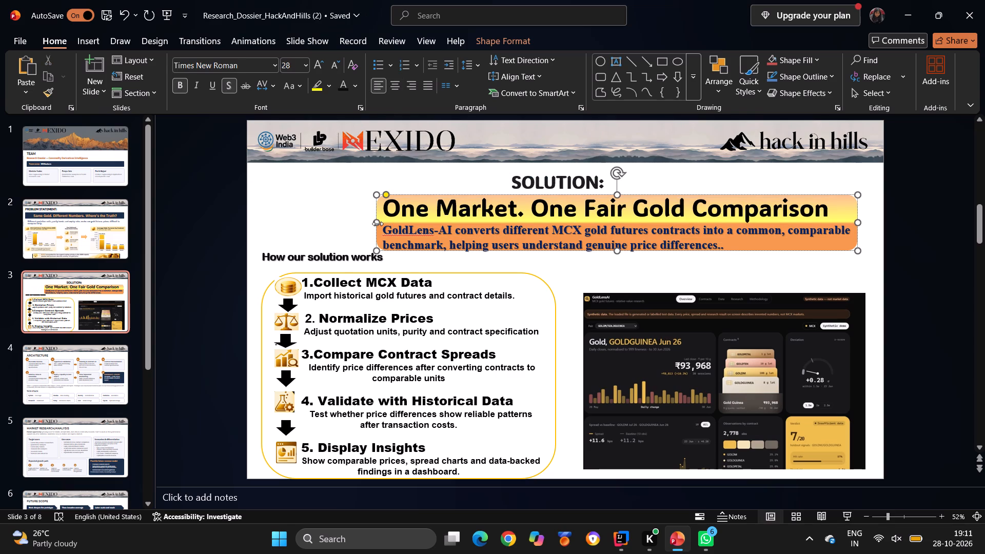
drag(378, 224, 264, 211)
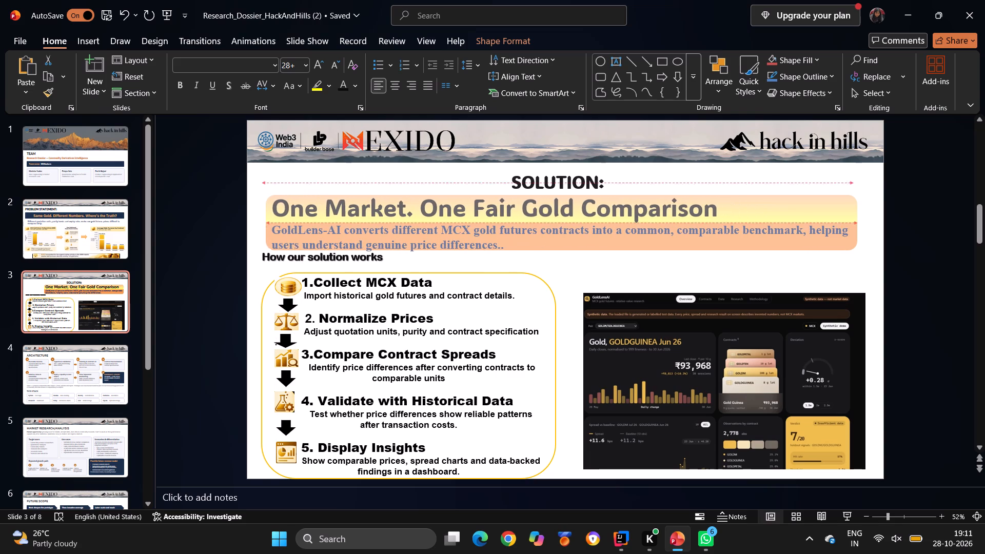
drag(264, 211, 262, 210)
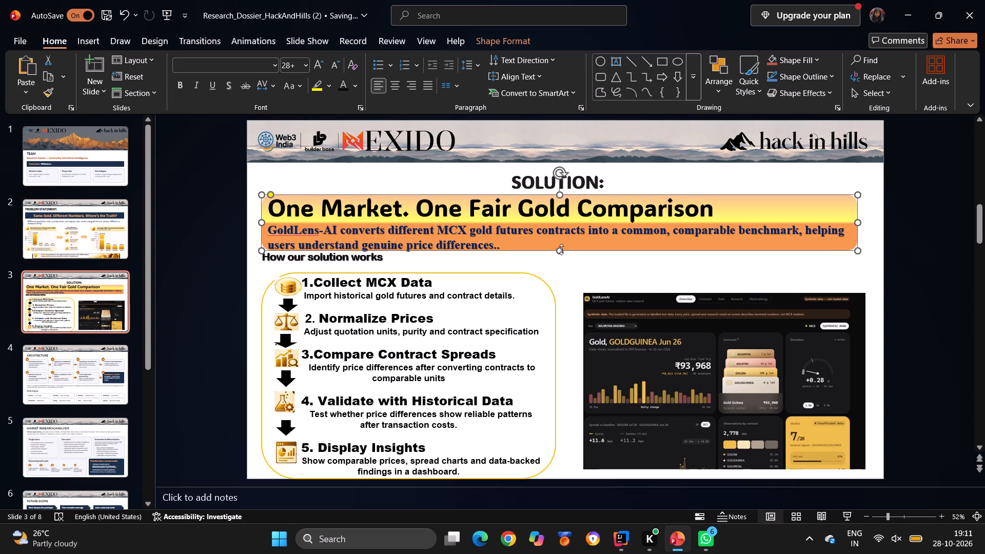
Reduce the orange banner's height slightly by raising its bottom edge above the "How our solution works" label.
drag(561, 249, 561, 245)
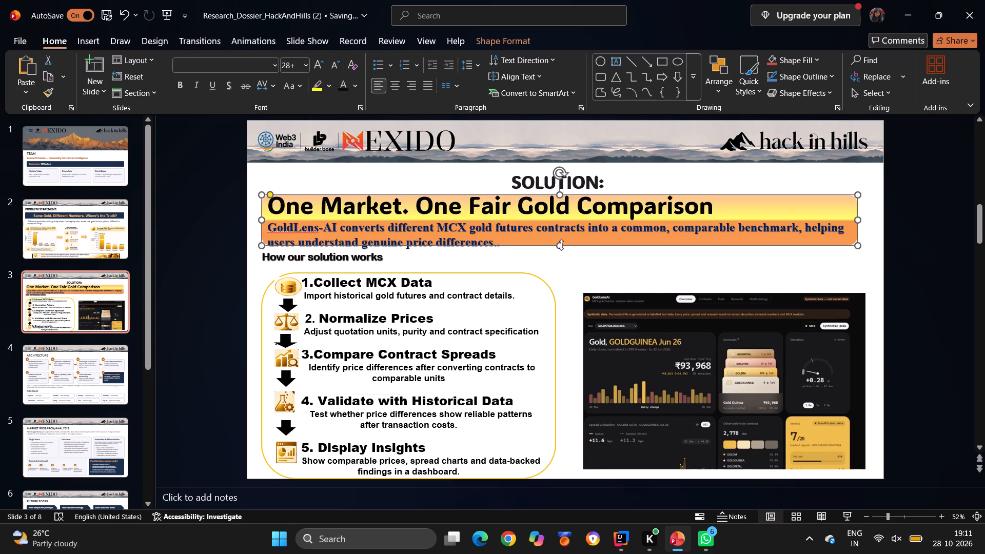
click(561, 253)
Set the GoldLens-AI description text in the banner to font size 24.
click(499, 244)
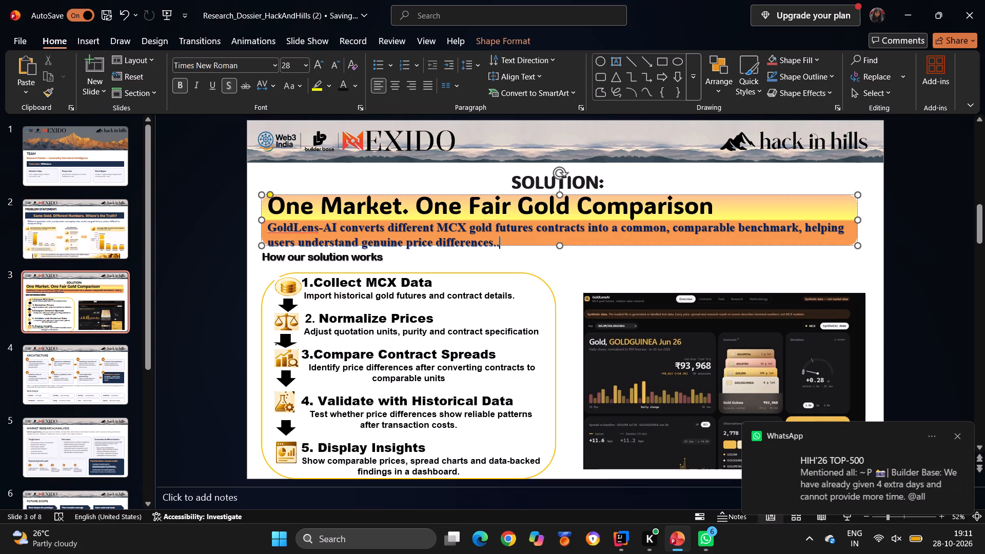
drag(270, 228, 500, 248)
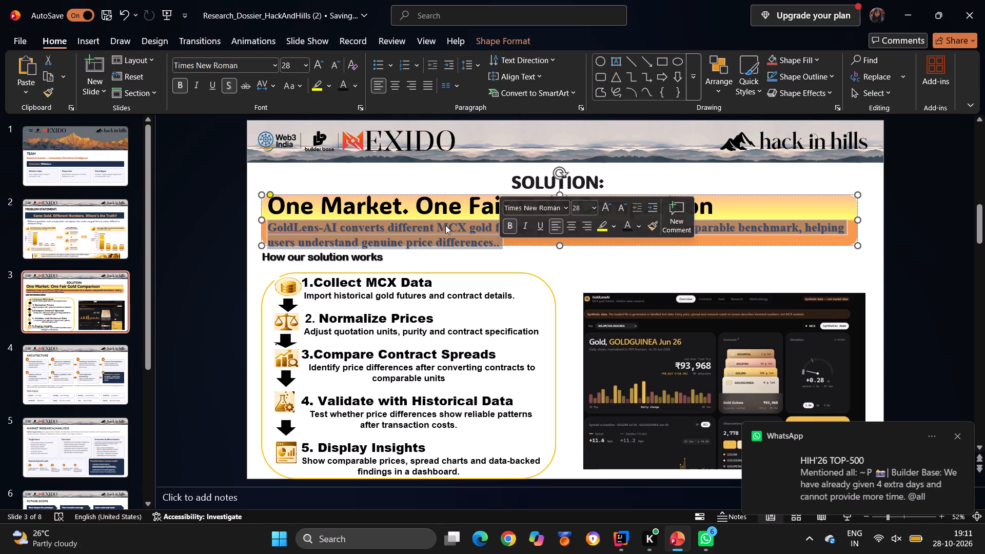
click(307, 72)
click(307, 68)
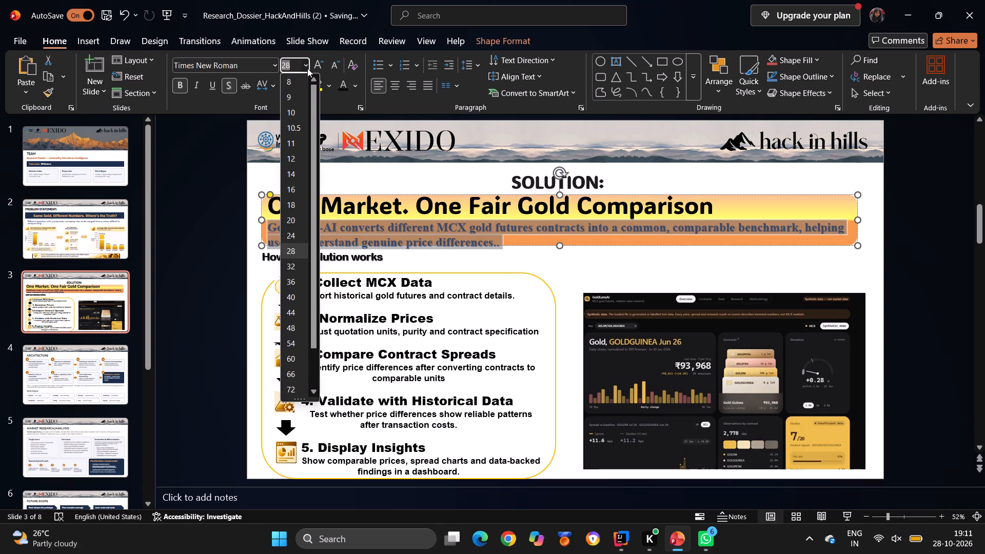
click(301, 233)
click(424, 253)
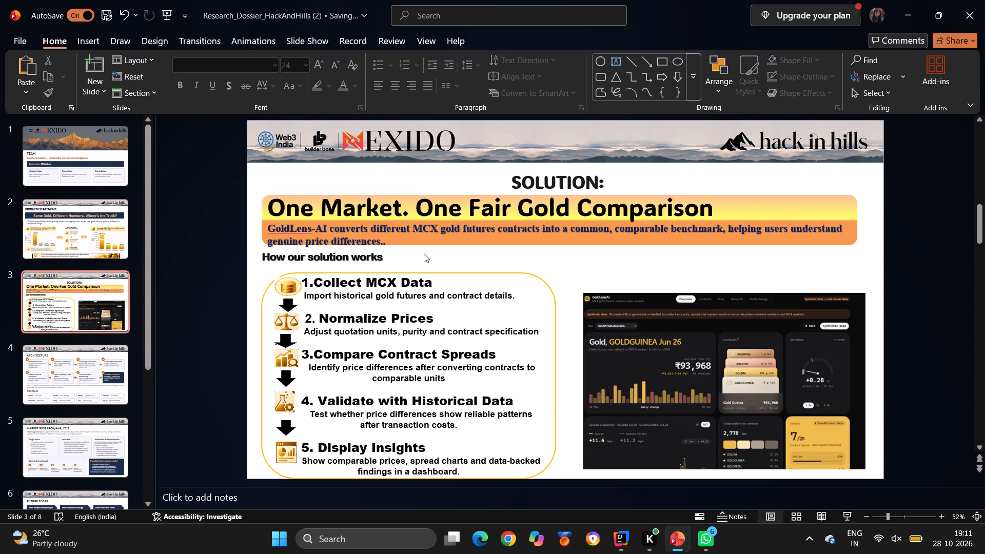
Increase the orange banner's height slightly by lowering its bottom edge to just above the "How our solution works" label.
click(420, 236)
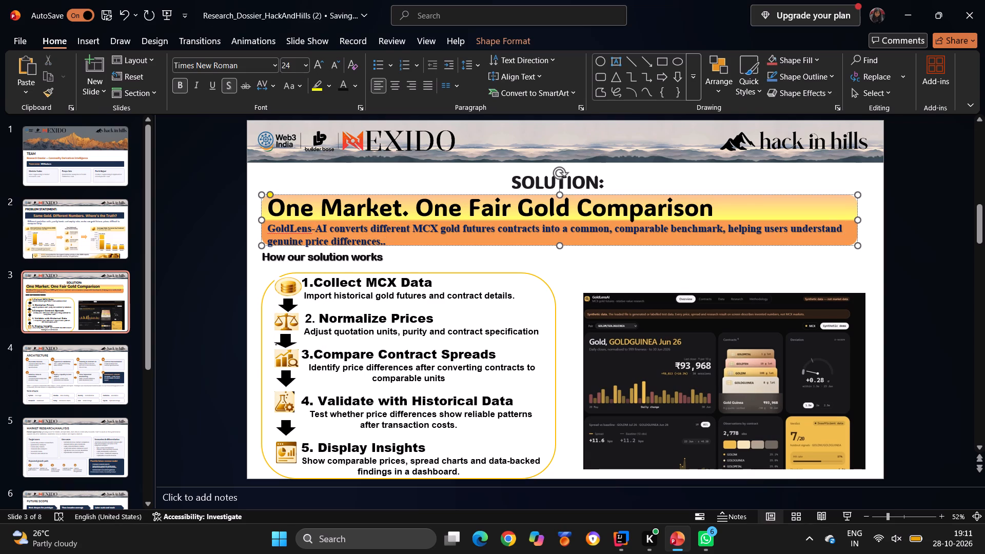
click(560, 248)
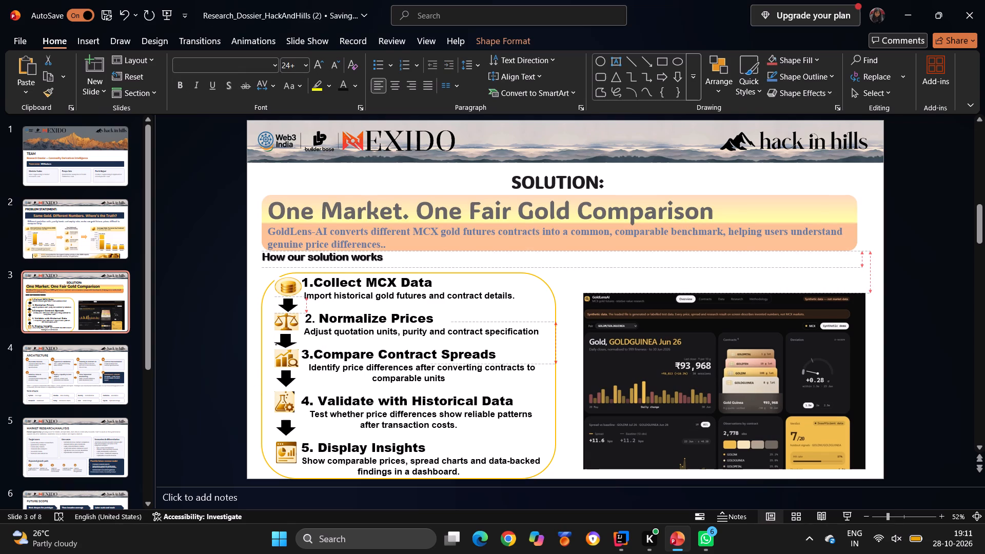
click(559, 259)
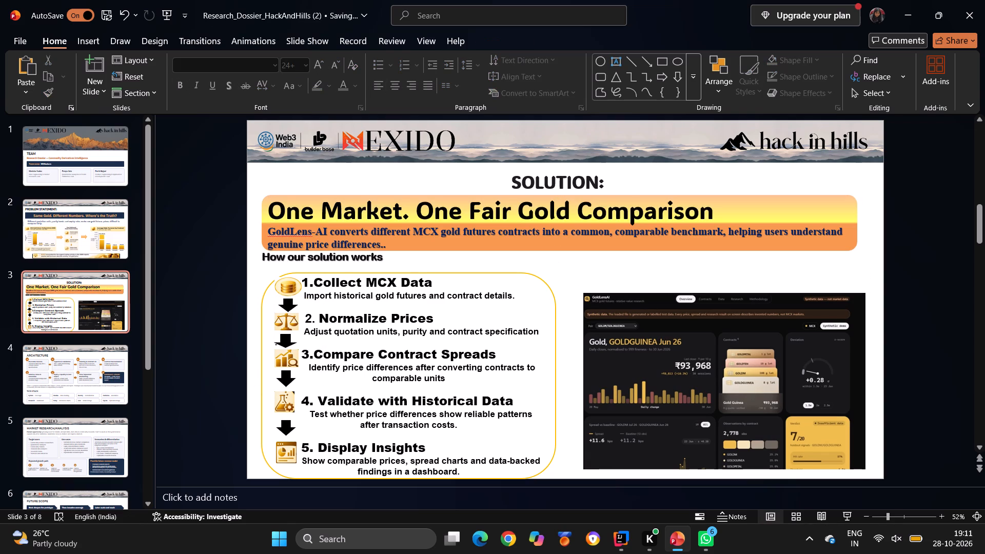
Set the banner title "One Market. One Fair Gold Comparison" to font size 48.
drag(269, 209, 700, 210)
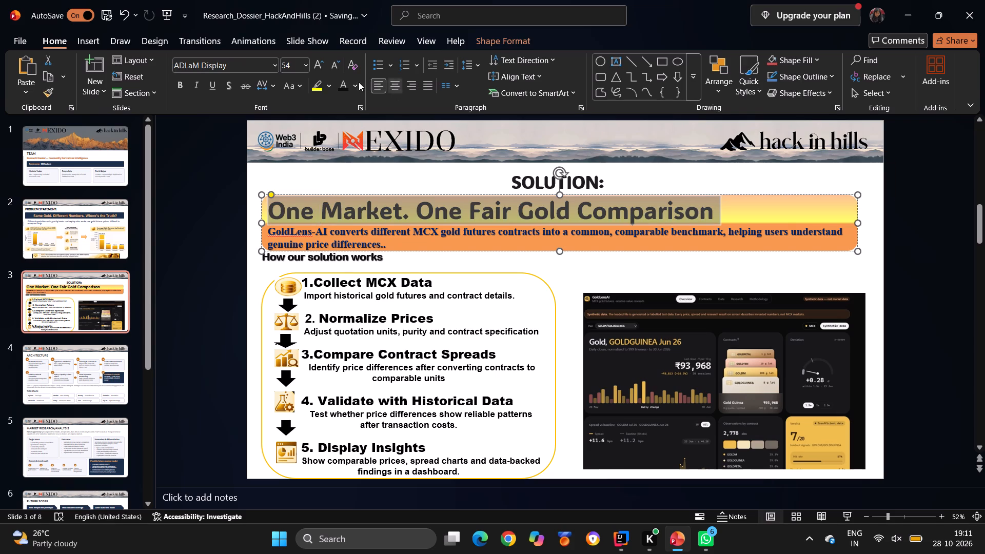
click(308, 70)
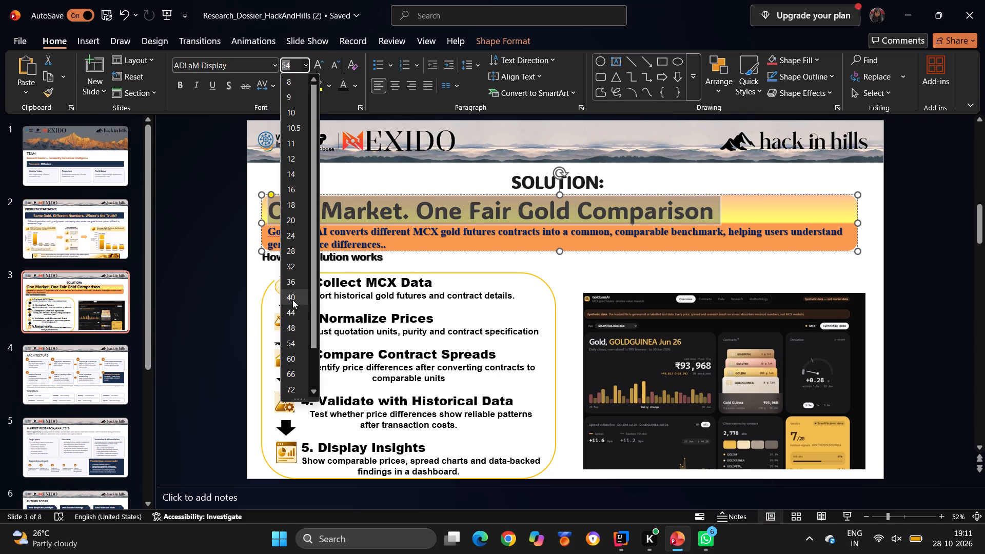
click(299, 322)
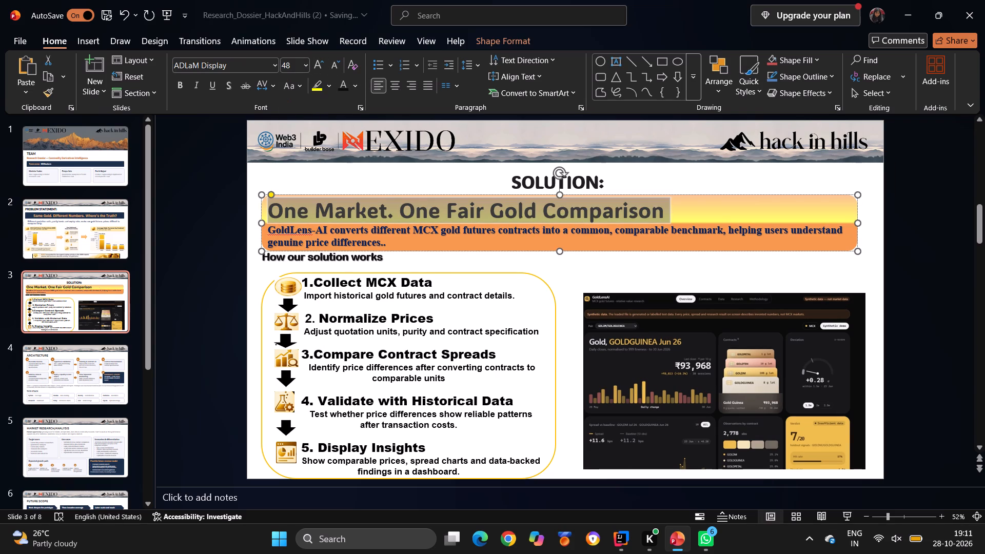
click(442, 262)
Move the "How our solution works" label to roughly centre it over the five-step box, just below the banner.
click(375, 259)
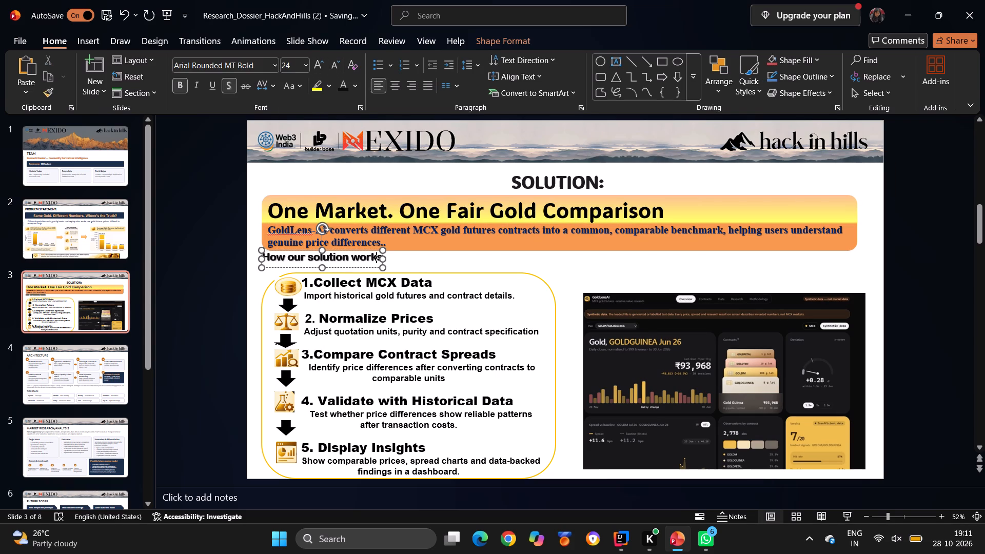
drag(343, 249, 359, 257)
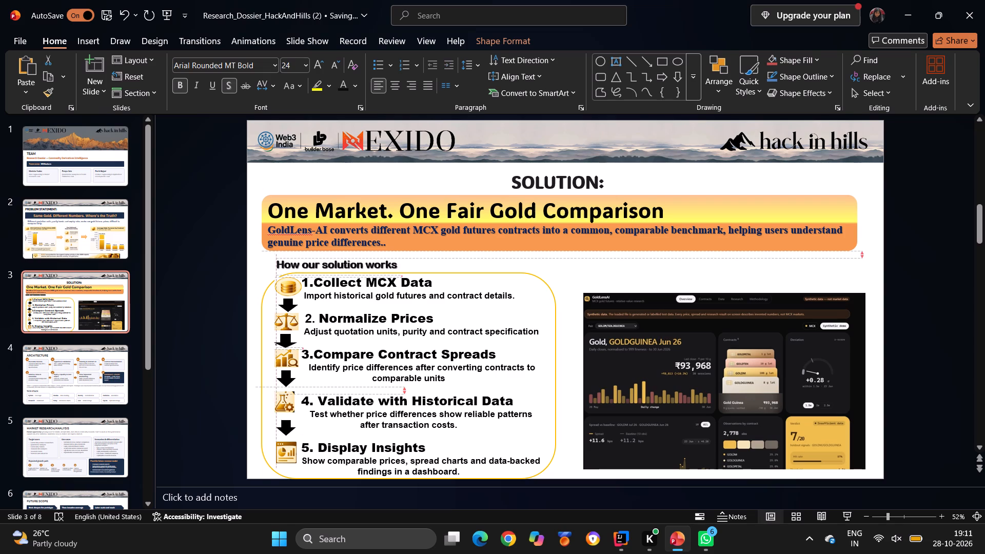
drag(359, 257, 444, 256)
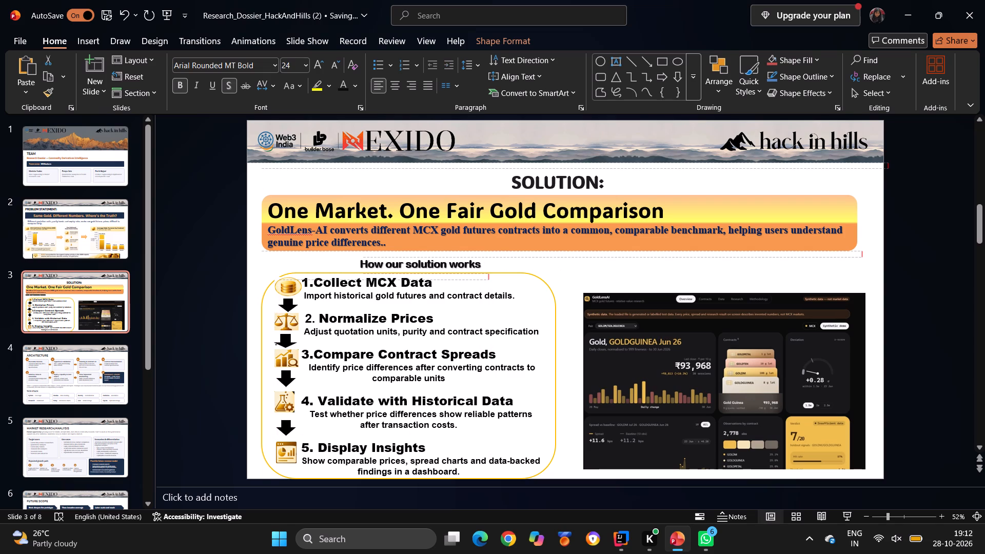
drag(444, 256, 443, 256)
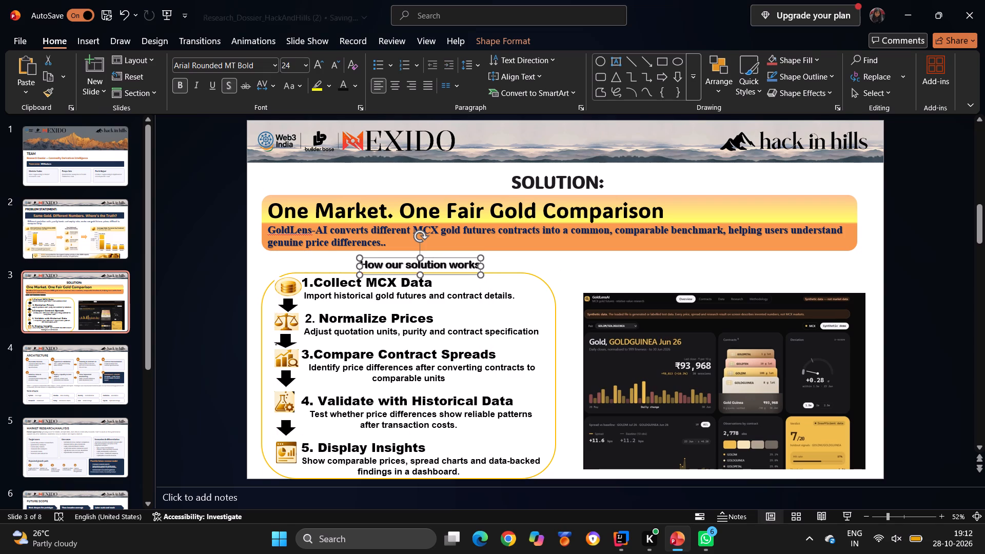
Resize the five-step box, raising its top edge slightly toward the banner and its bottom edge clear of the slide's lower border.
click(495, 273)
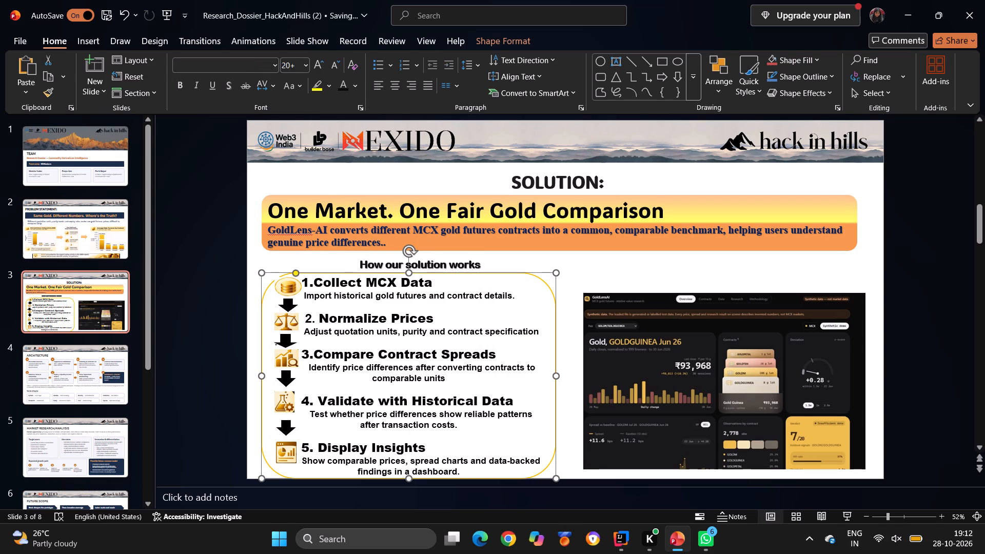
click(495, 273)
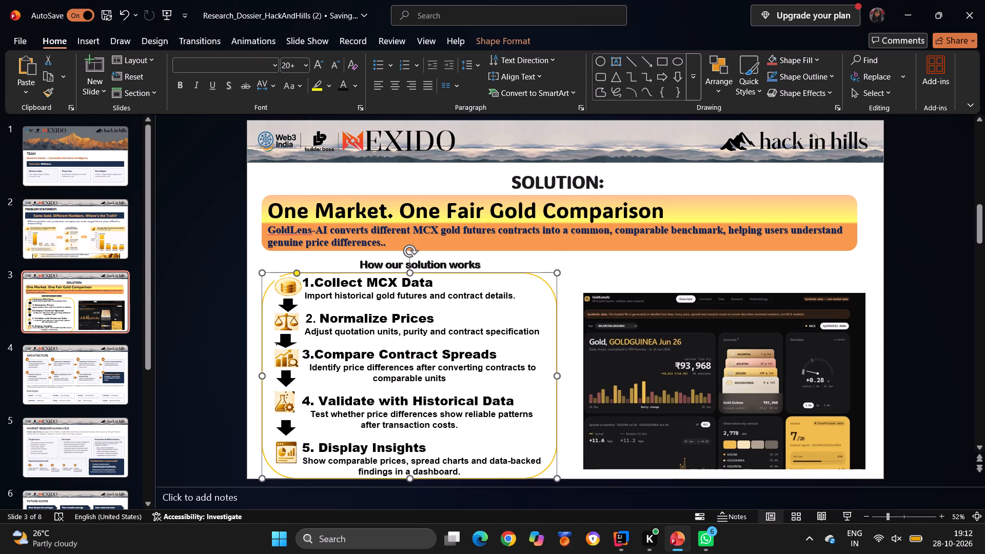
click(263, 272)
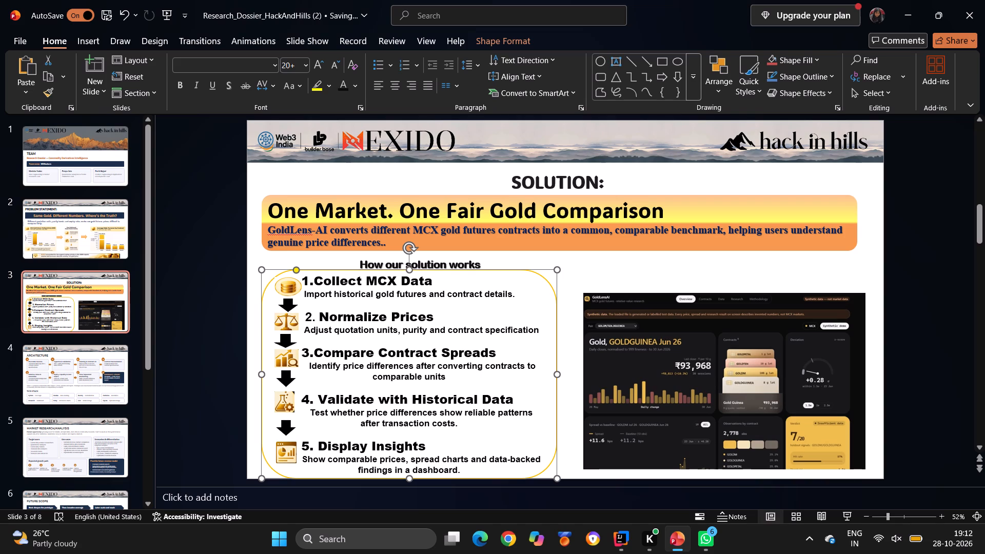
click(558, 478)
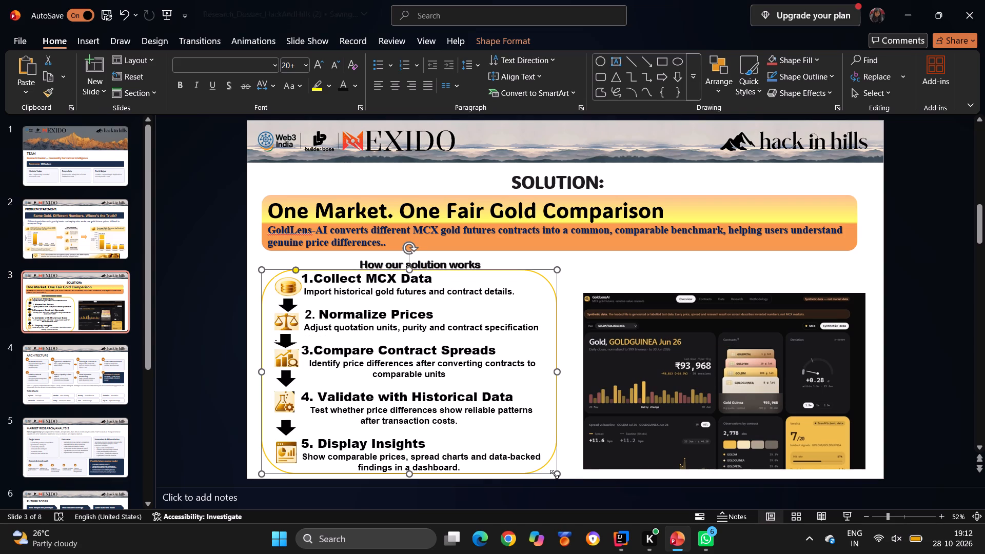
click(603, 292)
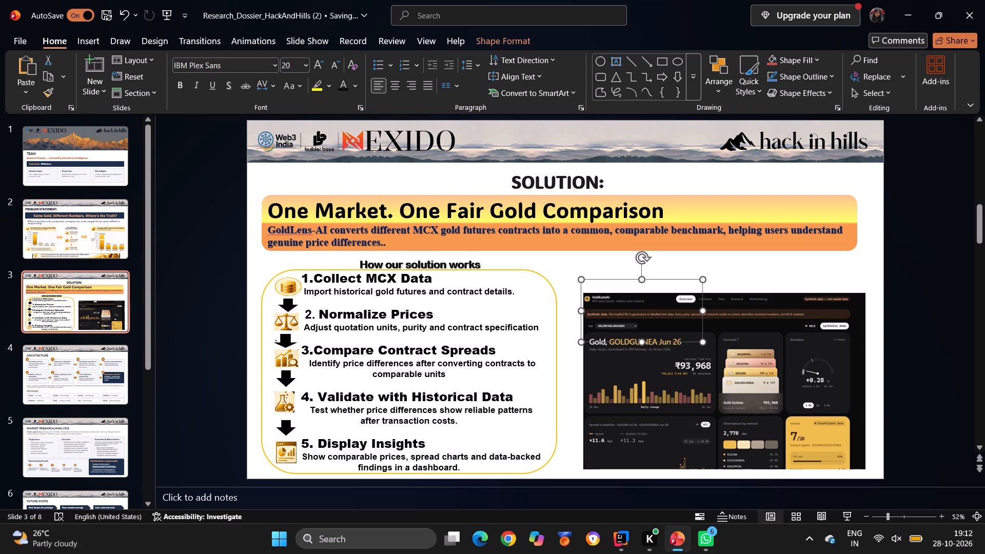
Delete the "How our solution works" label above the five-step box.
click(483, 266)
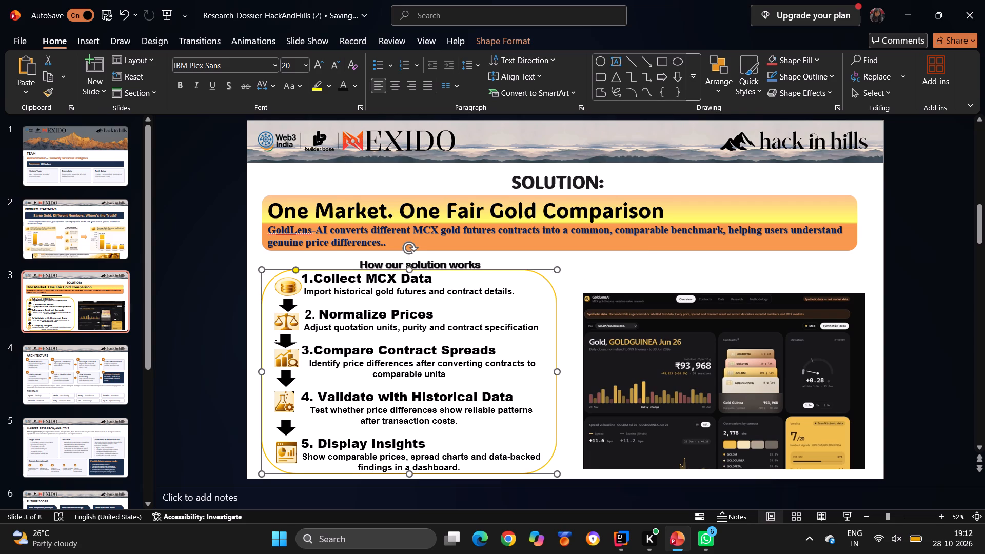
click(466, 266)
drag(411, 266, 411, 259)
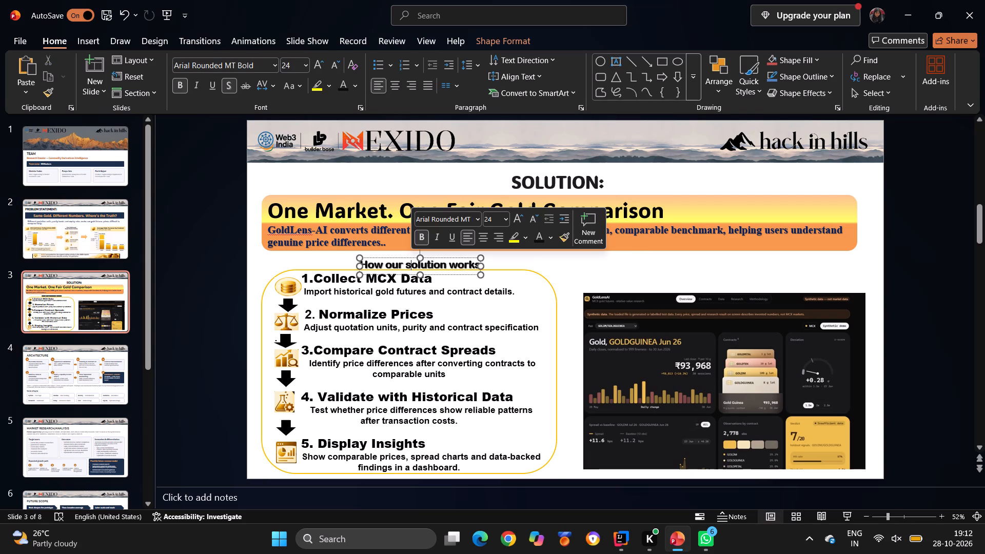
click(403, 257)
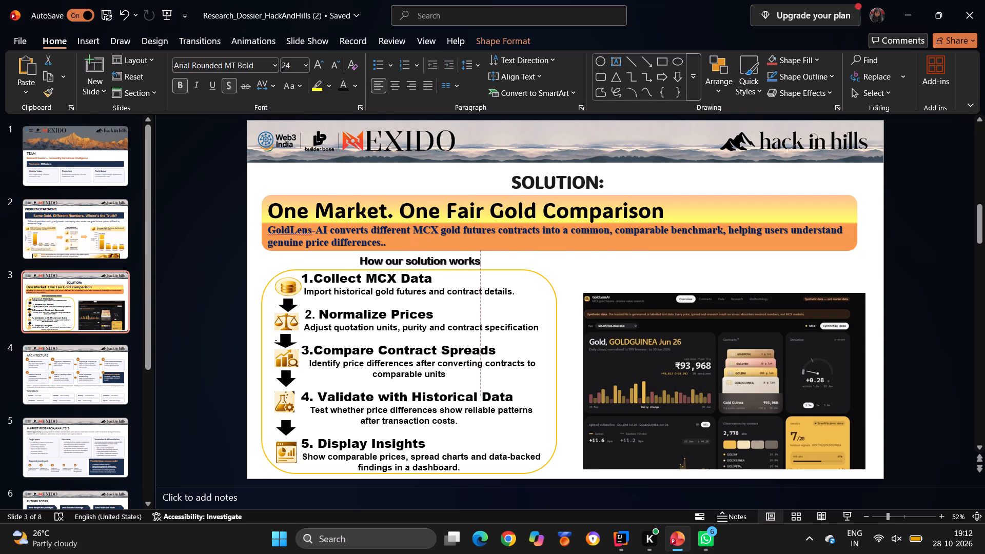
key(Delete)
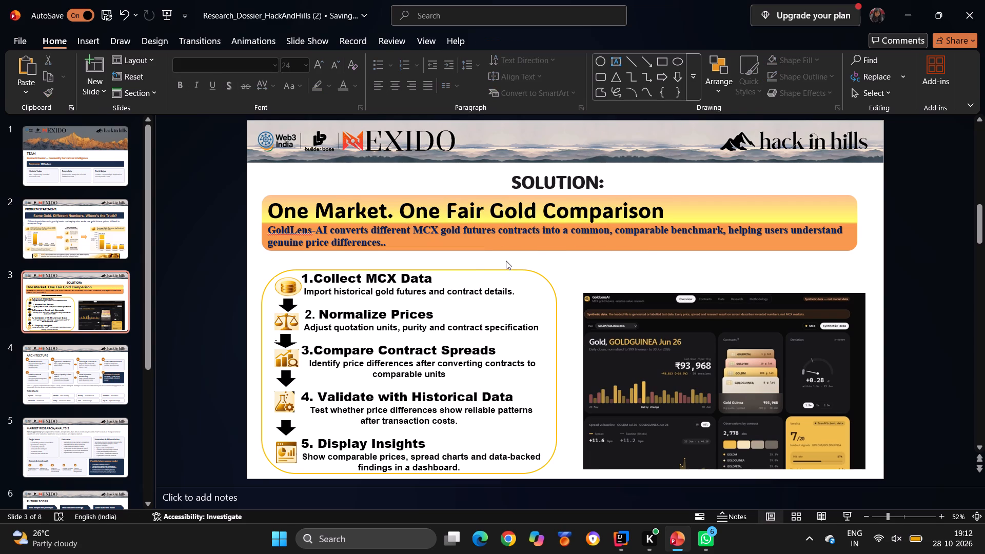
Enlarge the dashboard screenshot from its upper-left corner, toward the five-step box and the banner.
click(636, 323)
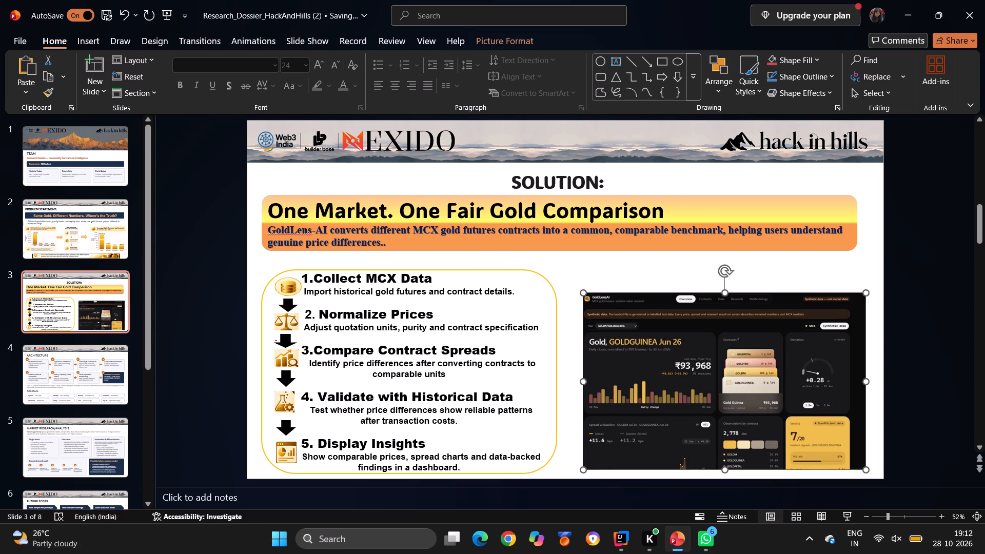
drag(583, 291, 576, 273)
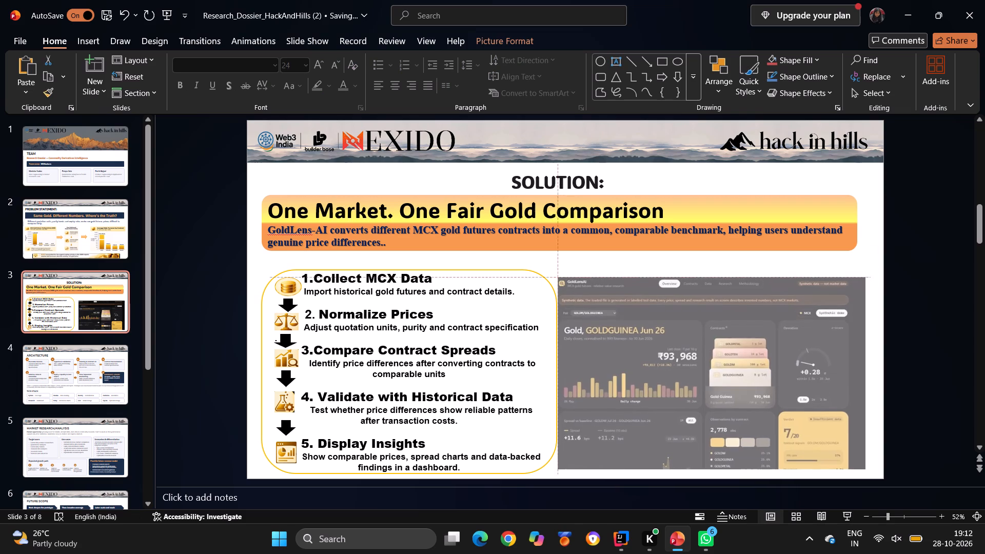
Shrink the dashboard screenshot slightly and reposition it to leave a clear gap between it and the five-step box.
drag(576, 273, 595, 282)
drag(612, 302, 620, 294)
click(925, 335)
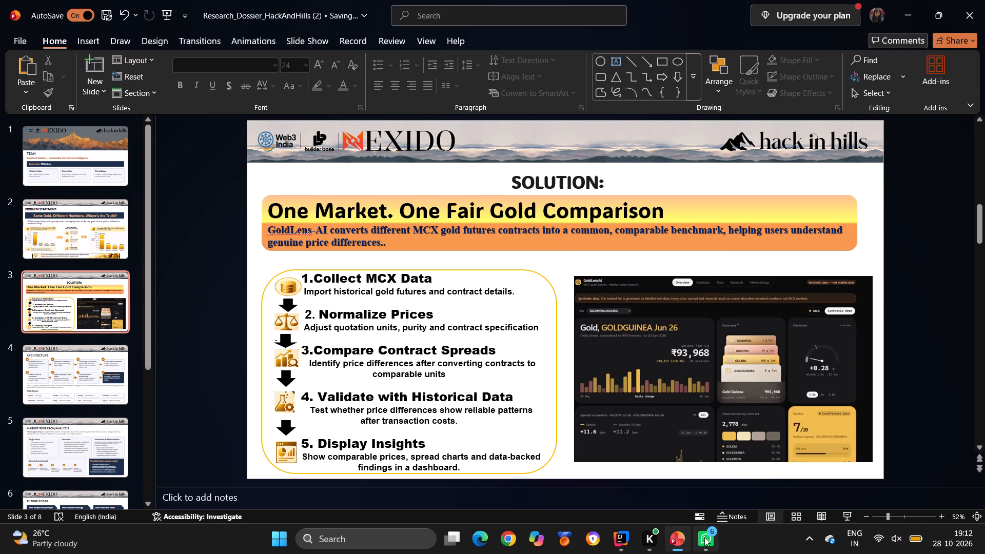
Open the Architecture slide, slide 4.
click(124, 384)
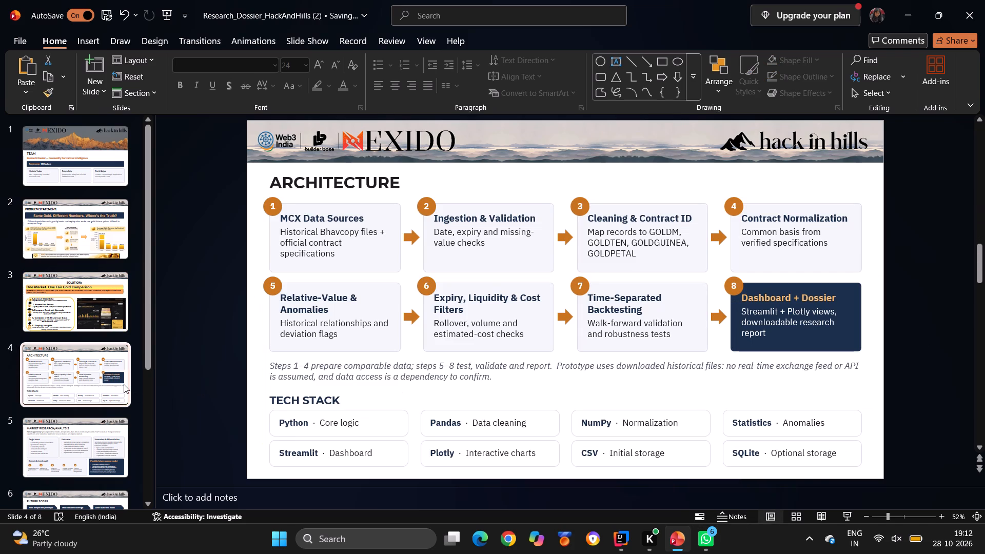
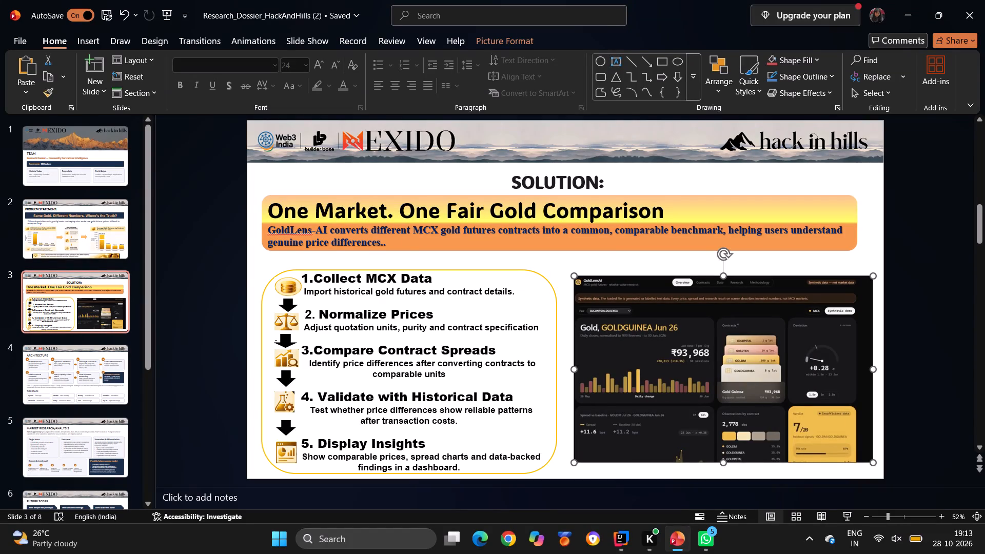
Resize the dashboard screenshot, extending its bottom edge level with the five-step box's bottom and pulling its upper-left corner slightly inward.
drag(724, 466, 724, 472)
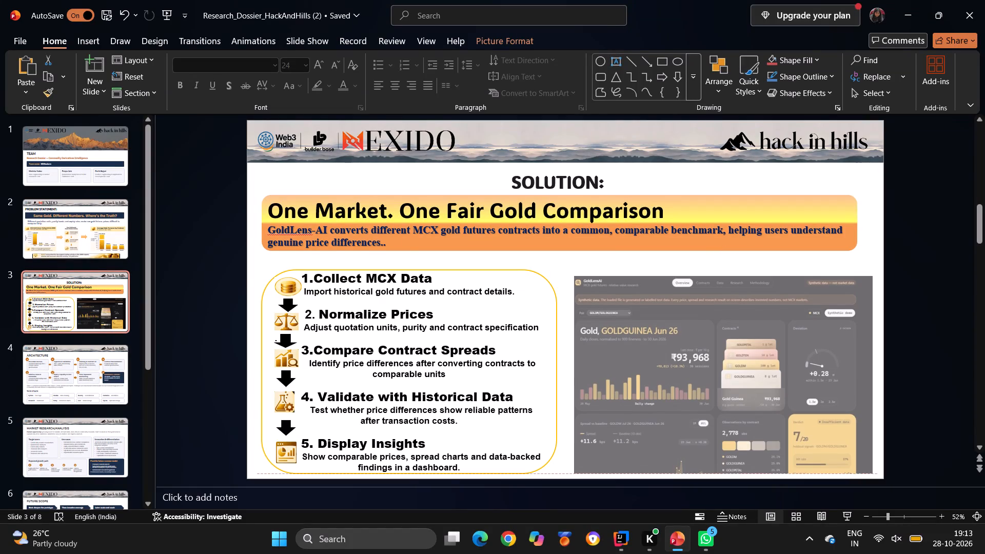
drag(724, 472, 724, 472)
click(904, 383)
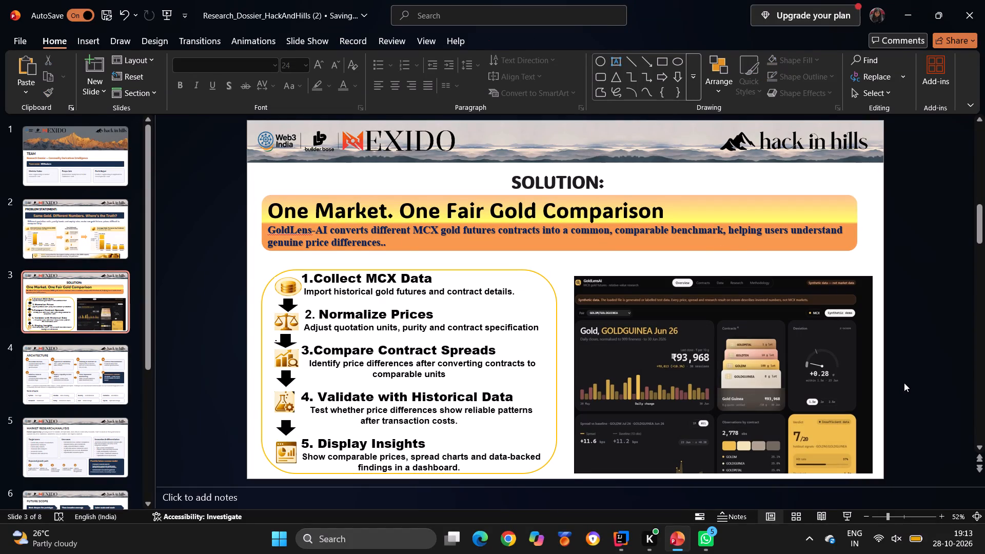
click(737, 386)
drag(574, 276, 579, 276)
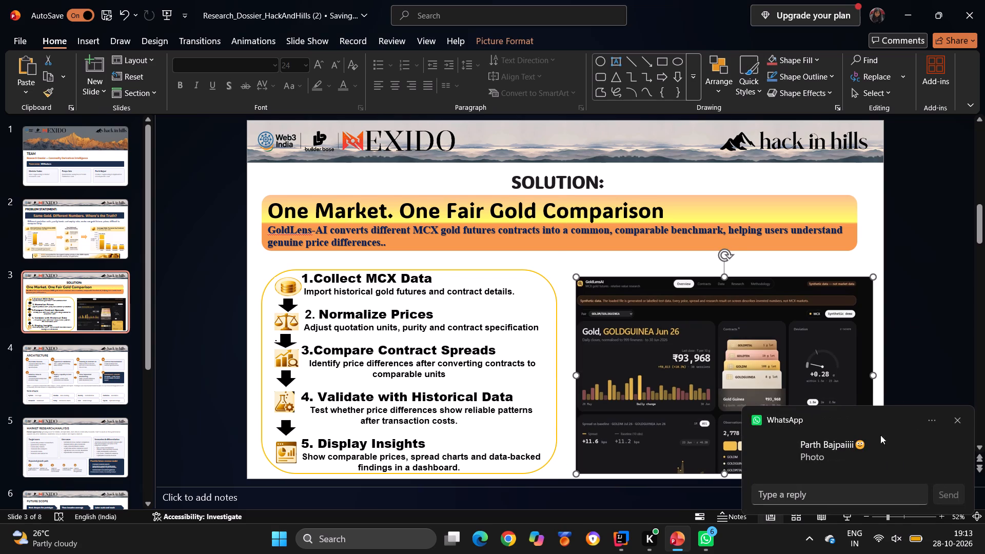
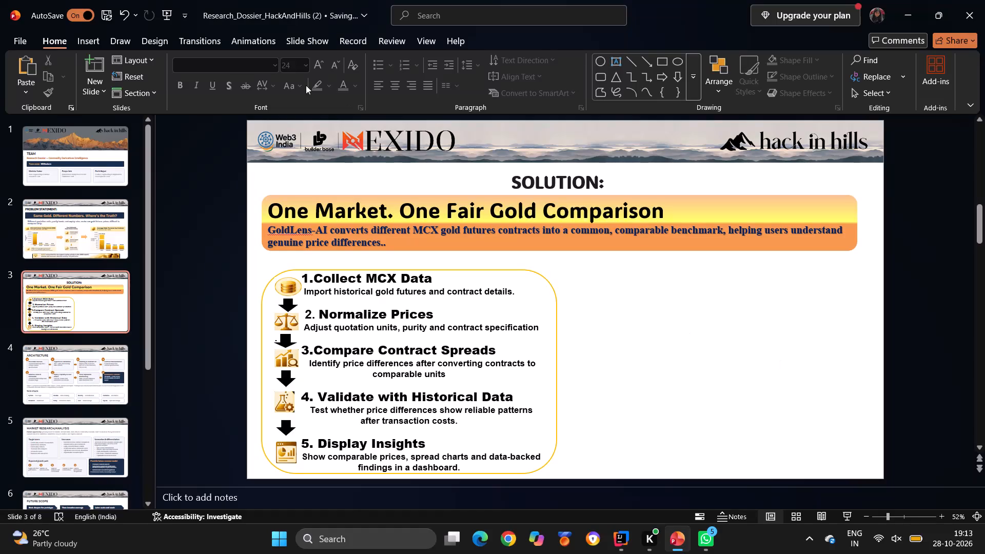
Insert the GoldLensAI dashboard picture "WhatsApp Image 2026-10-28 at 7.13.28" from the Desktop folder onto the Solution slide.
click(90, 44)
click(99, 80)
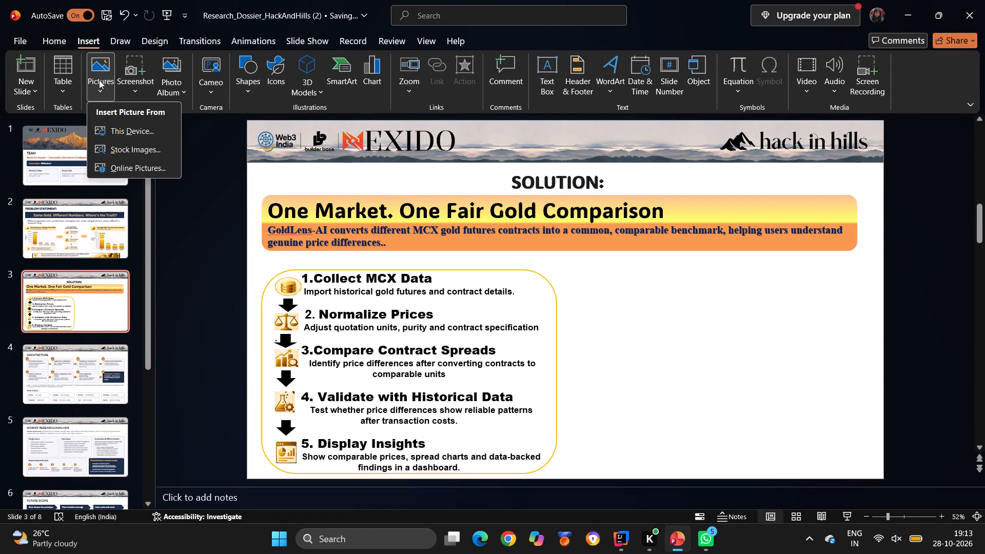
click(120, 132)
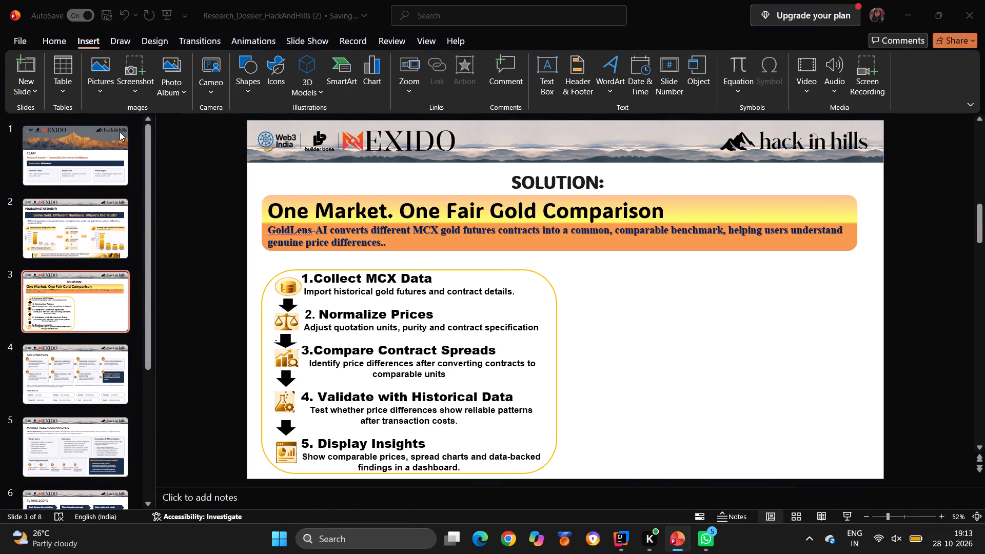
scroll(79, 127, up, 4)
click(70, 109)
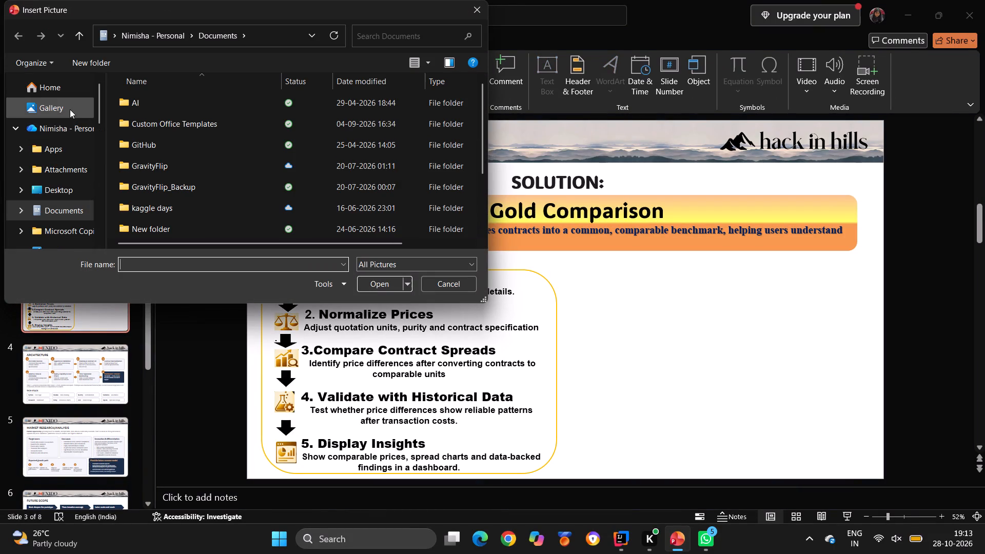
click(64, 187)
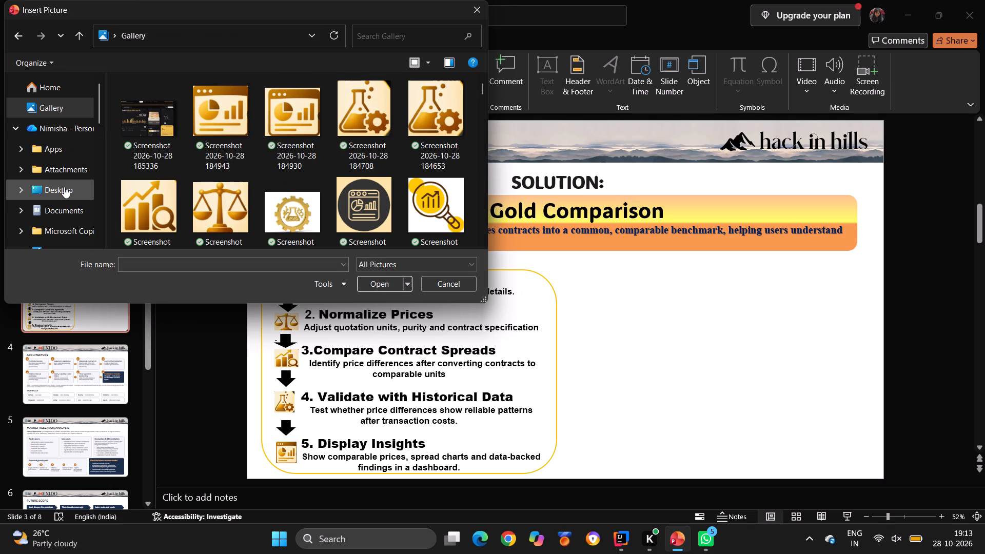
click(64, 187)
scroll(157, 172, down, 1)
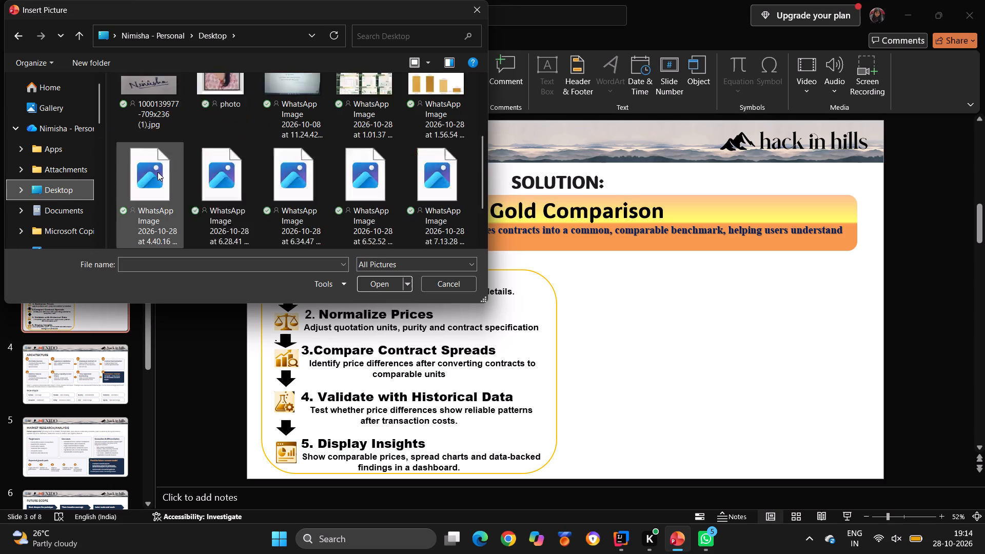
scroll(157, 172, down, 1)
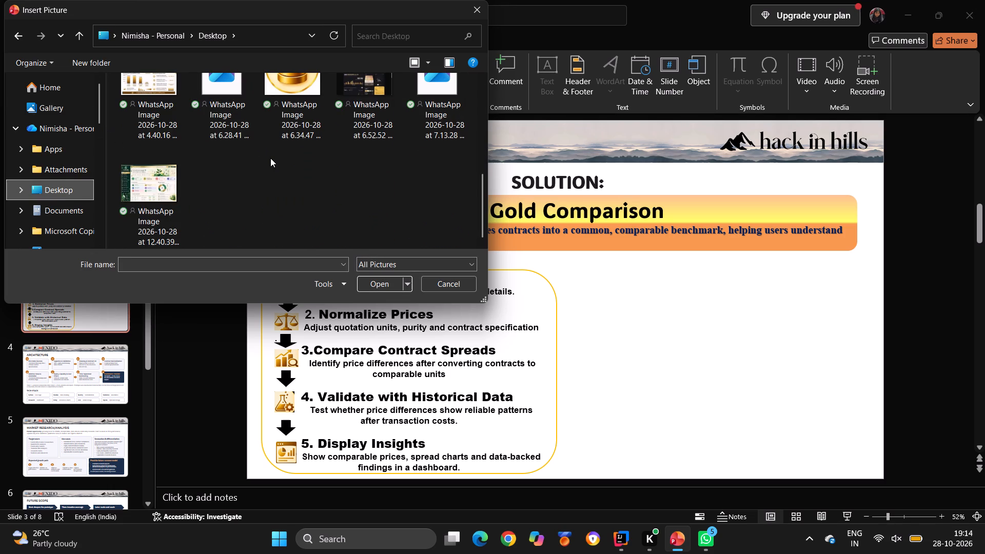
click(395, 146)
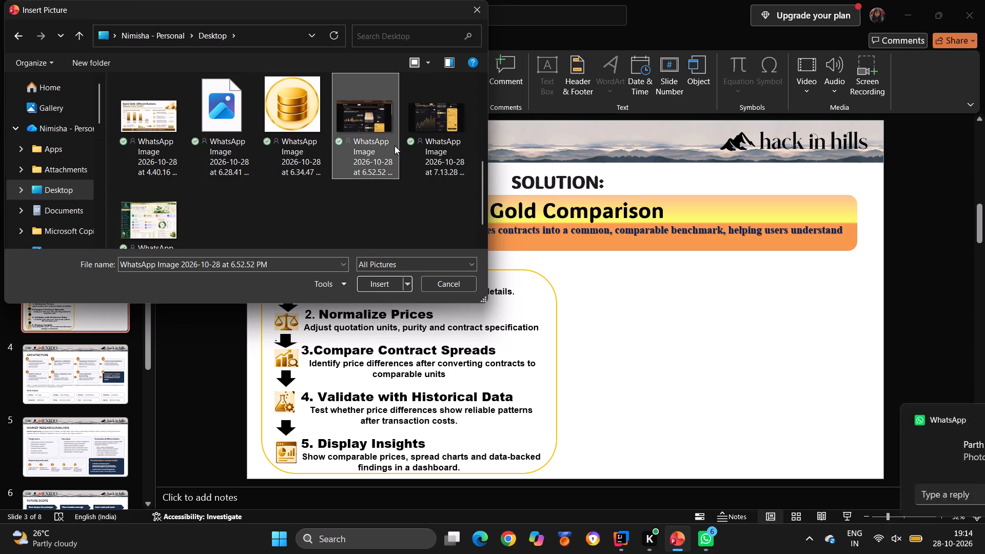
click(420, 145)
click(393, 285)
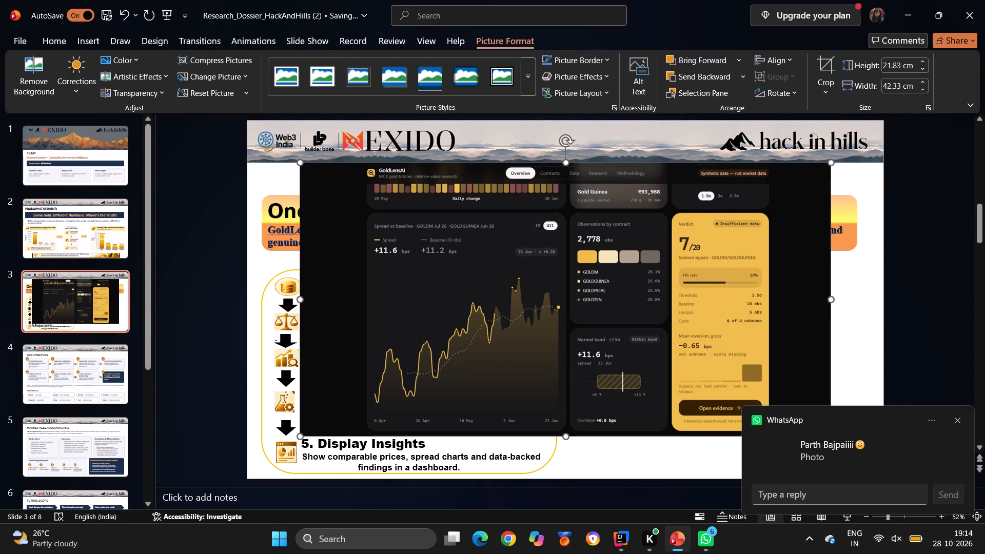
Narrow the dashboard picture from its left edge to about 25.7 cm wide and move it beside the five-step box.
drag(302, 296, 508, 300)
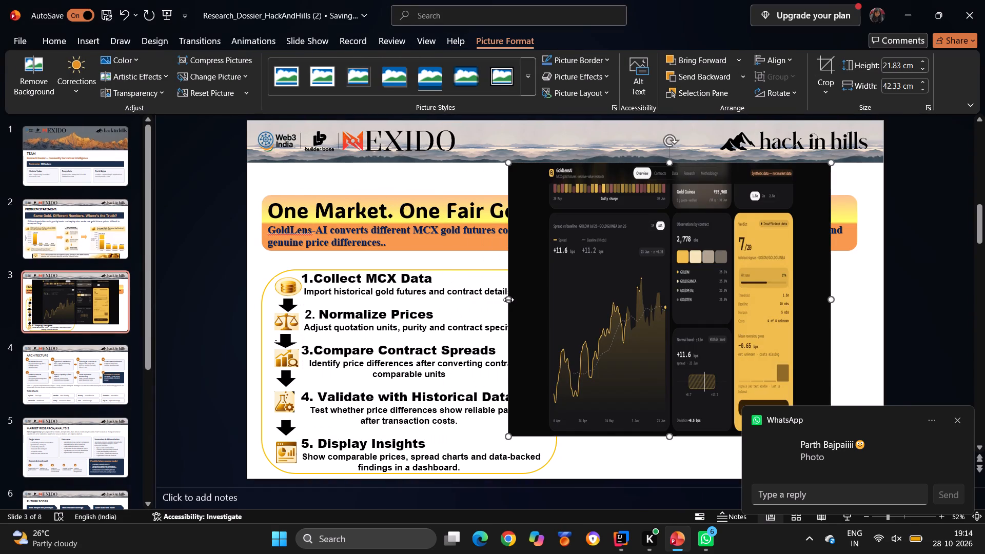
drag(613, 305, 652, 332)
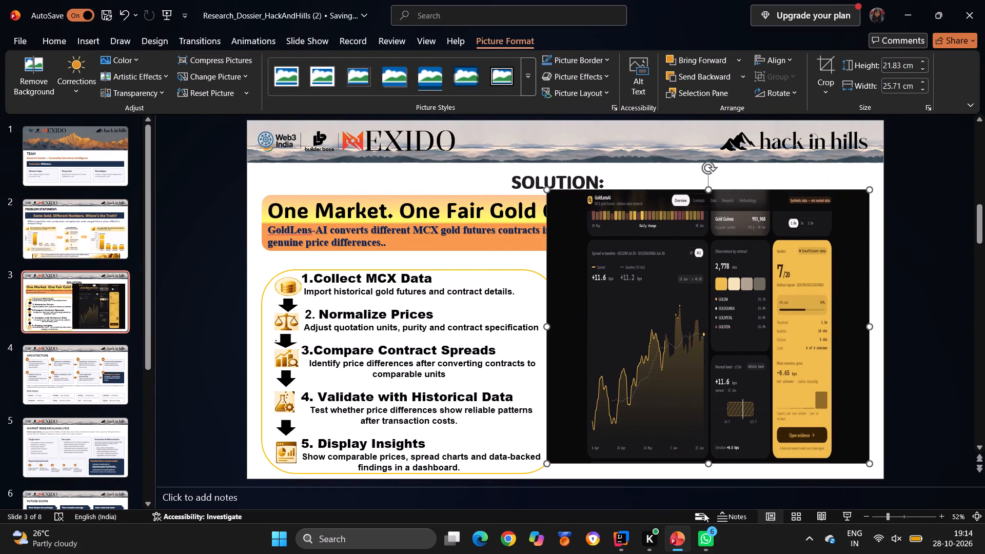
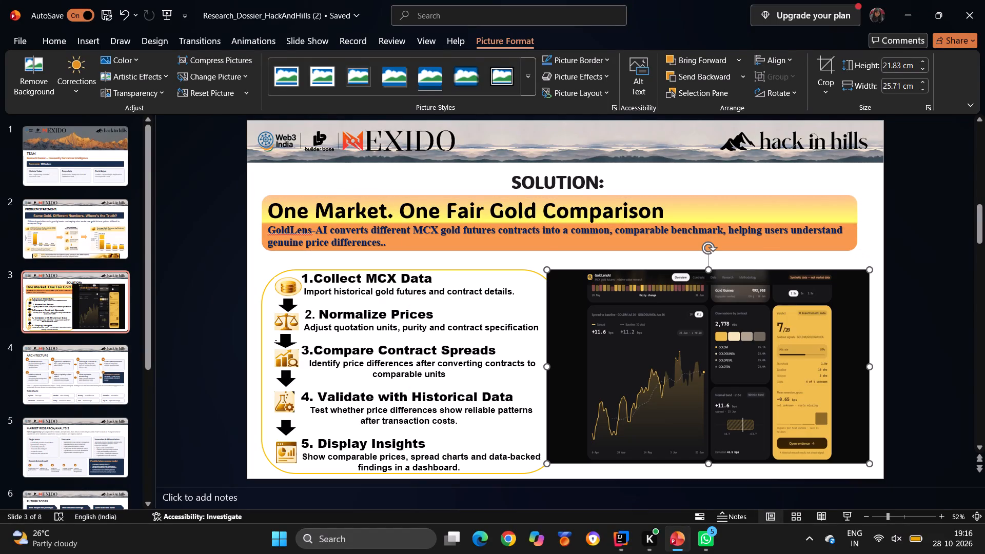
Resize the dashboard screenshot to about 16.26 cm high and 24.18 cm wide, clear of the five-step box and level with its bottom edge.
drag(547, 367, 568, 367)
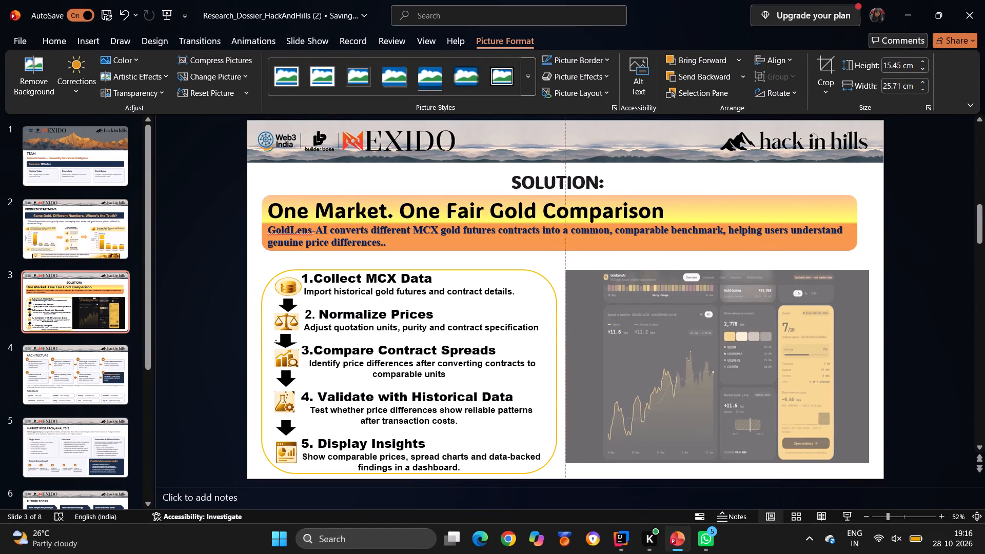
drag(568, 367, 573, 369)
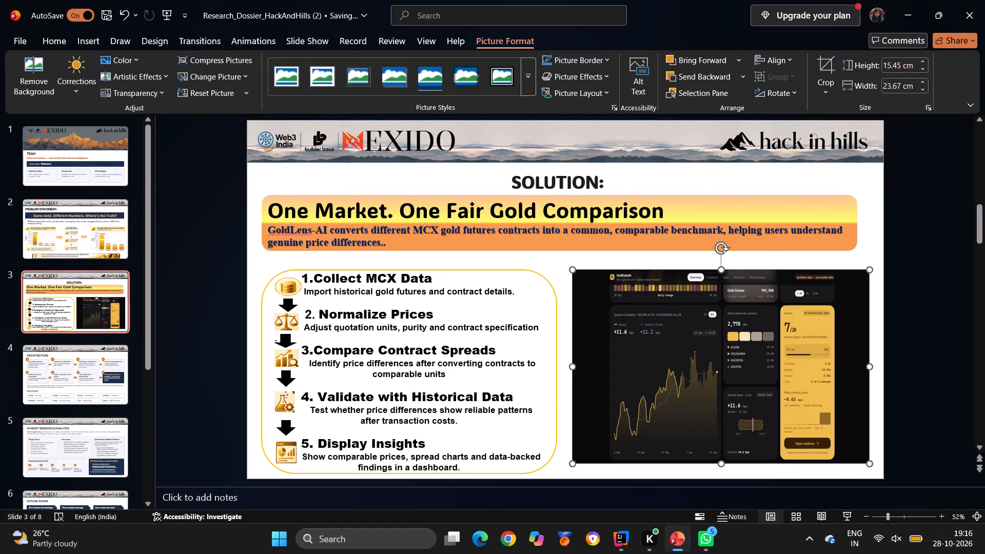
drag(724, 466, 723, 473)
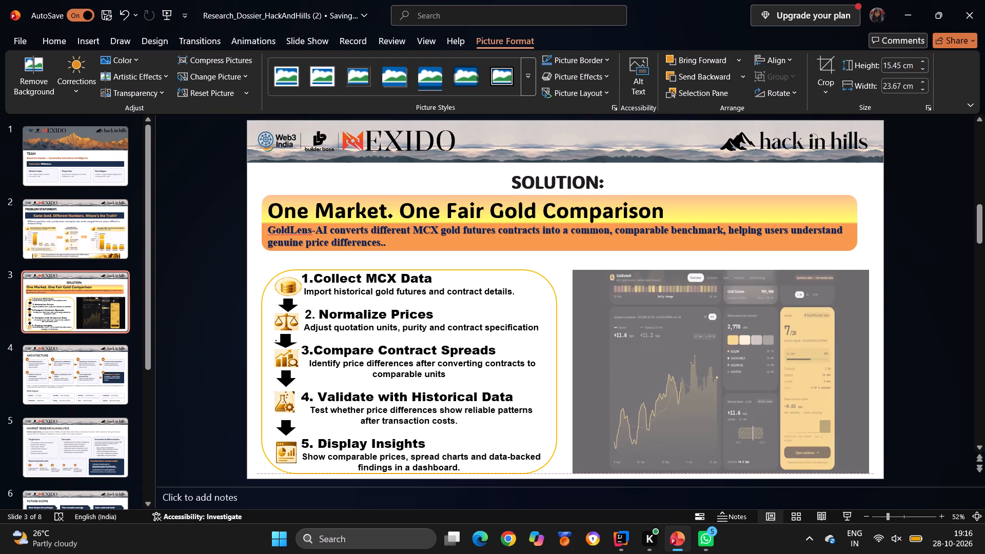
drag(723, 473, 723, 473)
drag(870, 372, 878, 371)
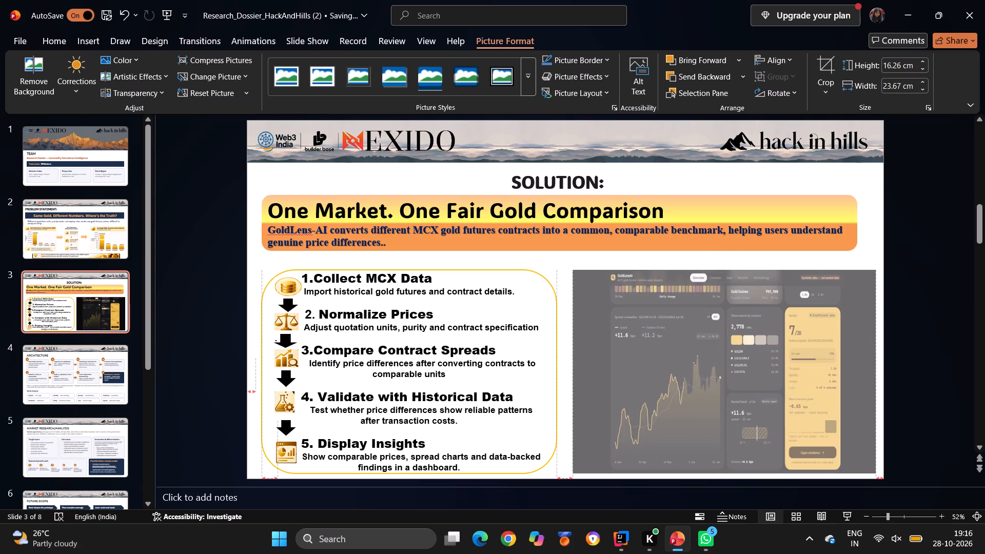
drag(878, 371, 878, 371)
click(634, 274)
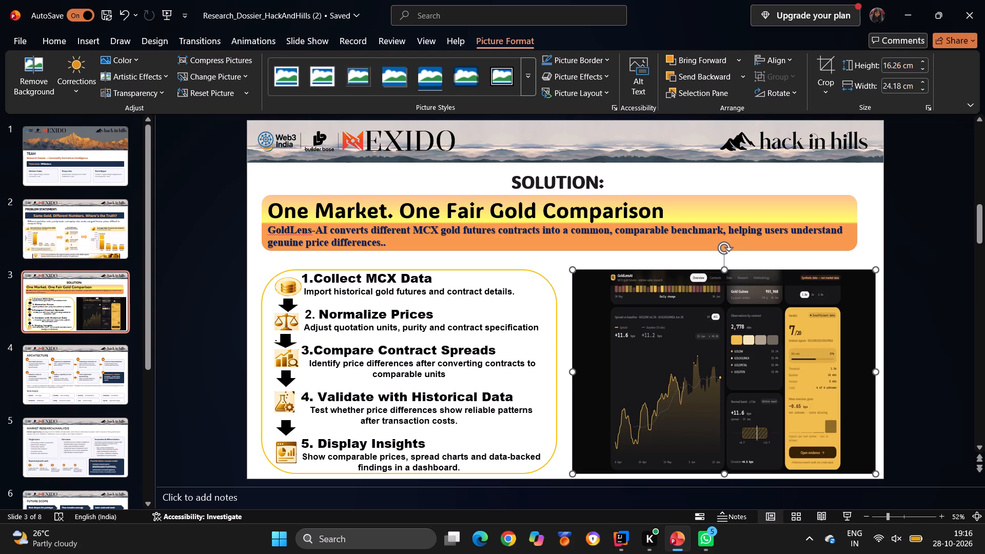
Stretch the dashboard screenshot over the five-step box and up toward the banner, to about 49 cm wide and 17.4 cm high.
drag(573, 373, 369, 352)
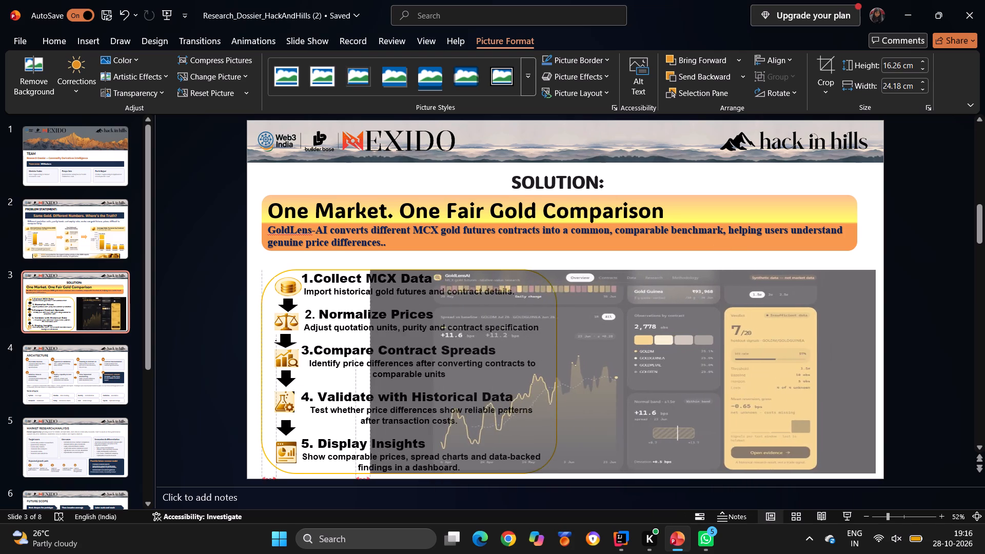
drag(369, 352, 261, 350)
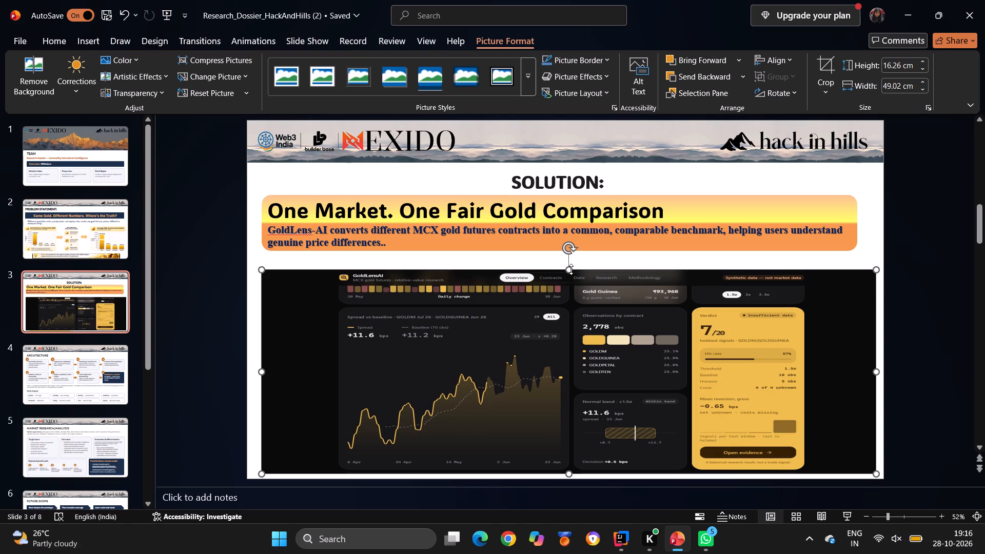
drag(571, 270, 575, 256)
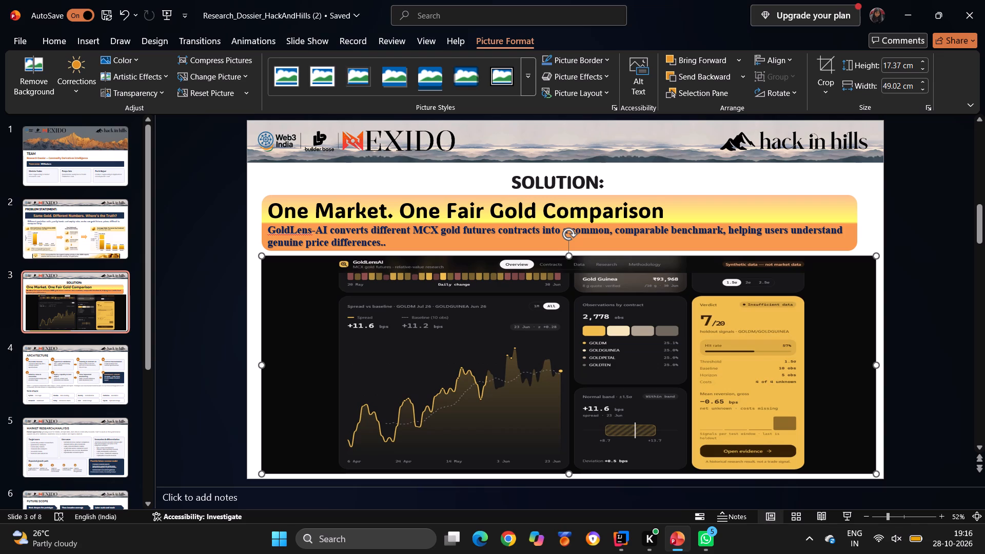
Look through the Architecture, Market Research/Analysis, Future Scope and Roadmap slides to review their layout and content.
click(85, 379)
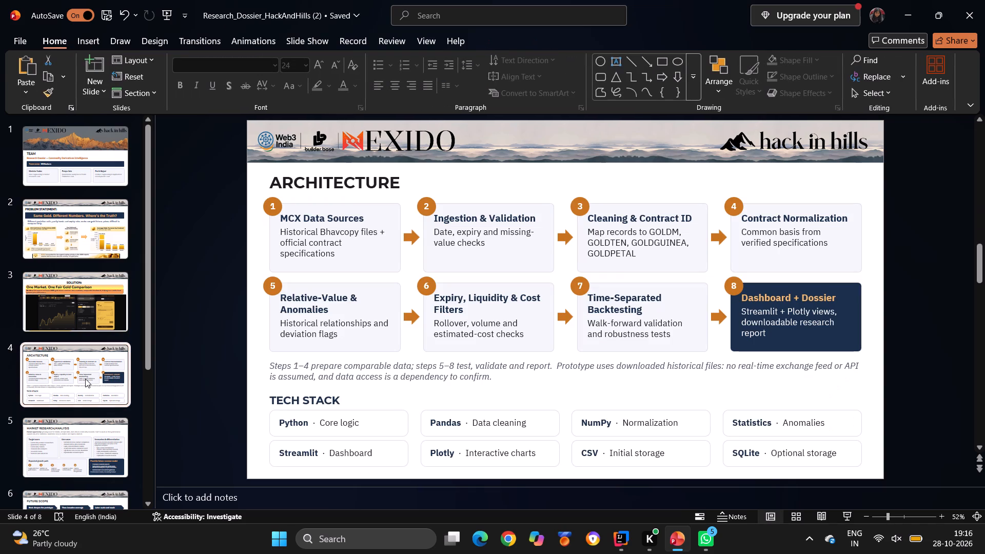
click(85, 451)
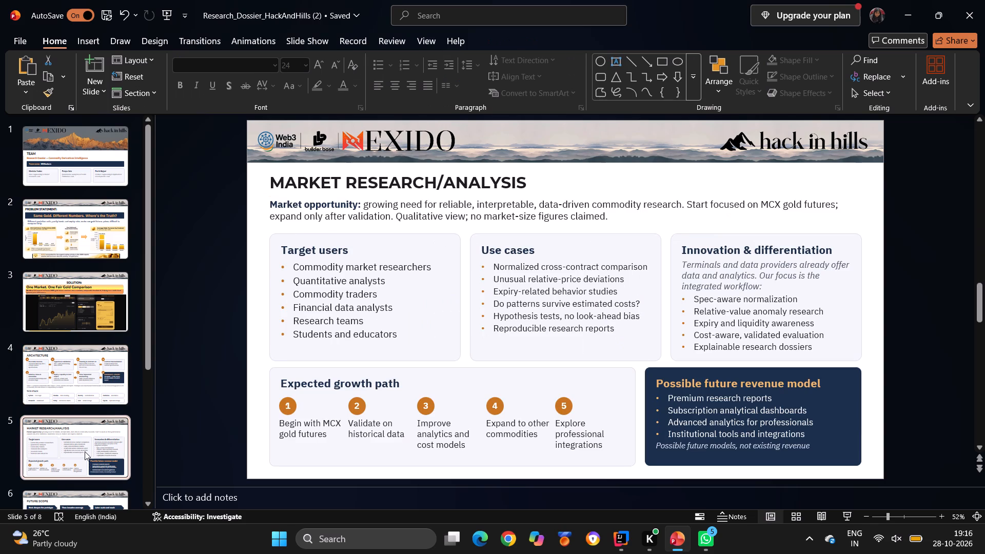
scroll(85, 451, down, 1)
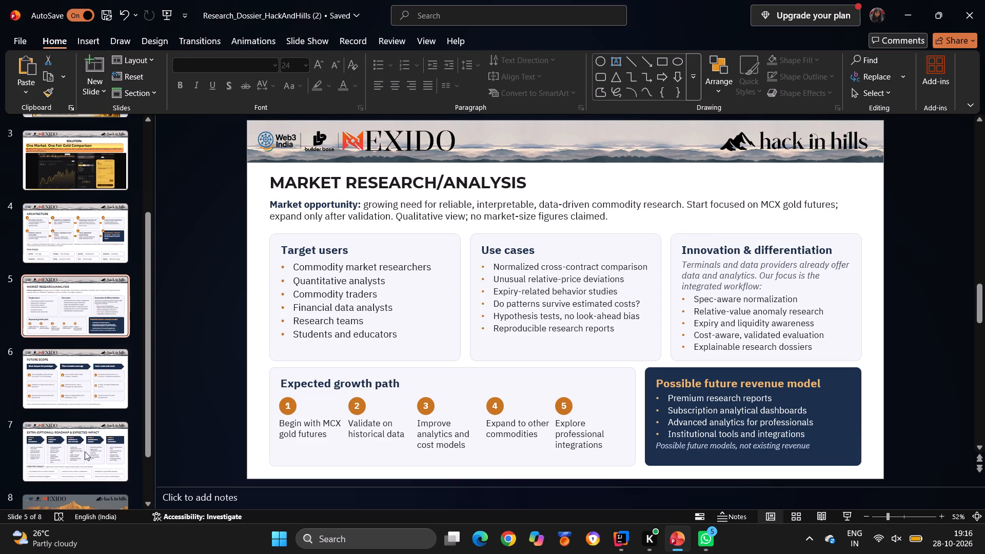
click(89, 393)
click(87, 425)
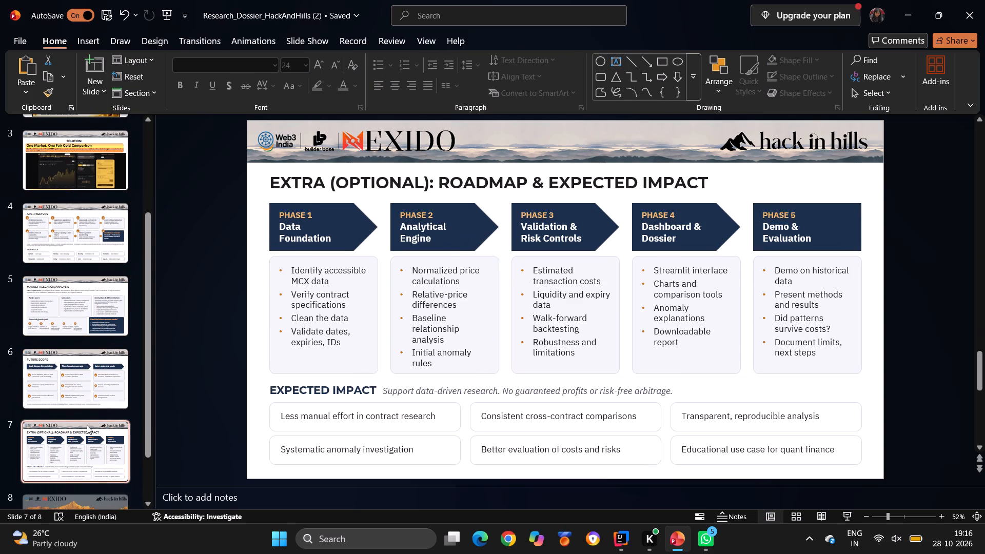
scroll(87, 425, down, 1)
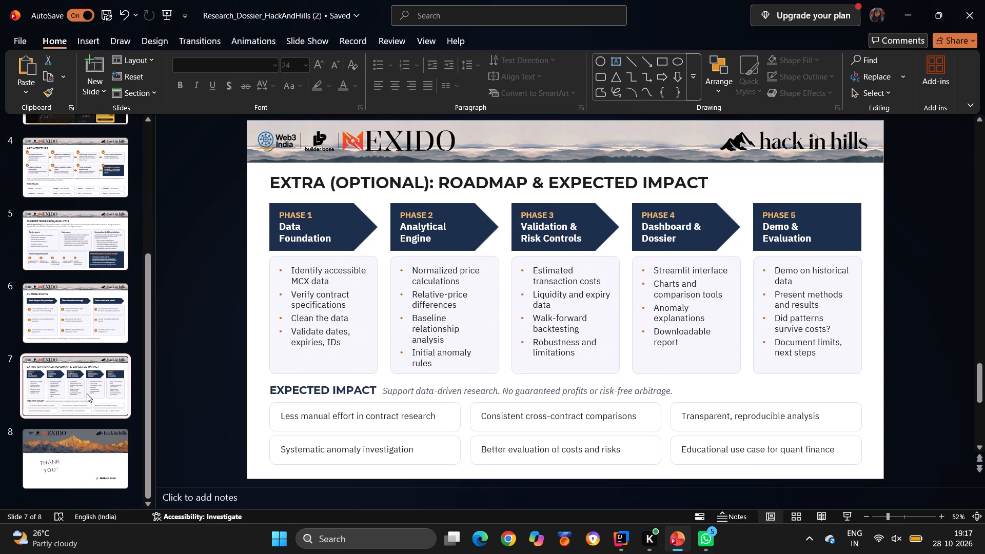
scroll(87, 393, up, 1)
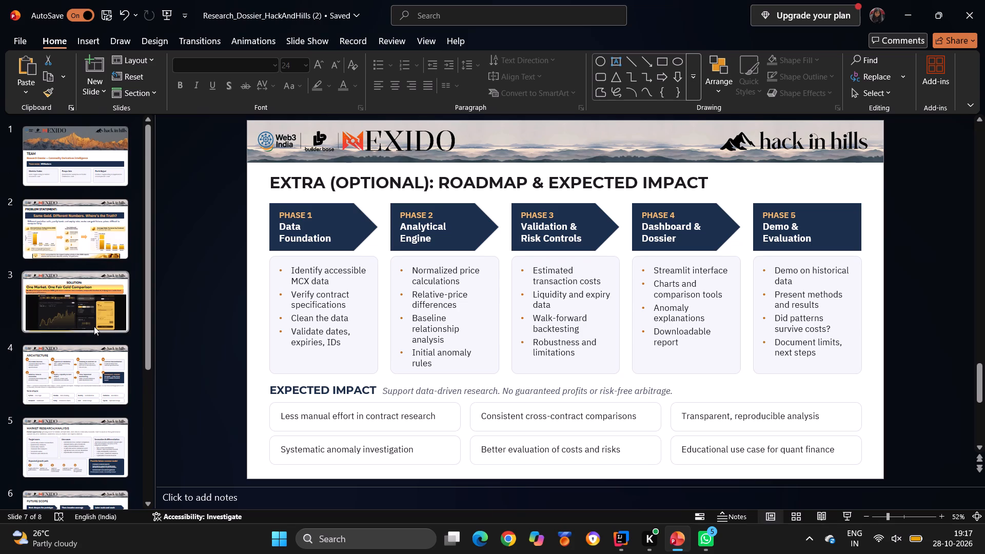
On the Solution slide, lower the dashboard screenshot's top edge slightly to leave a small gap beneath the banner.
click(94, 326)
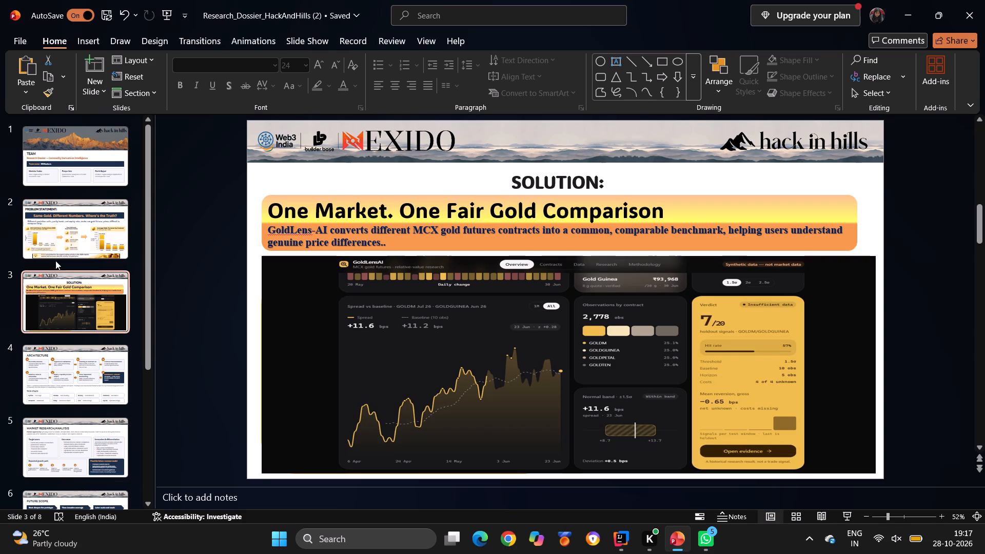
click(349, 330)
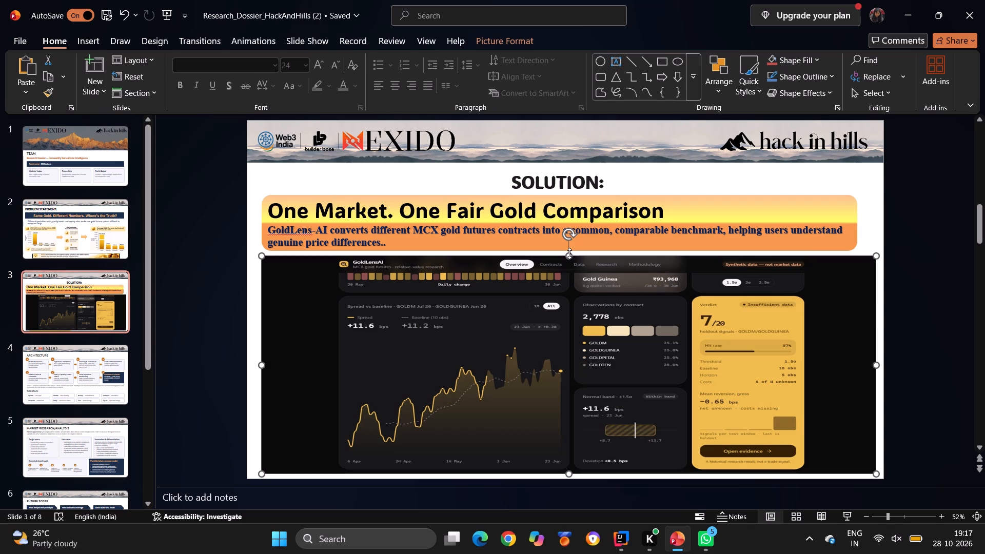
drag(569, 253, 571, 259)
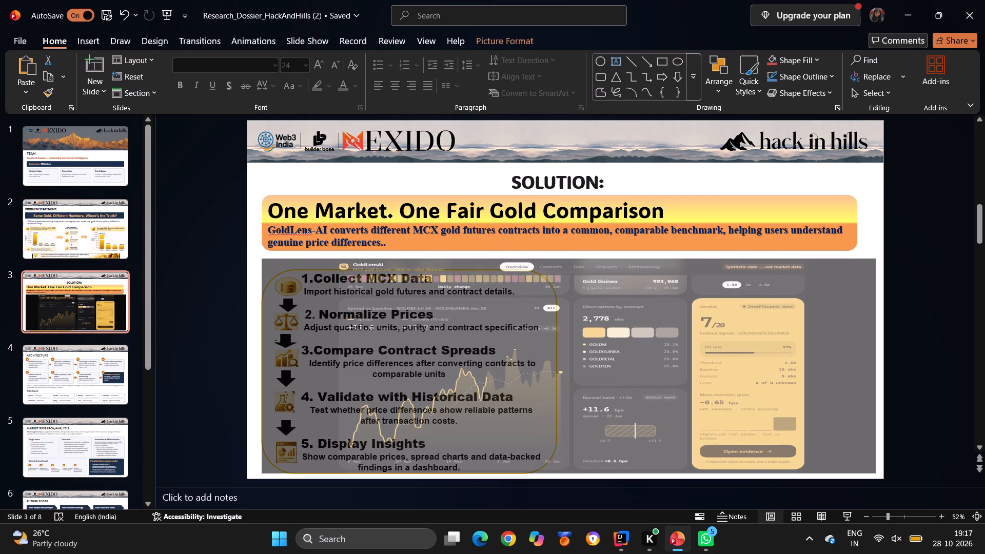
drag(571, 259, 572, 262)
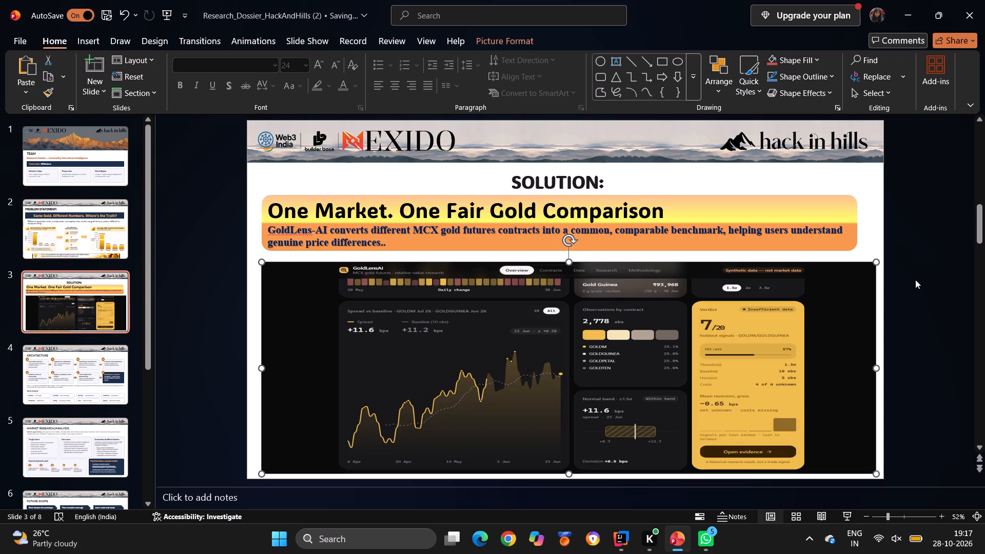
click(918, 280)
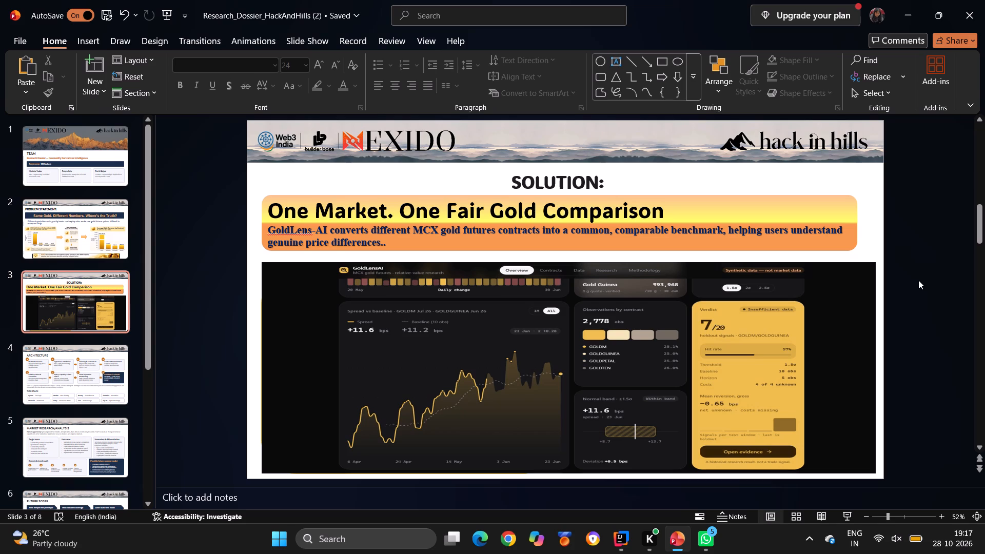
Resize the dashboard screenshot to fit beside the five-step box with a small gap, its top edge level with the box's top.
click(753, 278)
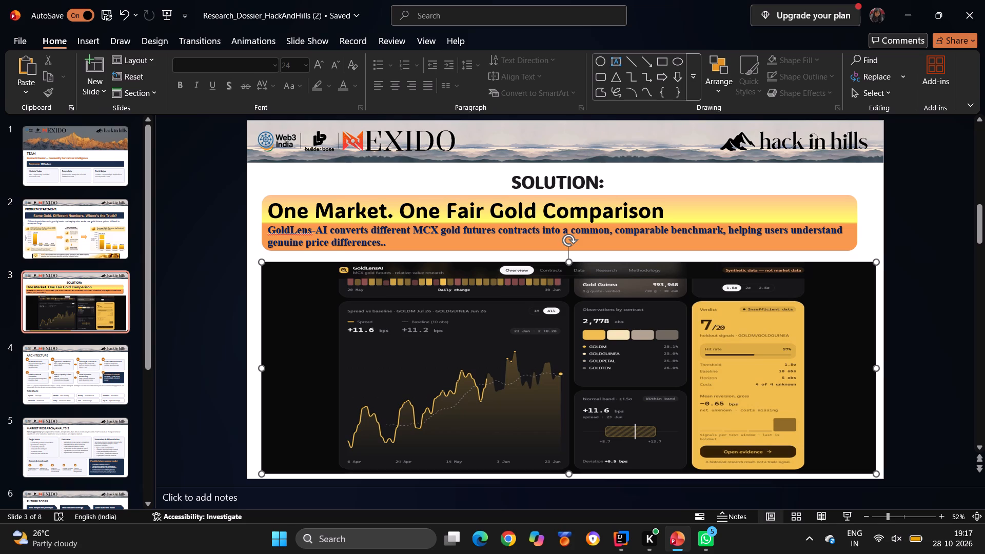
drag(261, 370, 606, 401)
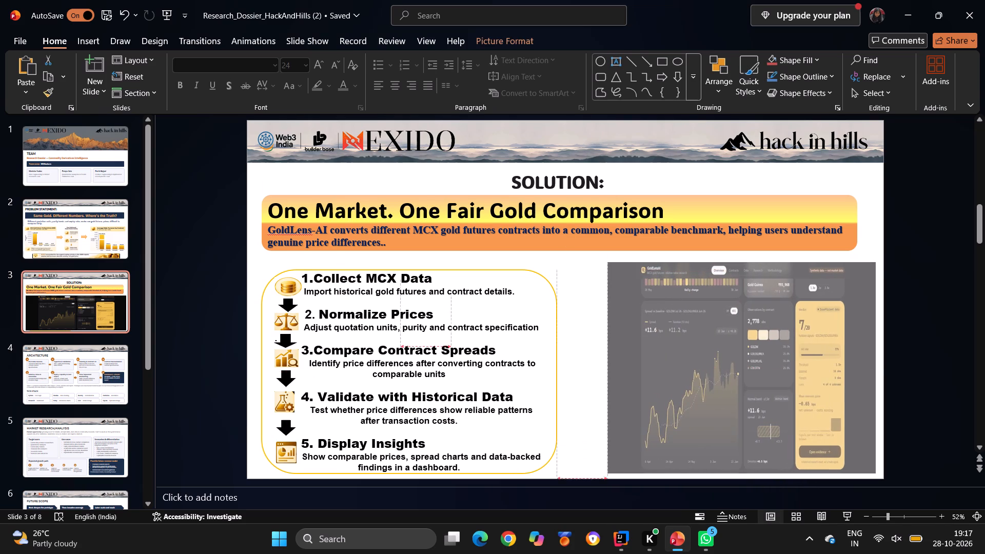
drag(606, 401, 584, 401)
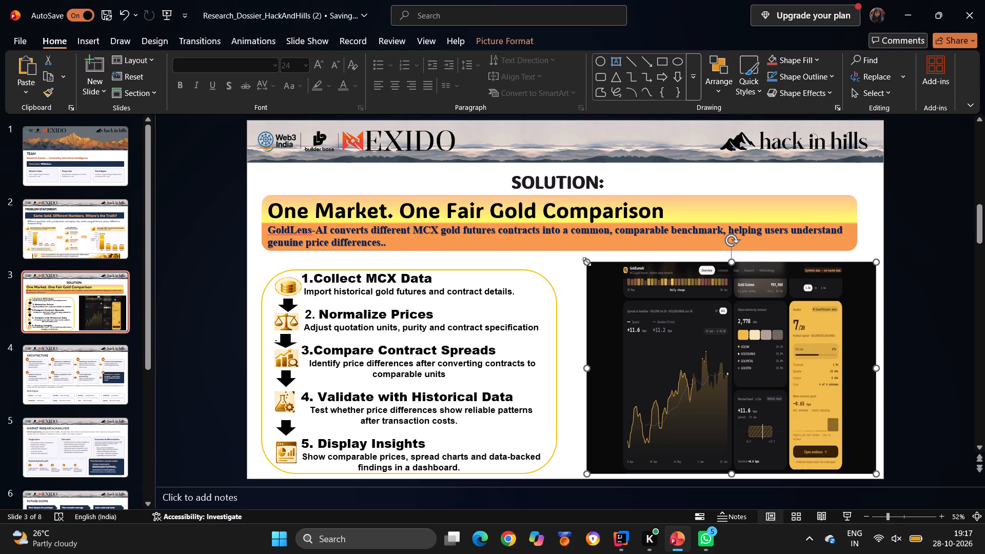
drag(587, 262, 604, 295)
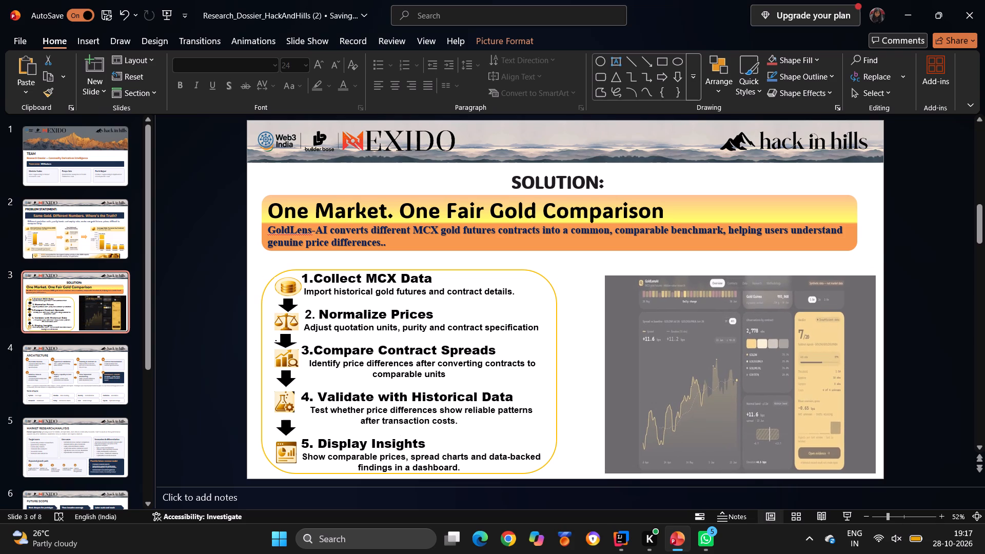
drag(604, 295, 629, 308)
drag(634, 383, 585, 377)
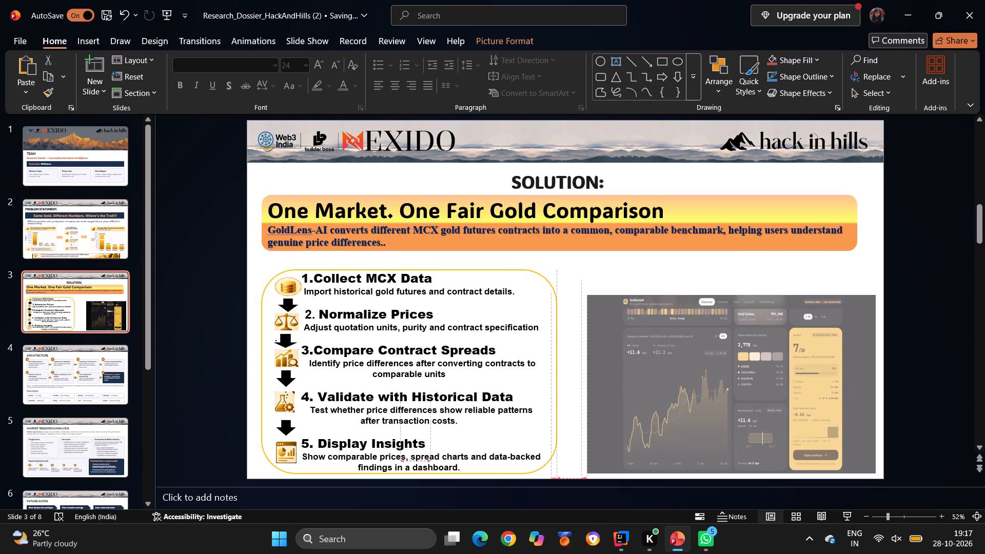
drag(585, 377, 584, 375)
drag(727, 291, 725, 271)
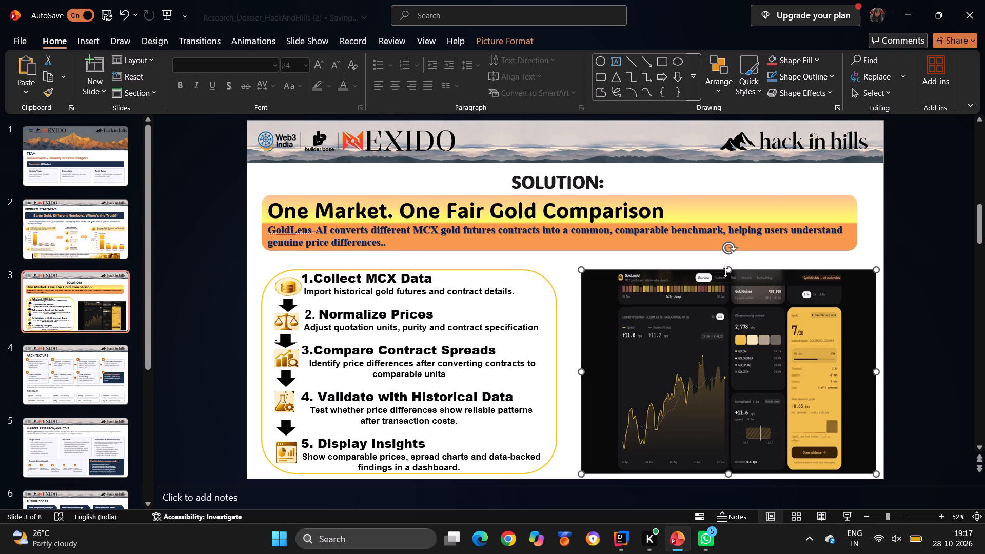
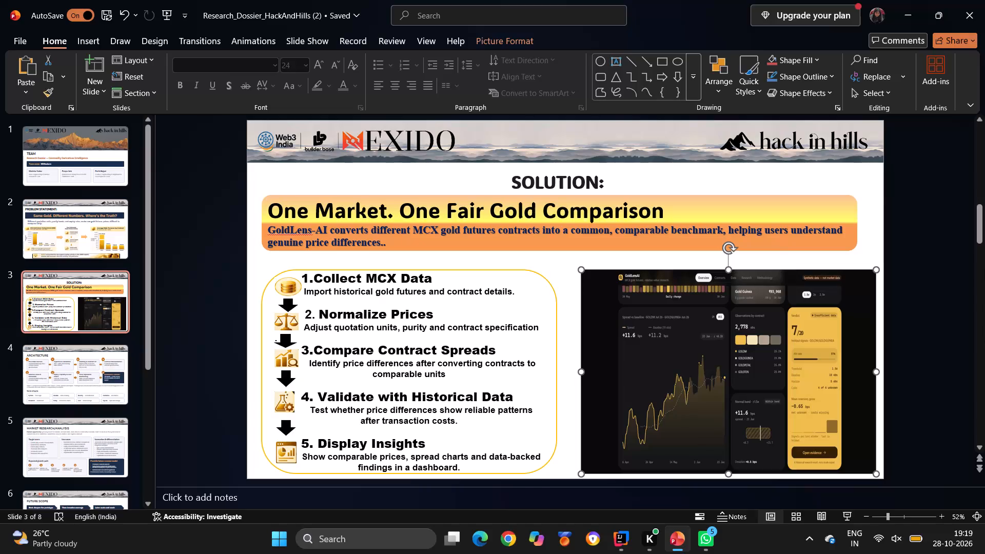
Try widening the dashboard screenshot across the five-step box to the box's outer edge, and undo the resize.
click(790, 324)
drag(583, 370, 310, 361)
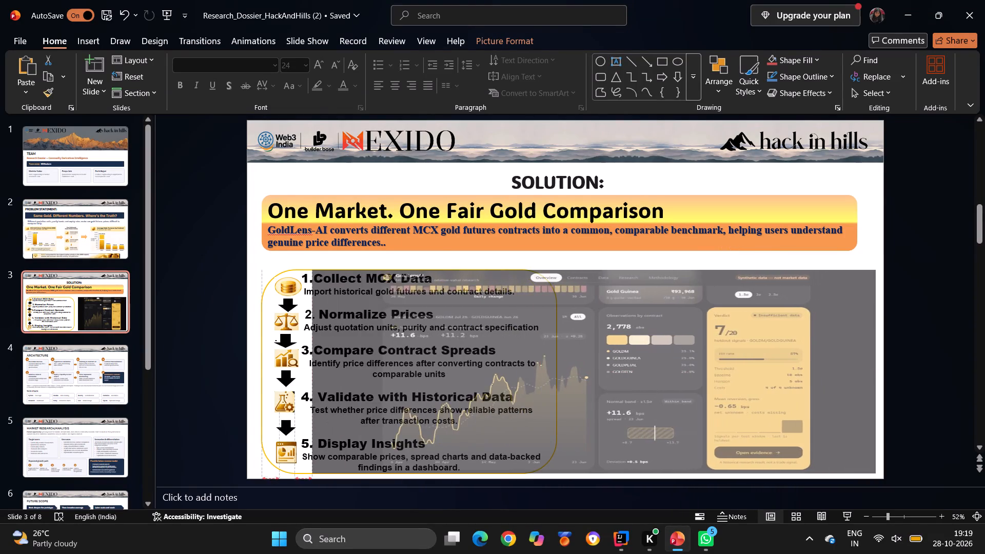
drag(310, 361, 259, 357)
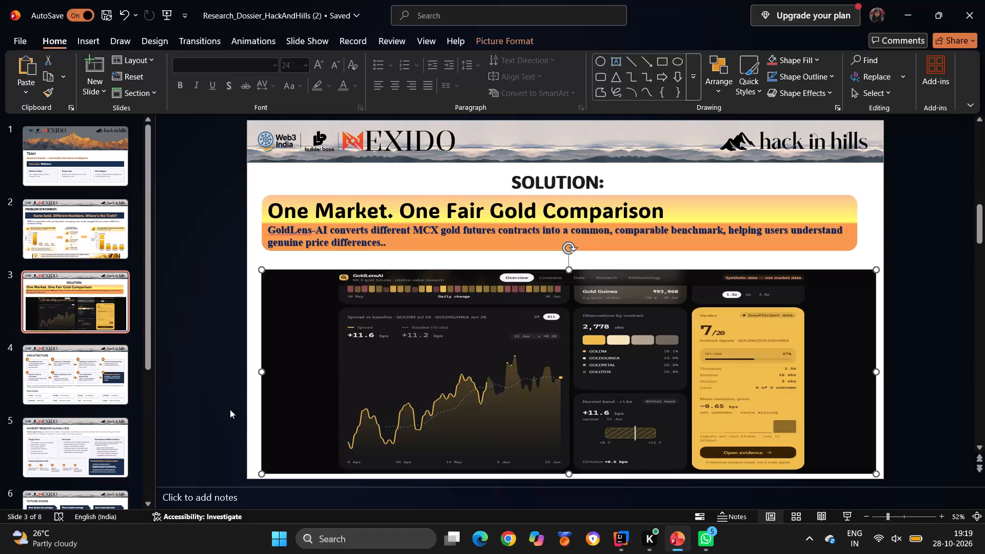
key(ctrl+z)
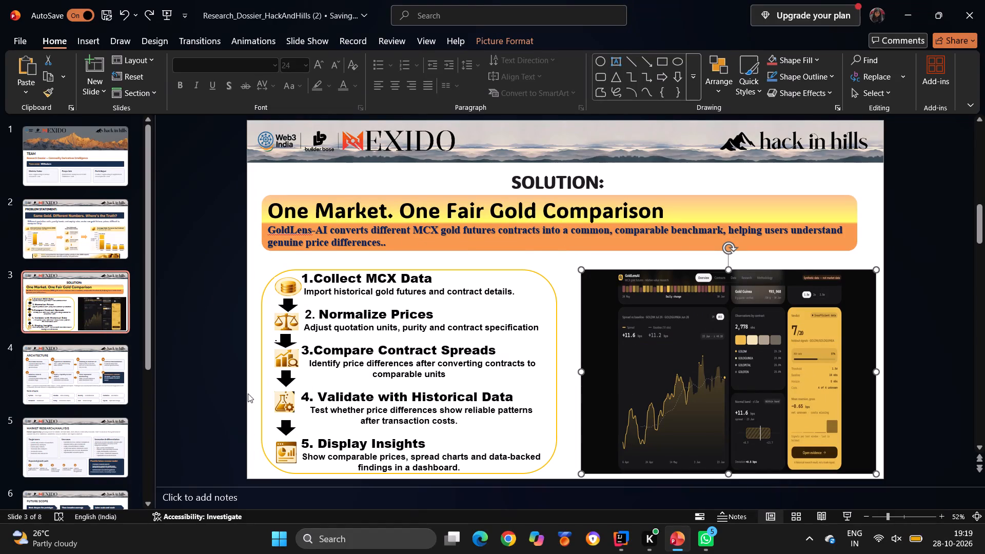
Open the Architecture slide to view its layout and content.
click(119, 379)
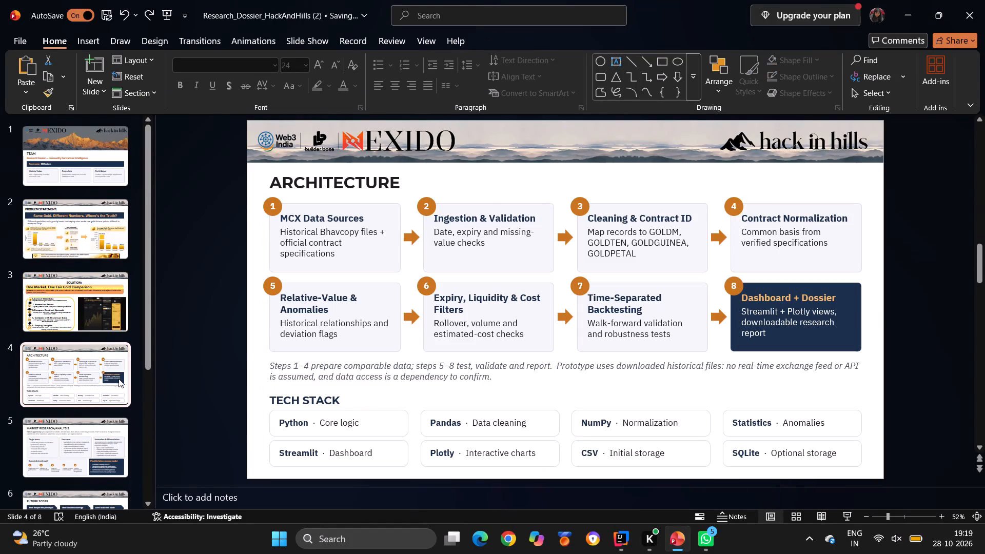
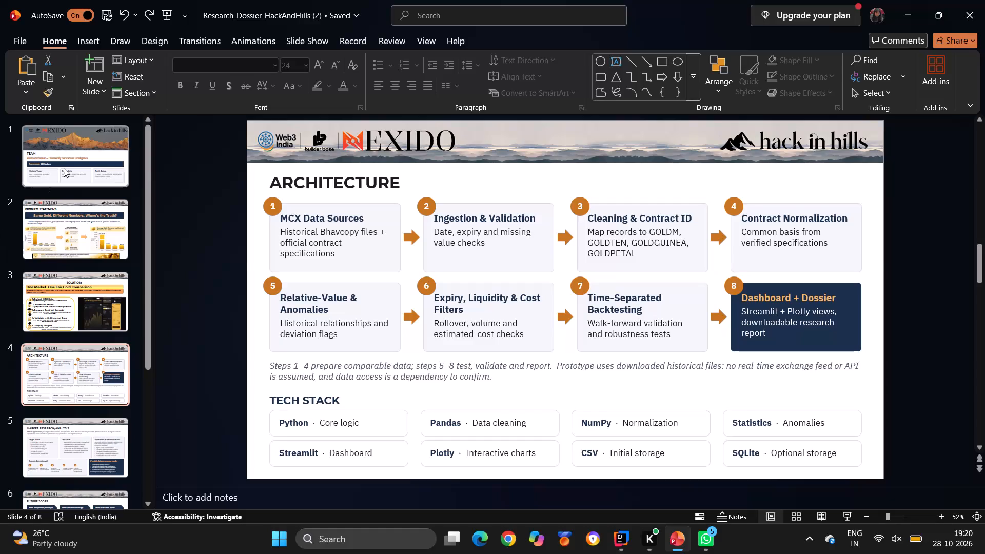
On the Team slide, change the font of the team name "HillHackers" to Arial Rounded MT Bold.
click(64, 168)
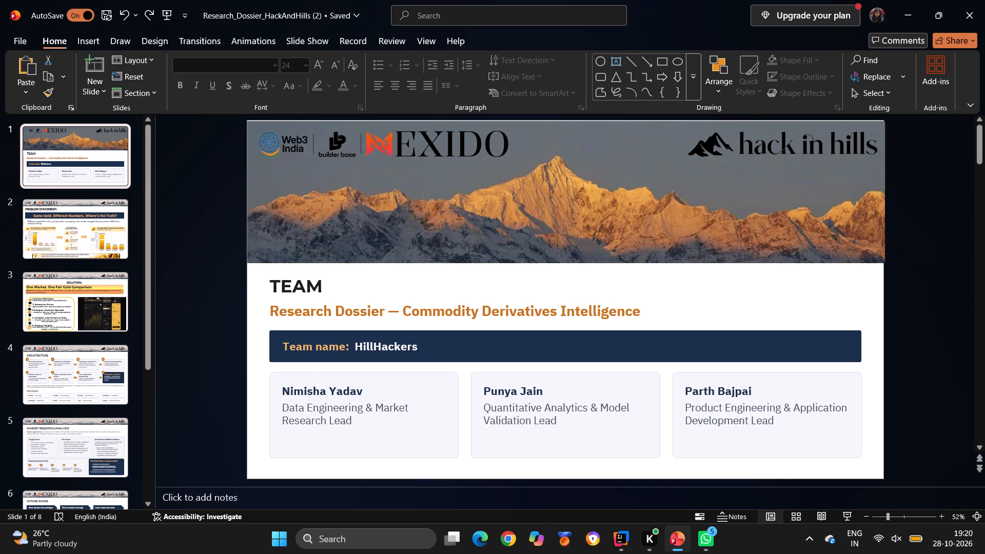
click(421, 347)
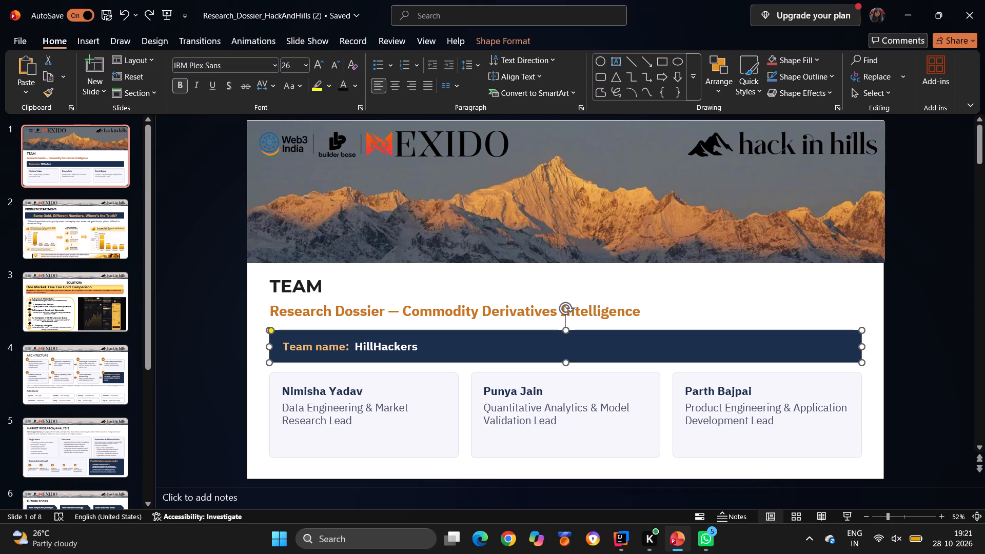
click(417, 349)
drag(417, 349, 365, 349)
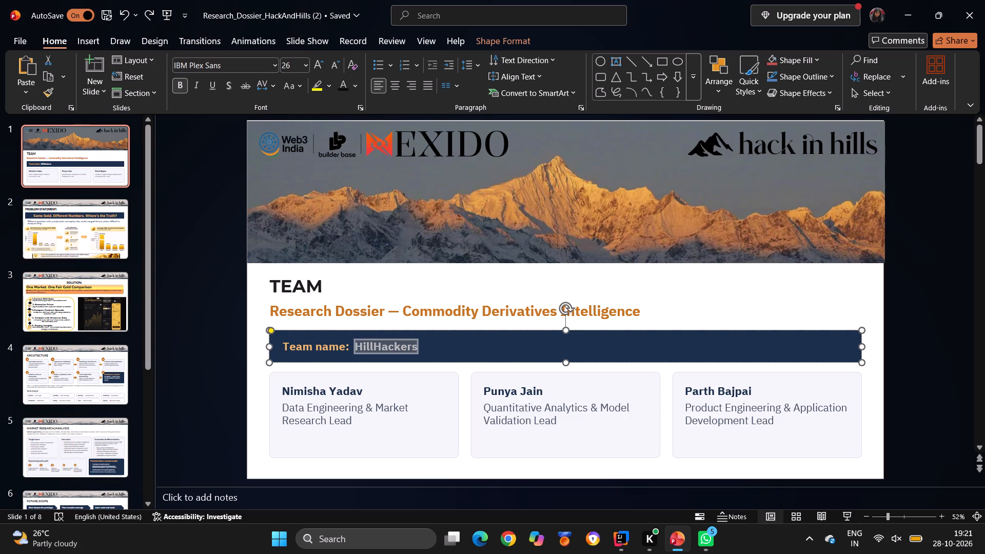
drag(365, 349, 365, 349)
click(274, 66)
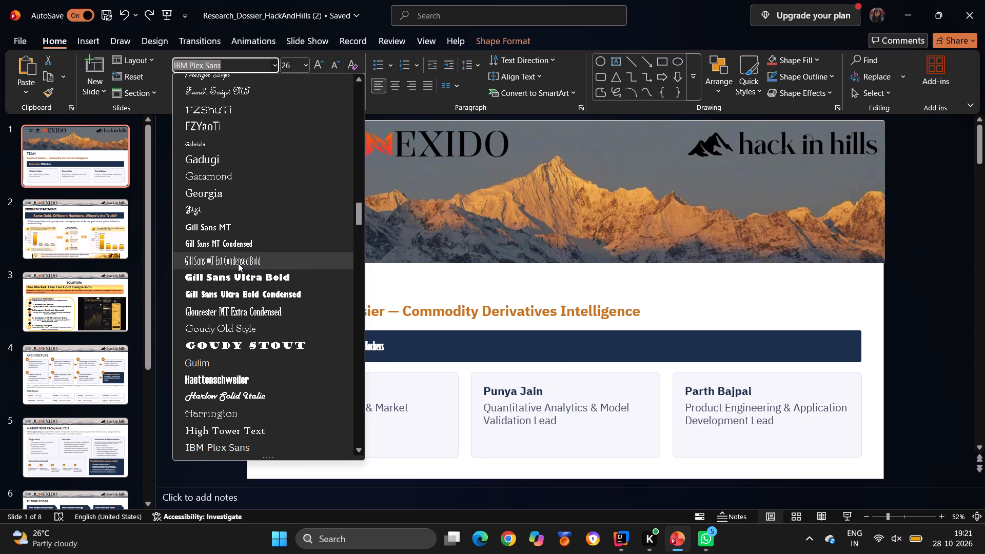
scroll(238, 263, down, 12)
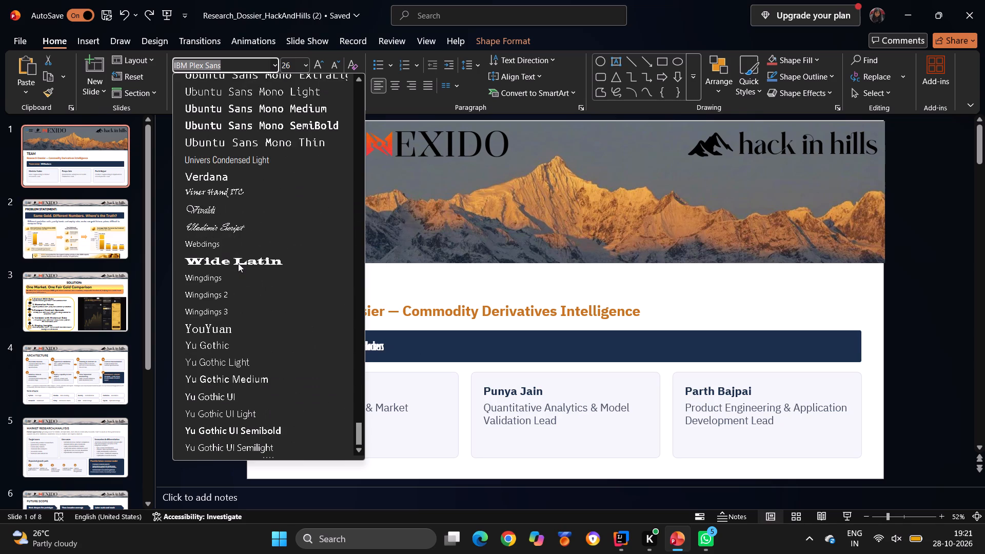
scroll(238, 263, down, 1)
scroll(238, 263, up, 9)
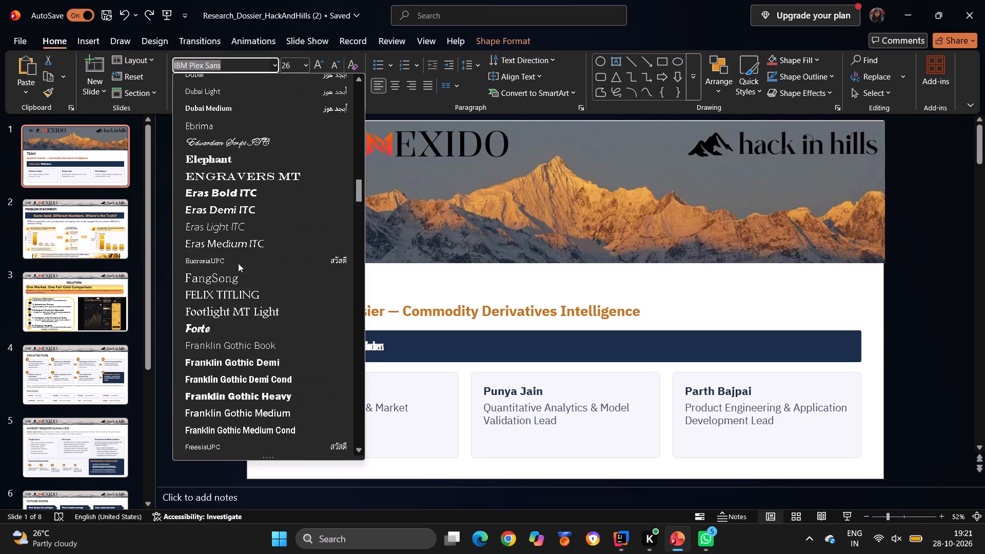
scroll(238, 263, up, 5)
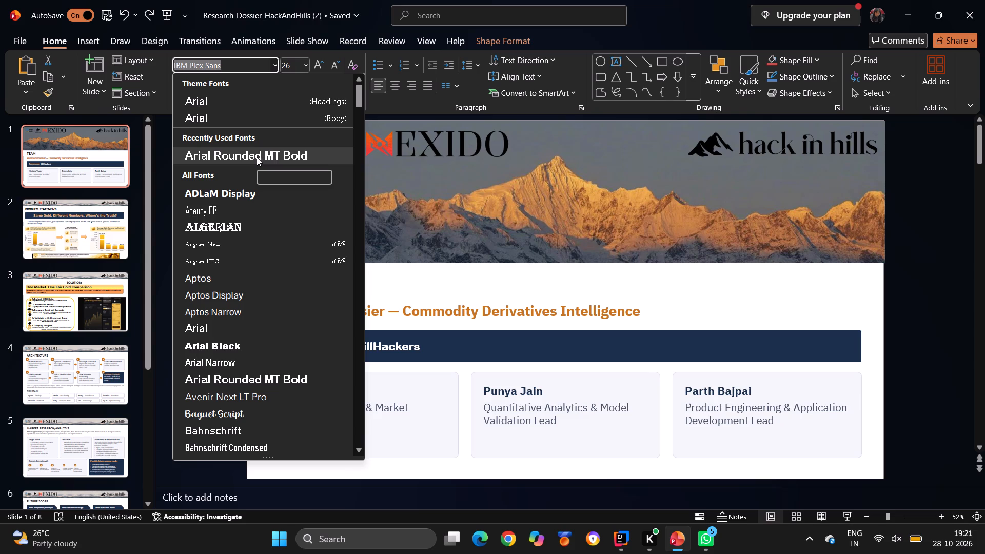
click(257, 157)
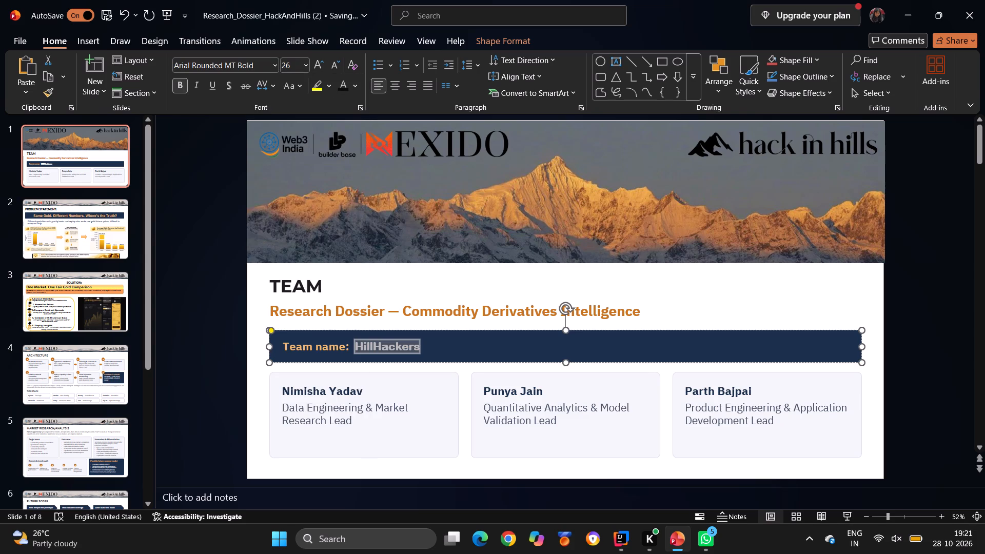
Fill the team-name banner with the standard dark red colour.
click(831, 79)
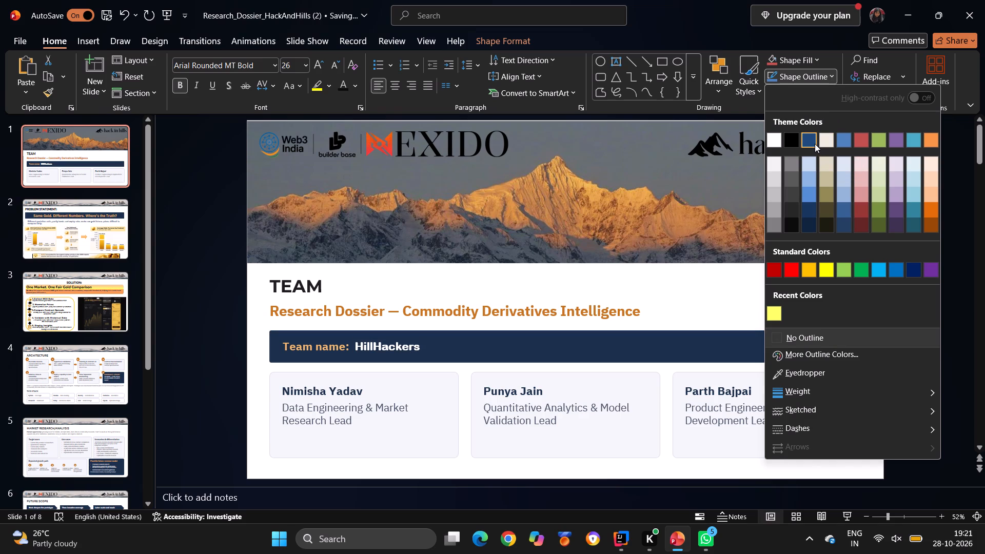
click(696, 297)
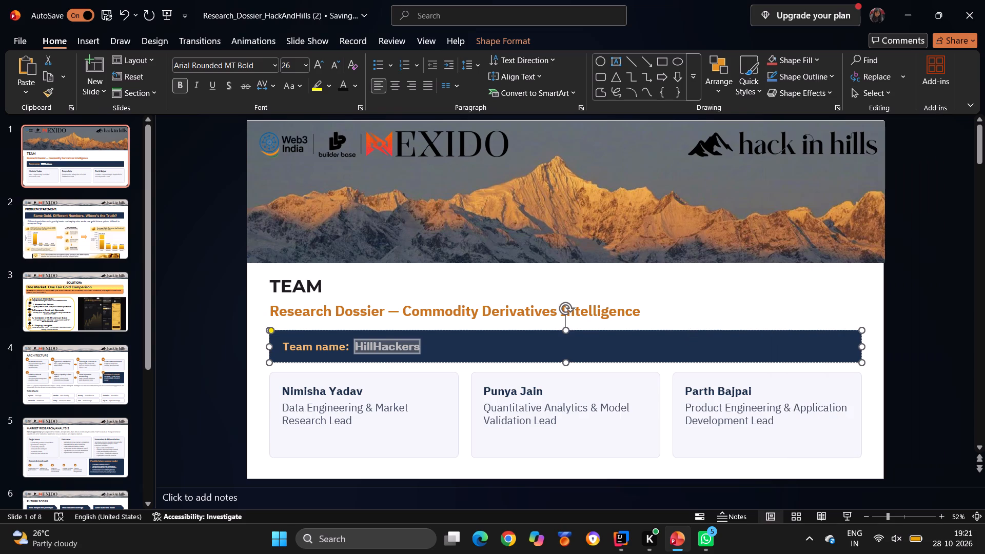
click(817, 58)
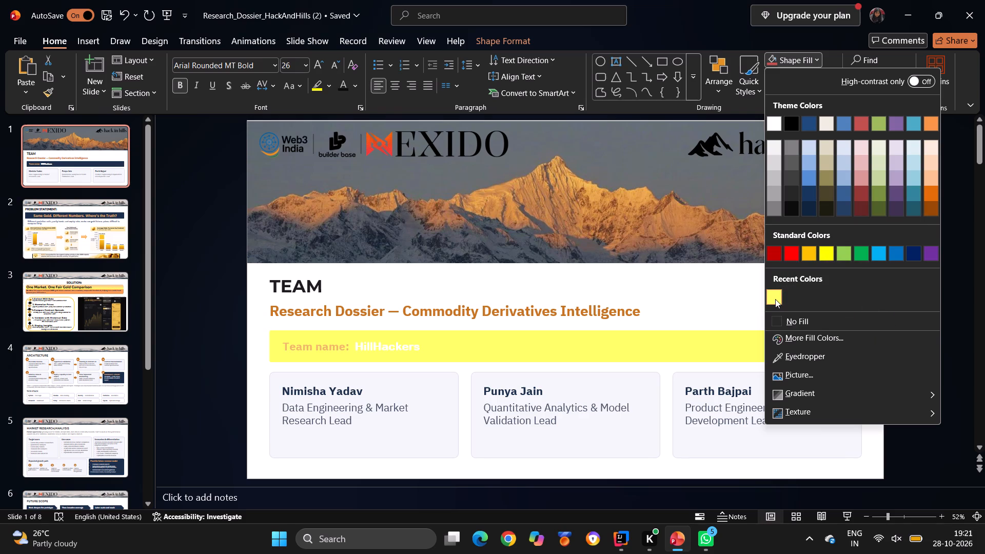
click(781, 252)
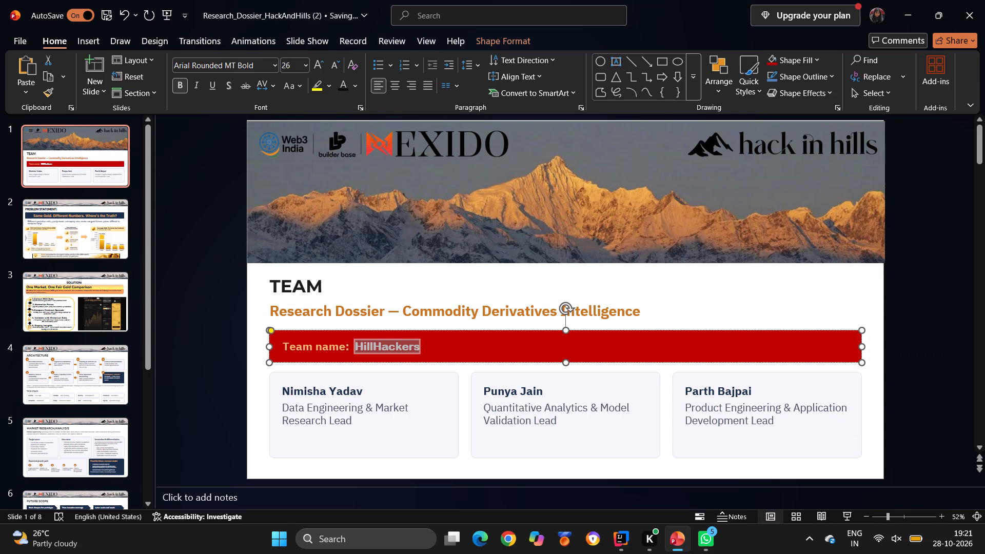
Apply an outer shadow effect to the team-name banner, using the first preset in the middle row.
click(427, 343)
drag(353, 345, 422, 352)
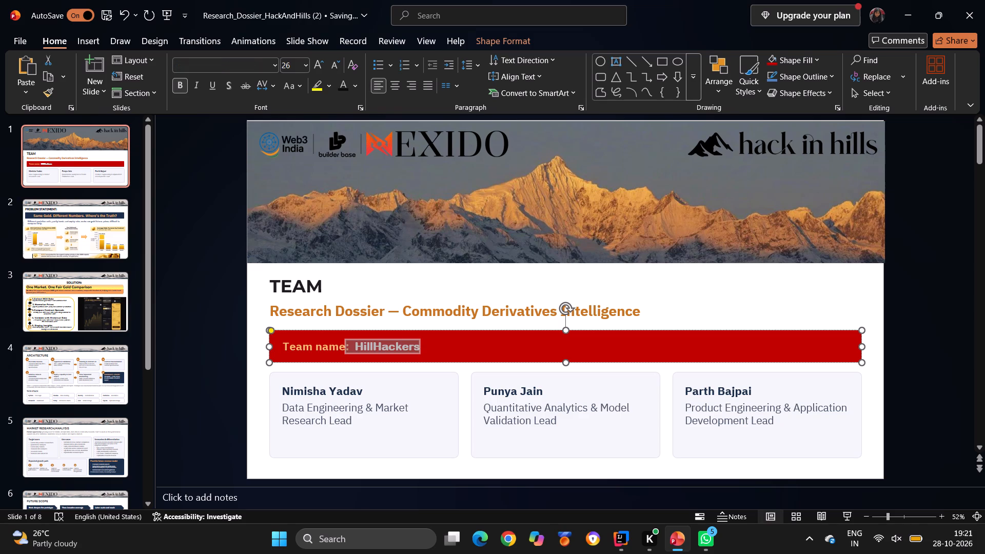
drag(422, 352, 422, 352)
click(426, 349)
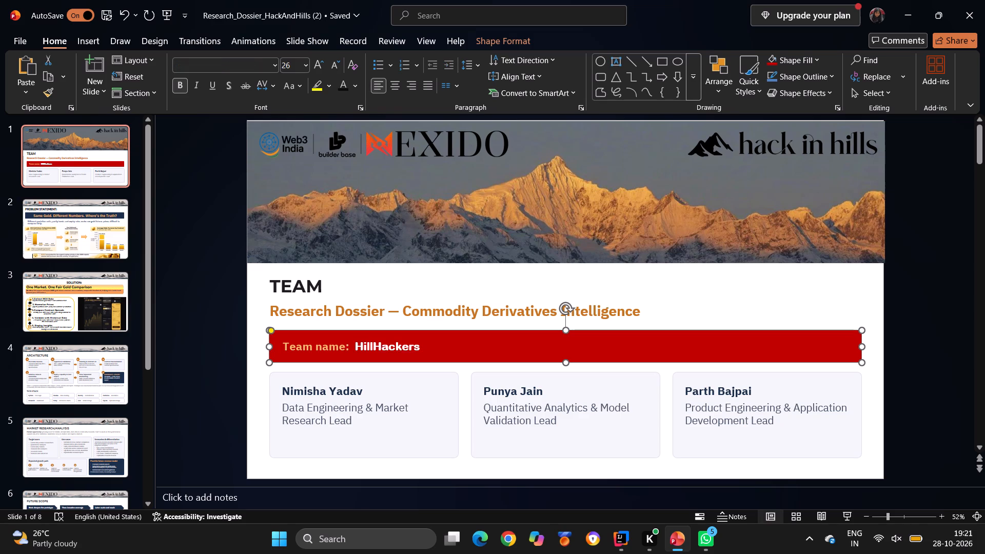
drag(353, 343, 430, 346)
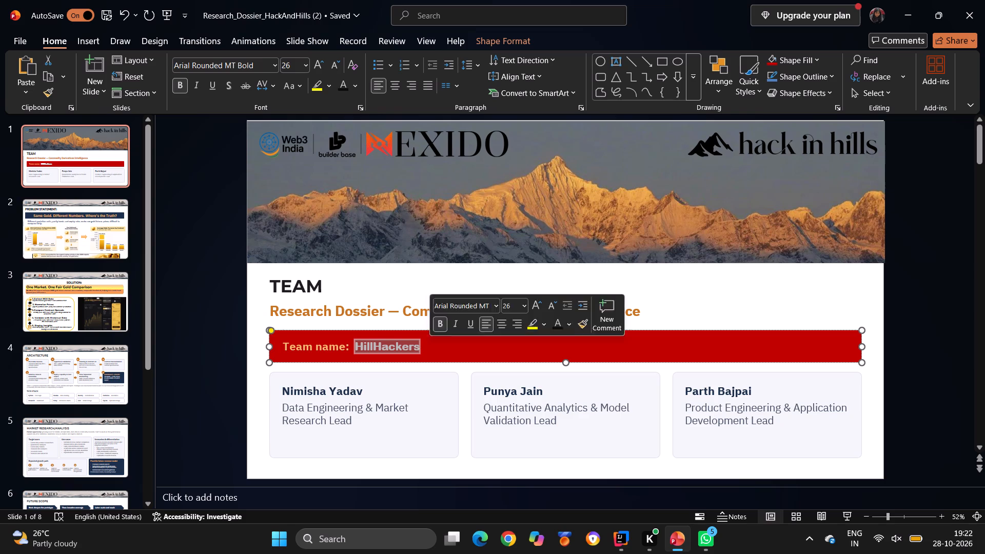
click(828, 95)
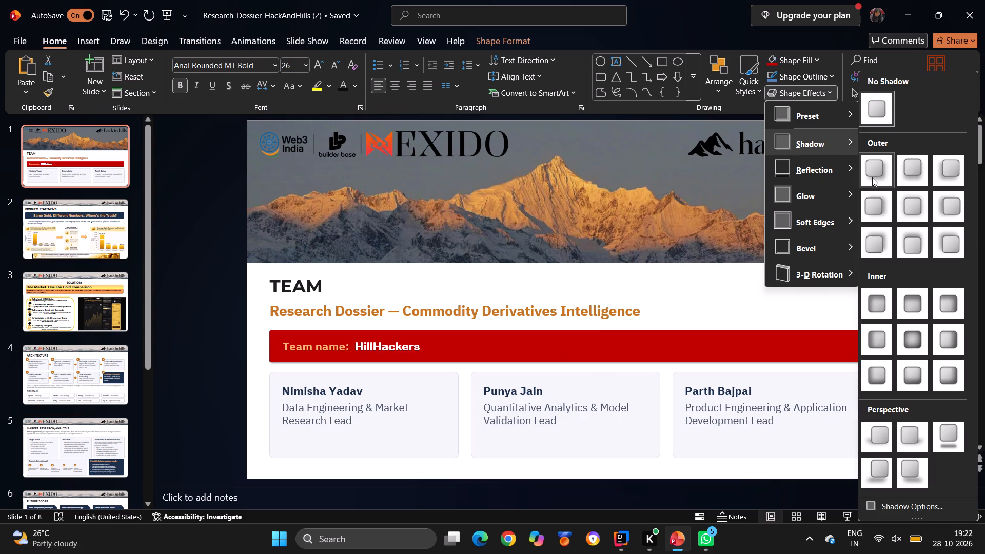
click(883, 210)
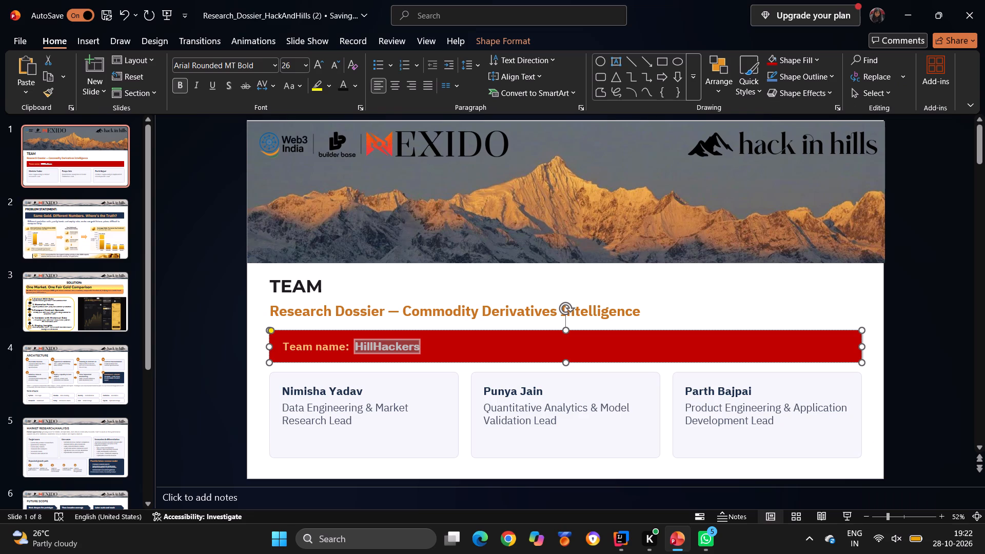
Set the font size of "HillHackers" in the banner to 48.
click(303, 67)
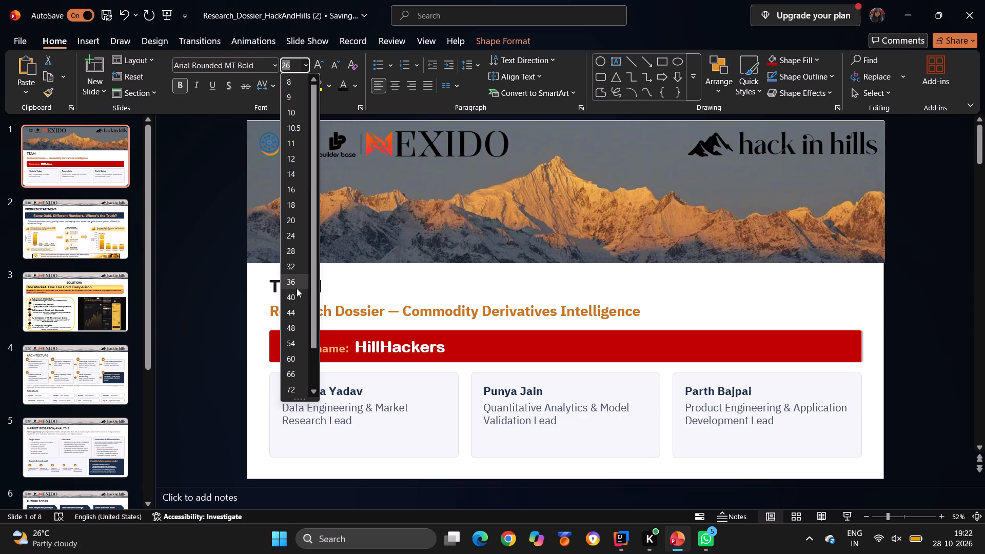
click(298, 330)
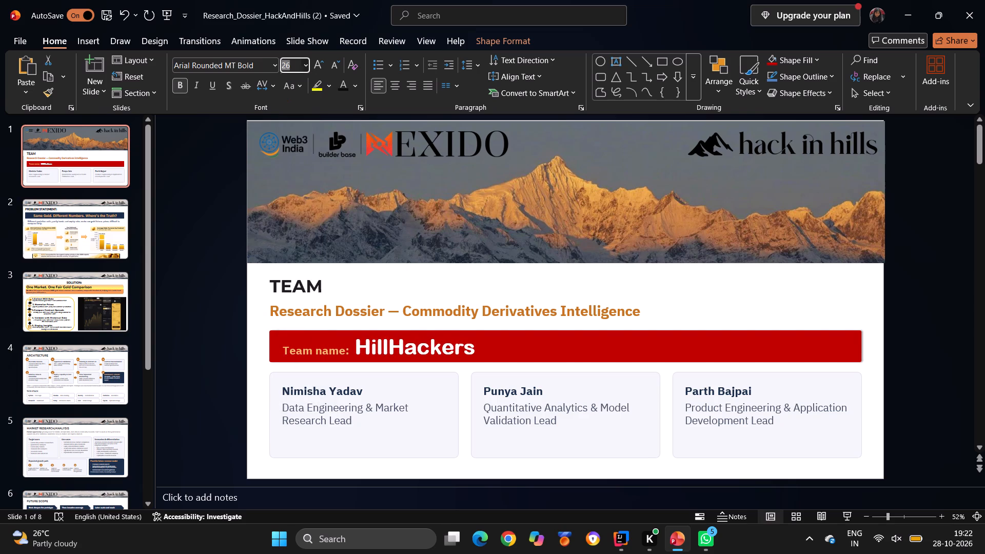
click(539, 72)
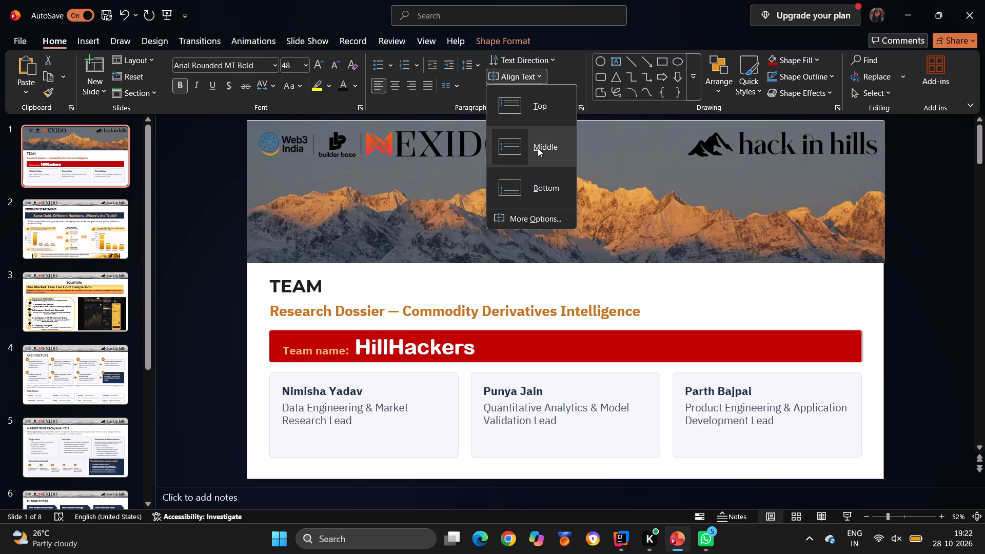
click(559, 73)
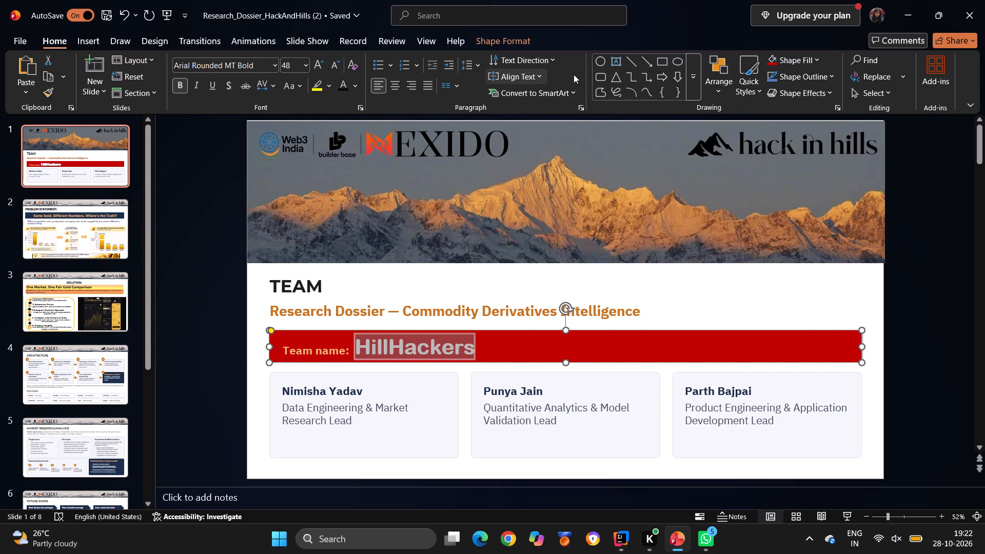
Apply the quick style "Light 1 Outline, Colored Fill - Blue, Accent 1" to the team-name banner.
click(742, 90)
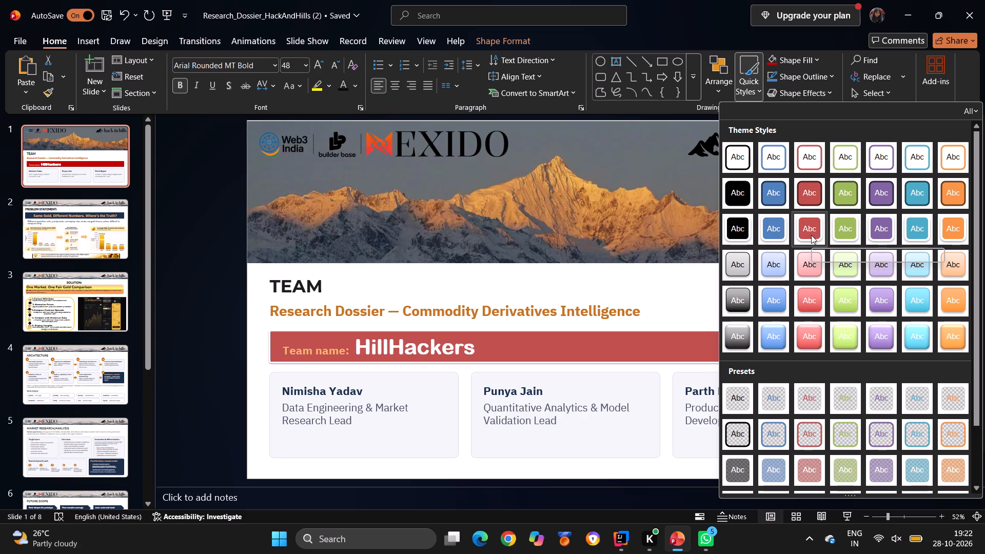
click(783, 236)
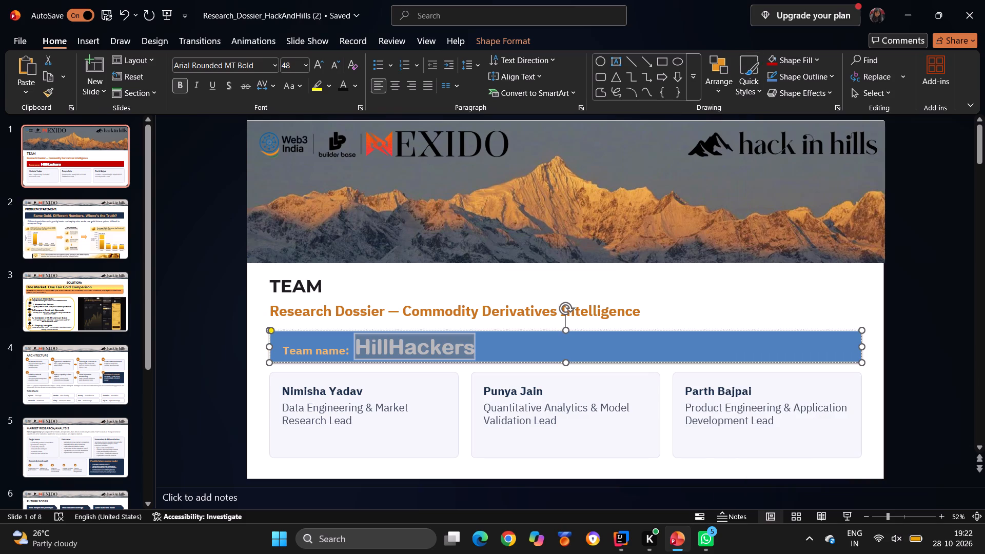
click(660, 302)
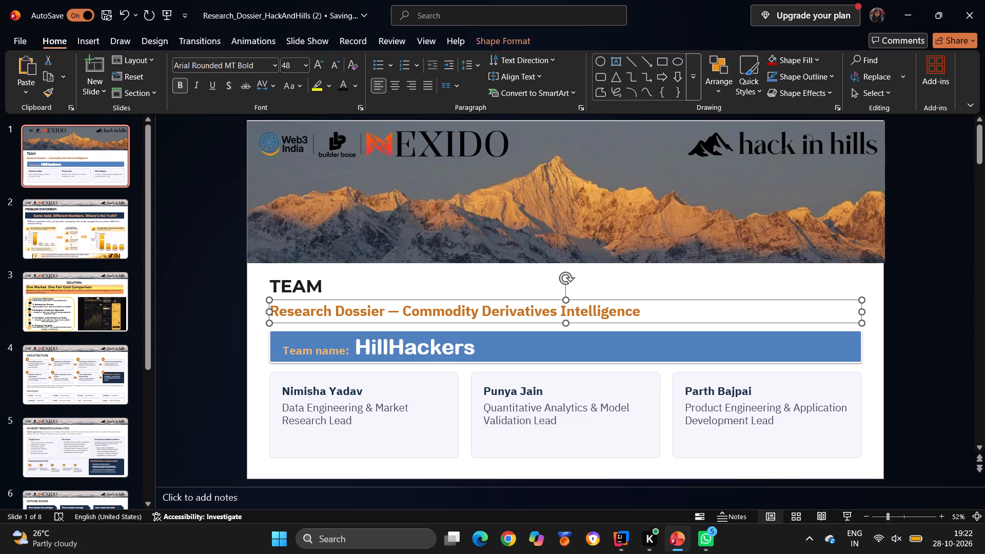
Colour the "Team name:" label in the banner black and give it a text shadow.
drag(349, 348, 279, 343)
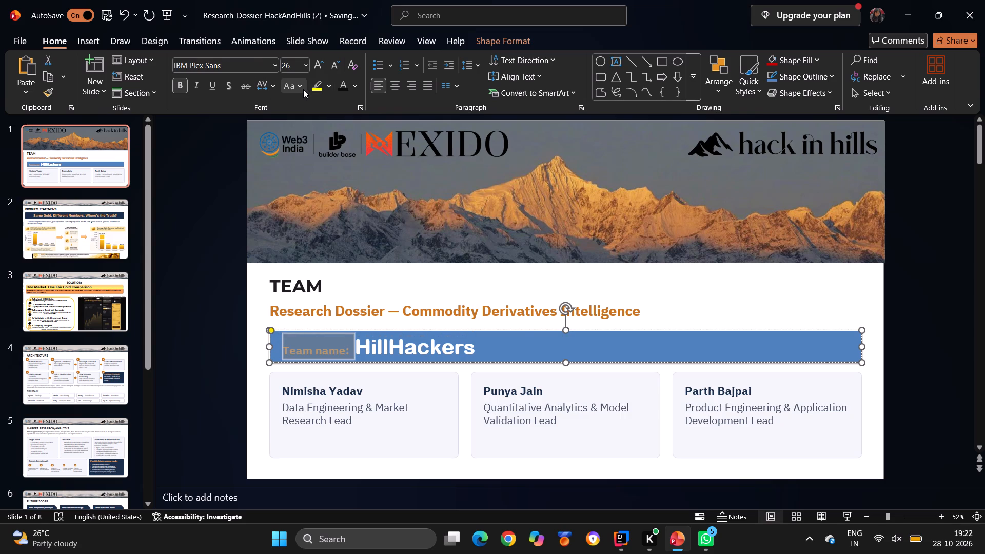
click(354, 84)
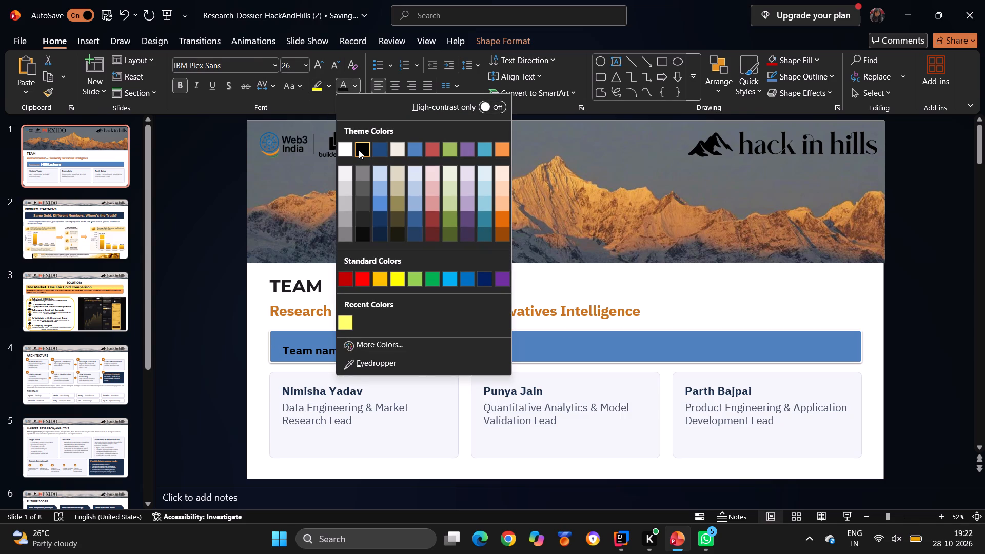
click(359, 150)
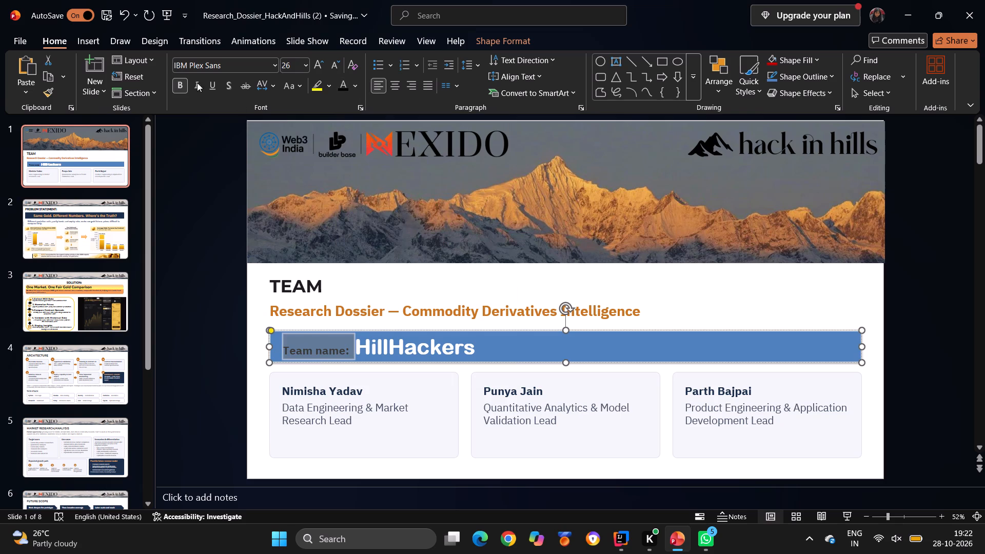
click(229, 83)
Set the "Team name:" label to font size 54 in the Gadugi font.
click(301, 64)
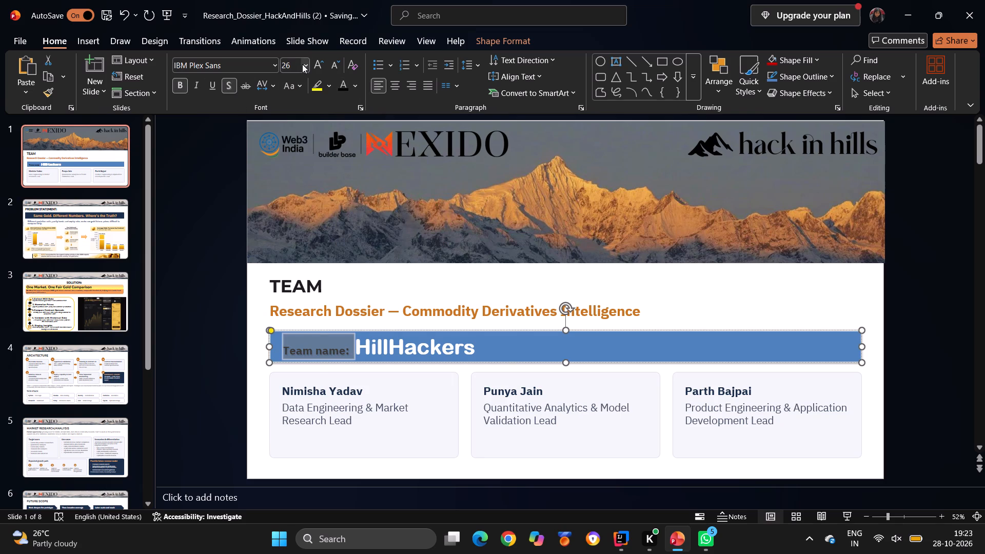
click(302, 64)
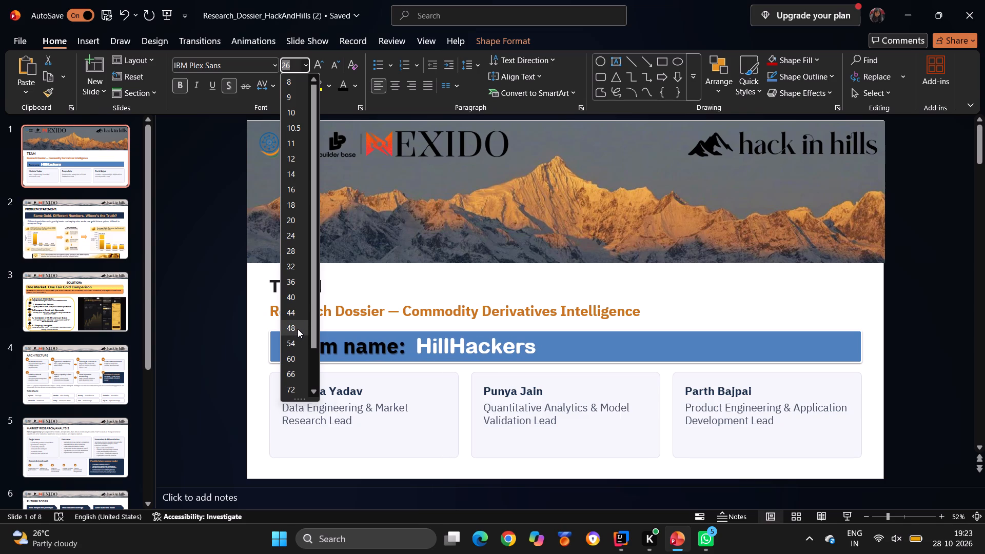
click(299, 335)
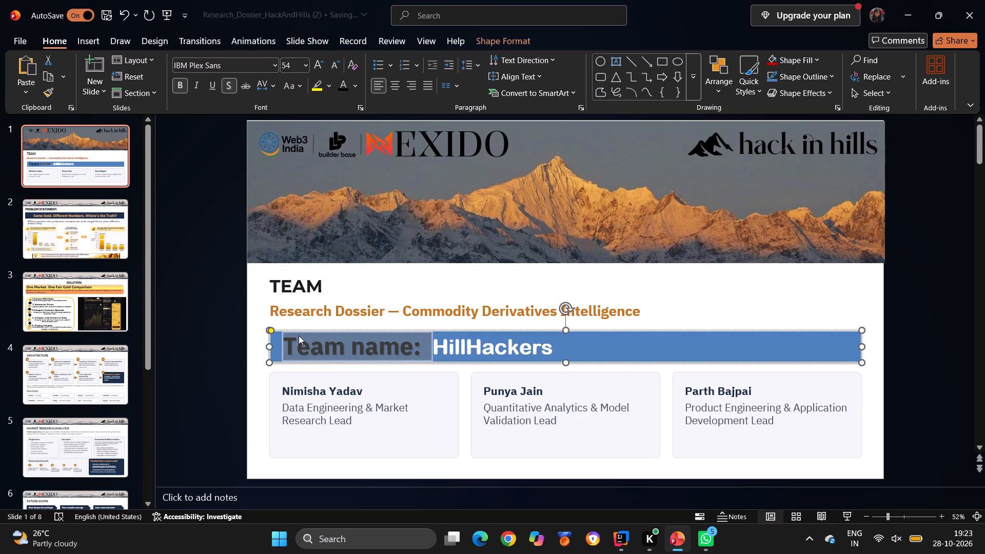
click(274, 66)
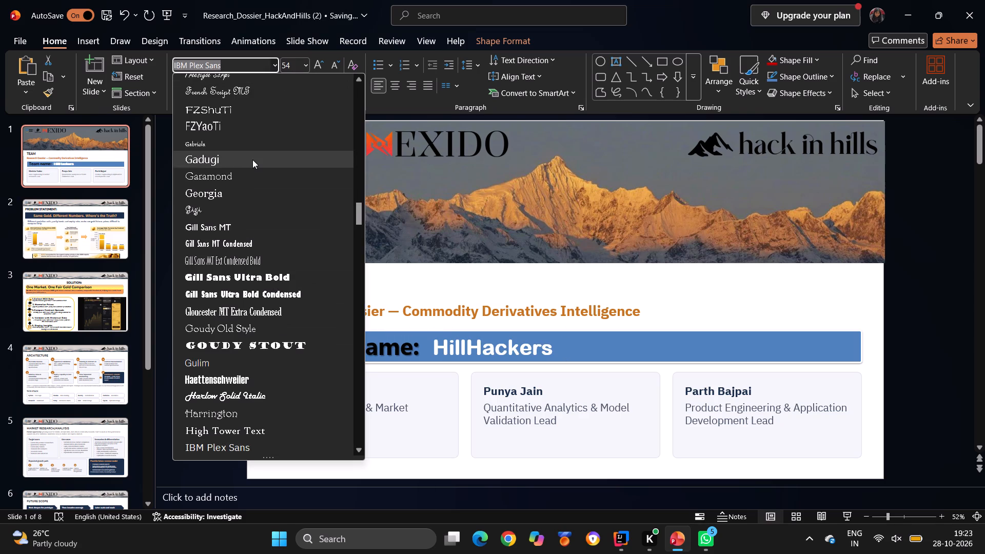
click(252, 160)
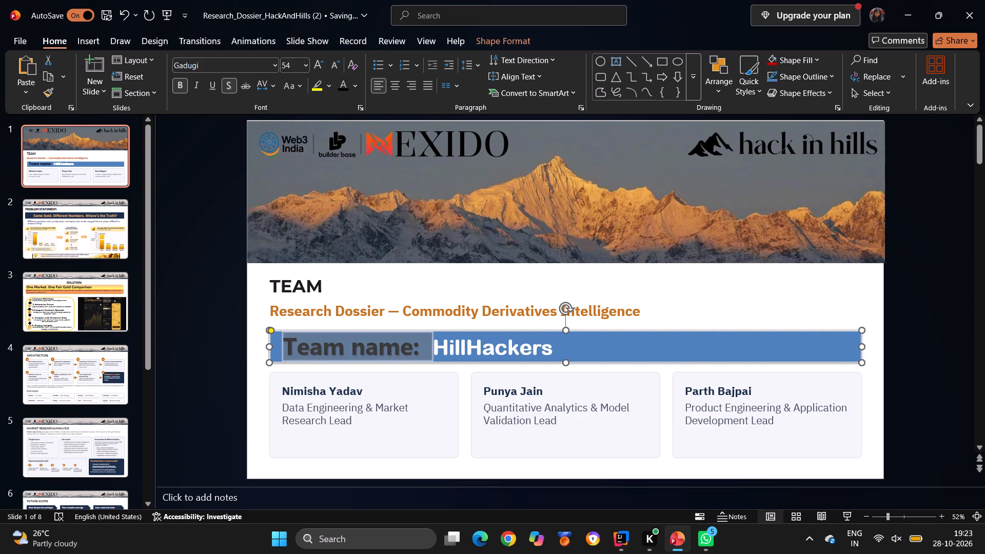
Set the font size of "HillHackers" in the team-name banner to 54.
click(547, 465)
drag(428, 348, 554, 356)
click(307, 65)
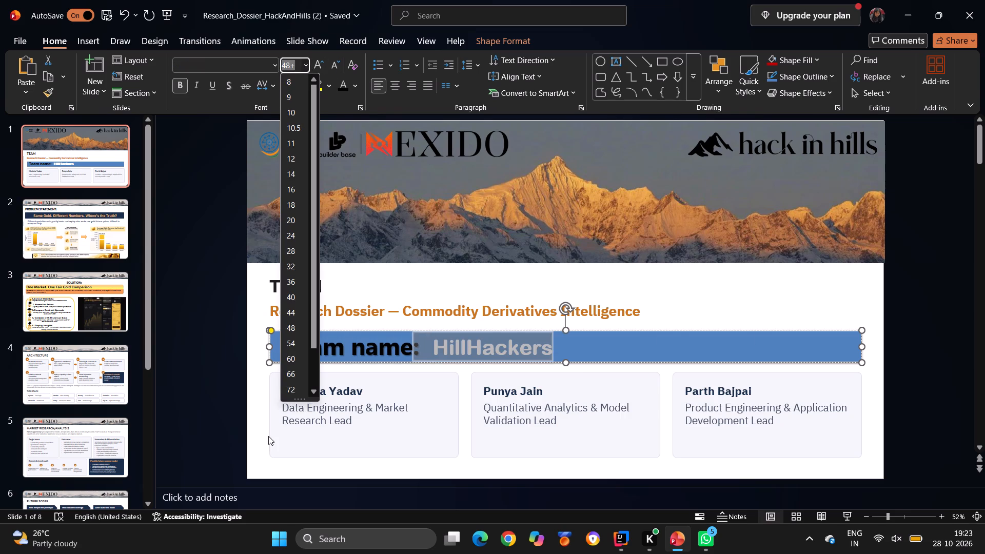
click(301, 341)
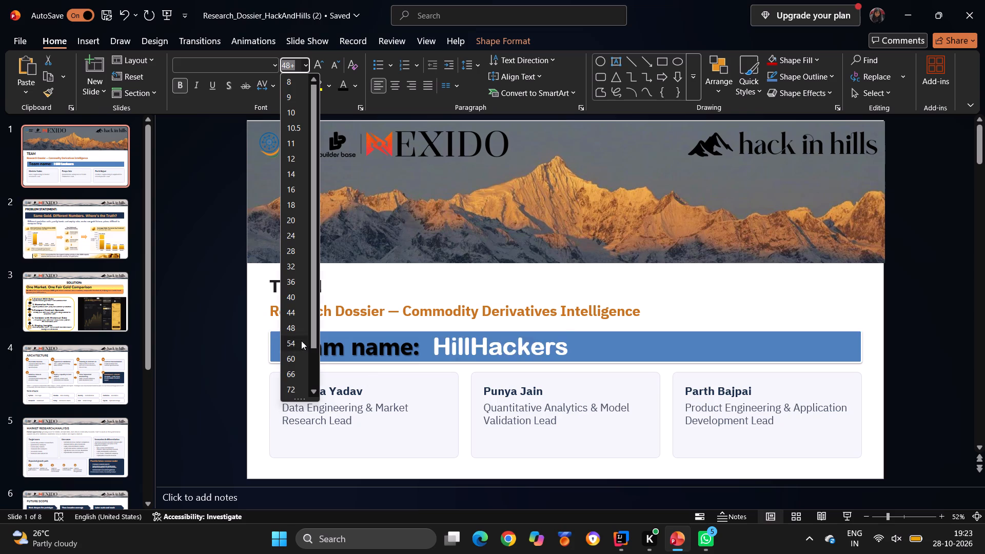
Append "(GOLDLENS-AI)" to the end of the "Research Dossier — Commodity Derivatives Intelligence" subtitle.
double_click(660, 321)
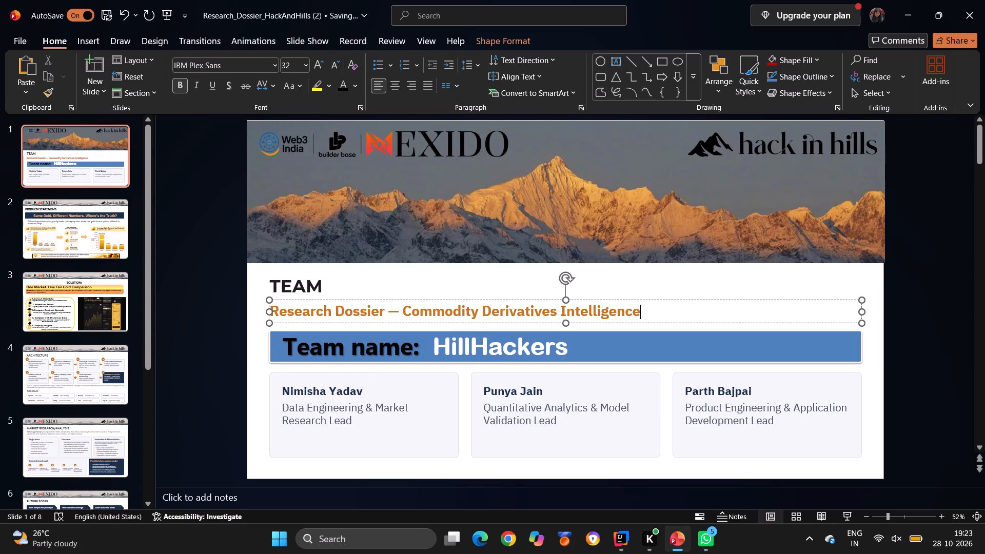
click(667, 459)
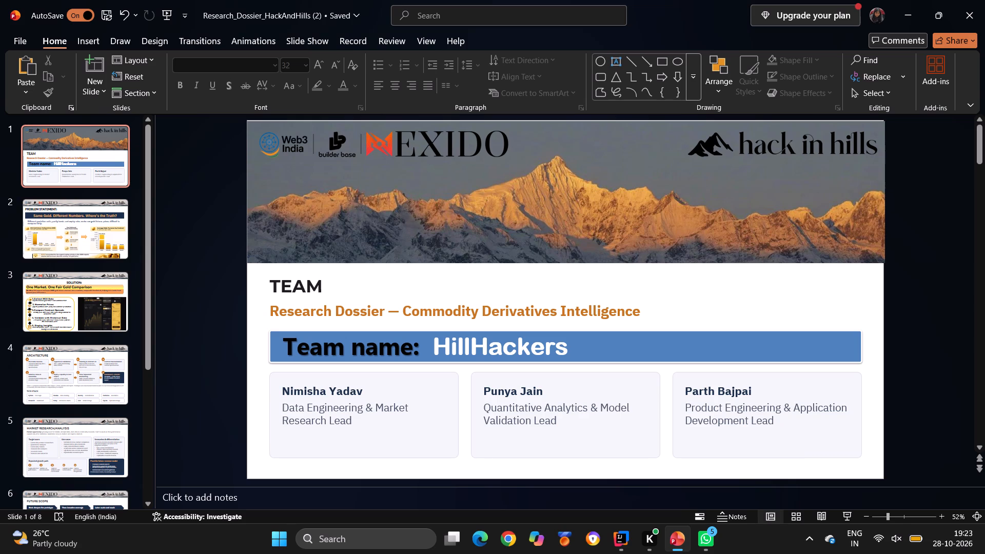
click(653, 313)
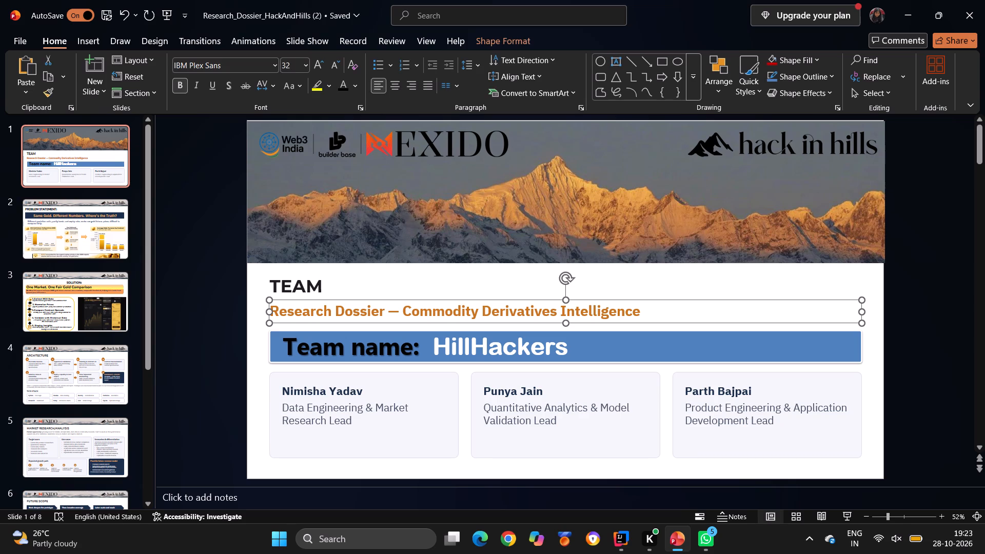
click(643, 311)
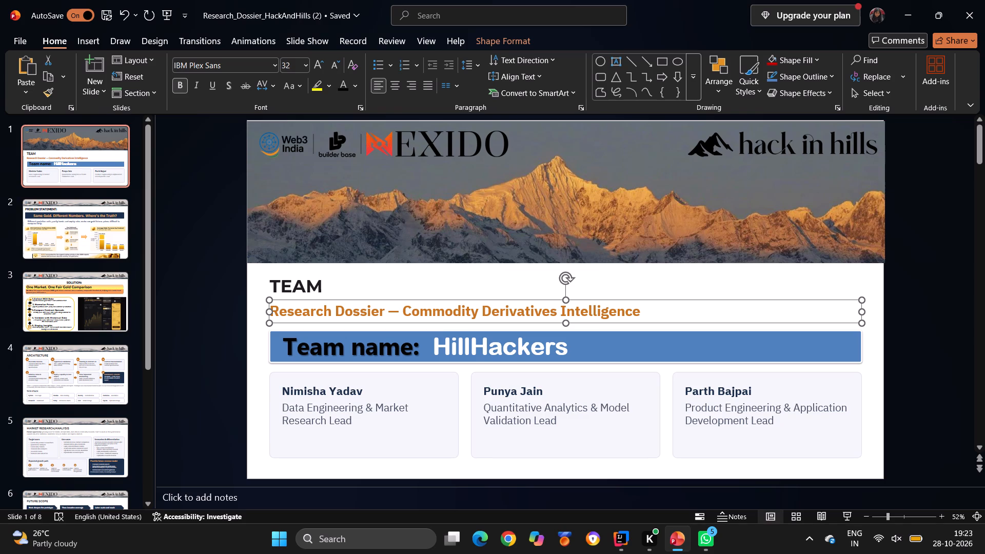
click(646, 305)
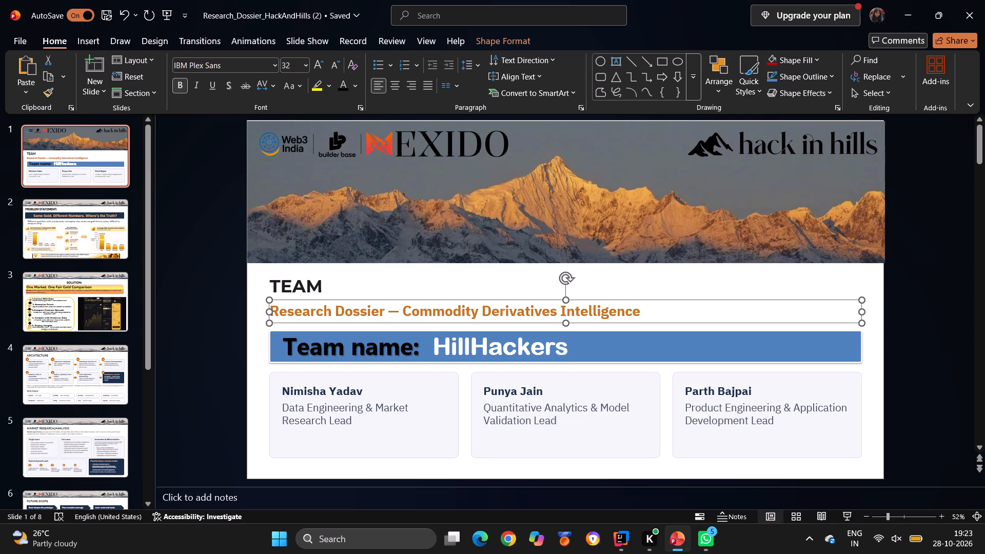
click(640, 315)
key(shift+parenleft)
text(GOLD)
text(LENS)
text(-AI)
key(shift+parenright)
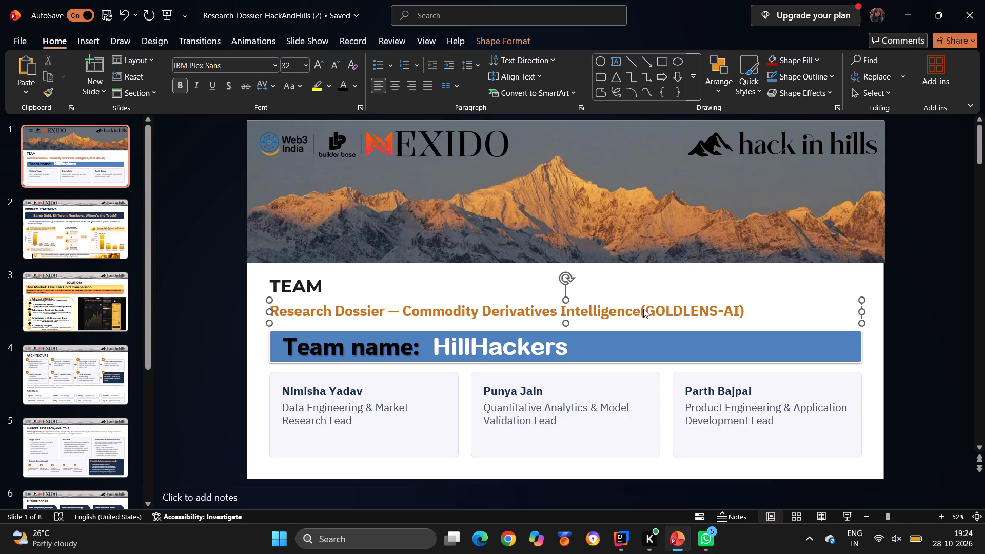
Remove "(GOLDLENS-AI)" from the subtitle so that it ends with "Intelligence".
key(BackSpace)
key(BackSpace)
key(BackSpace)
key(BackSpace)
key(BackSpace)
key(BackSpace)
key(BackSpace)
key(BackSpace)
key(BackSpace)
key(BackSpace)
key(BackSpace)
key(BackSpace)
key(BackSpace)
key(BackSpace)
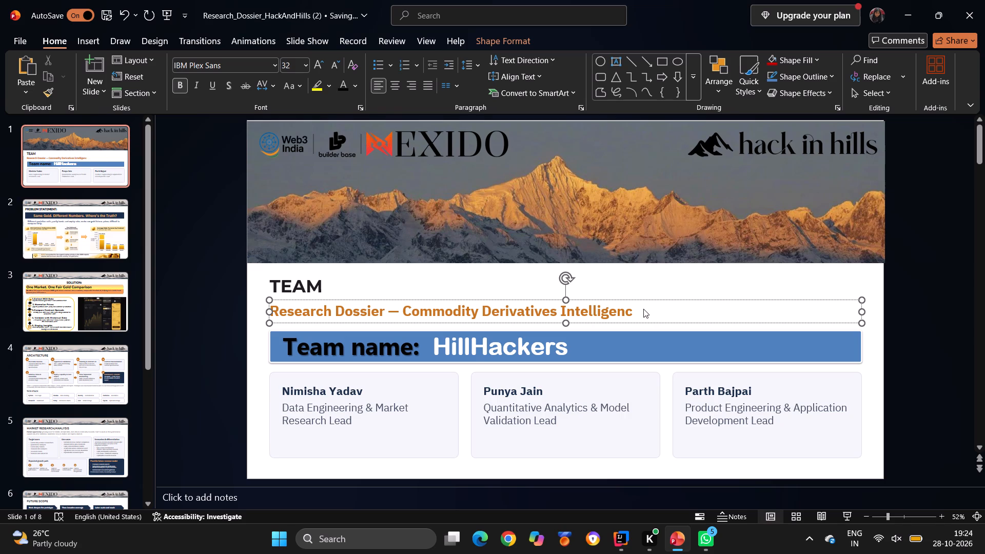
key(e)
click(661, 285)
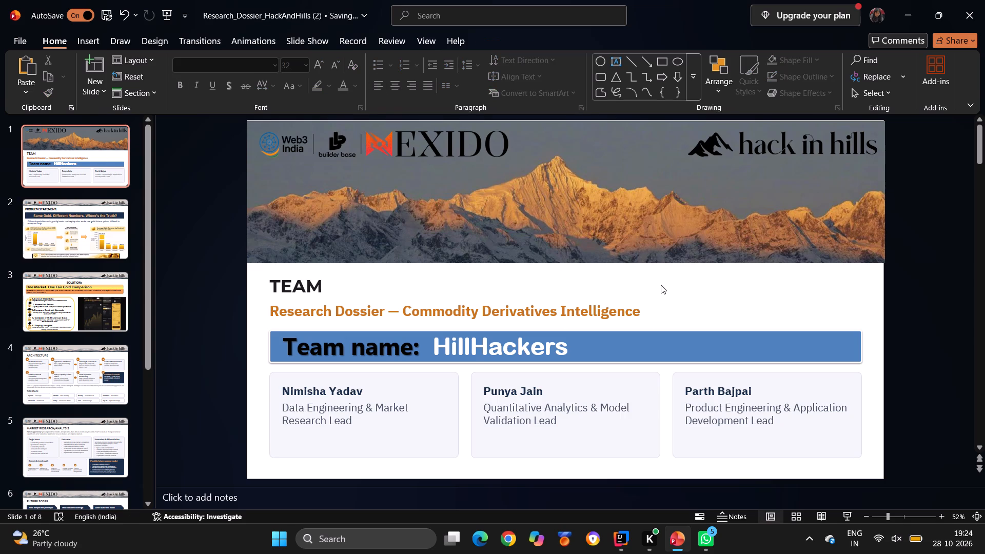
Fill the Data Engineering & Market Research Lead card with medium grey.
click(399, 432)
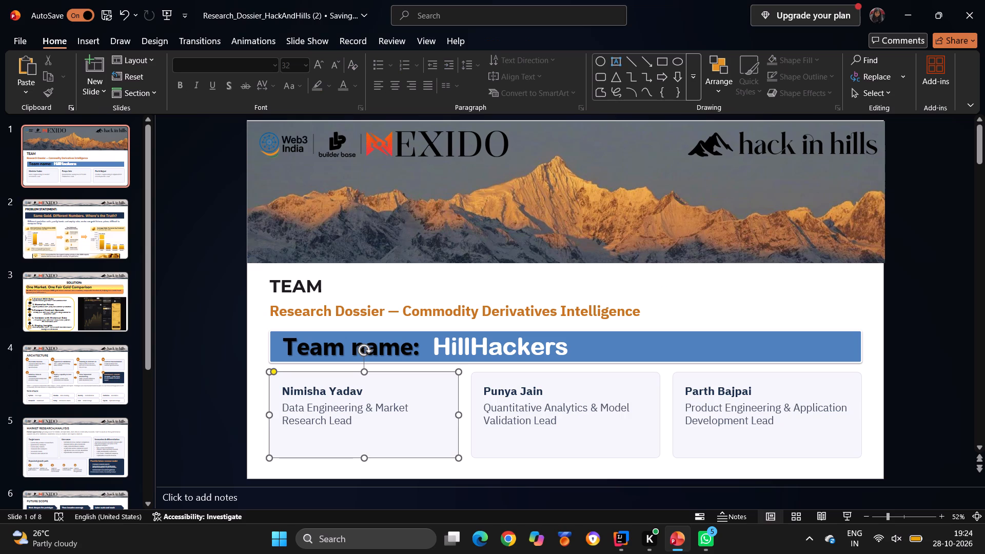
click(330, 85)
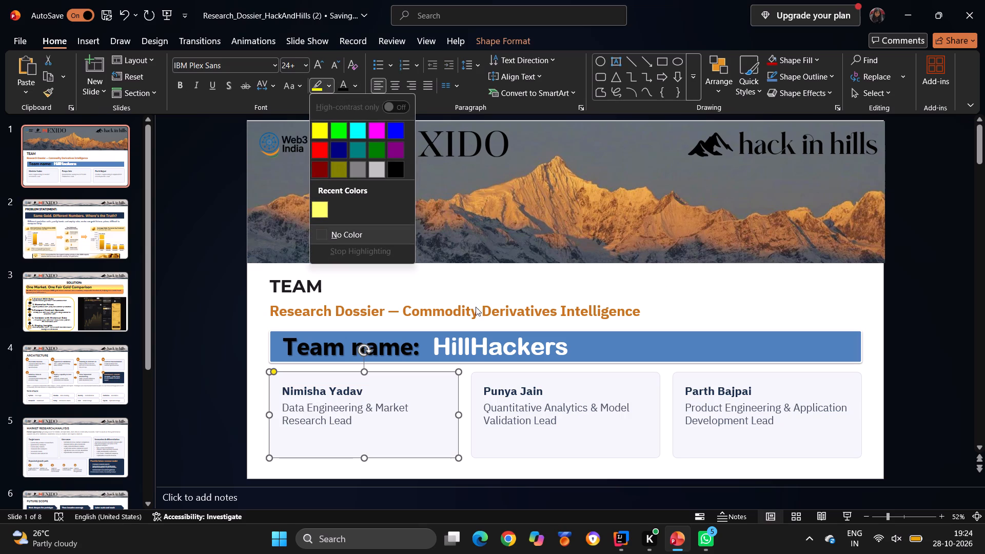
click(486, 280)
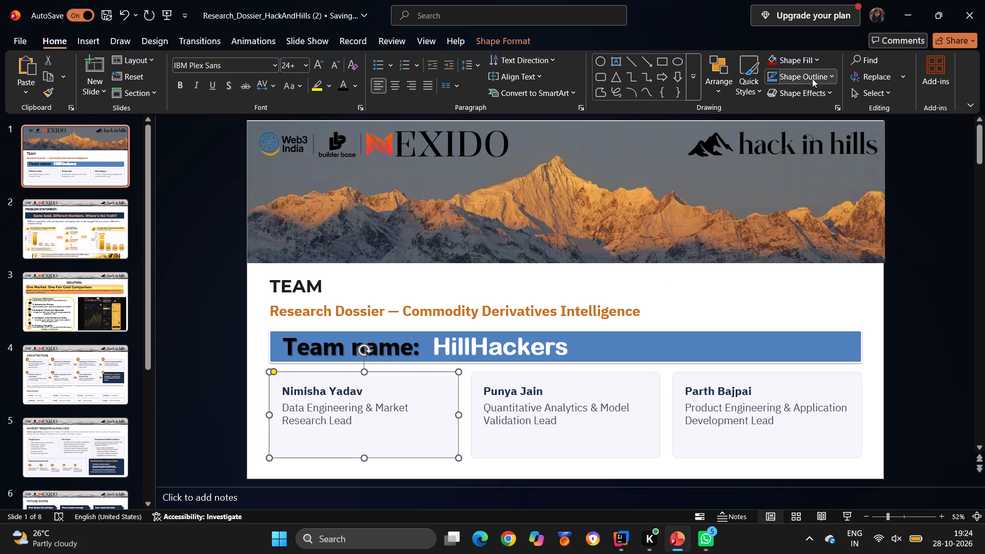
click(815, 61)
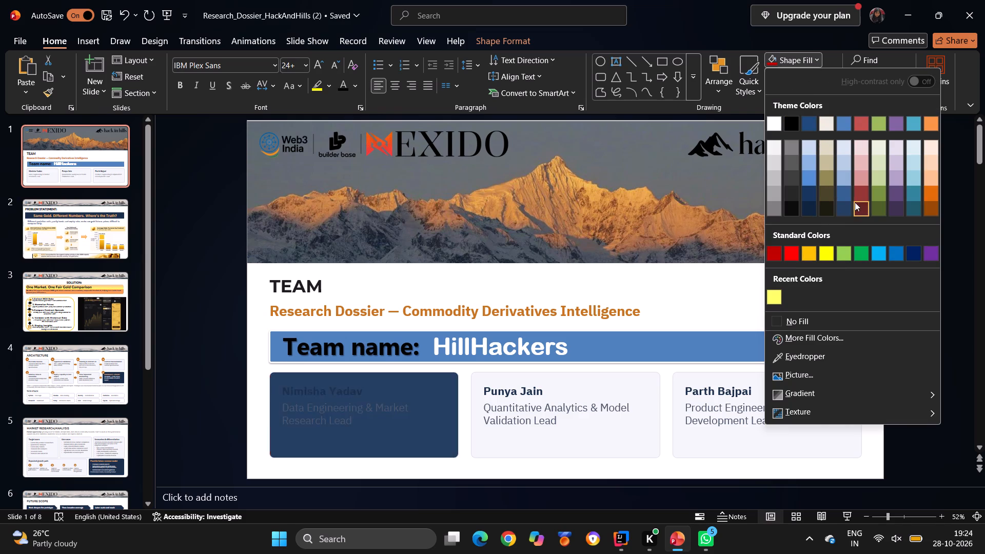
click(774, 192)
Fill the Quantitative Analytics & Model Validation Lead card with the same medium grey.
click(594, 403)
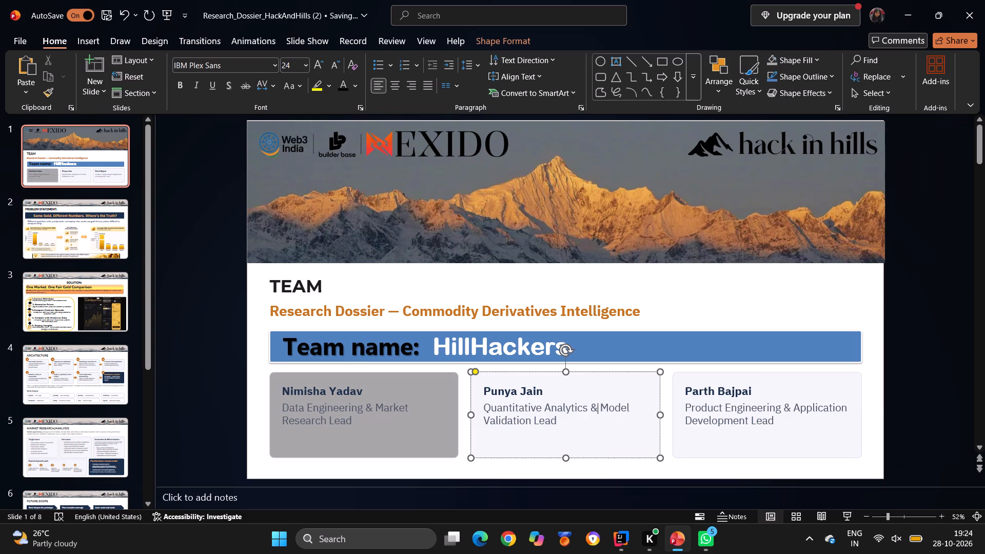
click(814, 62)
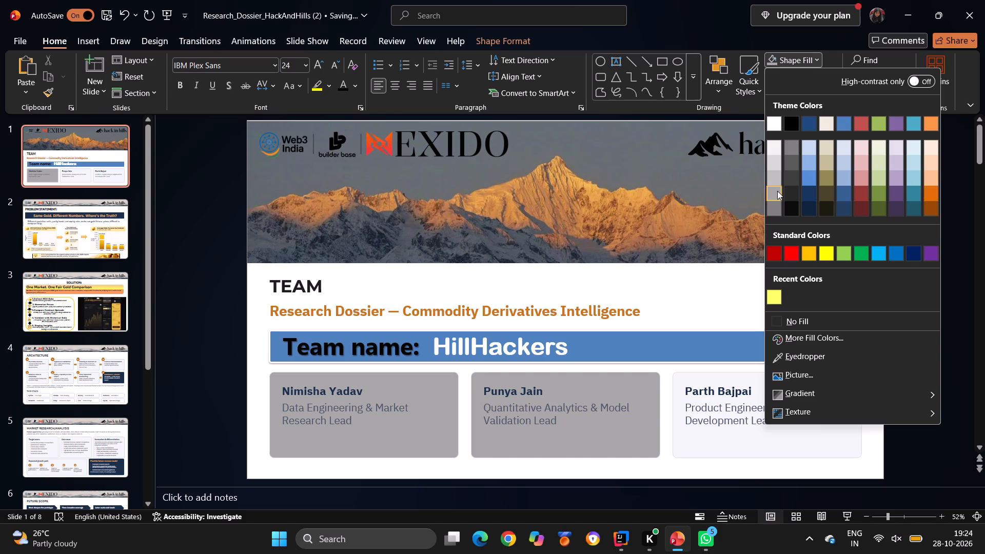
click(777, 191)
Fill the Product Engineering & Application Development Lead card with the medium blue theme shade.
click(754, 382)
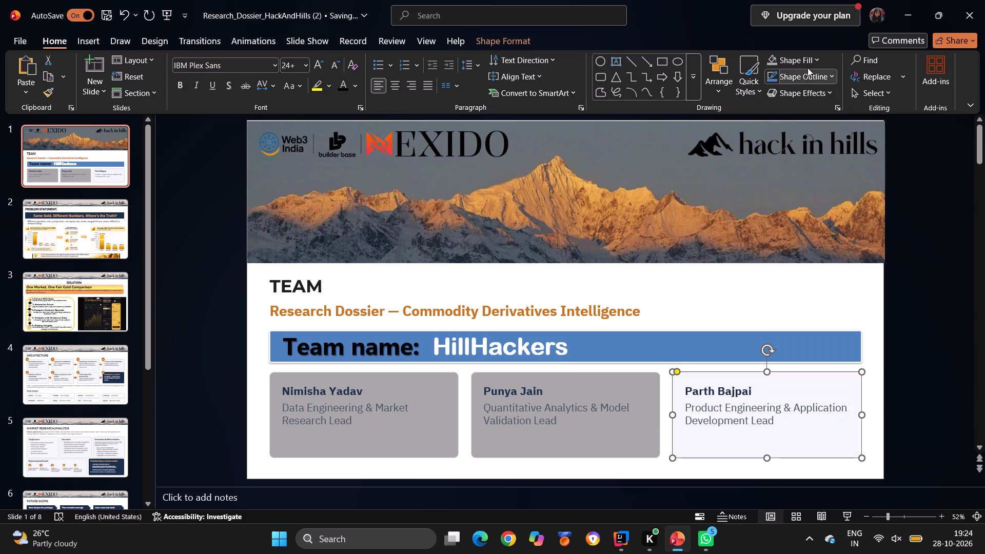
click(814, 61)
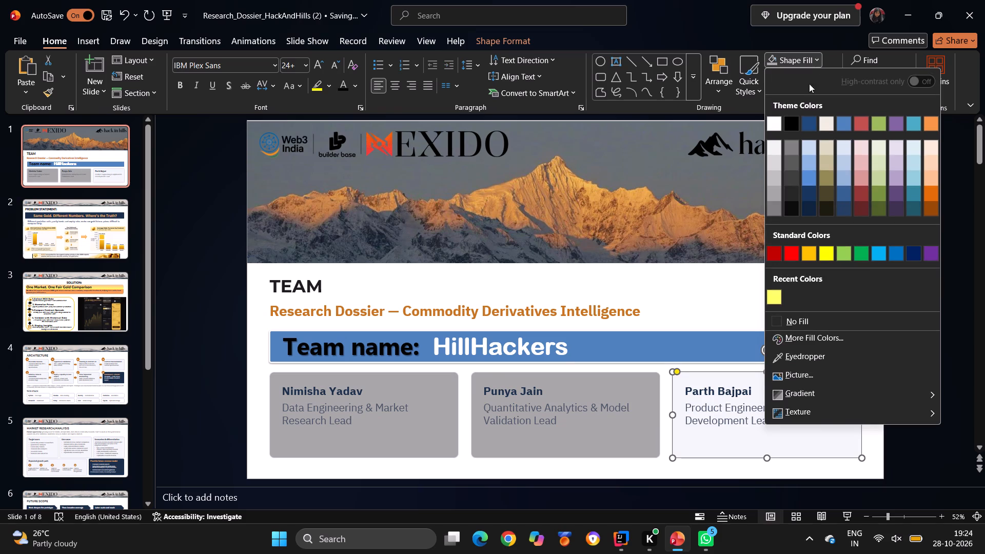
click(807, 177)
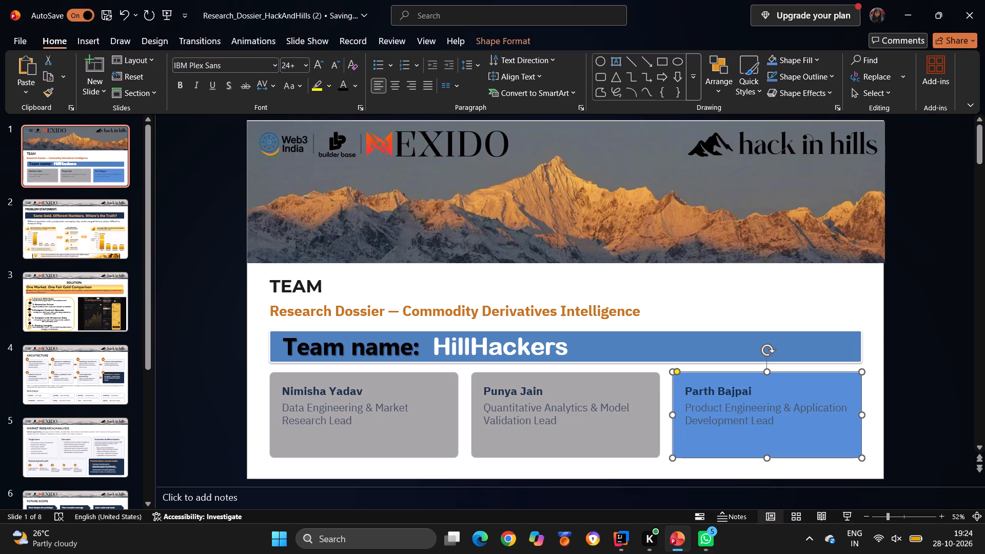
In the Product Engineering card, set the member name and role text to font size 28 and make the role text bold.
drag(686, 391, 750, 387)
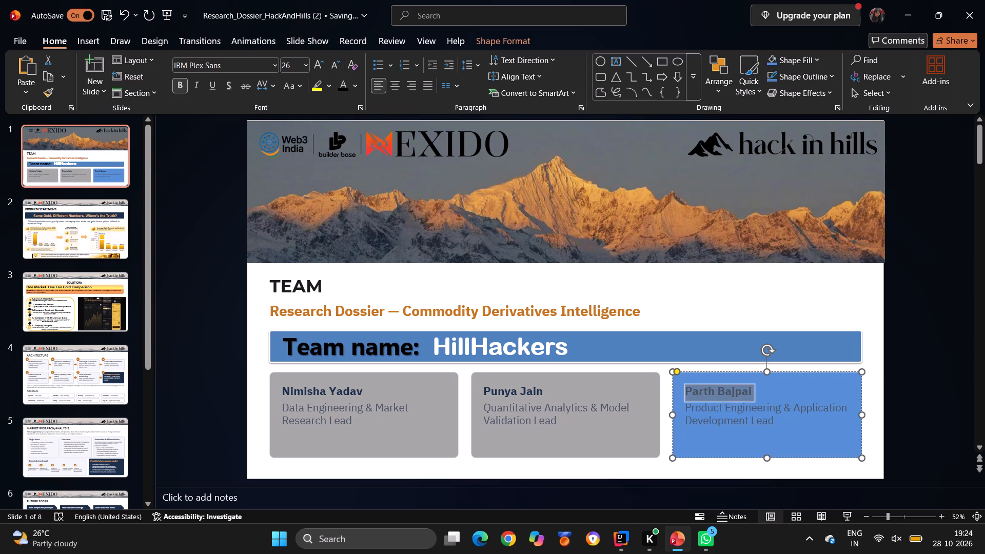
click(305, 58)
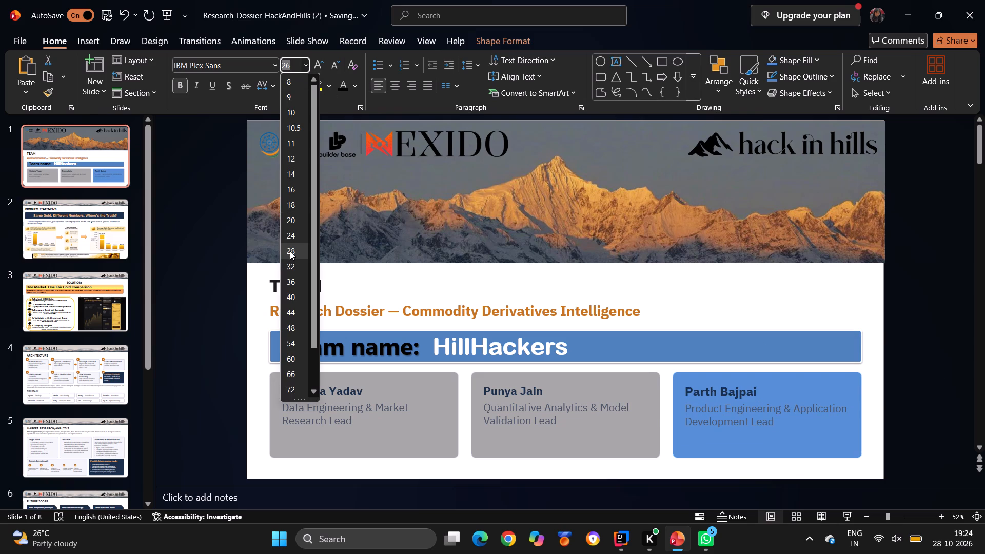
click(290, 251)
click(700, 416)
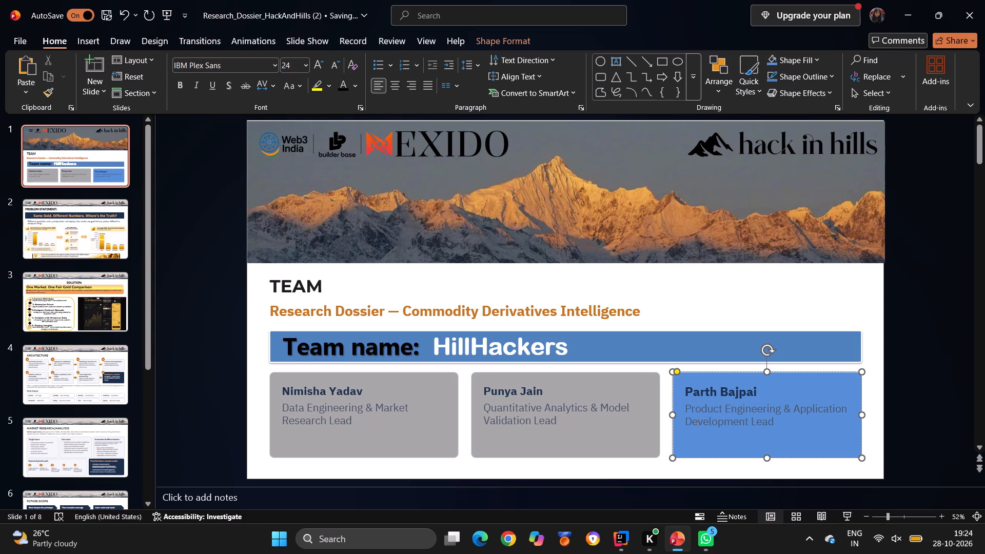
drag(685, 405, 770, 429)
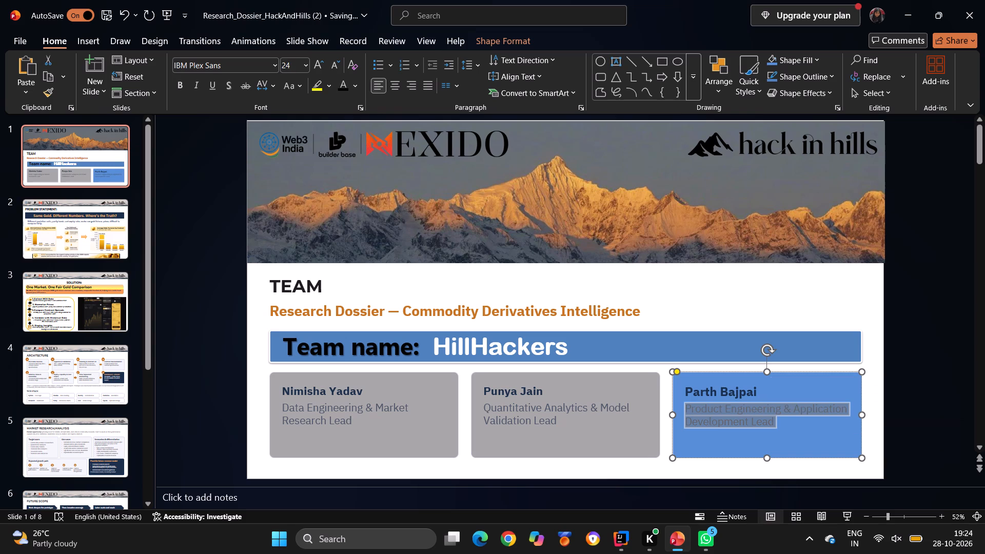
click(301, 65)
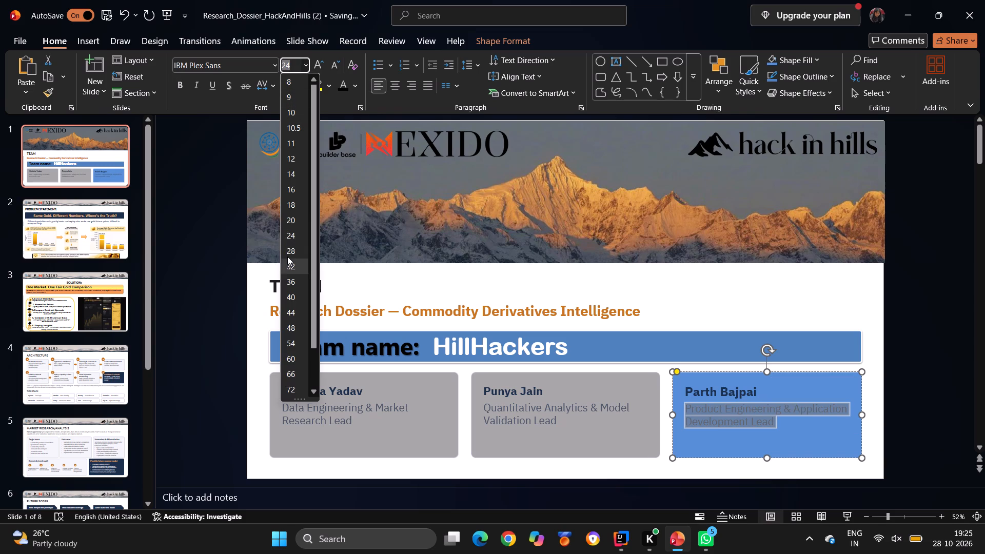
click(289, 253)
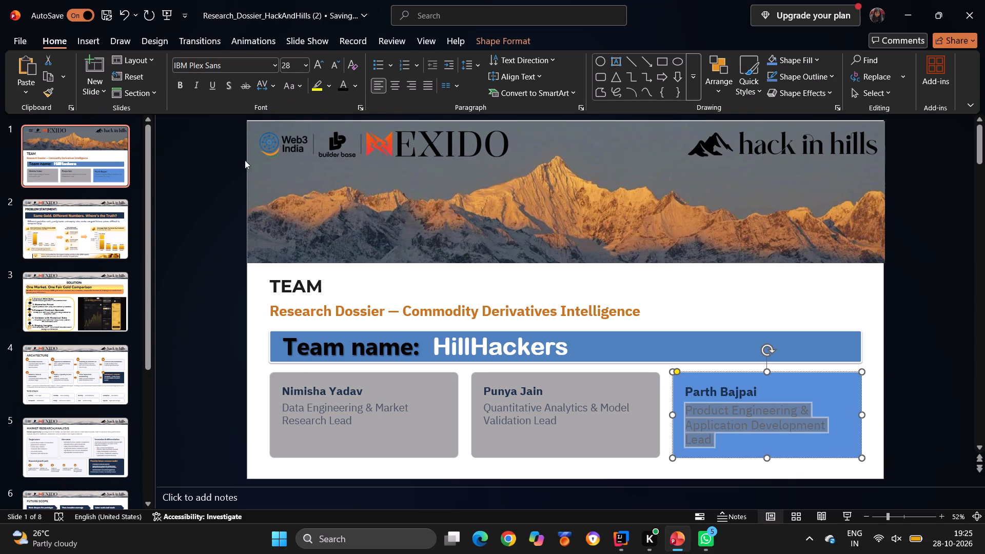
click(181, 91)
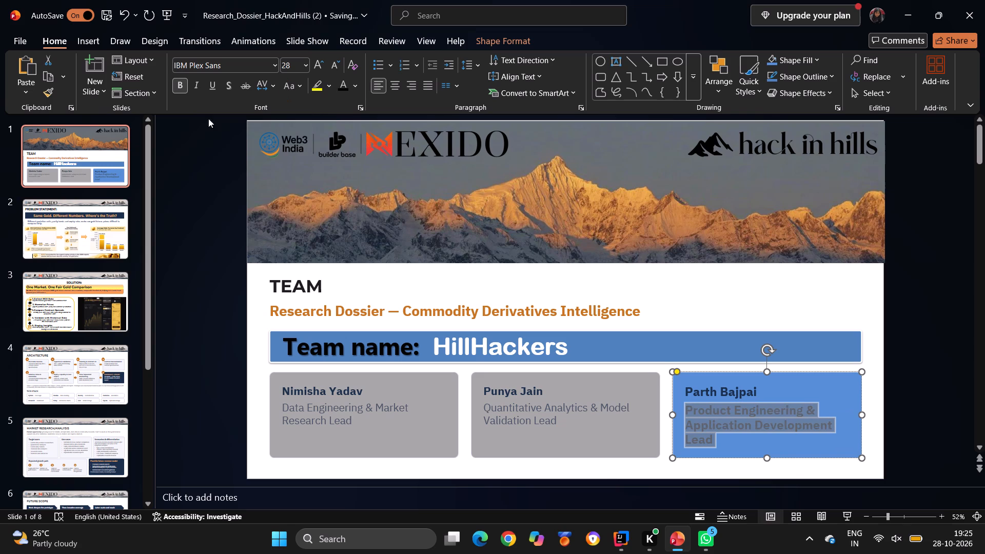
click(695, 302)
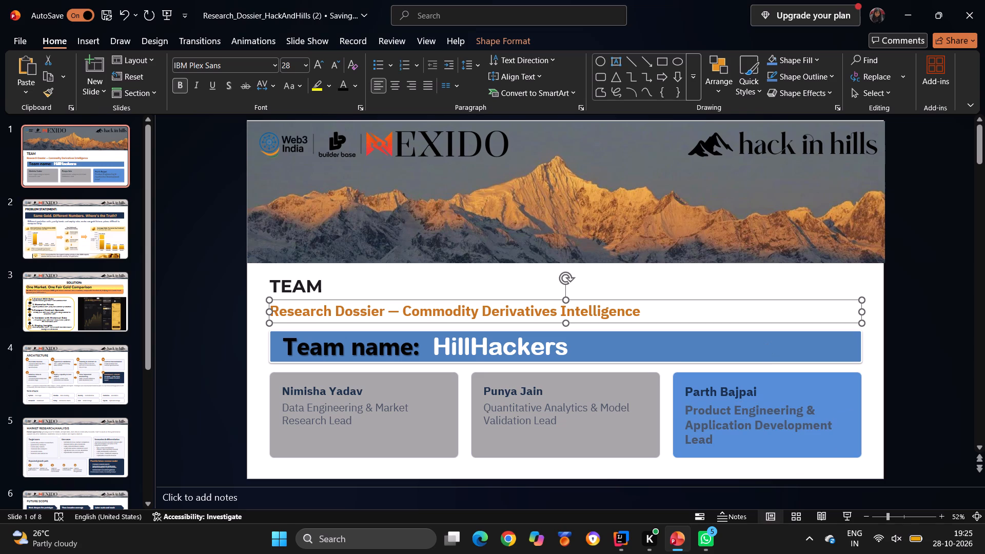
Fill the Quantitative Analytics & Model Validation Lead card with the same medium blue as the Product Engineering card.
click(581, 438)
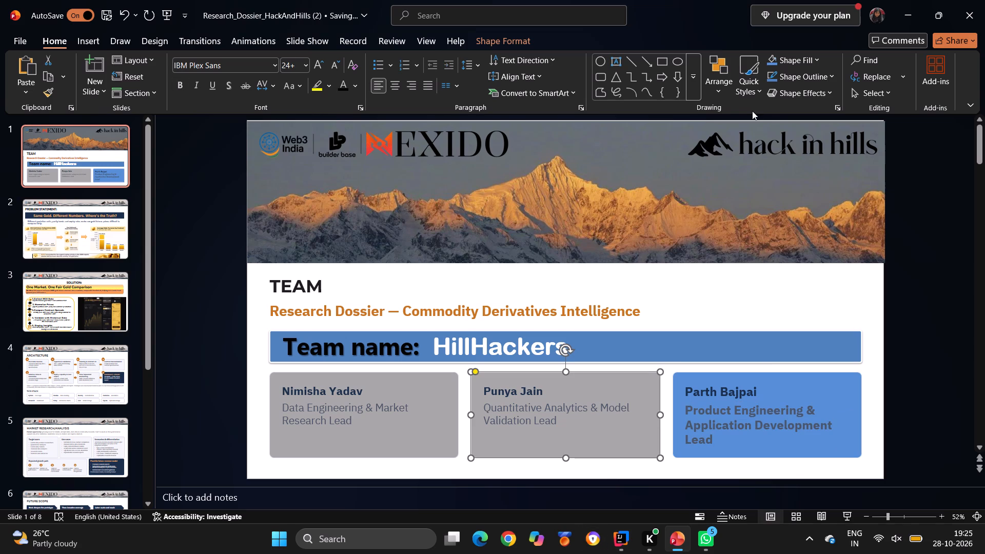
click(817, 61)
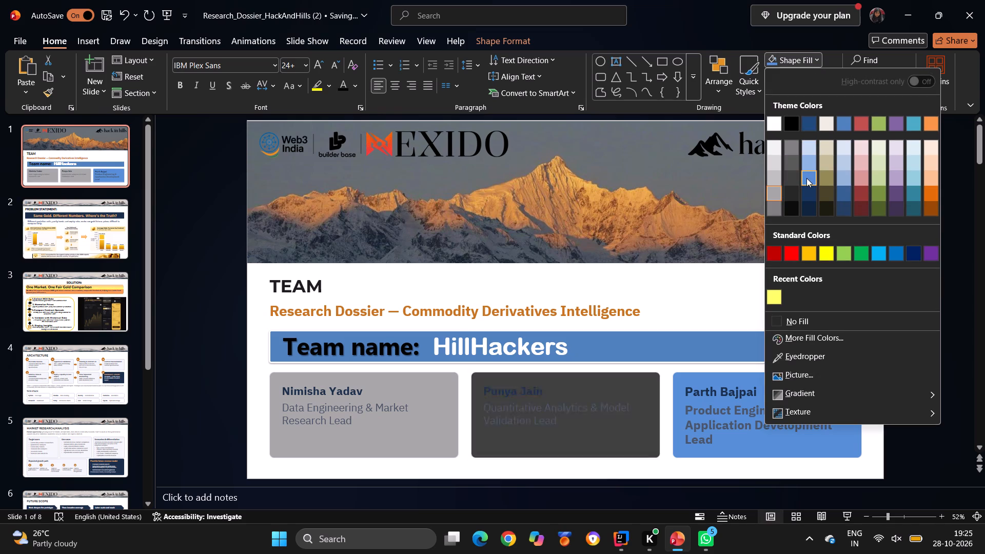
click(807, 179)
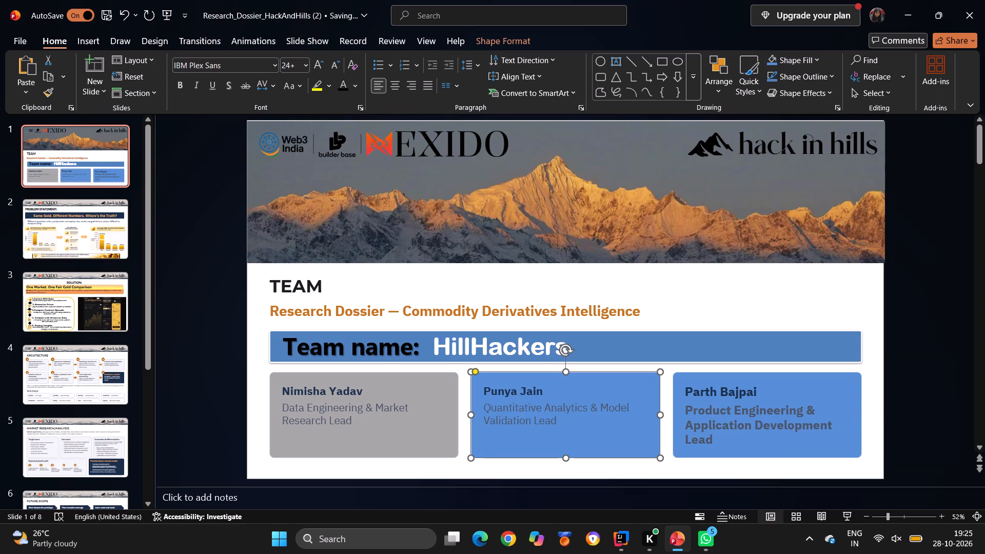
Set the member name and role text in the Quantitative Analytics card to font size 28.
click(526, 405)
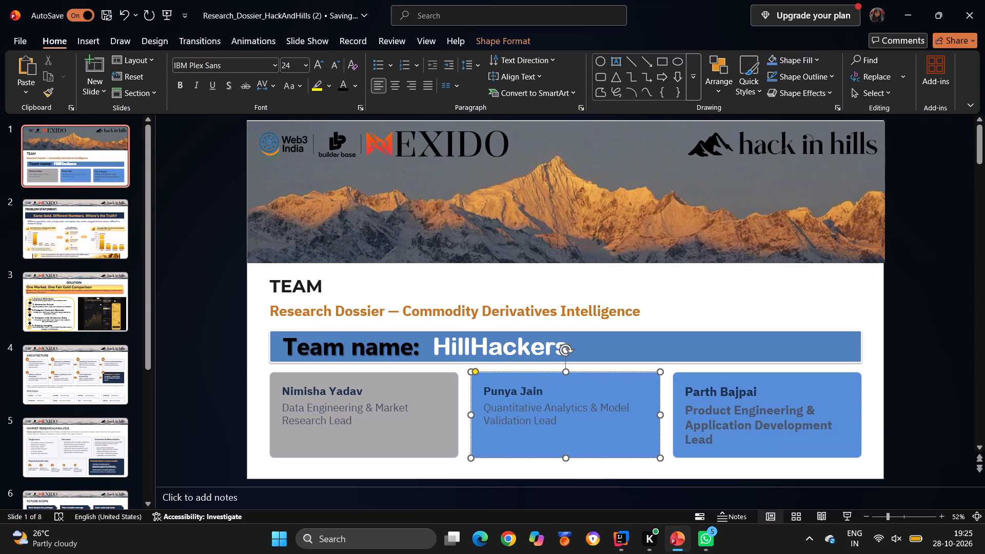
drag(483, 392, 575, 420)
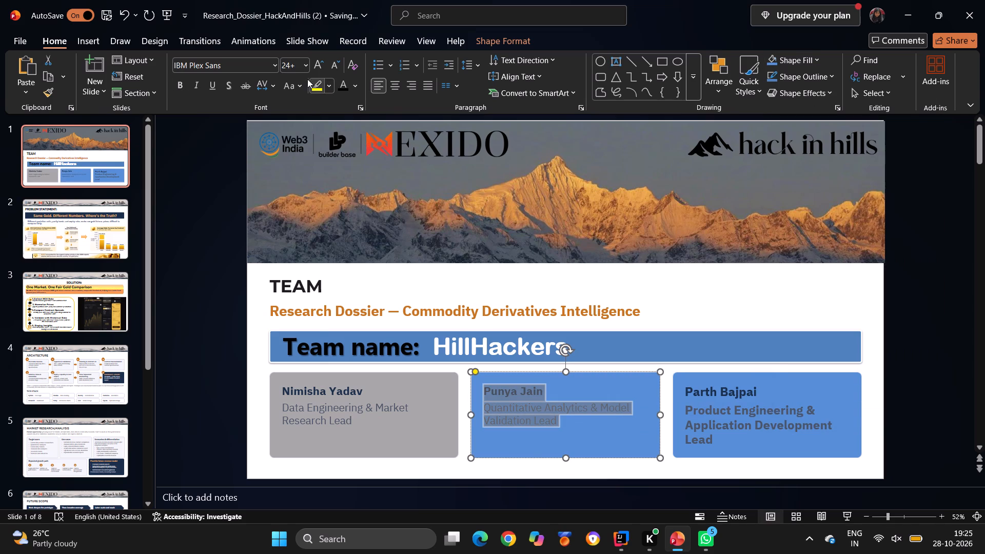
drag(305, 70, 291, 250)
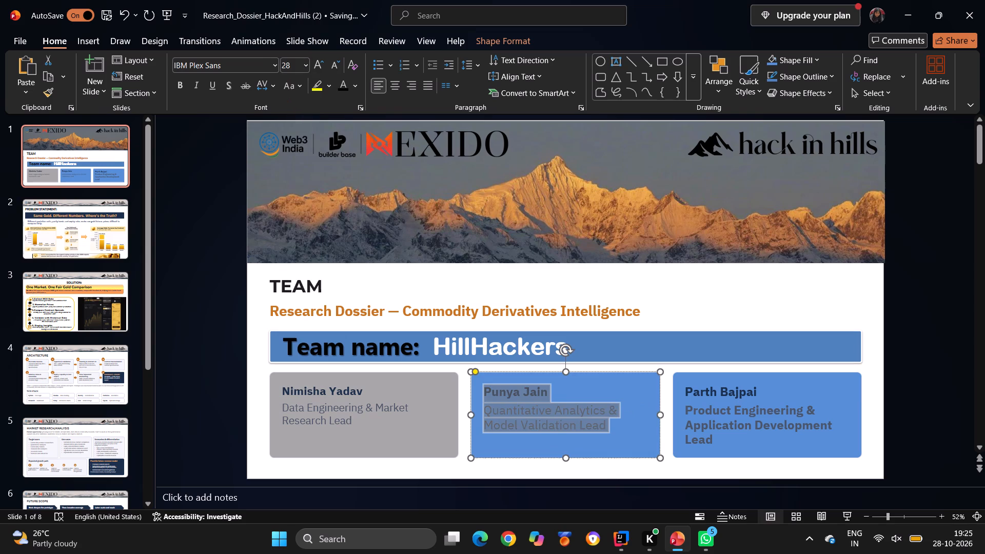
Set the name and role text in the Quantitative Analytics card to font size 32, bold, with text shadow.
click(304, 67)
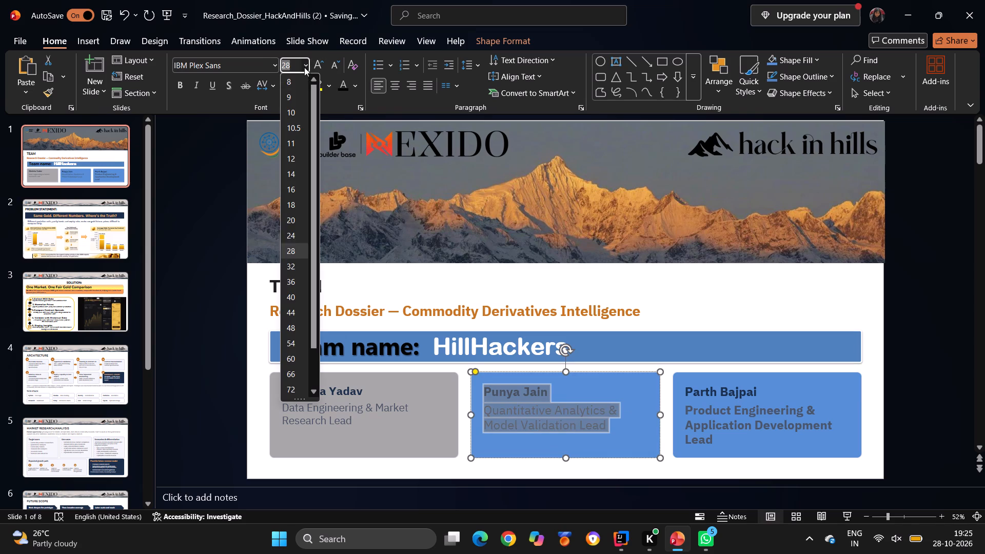
click(289, 262)
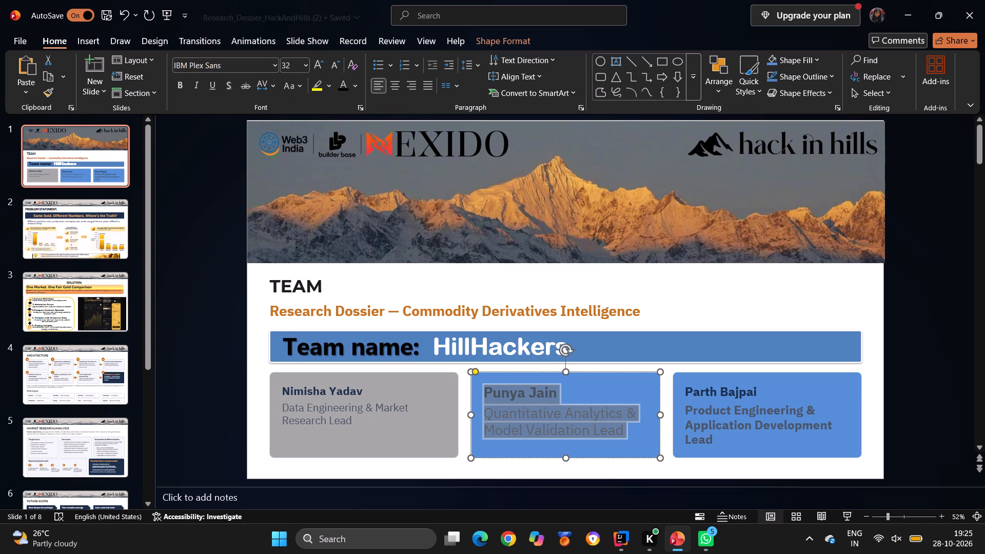
click(181, 86)
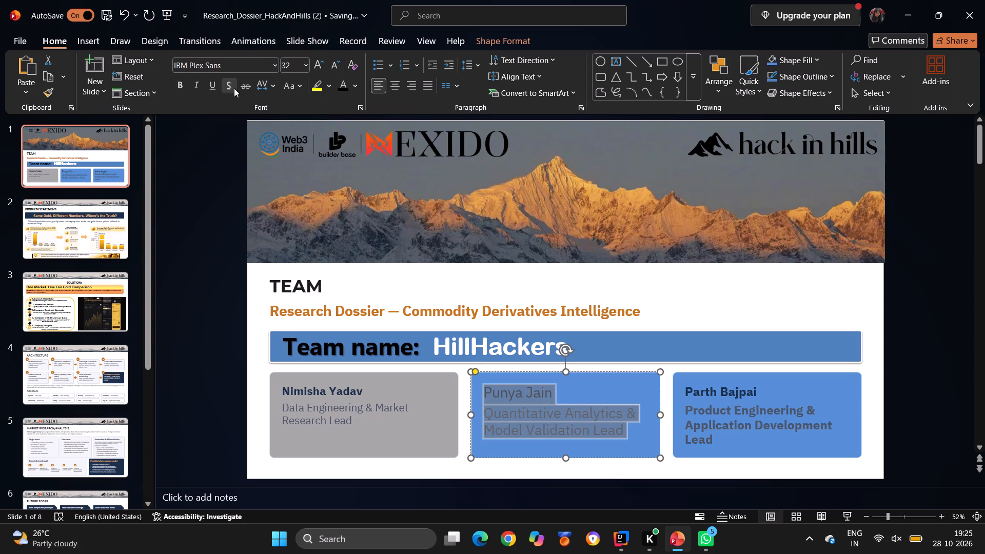
click(233, 88)
click(178, 82)
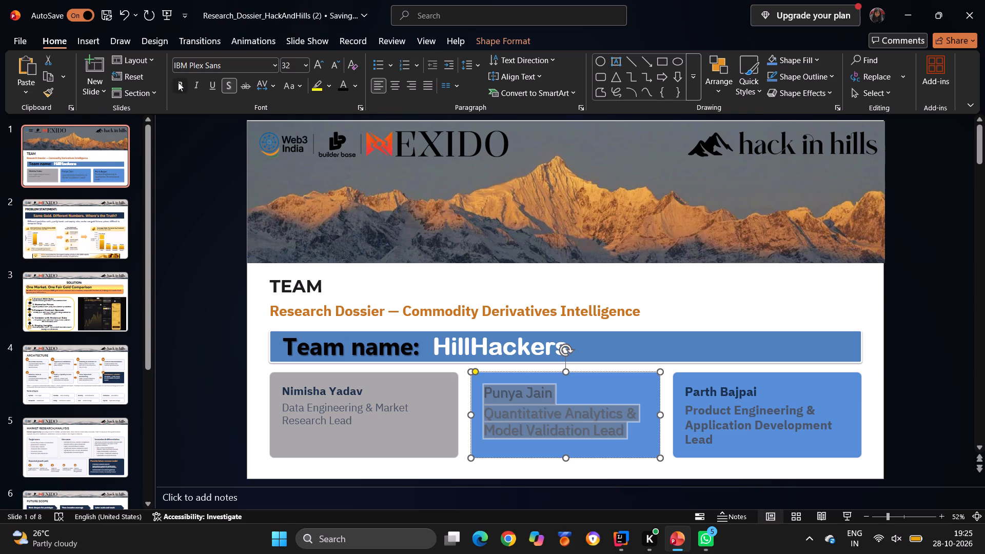
Fill the Data Engineering & Market Research Lead card with the same medium blue as the other two cards.
click(352, 378)
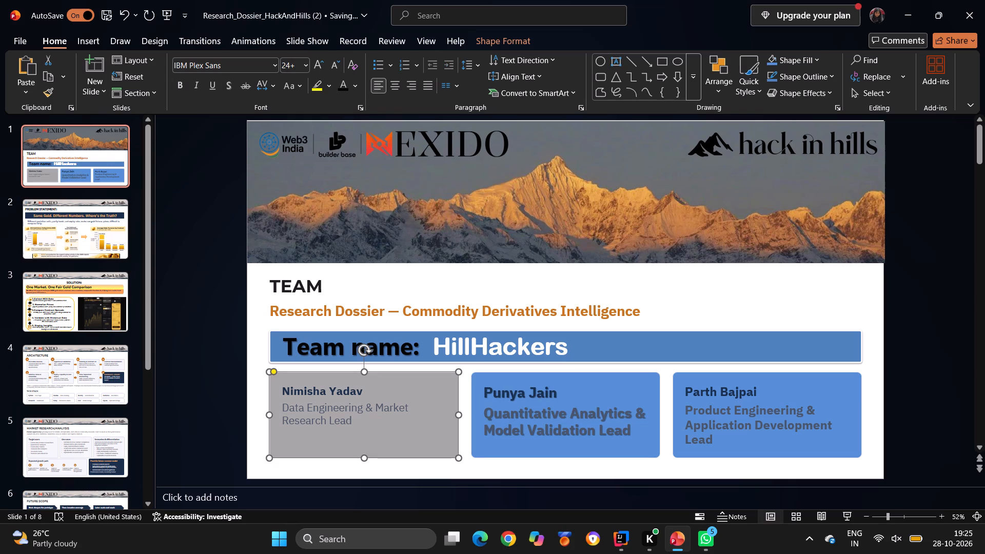
click(816, 57)
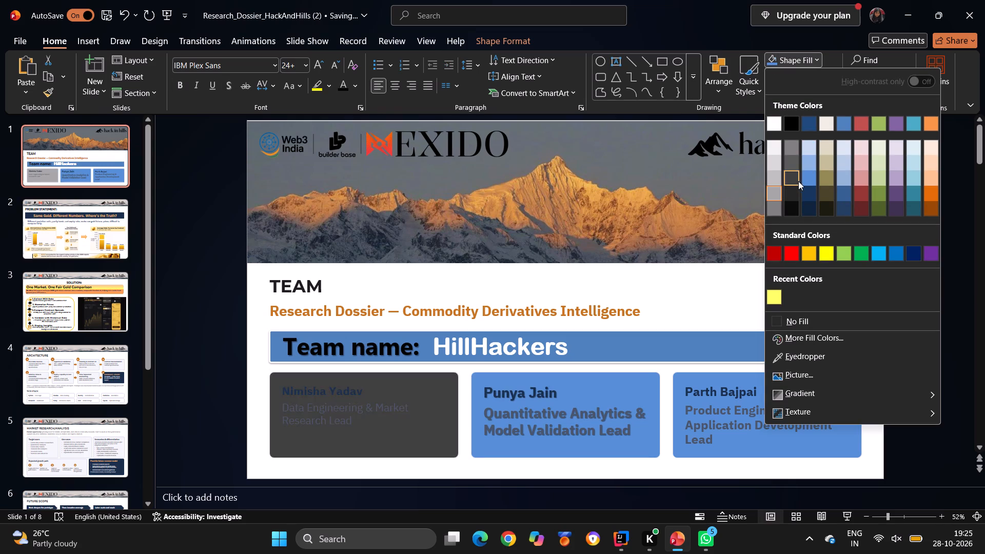
click(807, 177)
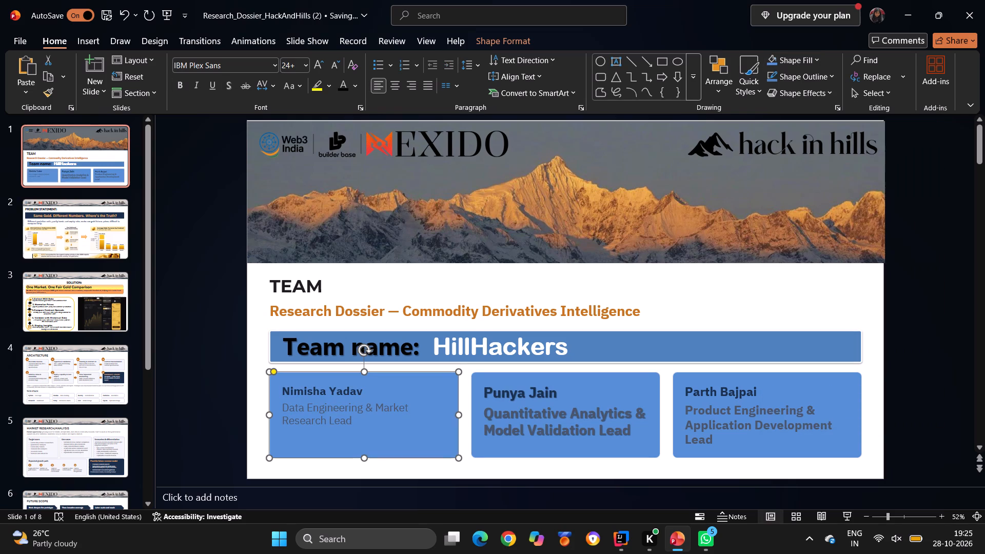
Set all text in the Data Engineering card to font size 32, regular weight, with text shadow.
drag(283, 387, 368, 423)
drag(306, 65, 286, 299)
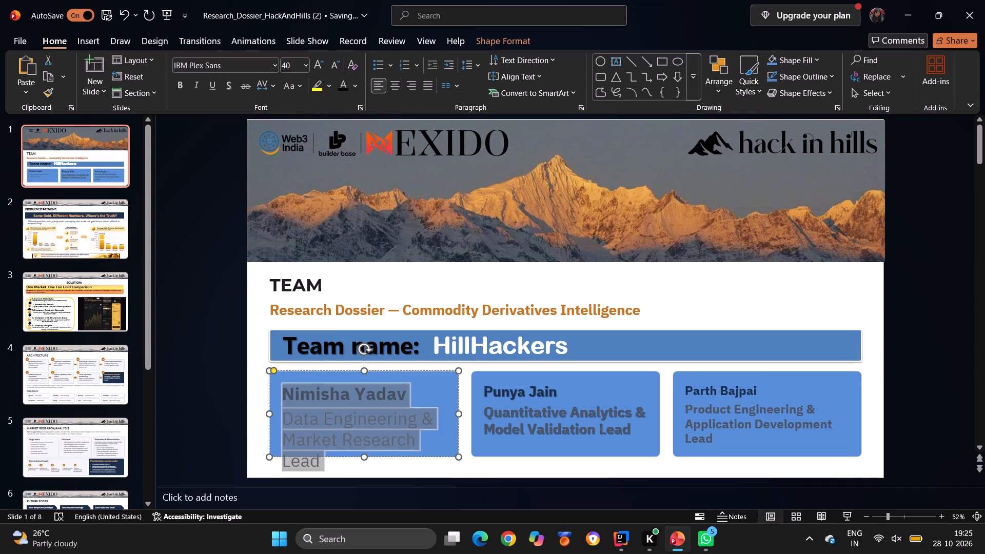
click(302, 63)
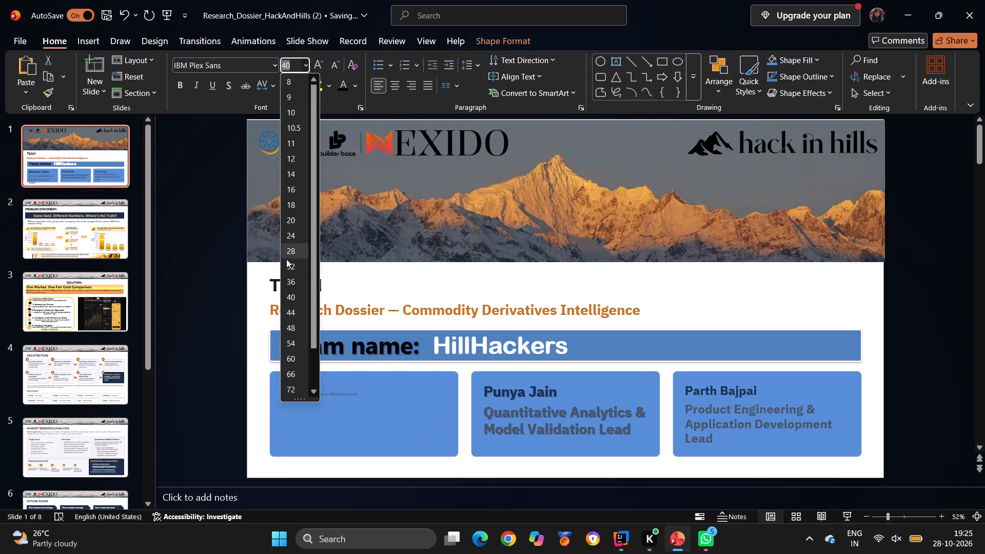
click(288, 265)
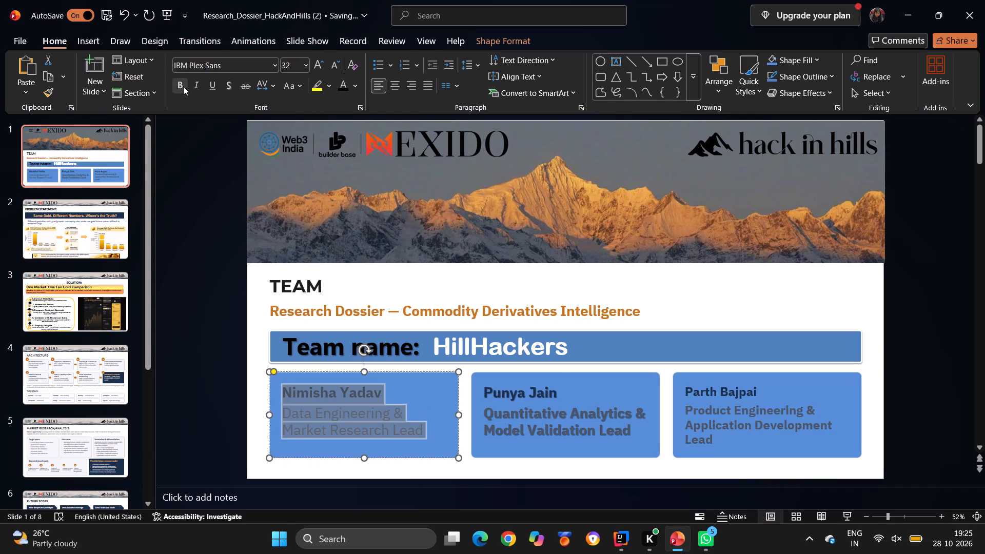
click(183, 86)
click(226, 89)
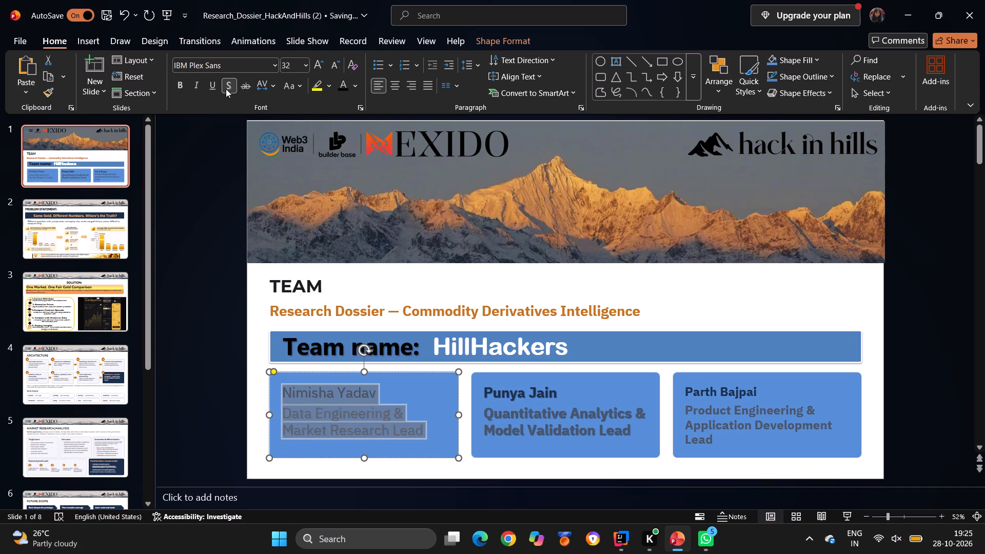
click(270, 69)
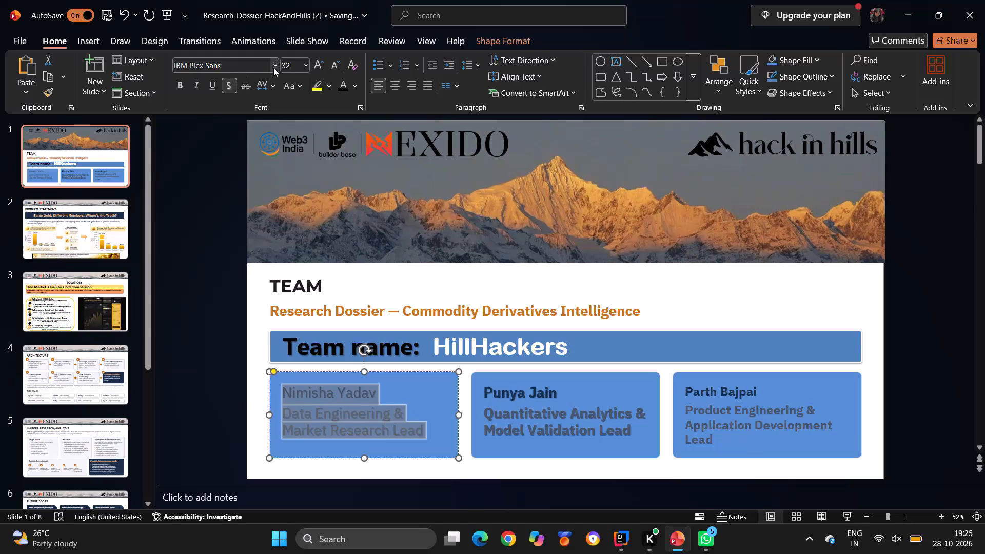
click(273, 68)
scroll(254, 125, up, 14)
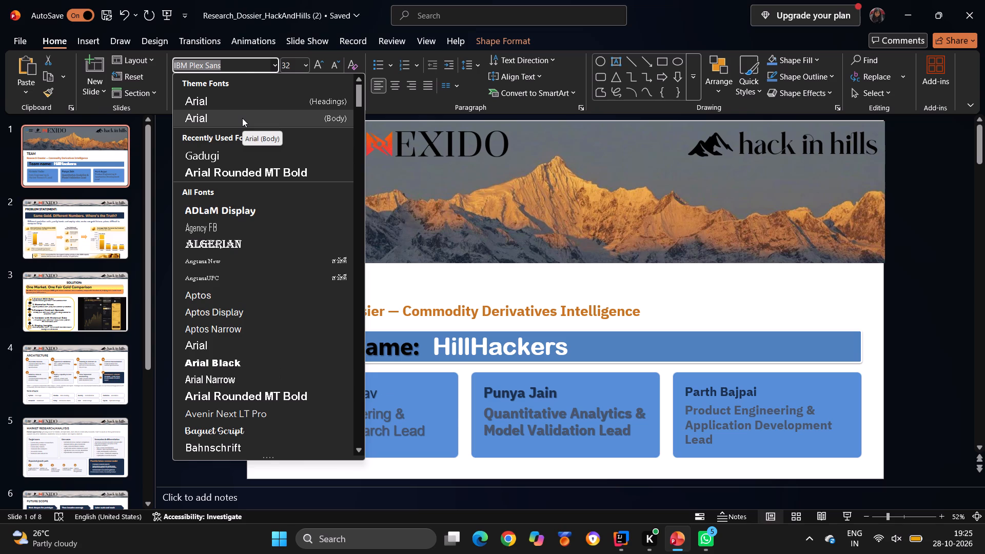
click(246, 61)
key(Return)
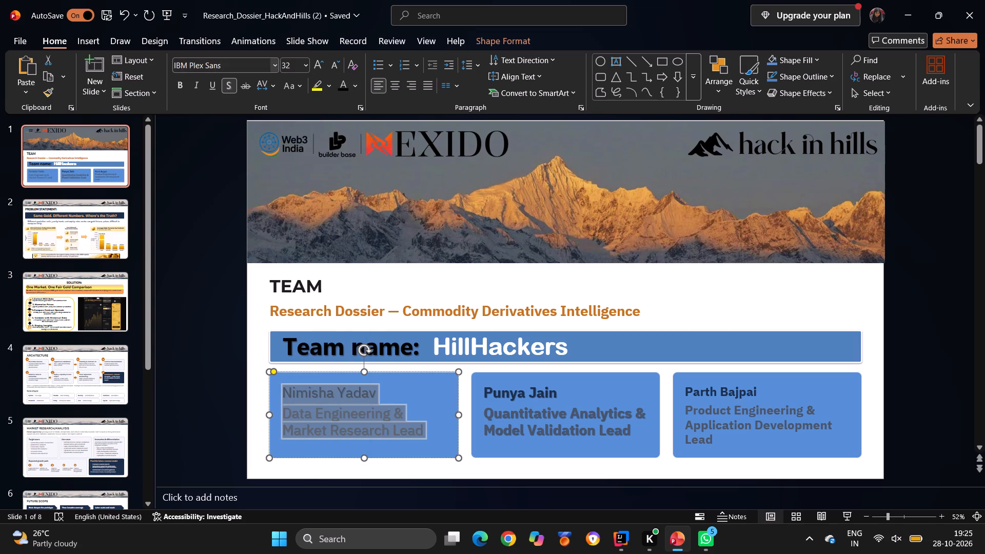
Fill the team-name banner with the lightest grey theme shade.
click(588, 351)
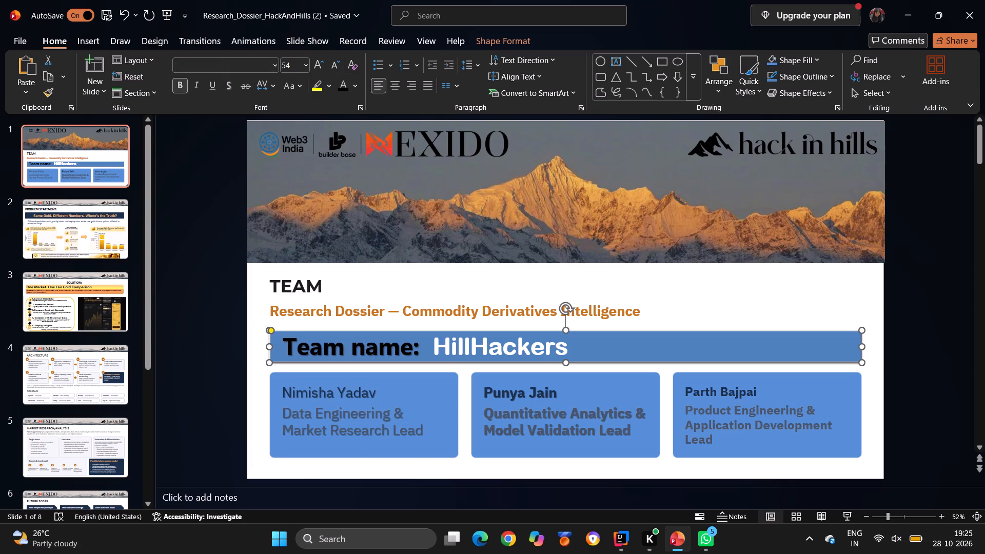
click(819, 57)
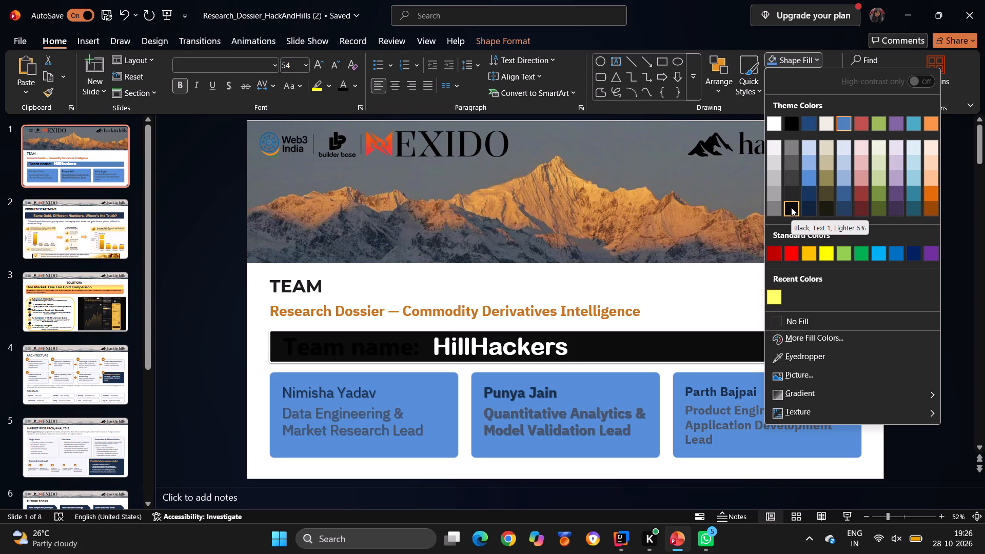
click(773, 141)
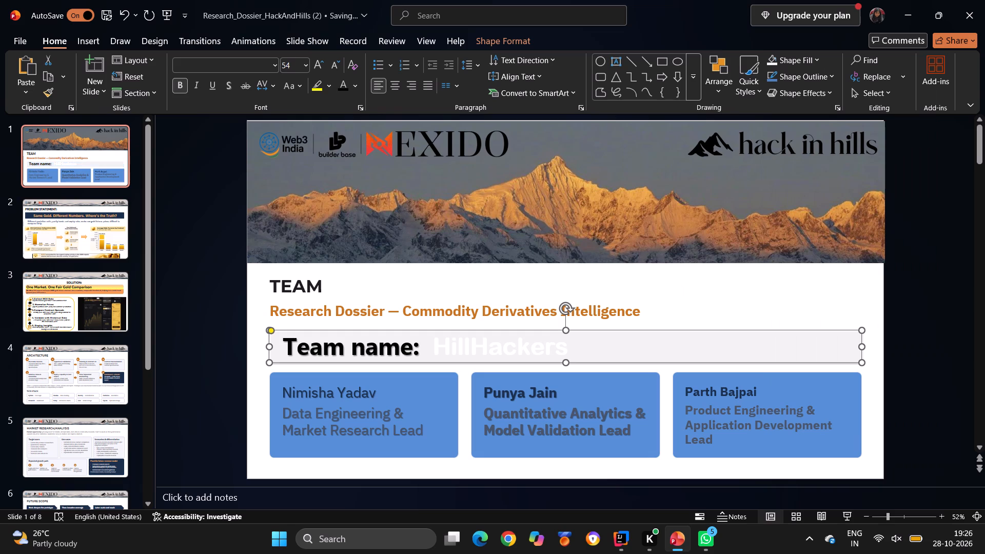
Colour the HillHackers text in the team-name banner with the darker orange theme shade.
click(618, 350)
click(578, 357)
drag(433, 346, 599, 342)
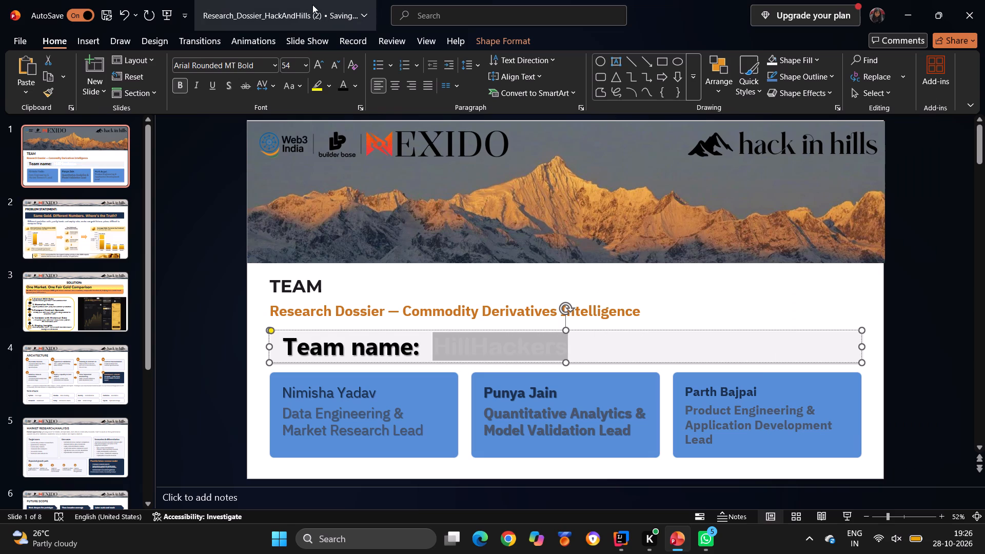
click(356, 77)
click(356, 79)
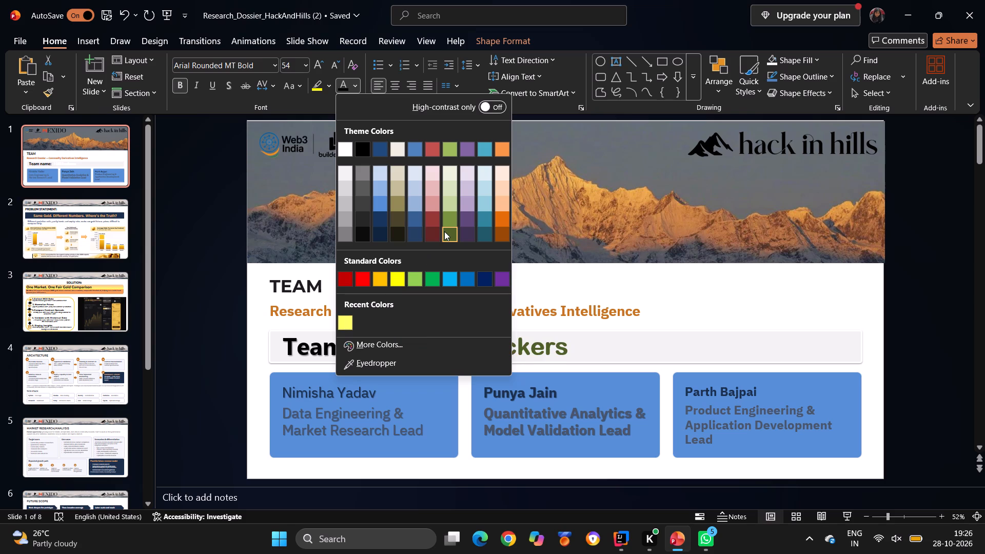
click(499, 215)
click(661, 305)
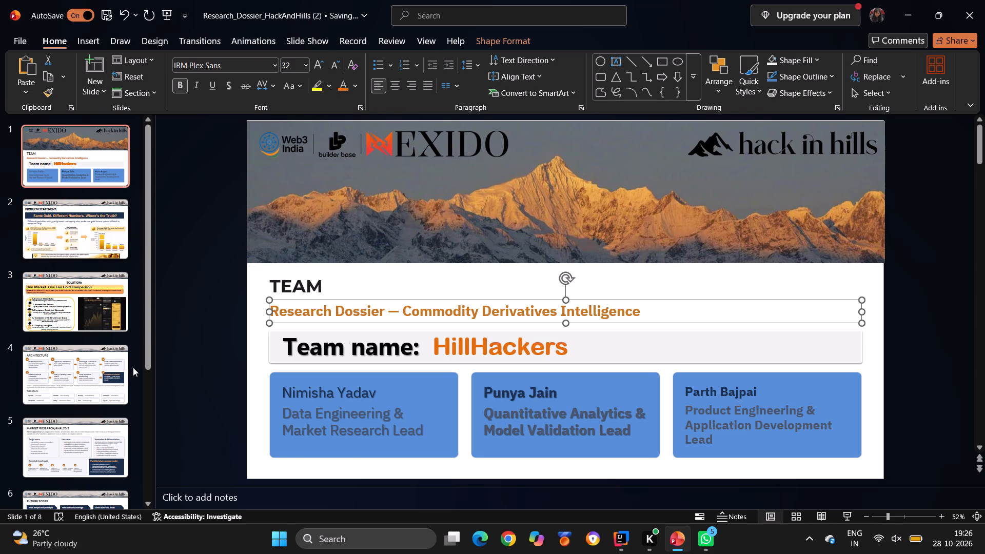
Open slide 4, Architecture.
click(86, 382)
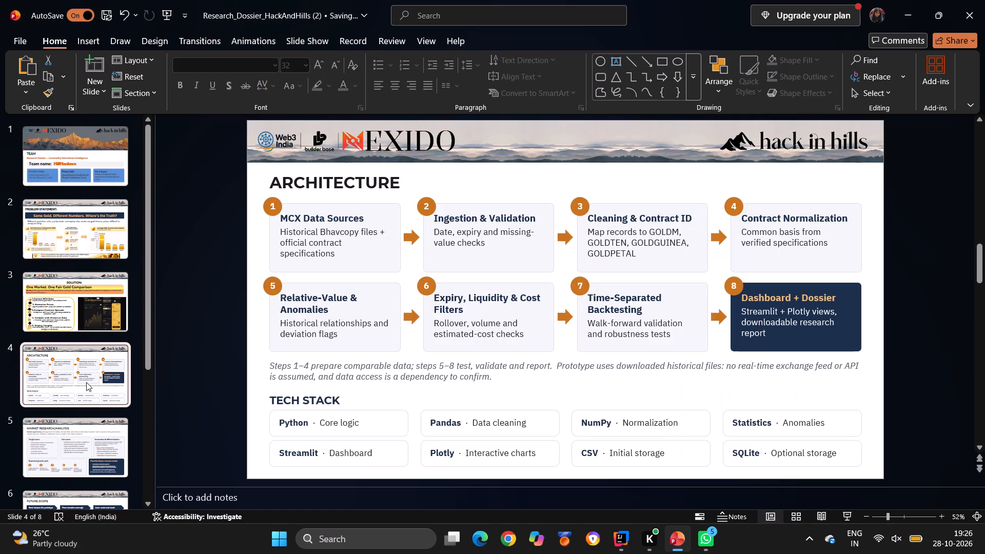
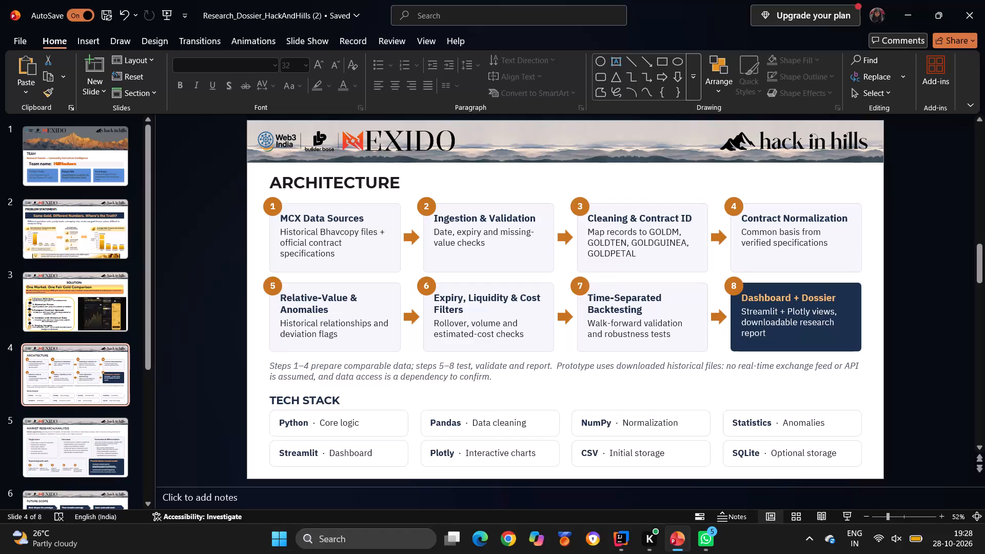
Delete all text in architecture box 1, MCX Data Sources.
click(312, 242)
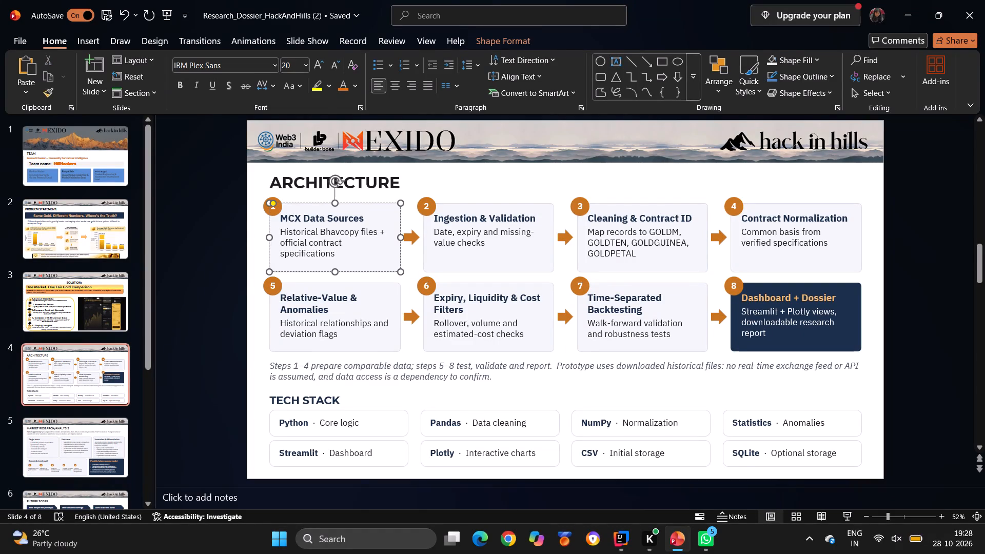
drag(282, 217, 351, 258)
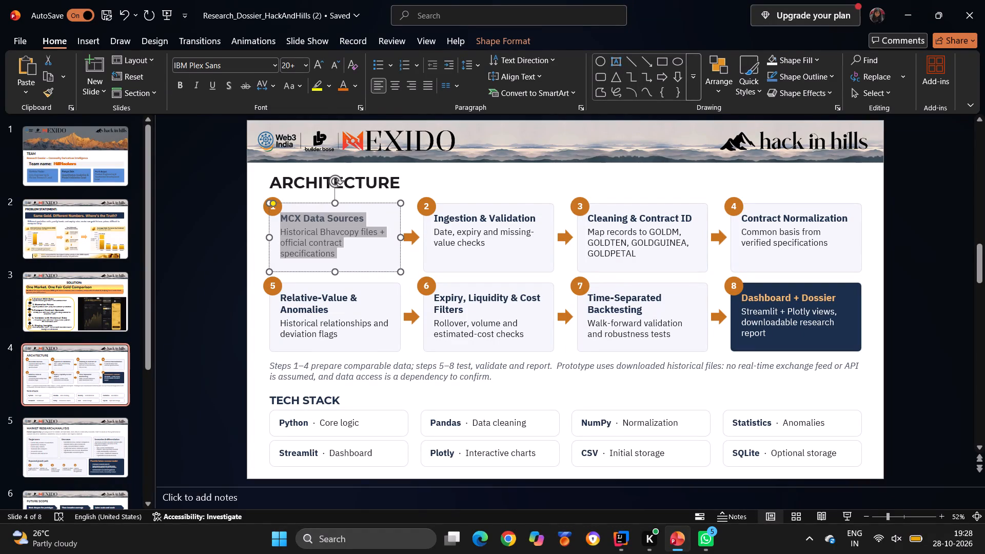
drag(351, 258, 352, 259)
click(352, 259)
drag(280, 214, 345, 251)
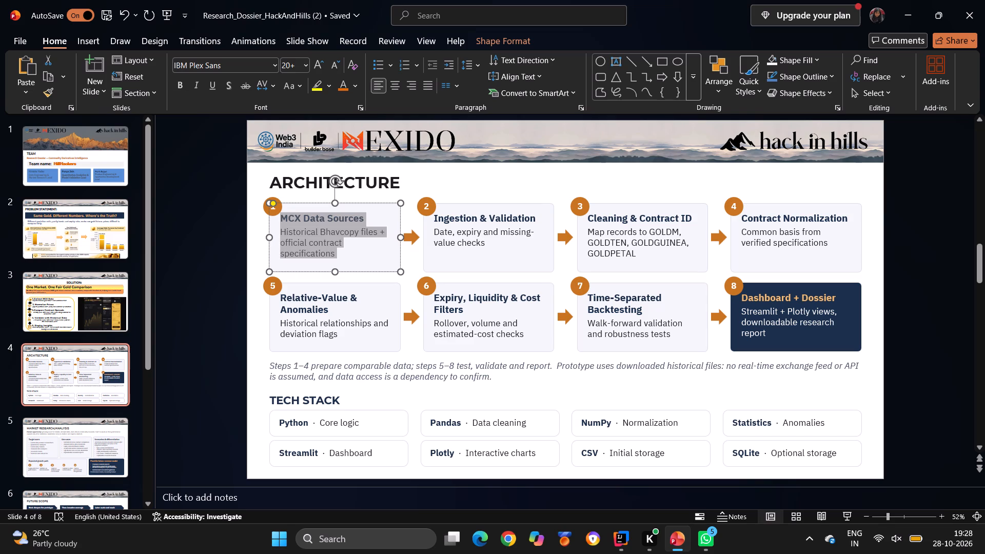
key(BackSpace)
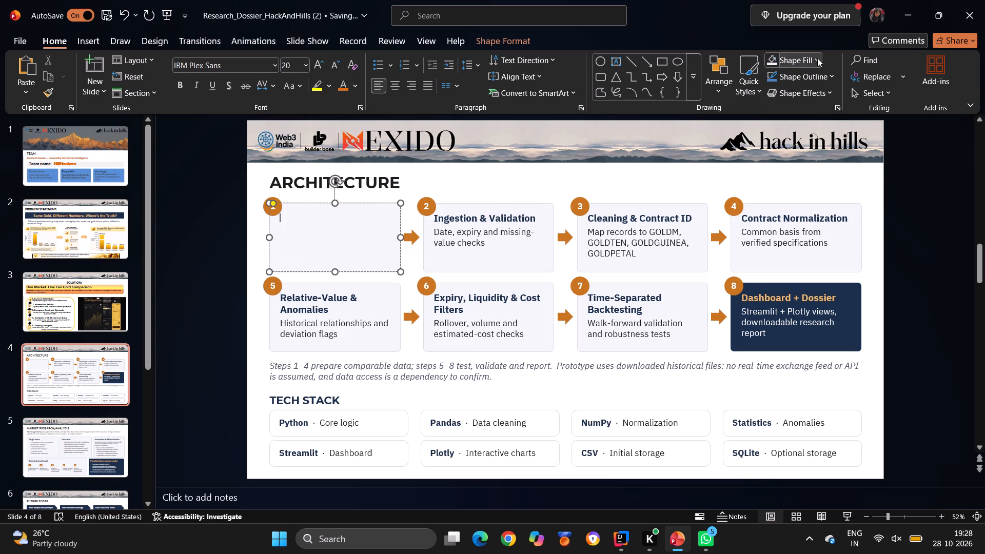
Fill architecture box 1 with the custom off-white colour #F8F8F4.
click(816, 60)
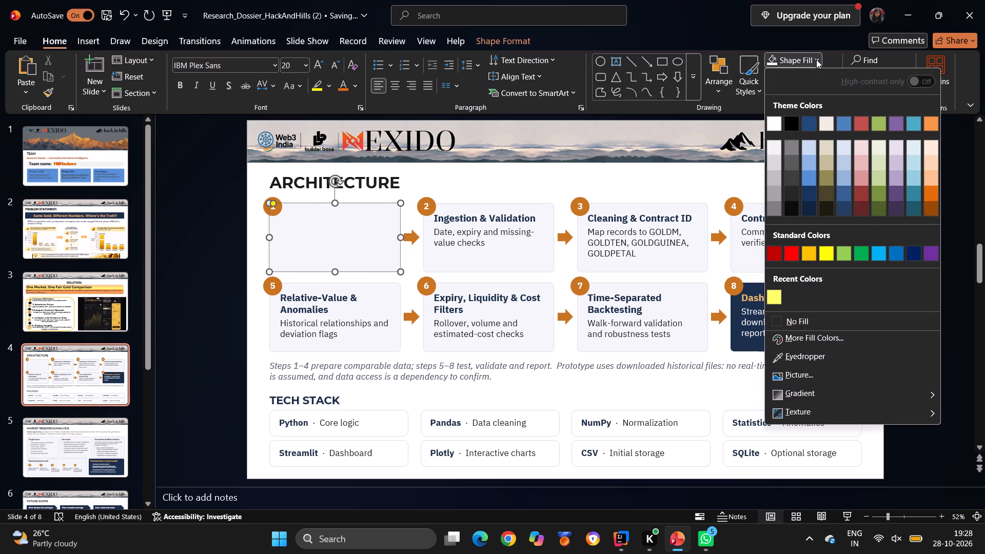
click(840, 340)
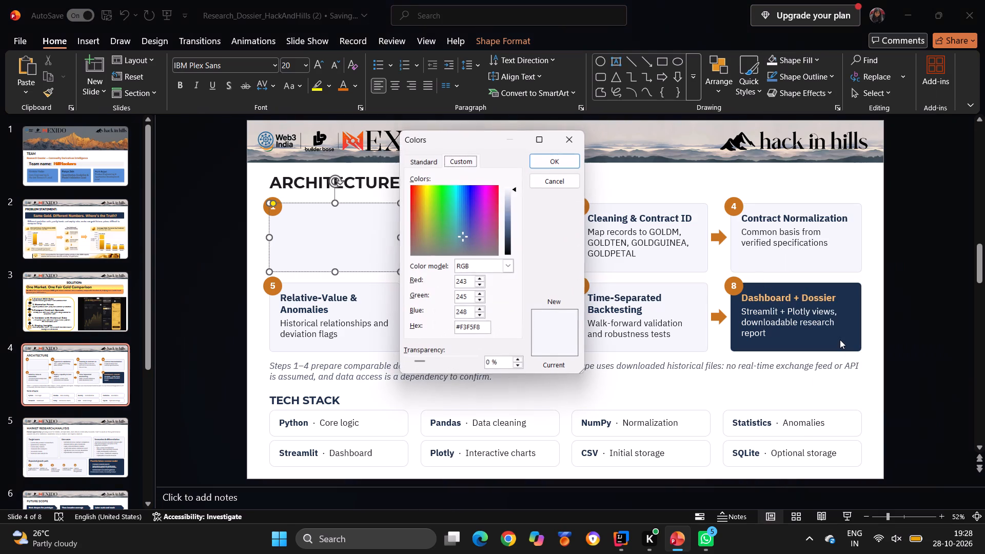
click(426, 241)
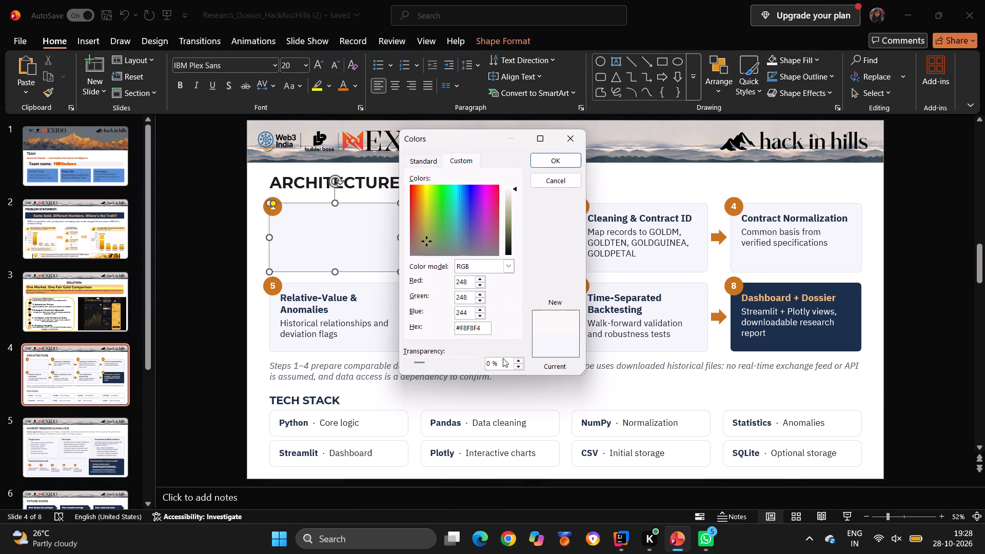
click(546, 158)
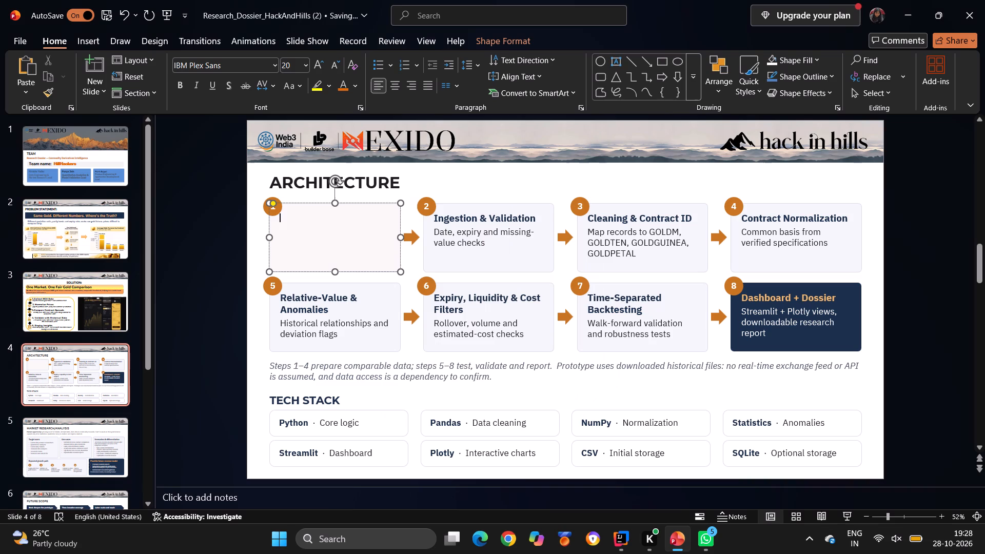
Fill architecture box 1 with the custom cream colour #F9F9F3.
click(817, 62)
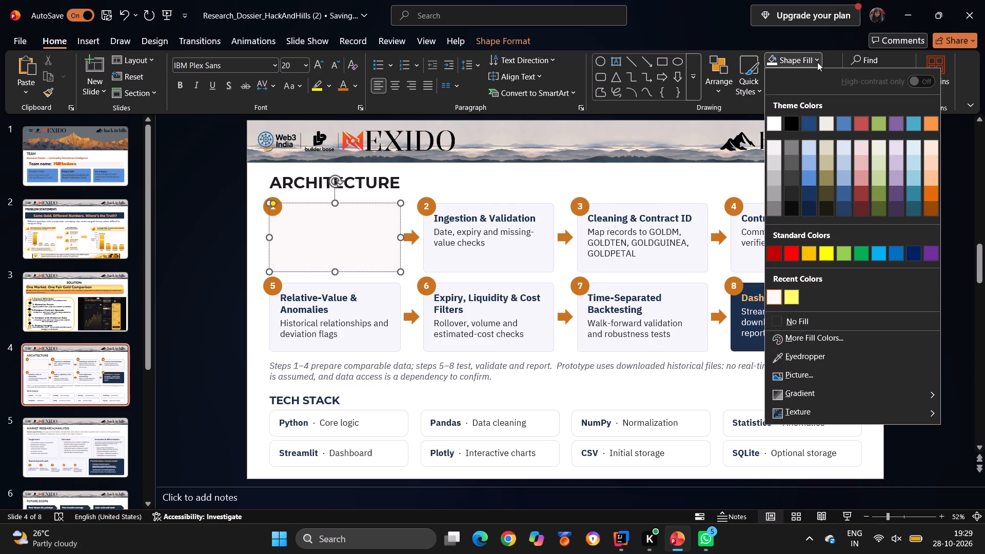
click(801, 334)
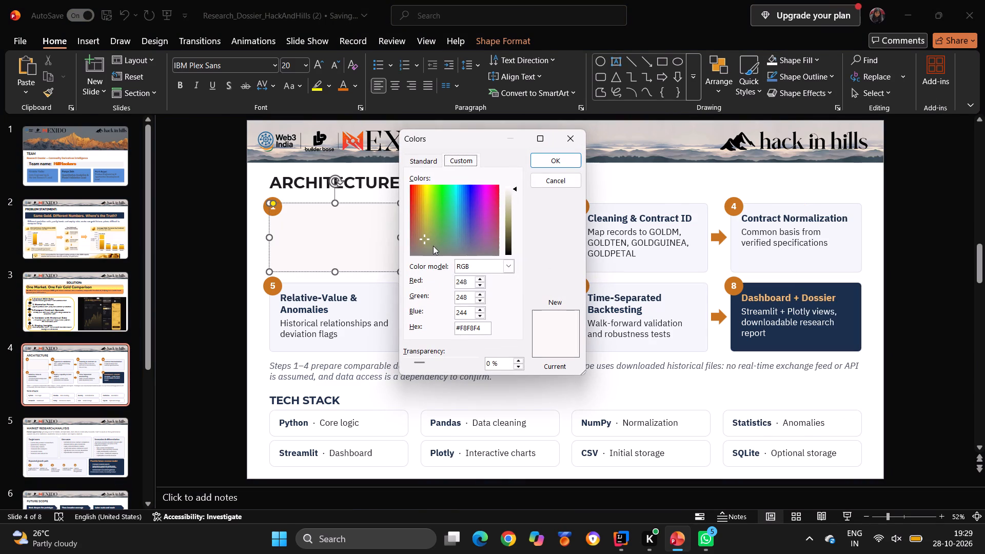
click(426, 229)
click(554, 159)
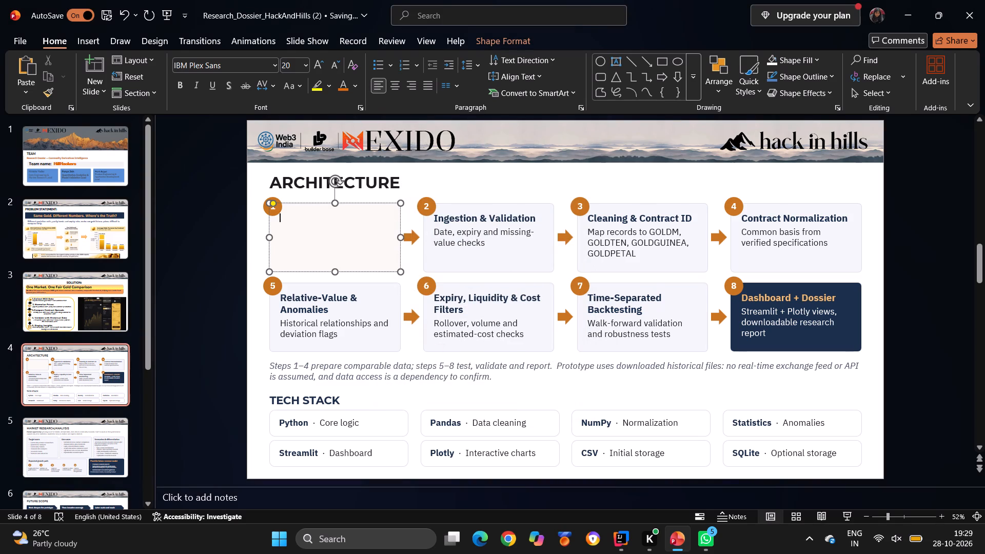
Clear the Ingestion & Validation text from box 2 and fill the box with the recent colour #F9F9F3.
click(534, 235)
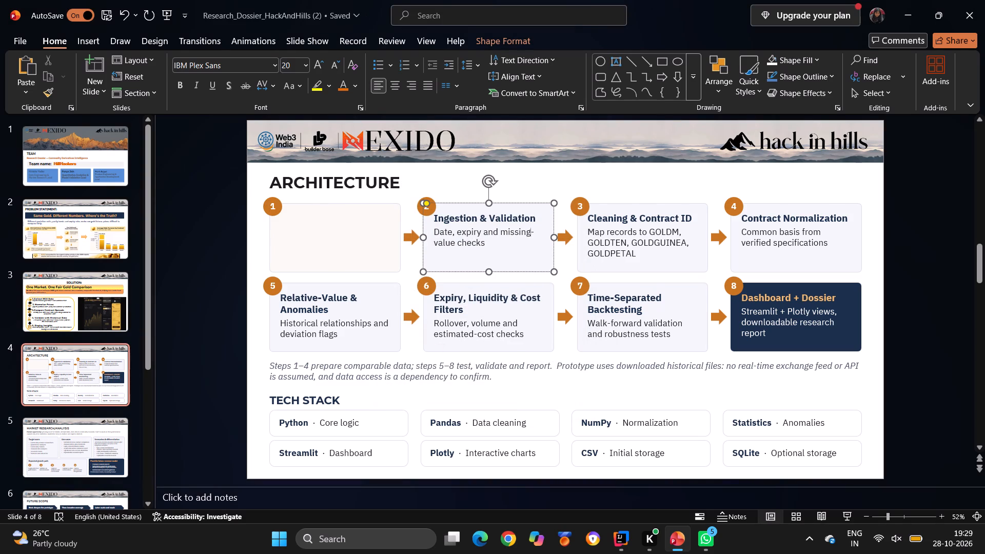
drag(434, 216, 524, 263)
key(BackSpace)
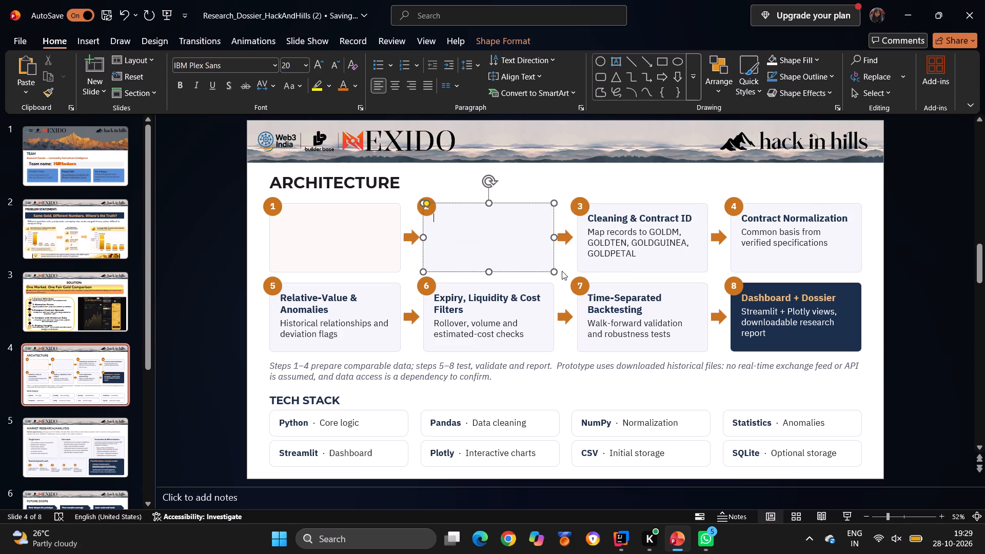
click(813, 57)
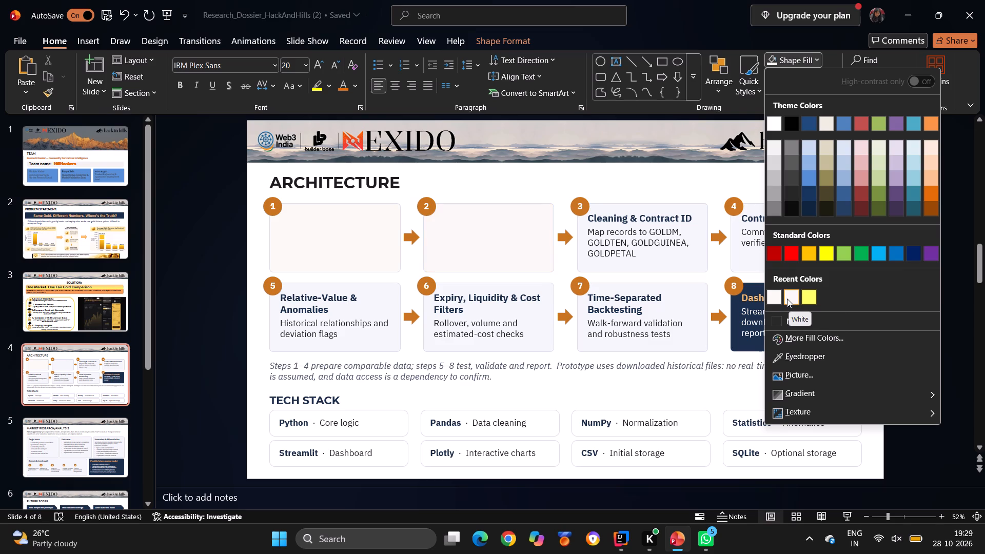
click(773, 300)
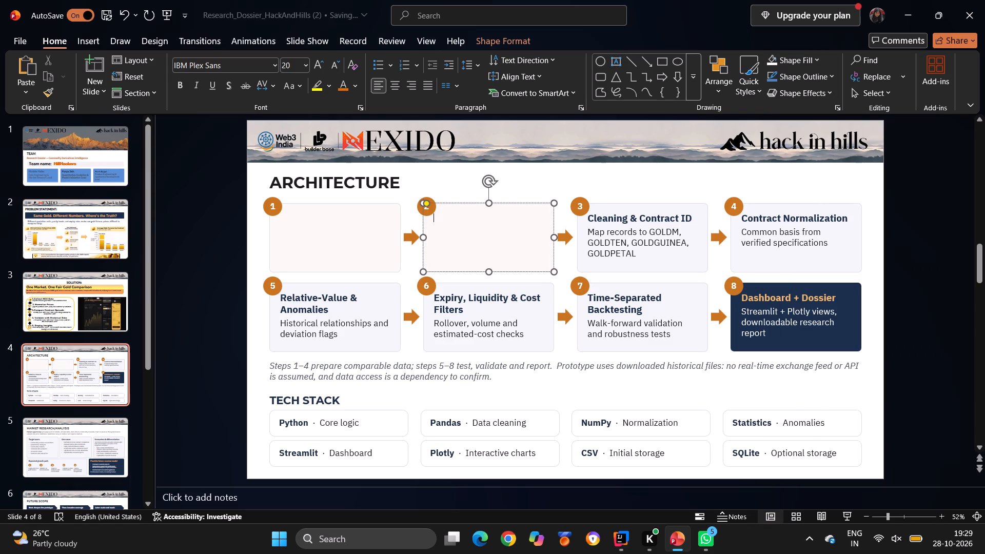
Delete all text in architecture box 3, Cleaning & Contract ID.
click(635, 253)
drag(590, 216, 648, 272)
key(BackSpace)
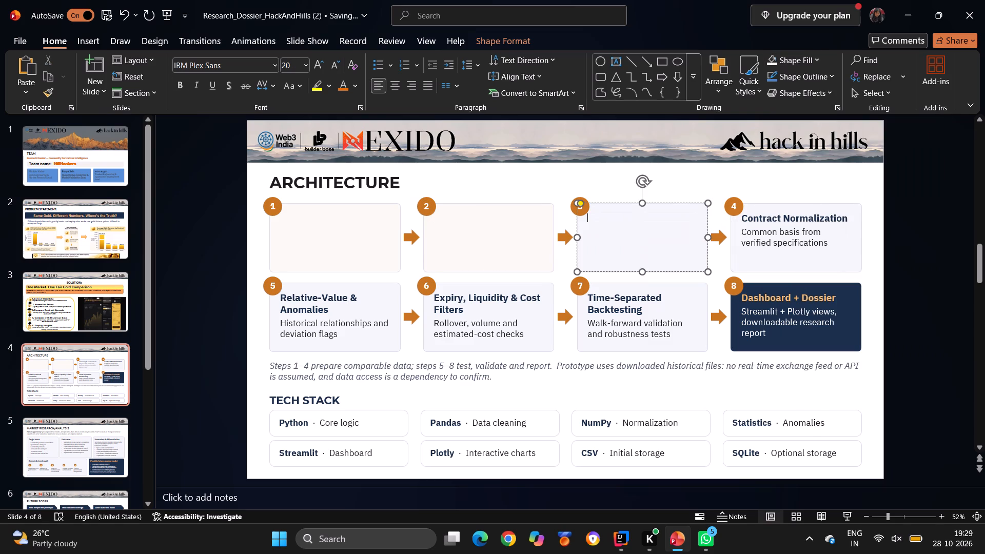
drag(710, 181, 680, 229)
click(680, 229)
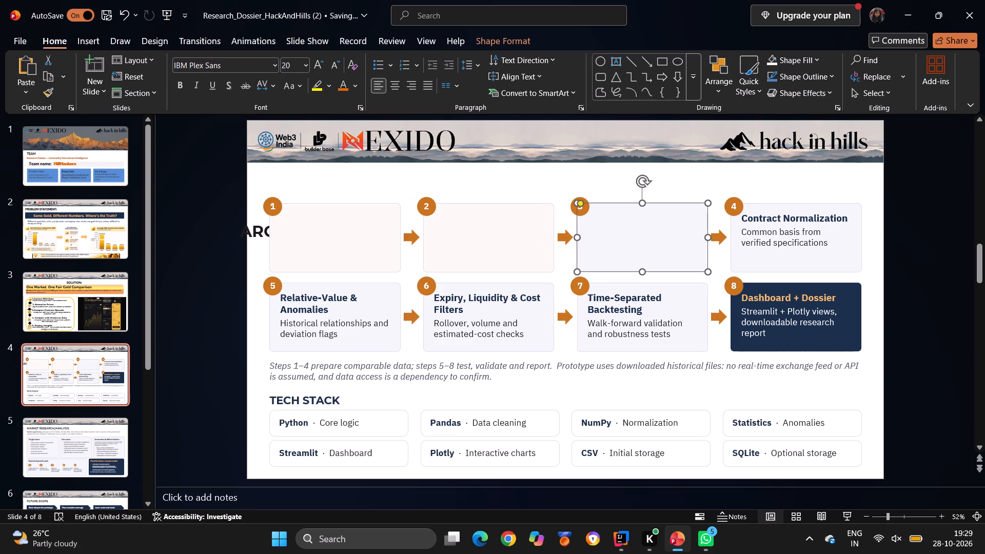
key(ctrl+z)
Fill architecture box 3 with the custom cream colour #F9F9F3.
click(680, 229)
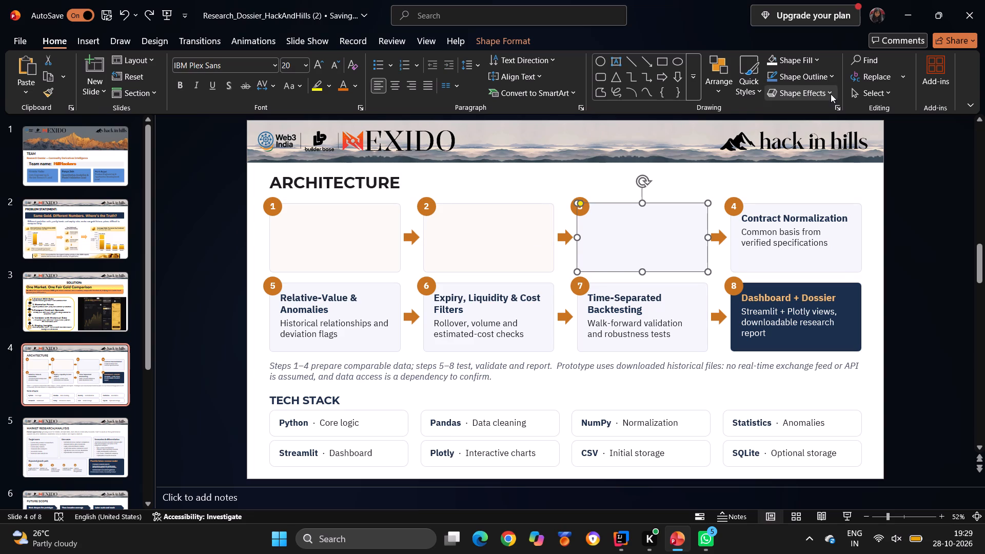
click(818, 65)
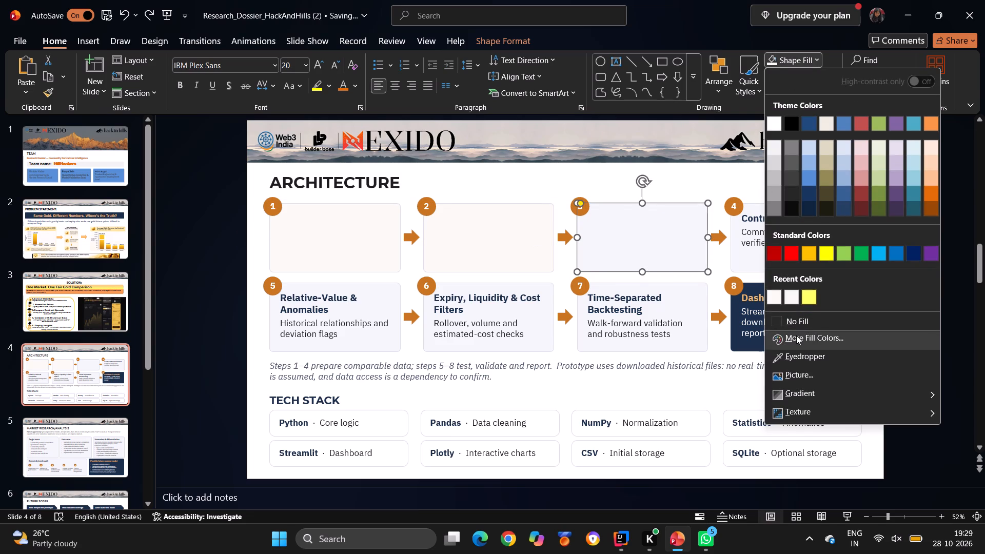
click(796, 335)
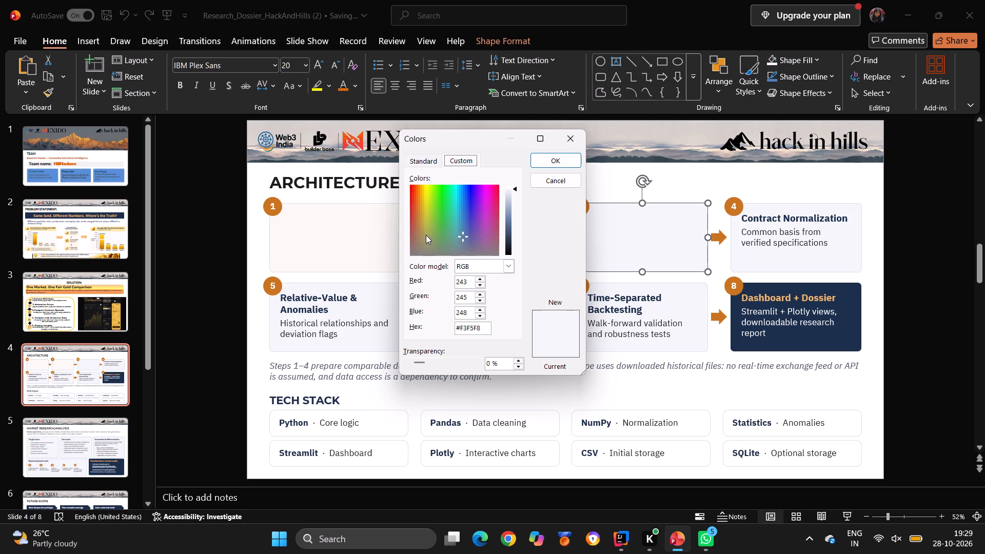
click(426, 231)
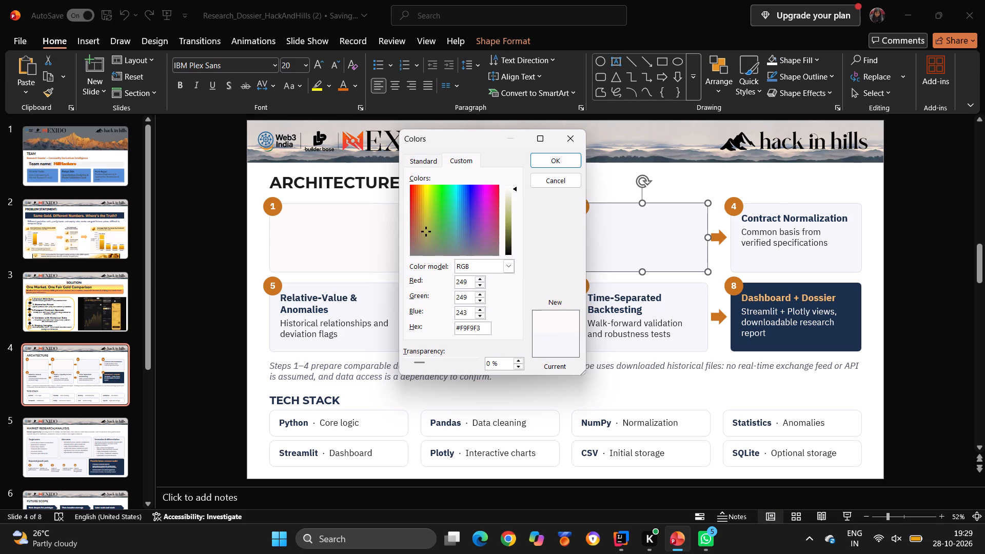
click(552, 160)
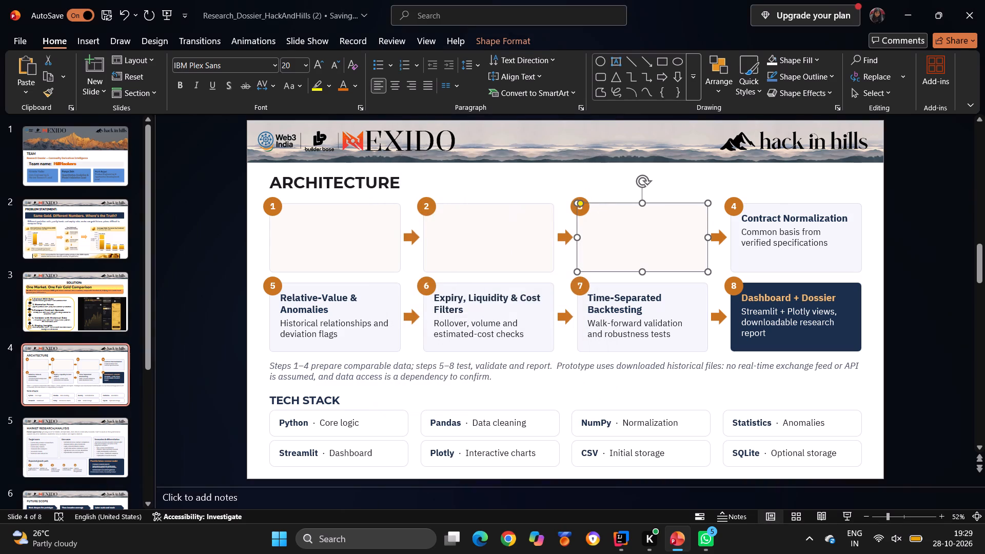
Reapply the most recent cream fill colour, #F9F9F3, to architecture box 2.
click(498, 249)
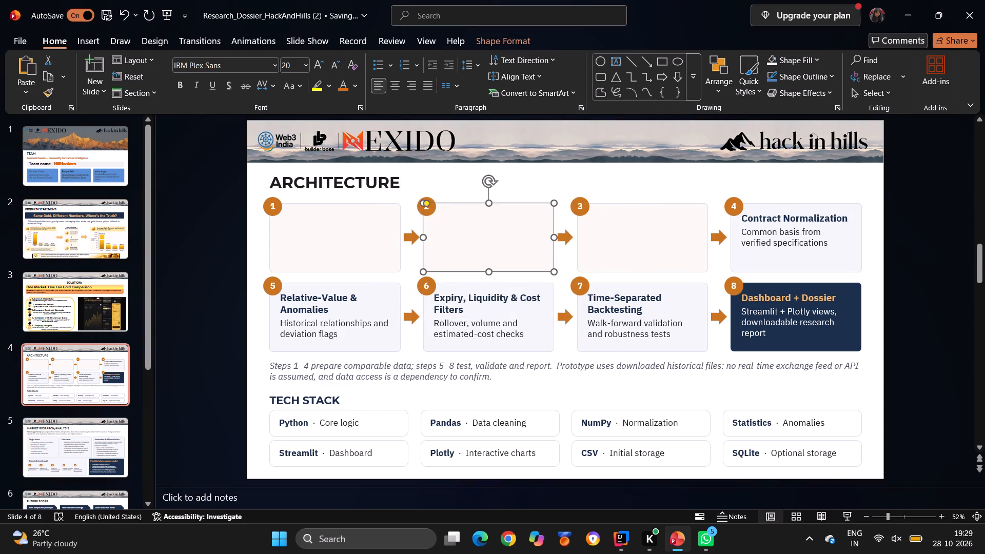
click(810, 62)
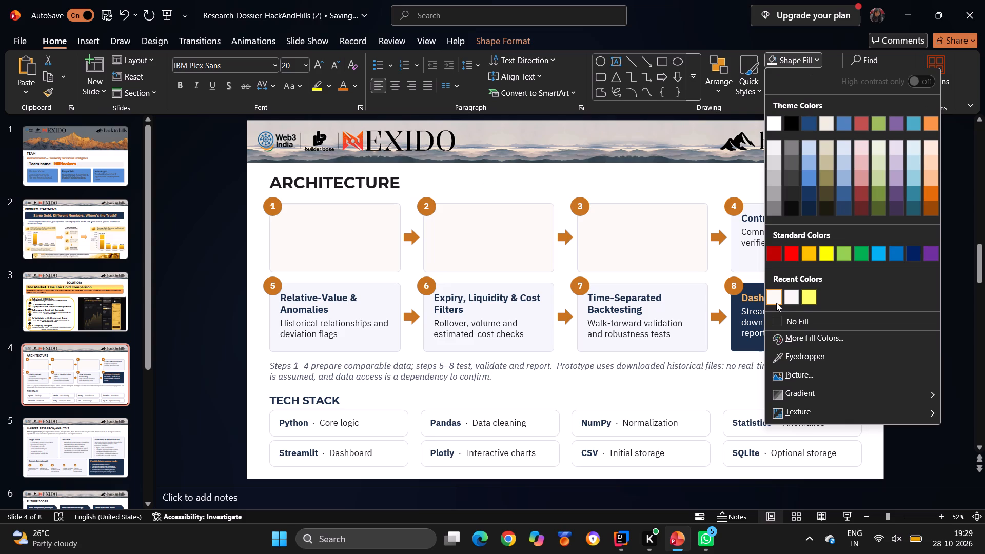
click(776, 303)
Delete all text in architecture box 4, Contract Normalization.
click(738, 265)
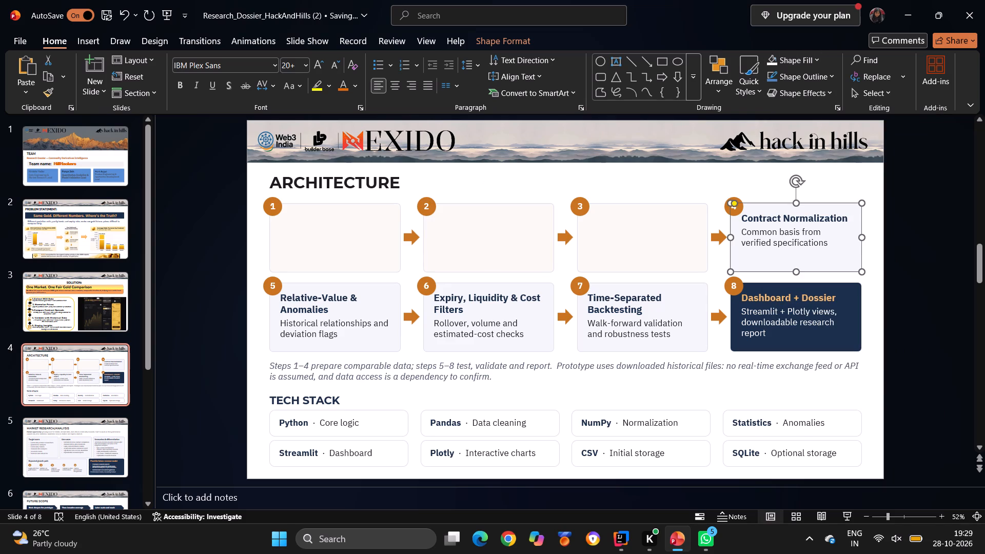
drag(742, 217, 834, 273)
key(BackSpace)
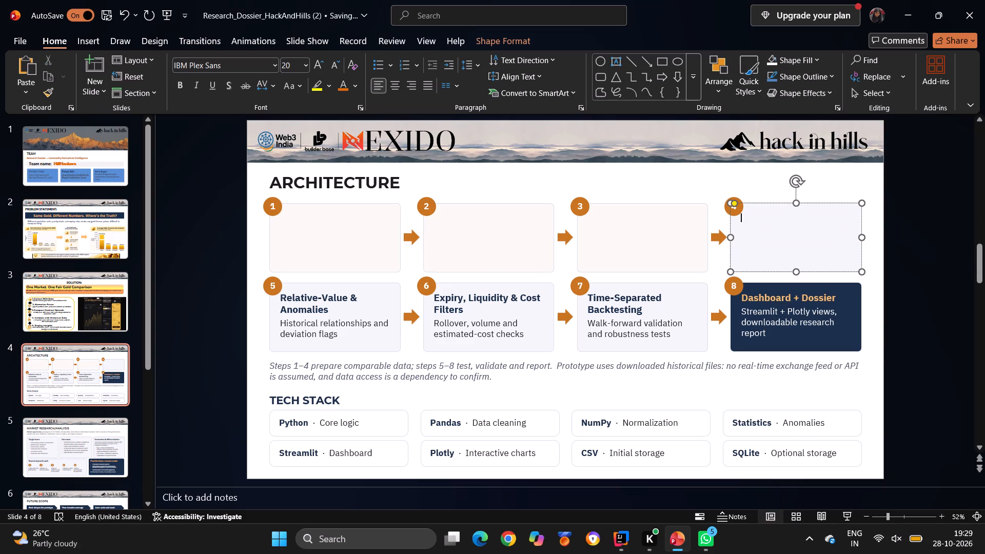
Clear the Time-Separated Backtesting text from box 7 and fill the box with the recent colour #F9F9F3.
click(664, 338)
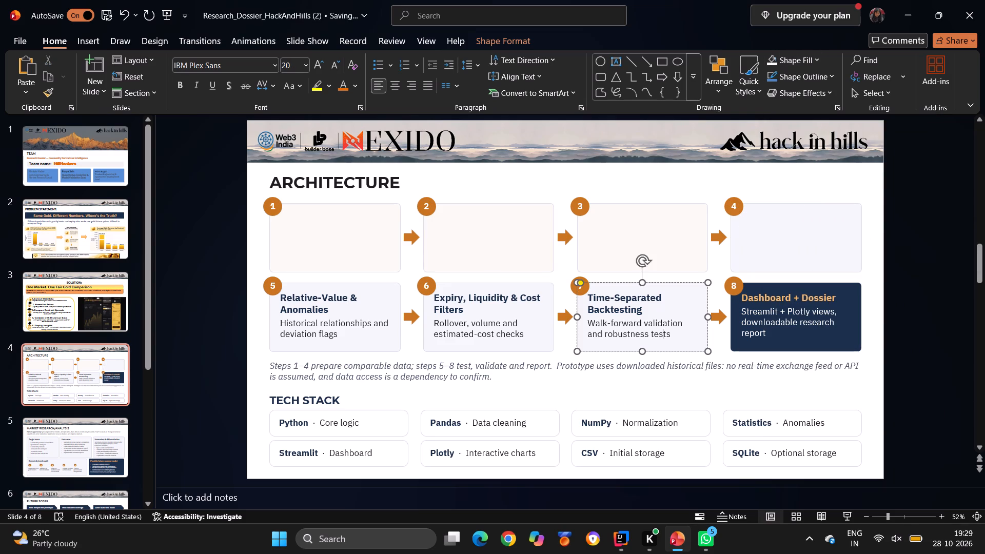
drag(588, 294, 710, 372)
key(BackSpace)
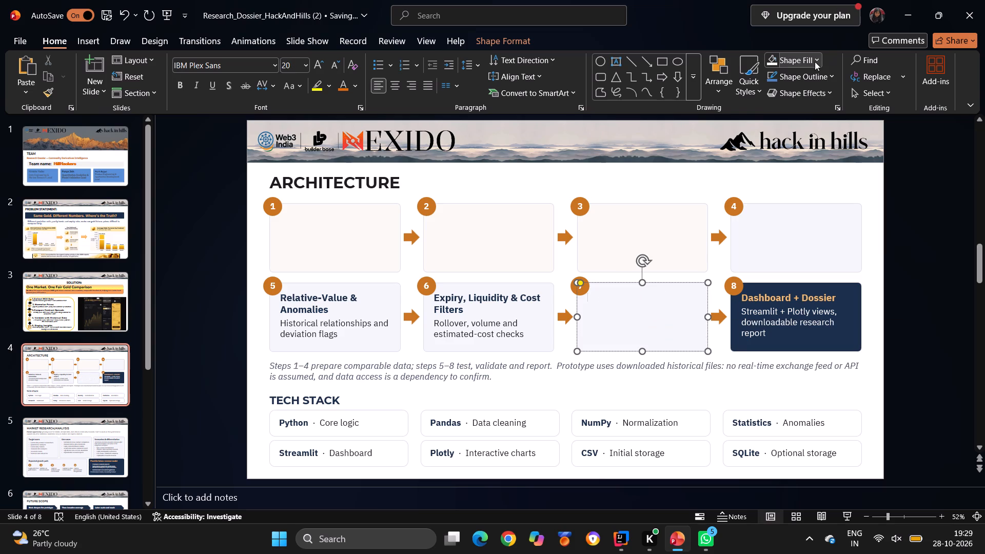
click(815, 62)
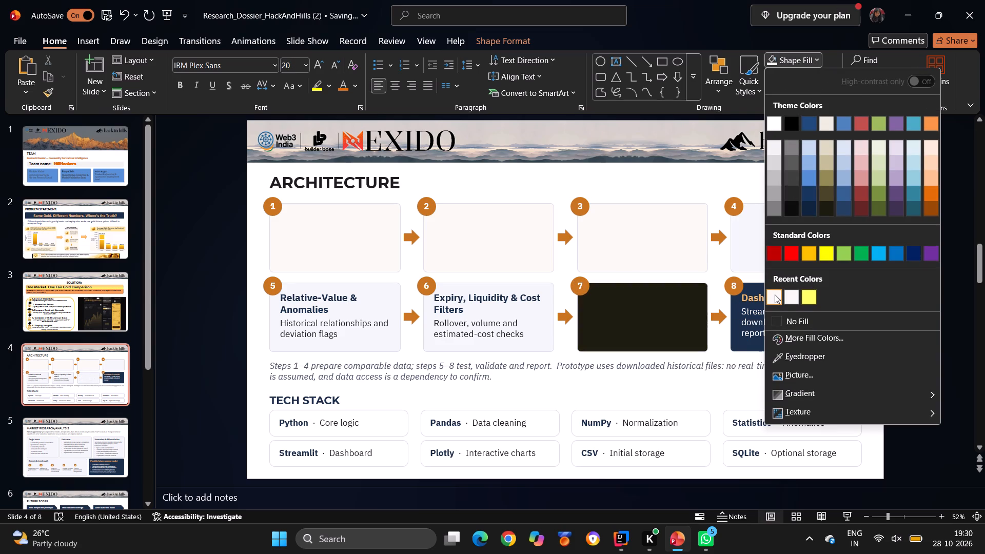
click(775, 294)
Fill the emptied architecture box 4 with the recent cream colour #F9F9F3.
click(780, 242)
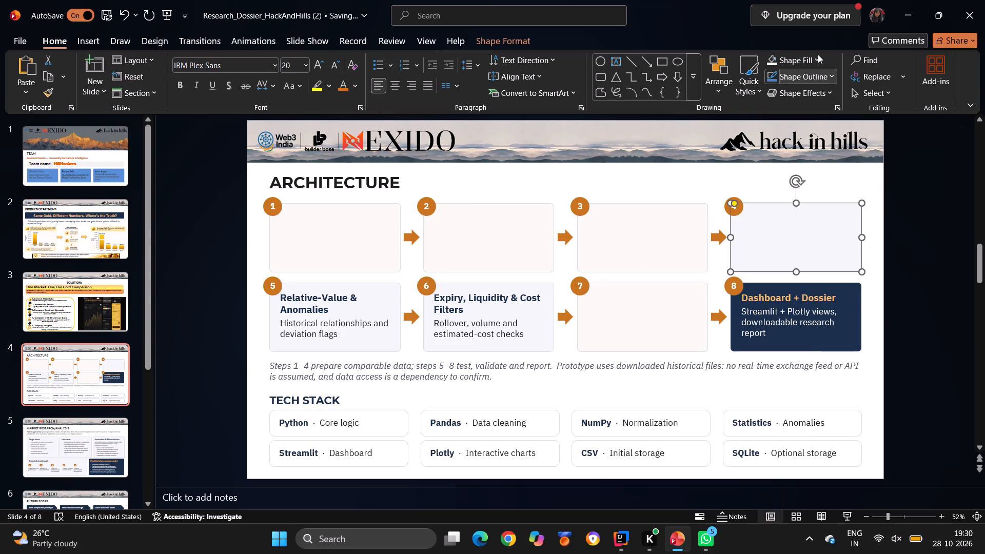
click(819, 55)
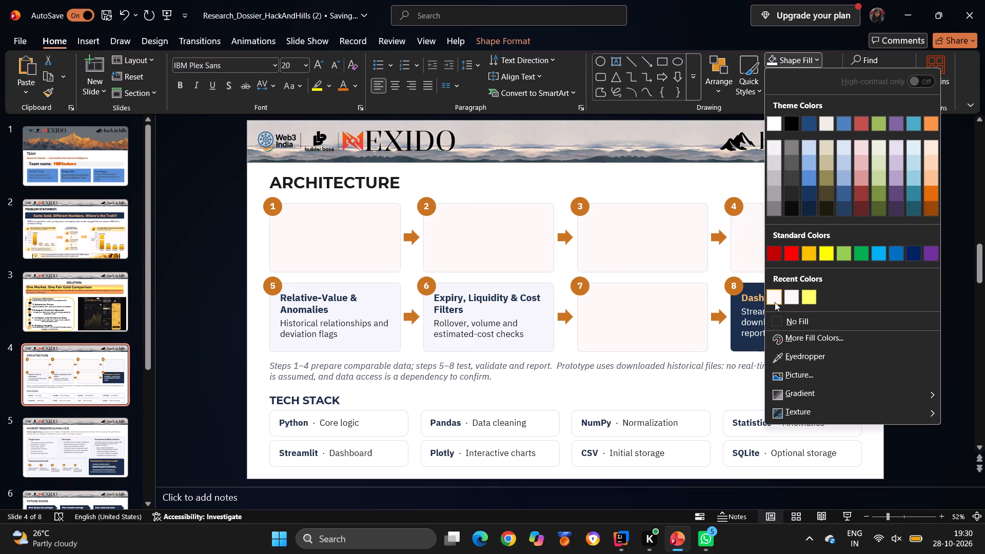
click(775, 302)
Delete all text in architecture box 6, Expiry, Liquidity & Cost Filters.
click(482, 319)
drag(434, 299, 555, 353)
key(BackSpace)
Clear the Relative-Value & Anomalies text from architecture box 5 and fill the box with the recent cream colour.
click(354, 343)
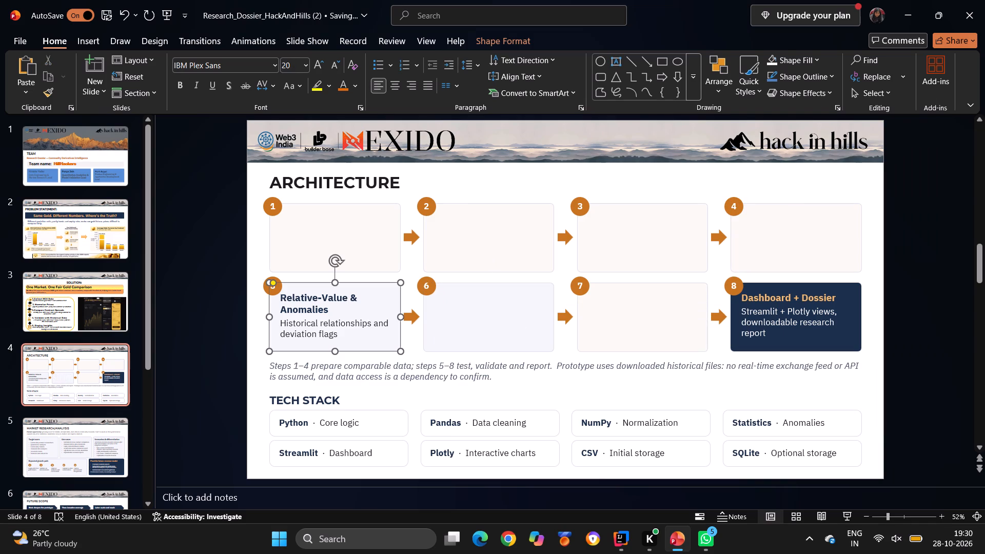
drag(282, 295, 318, 331)
drag(318, 331, 370, 365)
key(BackSpace)
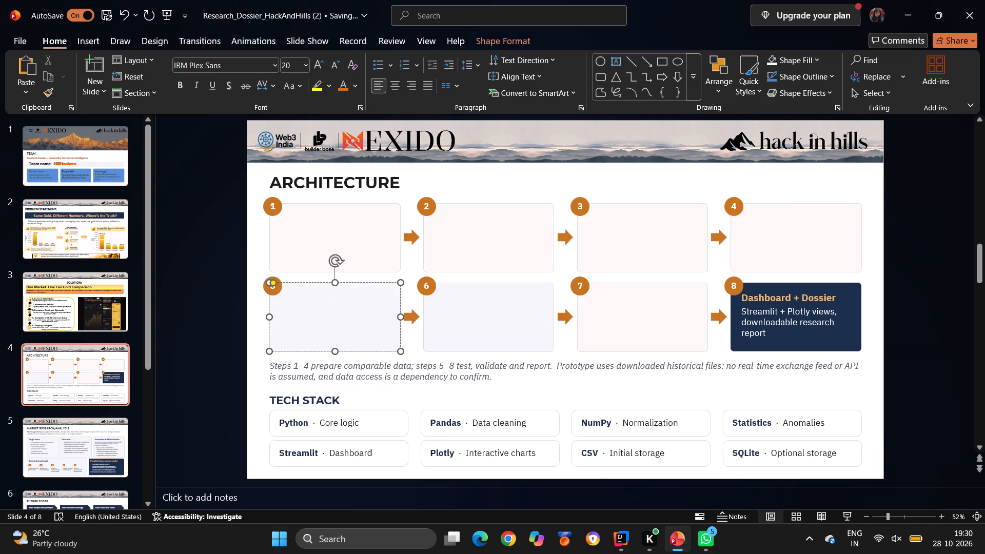
click(819, 60)
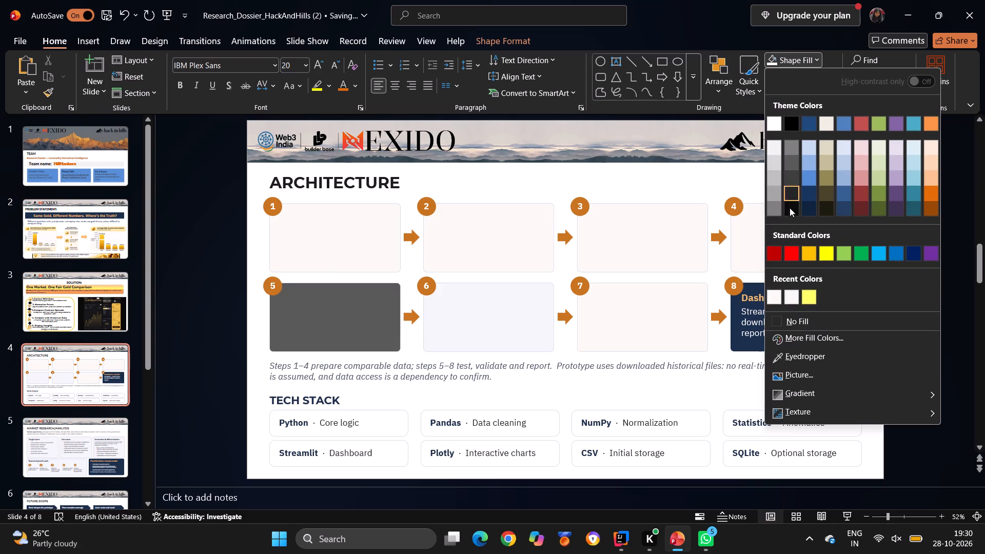
click(775, 299)
Fill the emptied architecture box 6 with the same recent cream colour.
click(527, 304)
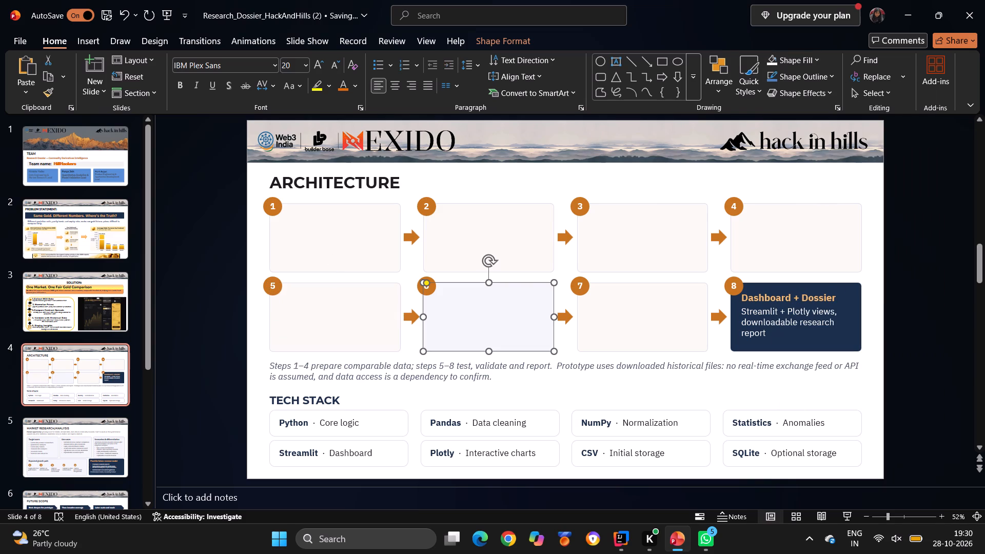
click(816, 62)
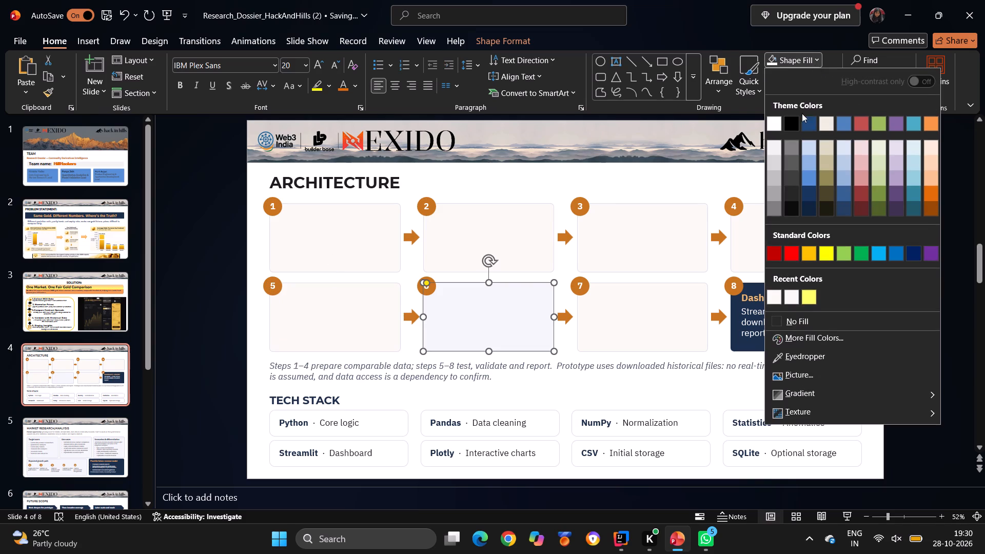
click(778, 293)
Replace the Problem Statement slide's arrow after the MCX Gold Futures chart with a copy of the Architecture slide's arrow between boxes 5 and 6.
click(779, 314)
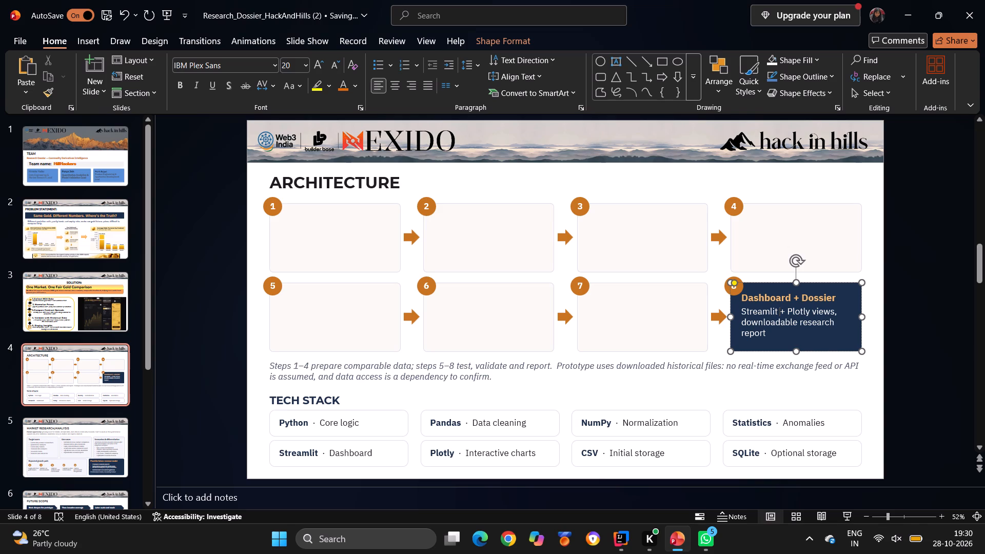
click(413, 322)
key(ctrl+c)
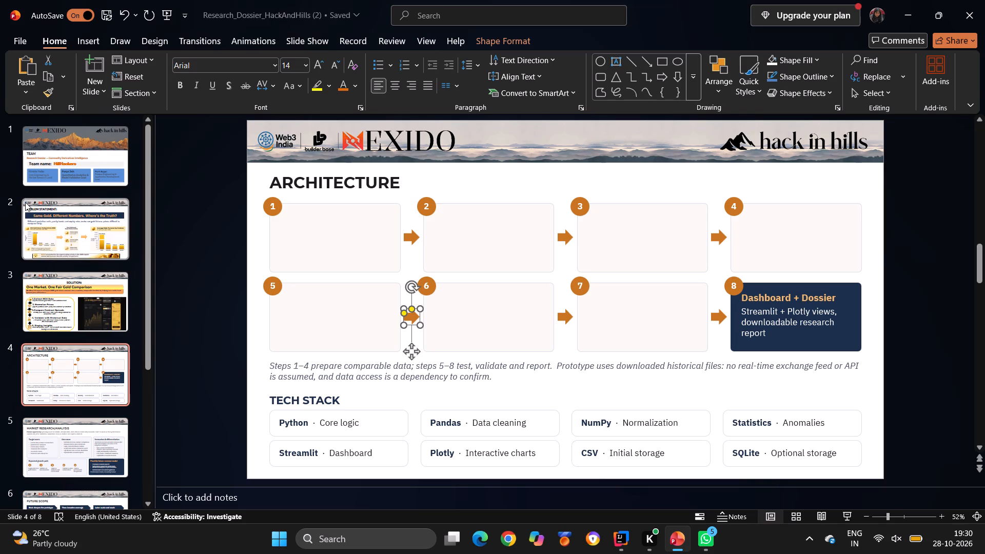
click(69, 230)
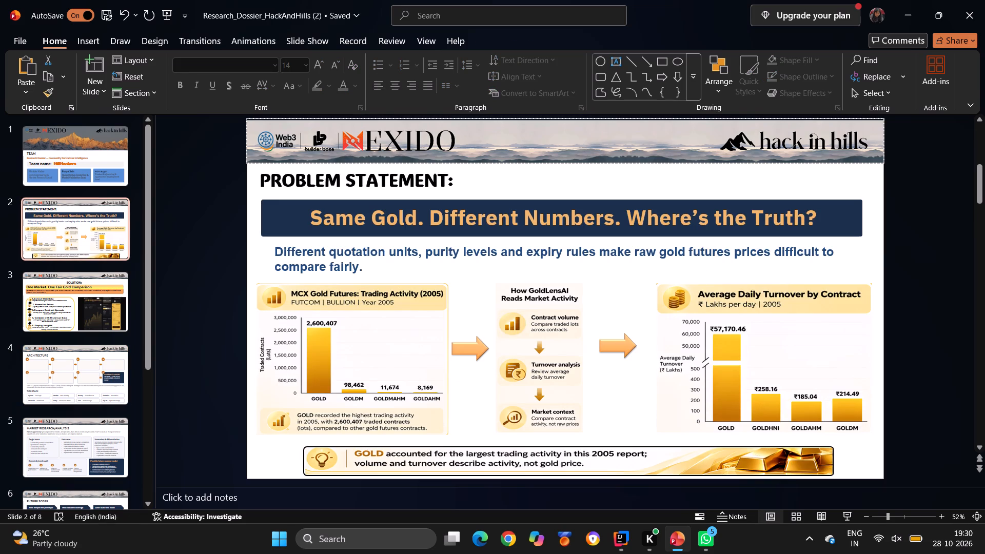
click(477, 348)
key(BackSpace)
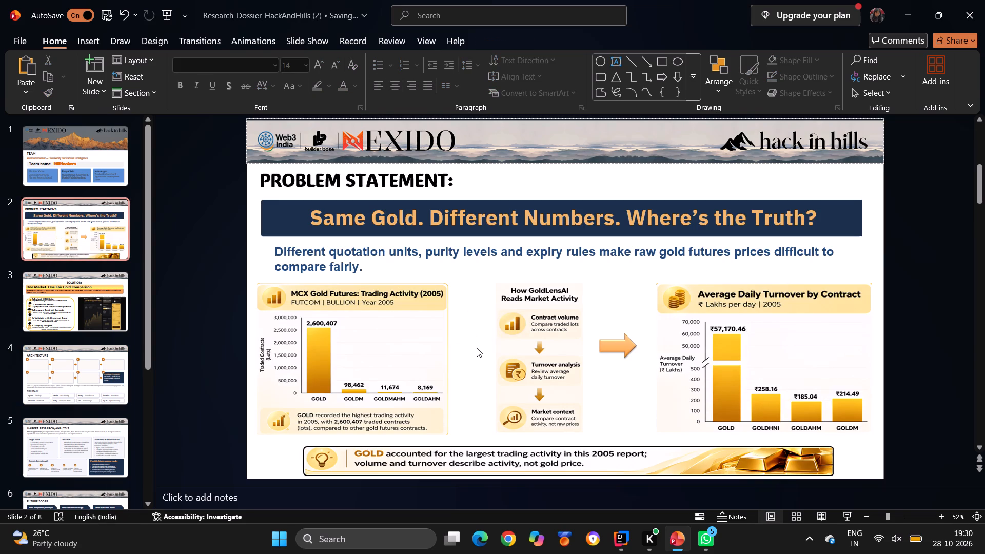
key(ctrl+v)
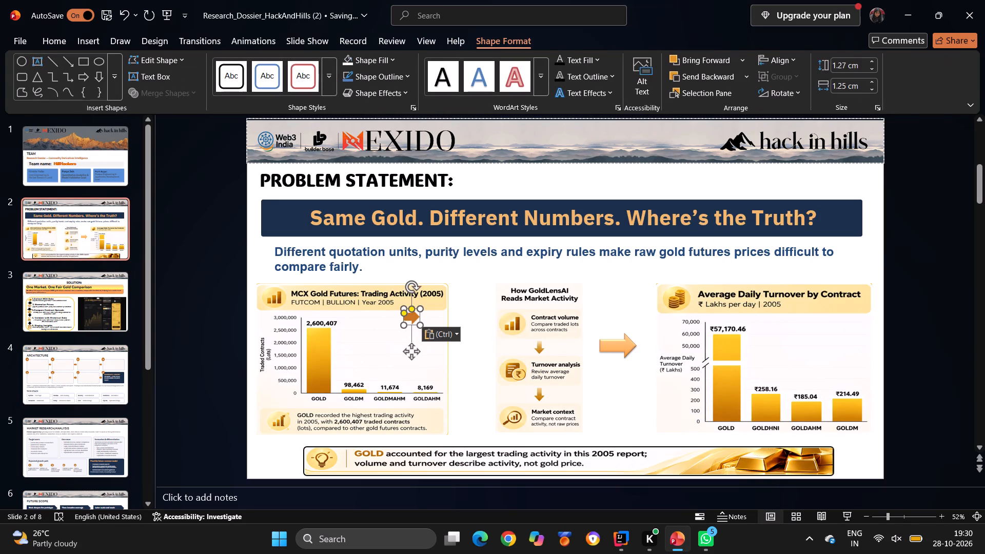
Position the pasted arrow between the MCX chart and the How GoldLensAI picture and enlarge it to about 2.58 cm wide.
drag(409, 320, 467, 346)
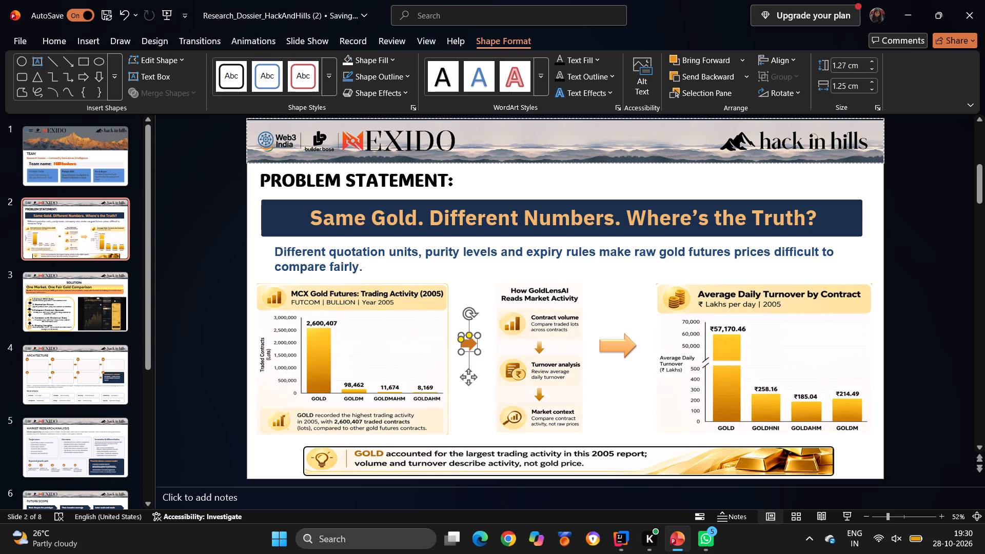
drag(481, 352, 489, 352)
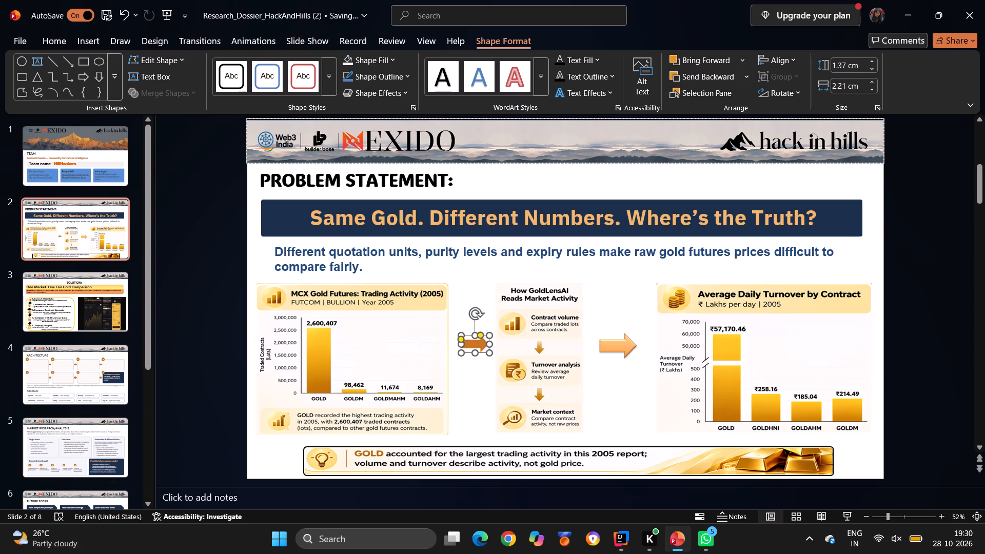
drag(463, 343, 456, 344)
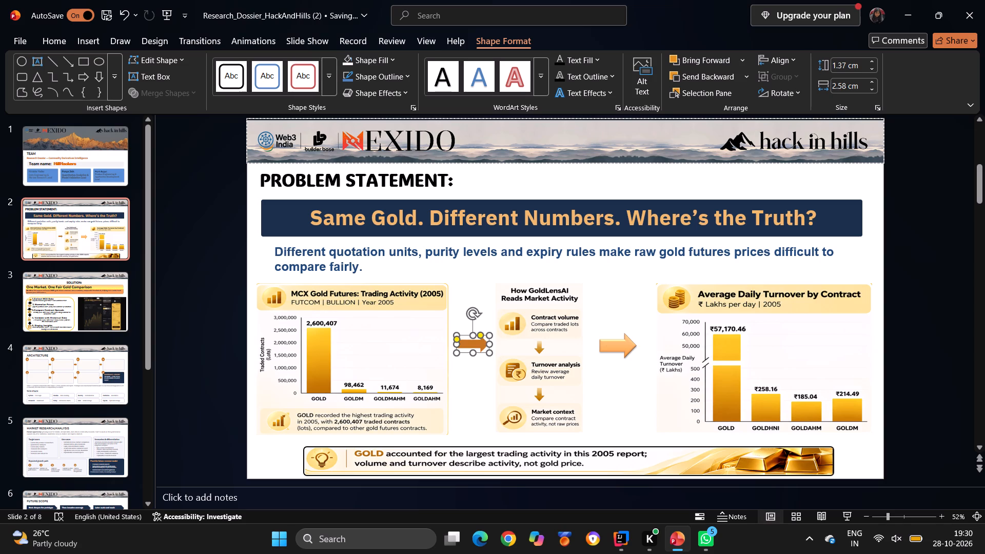
drag(472, 335, 471, 328)
Replace the arrow before the Average Daily Turnover chart with another pasted copy of the solid orange arrow, aligned with the first one.
click(608, 348)
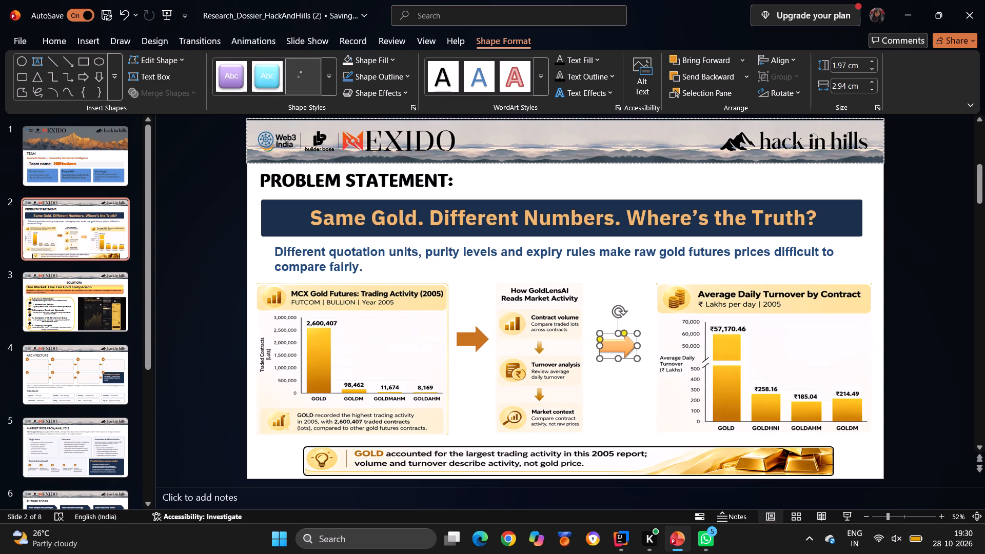
key(BackSpace)
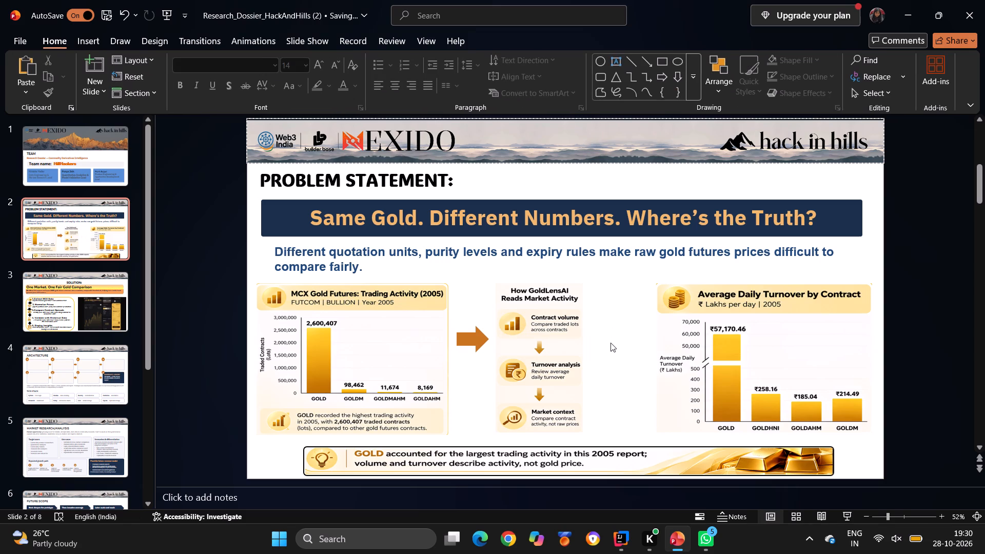
click(610, 343)
key(ctrl+v)
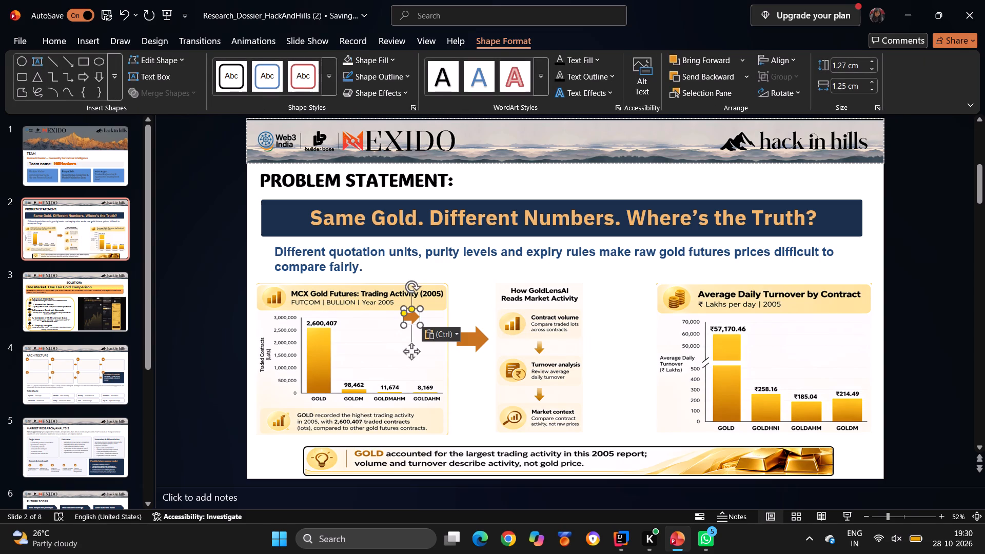
click(411, 313)
drag(411, 313, 620, 345)
drag(413, 313, 655, 339)
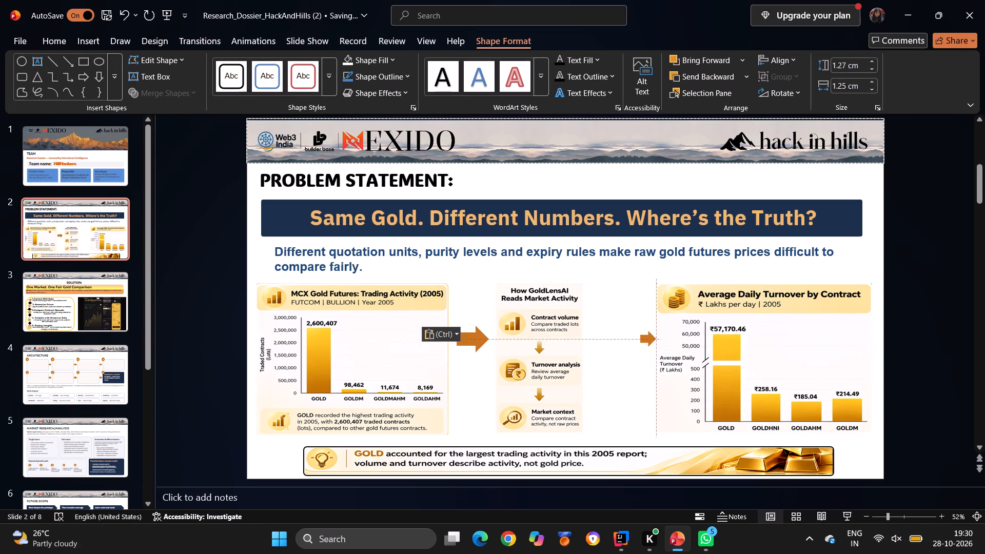
drag(655, 339, 625, 334)
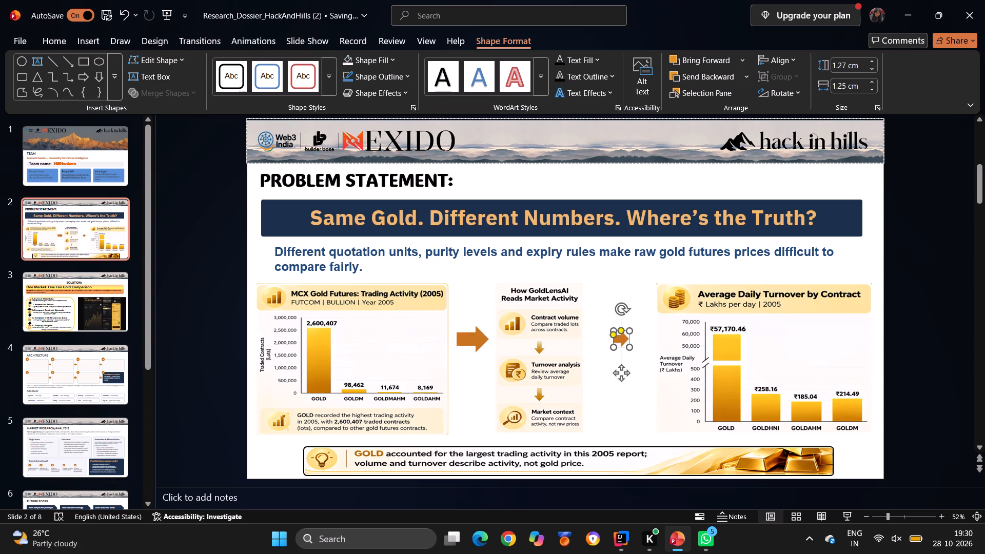
Resize the second orange arrow to about 2.12 cm high and 2.58 cm wide, centred in the gap before the turnover chart.
click(614, 335)
drag(617, 348, 596, 352)
drag(629, 342, 643, 339)
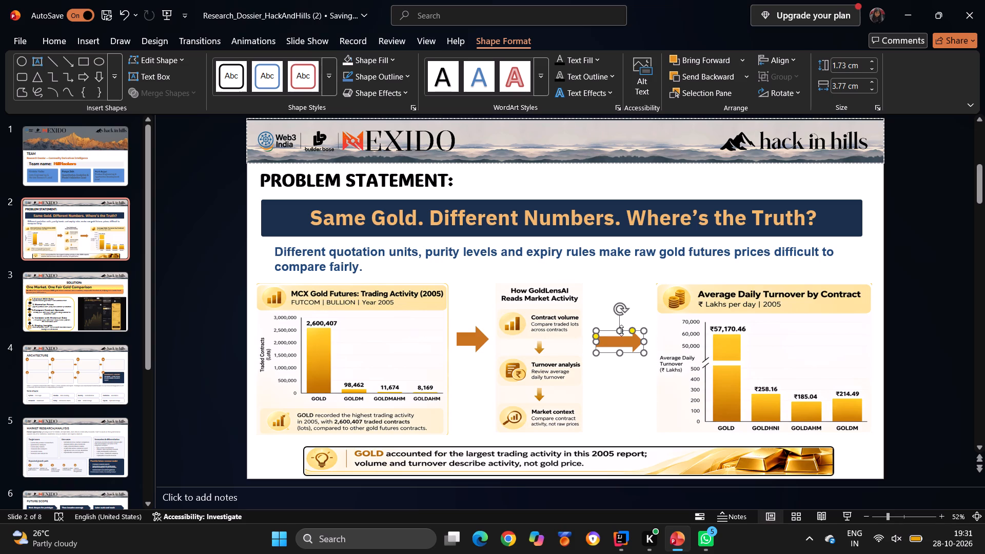
click(621, 330)
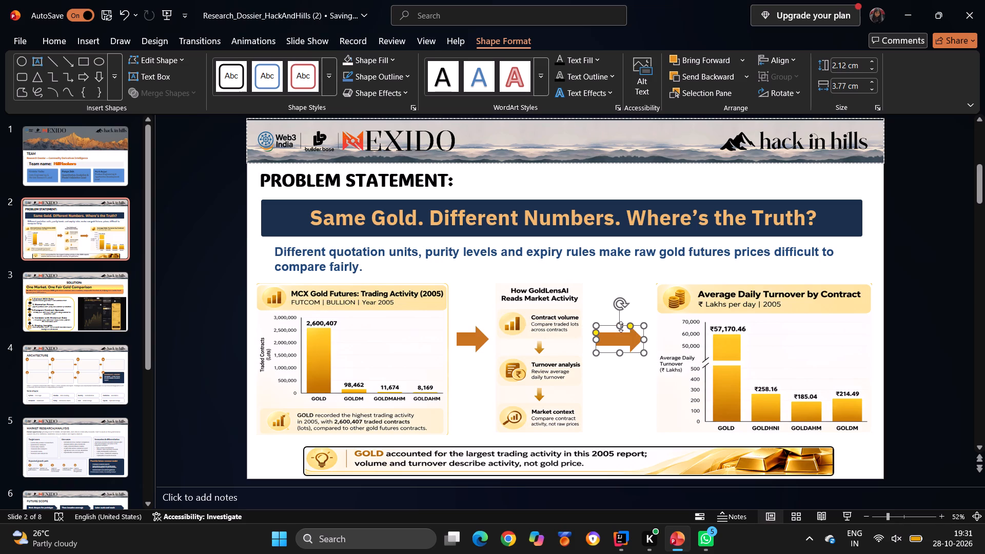
drag(643, 337, 635, 337)
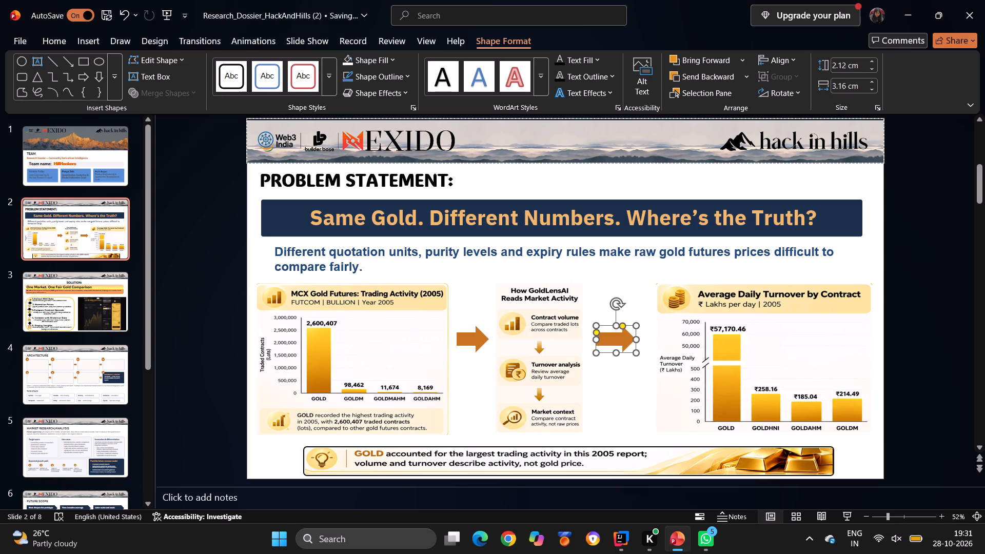
drag(621, 338, 627, 338)
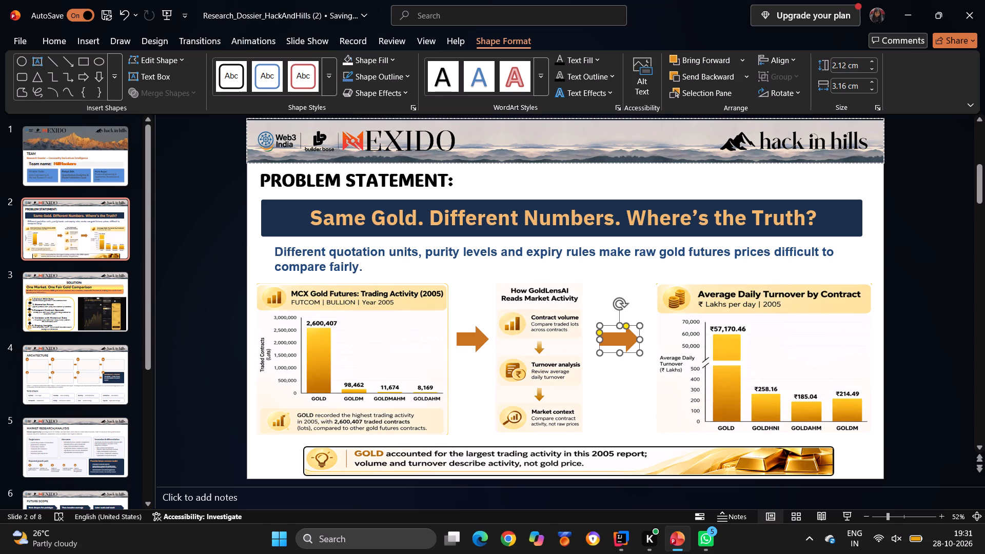
drag(602, 353, 607, 352)
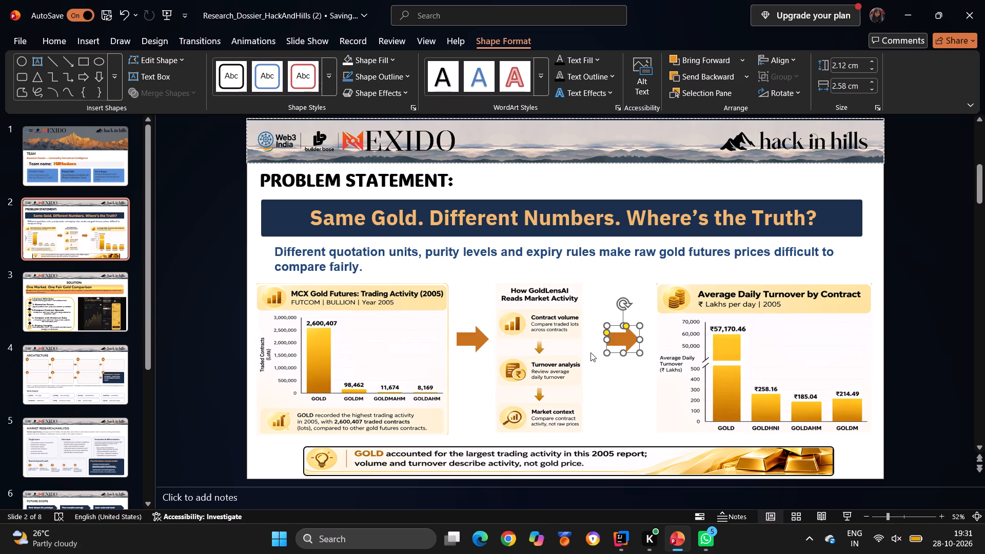
Widen the How GoldLensAI Reads Market Activity picture towards the second arrow and pull its left edge slightly inward.
click(570, 354)
drag(585, 358, 594, 357)
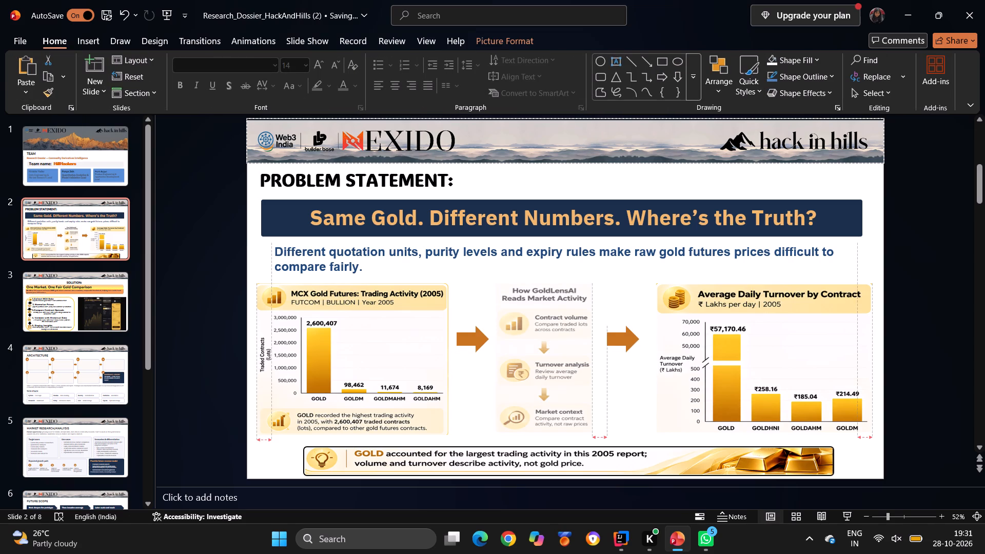
drag(594, 357, 598, 357)
click(617, 364)
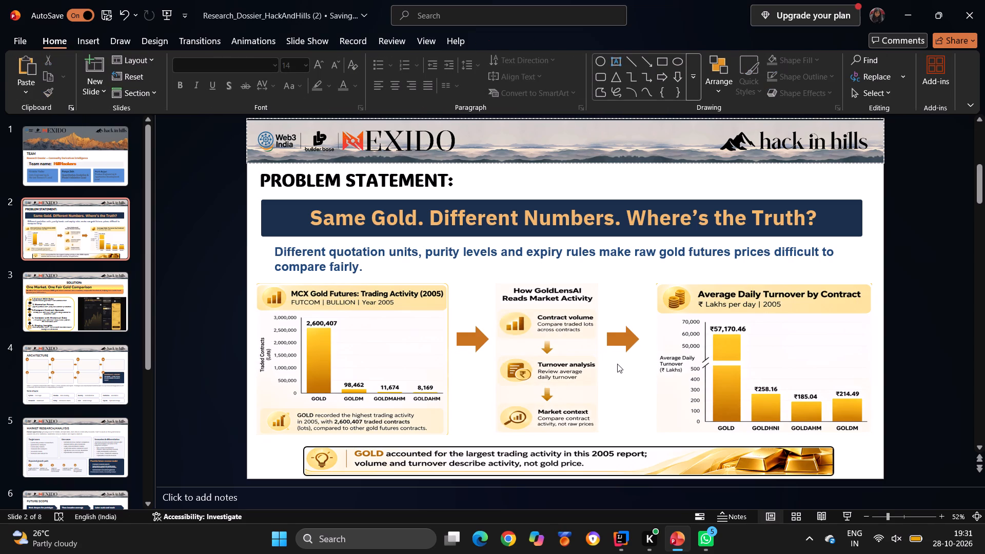
click(554, 358)
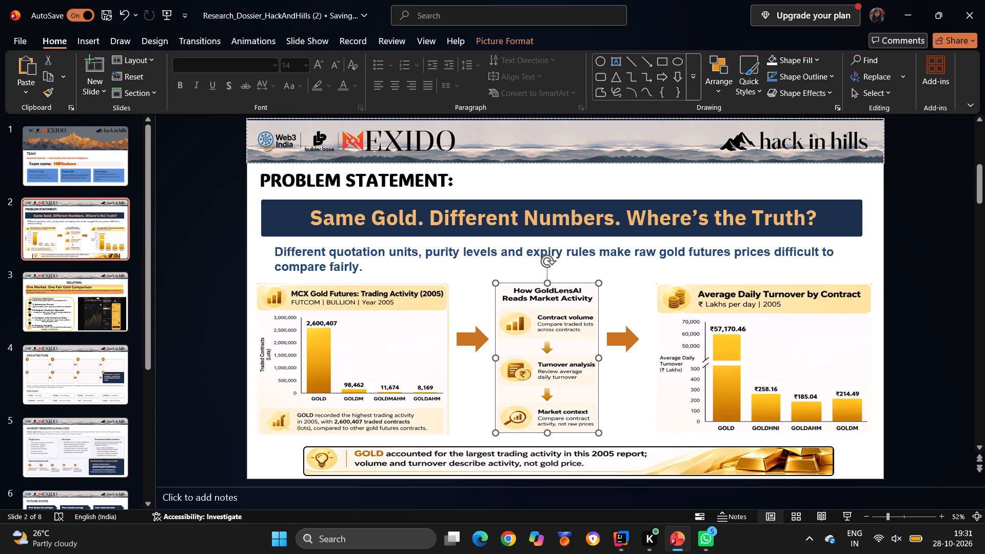
click(496, 360)
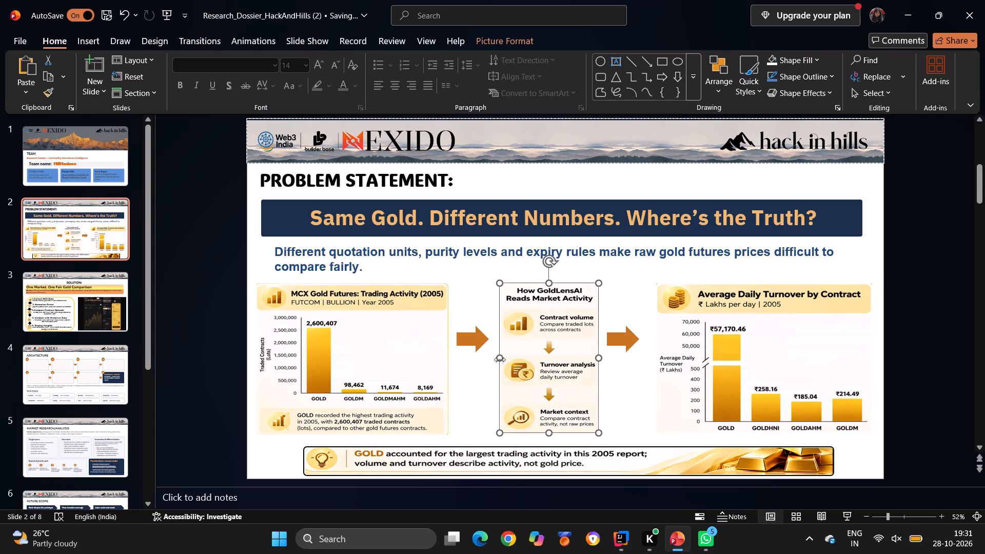
click(601, 394)
click(605, 394)
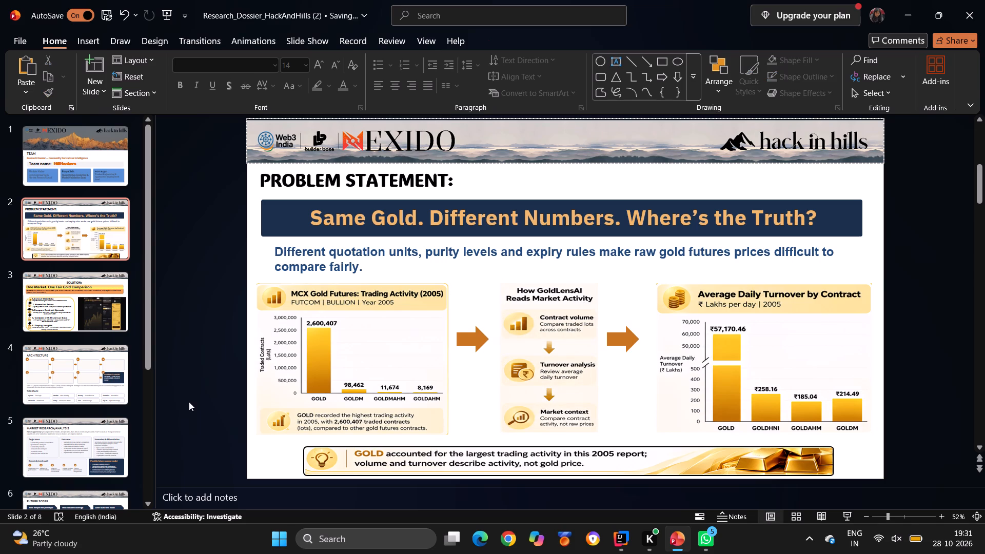
Return to the Architecture slide, slide 4.
click(119, 374)
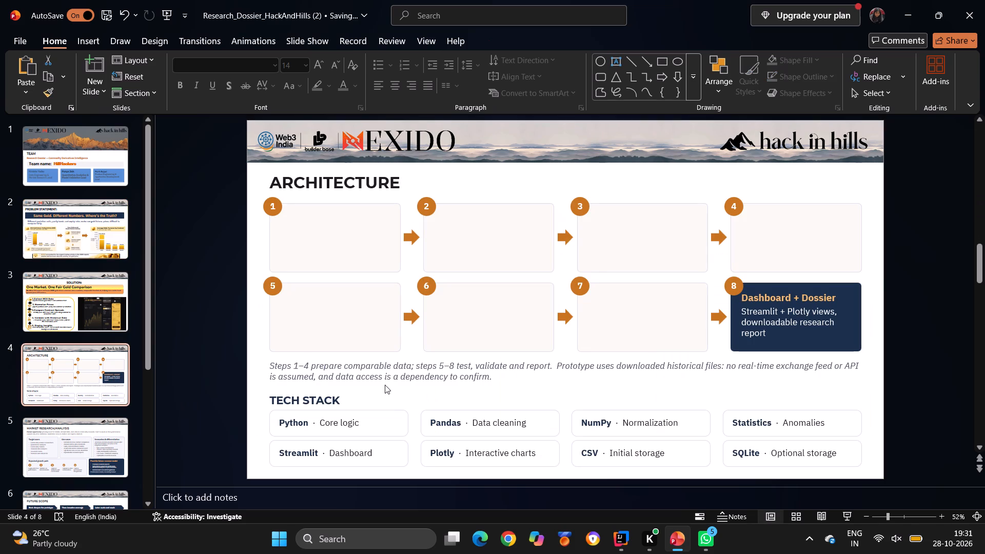
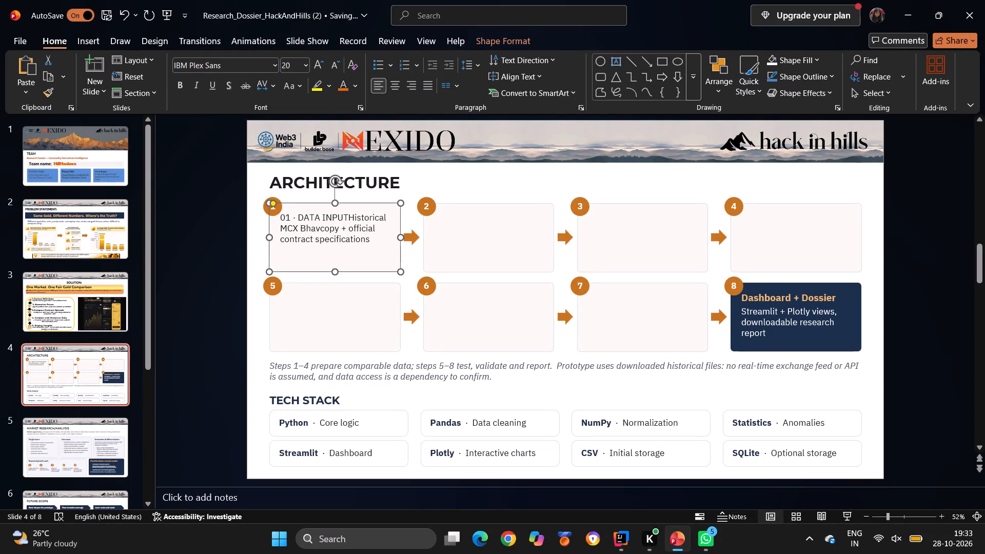
Break the text in flow box 1 after "01 · DATA INPUT" so the description starts on its own line.
click(350, 217)
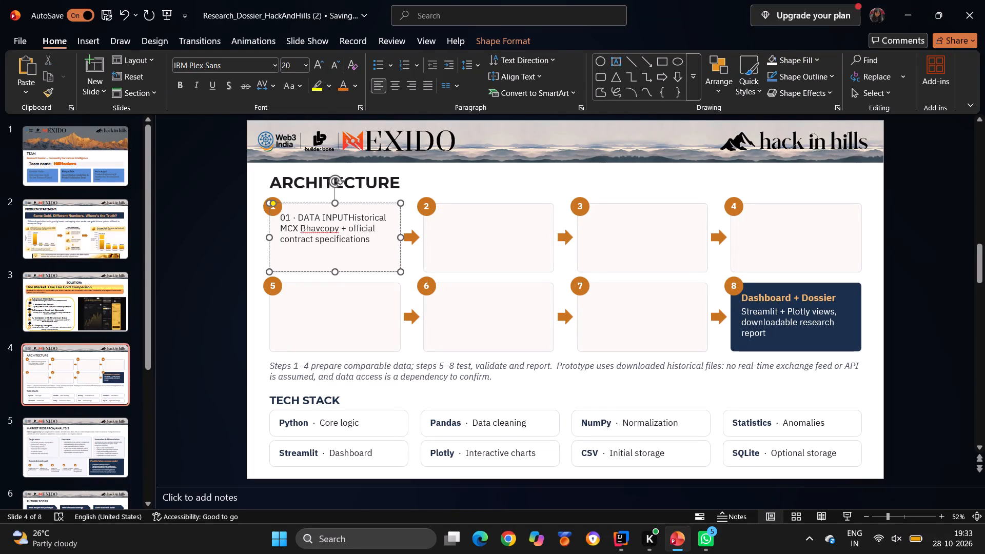
key(Return)
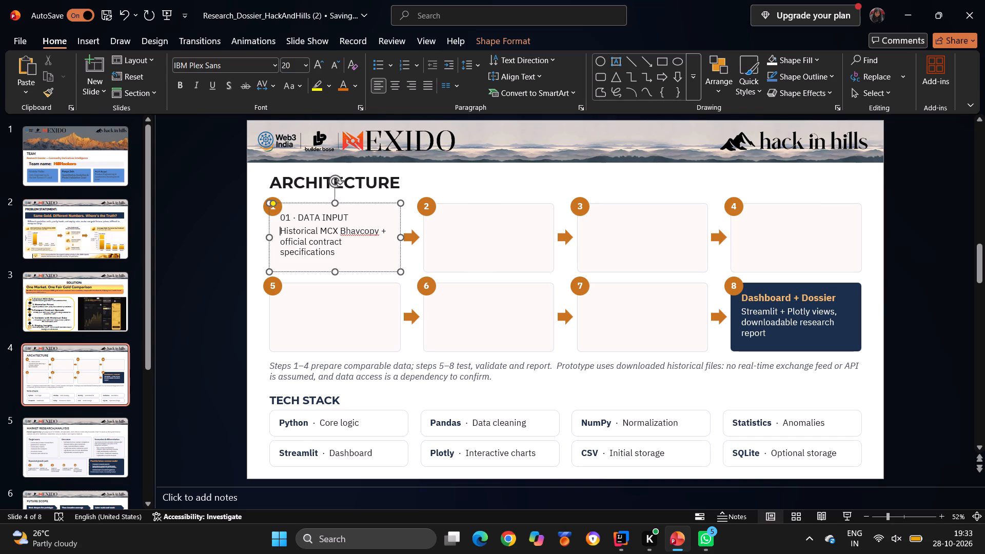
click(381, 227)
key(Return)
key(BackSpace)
Split "Bhavcopy" into "Bhav copy" in the description of flow box 1.
click(360, 230)
key(space)
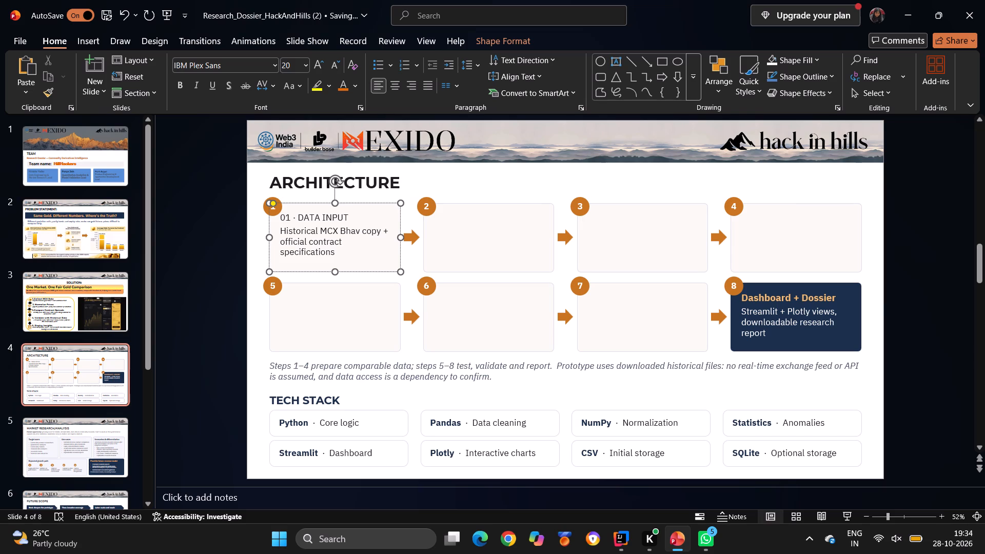
Make the "01 · DATA INPUT" heading in flow box 1 bold and set its font size to 28.
drag(280, 217, 352, 215)
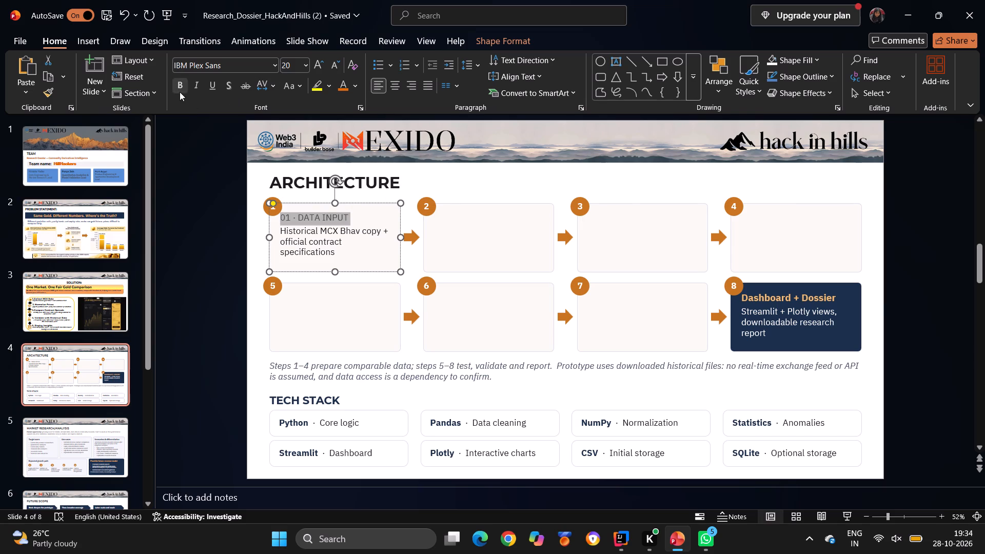
click(180, 92)
click(308, 63)
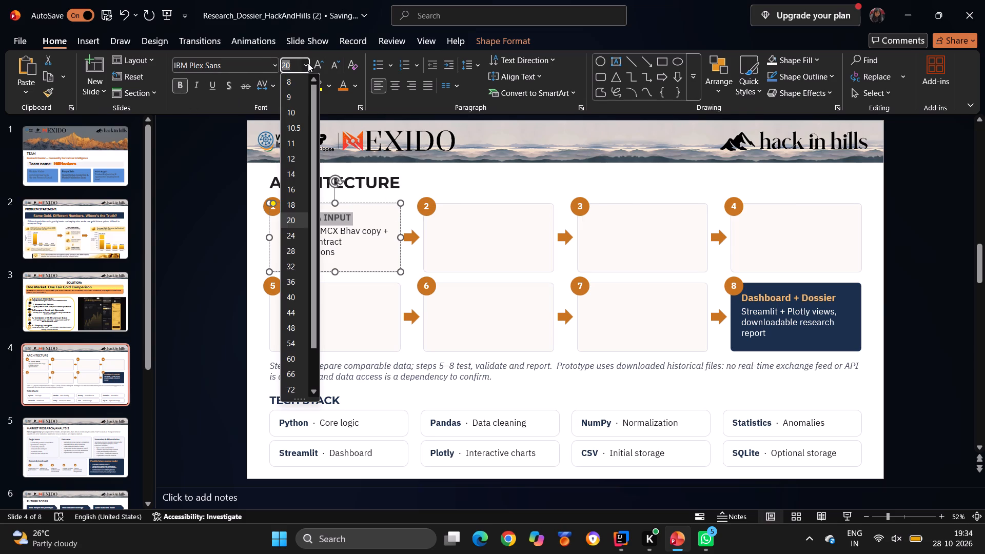
click(293, 251)
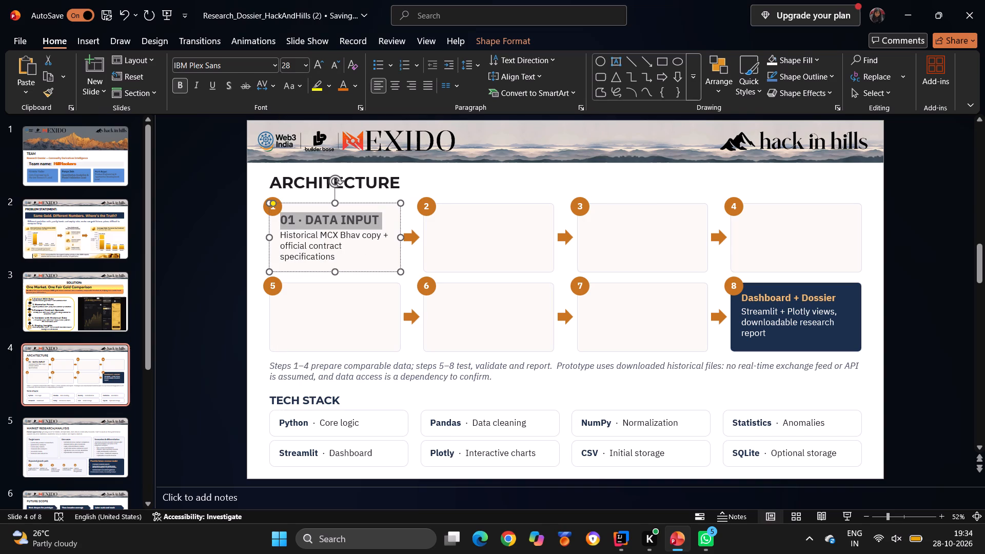
click(353, 242)
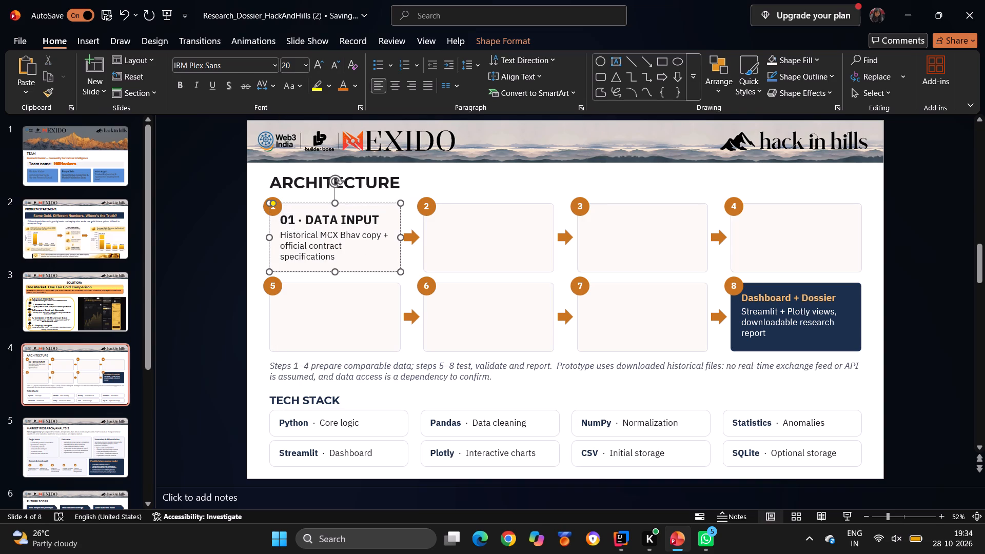
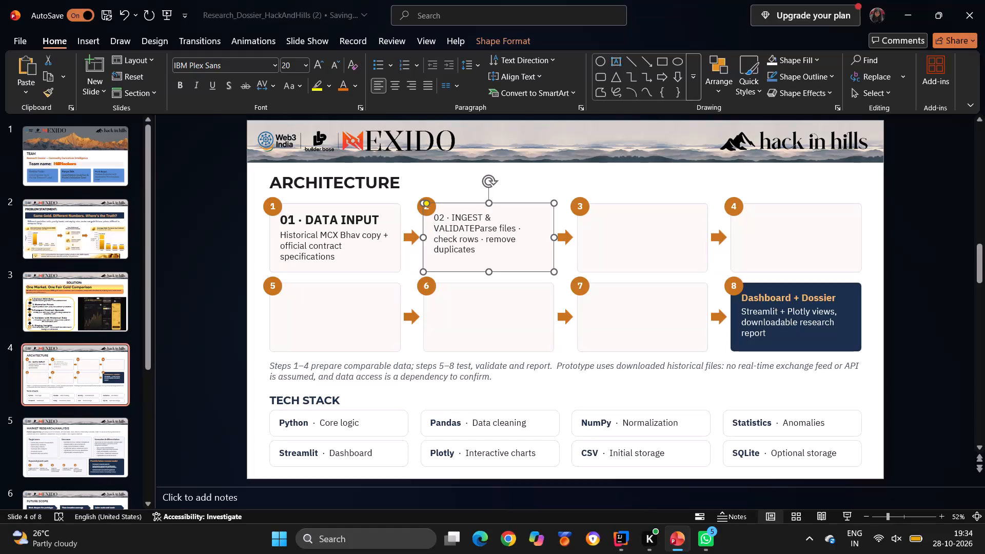
Break the text in flow box 2 after "02 · INGEST & VALIDATE" so the description starts on its own line.
click(389, 216)
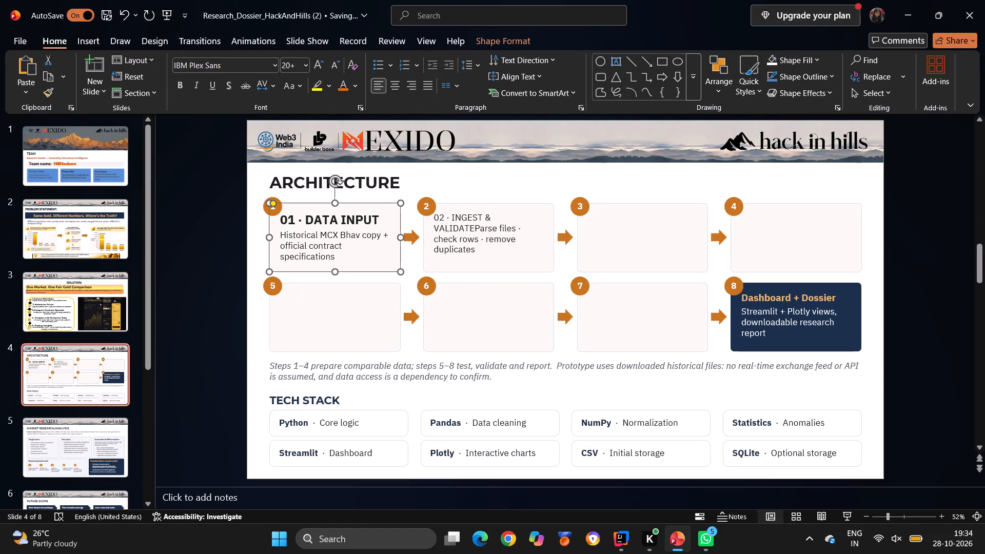
click(379, 220)
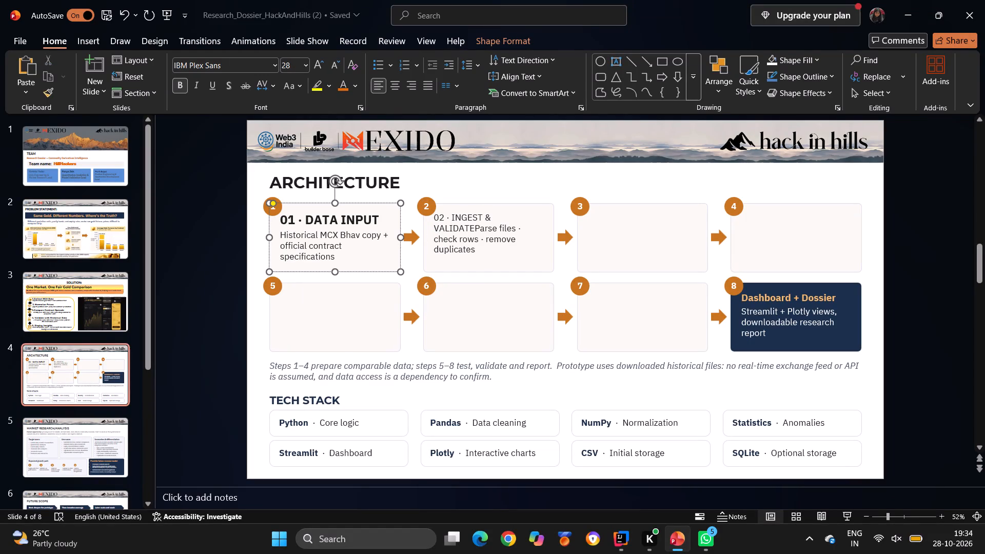
drag(434, 221, 519, 229)
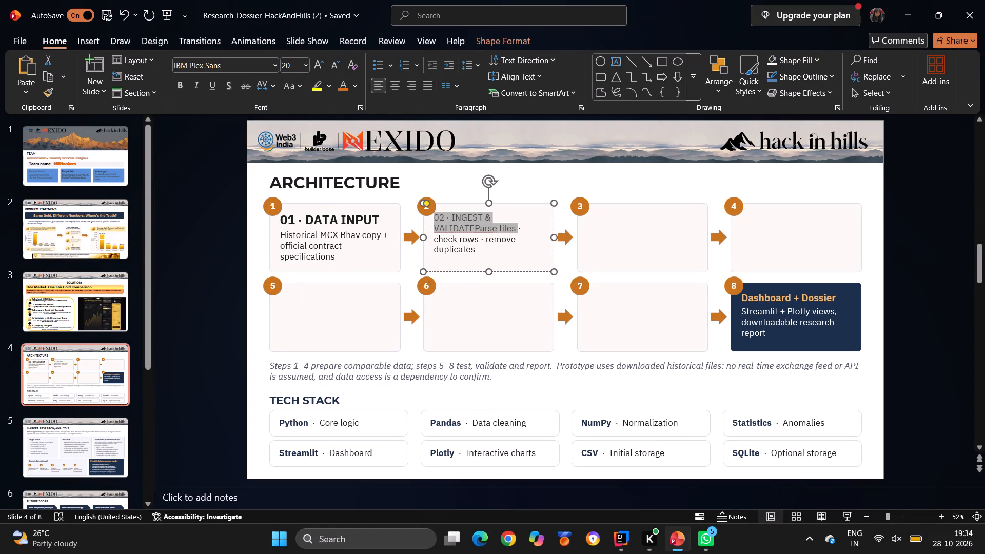
drag(519, 229, 482, 234)
click(499, 259)
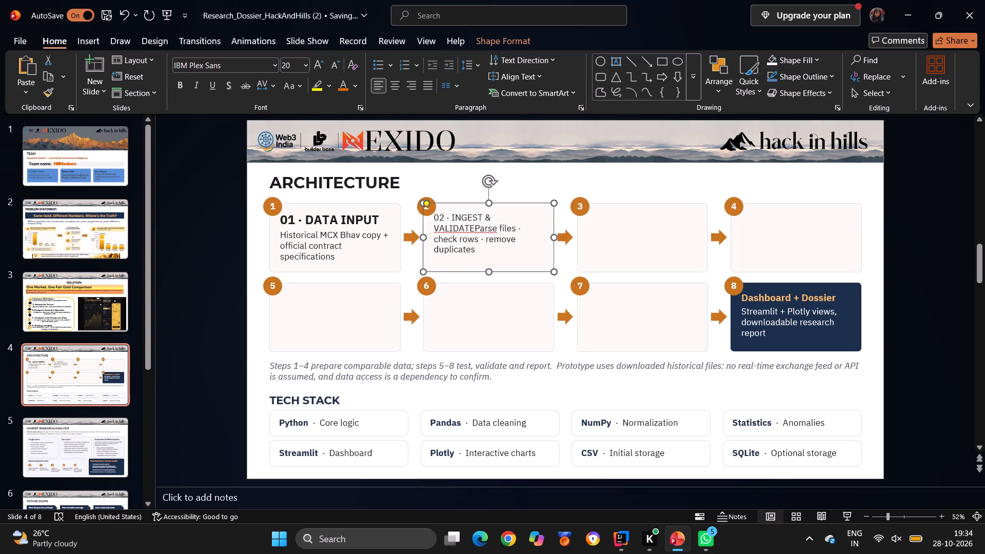
click(473, 229)
key(Return)
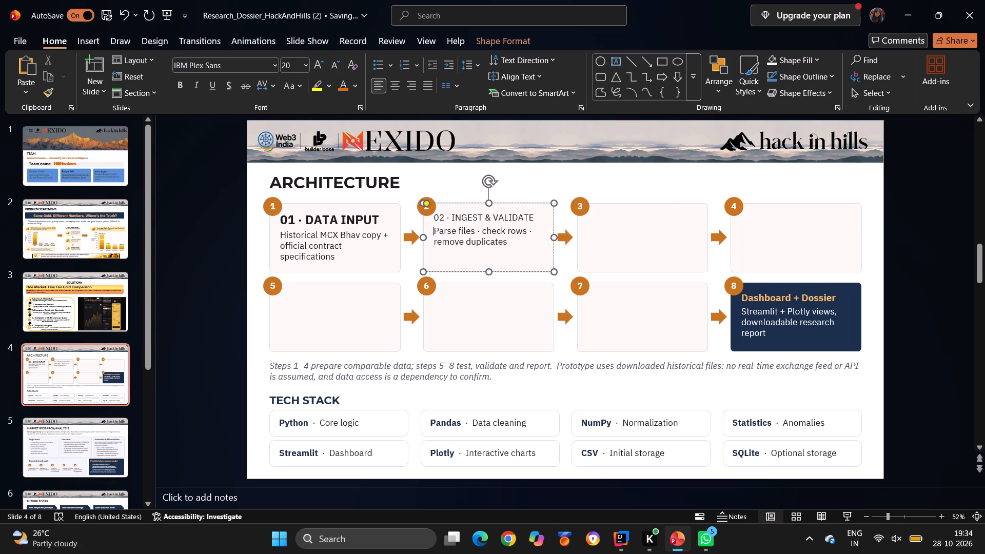
Set the "02 · INGEST & VALIDATE" heading in flow box 2 to font size 28 and make it bold.
click(433, 220)
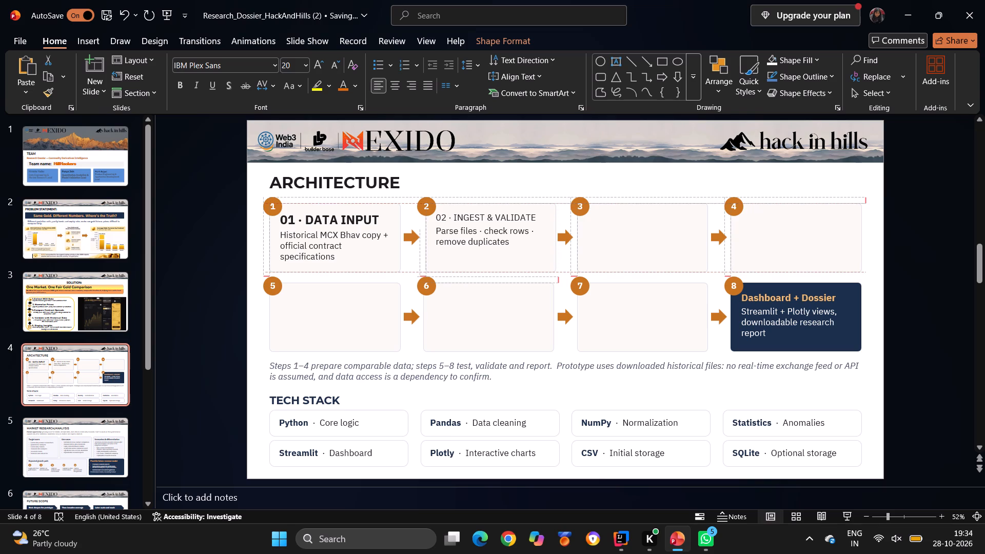
click(435, 216)
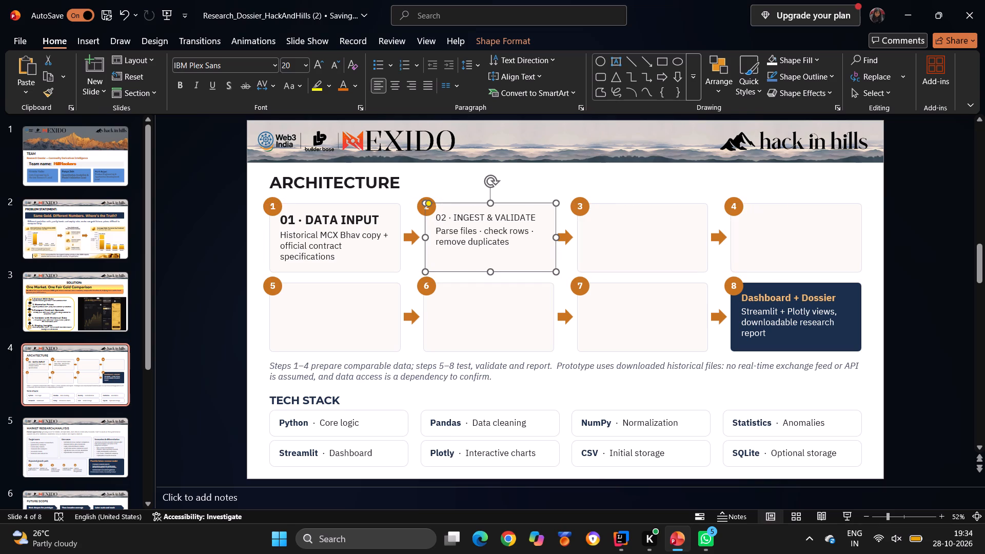
drag(437, 215, 534, 206)
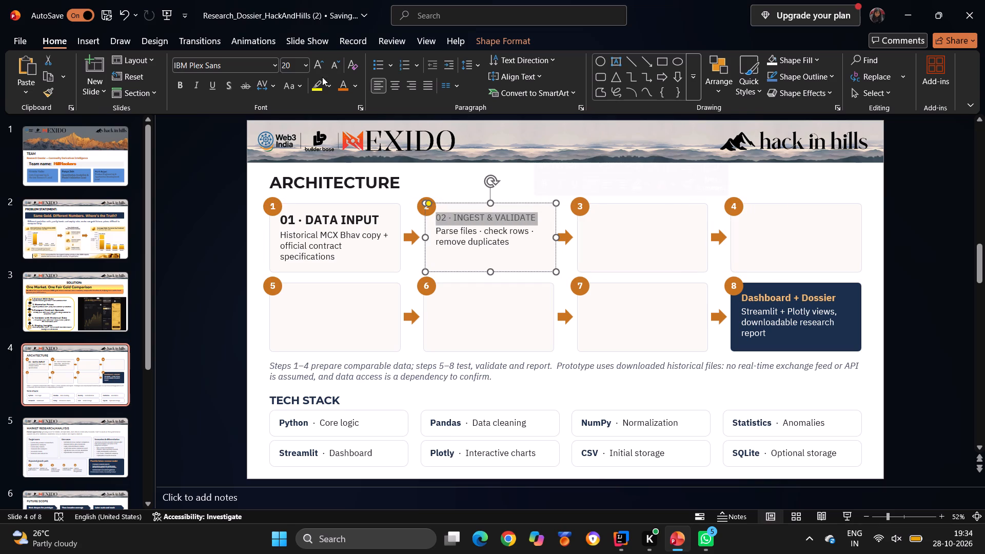
click(304, 63)
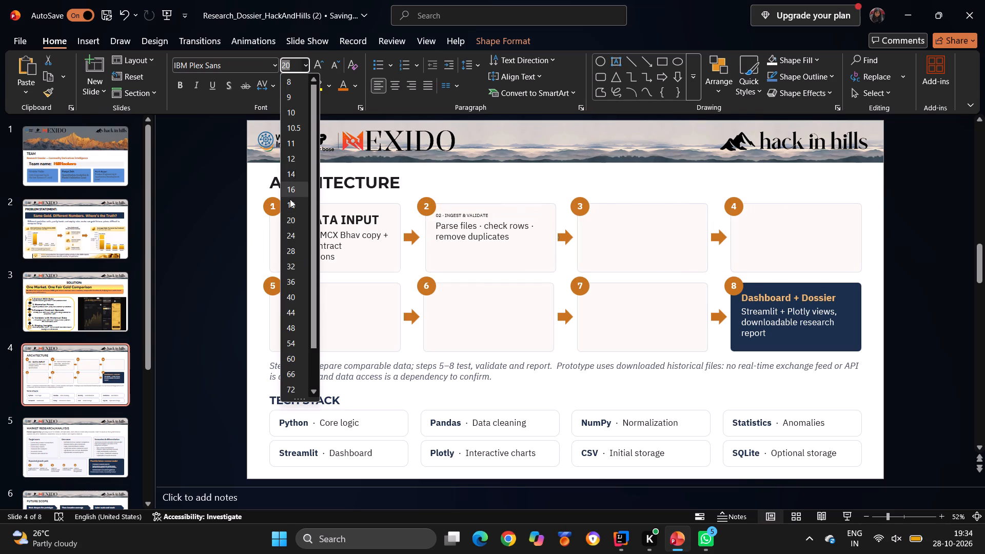
click(291, 245)
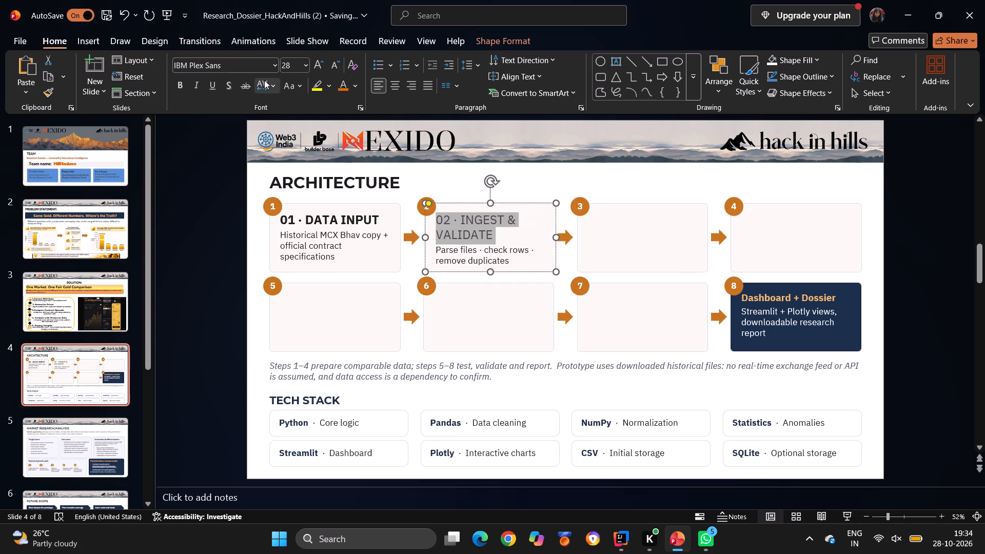
click(181, 85)
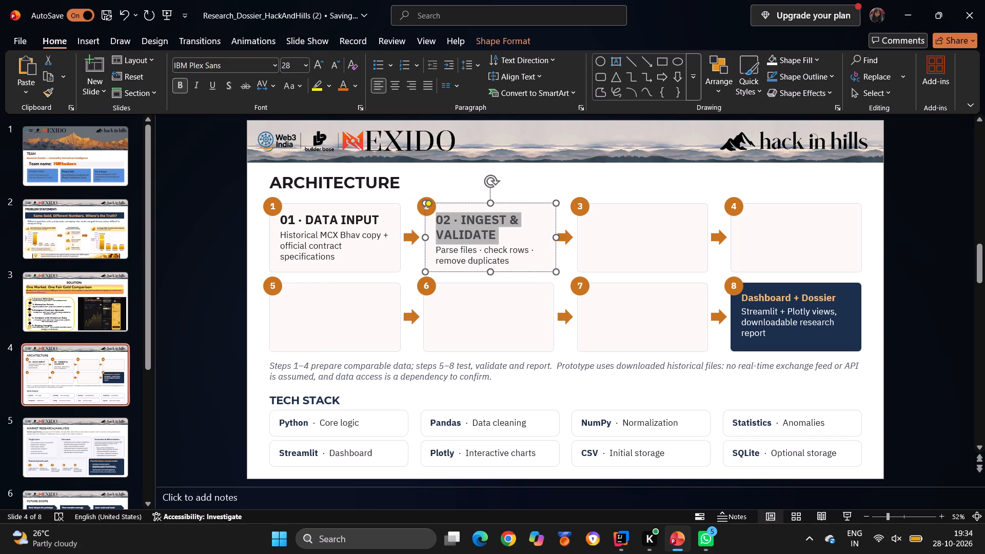
click(512, 239)
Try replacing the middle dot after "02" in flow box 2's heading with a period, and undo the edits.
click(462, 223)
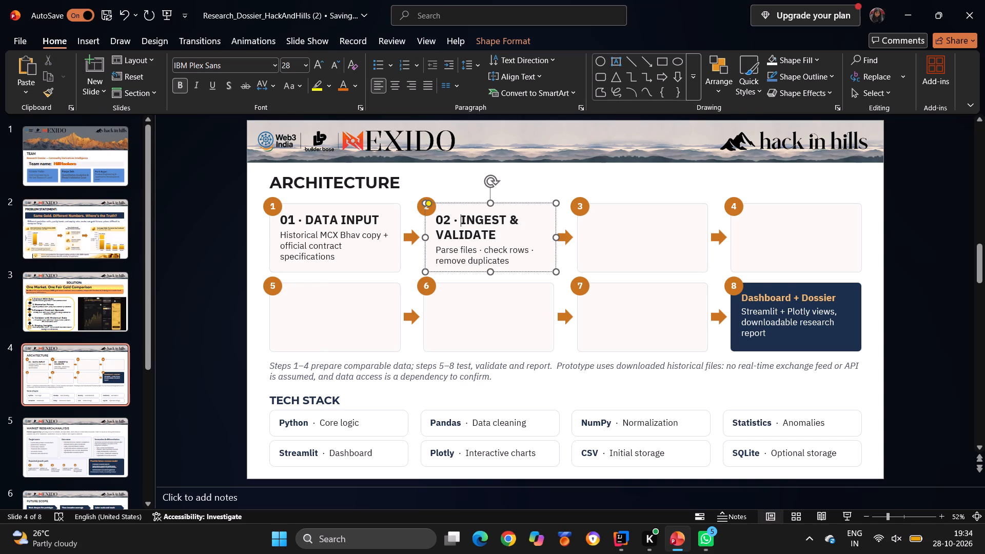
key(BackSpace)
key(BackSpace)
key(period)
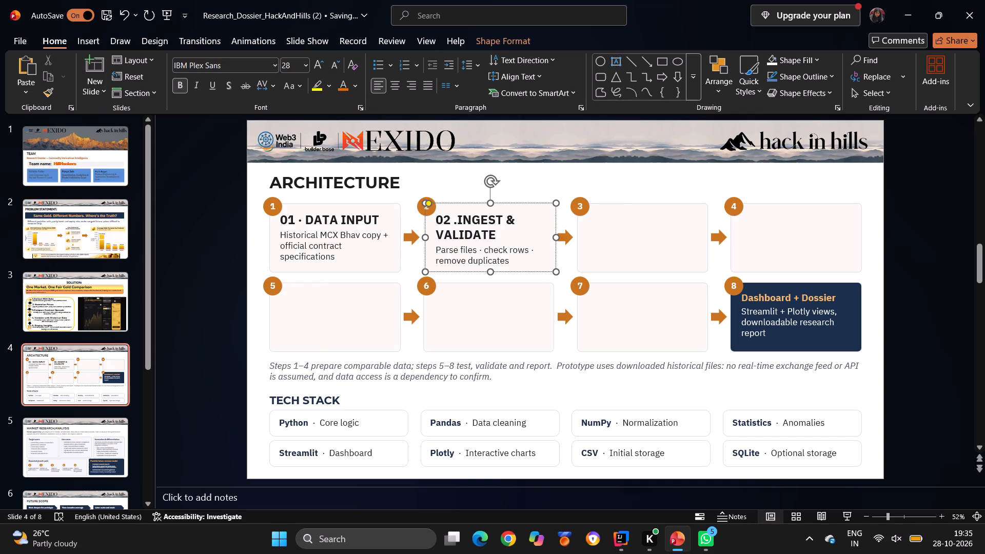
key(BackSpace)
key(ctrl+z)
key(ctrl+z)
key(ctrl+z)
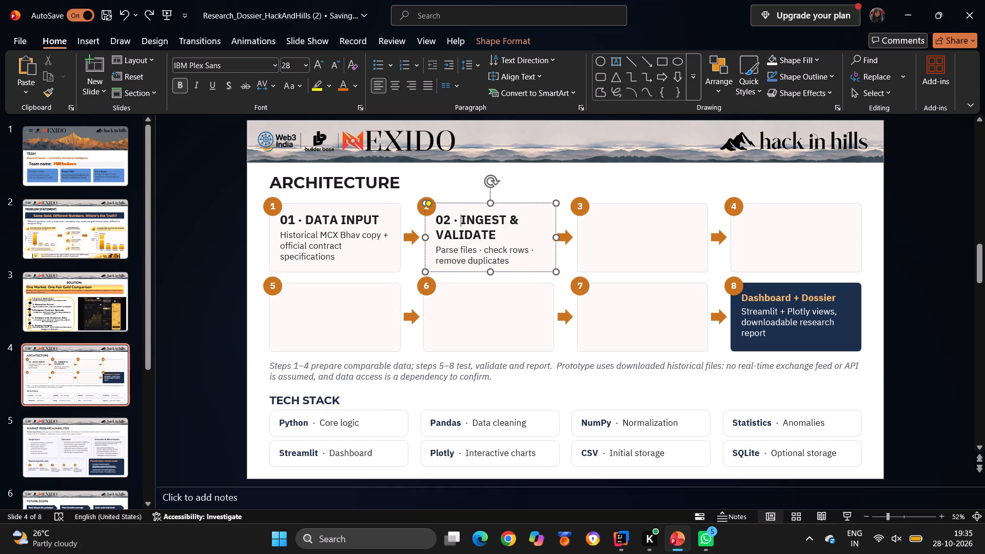
Select the empty flow box 3 on the Architecture slide.
click(604, 246)
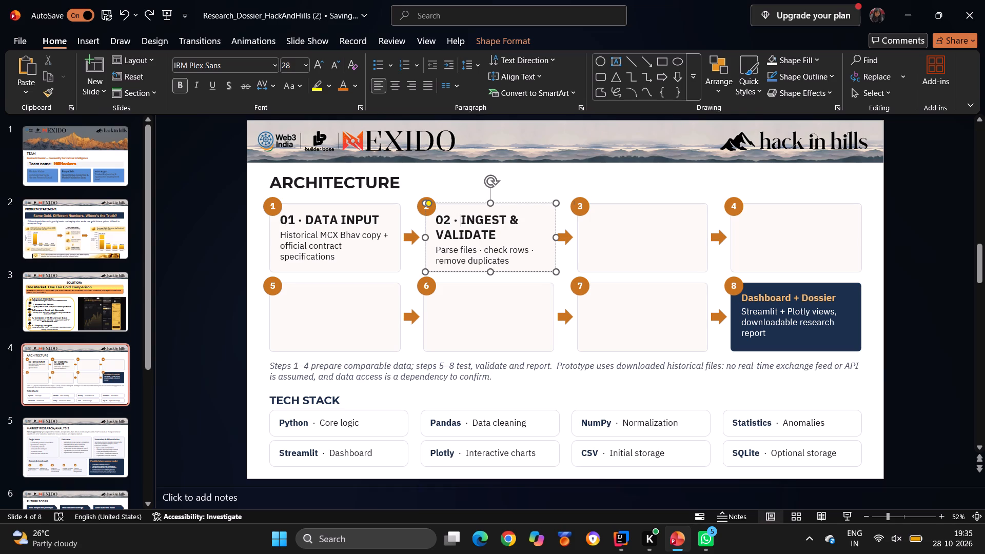
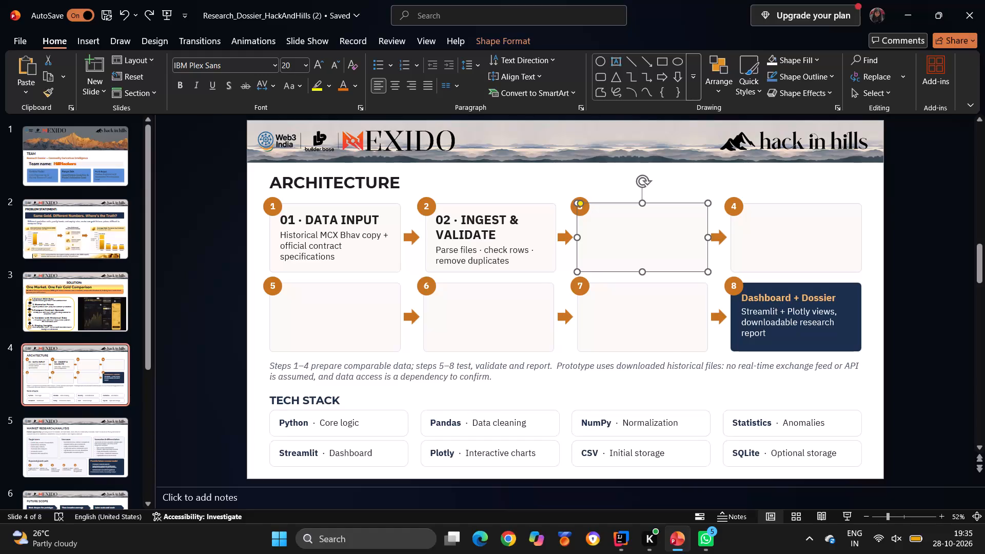
Paste the "03 · CONTRACT INTELLIGENCE" text into flow box 3 and start its "Match contract and expiry" description on its own line.
key(ctrl+v)
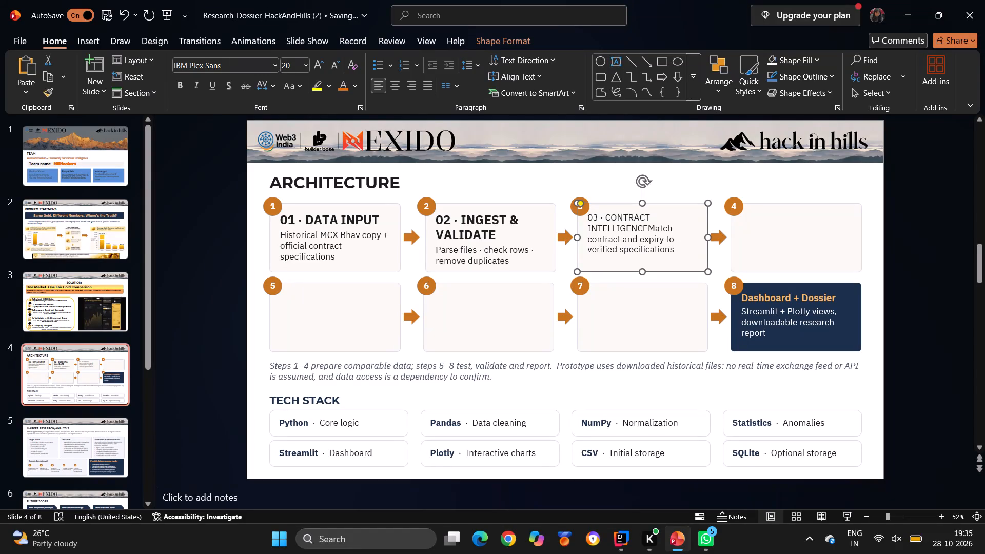
click(646, 225)
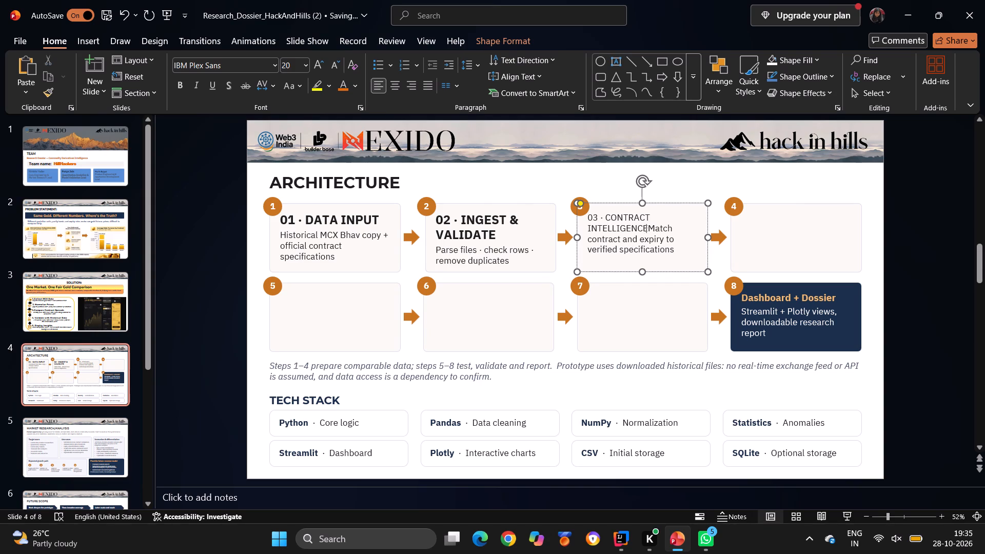
key(Return)
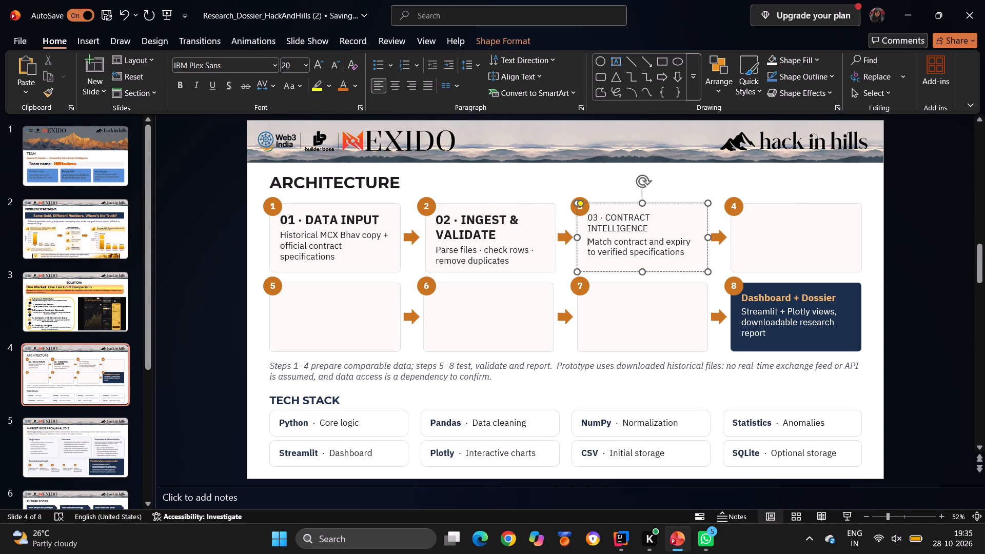
Delete the "03 · " prefix from flow box 3's heading so it reads "CONTRACT INTELLIGENCE".
drag(589, 216, 678, 251)
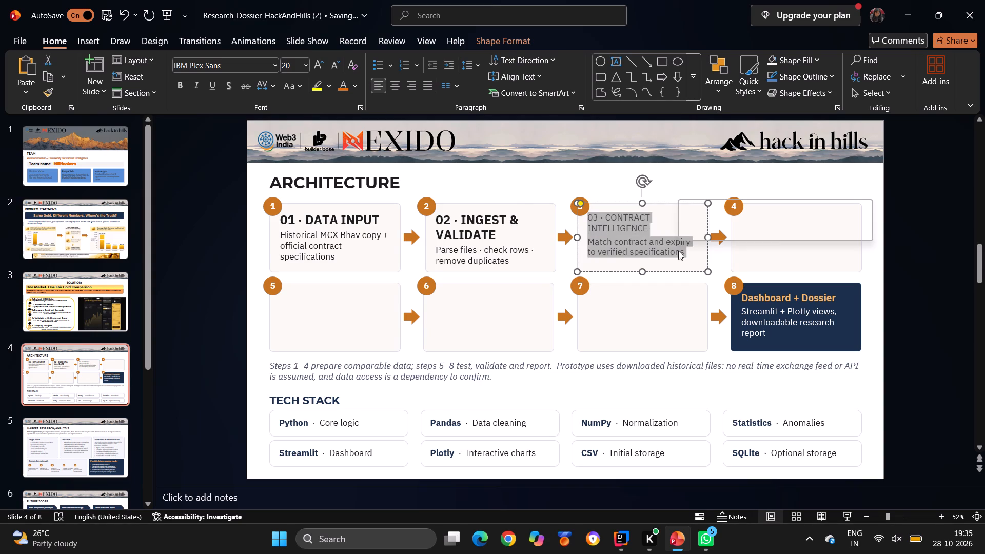
click(663, 226)
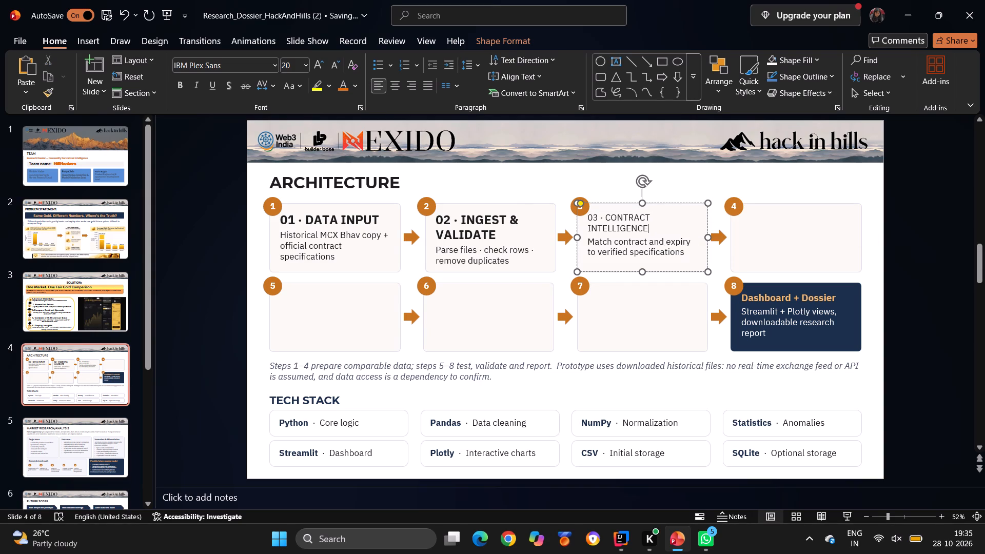
click(606, 217)
key(BackSpace)
key(BackSpace)
key(BackSpace)
key(BackSpace)
key(BackSpace)
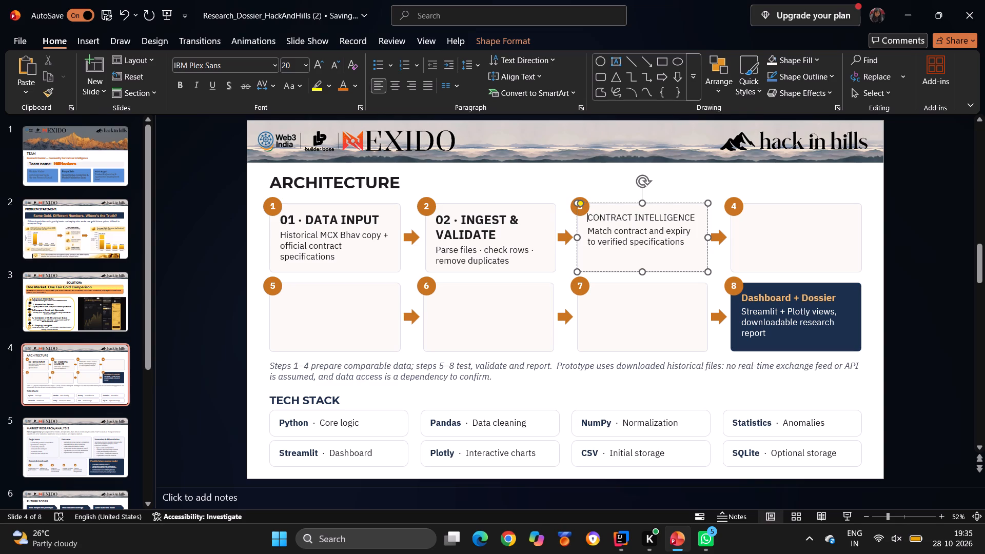
Set the "CONTRACT INTELLIGENCE" heading in flow box 3 to font size 28 and make it bold.
drag(588, 218, 675, 219)
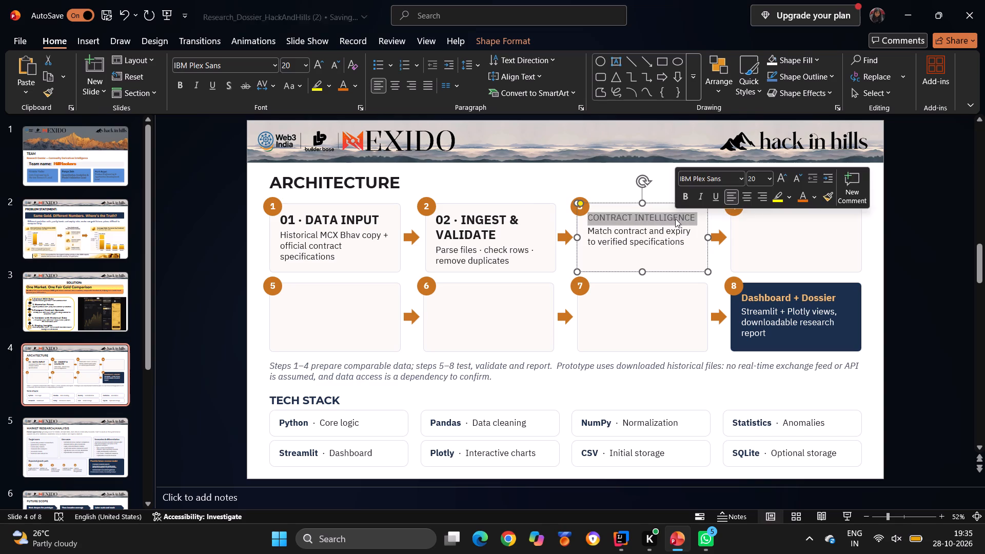
click(303, 69)
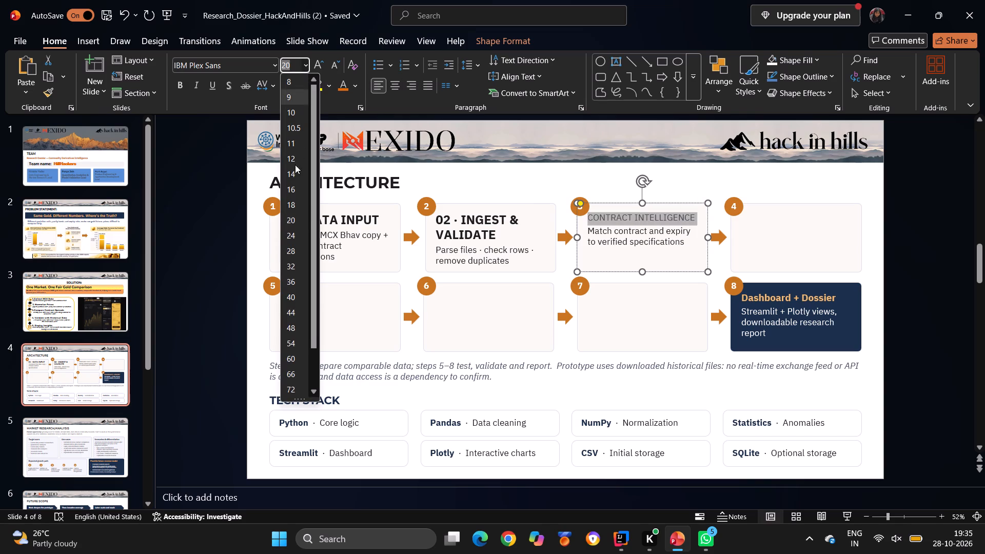
click(299, 245)
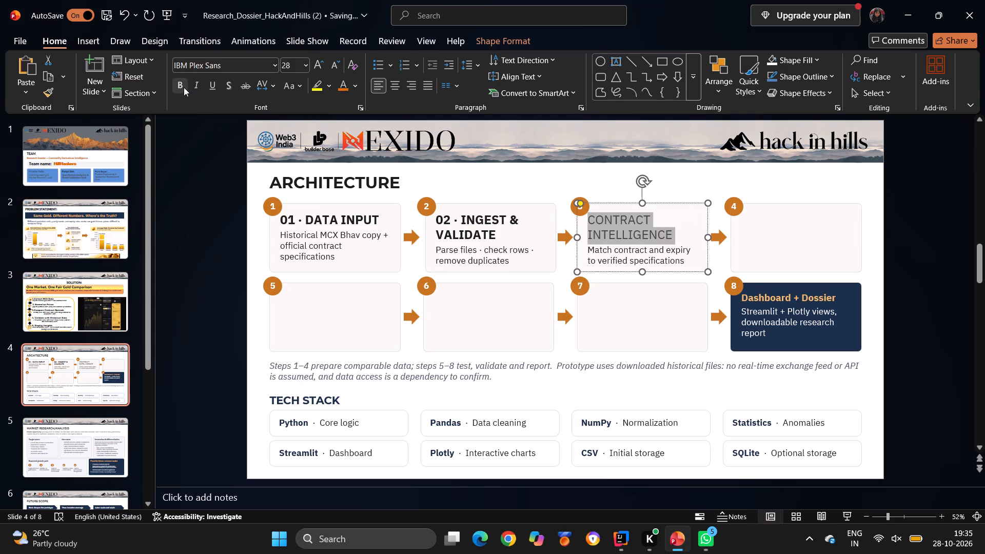
click(184, 87)
Delete the "02 · " prefix from flow box 2's heading so it reads "INGEST & VALIDATE".
click(460, 223)
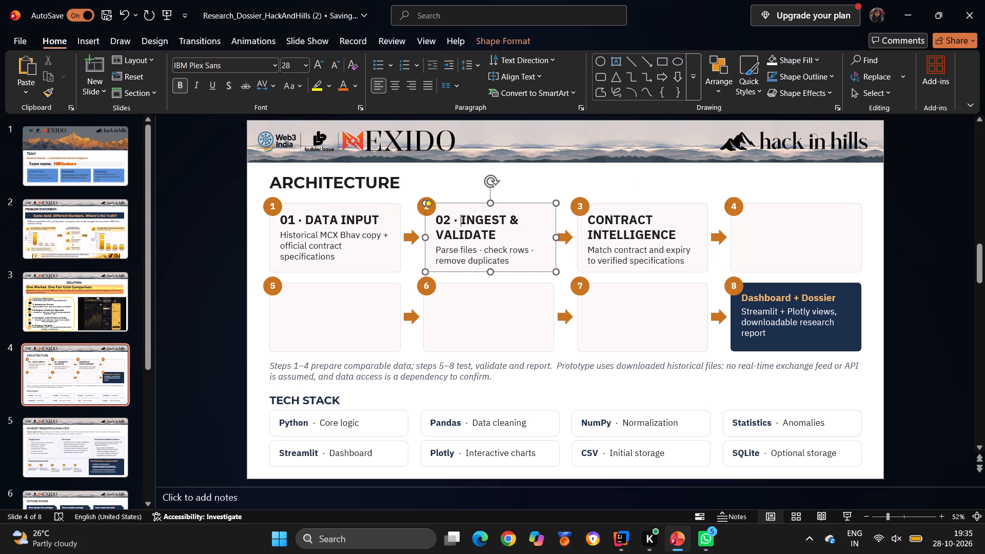
key(BackSpace)
key(BackSpace)
key(BackSpace)
key(BackSpace)
key(BackSpace)
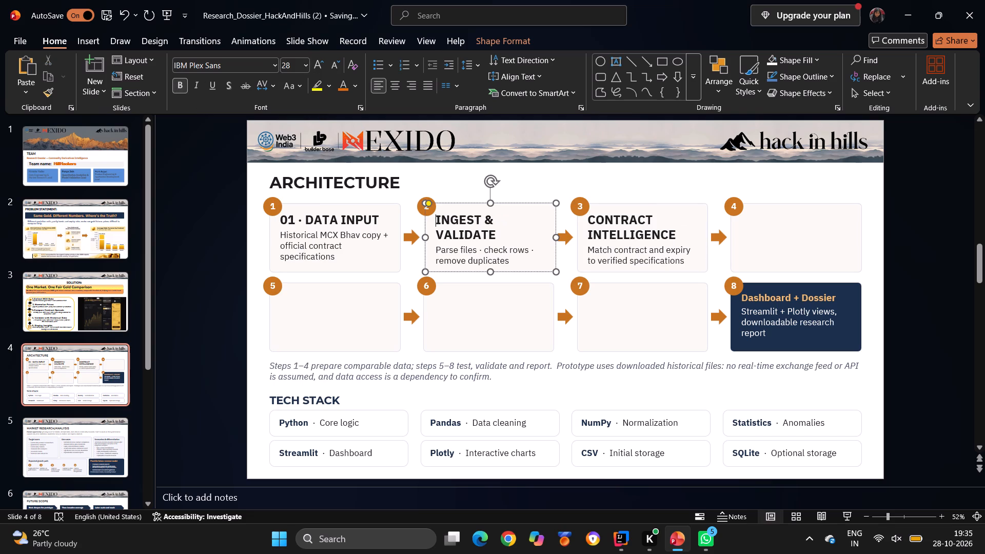
Delete the "01 · " prefix from flow box 1's heading so it reads "DATA INPUT".
click(304, 217)
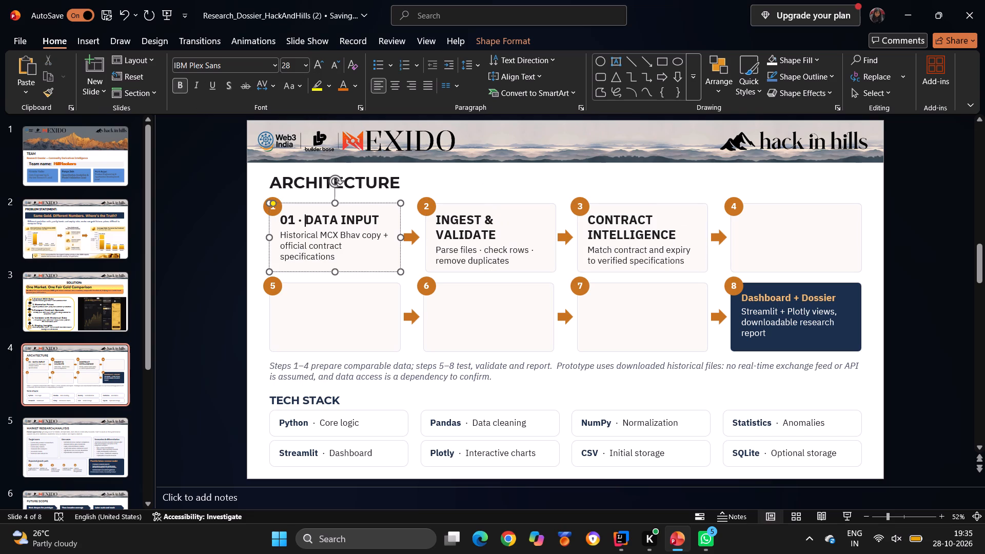
key(BackSpace)
key(BackSpace)
key(BackSpace)
key(BackSpace)
key(BackSpace)
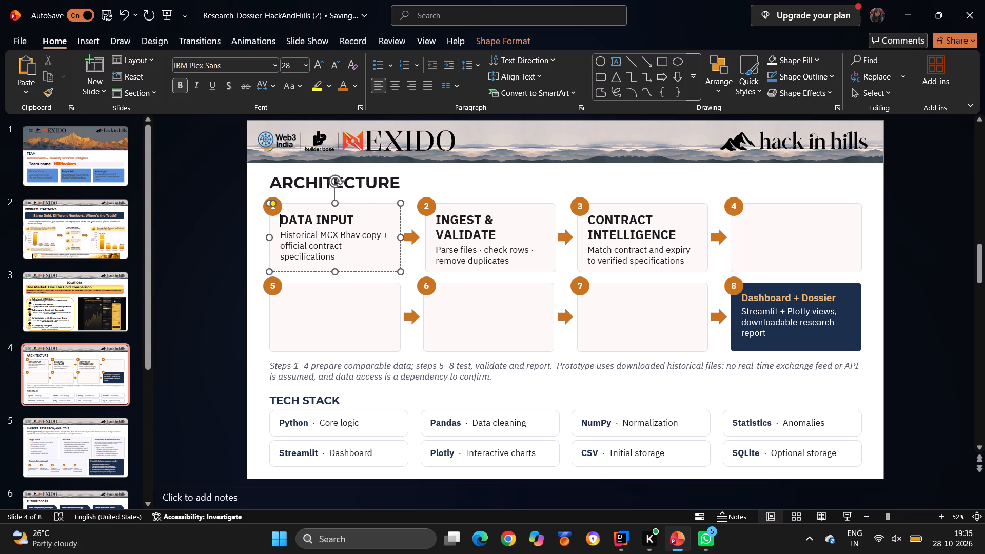
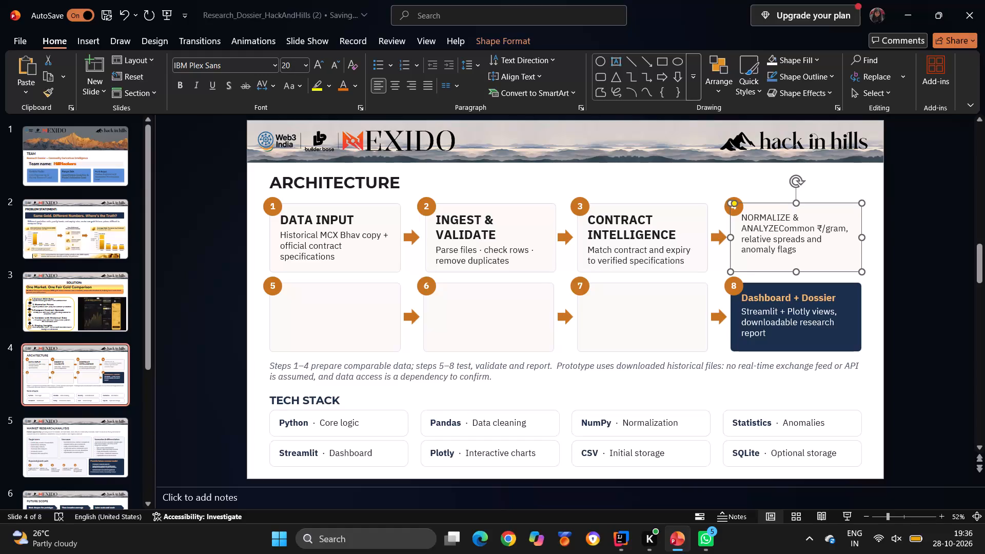
Break "NORMALIZE & ANALYZE" onto its own line in flow box 4 and format it as a bold heading at font size 28.
click(781, 230)
key(Return)
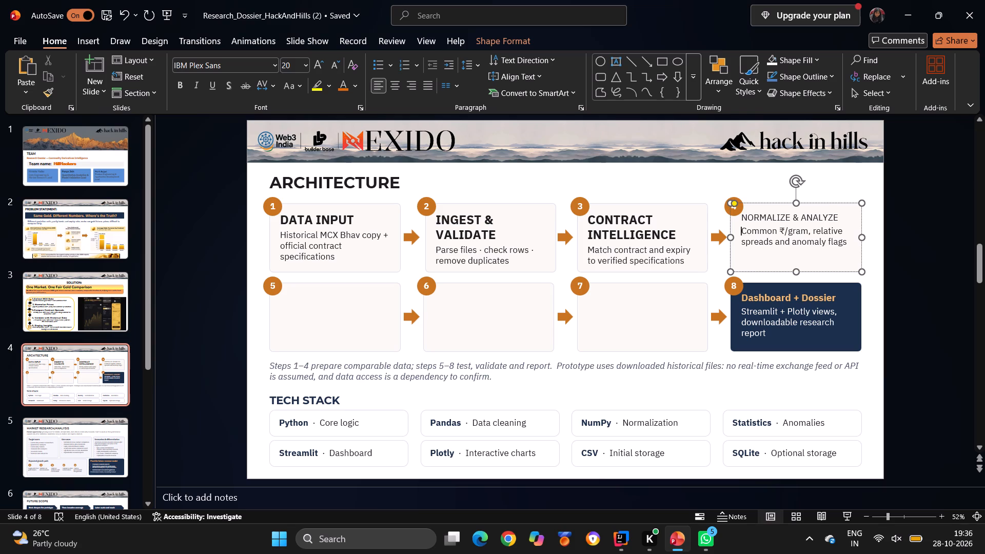
drag(743, 218, 834, 221)
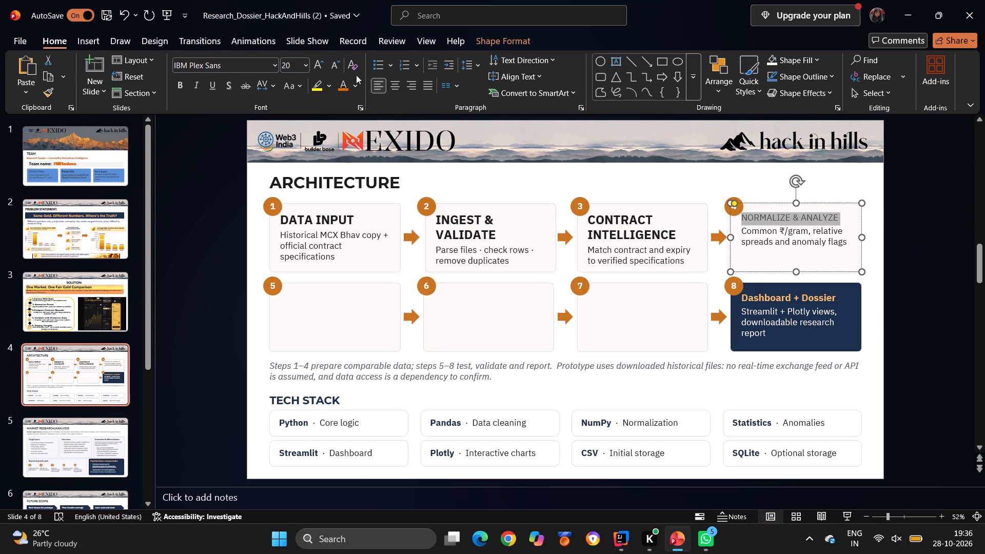
click(306, 65)
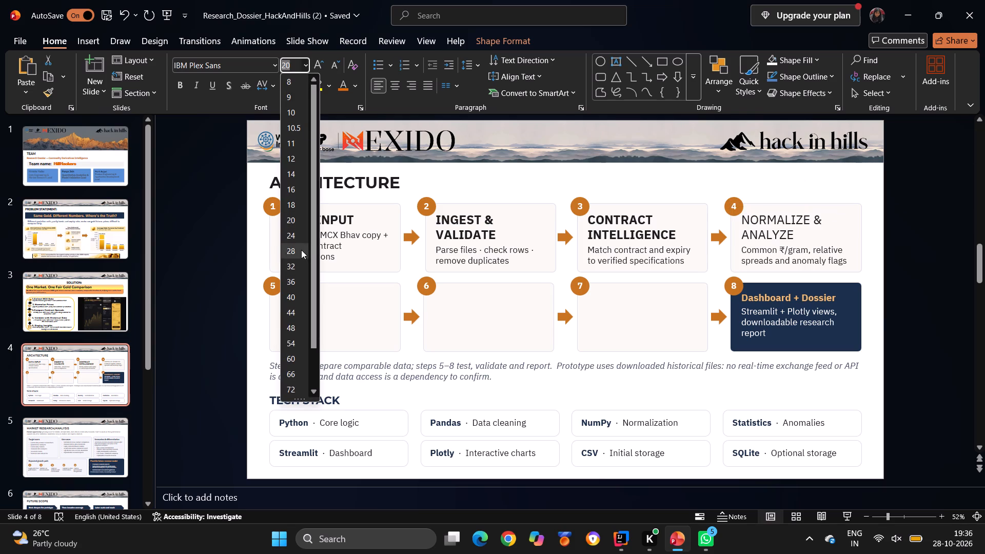
click(300, 250)
click(180, 92)
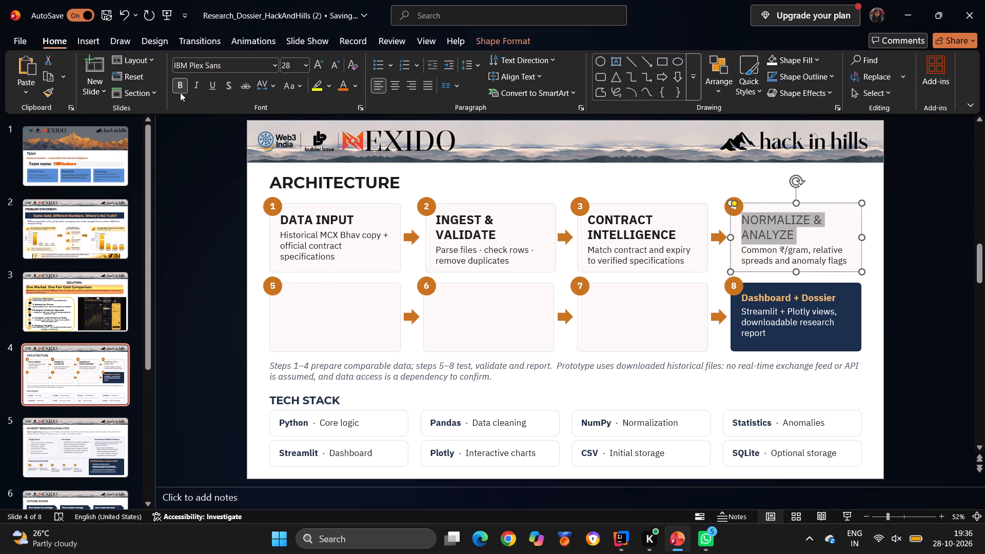
Select the empty flow box 5 for text entry.
click(311, 305)
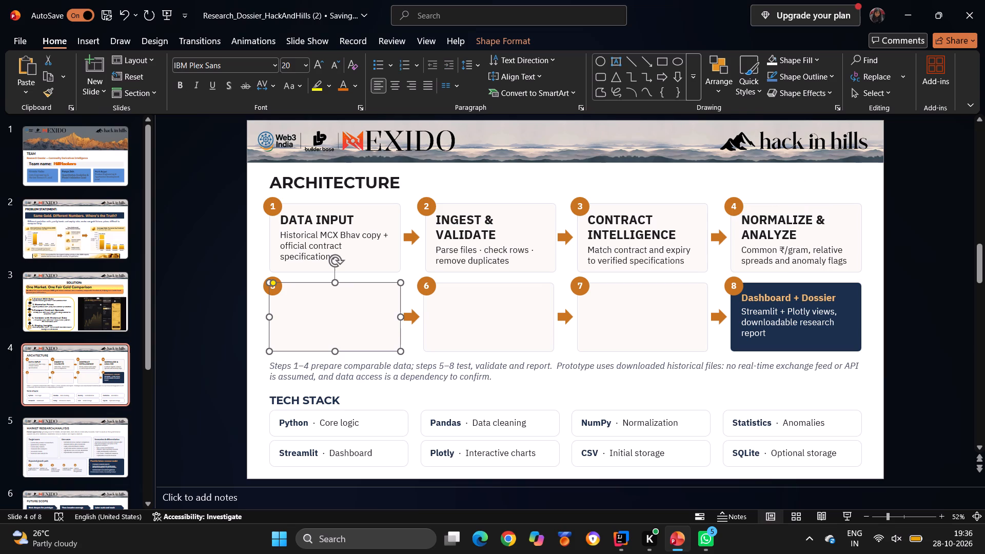
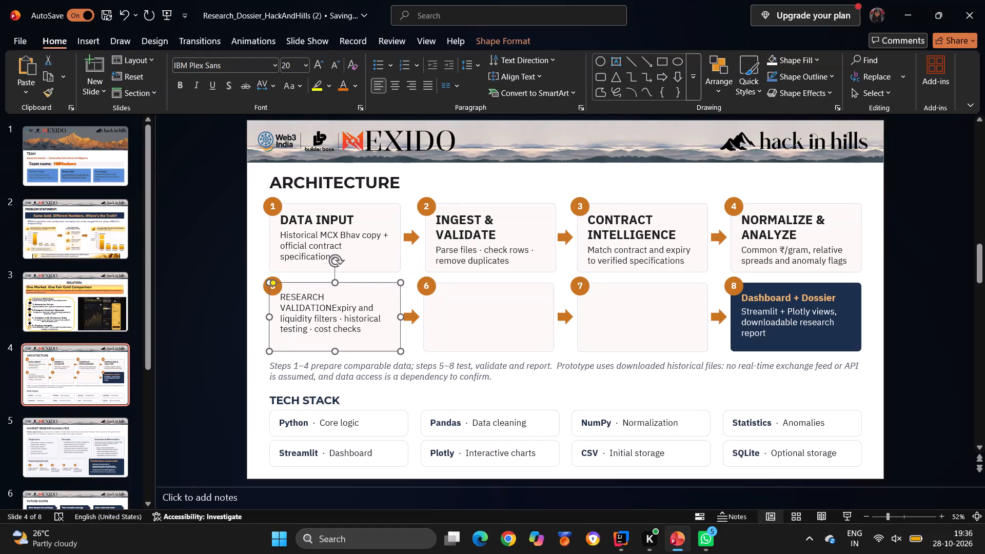
Insert a line break after "RESEARCH VALIDATION" in flow box 5 so the description starts on its own line.
click(331, 313)
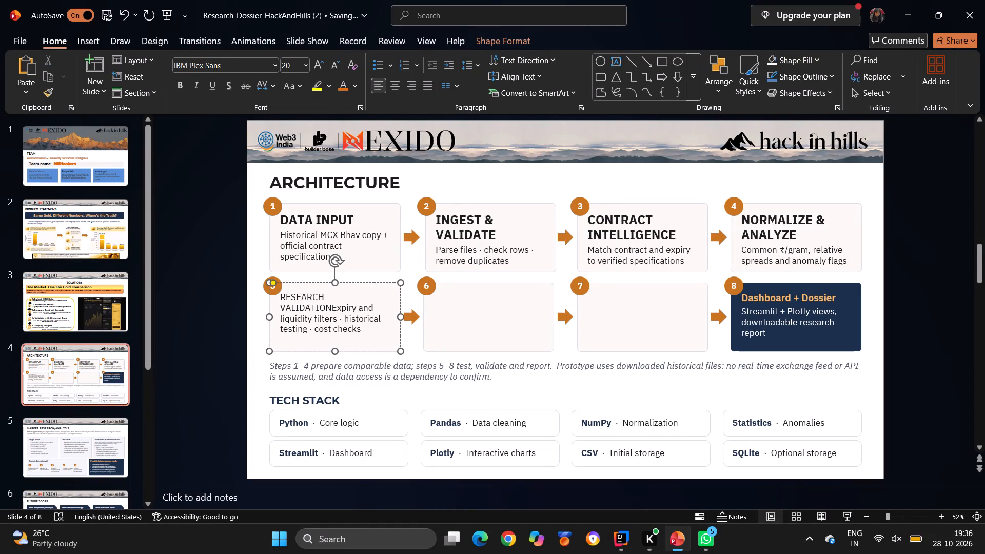
click(331, 310)
key(Return)
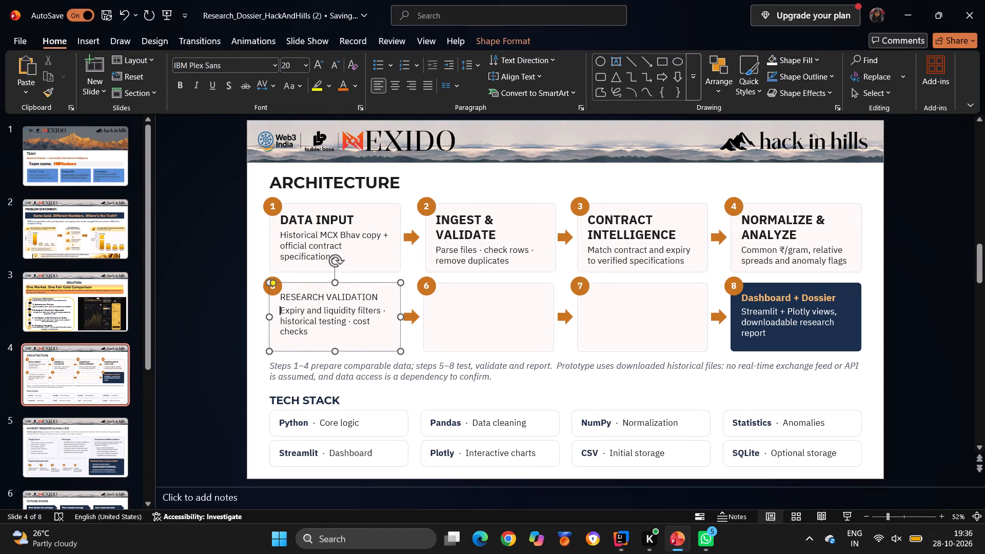
Set the "RESEARCH VALIDATION" heading in flow box 5 to font size 28 and make it bold.
click(278, 295)
drag(281, 296, 322, 291)
drag(322, 291, 405, 289)
click(305, 67)
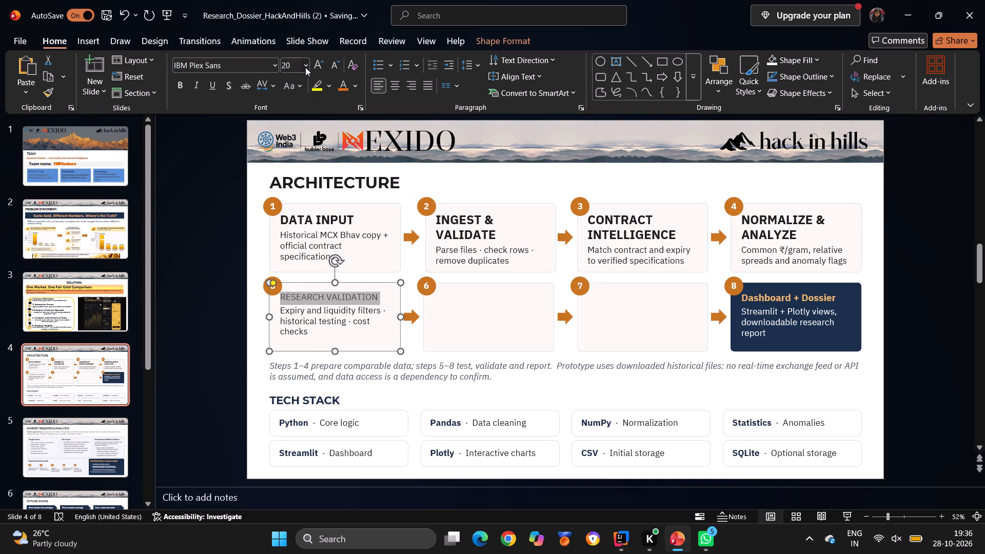
click(293, 255)
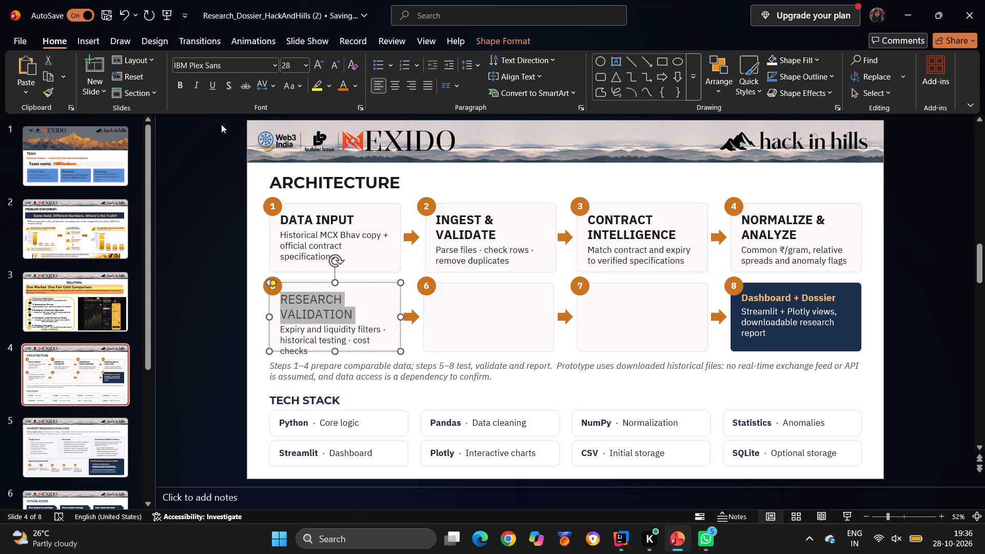
click(182, 78)
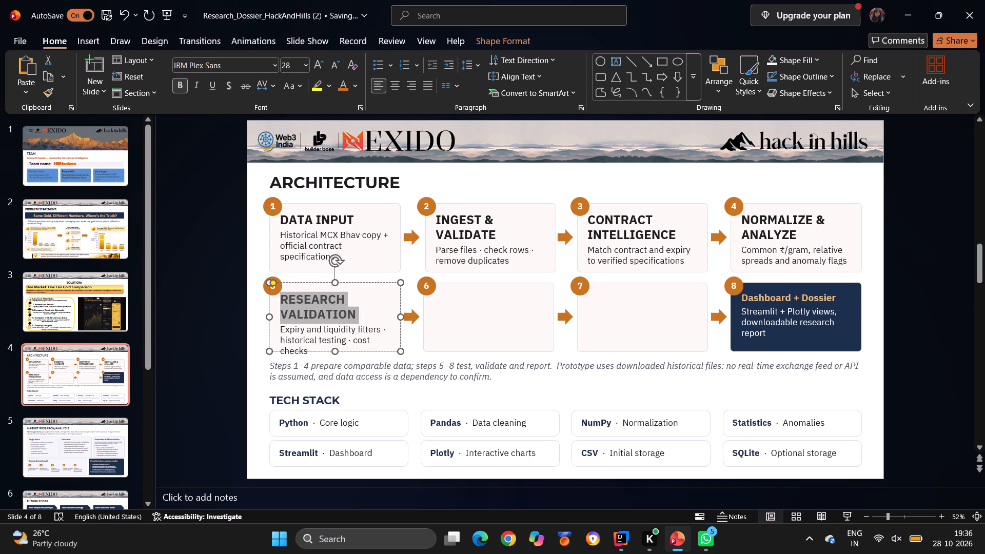
click(446, 334)
Extend flow box 5's bottom edge slightly downward so its description fits inside the box.
click(351, 345)
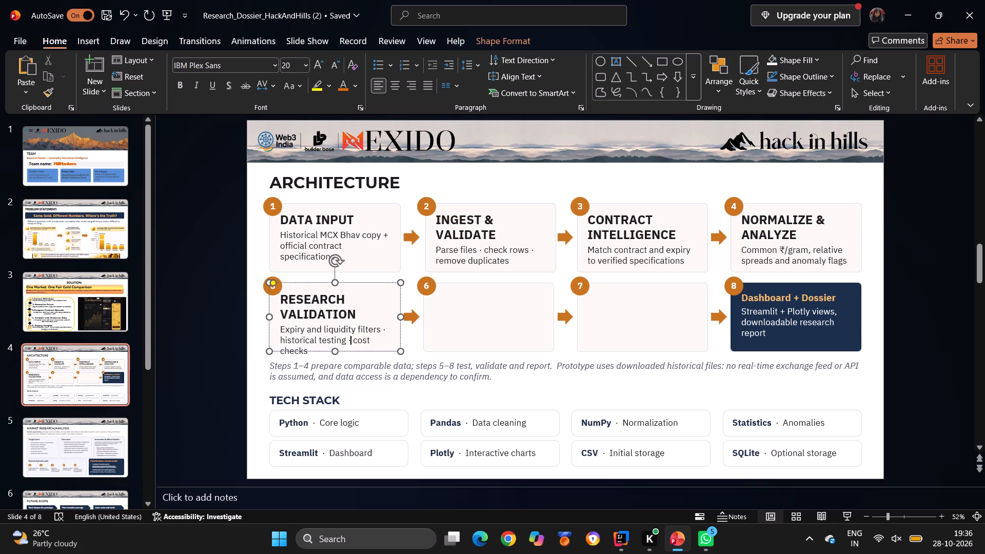
click(335, 351)
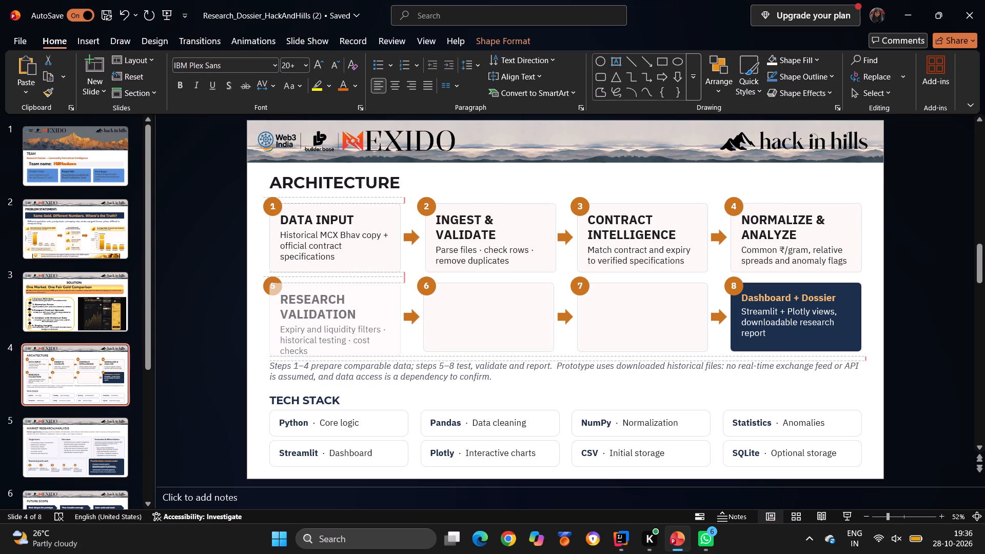
Select the empty flow box 6.
click(422, 328)
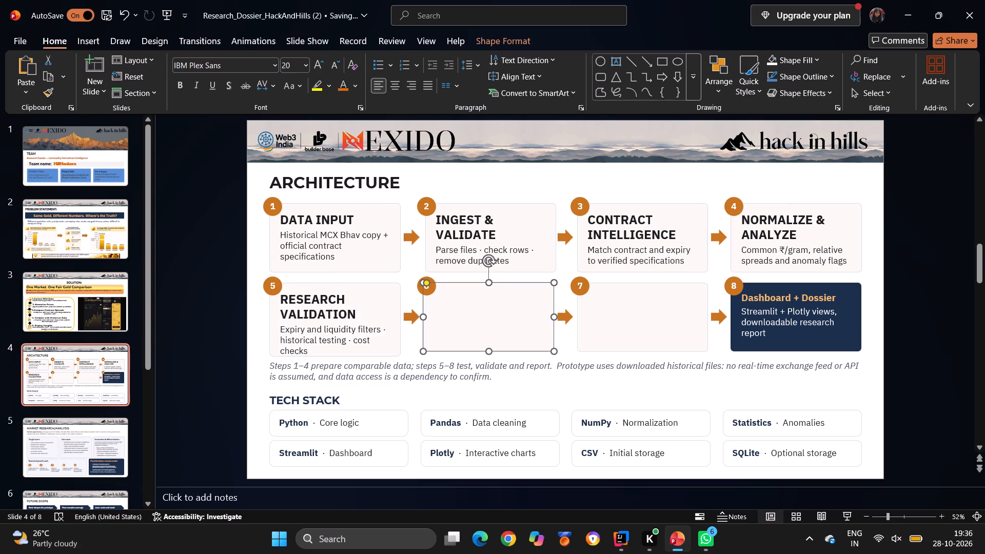
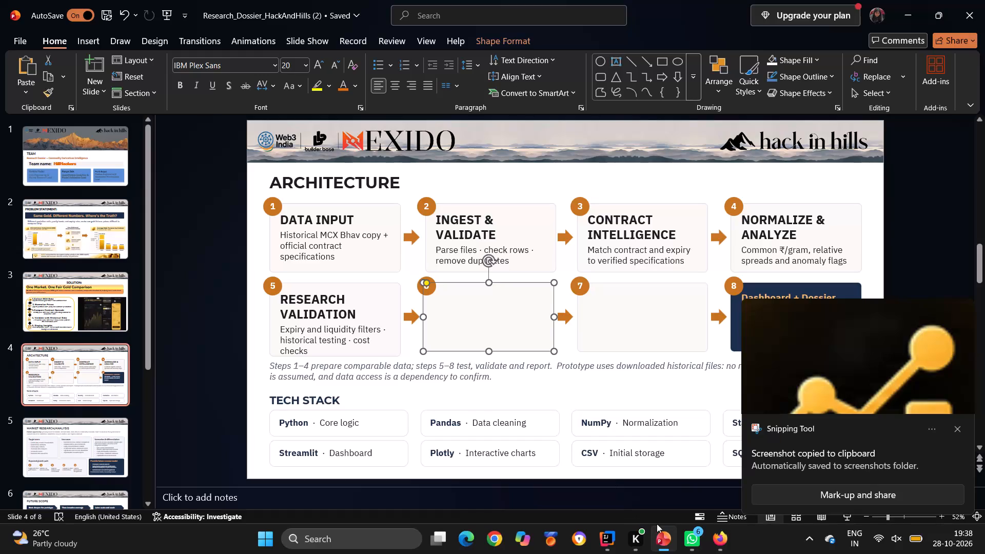
Indent the DATA INPUT heading in box 1 with leading spaces to make room for an icon.
click(312, 256)
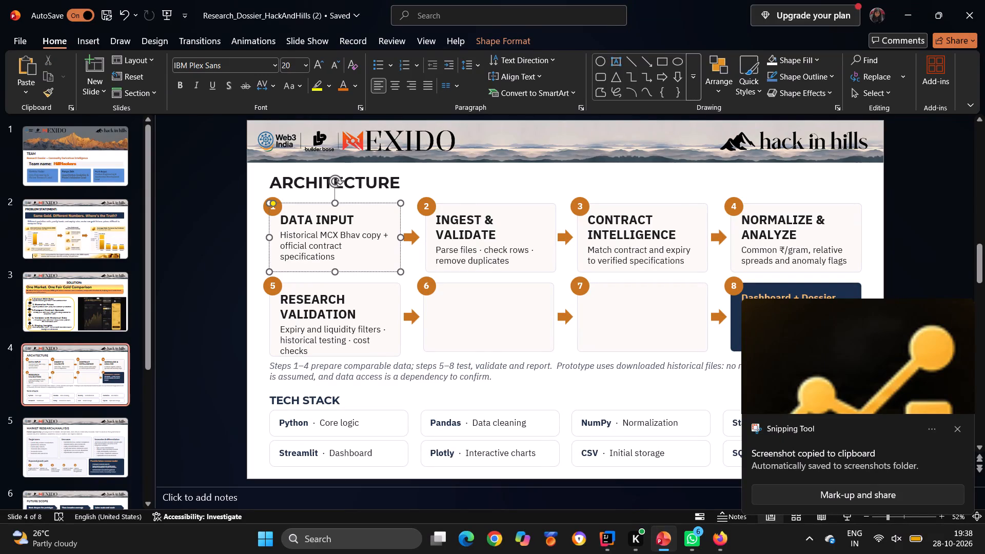
click(280, 219)
key(space)
key(space)
key(space)
key(space)
key(space)
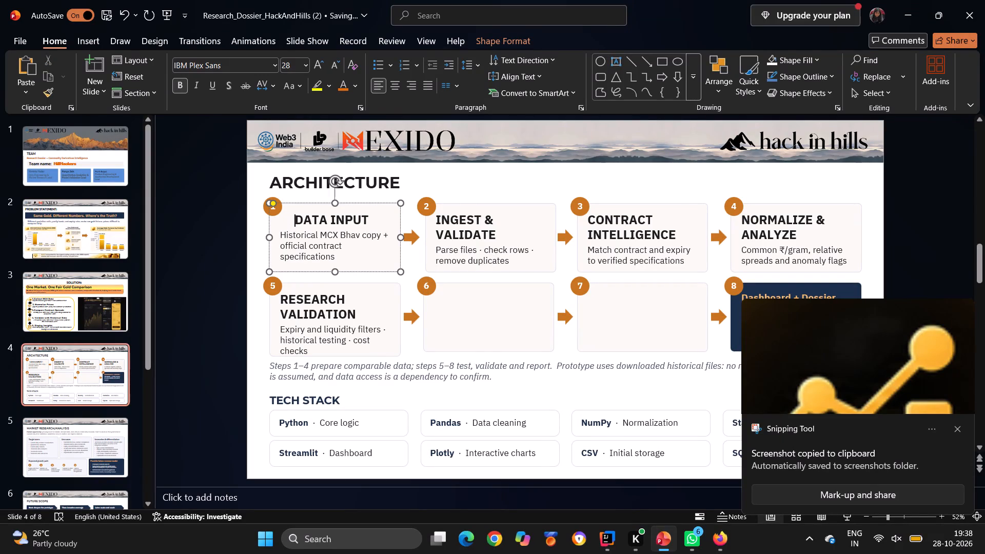
key(space)
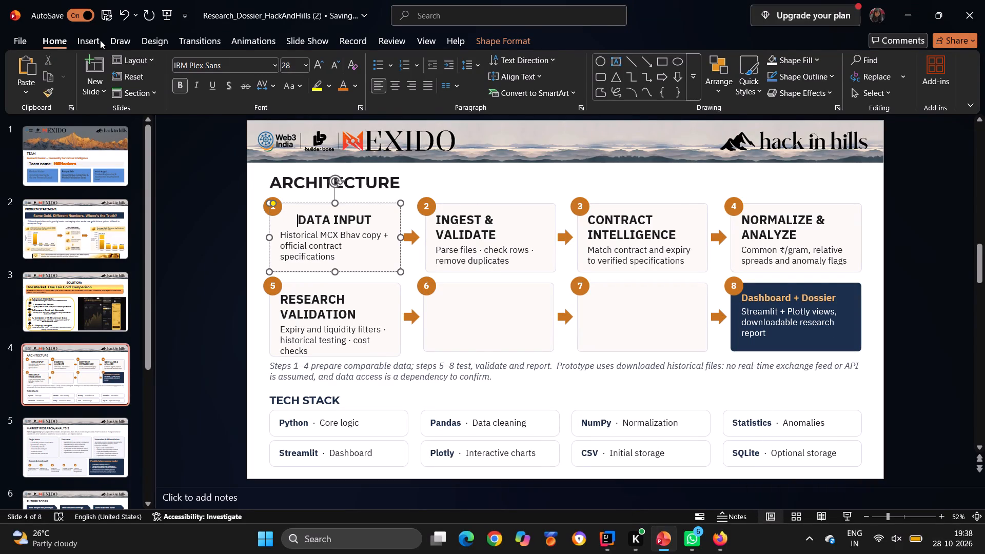
click(100, 40)
click(104, 92)
click(116, 125)
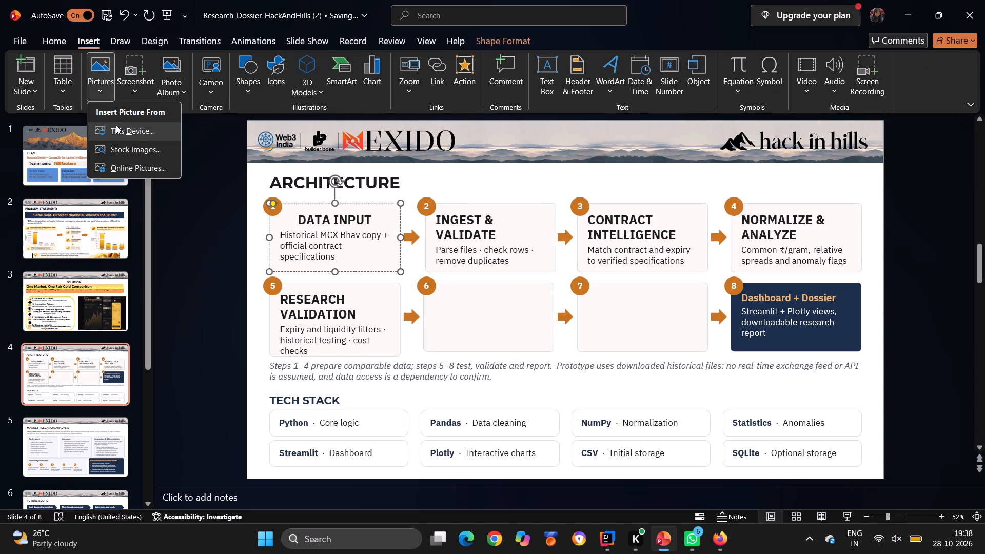
scroll(67, 107, up, 5)
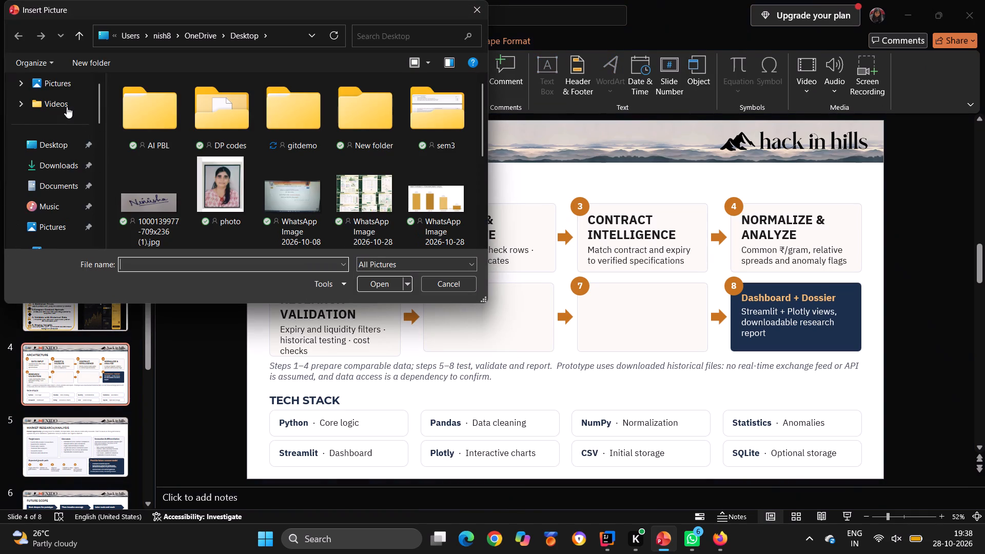
click(66, 107)
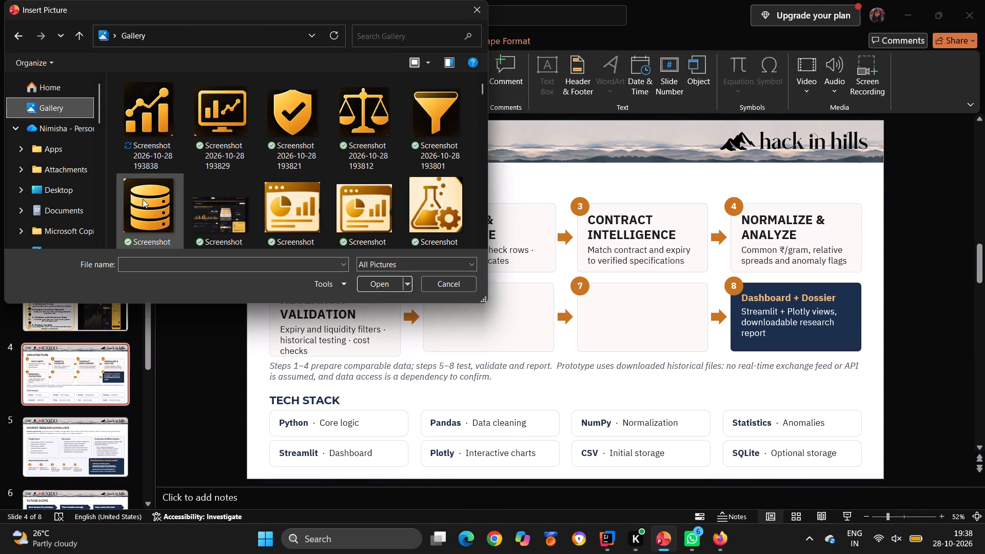
click(143, 199)
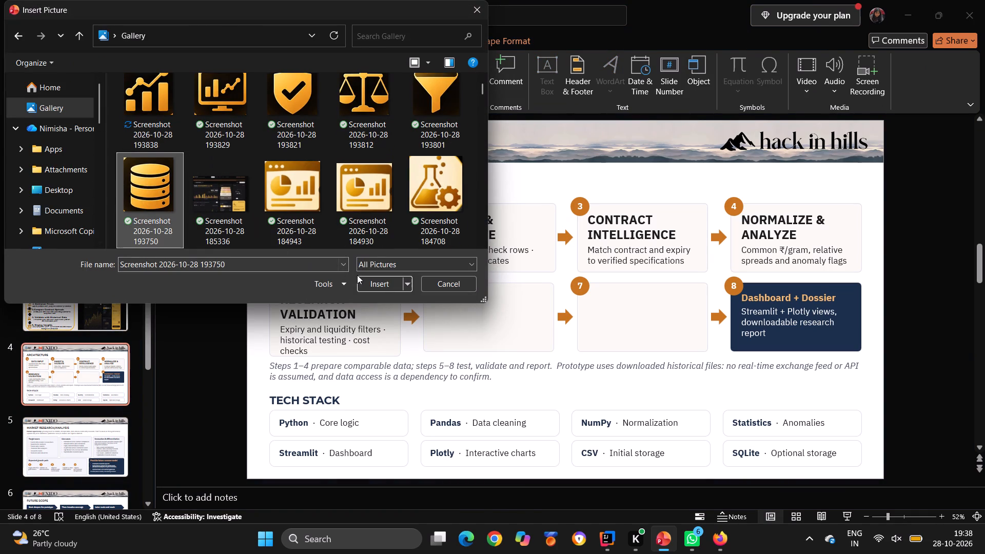
scroll(345, 193, down, 1)
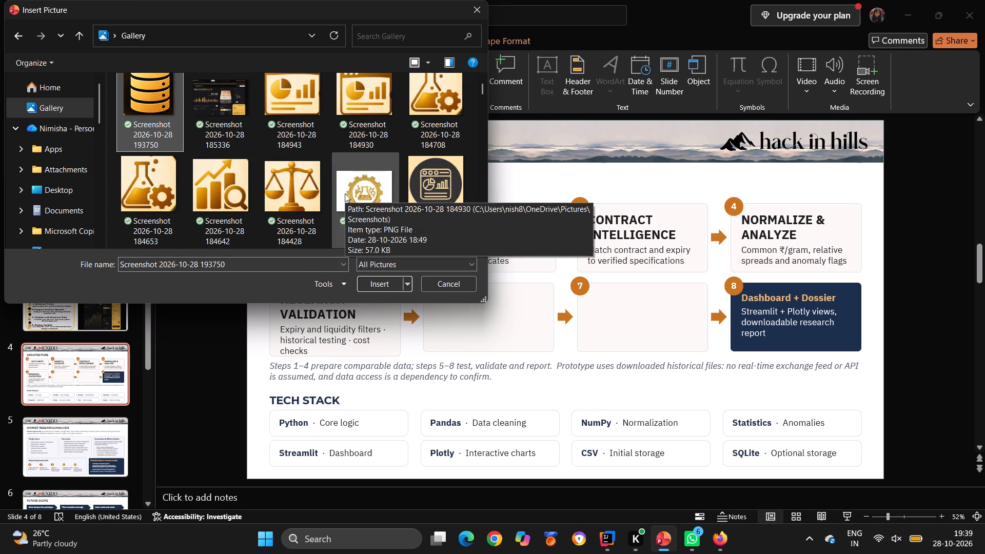
scroll(345, 193, down, 1)
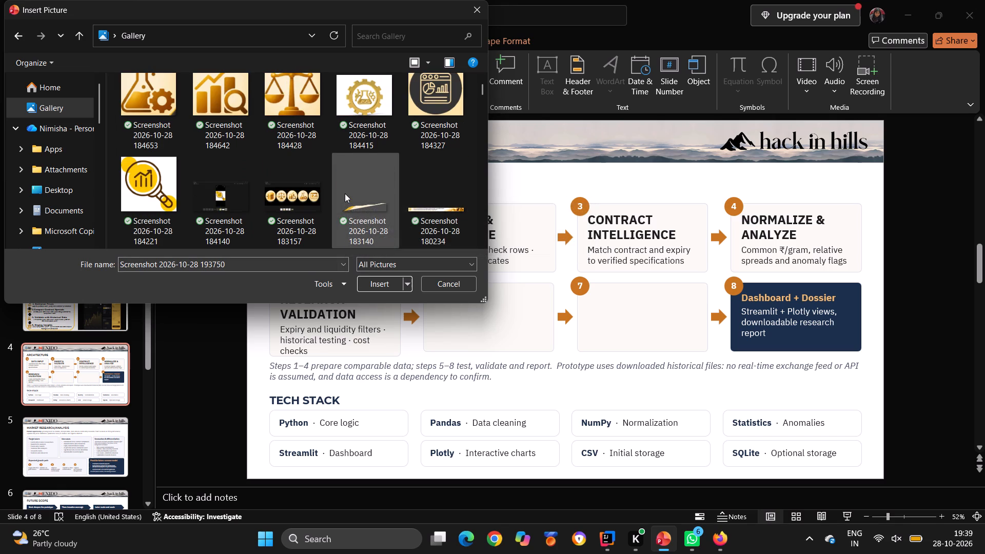
scroll(345, 193, down, 2)
scroll(345, 193, up, 4)
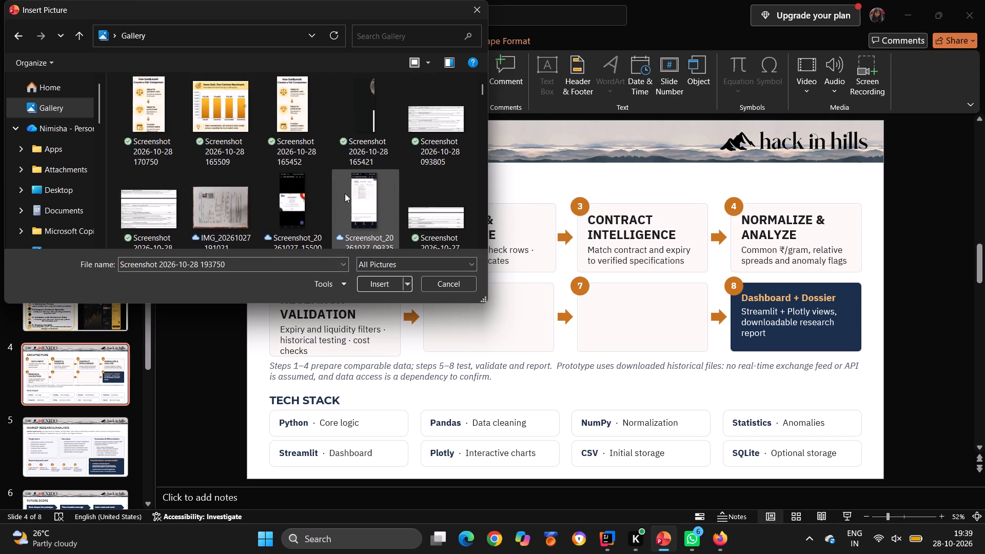
scroll(345, 193, up, 1)
click(378, 284)
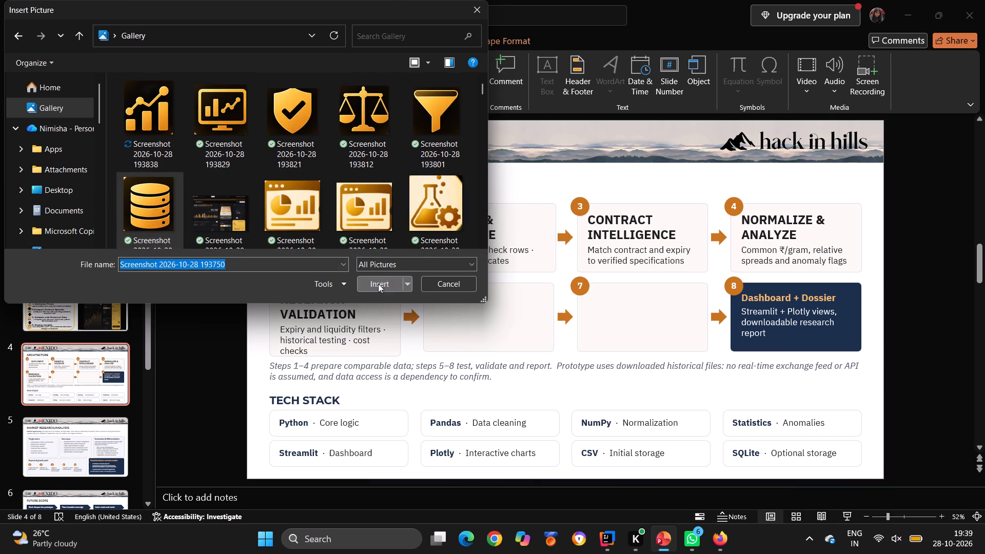
Move the database icon before the DATA INPUT heading and shrink it to about 1.72 cm high with a narrower width.
drag(573, 304, 411, 269)
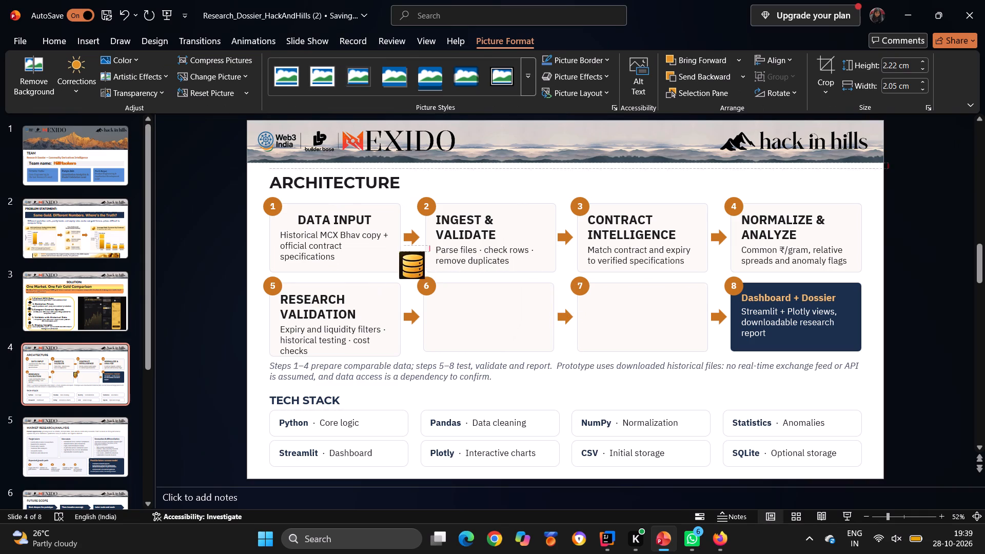
drag(411, 269, 300, 224)
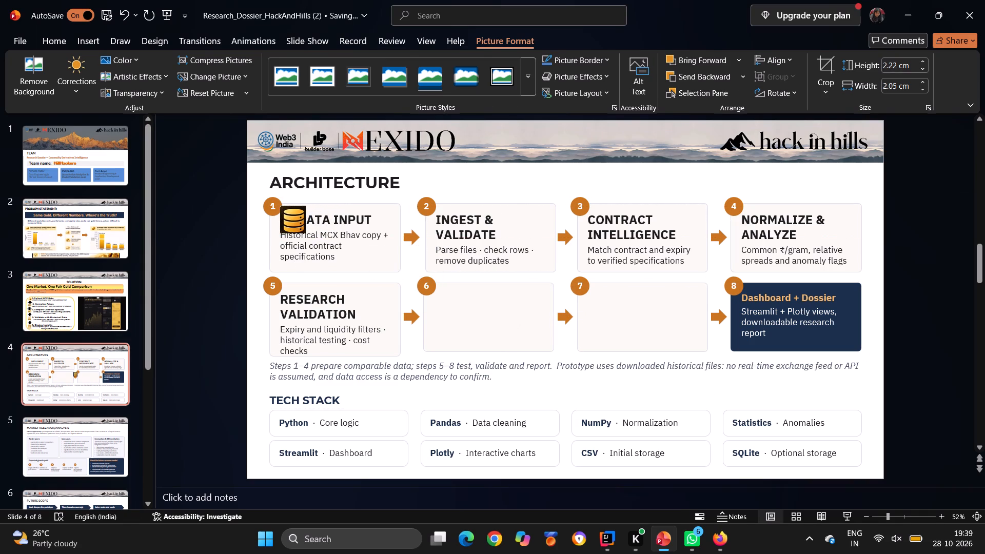
drag(293, 233, 289, 227)
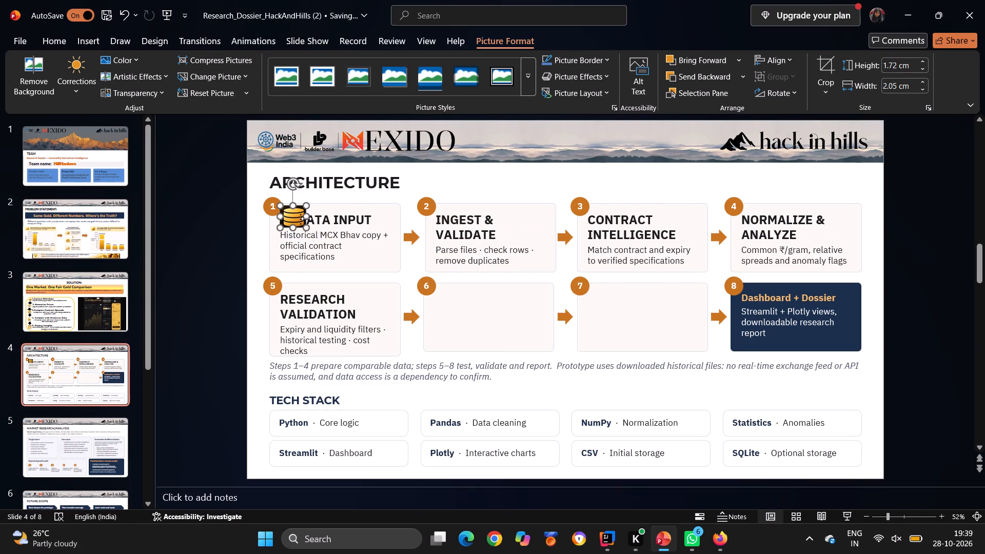
drag(306, 219, 301, 220)
Add more leading spaces before DATA INPUT and nudge the database icon closer to the heading.
click(306, 220)
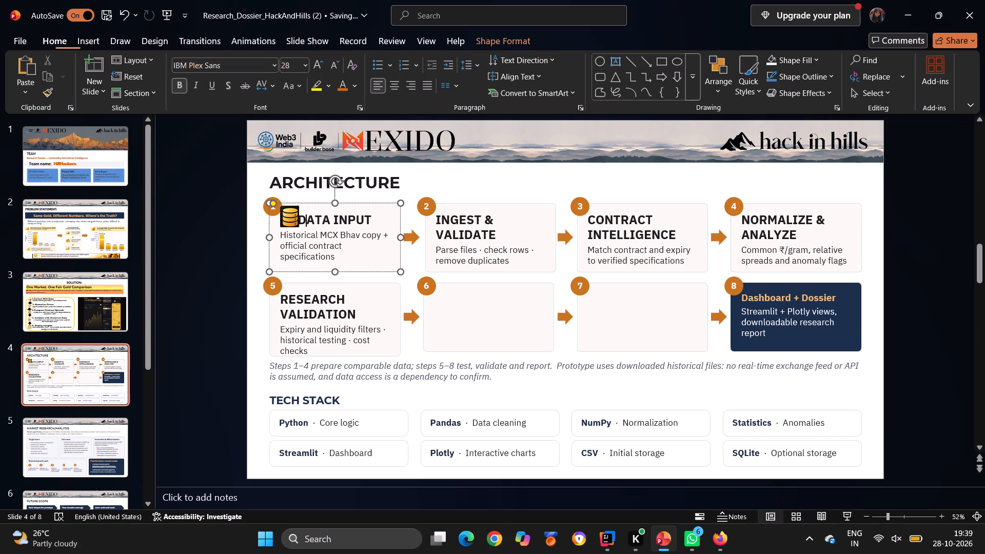
key(Left)
key(space)
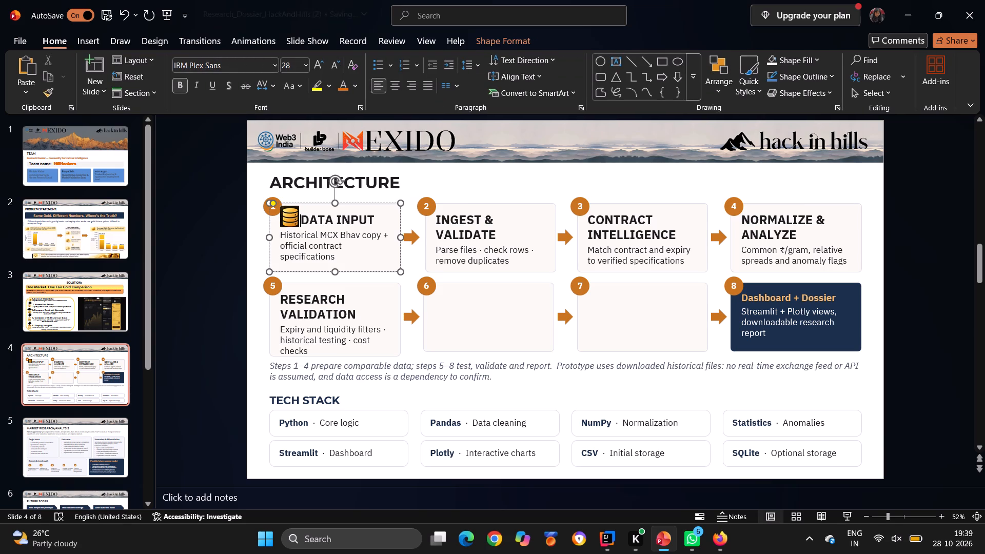
key(space)
key(space)
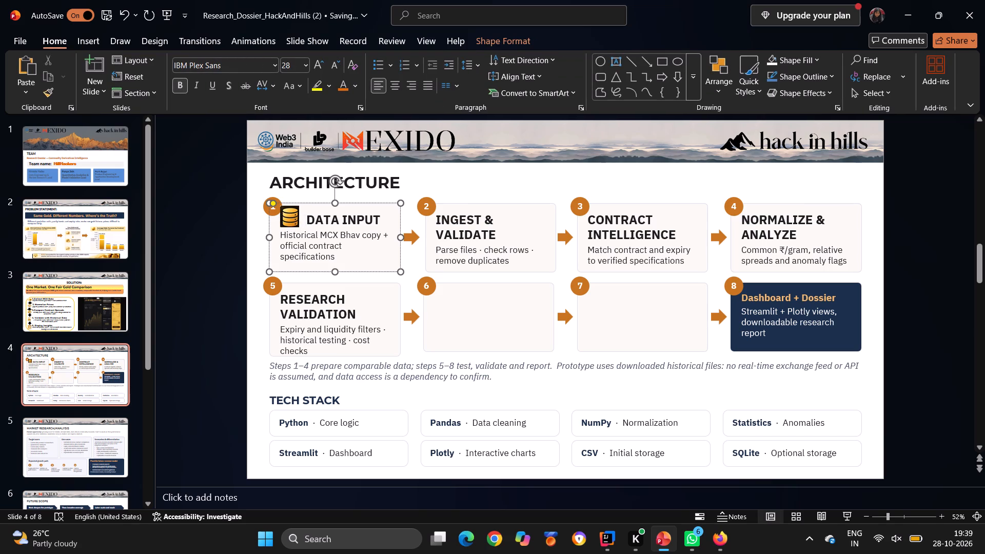
click(289, 220)
drag(289, 220, 294, 220)
click(409, 265)
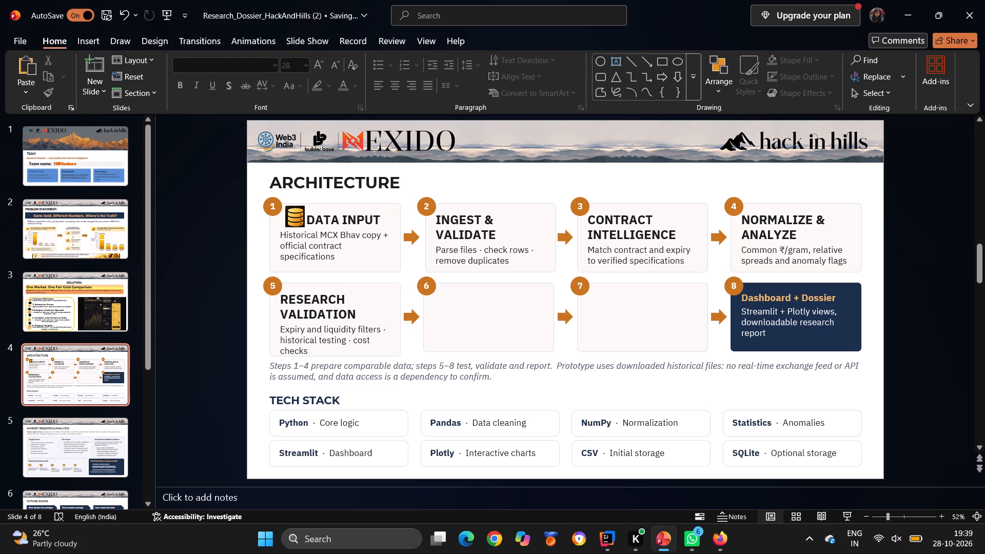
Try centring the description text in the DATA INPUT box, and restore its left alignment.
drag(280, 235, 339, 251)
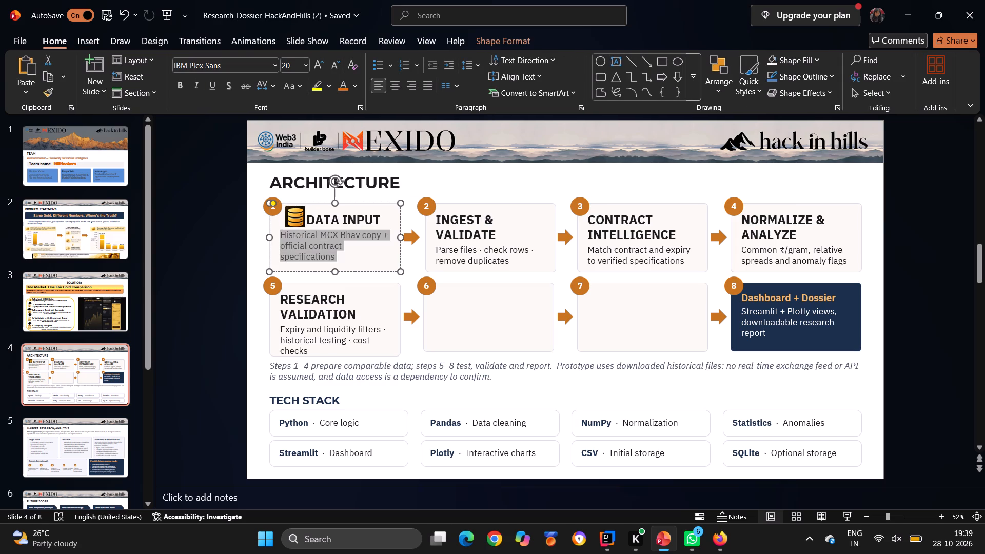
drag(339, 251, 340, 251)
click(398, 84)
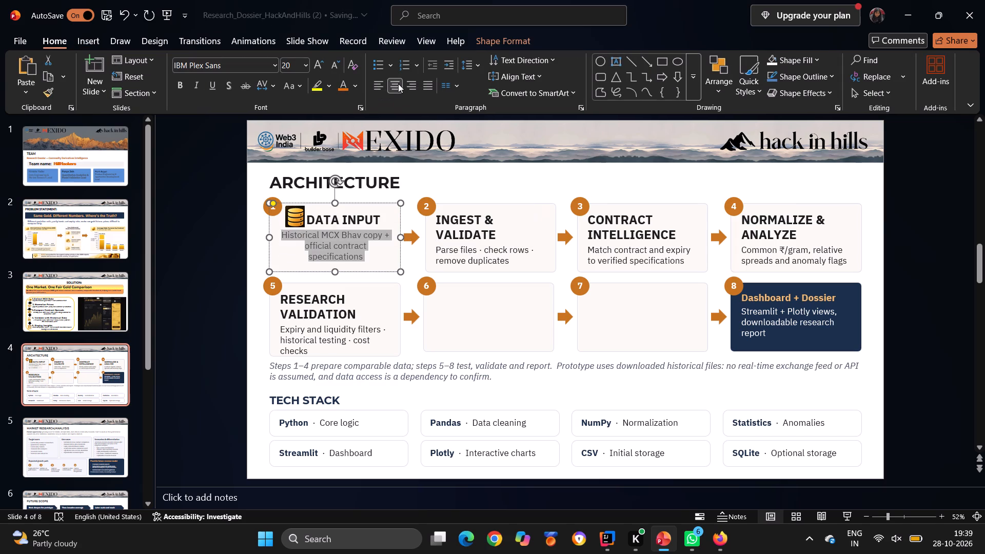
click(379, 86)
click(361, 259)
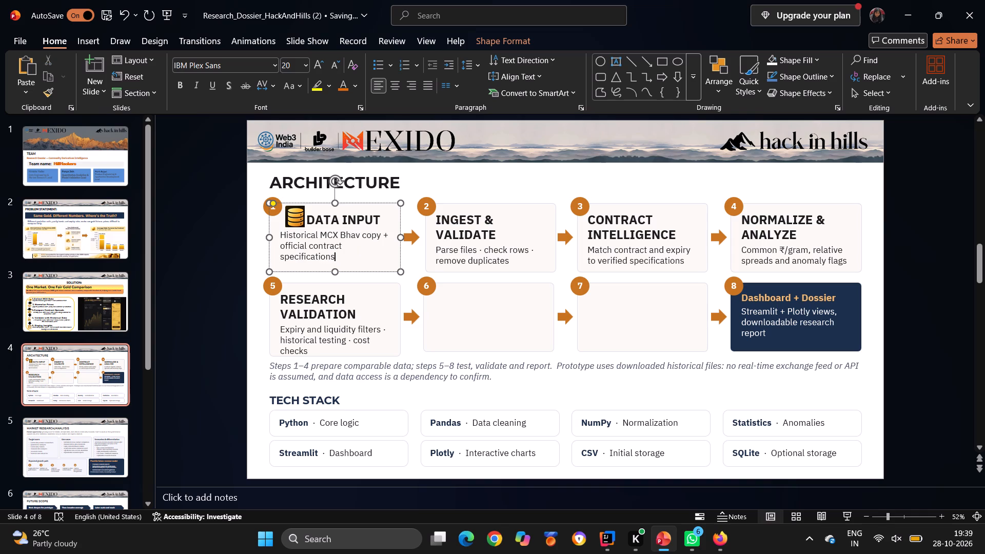
Nudge the number 1 badge slightly up and outward from the corner of the DATA INPUT box.
click(267, 209)
click(267, 209)
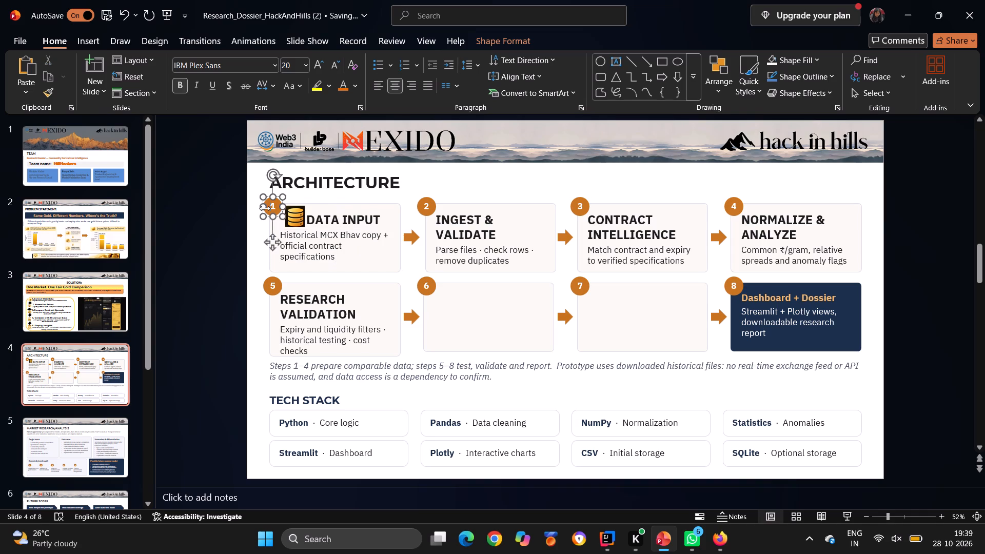
click(270, 208)
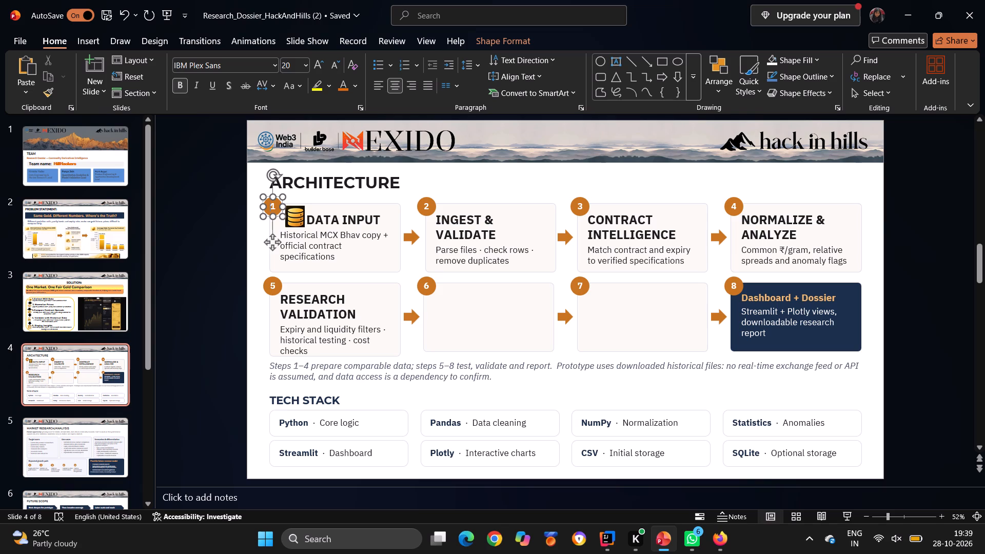
click(267, 206)
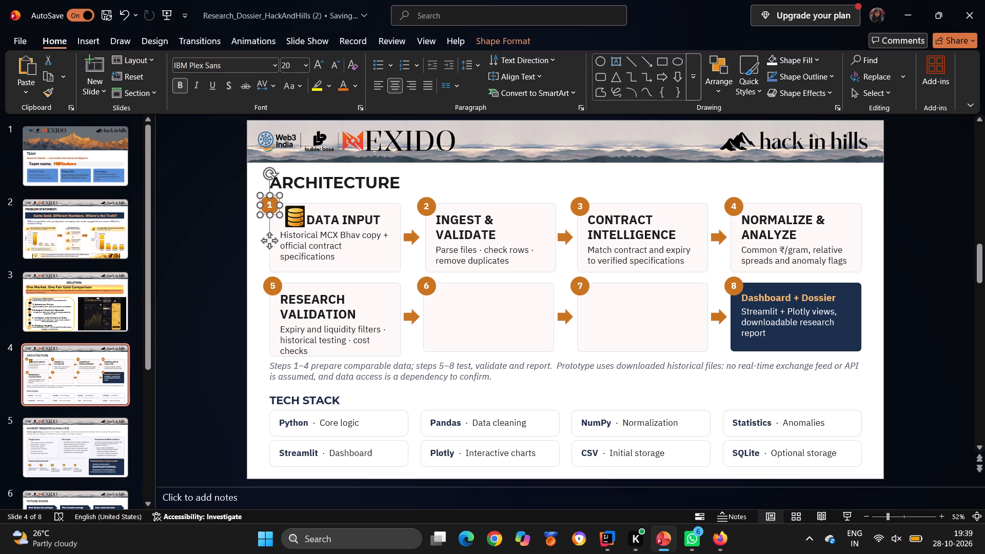
Shift the database icon slightly left in box 1 and remove one leading space before DATA INPUT.
click(298, 210)
drag(298, 210, 292, 211)
click(316, 211)
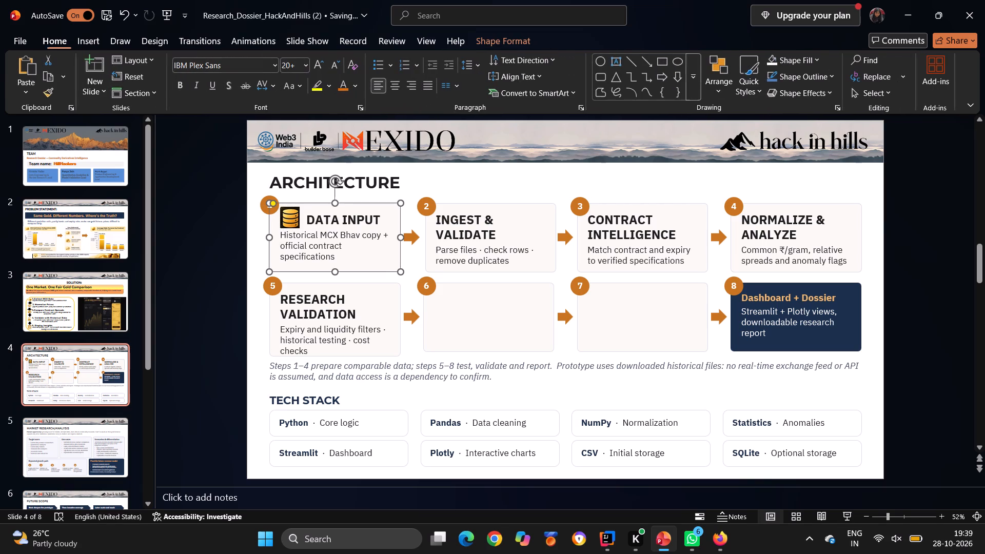
click(307, 216)
key(BackSpace)
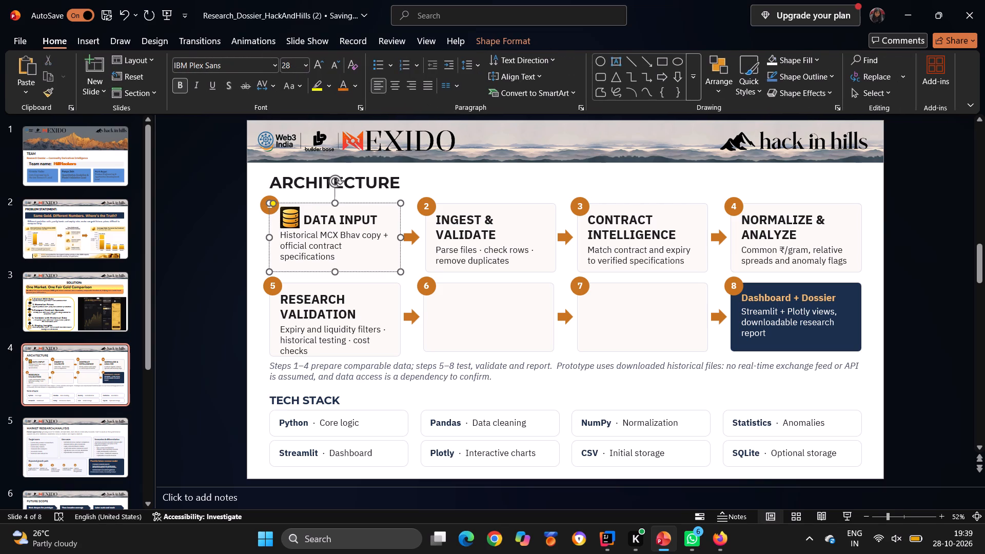
Add leading spaces to both lines of the INGEST & VALIDATE heading in box 2 to make room for an icon.
click(436, 220)
key(space)
key(space)
key(space)
key(space)
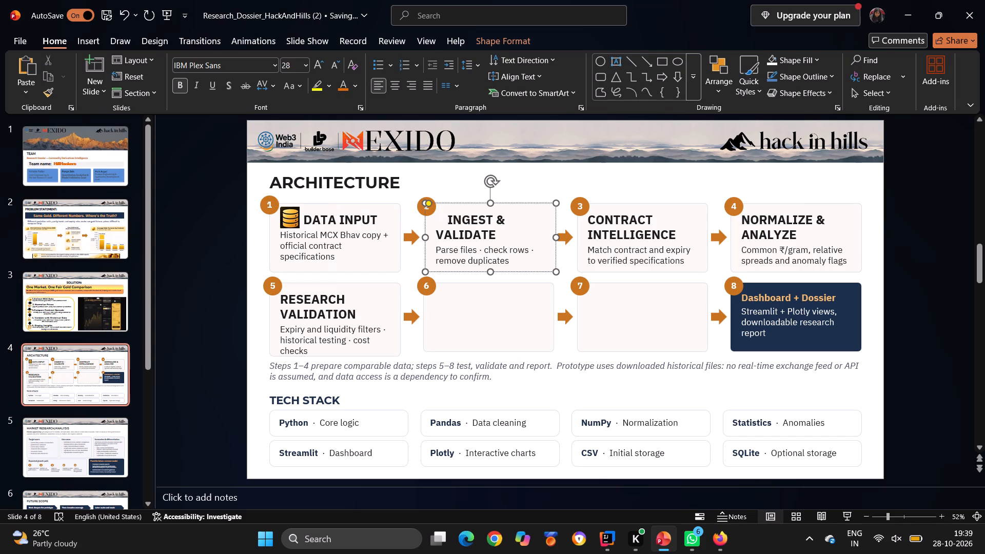
click(436, 232)
key(space)
key(space)
key(space)
Nudge the number 2 badge slightly outward at the corner of the INGEST & VALIDATE box.
click(429, 209)
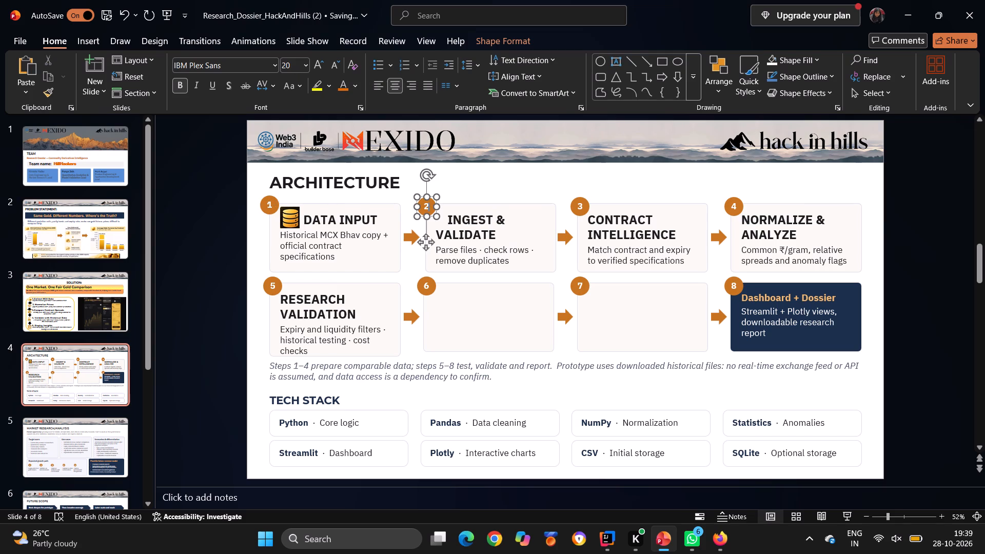
click(429, 209)
click(405, 191)
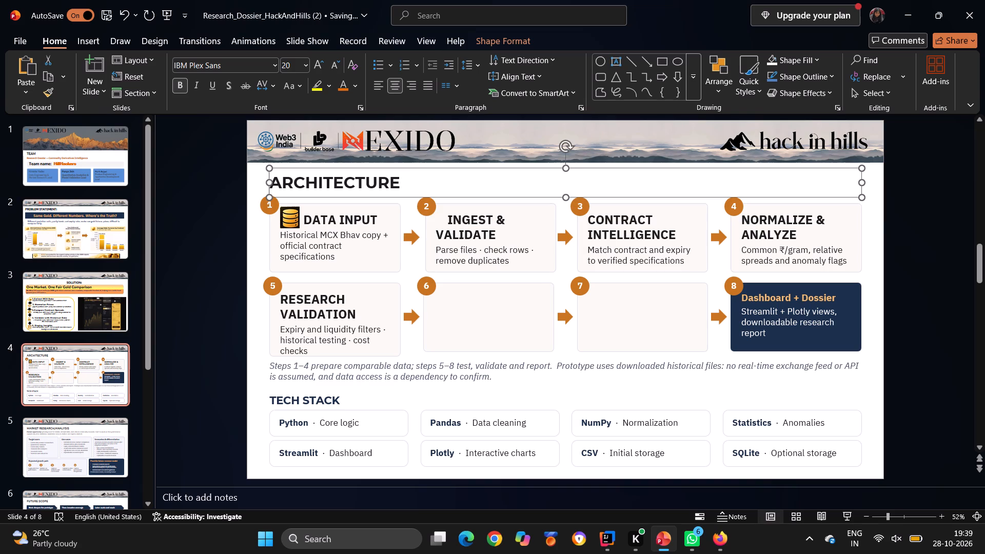
click(421, 204)
click(421, 204)
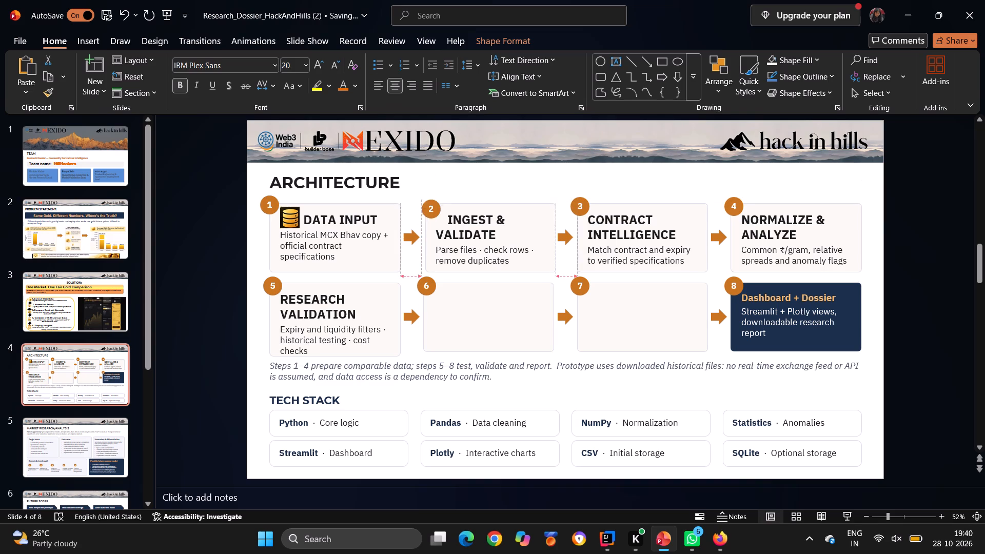
drag(425, 206, 420, 205)
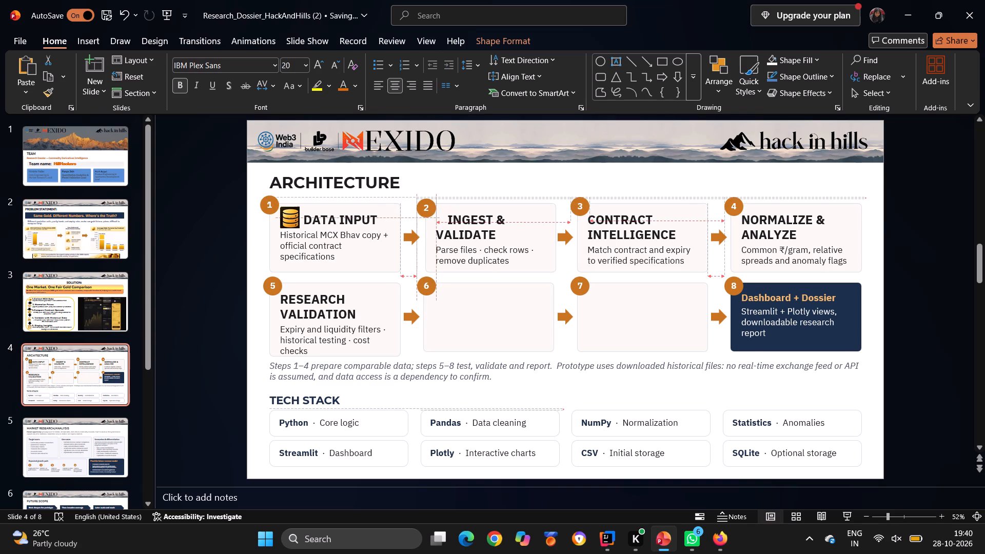
drag(420, 205, 419, 205)
click(467, 186)
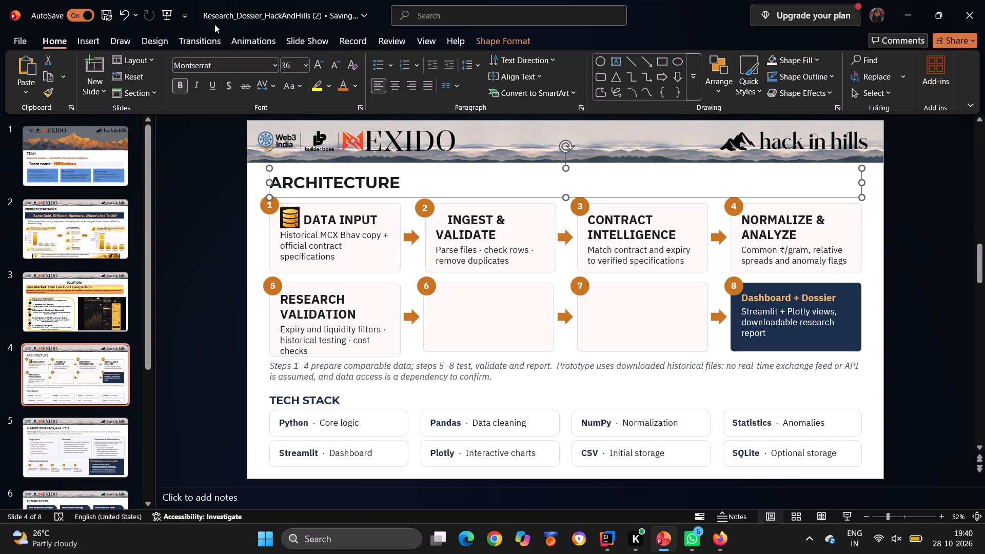
click(94, 41)
click(104, 97)
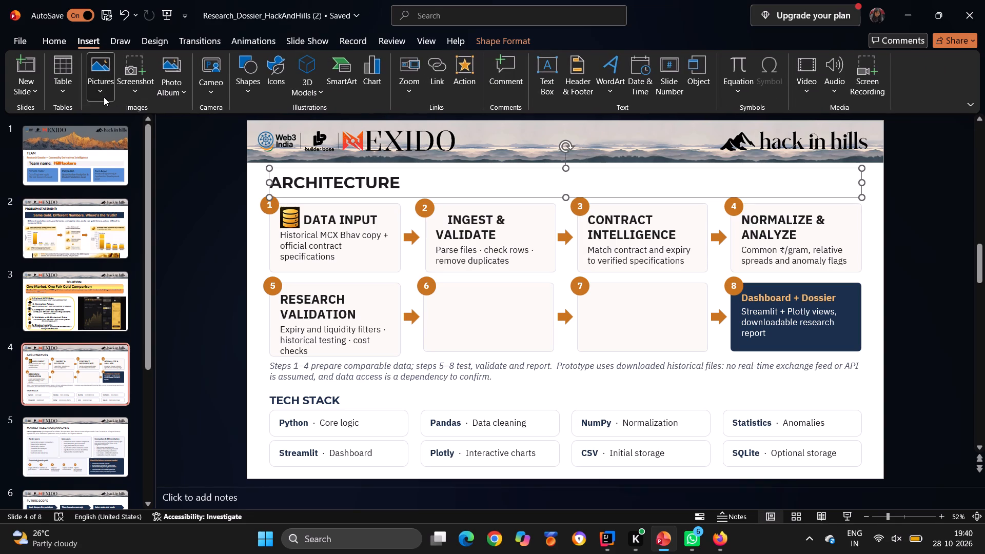
click(138, 130)
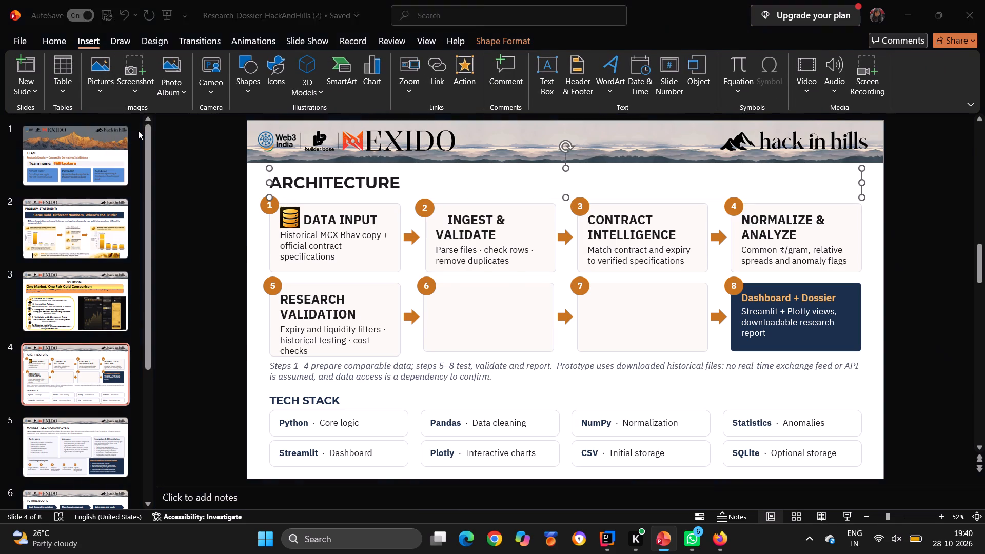
scroll(85, 117, up, 4)
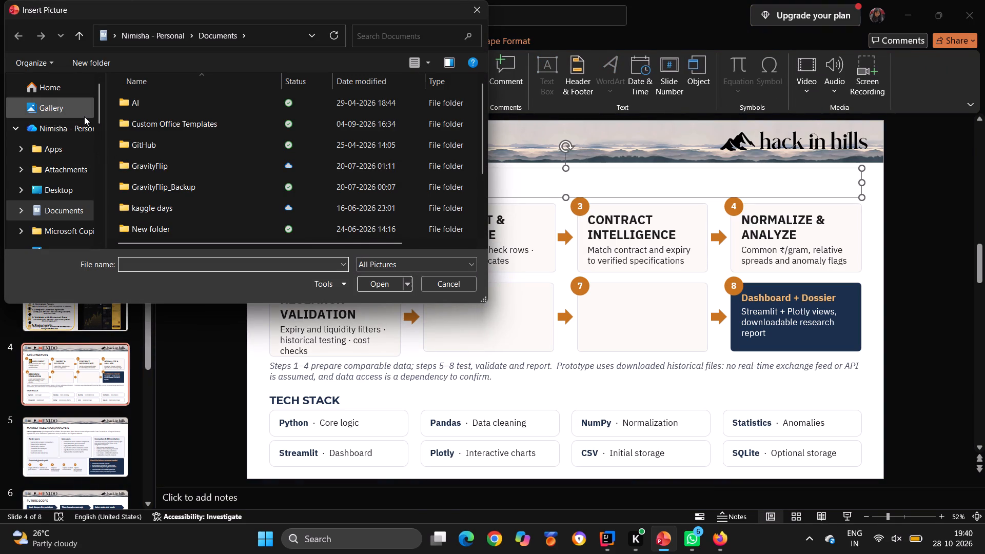
click(84, 116)
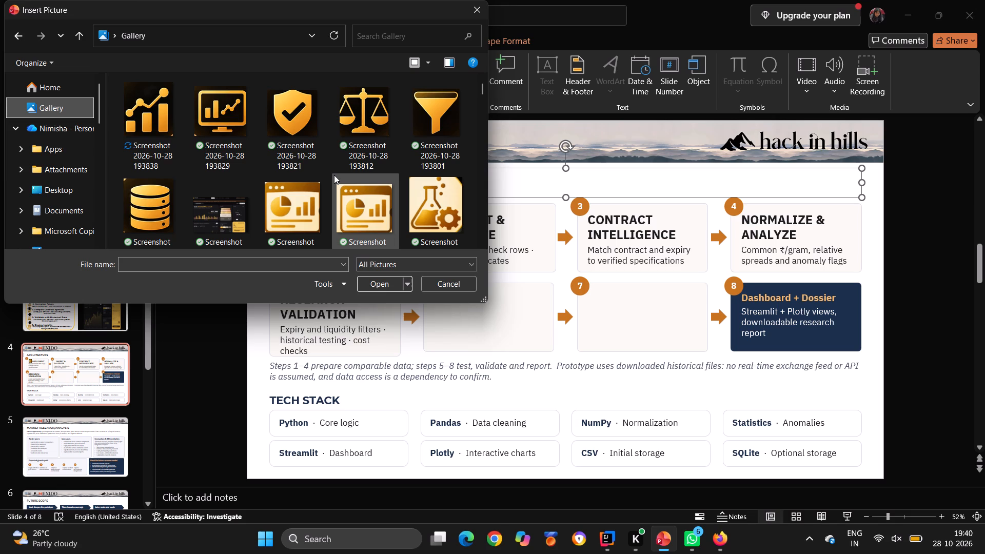
click(421, 134)
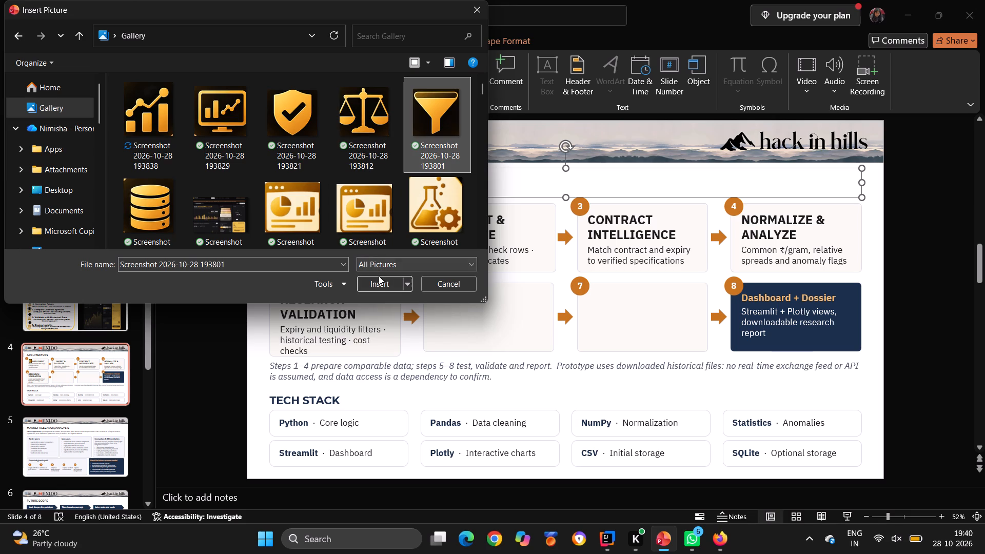
click(379, 276)
drag(568, 303, 442, 222)
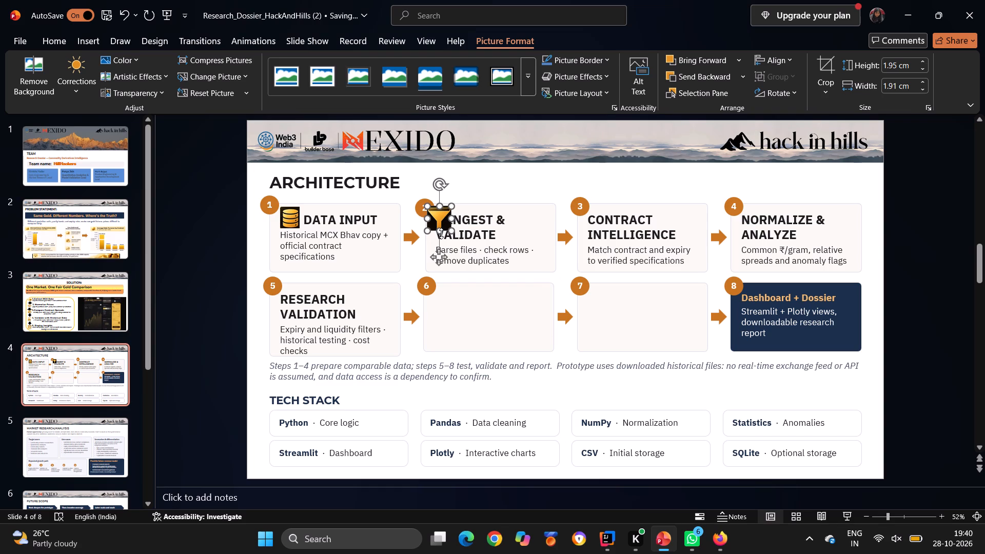
Shrink the funnel icon to 1.67 cm high and 1.36 cm wide and nudge it beside INGEST.
drag(441, 233, 441, 227)
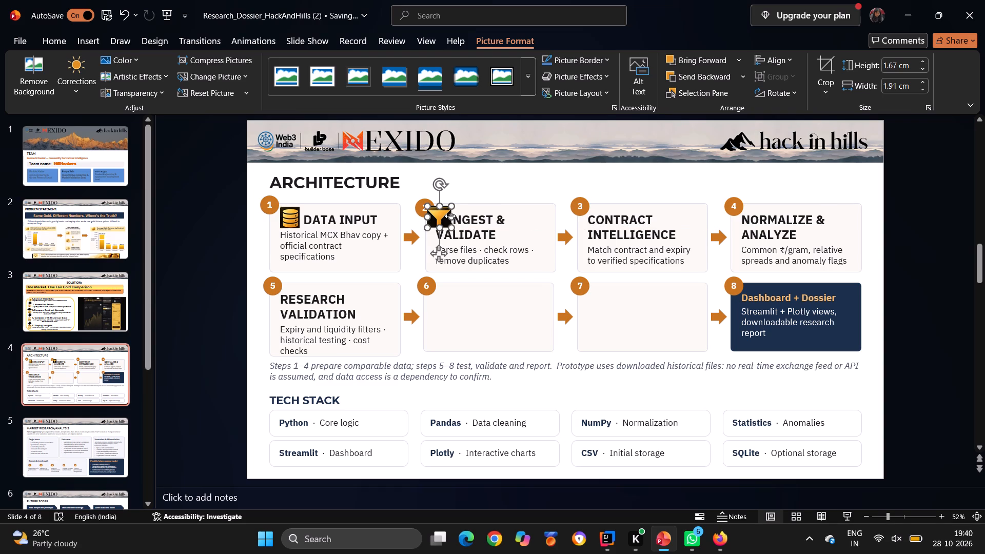
drag(450, 216, 443, 216)
click(436, 216)
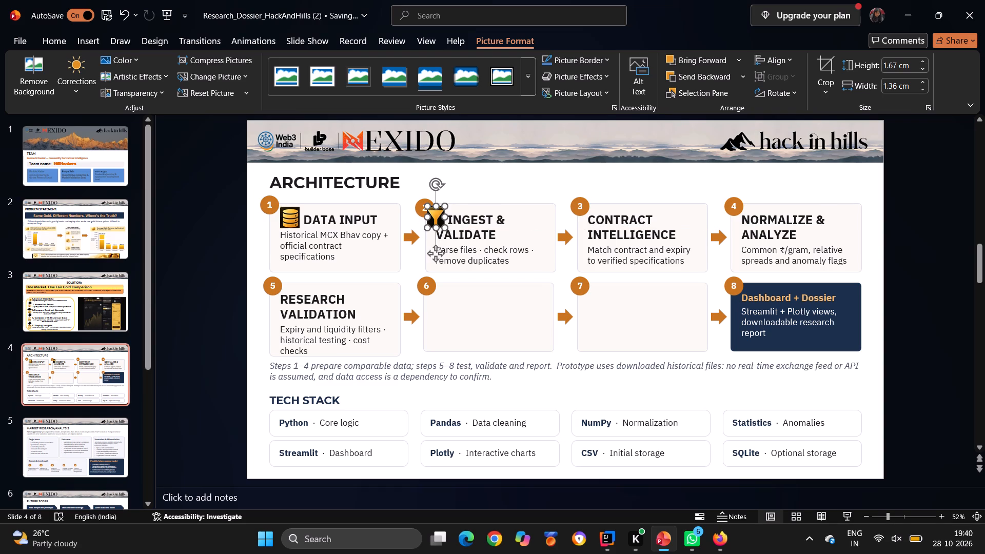
Add three more leading spaces before INGEST in box 2 and shift the funnel icon slightly right, clear of the number 2 badge.
click(452, 219)
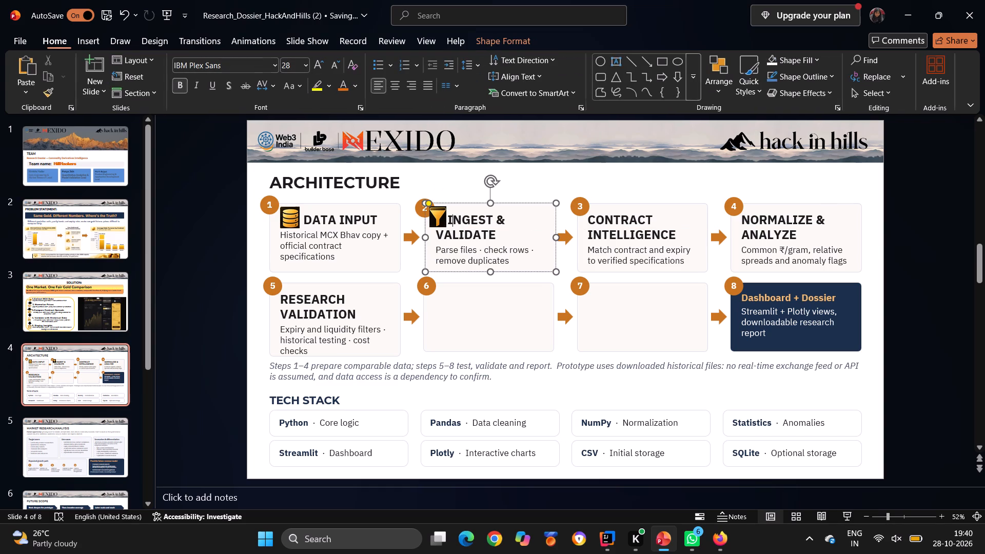
key(Left)
key(space)
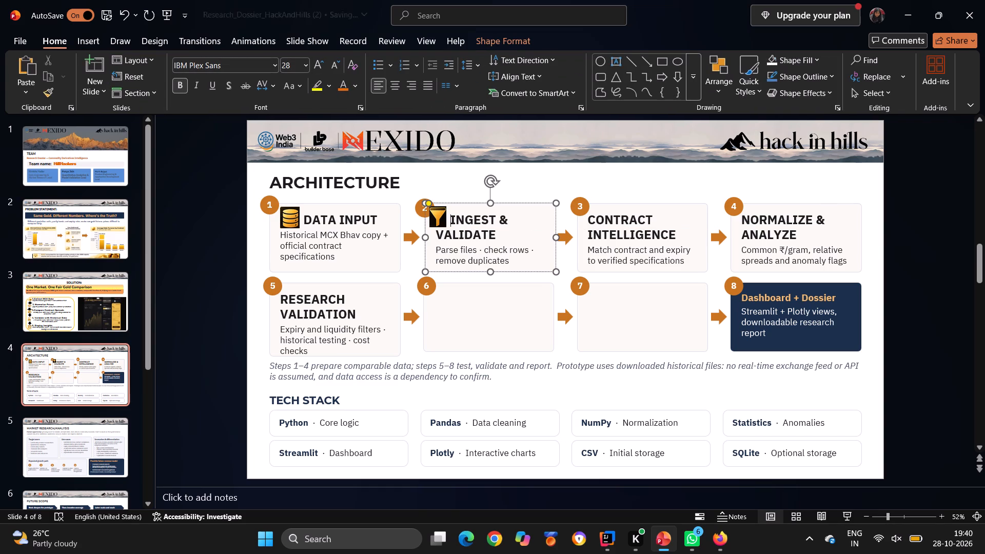
key(space)
double_click(437, 216)
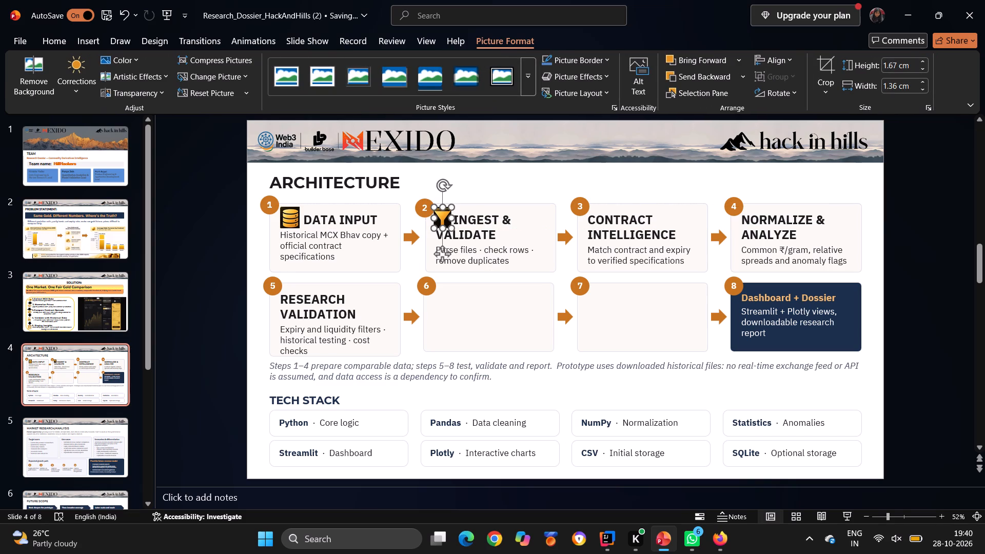
click(437, 227)
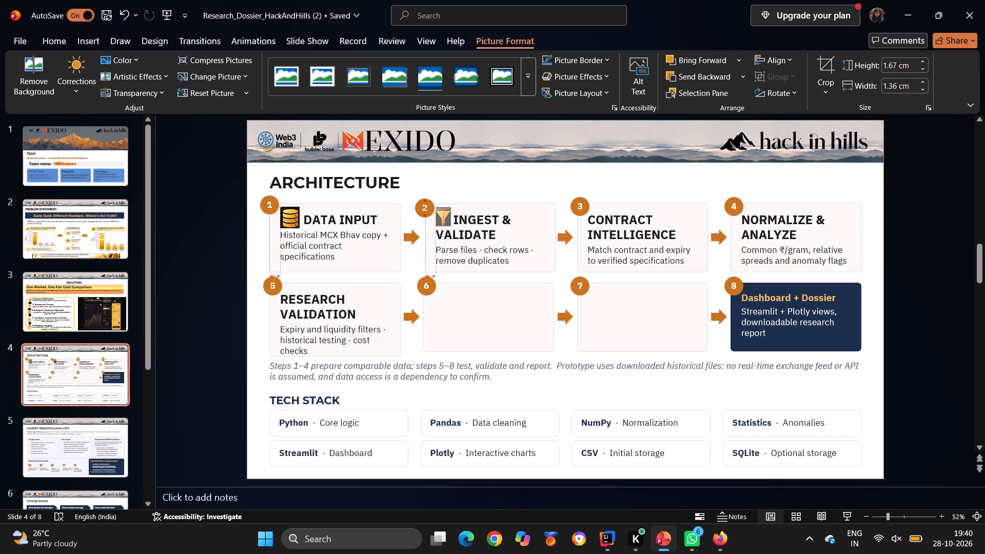
click(491, 163)
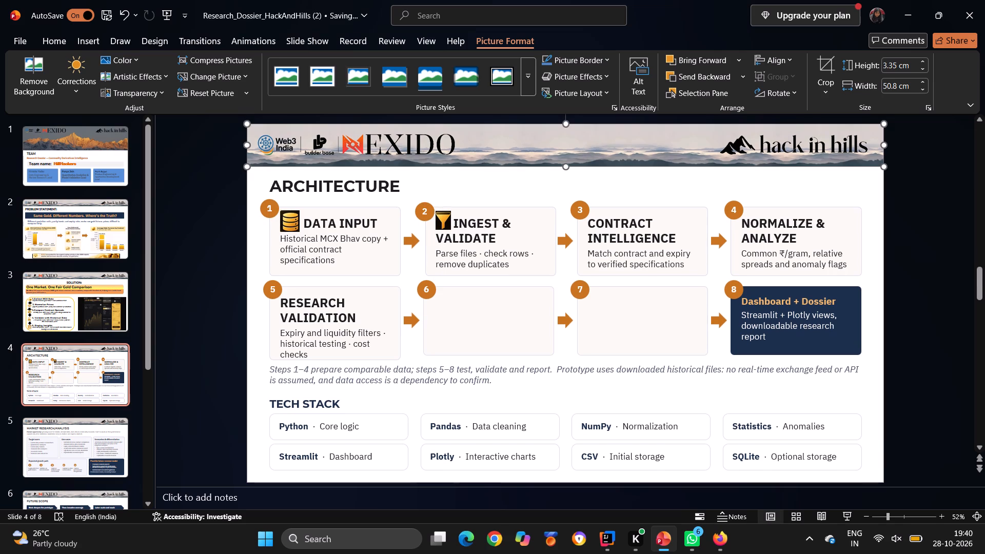
click(455, 224)
key(space)
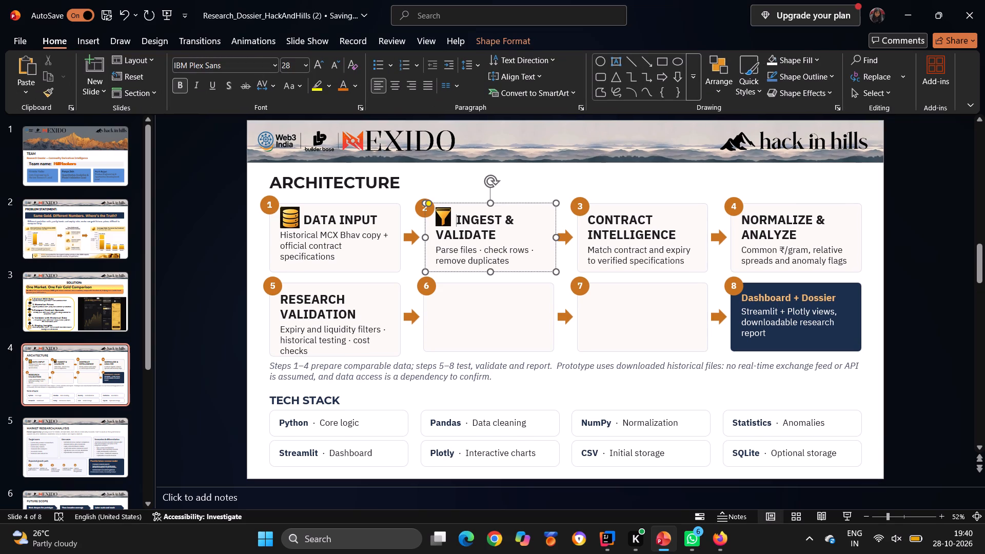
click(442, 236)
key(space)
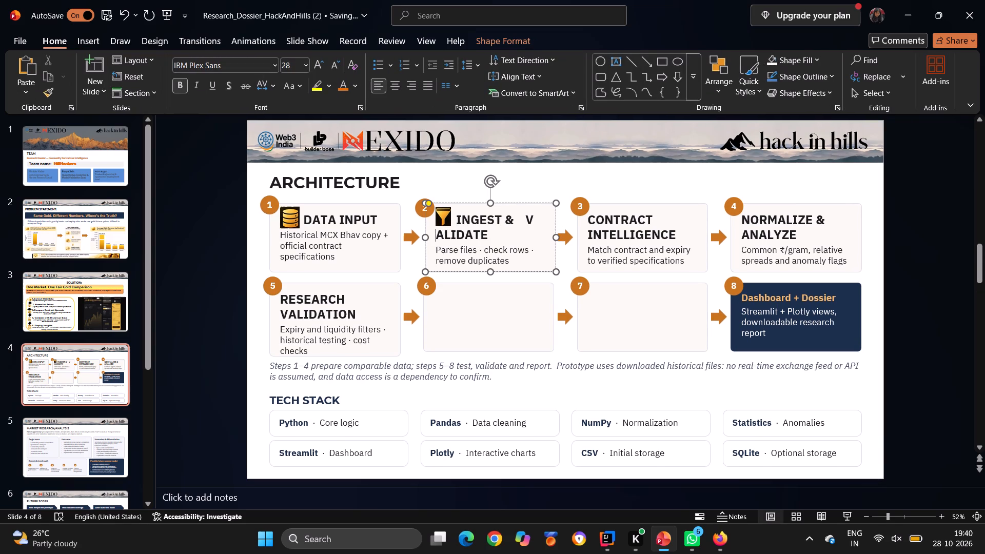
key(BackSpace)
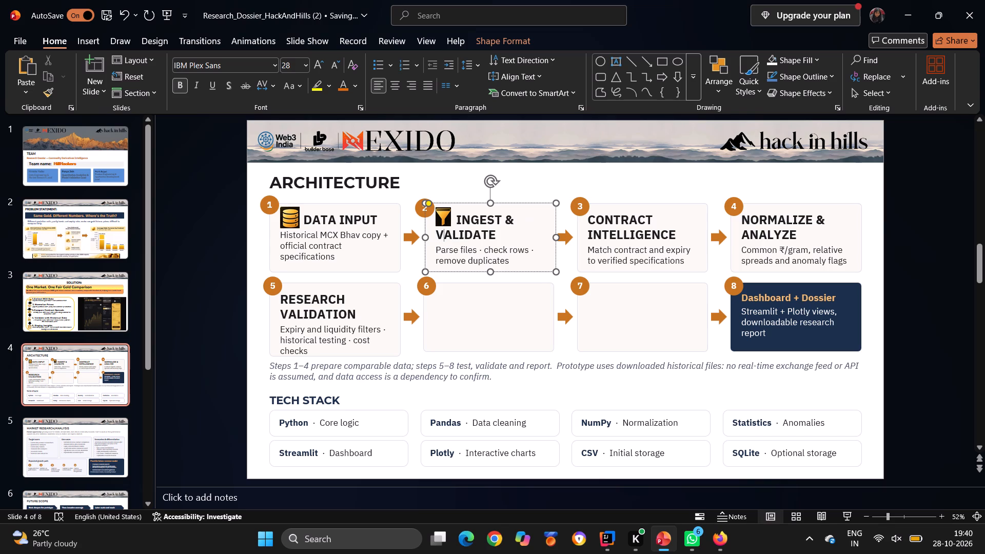
Add three spaces before VALIDATE in the heading of box 2.
click(435, 236)
click(440, 233)
key(Left)
key(space)
key(space)
key(space)
Nudge the number 2 badge slightly left, away from the funnel icon.
click(431, 213)
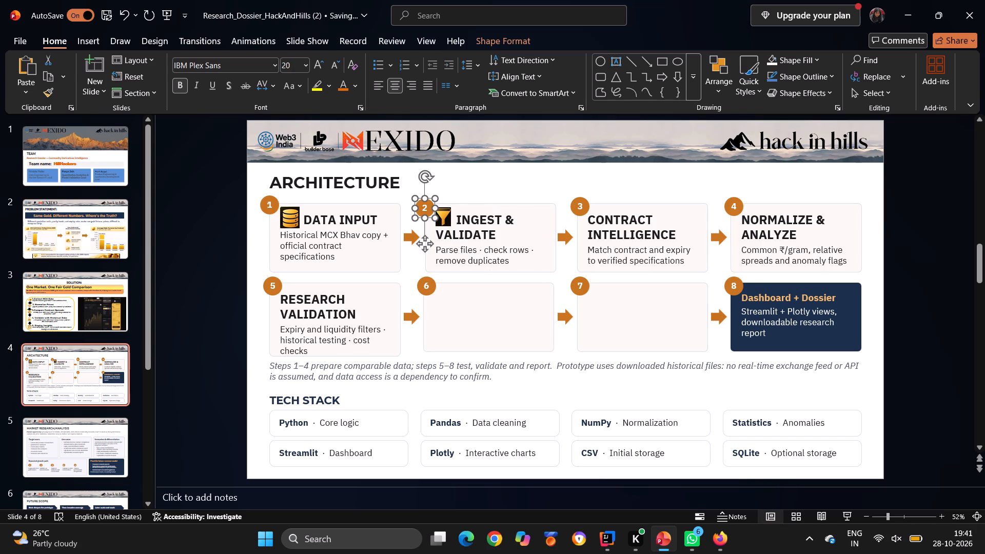
click(427, 211)
click(461, 181)
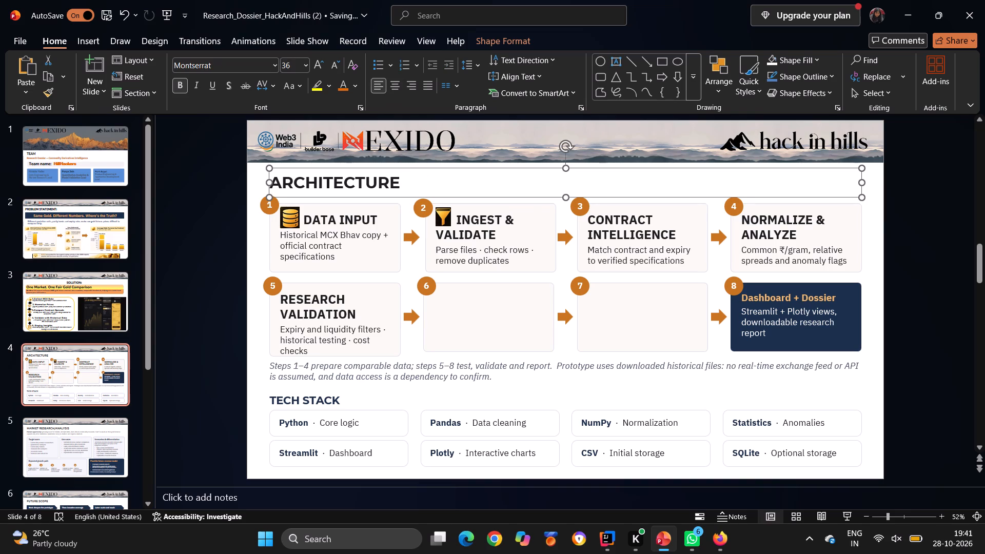
Add seven leading spaces before CONTRACT in the box 3 heading to make room for an icon.
click(690, 276)
click(631, 242)
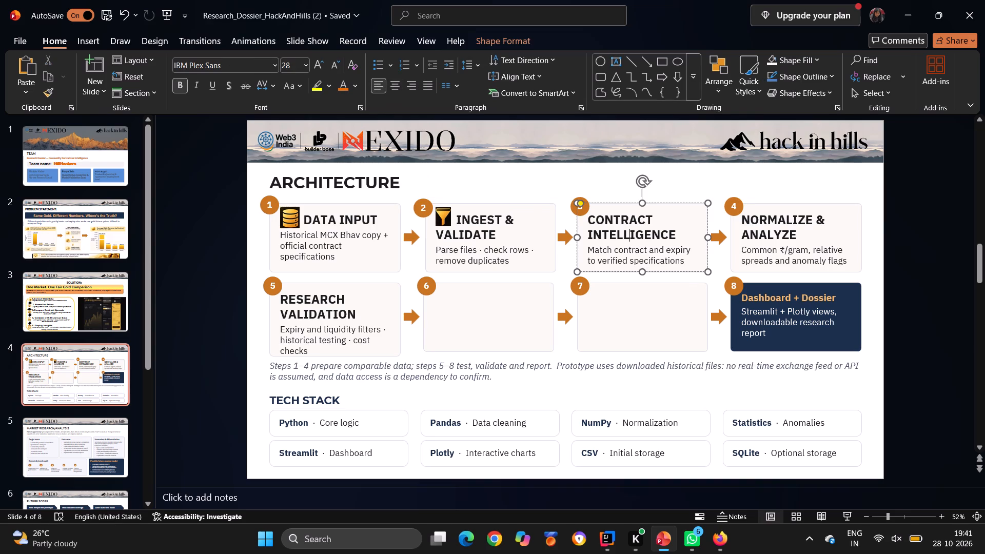
click(586, 219)
click(588, 220)
key(space)
key(space)
key(space)
key(space)
key(space)
key(space)
key(space)
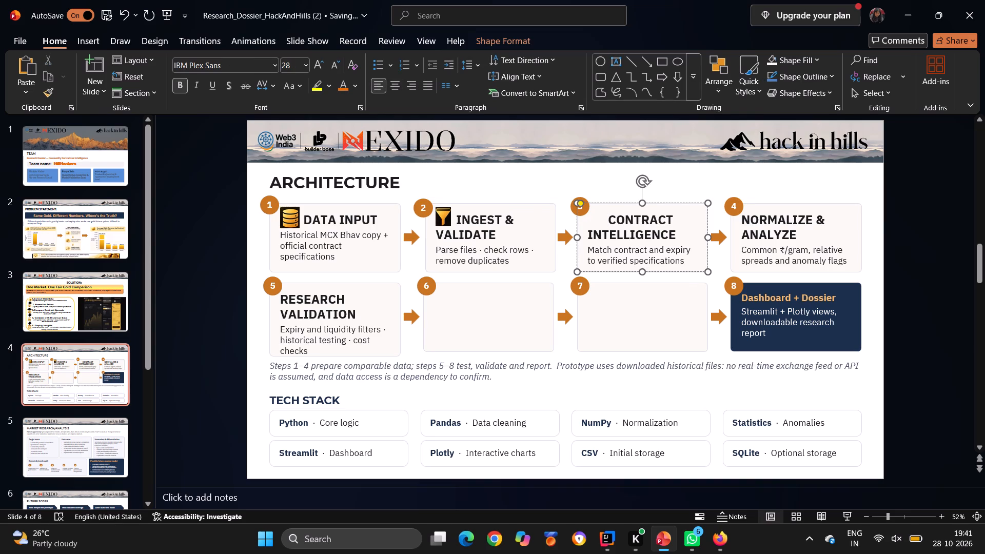
Nudge the number 3 badge slightly outward at the corner of the CONTRACT INTELLIGENCE box.
click(581, 208)
click(581, 208)
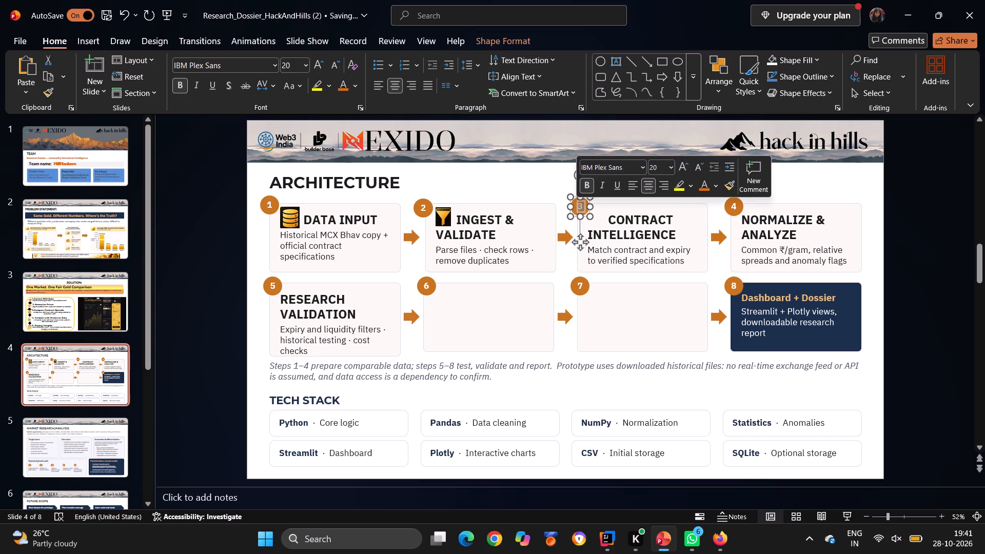
click(552, 197)
click(578, 204)
click(578, 204)
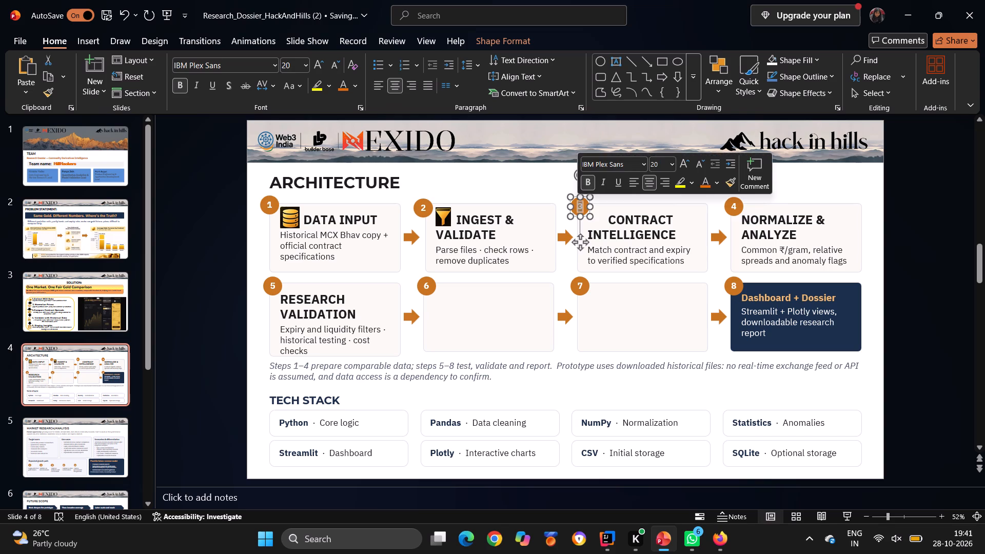
click(555, 196)
click(577, 206)
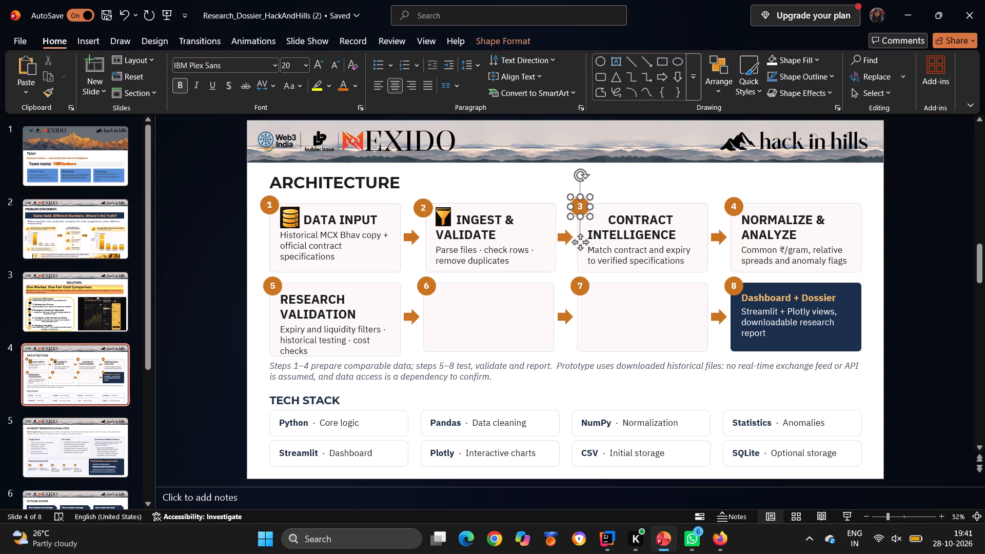
drag(573, 201, 568, 203)
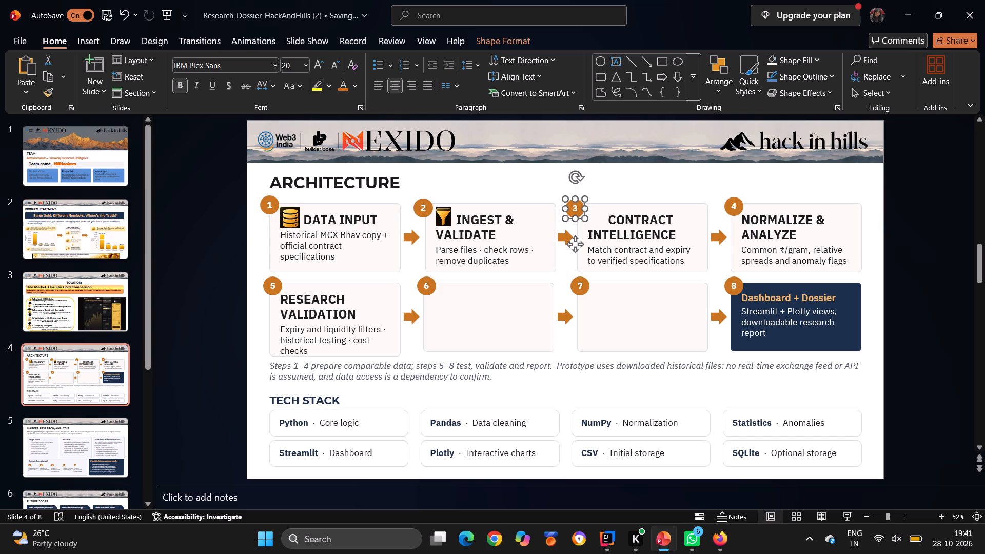
click(551, 371)
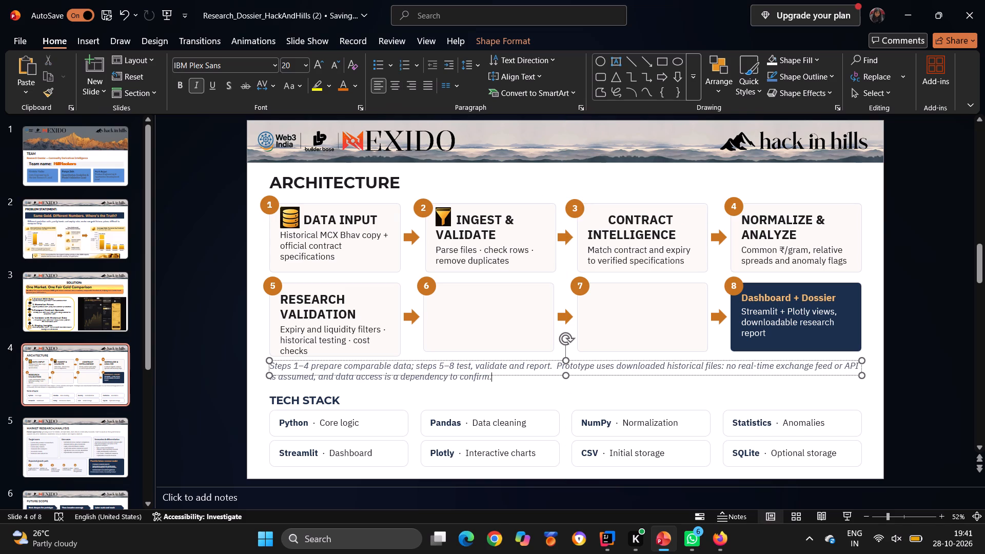
drag(86, 37, 107, 90)
click(107, 90)
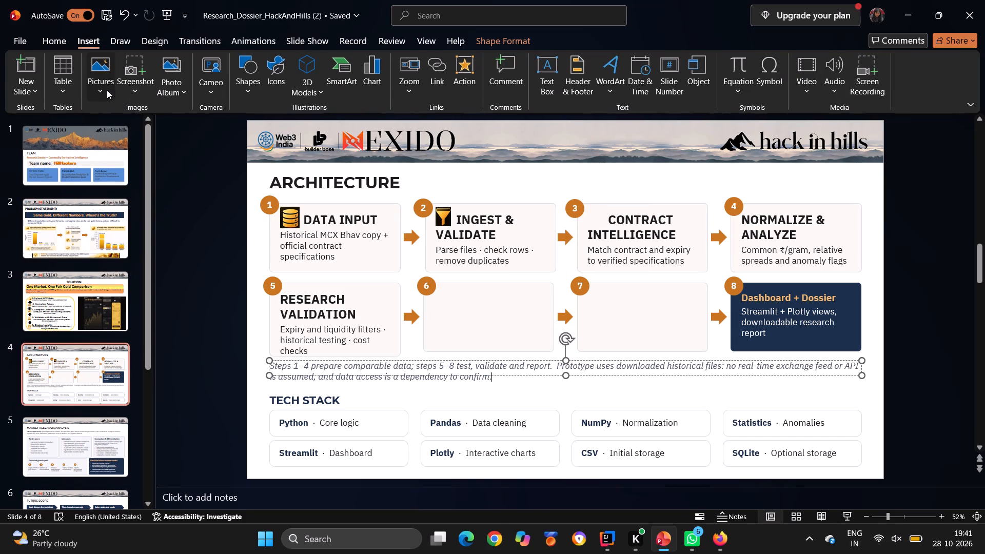
click(126, 133)
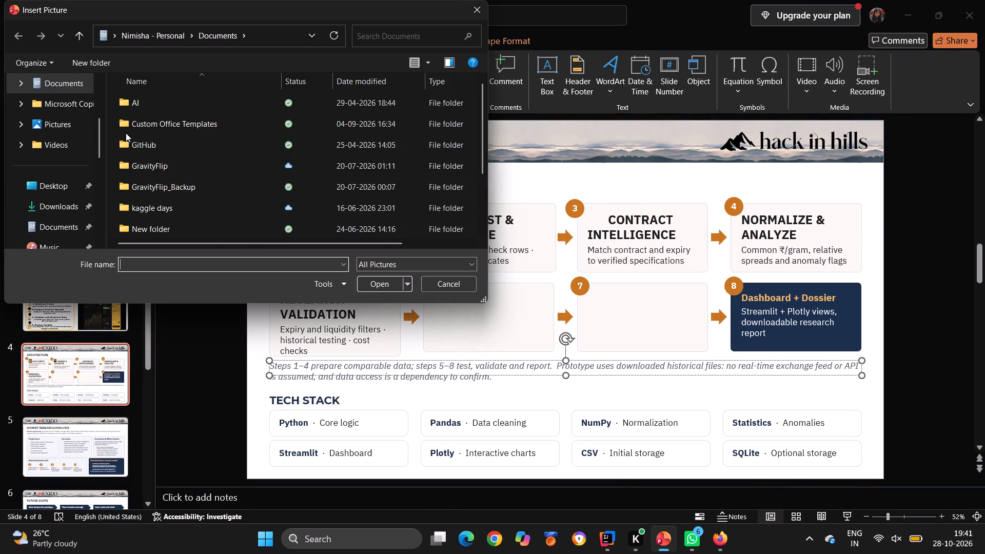
scroll(57, 93, up, 2)
click(57, 111)
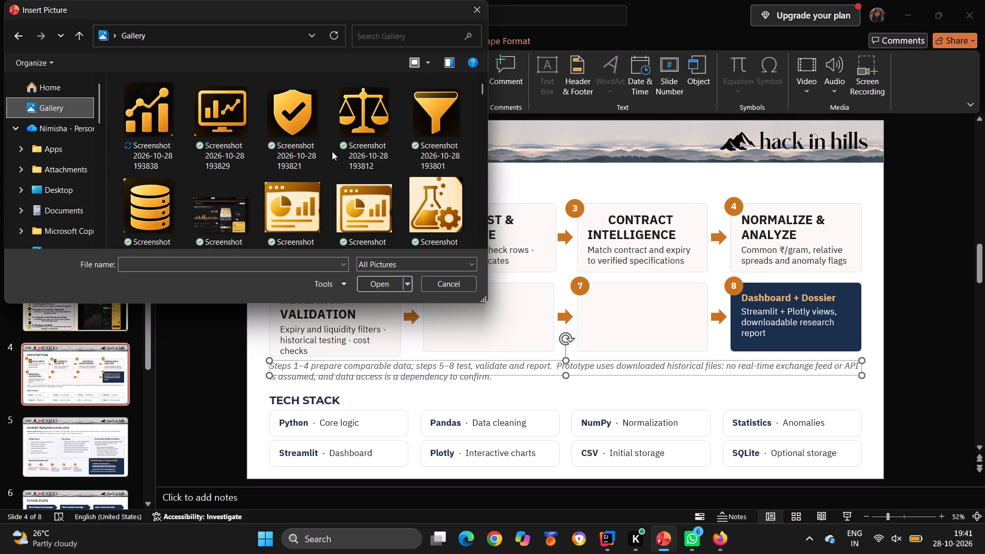
scroll(332, 151, down, 1)
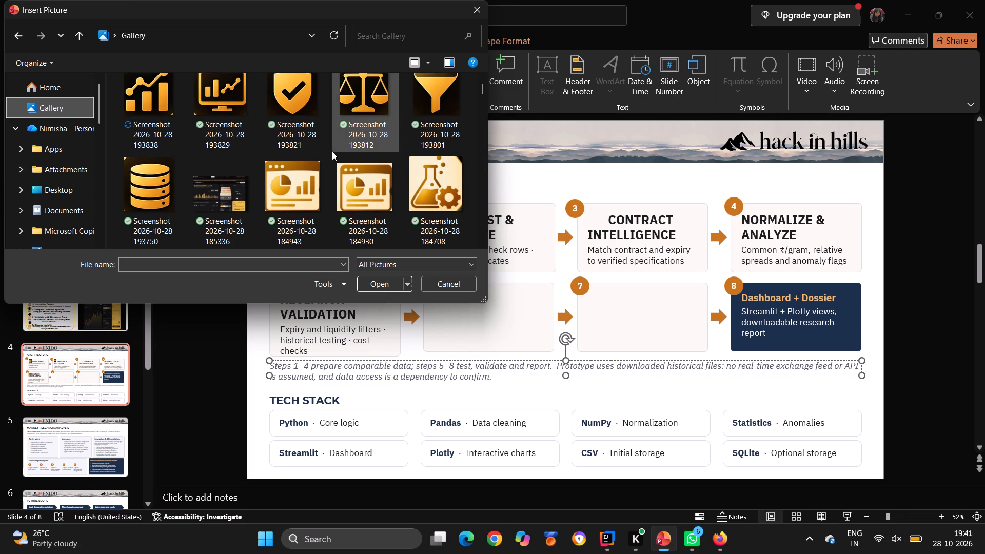
scroll(332, 151, down, 1)
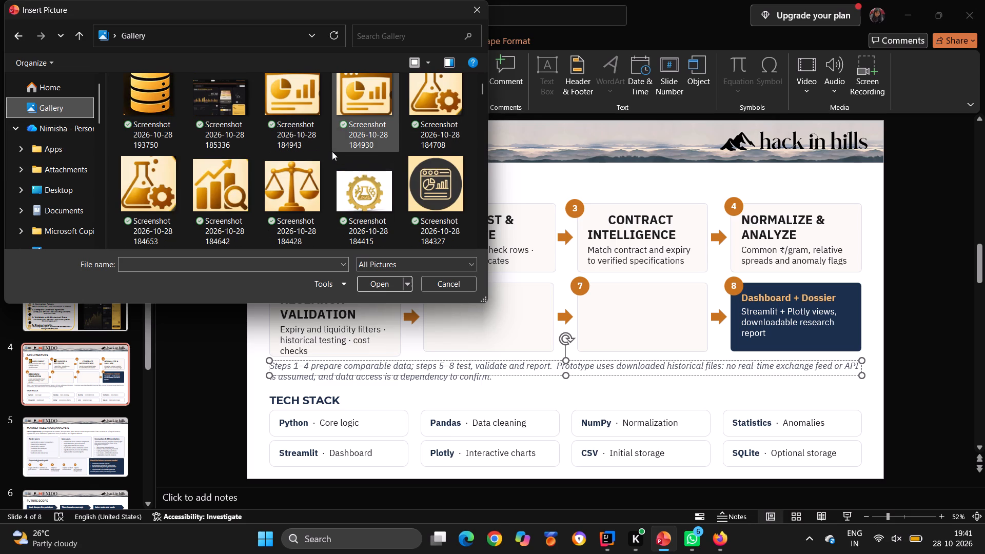
scroll(263, 138, up, 1)
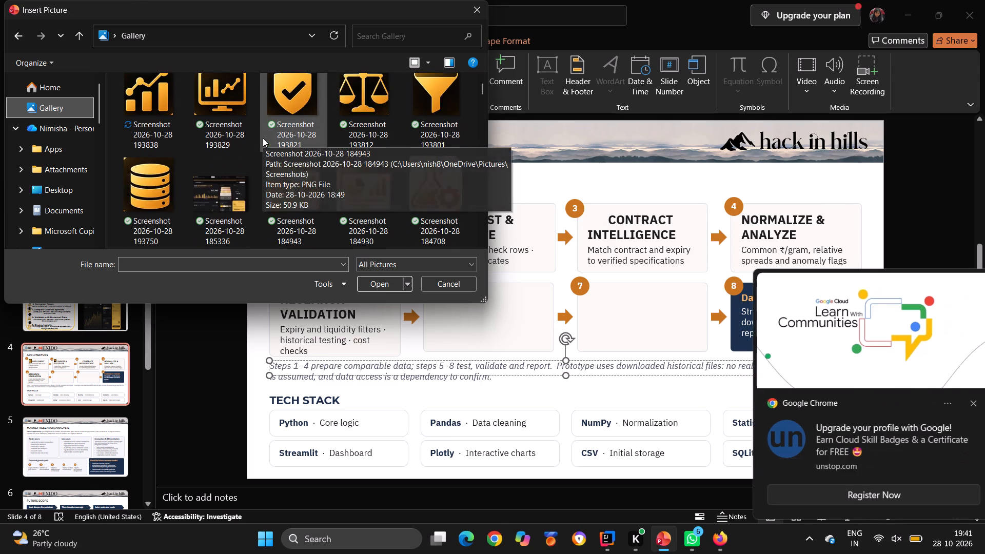
scroll(263, 138, up, 1)
click(359, 126)
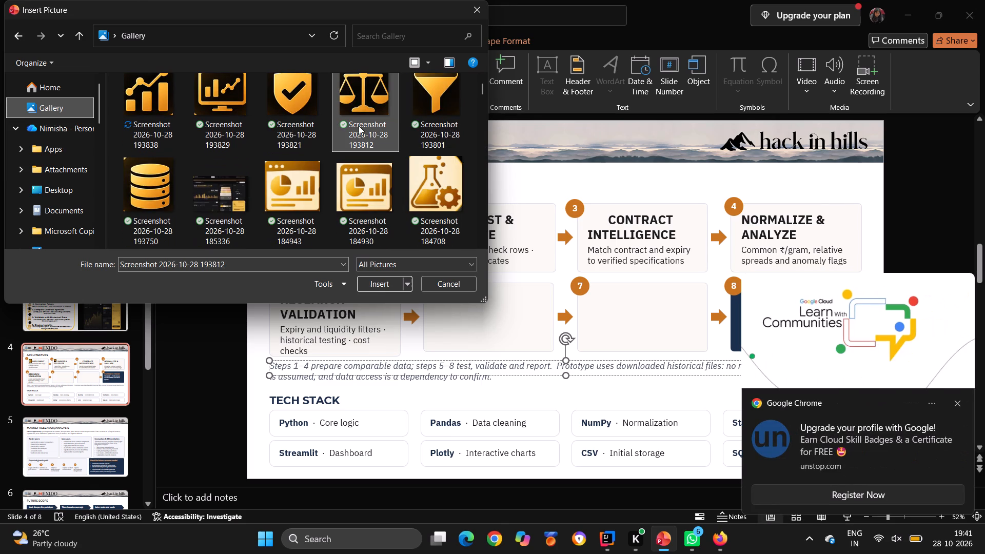
click(369, 277)
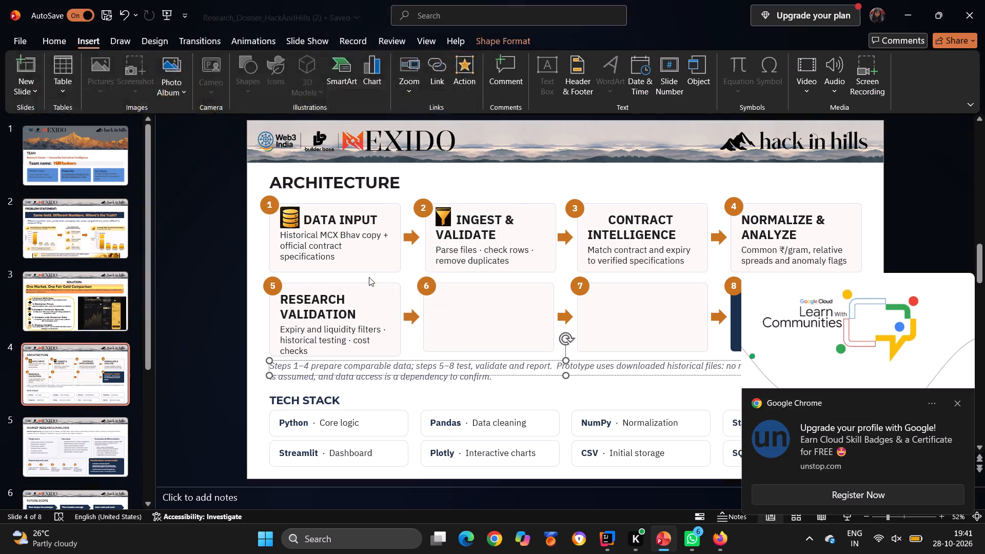
Place the scales icon before CONTRACT in box 3 and shrink it to about 1.5 cm wide, clear of the INTELLIGENCE line.
drag(564, 301, 587, 230)
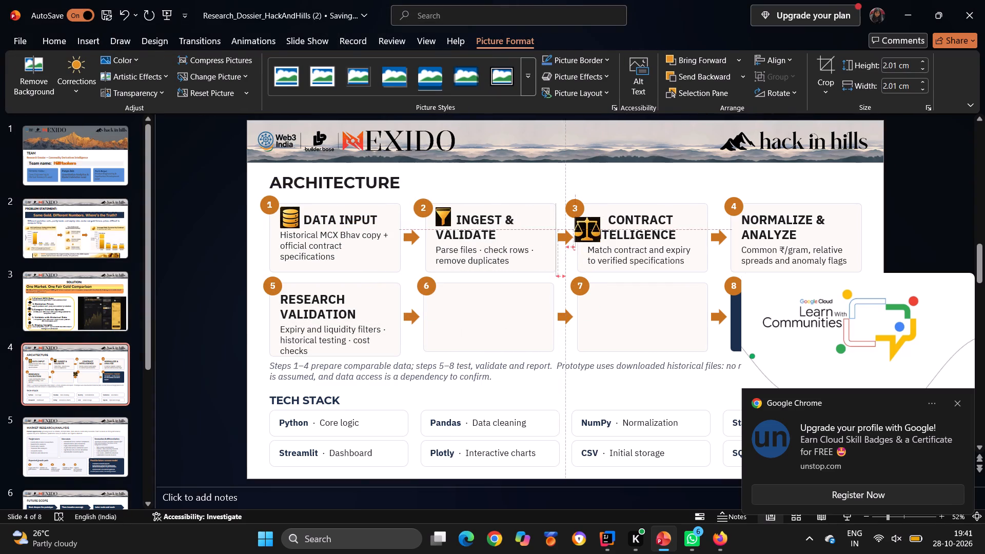
drag(587, 230, 593, 220)
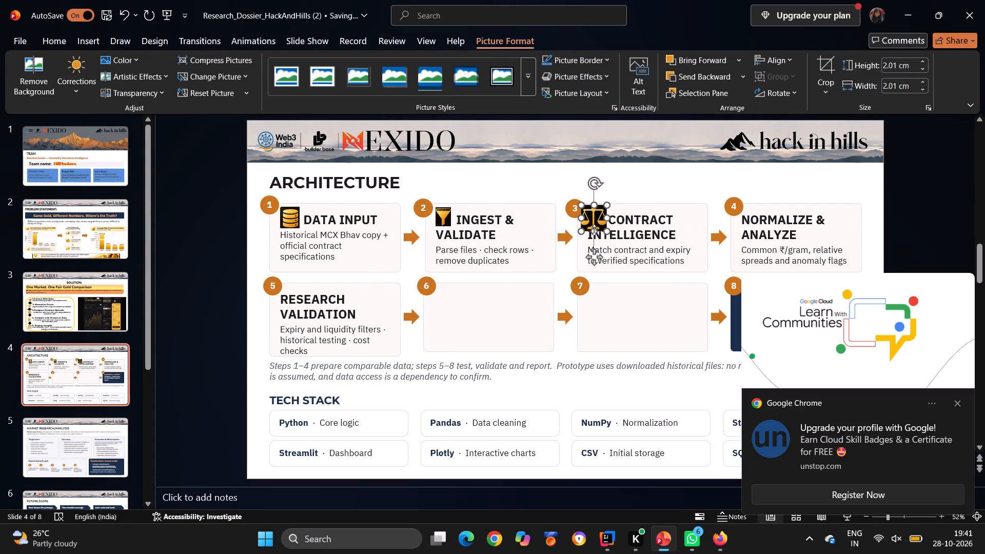
click(594, 230)
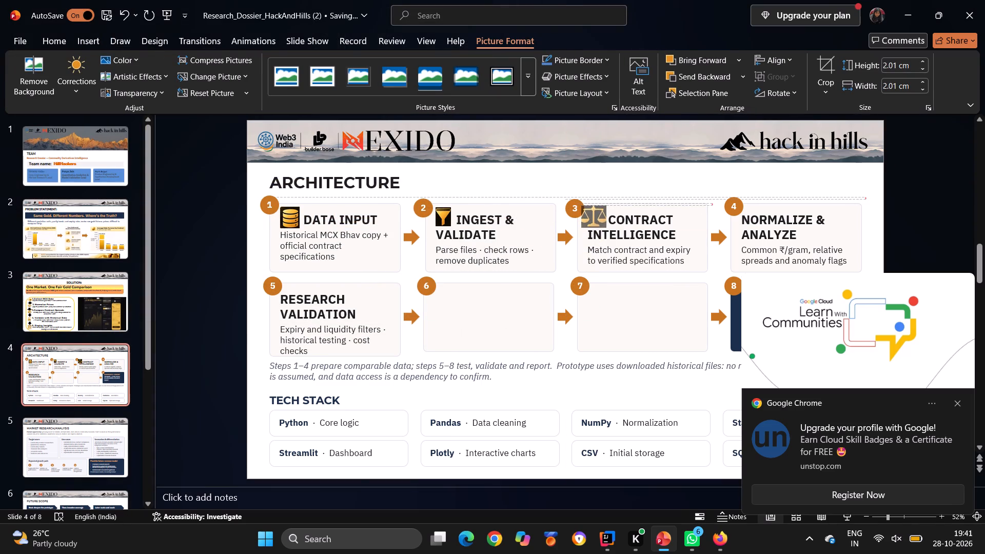
drag(579, 219, 583, 217)
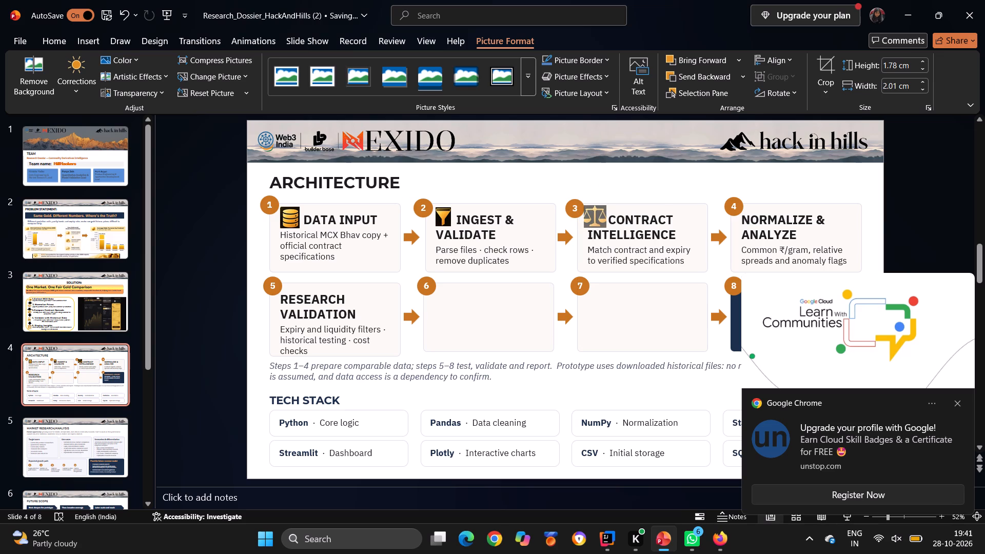
drag(583, 217, 588, 216)
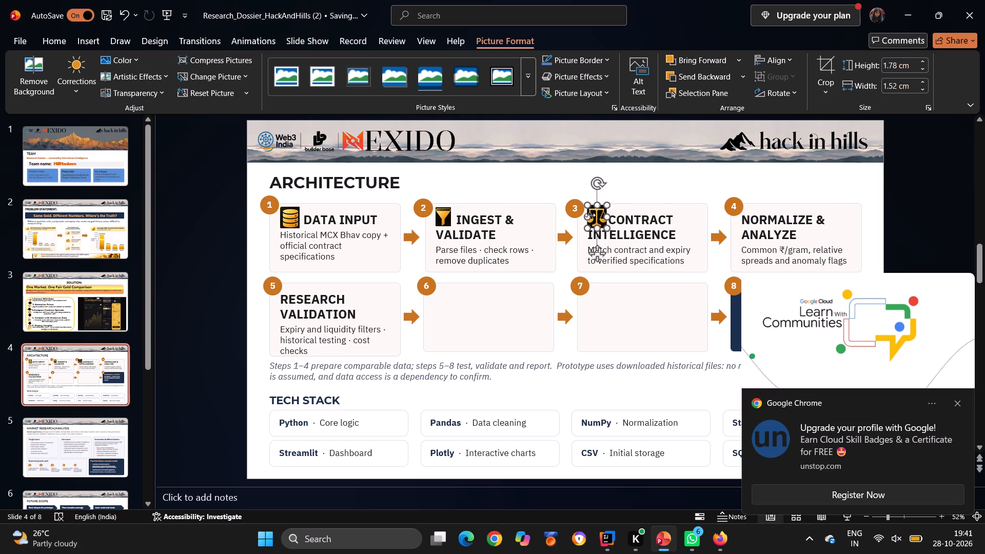
drag(597, 206, 599, 211)
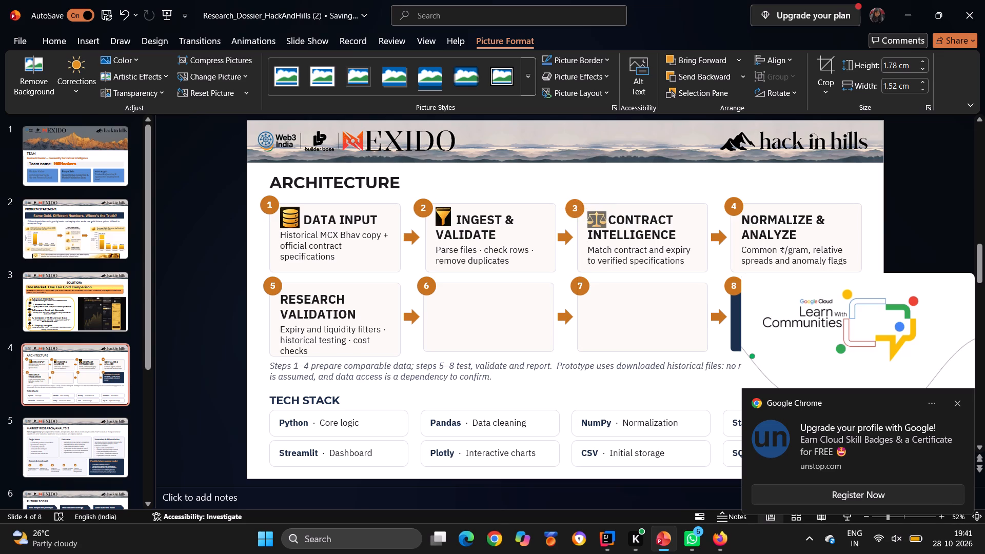
drag(599, 211, 599, 211)
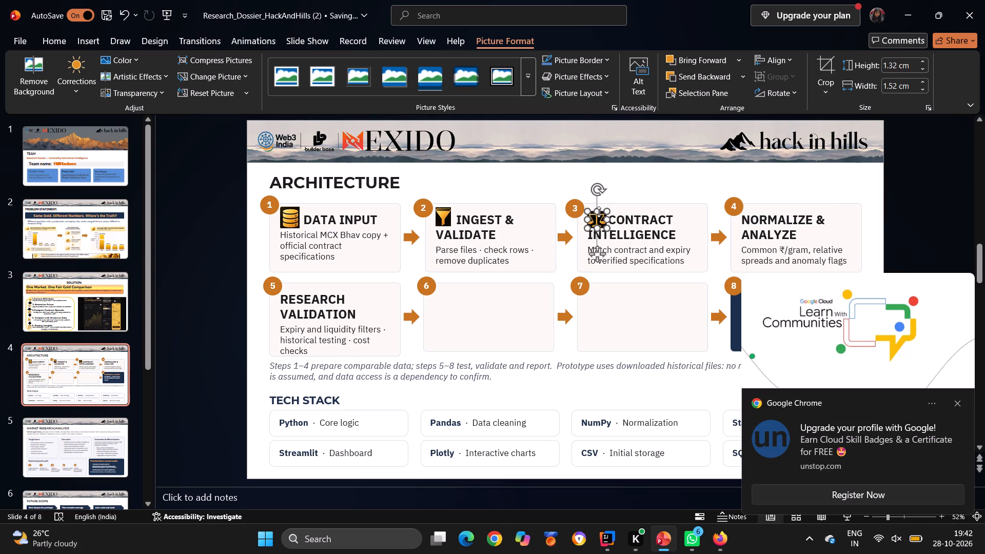
click(599, 212)
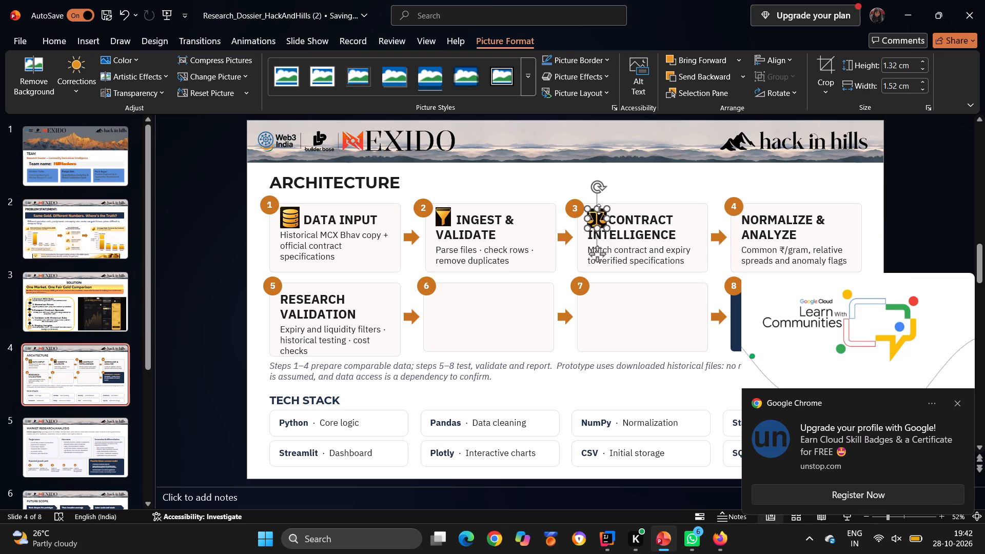
click(618, 182)
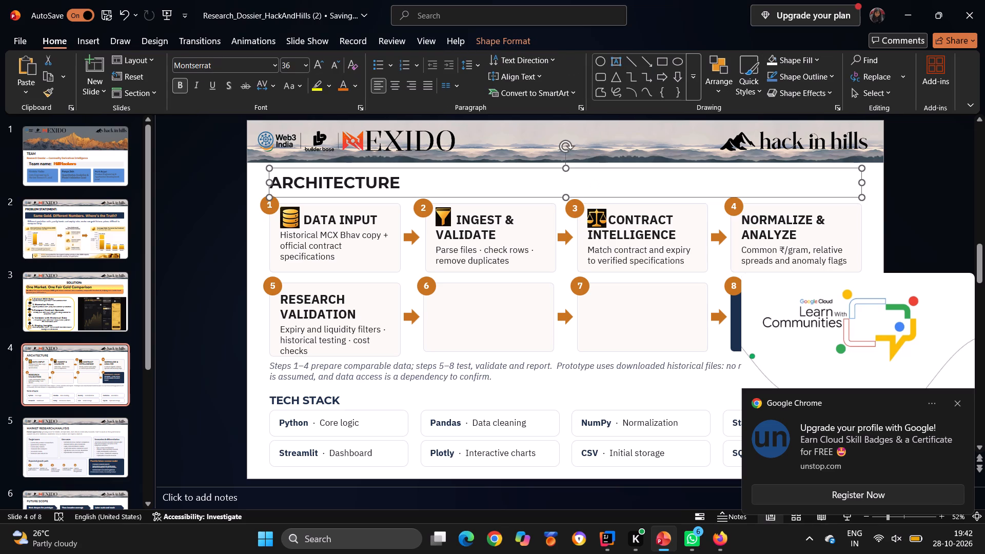
Add one more space before CONTRACT in the box 3 heading to separate it from the scales icon.
click(609, 222)
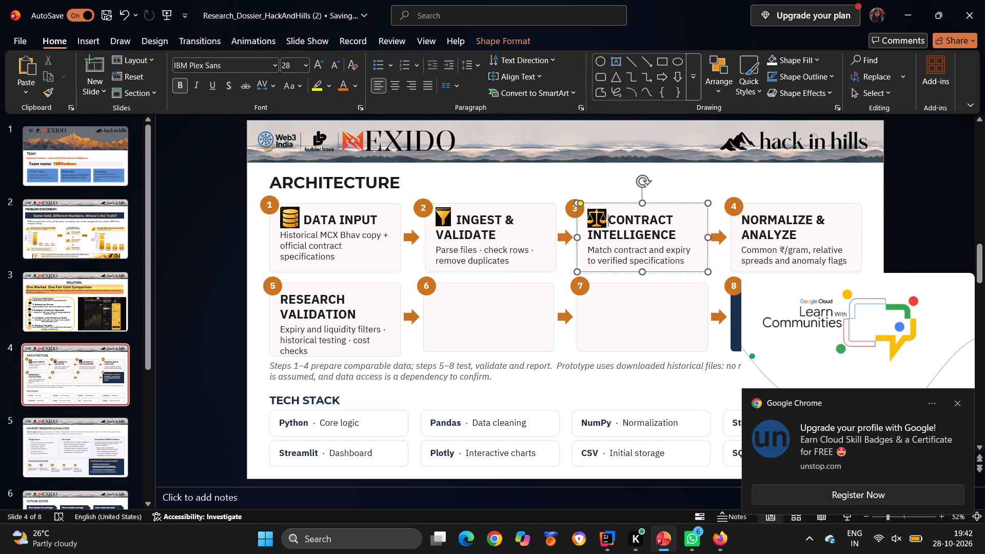
key(space)
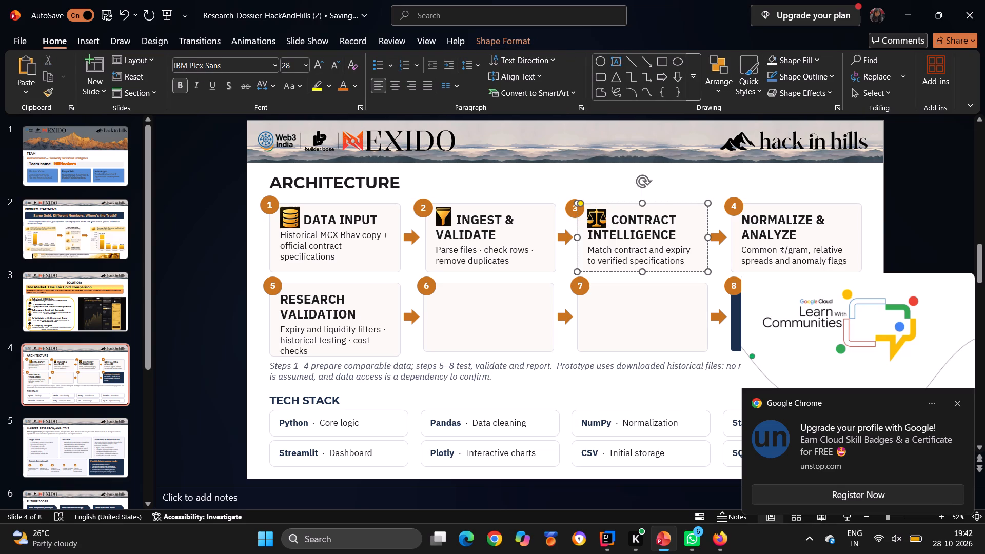
click(669, 177)
Add a few leading spaces before NORMALIZE in the box 4 heading to make room for an icon.
click(742, 220)
key(space)
key(space)
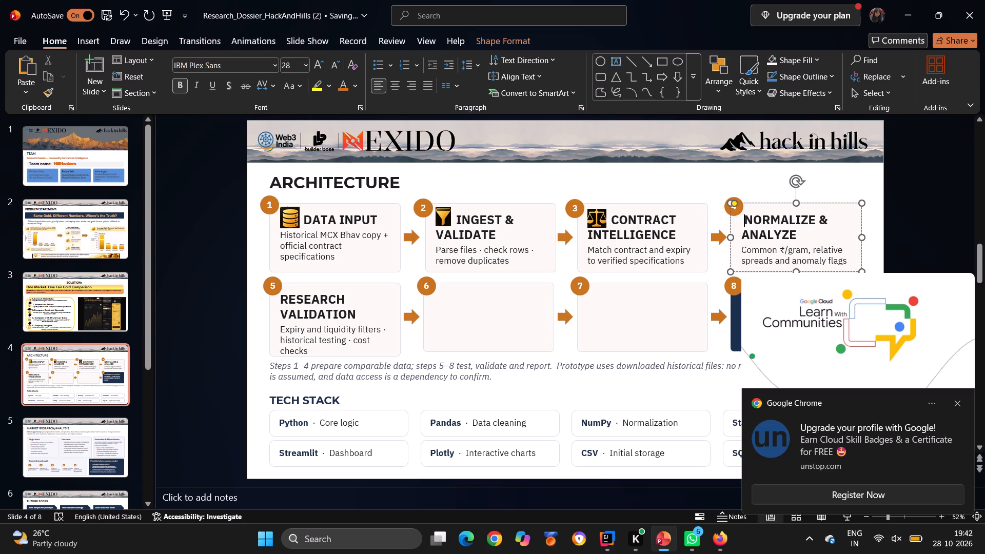
key(space)
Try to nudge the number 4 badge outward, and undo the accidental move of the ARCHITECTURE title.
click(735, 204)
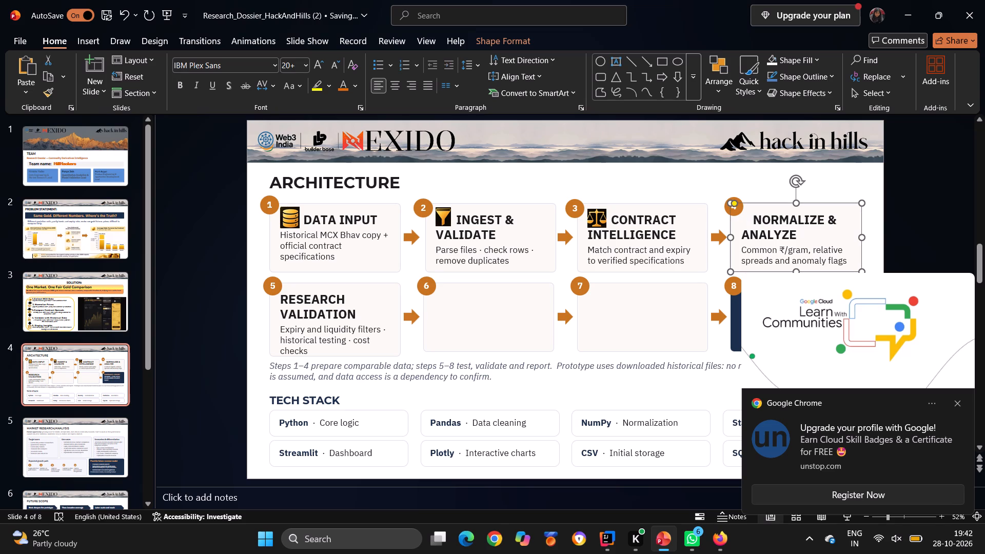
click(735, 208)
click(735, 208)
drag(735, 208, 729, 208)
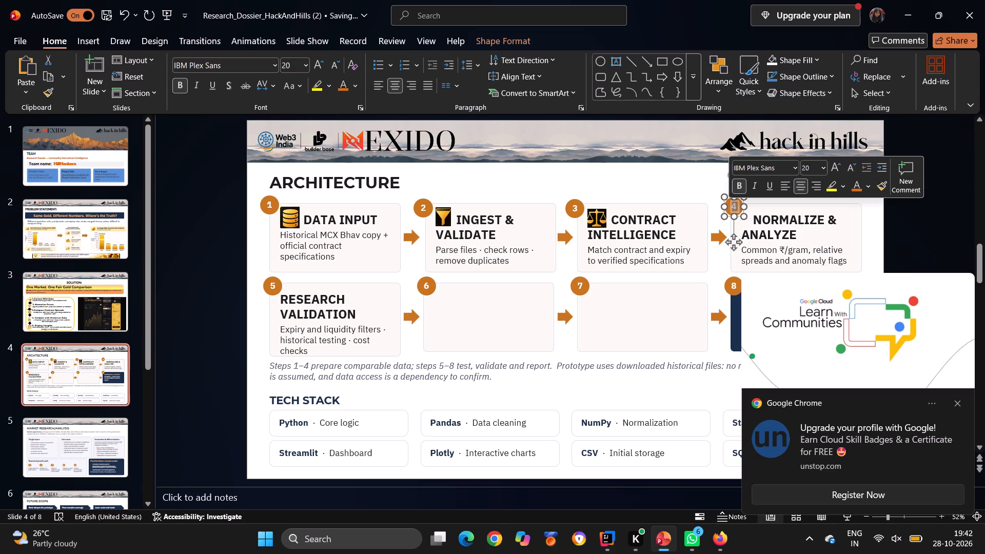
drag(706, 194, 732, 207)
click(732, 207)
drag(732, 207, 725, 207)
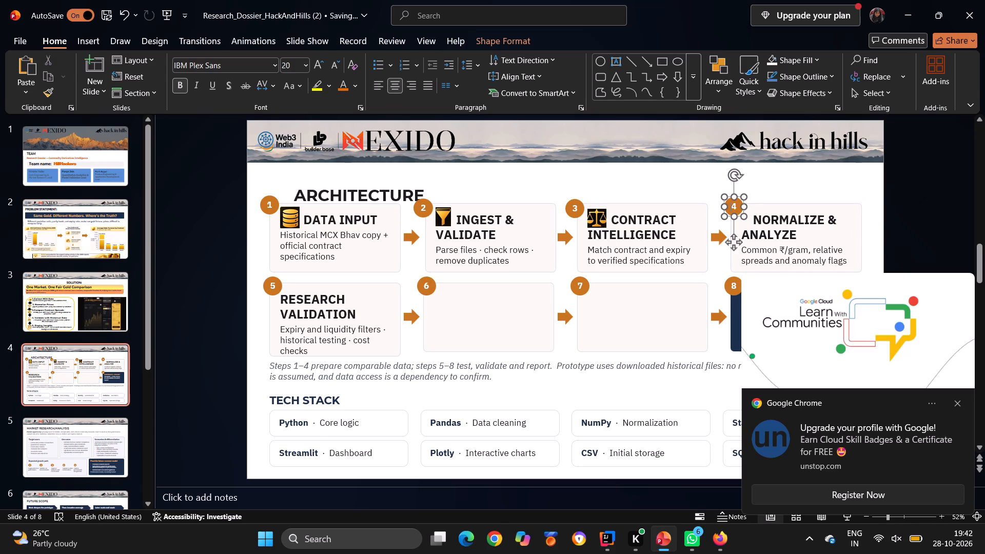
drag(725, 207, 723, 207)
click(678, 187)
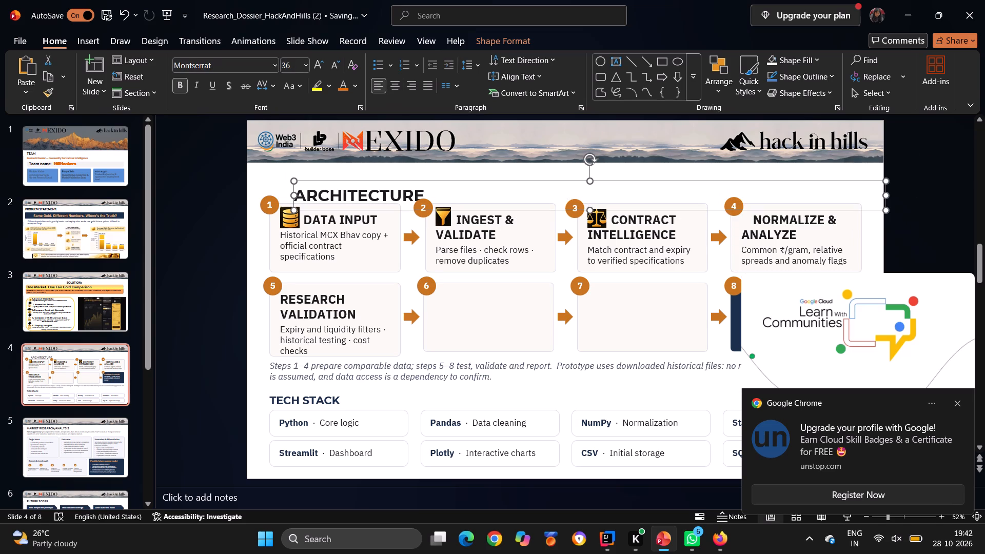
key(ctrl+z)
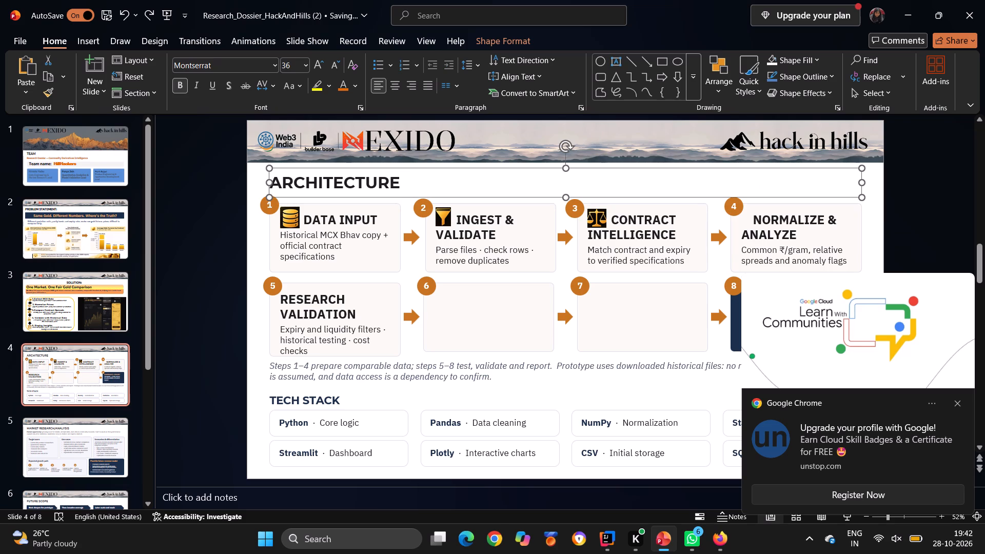
Nudge the number 4 badge slightly outward at the corner of the NORMALIZE & ANALYZE box.
click(734, 211)
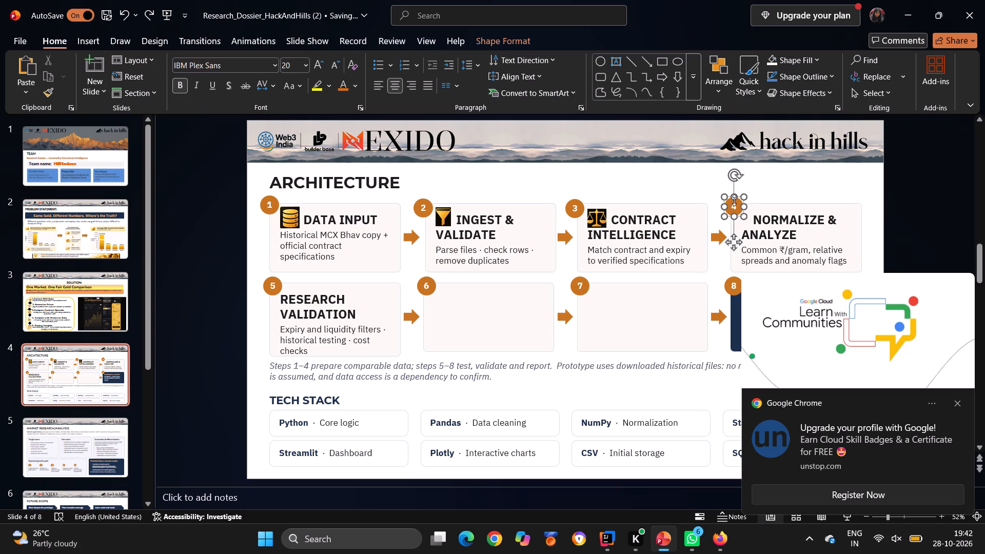
drag(738, 202, 736, 204)
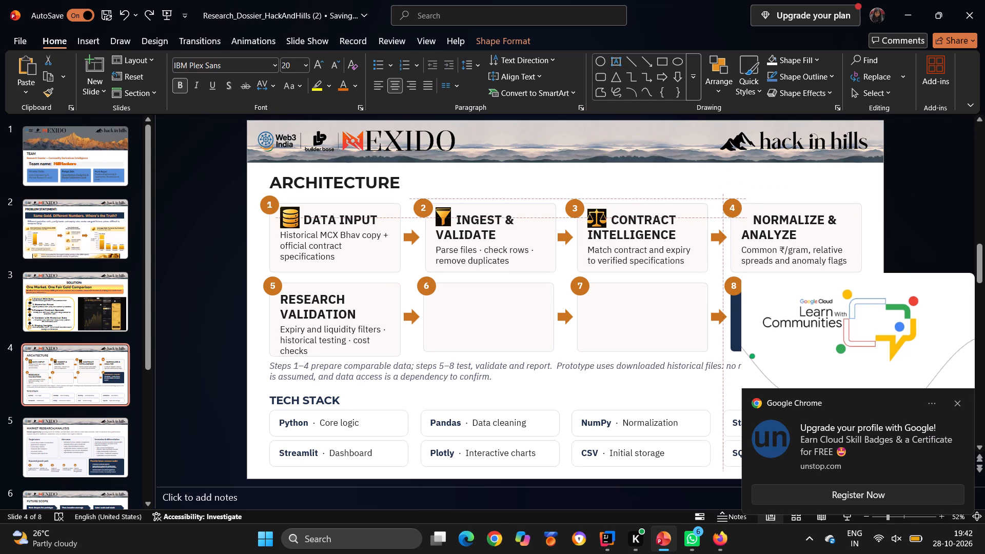
drag(736, 204, 733, 205)
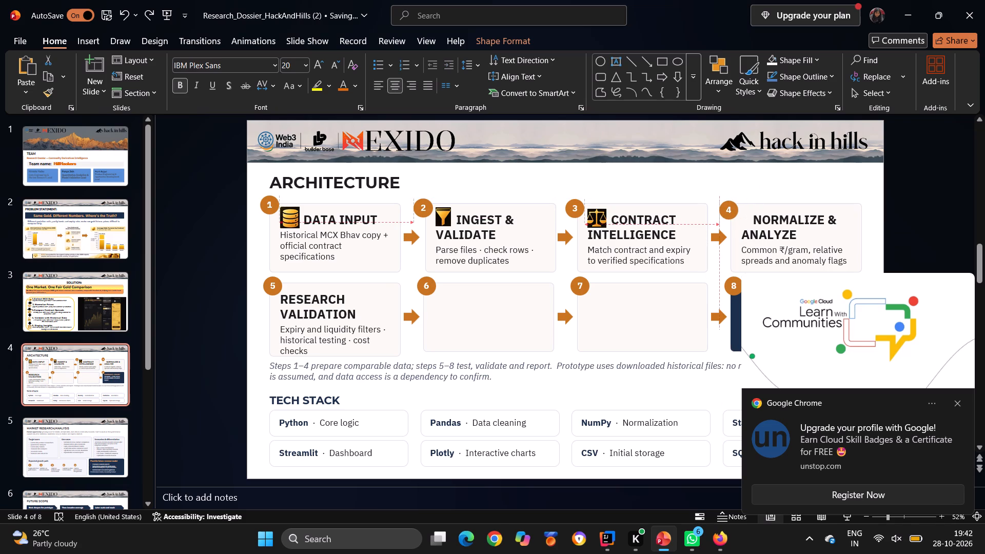
drag(733, 205, 734, 203)
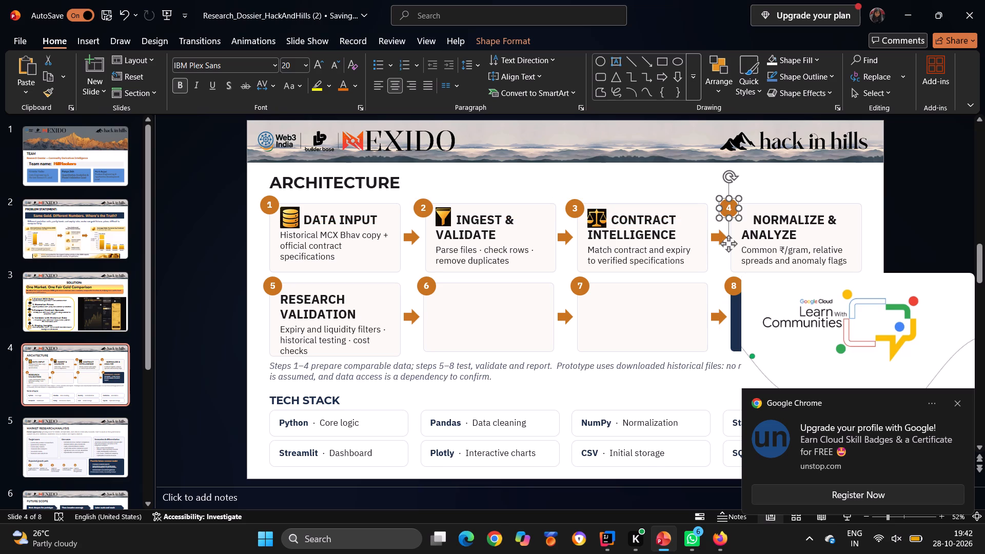
click(780, 160)
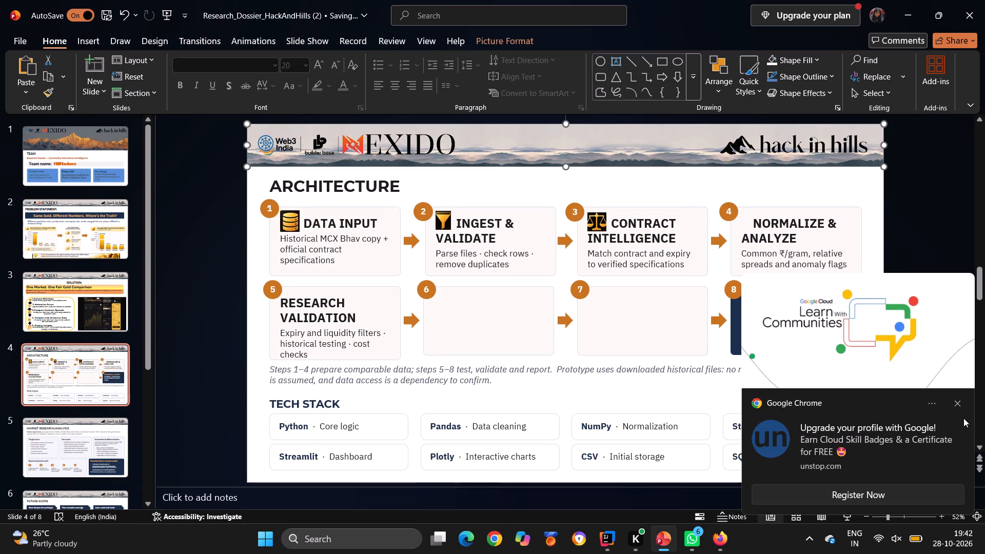
Dismiss the Google Chrome notification covering the slide.
click(959, 408)
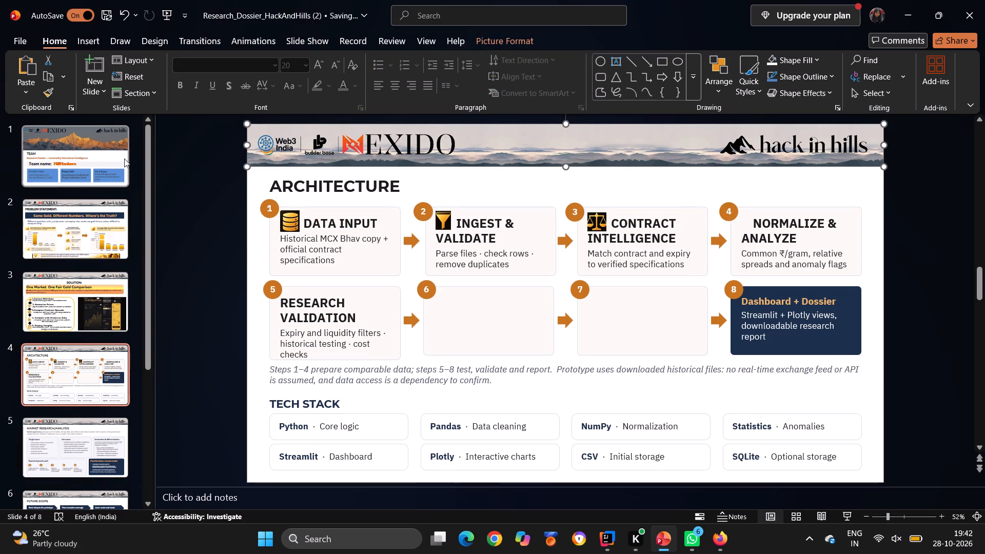
drag(80, 39, 101, 86)
click(101, 86)
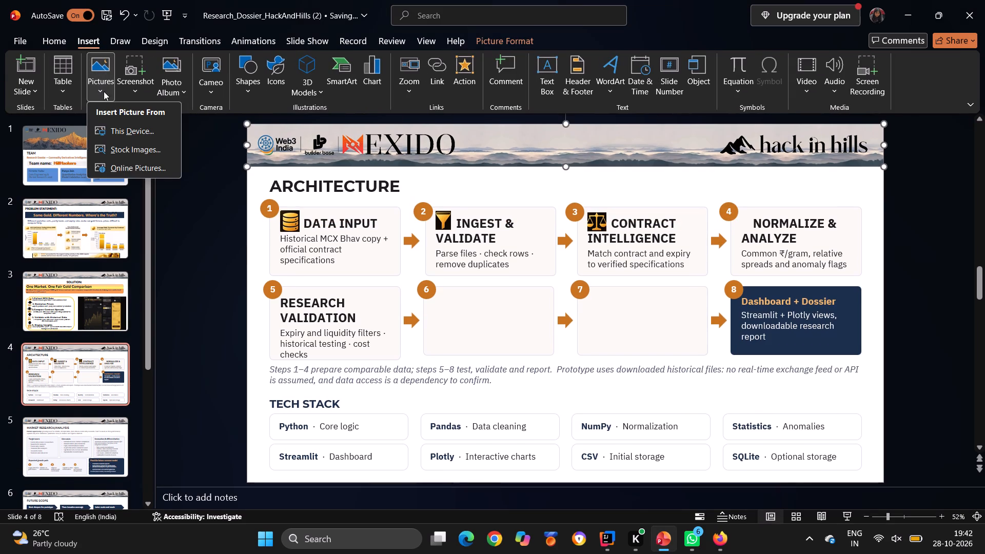
click(110, 125)
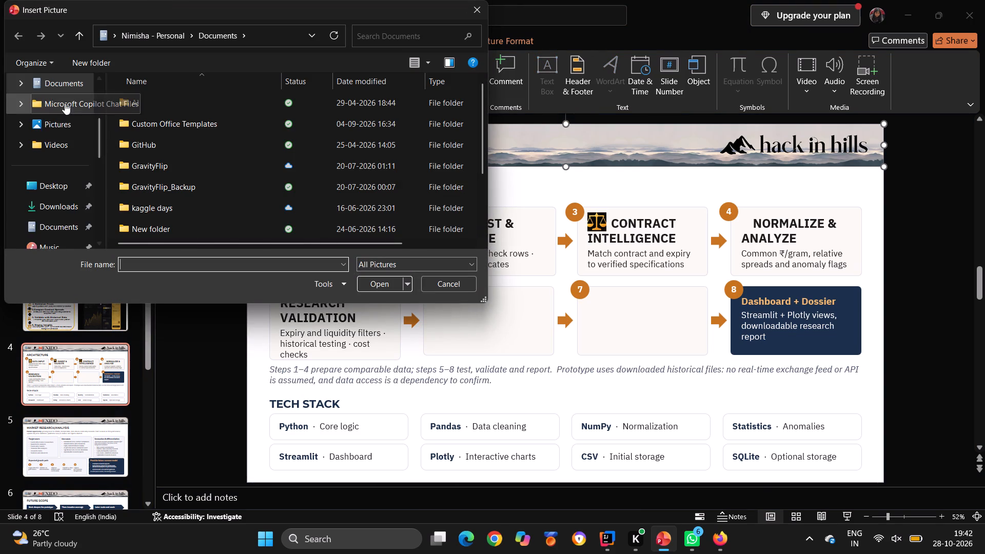
scroll(65, 103, up, 3)
click(65, 103)
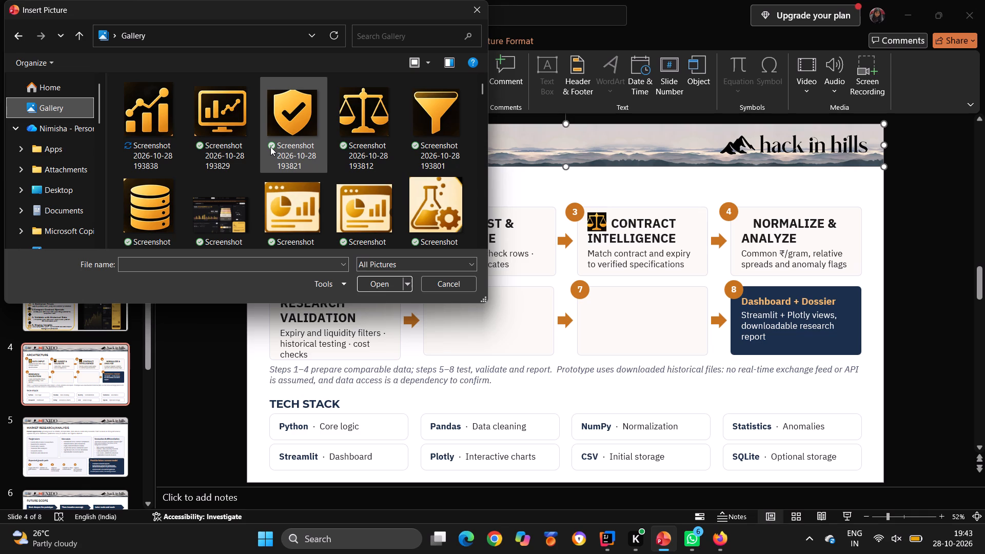
click(224, 141)
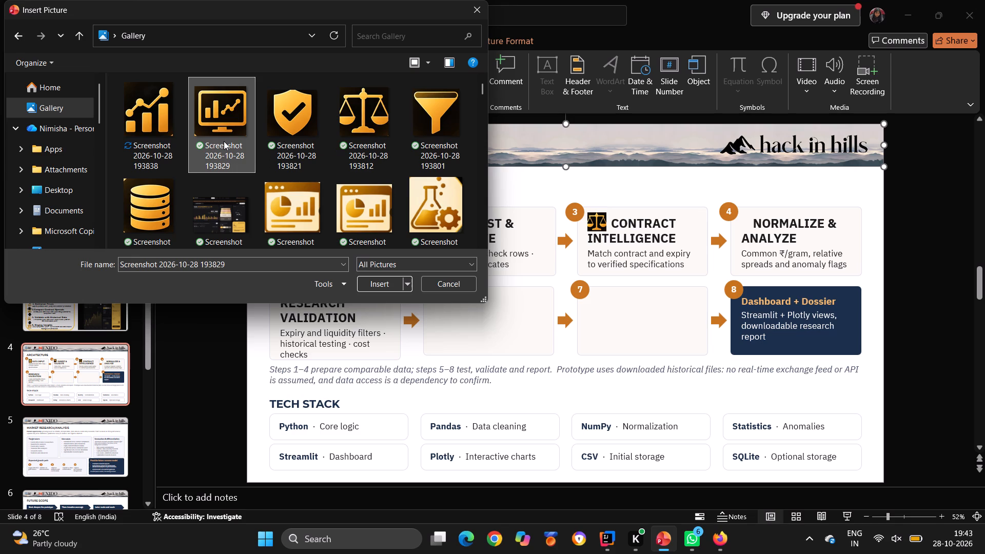
drag(161, 124, 317, 268)
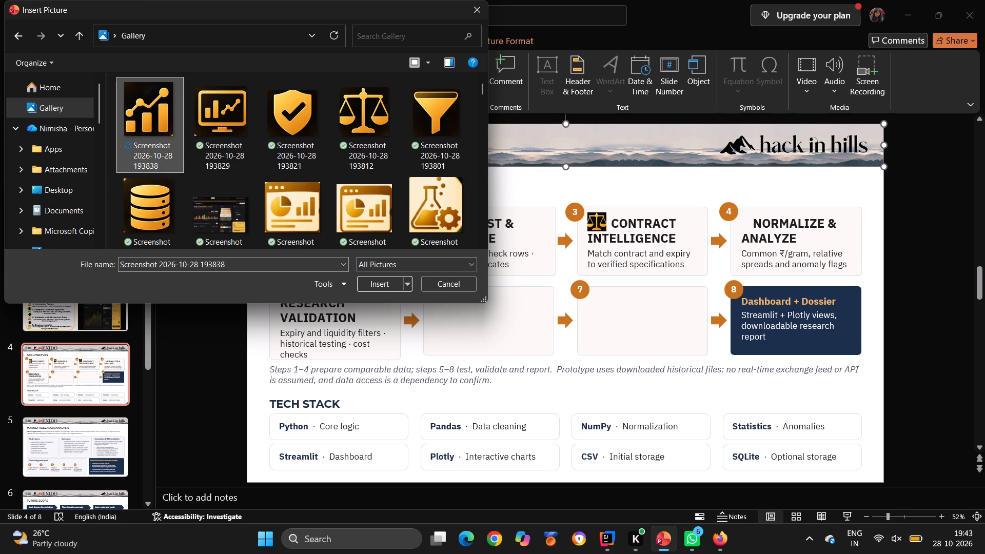
click(383, 288)
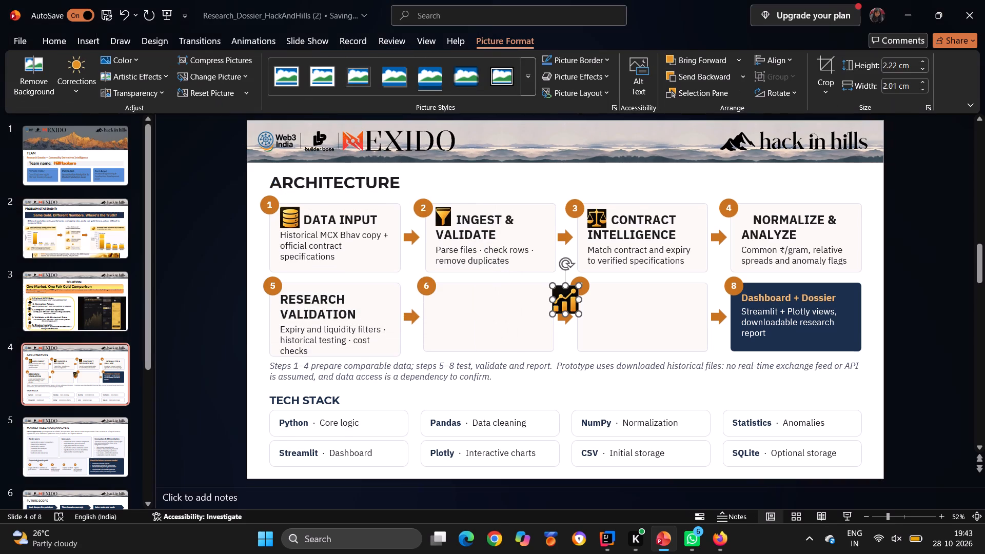
Move the bar chart icon to the box 4 heading and shrink it to about 1.4 cm high by 1.65 cm wide.
drag(572, 303, 745, 224)
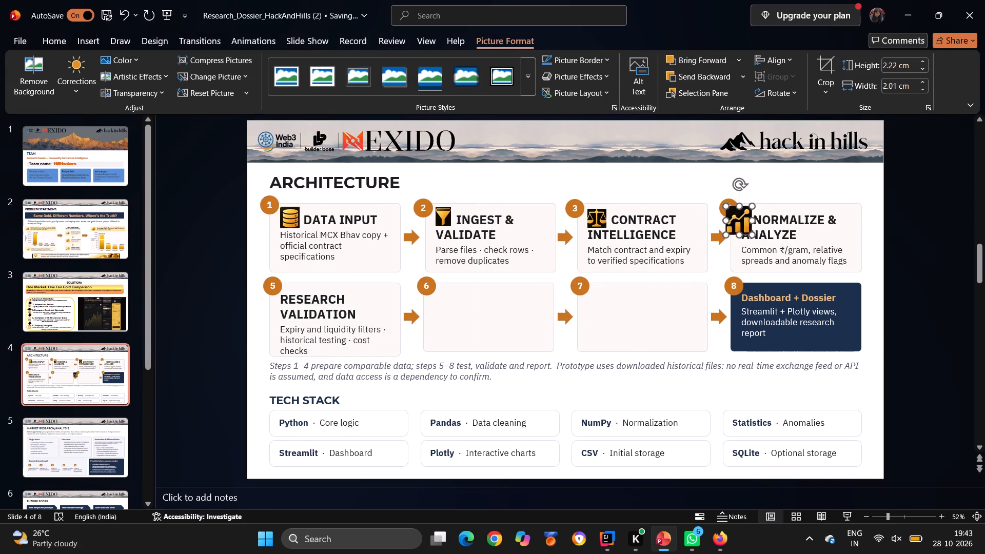
drag(726, 220, 735, 219)
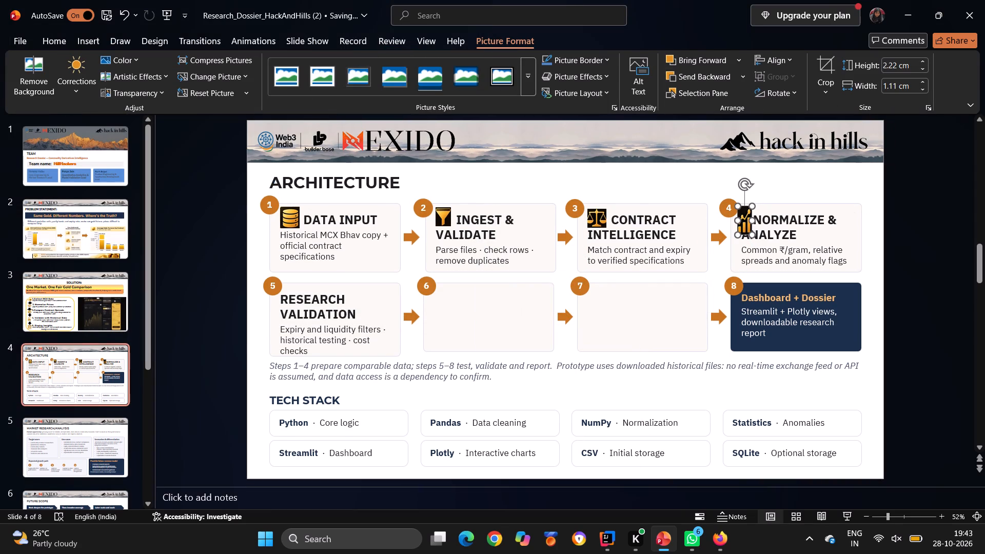
drag(740, 218, 730, 220)
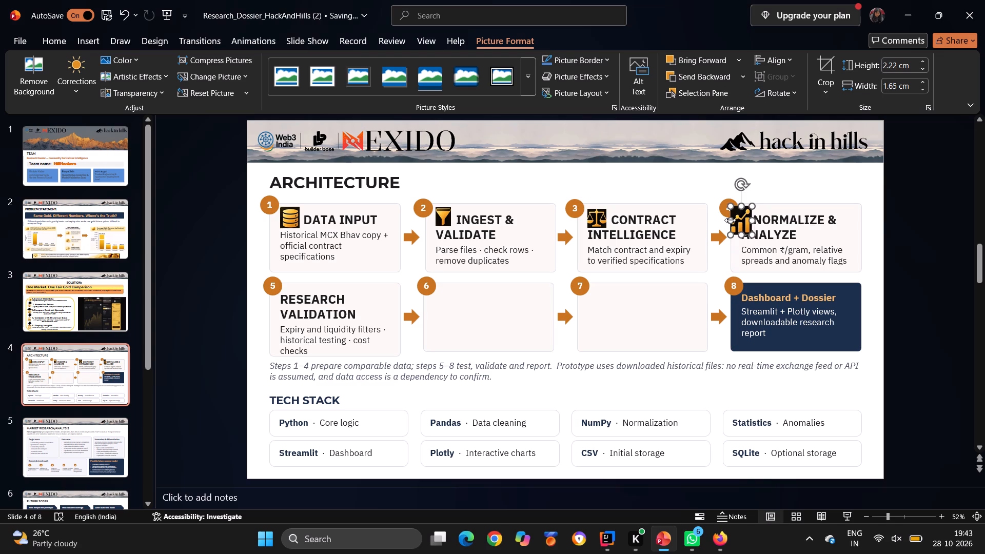
drag(742, 236, 740, 226)
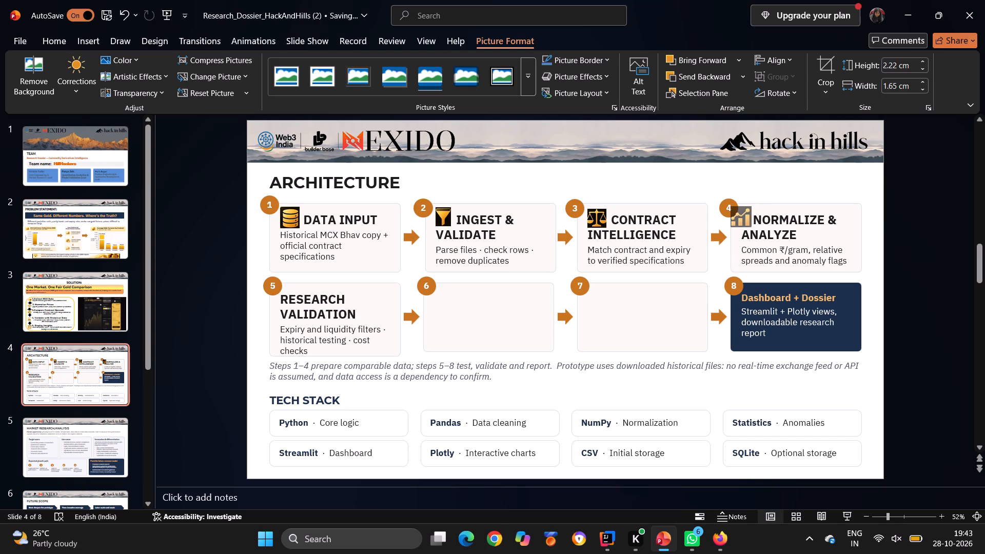
drag(740, 226, 740, 224)
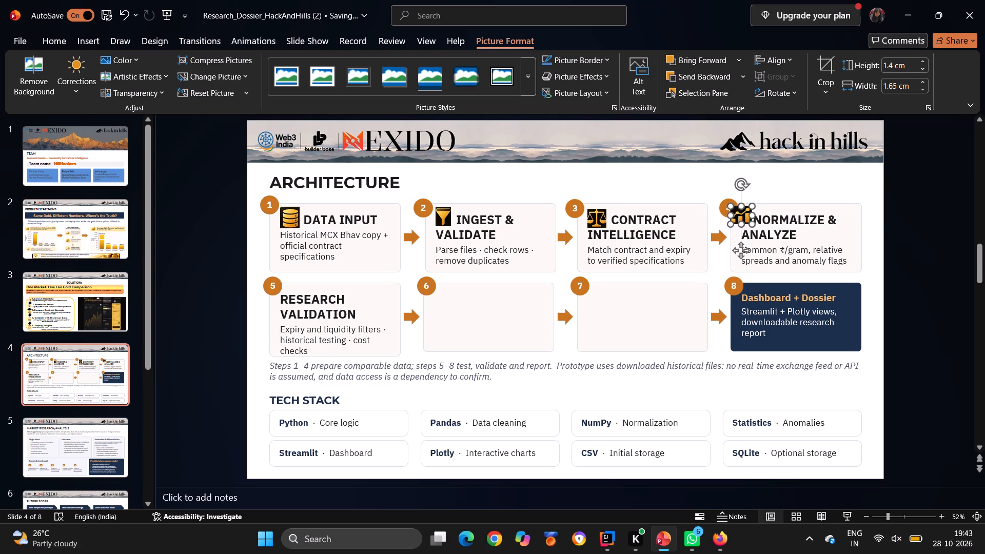
Add three more leading spaces before NORMALIZE in the box 4 heading to widen the gap for the icon.
click(763, 220)
click(752, 219)
key(space)
key(space)
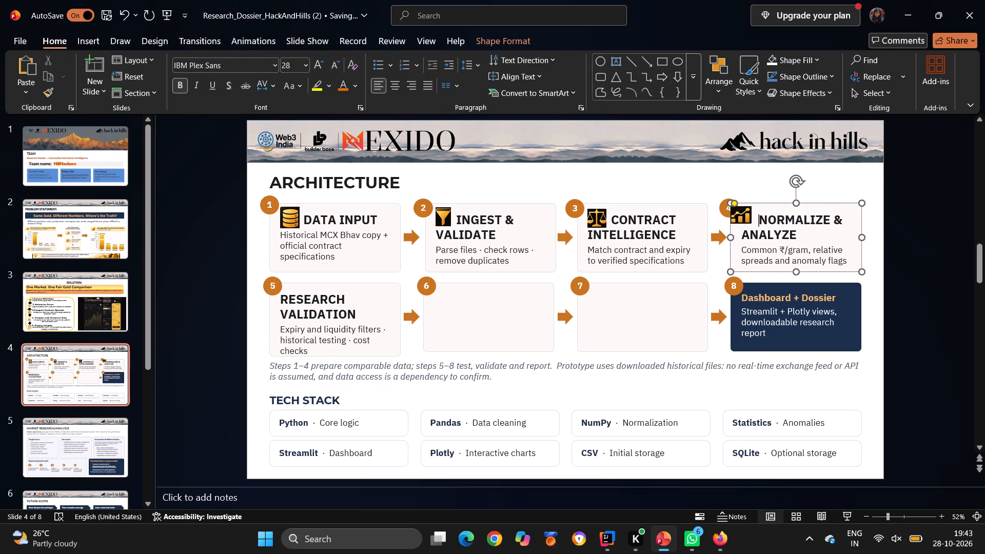
key(space)
Shift the bar chart icon into the gap before NORMALIZE, clear of the number 4 badge.
click(743, 217)
drag(743, 217, 750, 220)
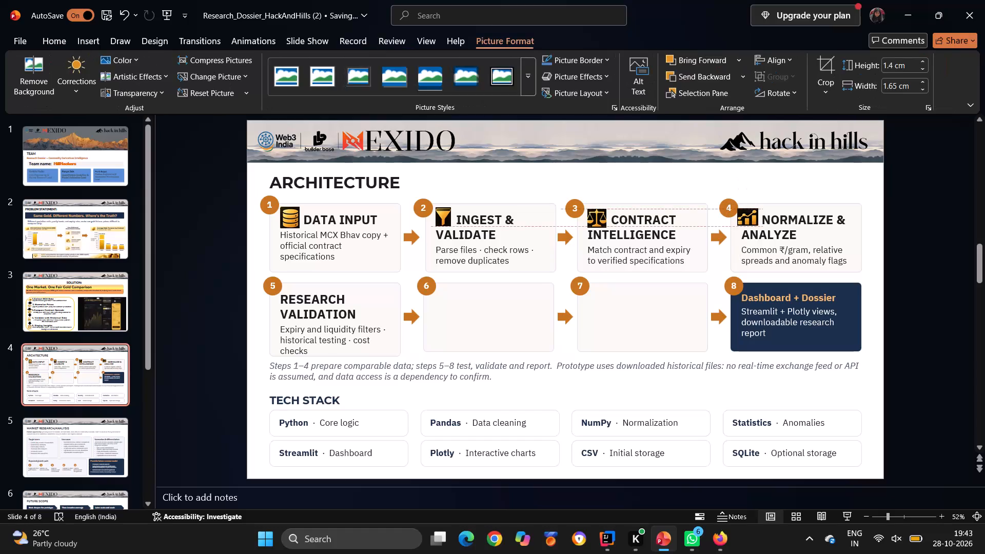
drag(750, 220, 751, 221)
Nudge the number 4 badge slightly outward, away from the bar chart icon.
click(732, 208)
click(732, 208)
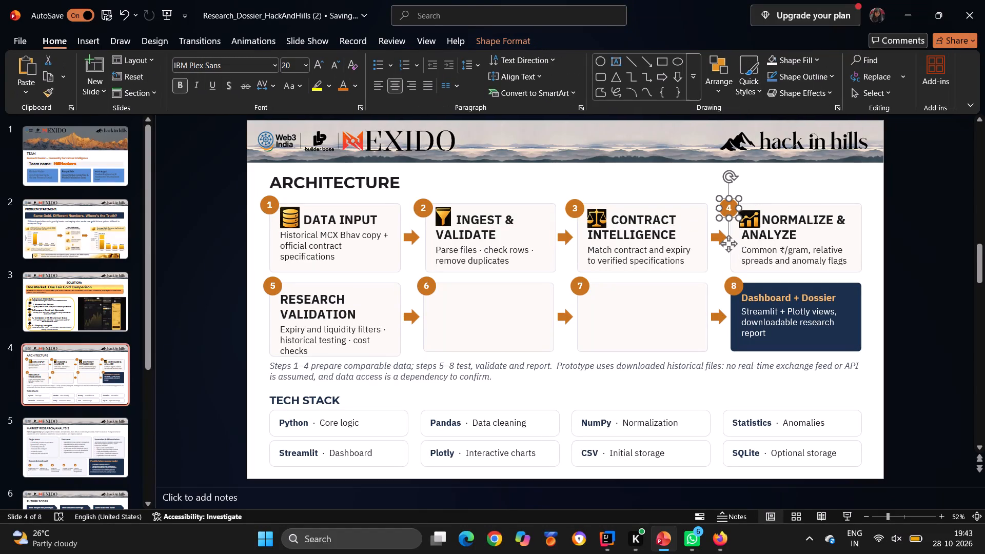
click(755, 180)
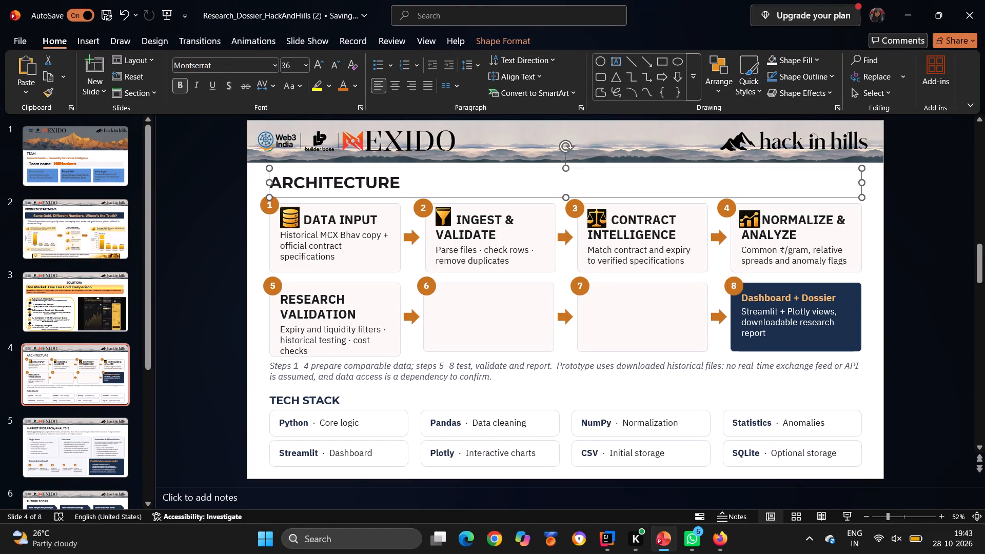
Fine-tune the top edge of the bar chart icon so its height fits beside the NORMALIZE & ANALYZE heading.
click(750, 223)
click(750, 208)
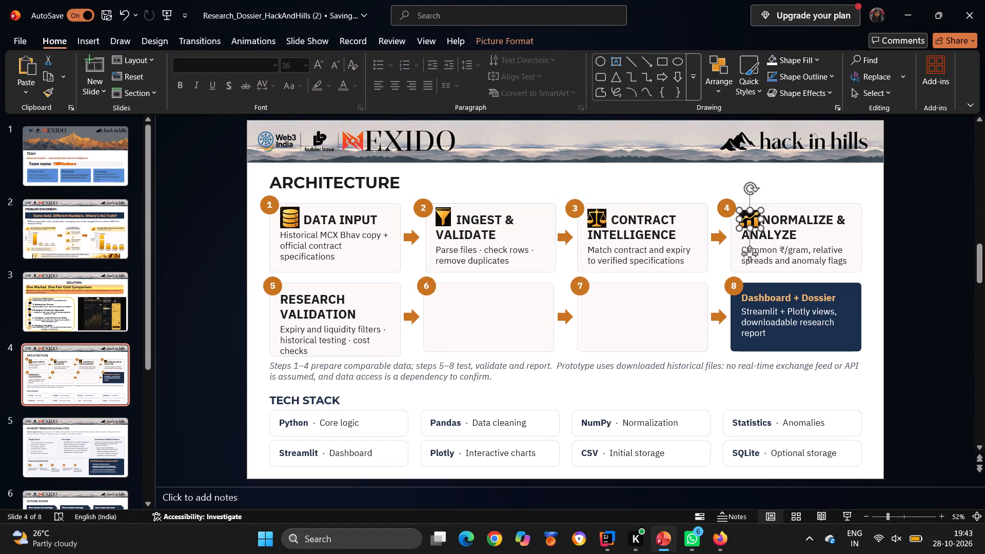
click(767, 190)
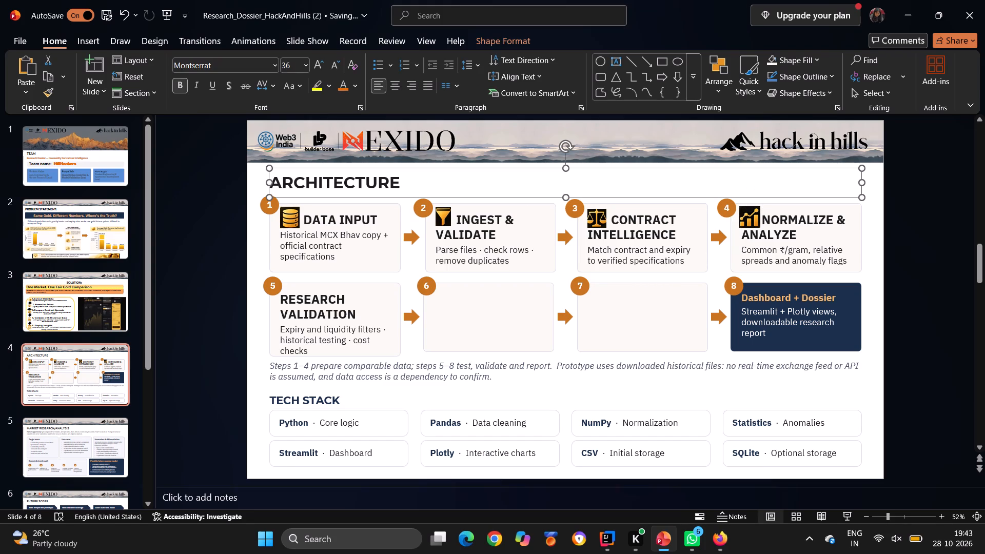
click(752, 215)
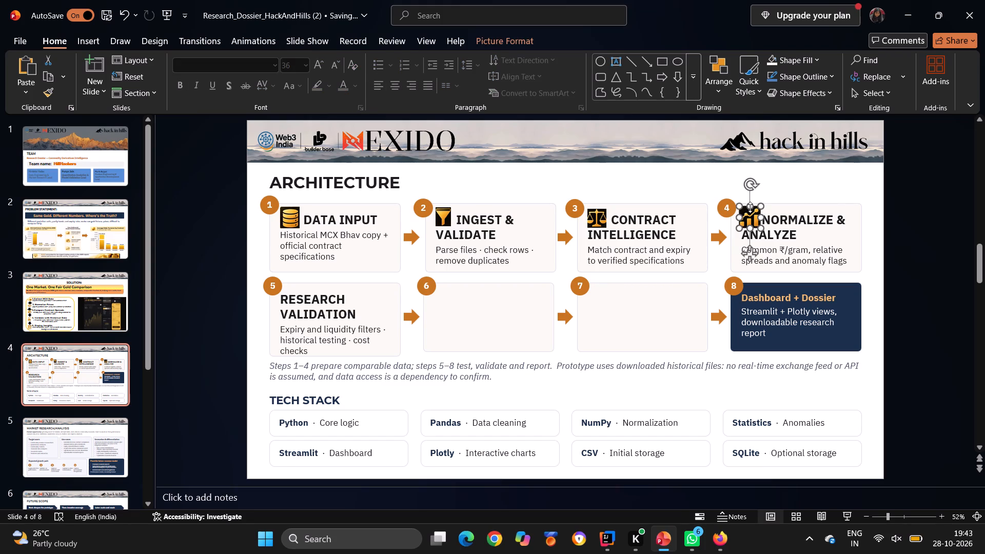
click(750, 206)
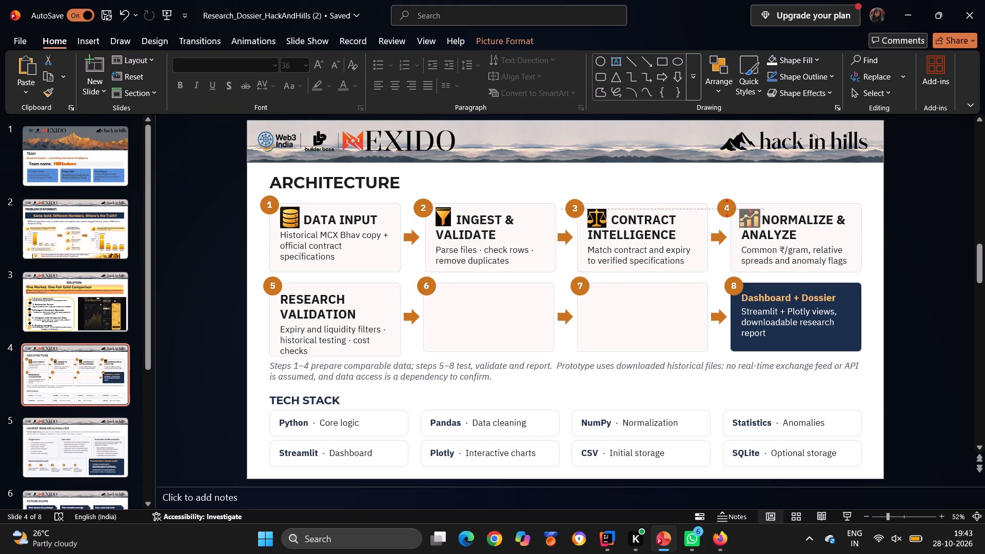
Add a few leading spaces before RESEARCH in the box 5 heading to make room for an icon.
click(280, 298)
key(space)
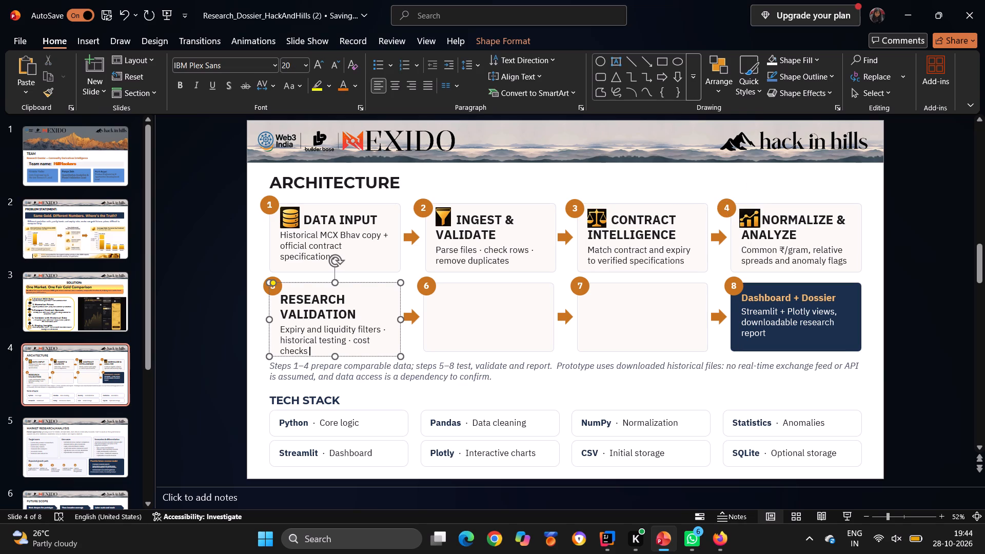
click(281, 296)
key(space)
key(space)
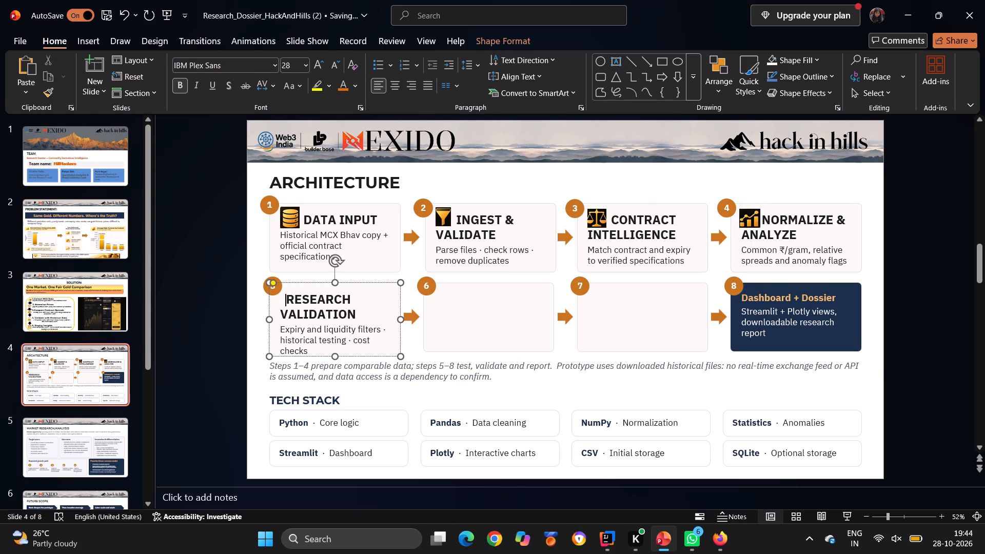
Nudge the number 5 badge slightly outward at the corner of the RESEARCH VALIDATION box.
click(272, 289)
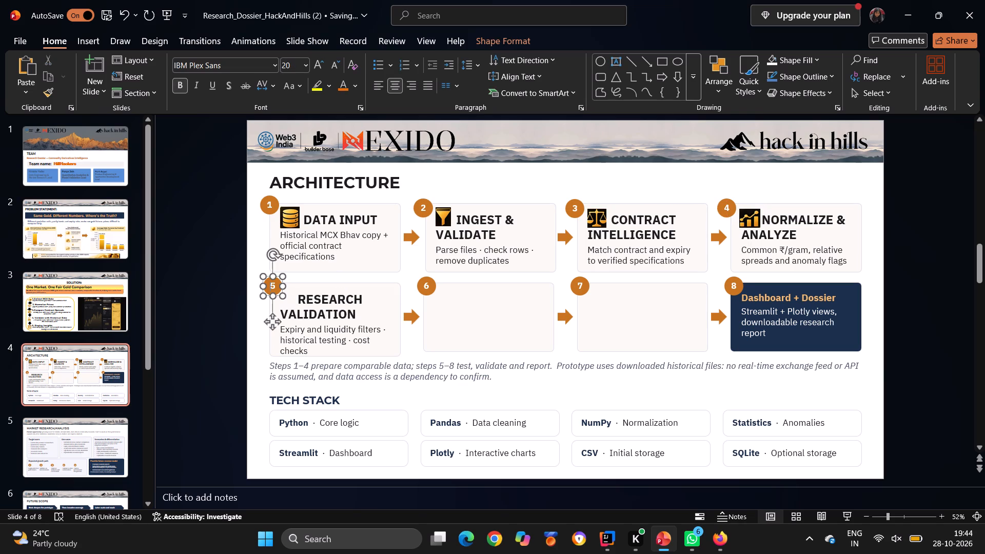
click(275, 280)
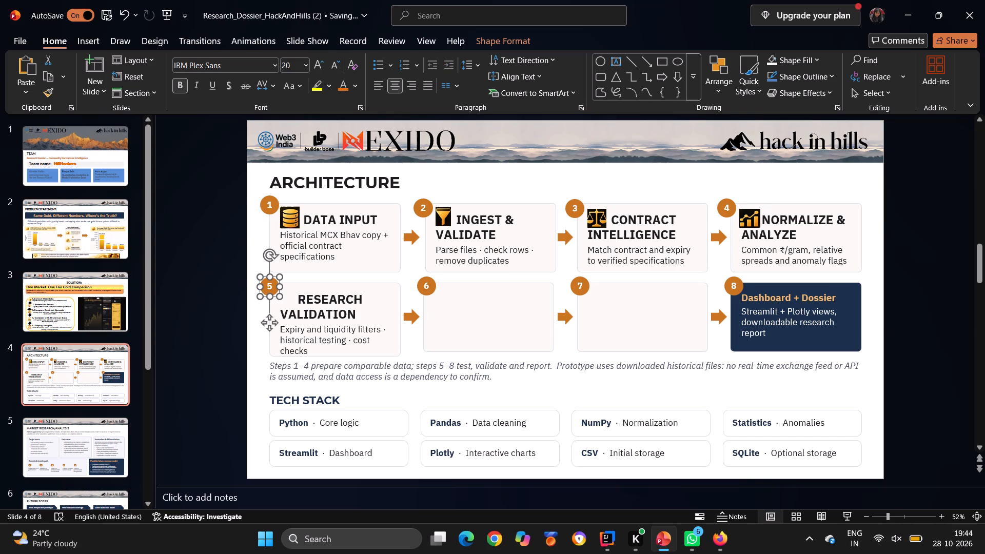
click(100, 48)
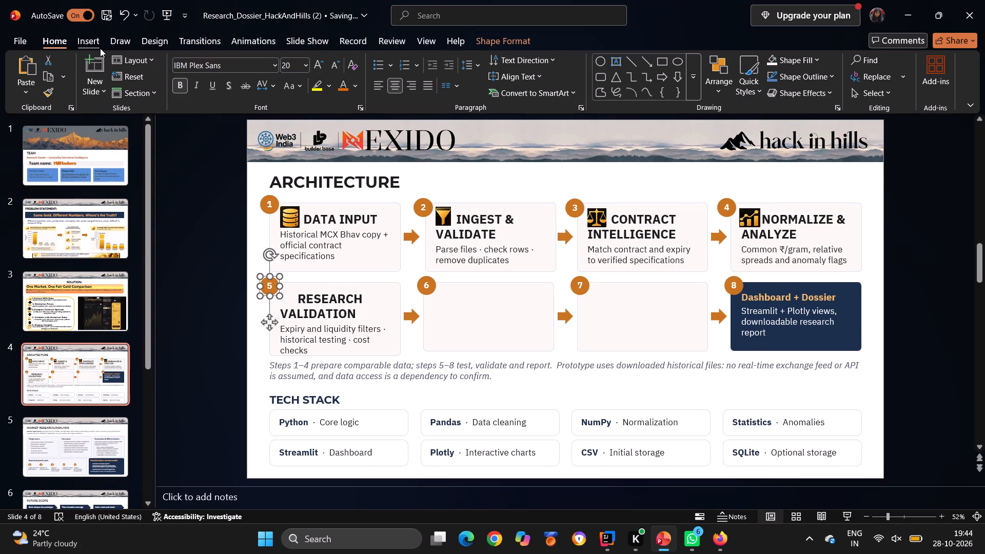
click(104, 78)
click(111, 124)
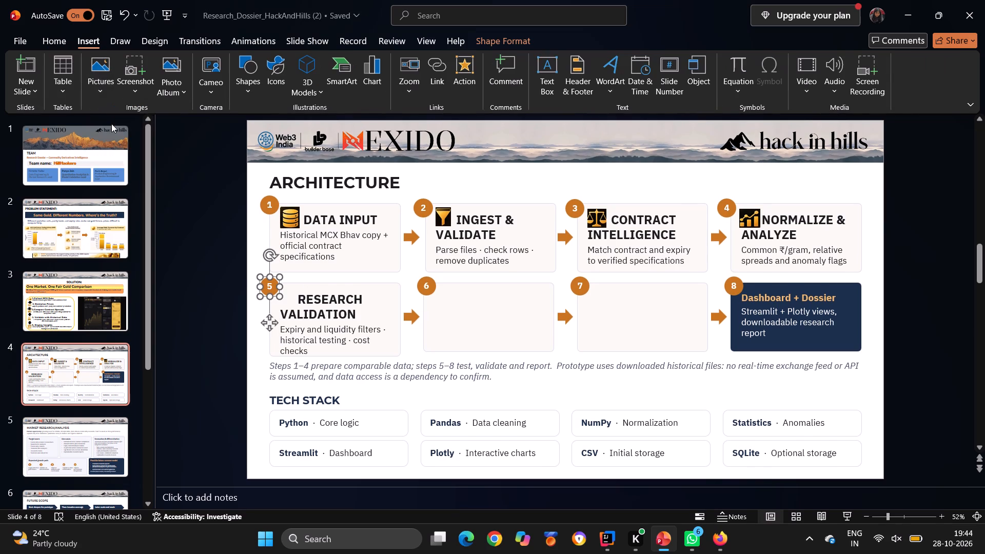
scroll(65, 65, up, 1)
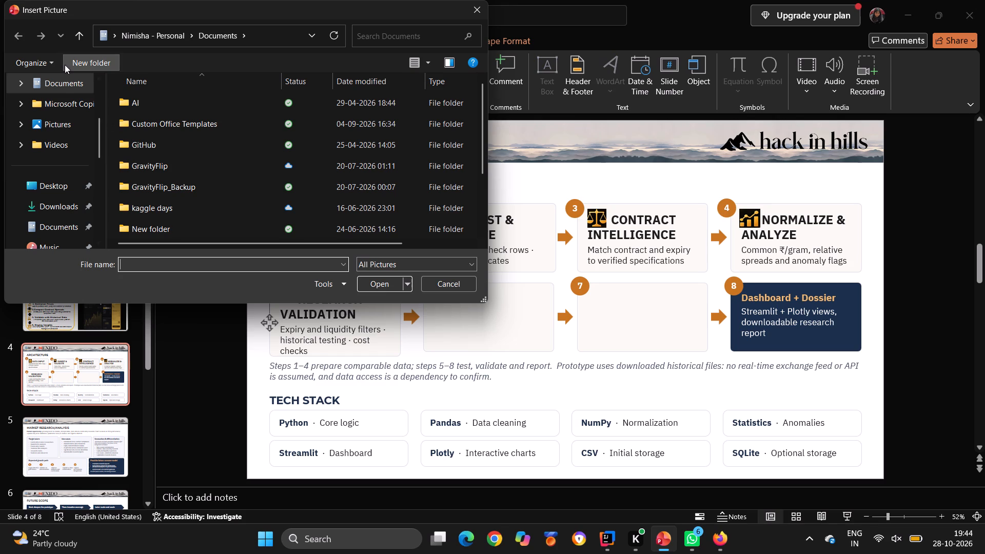
scroll(65, 65, up, 5)
click(57, 105)
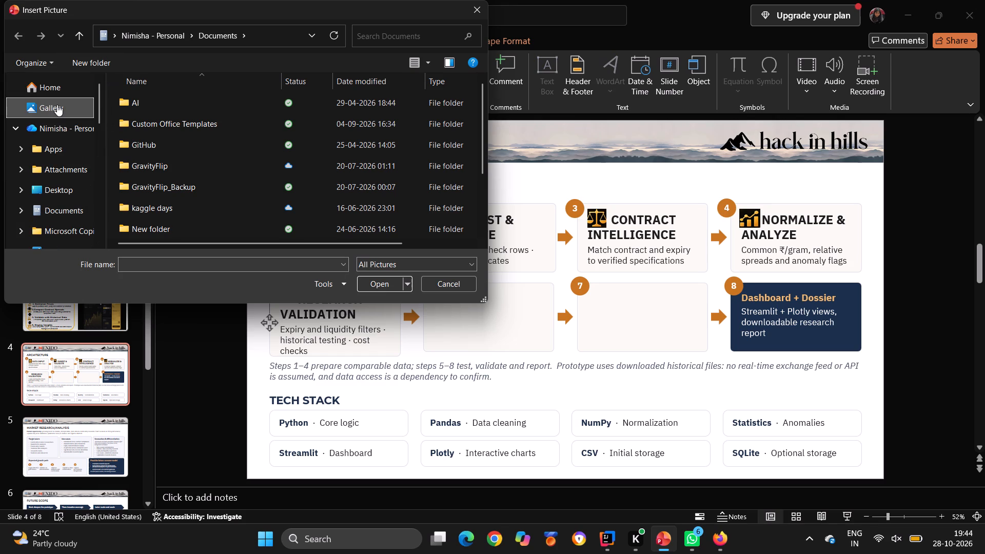
click(57, 105)
click(298, 142)
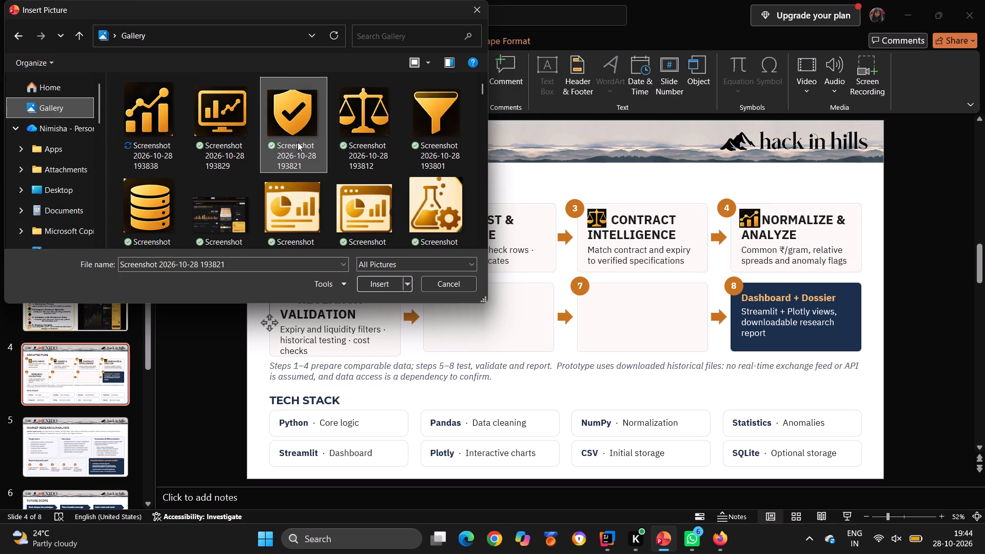
click(370, 285)
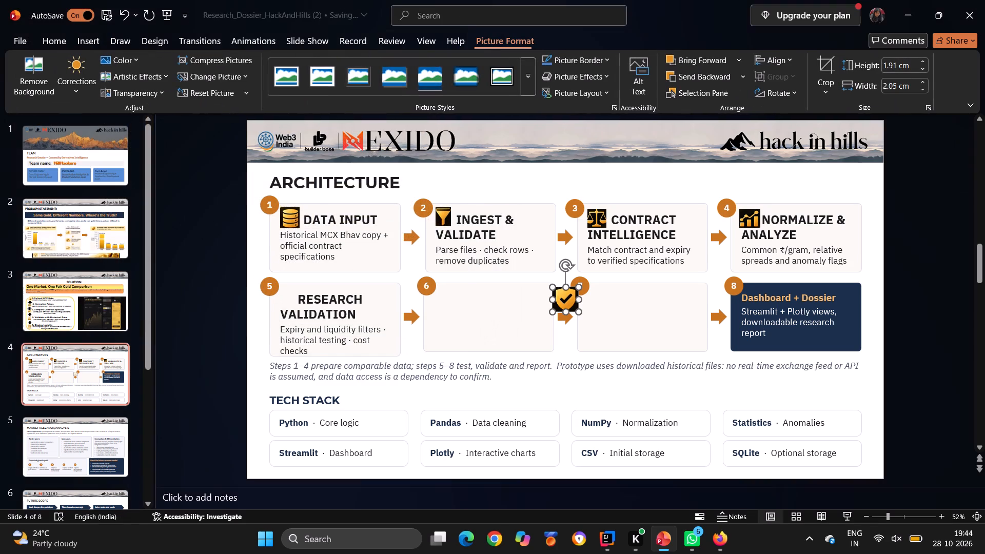
Place the shield icon before the RESEARCH VALIDATION heading in box 5 and shrink it to about 1.55 cm high by 1.62 cm wide.
click(568, 298)
drag(568, 298, 333, 302)
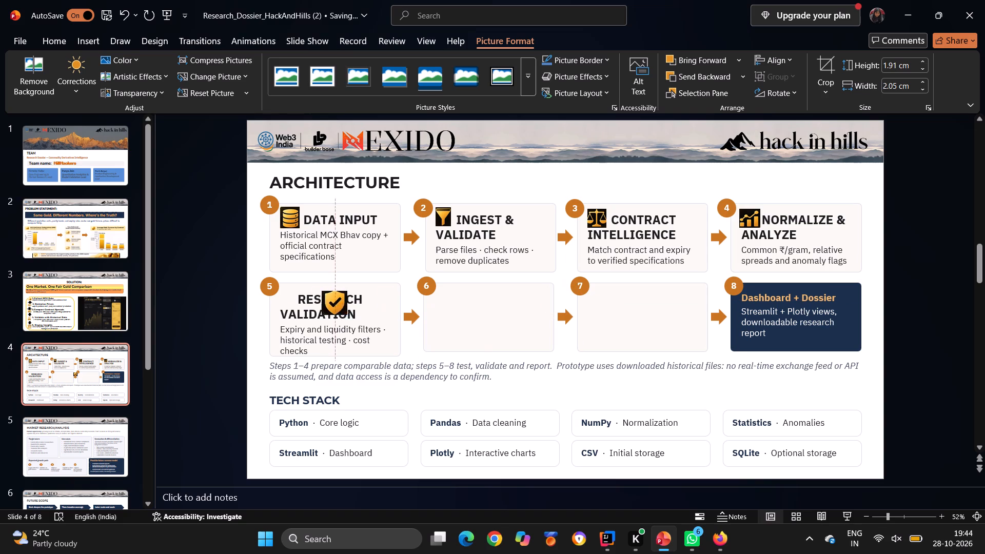
drag(333, 302, 294, 294)
click(306, 300)
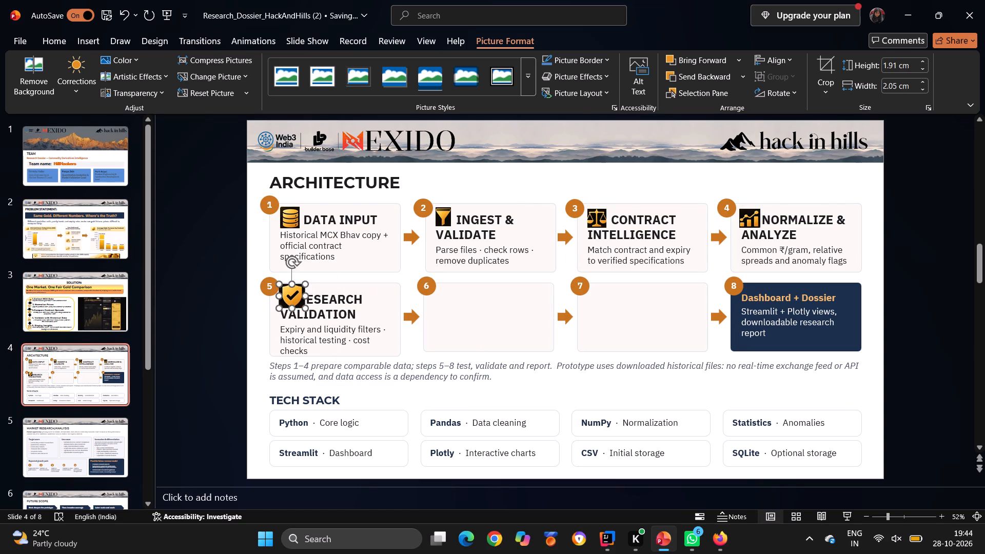
drag(306, 297, 299, 297)
drag(290, 310, 289, 303)
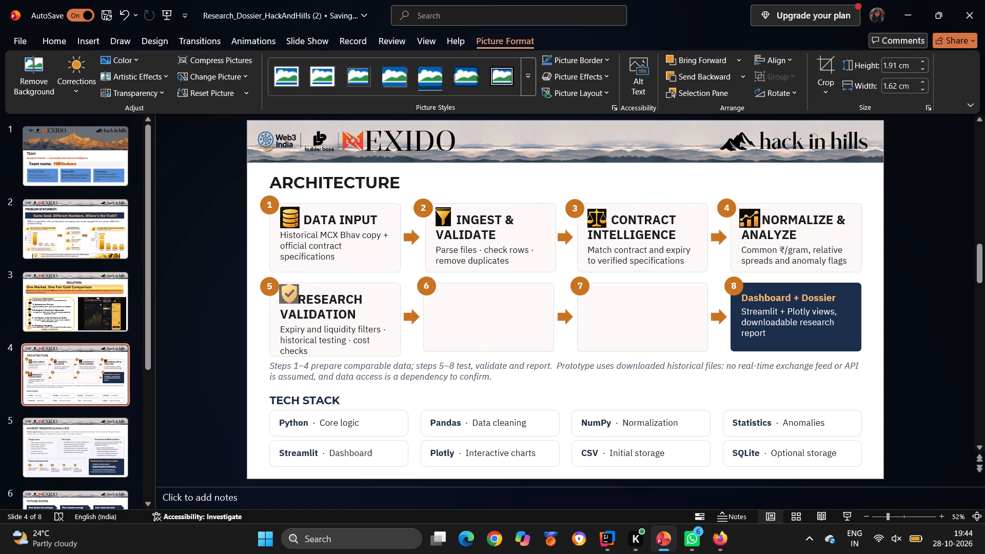
drag(289, 303, 289, 303)
click(290, 285)
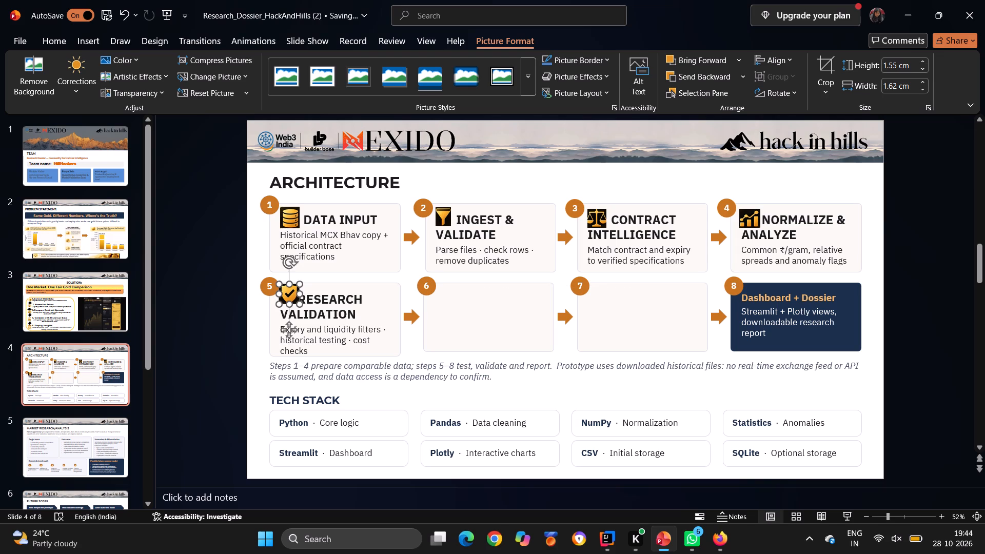
Add one more leading space before RESEARCH so the heading clears the shield icon.
click(318, 295)
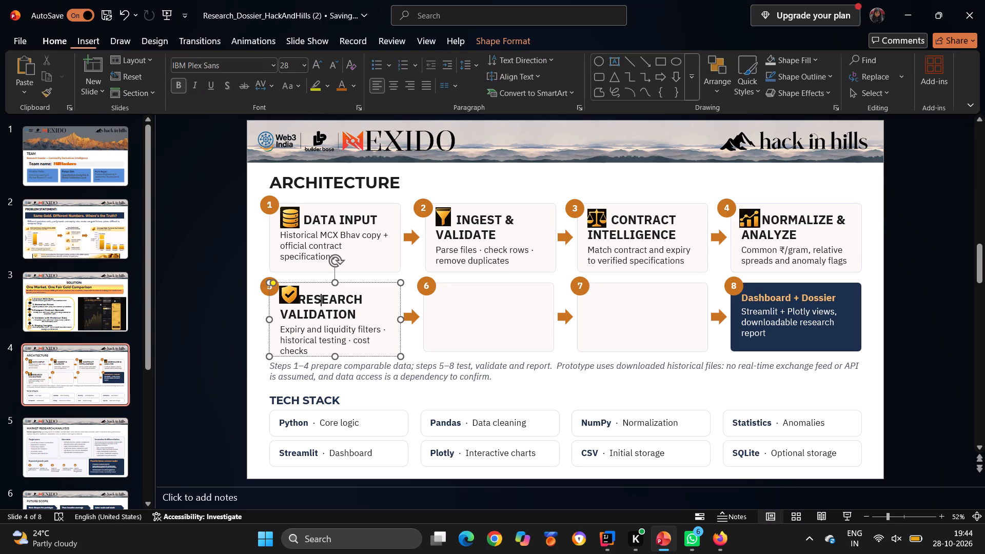
click(301, 298)
key(space)
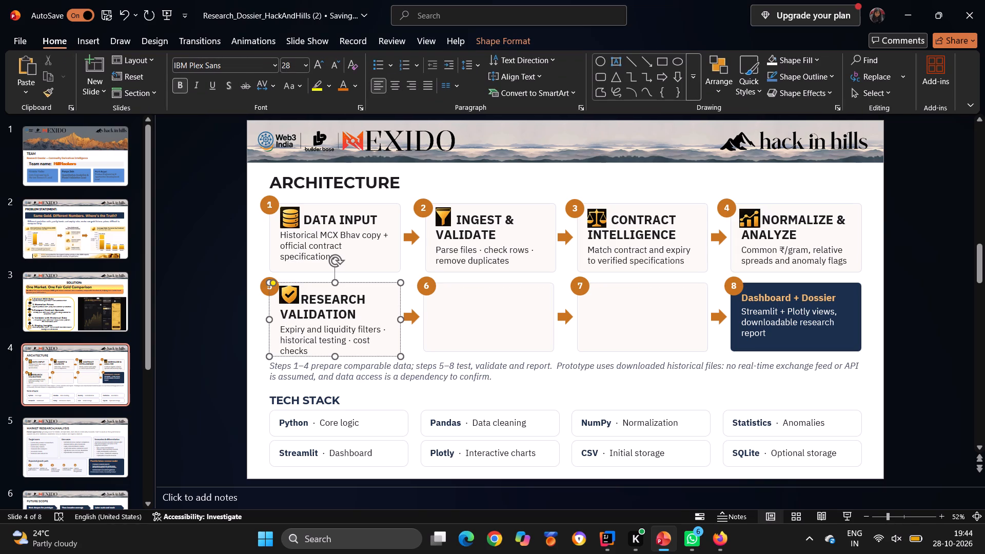
Add another leading space before RESEARCH in box 5 and fine-tune the shield icon's position beside the heading.
key(space)
click(292, 298)
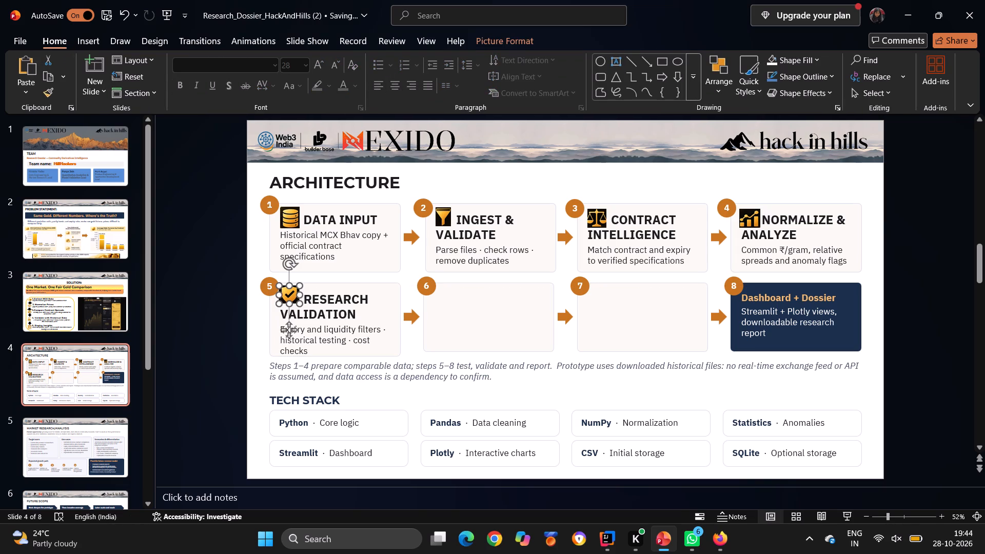
click(281, 286)
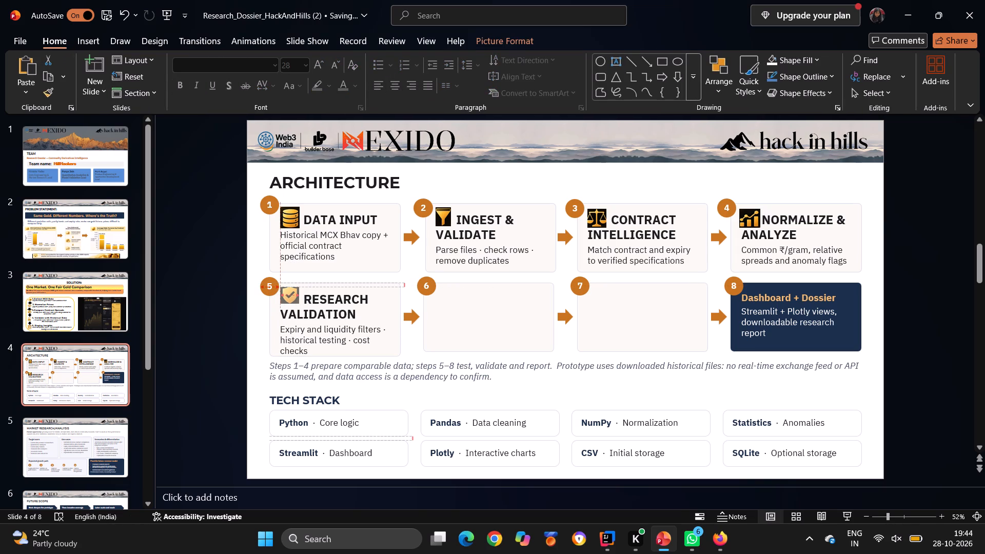
click(264, 268)
Nudge the number 5 badge a little farther outward so it clears the shield icon in the RESEARCH VALIDATION box.
click(269, 287)
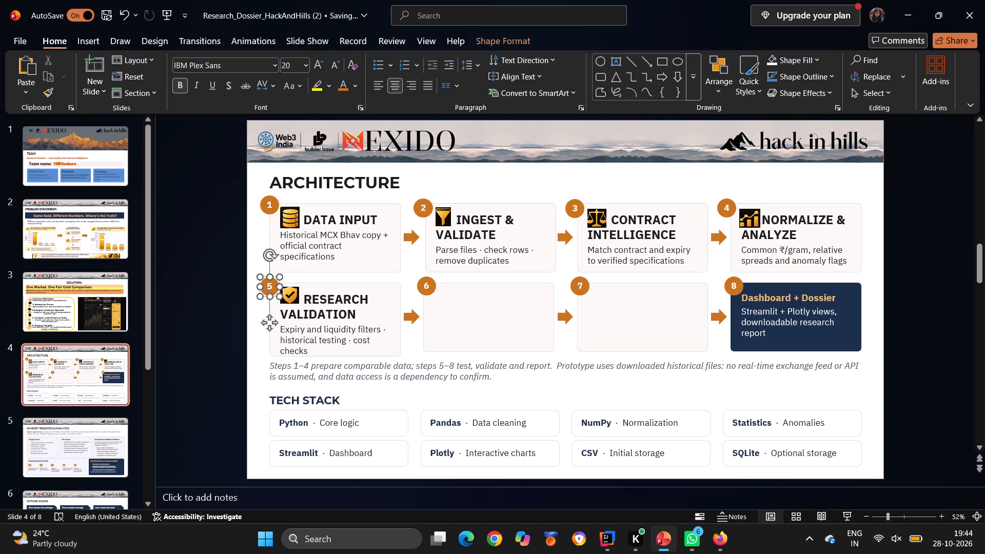
click(278, 287)
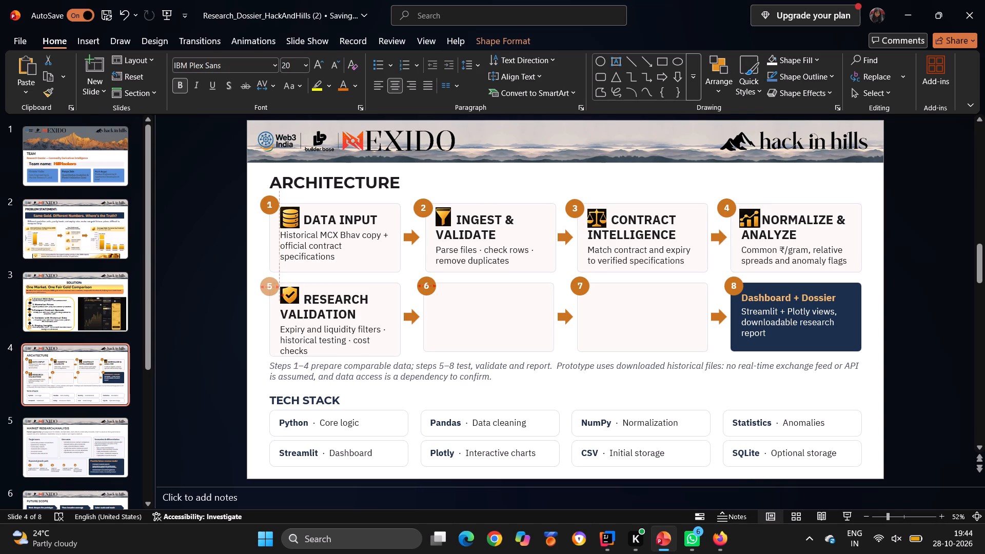
click(264, 279)
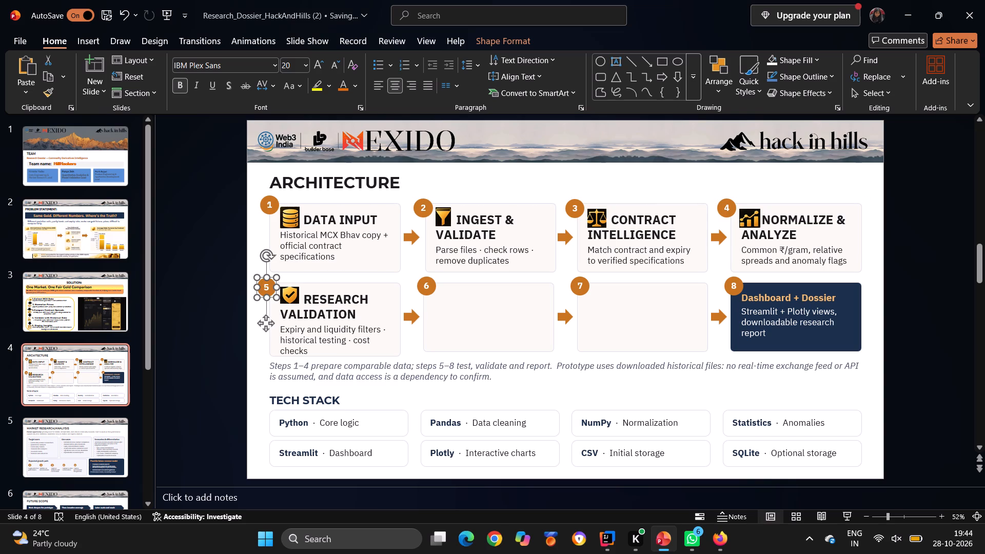
click(436, 388)
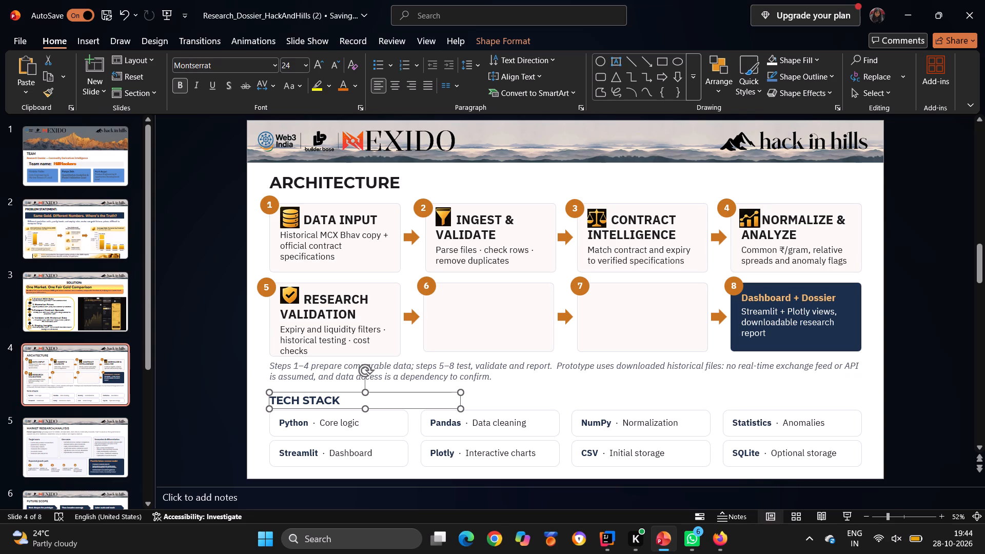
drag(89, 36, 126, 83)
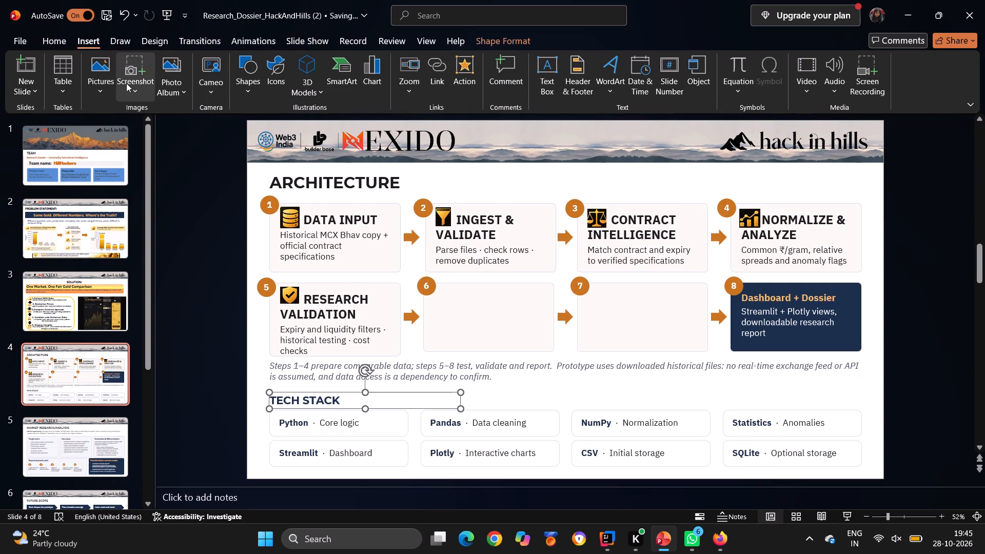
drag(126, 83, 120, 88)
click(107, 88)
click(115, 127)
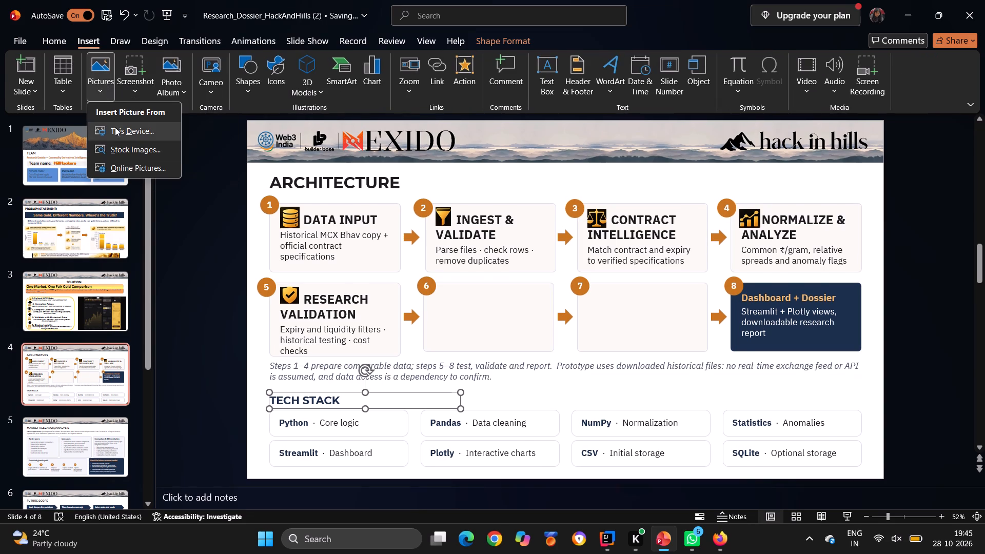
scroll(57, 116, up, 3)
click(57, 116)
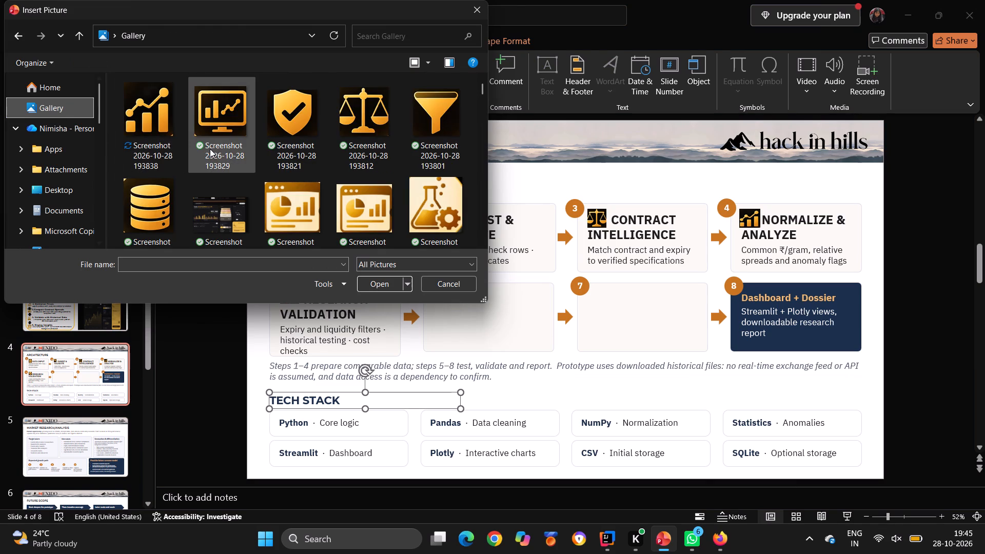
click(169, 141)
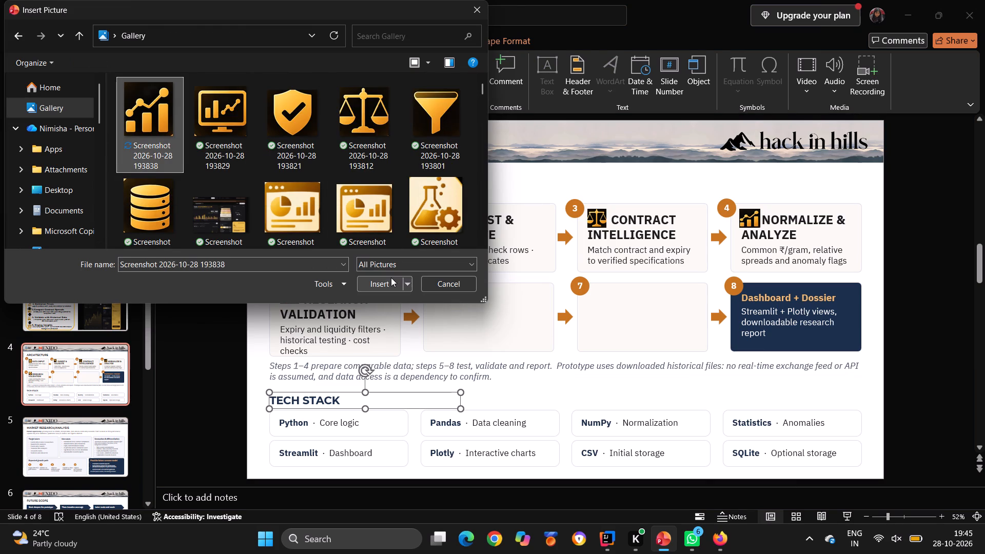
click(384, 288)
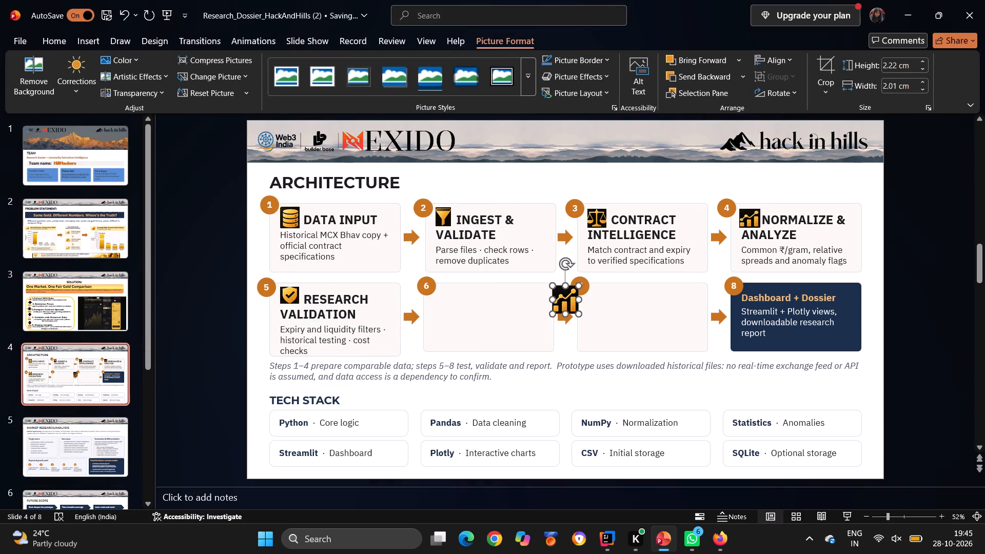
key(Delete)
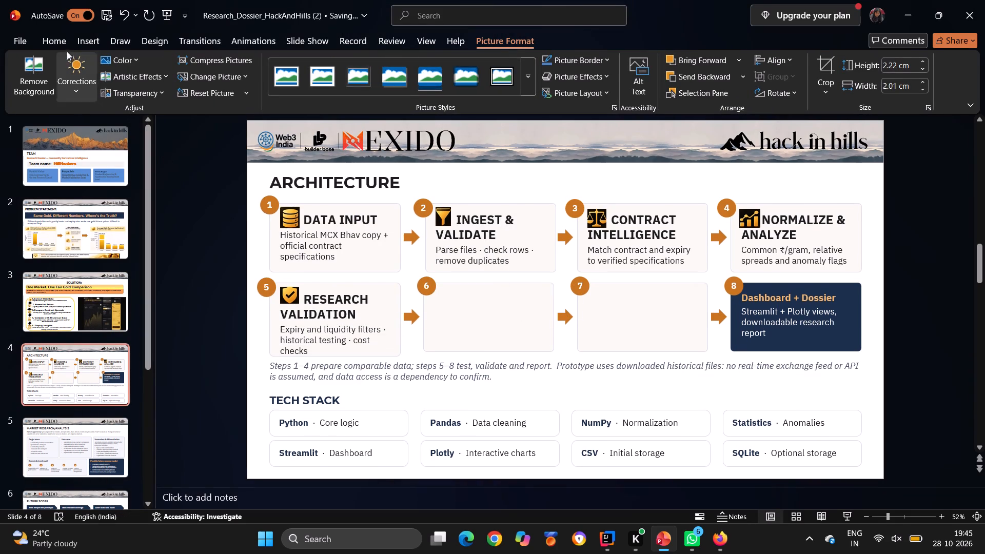
click(77, 42)
click(106, 92)
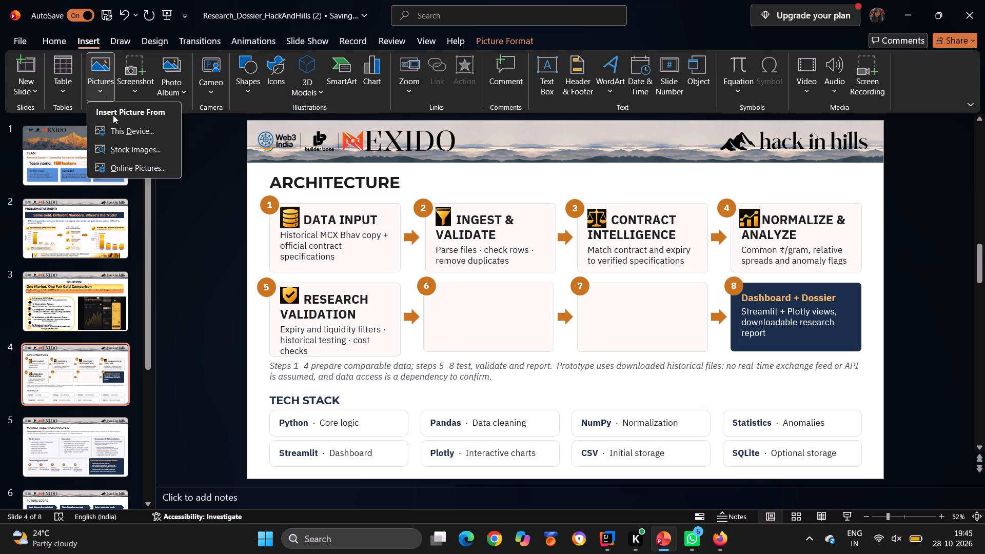
click(115, 128)
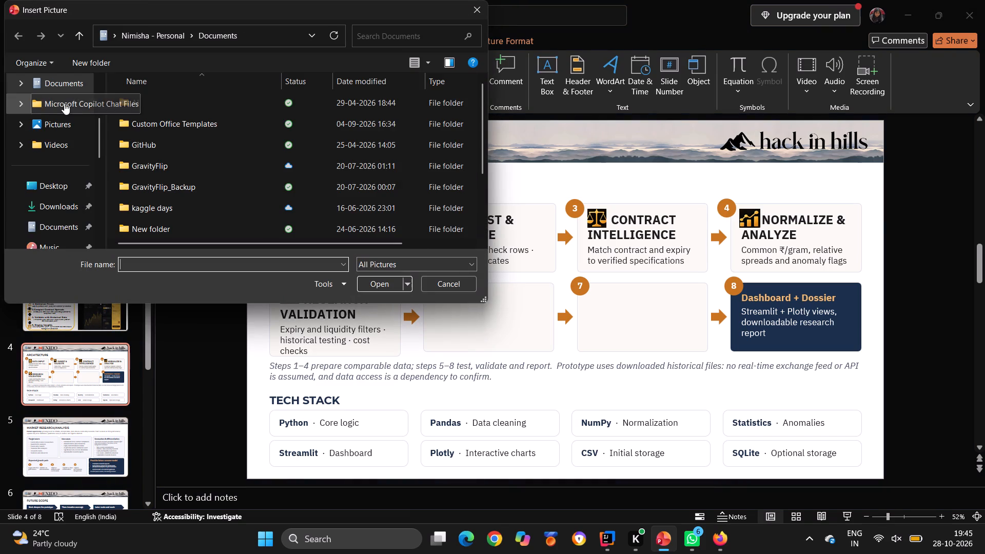
scroll(64, 103, up, 4)
click(64, 103)
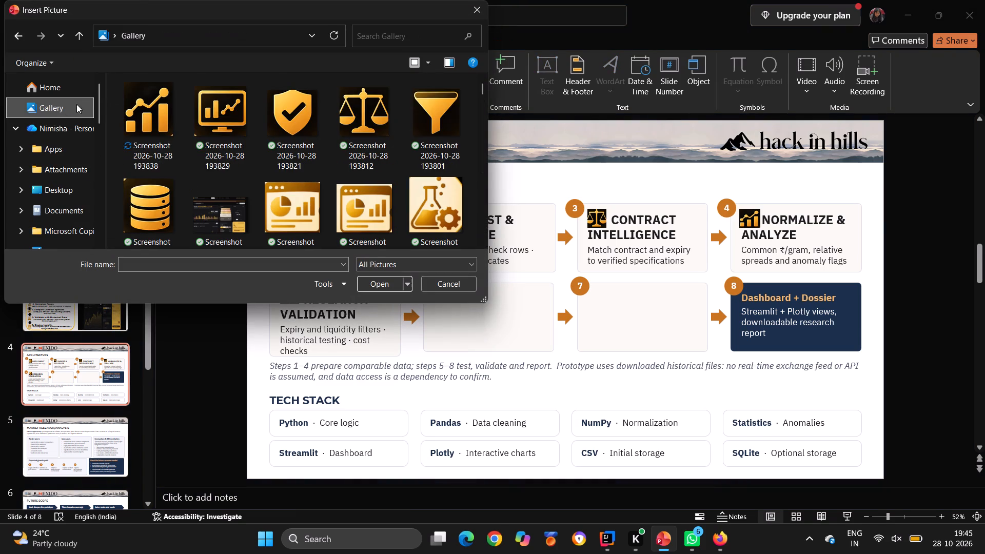
click(200, 128)
click(361, 284)
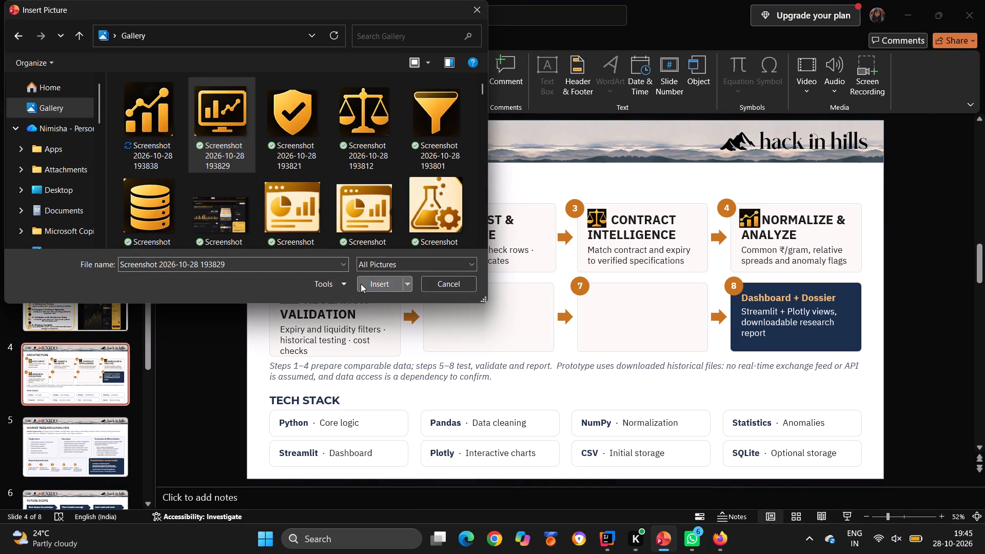
Place the monitor icon in the upper corner of box 6 beside its badge and shrink it to about 1.52 cm by 1.52 cm.
drag(568, 295, 470, 286)
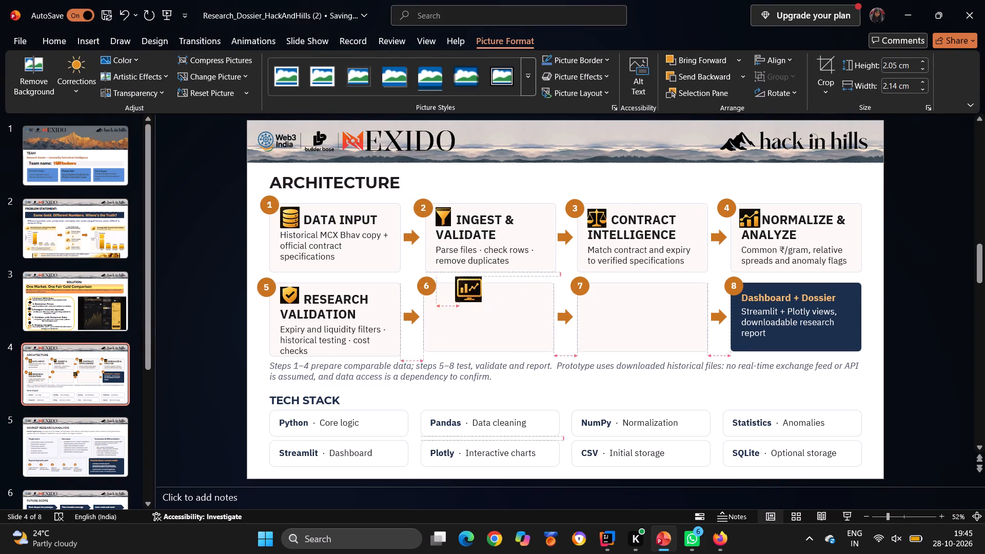
drag(470, 286, 458, 293)
drag(468, 298, 459, 300)
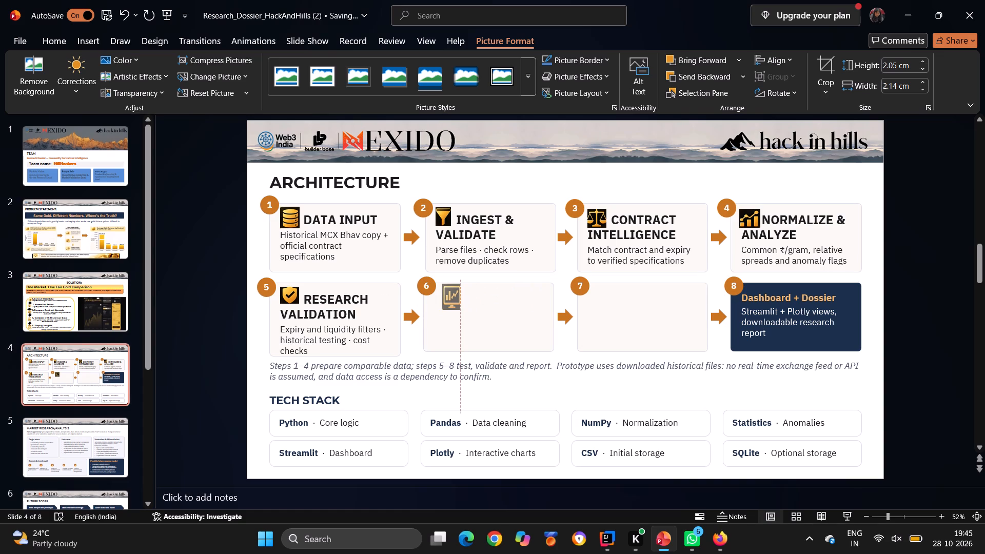
drag(459, 300, 462, 300)
drag(453, 309, 453, 303)
click(454, 295)
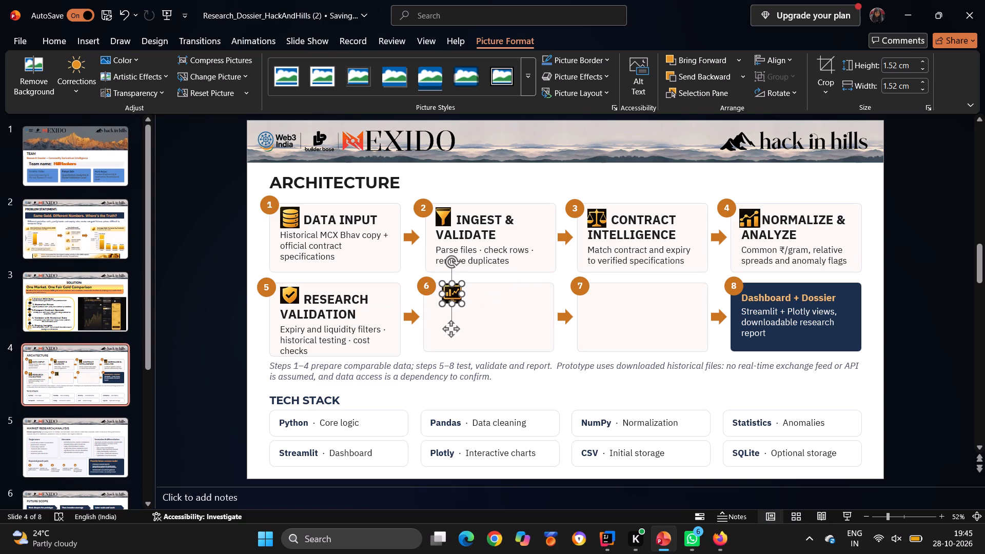
Nudge the number 6 badge slightly outward at the corner of the empty box 6, away from the monitor icon.
click(427, 289)
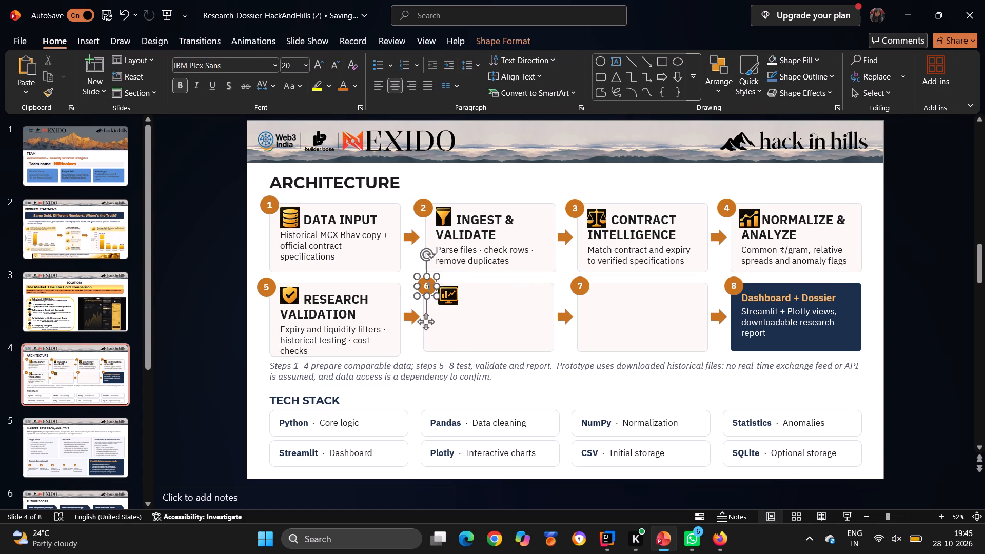
click(422, 285)
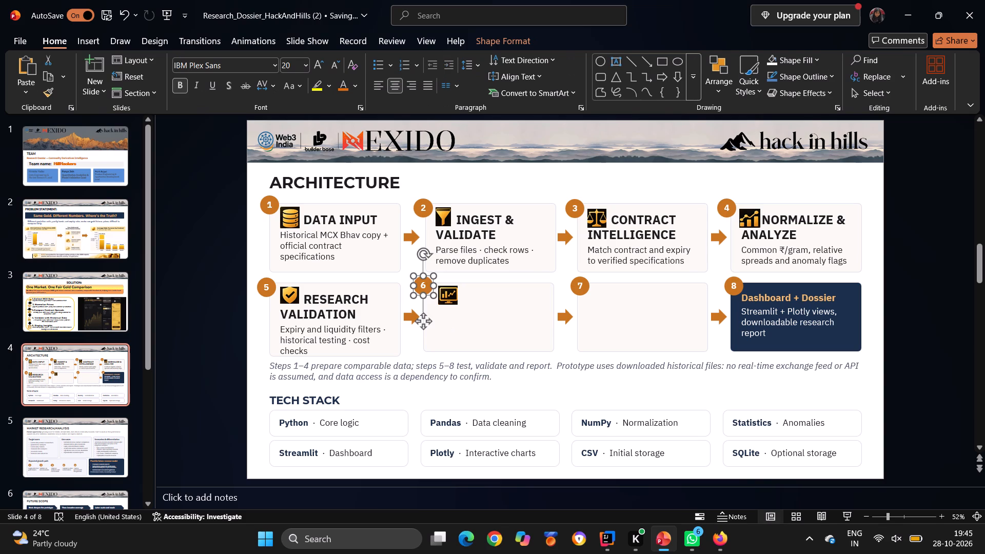
click(509, 323)
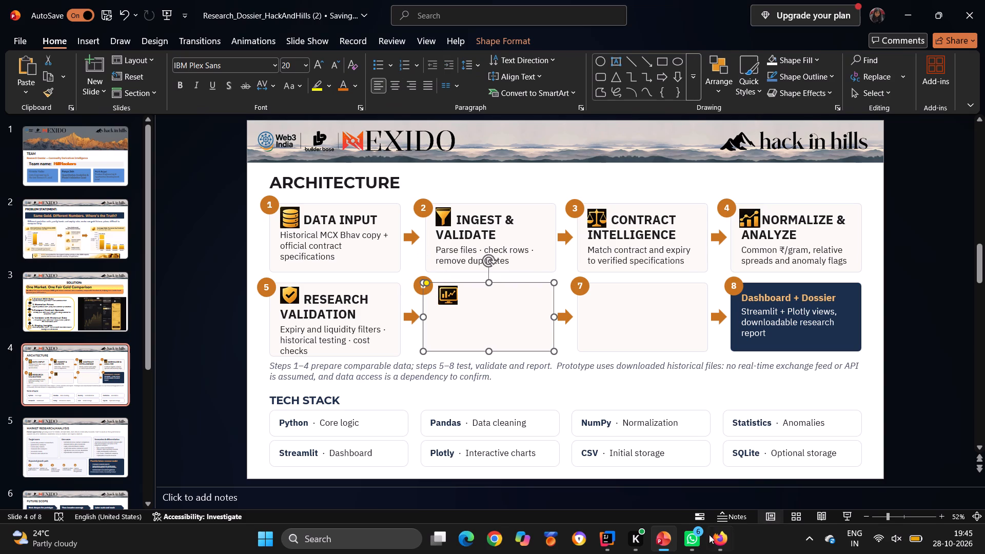
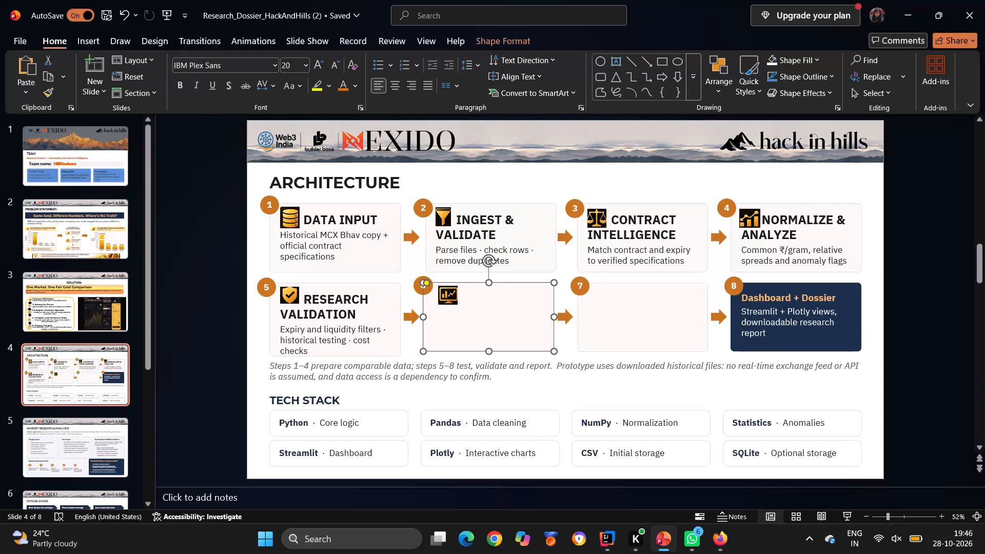
Paste the copied dashboard heading and description into box 6 and indent the first line past the monitor icon.
click(473, 298)
key(ctrl+v)
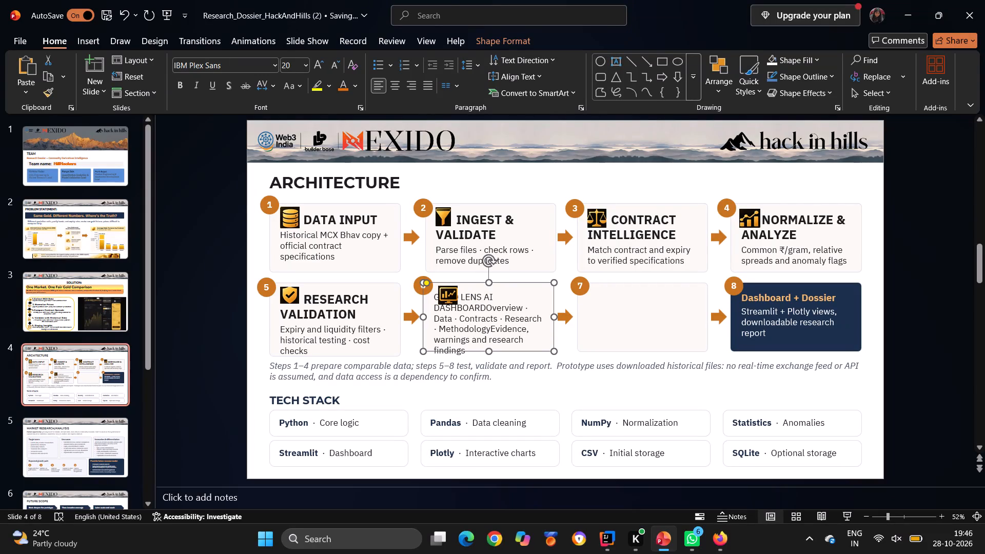
click(436, 299)
key(space)
key(space)
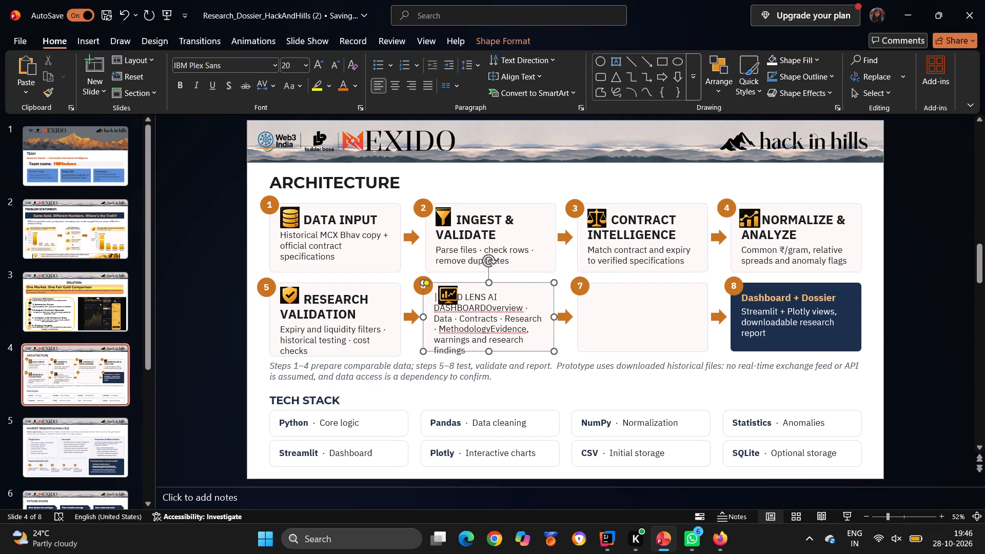
key(space)
key(space)
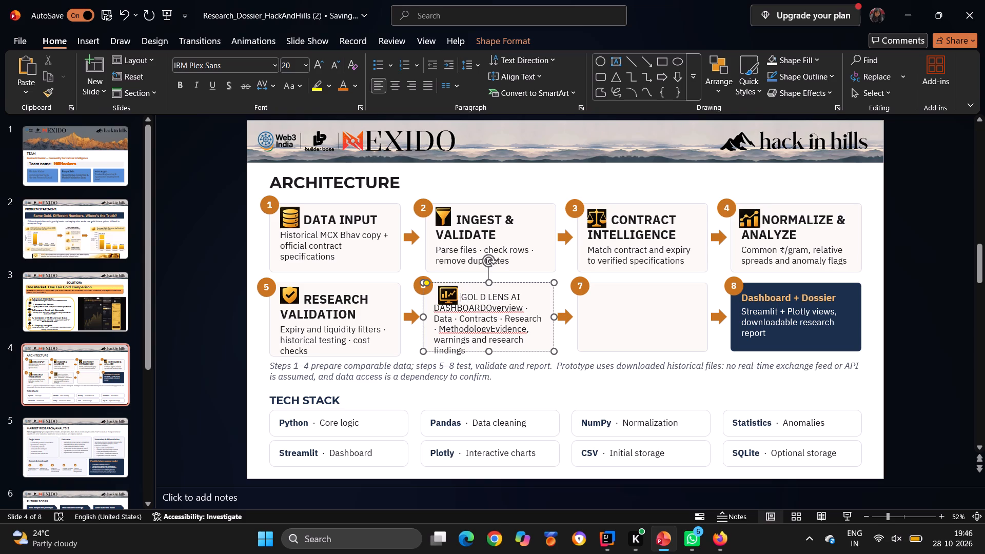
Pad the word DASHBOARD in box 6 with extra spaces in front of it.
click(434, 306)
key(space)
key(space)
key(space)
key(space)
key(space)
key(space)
Format the heading text through DASHBOARD in box 6 as 28 pt bold.
drag(462, 298, 518, 298)
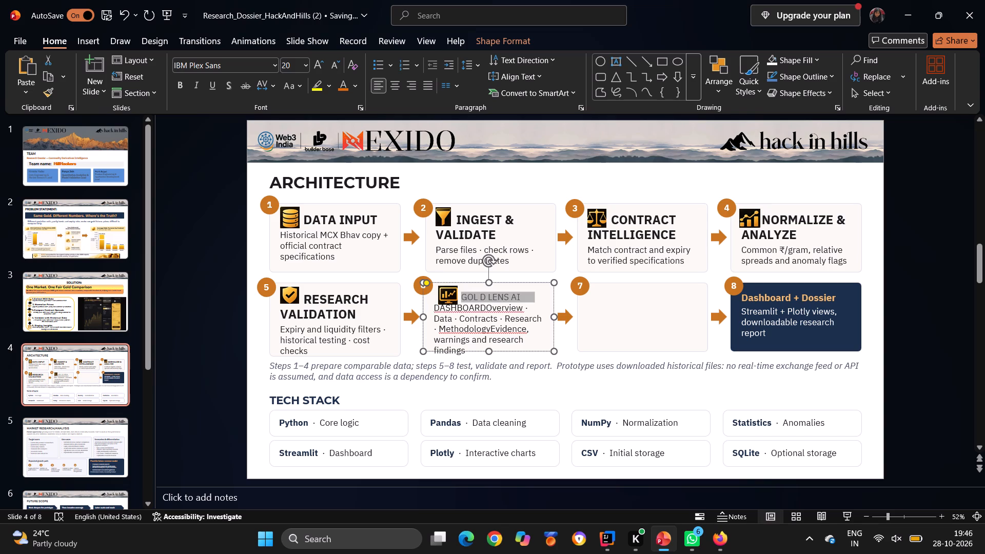
drag(518, 298, 486, 311)
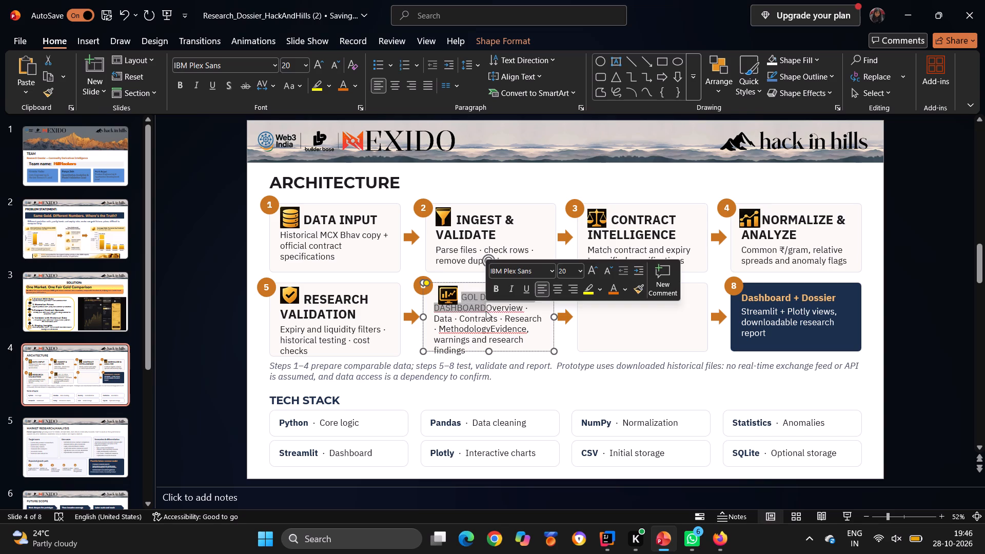
click(304, 66)
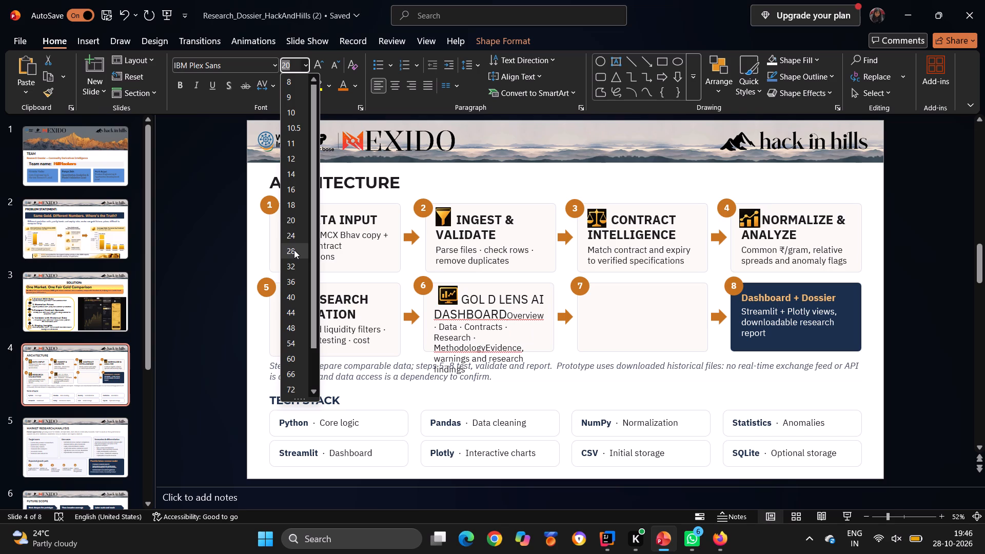
click(294, 250)
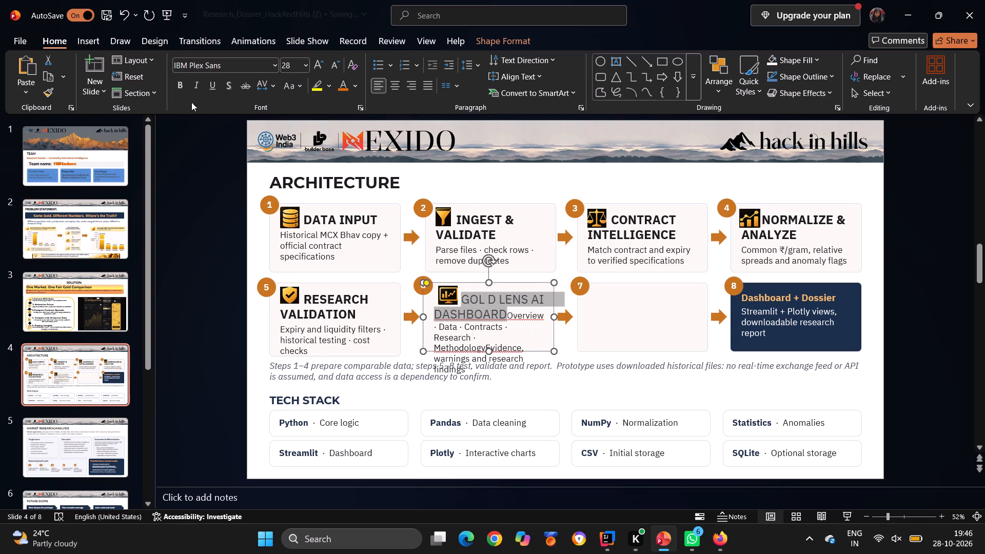
click(179, 89)
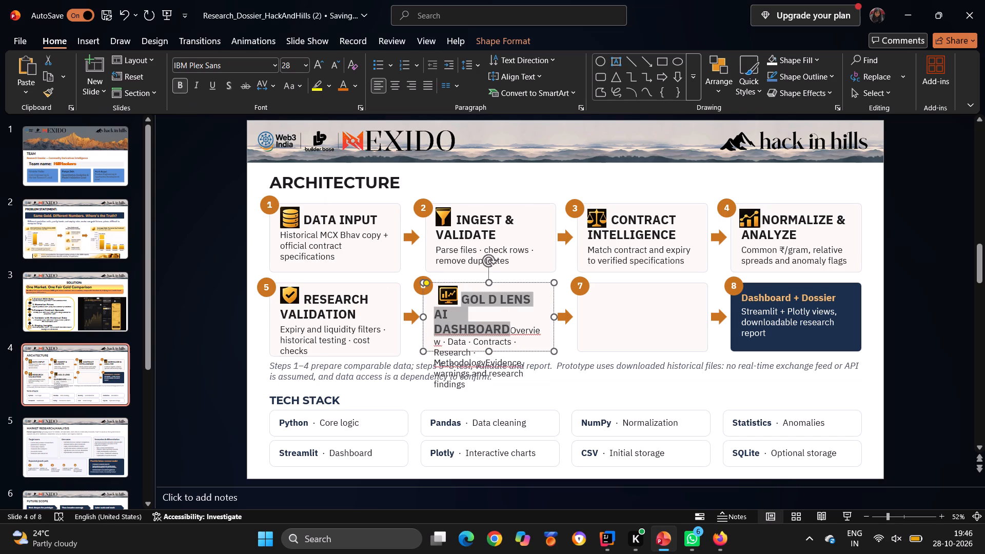
click(378, 295)
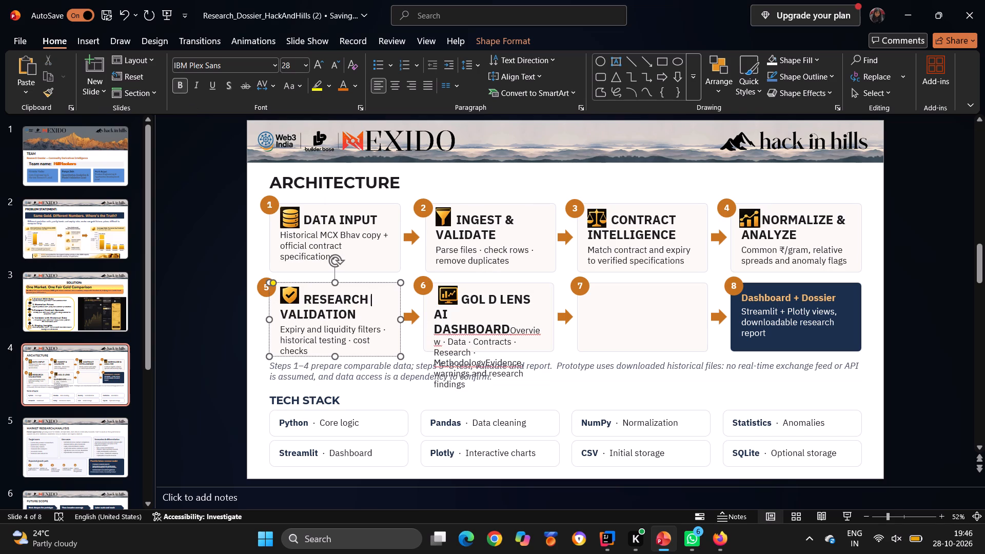
Delete the empty box 7 together with its number badge and the arrow leading into it.
click(600, 327)
key(Delete)
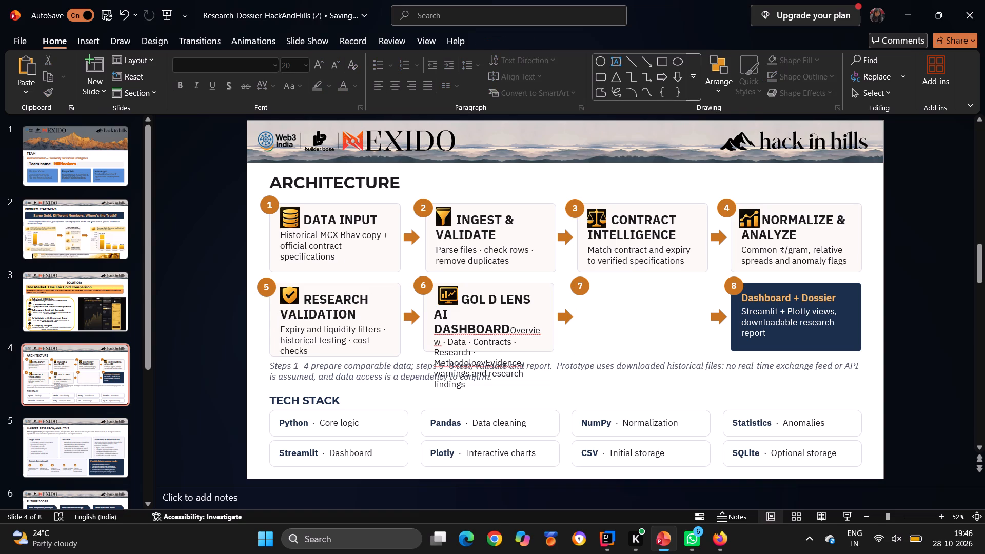
click(579, 292)
key(Delete)
click(566, 313)
key(Delete)
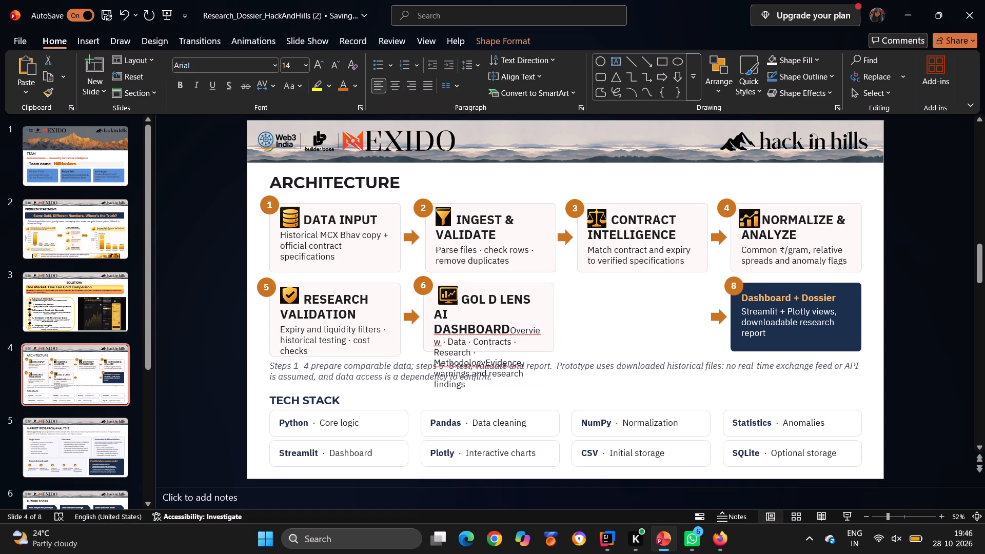
Widen box 6 into part of the space freed by the deleted box 7.
click(525, 318)
drag(555, 315, 593, 320)
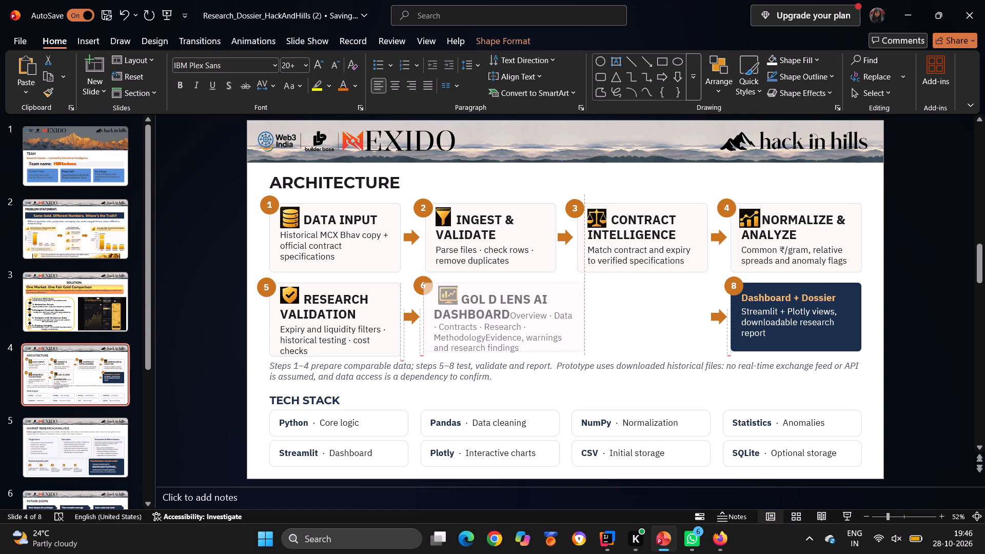
drag(593, 320, 628, 329)
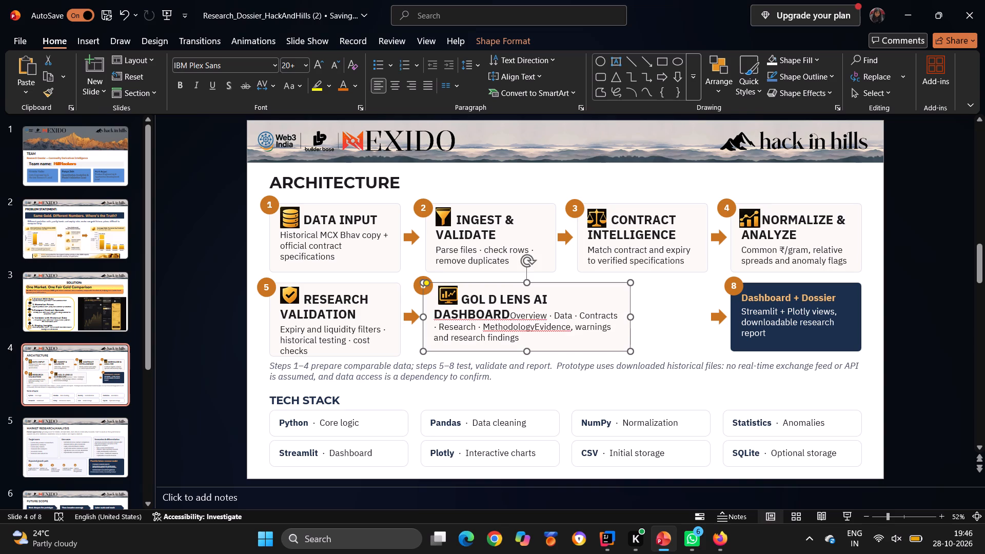
Break the line after DASHBOARD so the description starting with Overview begins its own paragraph.
click(509, 312)
key(Return)
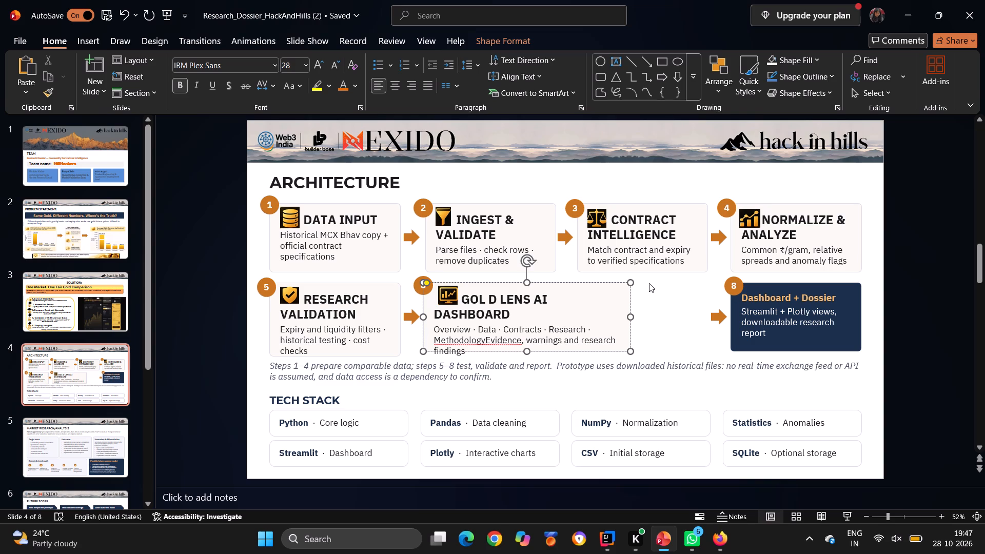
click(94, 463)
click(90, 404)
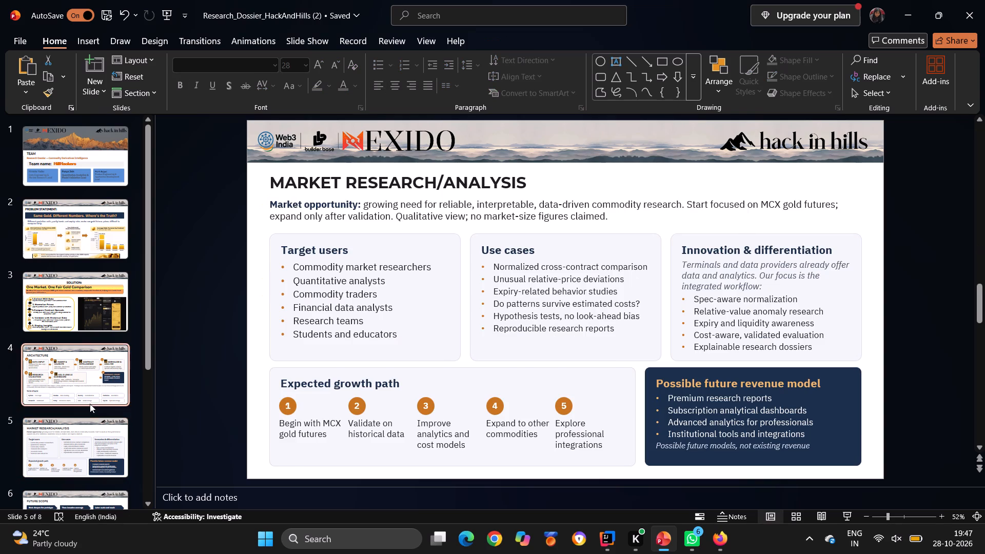
Make box 6 slightly taller and wider so its heading fits on one line and the description stays inside.
click(581, 354)
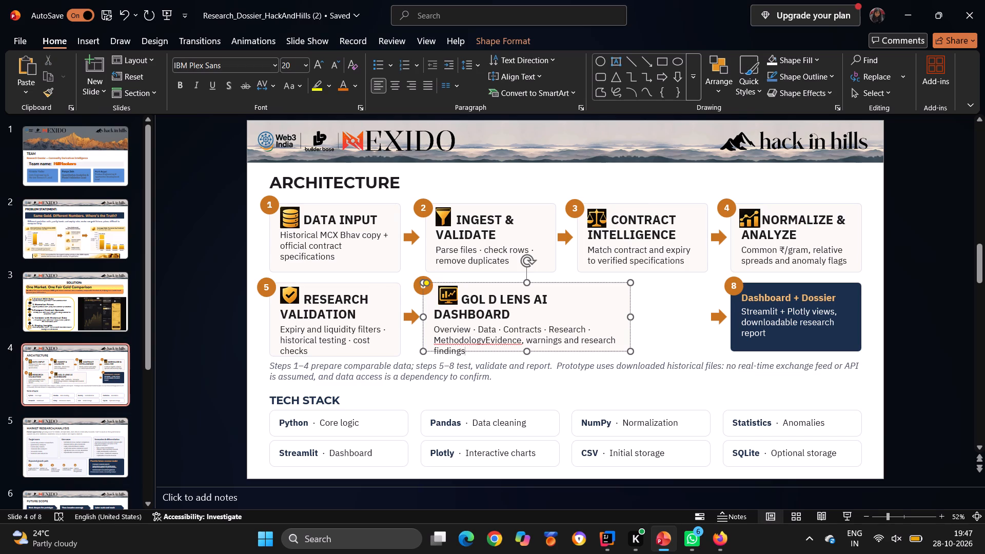
drag(526, 354, 527, 359)
drag(631, 319, 657, 316)
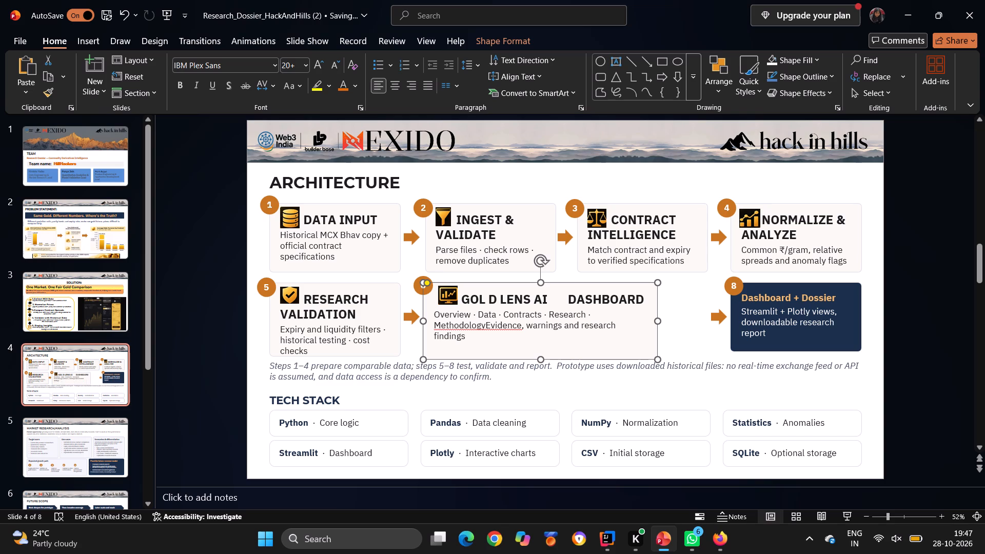
Remove the surplus spaces from box 6's heading so it reads GOLD LENS AI DASHBOARD.
click(568, 295)
key(BackSpace)
key(BackSpace)
key(BackSpace)
key(BackSpace)
key(BackSpace)
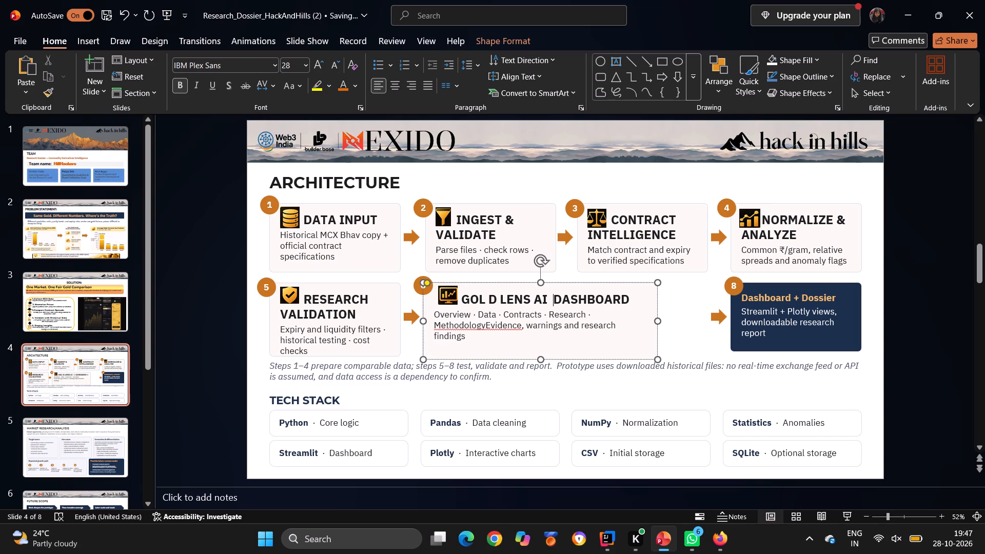
key(BackSpace)
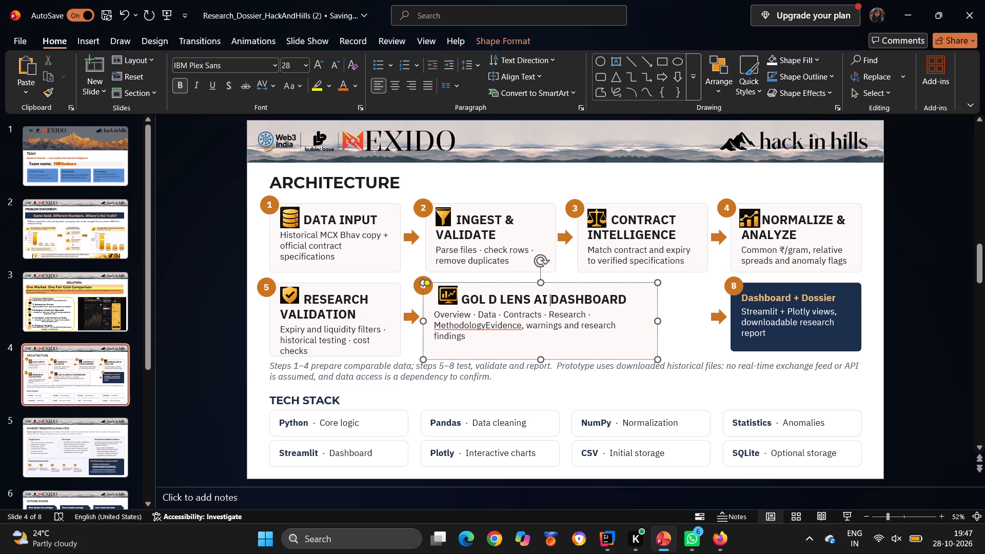
click(488, 302)
key(BackSpace)
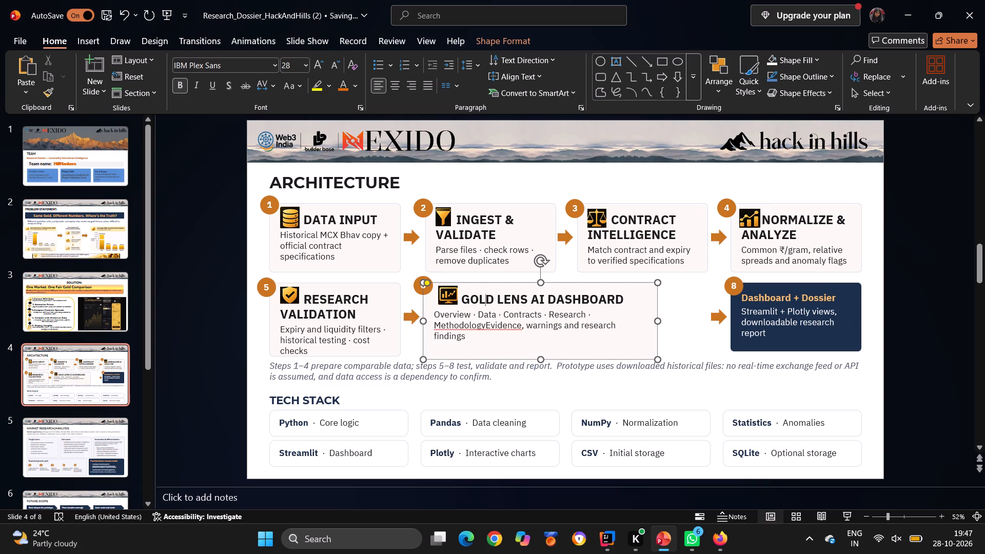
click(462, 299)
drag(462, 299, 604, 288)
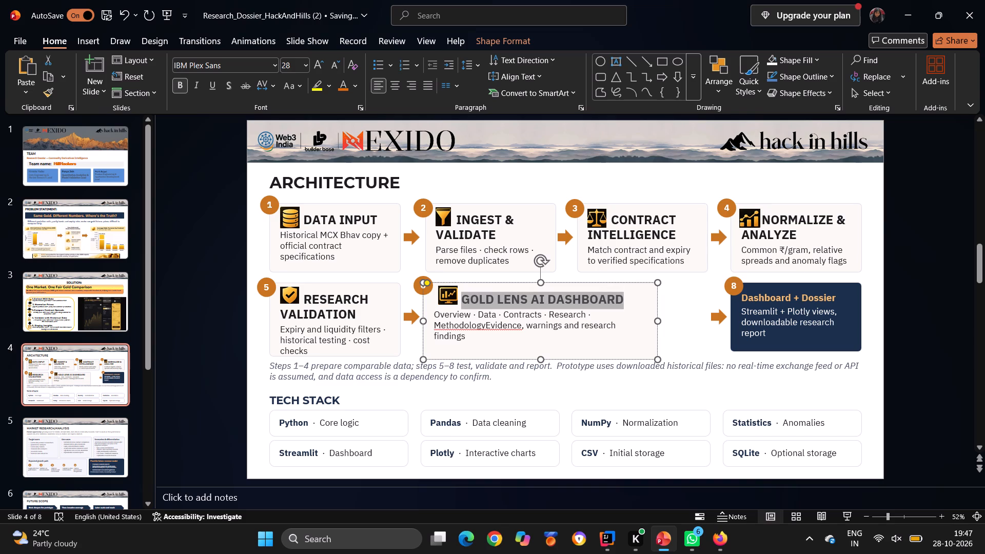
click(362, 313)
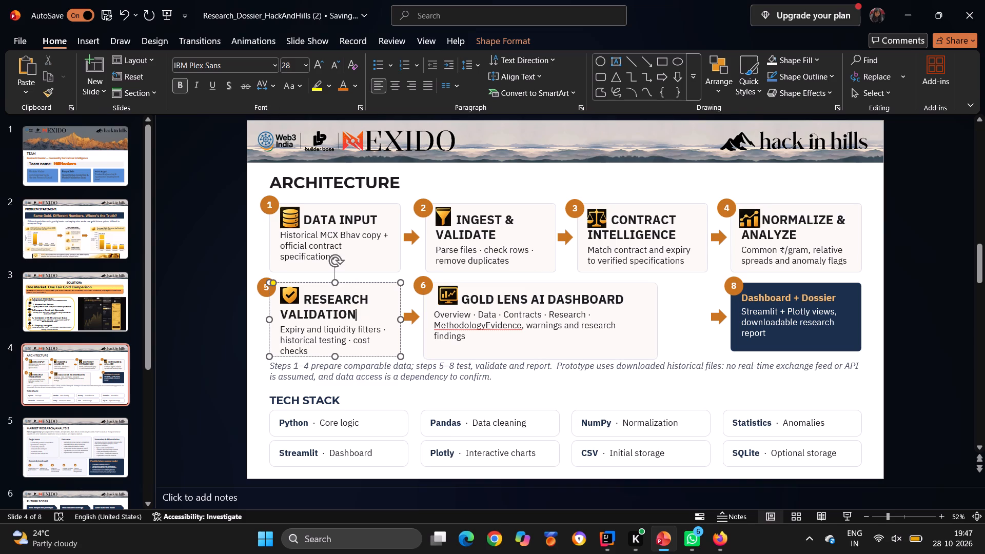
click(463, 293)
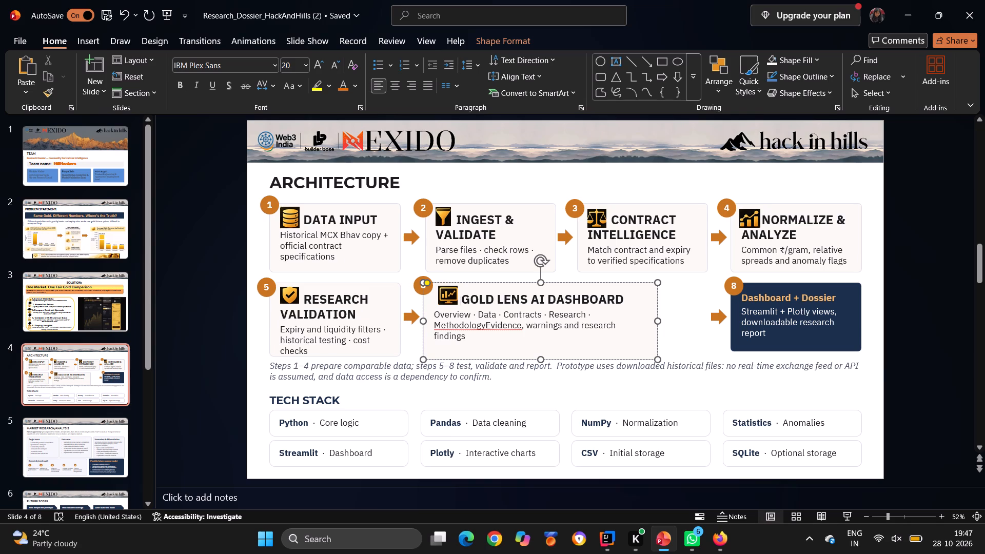
Separate the joined words Methodology and Evidence with a space in box 6's description.
click(484, 327)
key(space)
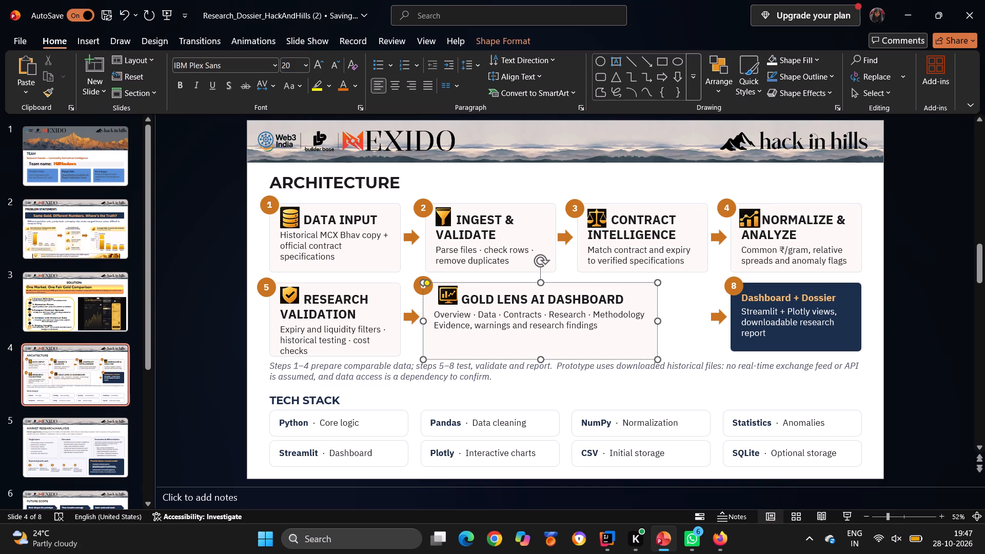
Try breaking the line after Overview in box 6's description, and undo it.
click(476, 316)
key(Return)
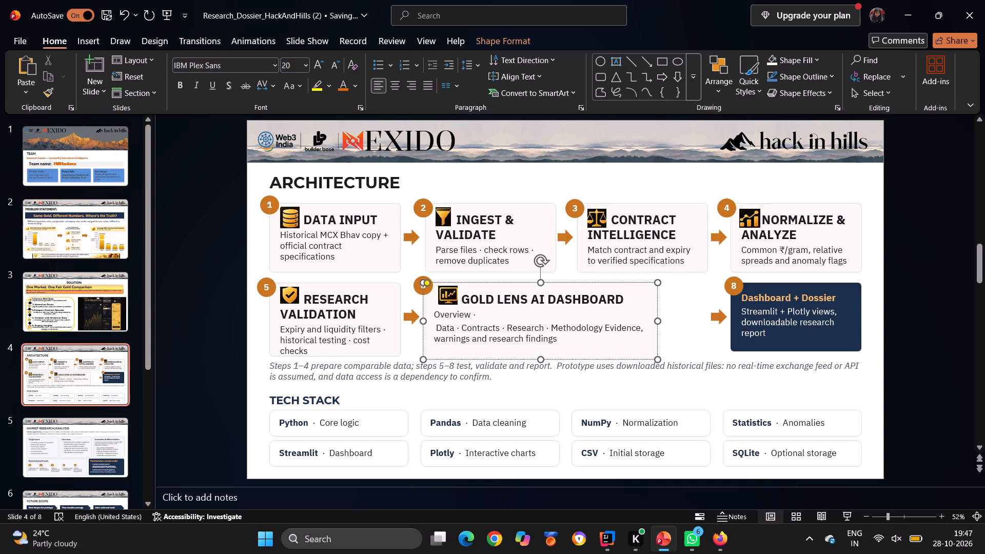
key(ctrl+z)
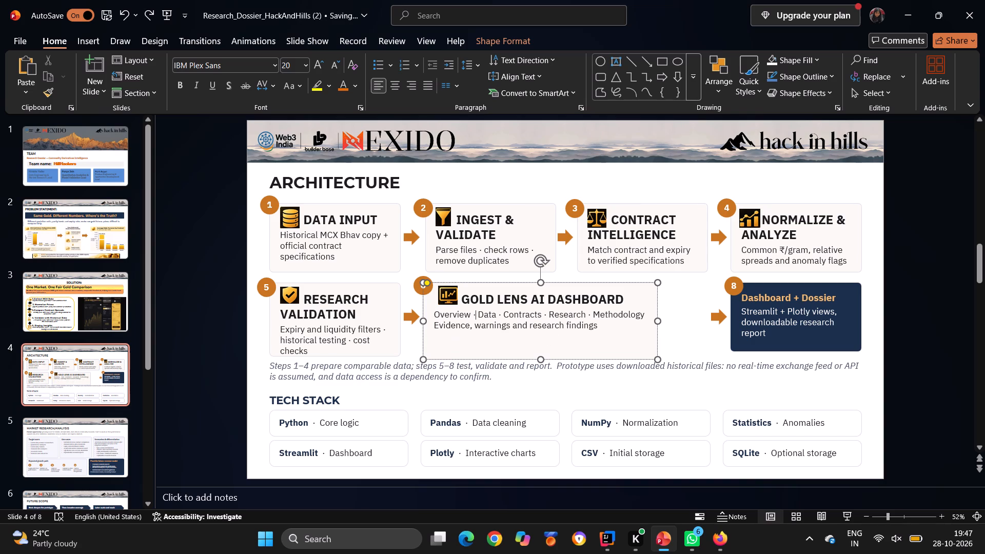
Widen the gap between Overview and Data in box 6's description with extra spaces.
key(space)
key(space)
key(space)
key(space)
key(space)
key(space)
key(space)
key(space)
key(space)
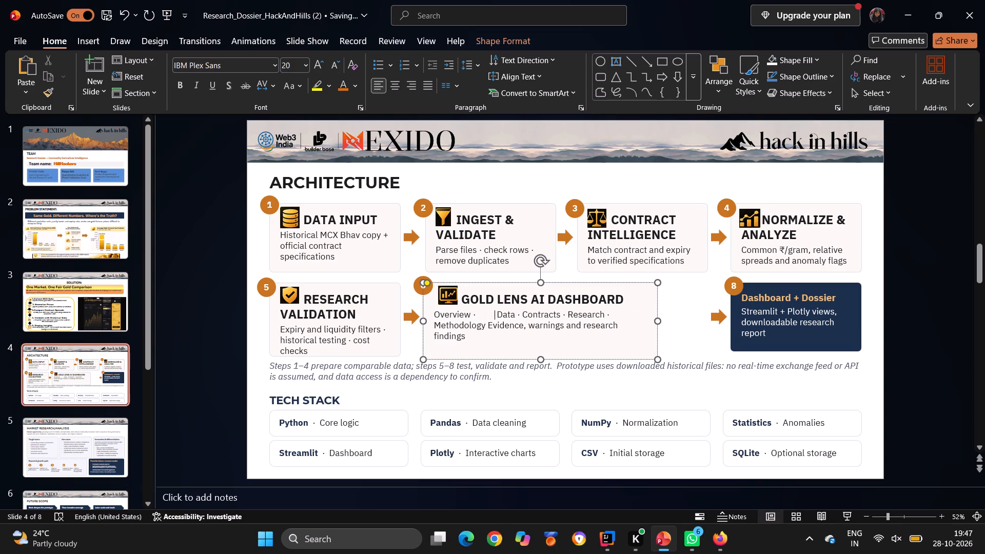
key(space)
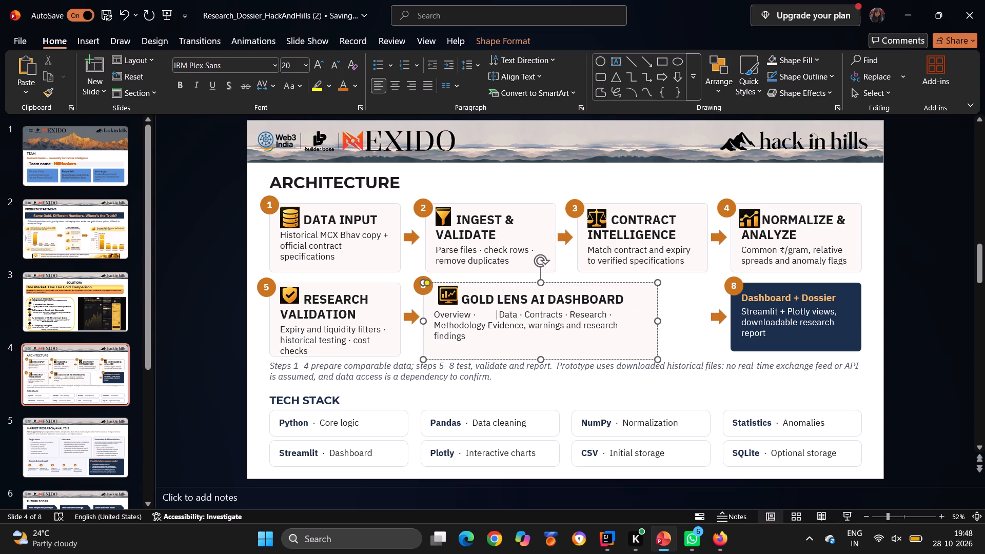
Start a new line at Contracts in box 6 and space Research out so it lines up beneath Data.
click(524, 317)
key(Return)
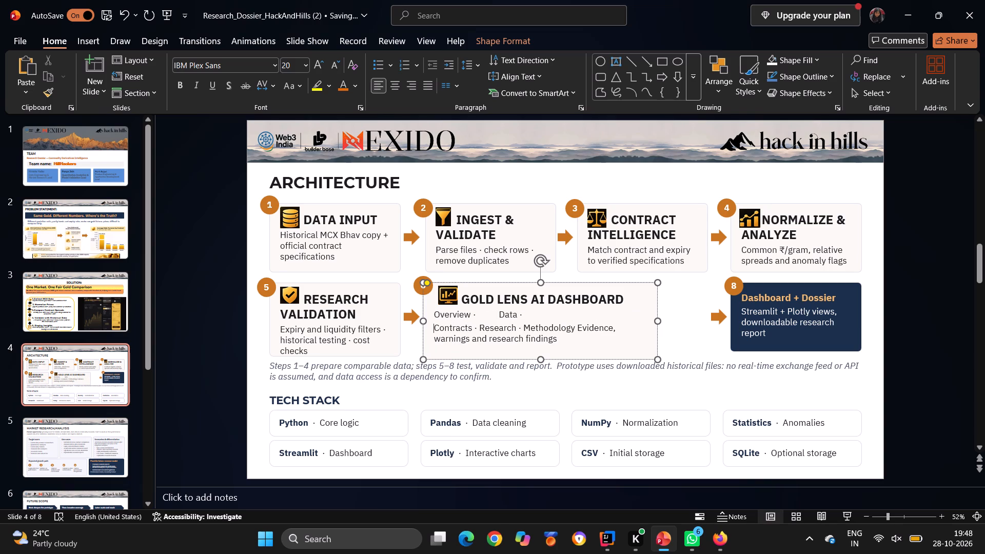
click(478, 331)
key(space)
key(space)
key(space)
key(space)
key(space)
key(space)
key(space)
key(space)
key(space)
key(space)
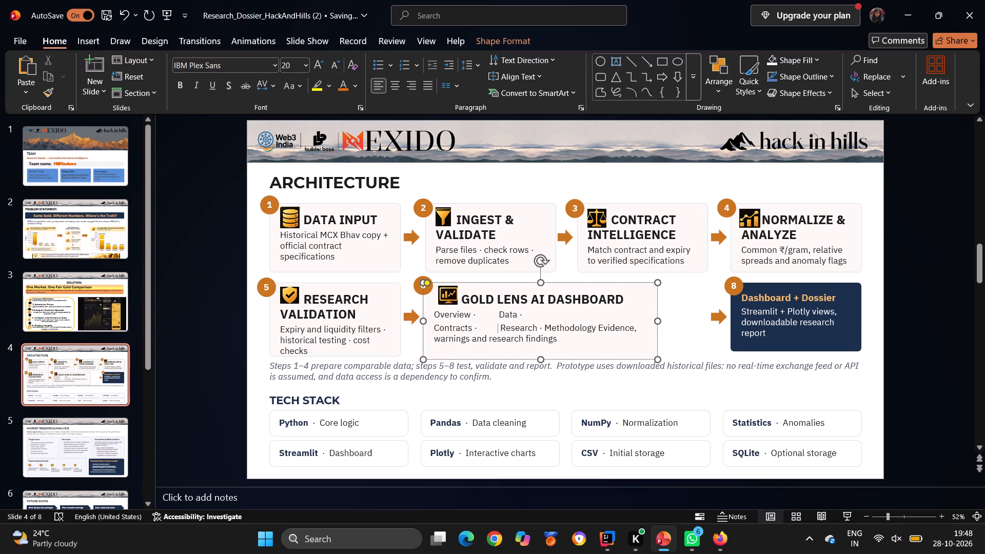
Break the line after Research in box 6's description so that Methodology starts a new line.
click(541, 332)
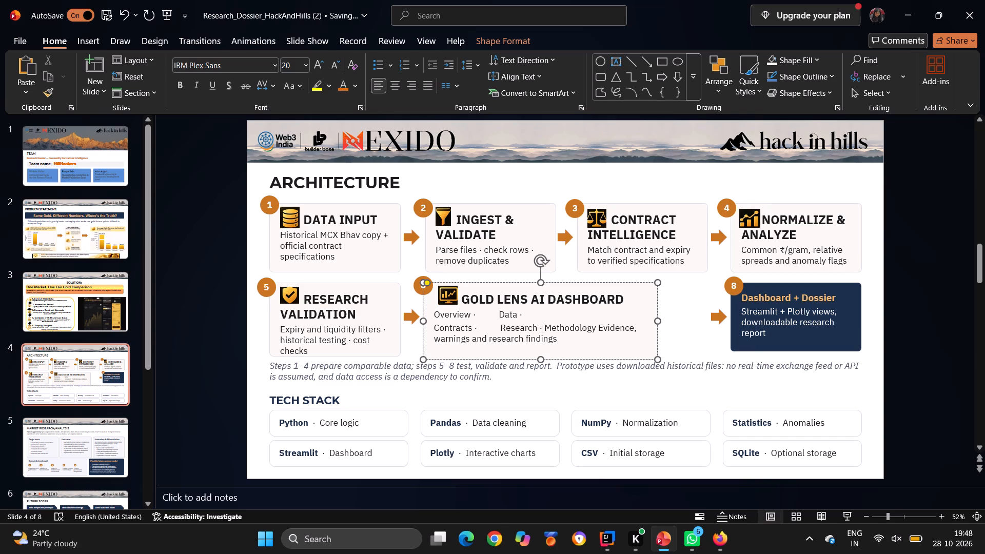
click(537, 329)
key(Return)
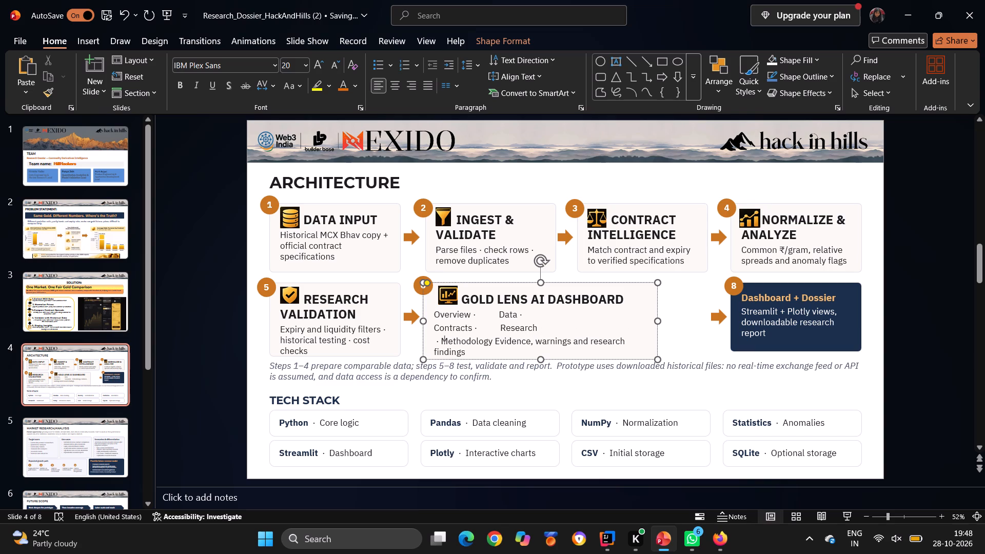
Widen the gap between Methodology and Evidence in box 6's description with six extra spaces.
click(491, 344)
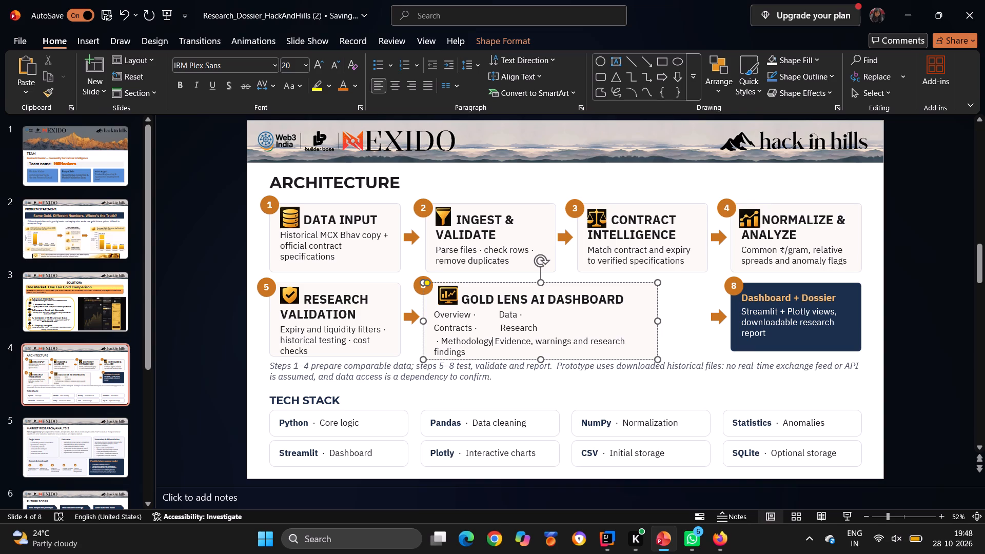
click(494, 343)
key(space)
key(space)
key(space)
key(space)
key(space)
key(space)
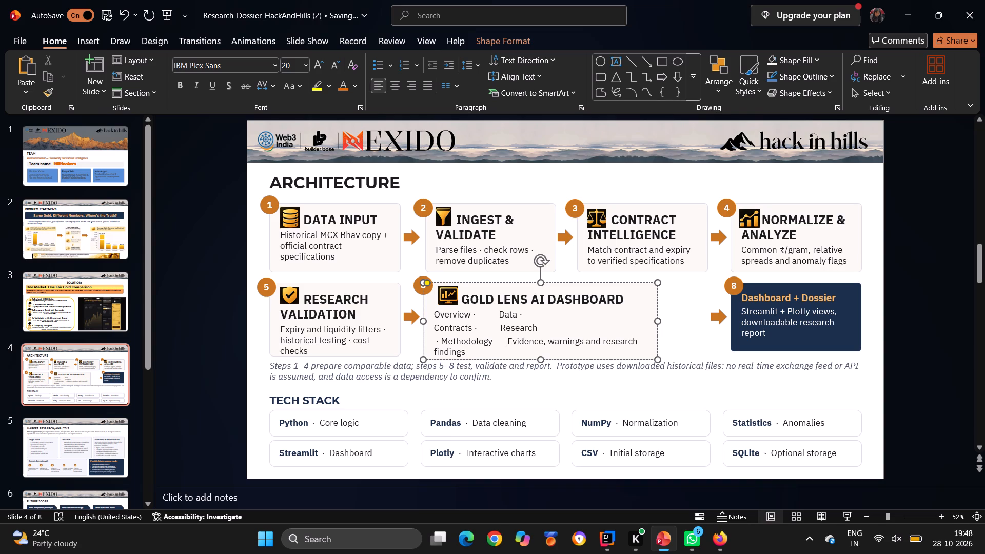
Bring Contracts back up to the Overview and Data line in box 6 and space it out into a third column.
click(435, 328)
key(BackSpace)
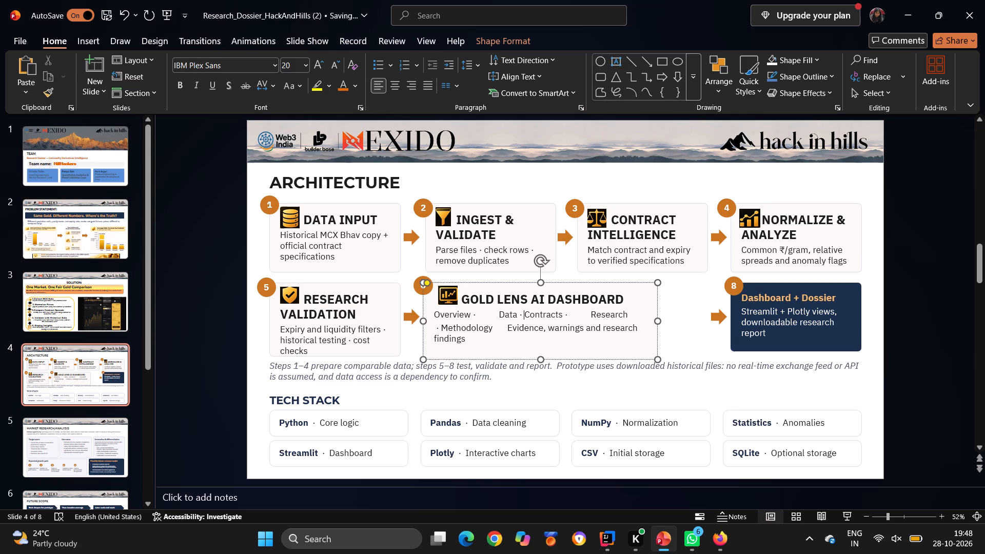
click(522, 316)
key(space)
key(space)
key(space)
key(space)
key(space)
key(space)
key(space)
key(space)
key(space)
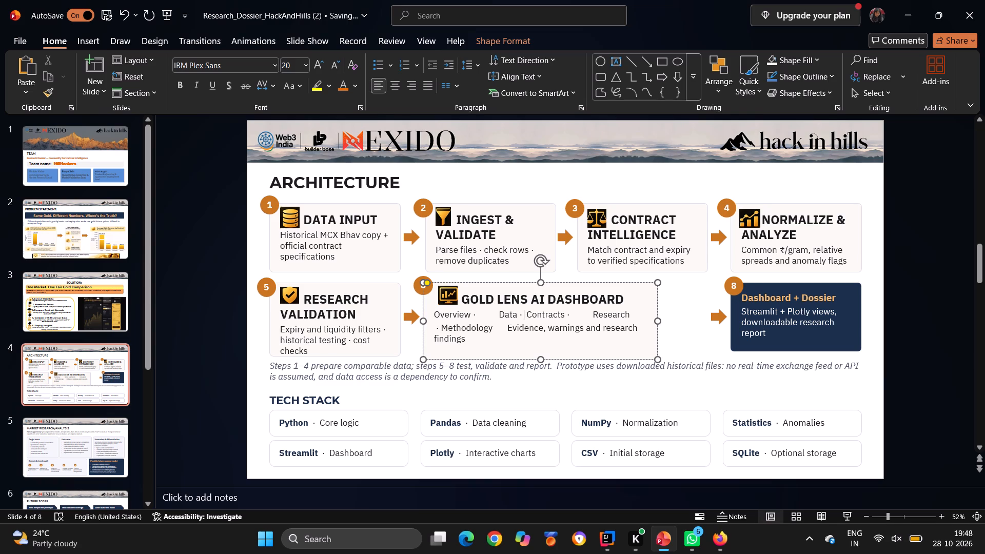
key(space)
key(space)
key(space)
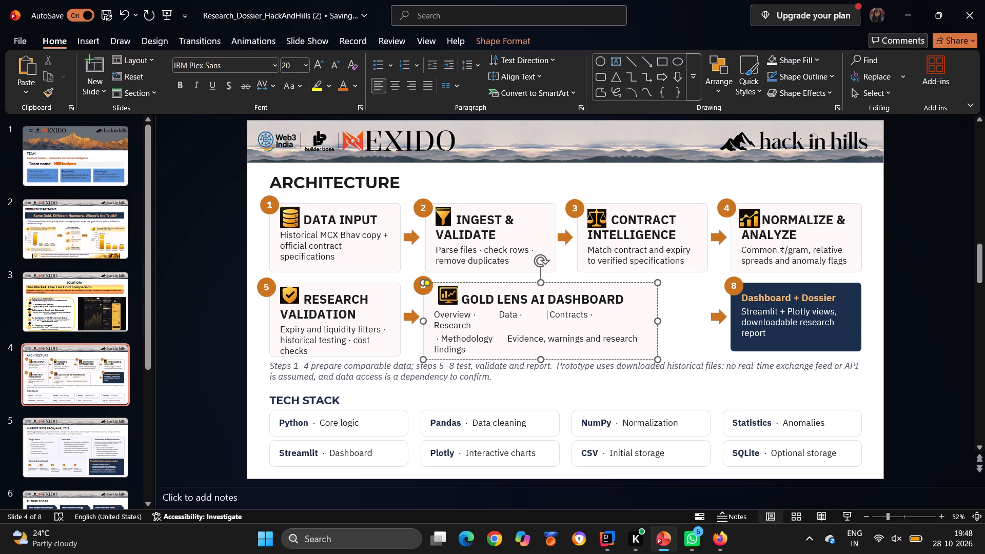
Rejoin Methodology to the Research line in box 6 and space it out so it sits beneath Data.
click(437, 340)
key(BackSpace)
key(BackSpace)
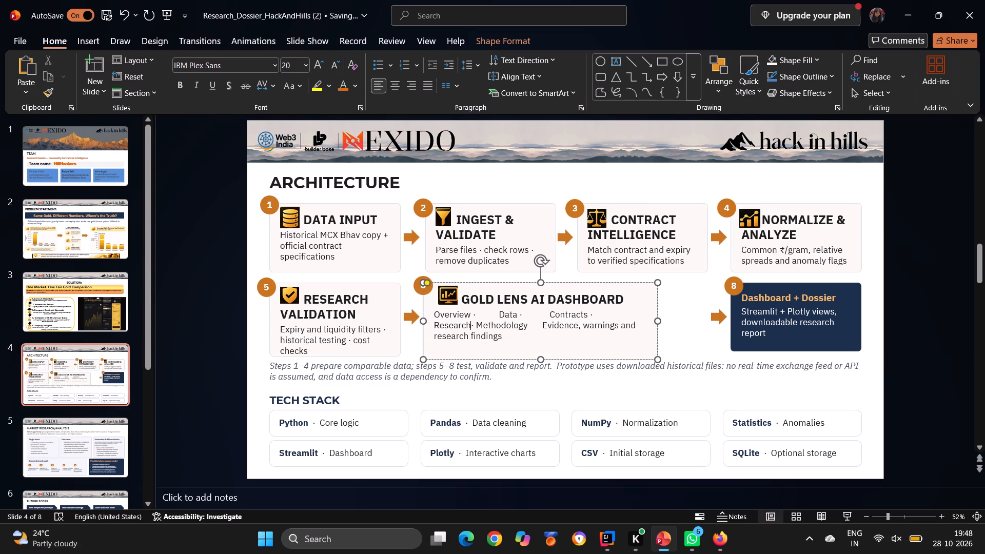
key(space)
key(space)
key(space)
key(space)
key(space)
key(space)
key(space)
key(space)
key(space)
key(space)
key(space)
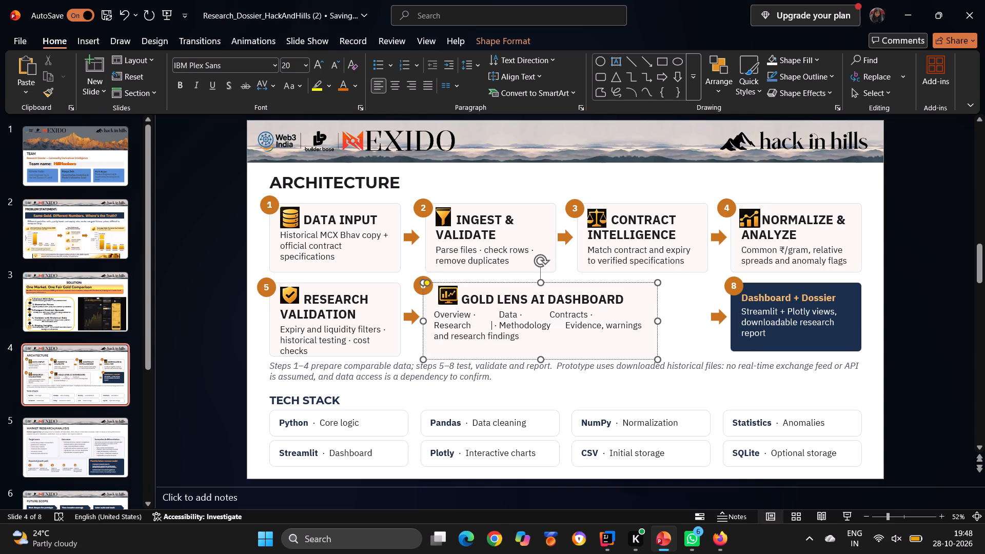
Start a new line at "Evidence, warnings and research findings" in box 6's description.
click(563, 324)
key(Return)
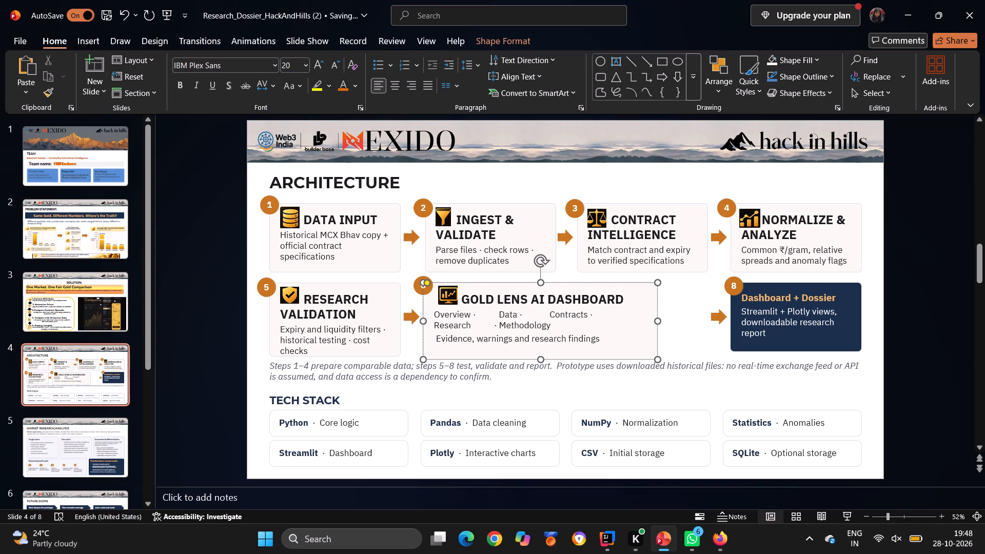
Left-align all the description lines in box 6.
drag(435, 314, 615, 339)
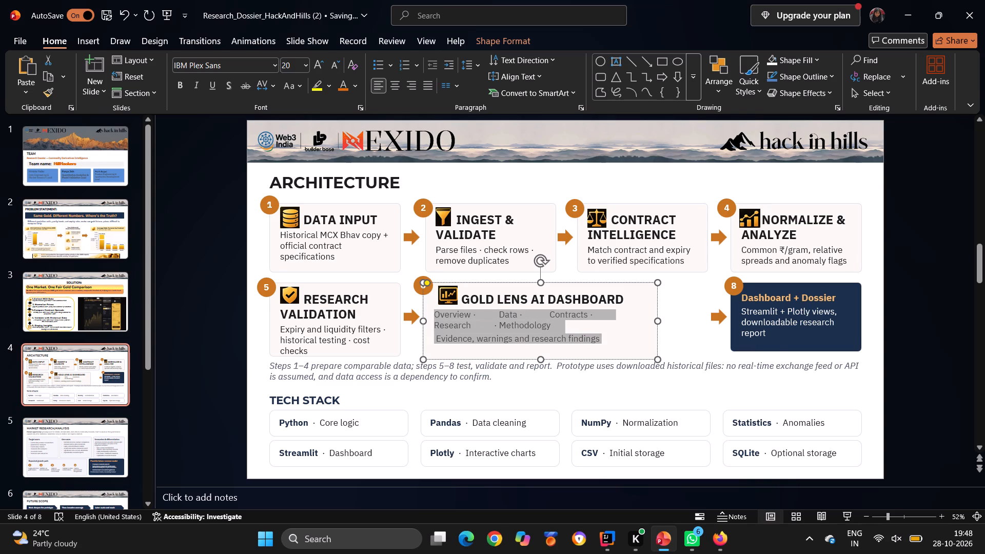
drag(615, 339, 614, 338)
click(383, 86)
click(609, 331)
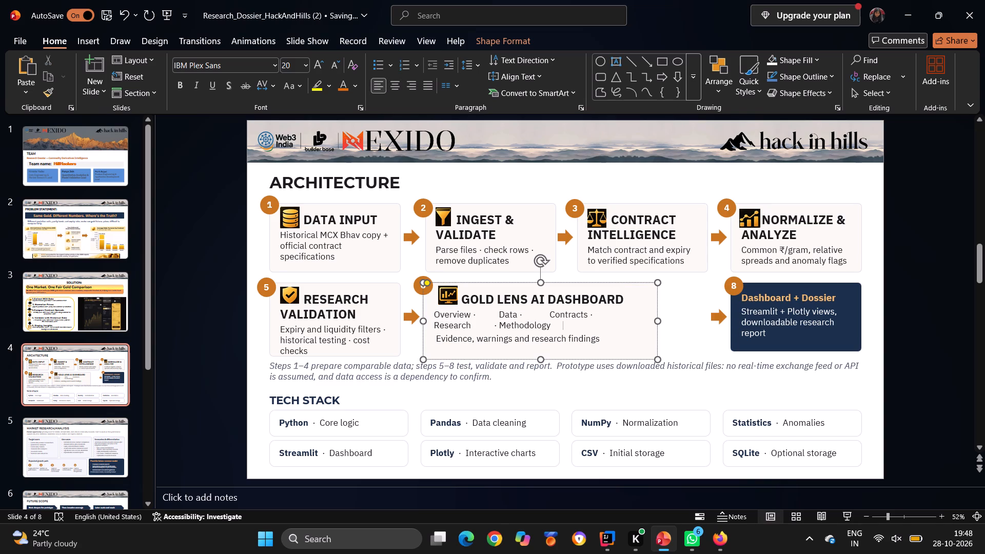
Indent the line beginning with Overview in box 6 by two spaces.
click(435, 314)
key(space)
key(space)
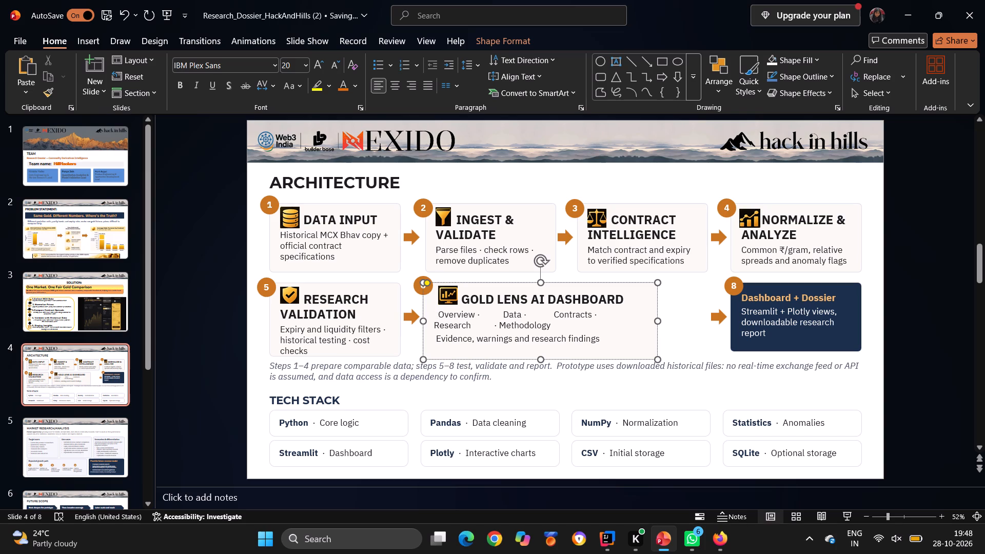
Make all of box 6's description text bold and set its font to Arial (Body).
drag(435, 314, 614, 331)
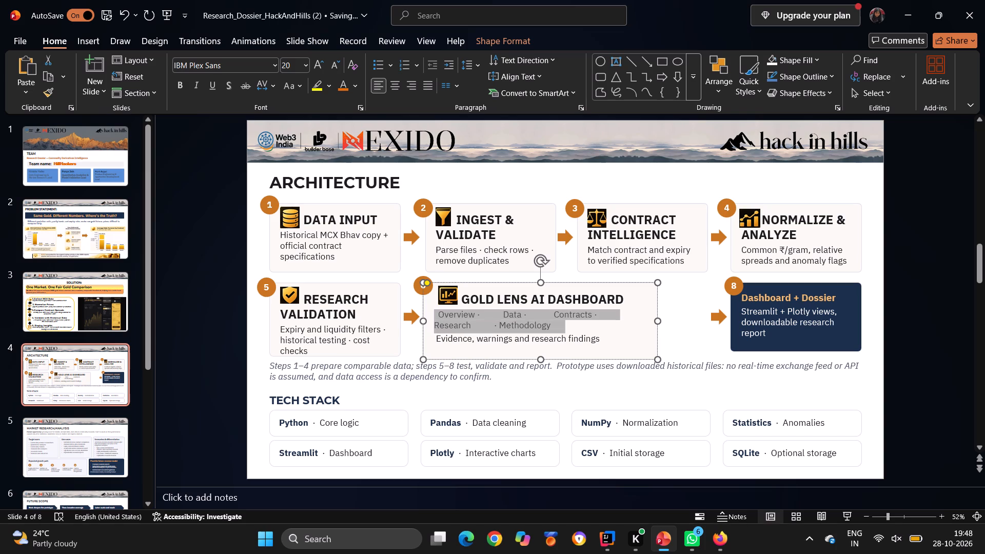
drag(614, 331, 619, 341)
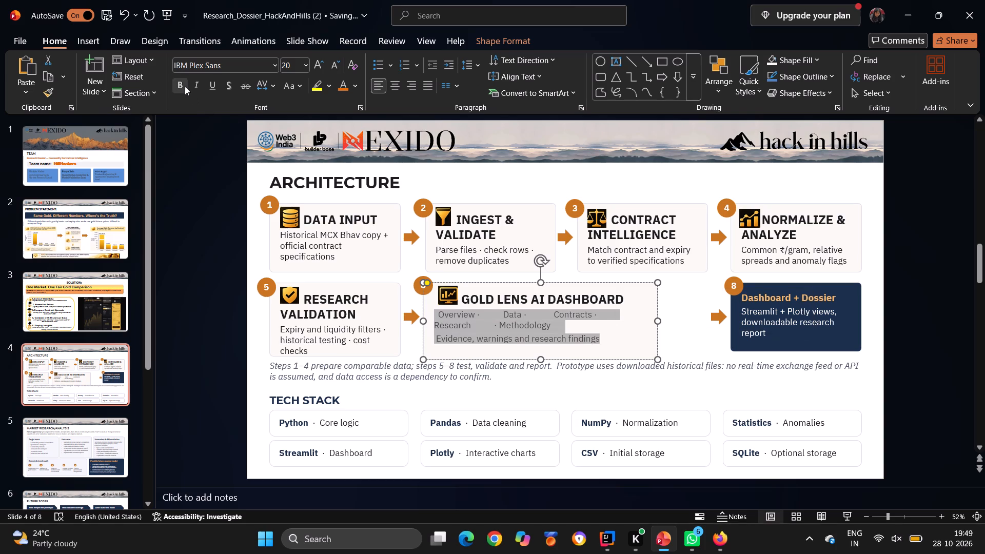
click(184, 85)
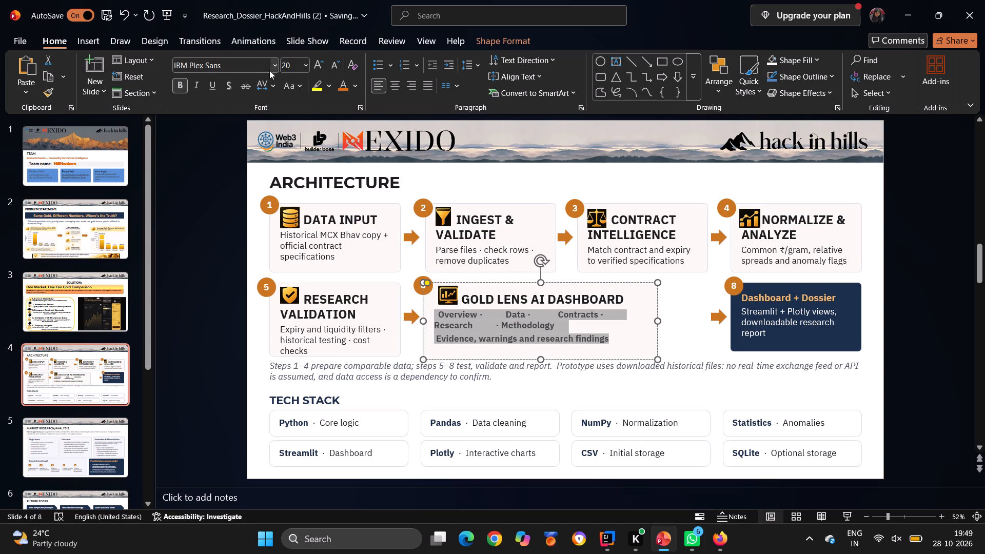
click(273, 66)
scroll(217, 172, up, 9)
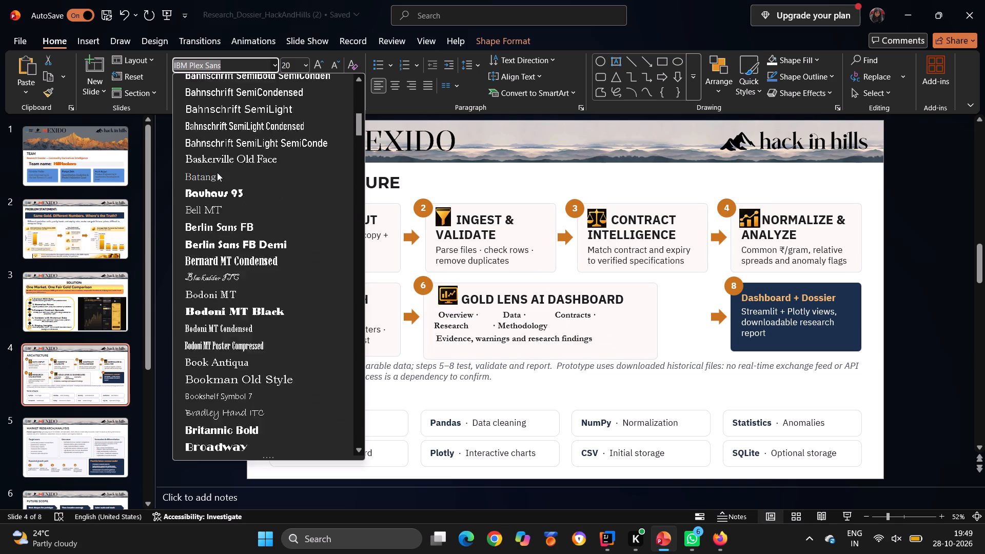
scroll(217, 172, up, 3)
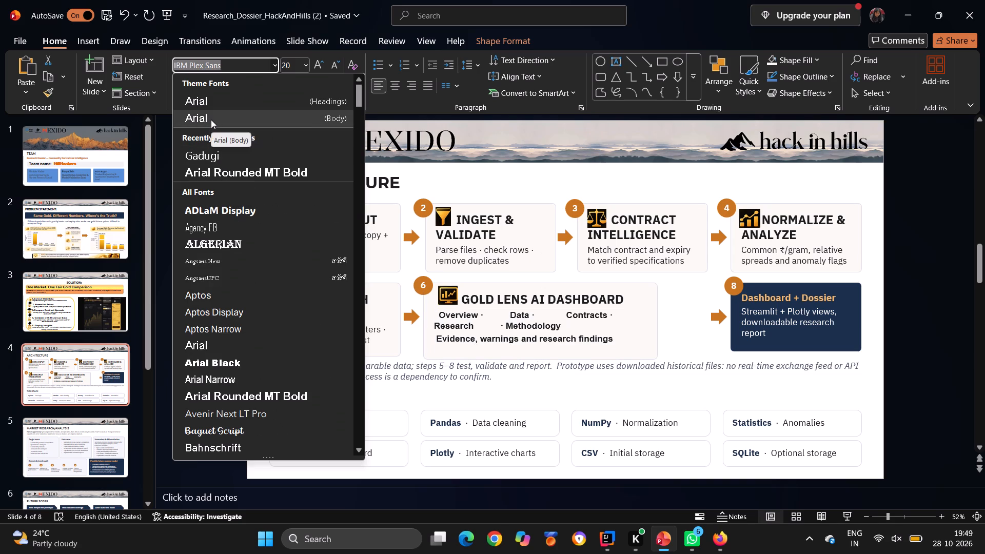
click(211, 120)
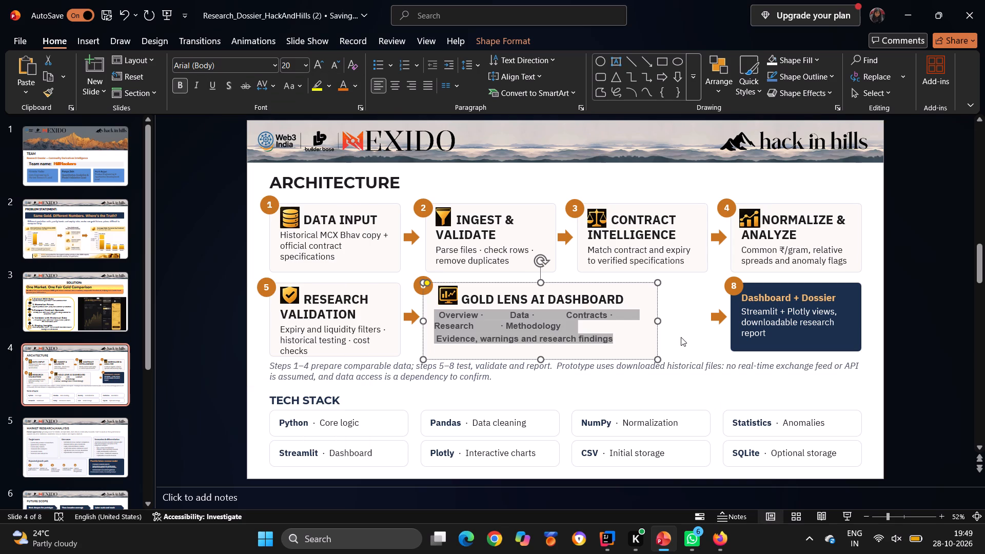
click(681, 337)
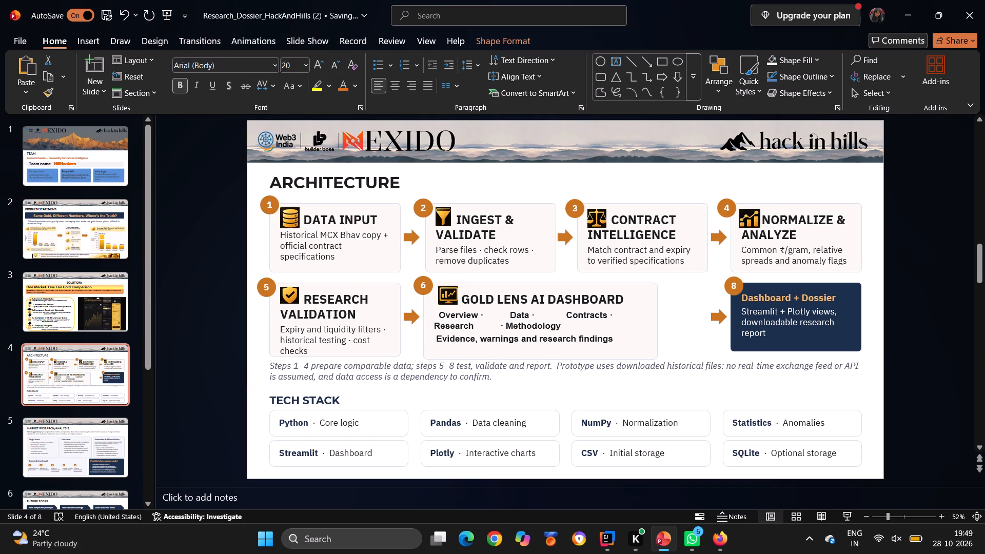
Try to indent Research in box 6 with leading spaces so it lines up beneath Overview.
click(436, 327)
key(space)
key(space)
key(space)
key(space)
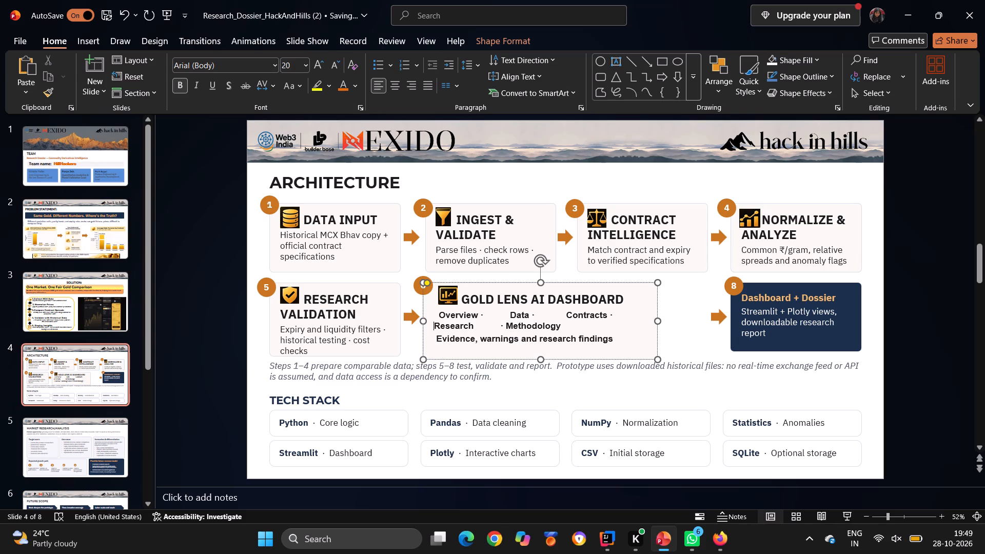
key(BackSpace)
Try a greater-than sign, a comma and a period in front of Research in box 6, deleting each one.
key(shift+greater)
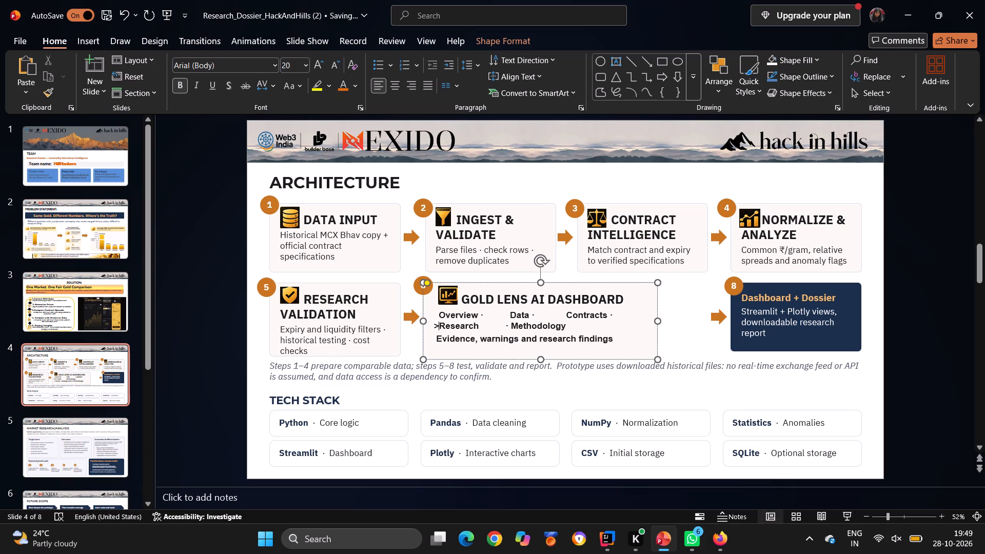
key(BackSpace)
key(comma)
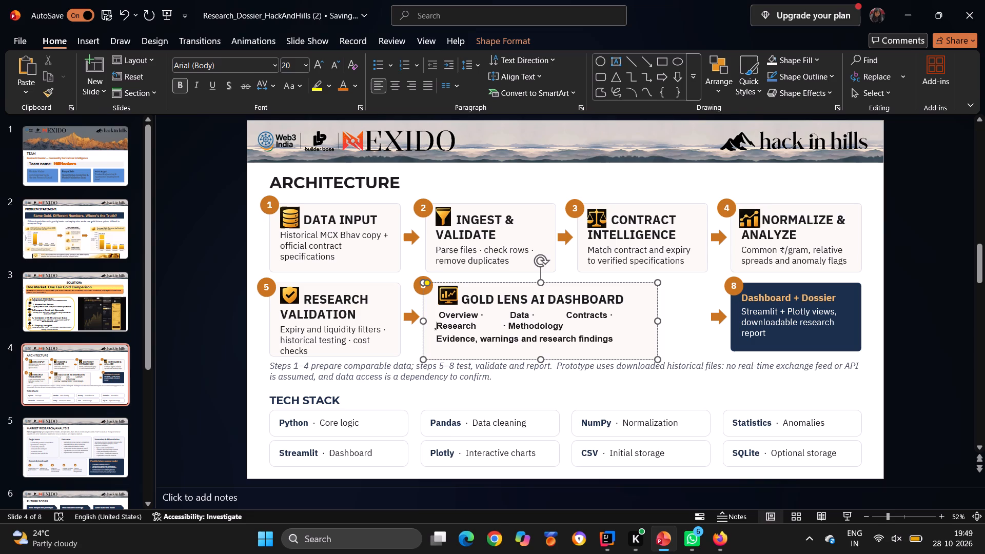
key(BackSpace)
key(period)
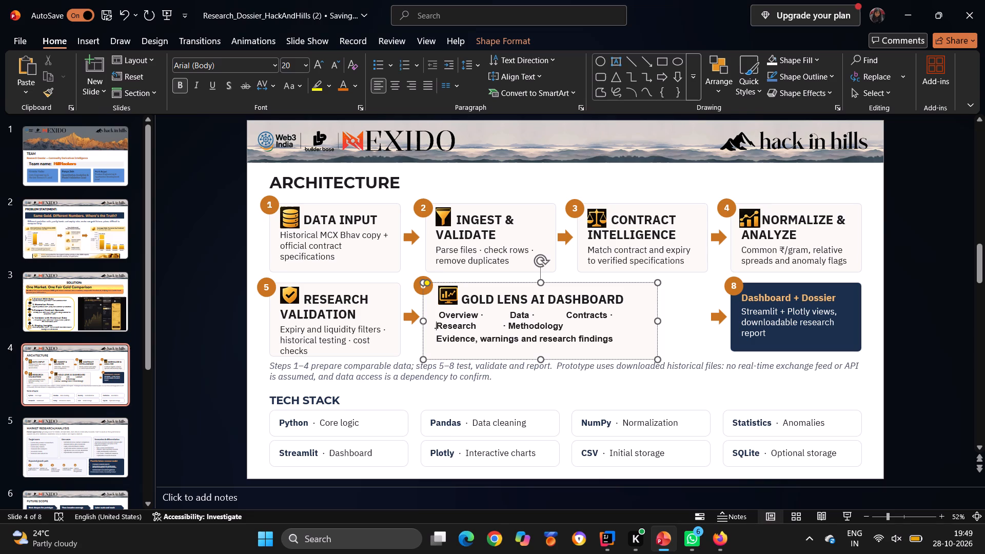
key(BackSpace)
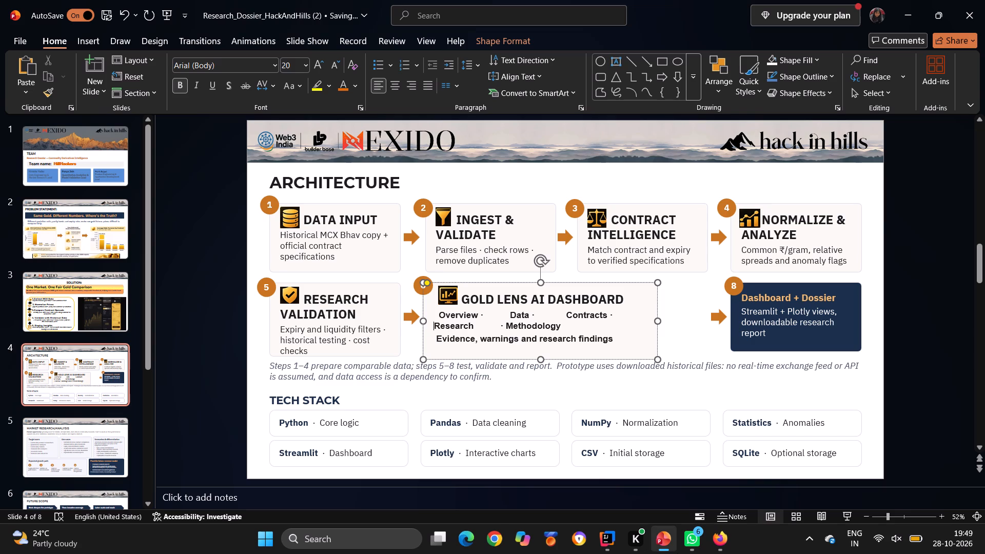
Copy the middle dot after Overview in box 6 and paste it just before Research.
click(483, 317)
key(ctrl+c)
click(434, 332)
key(ctrl+v)
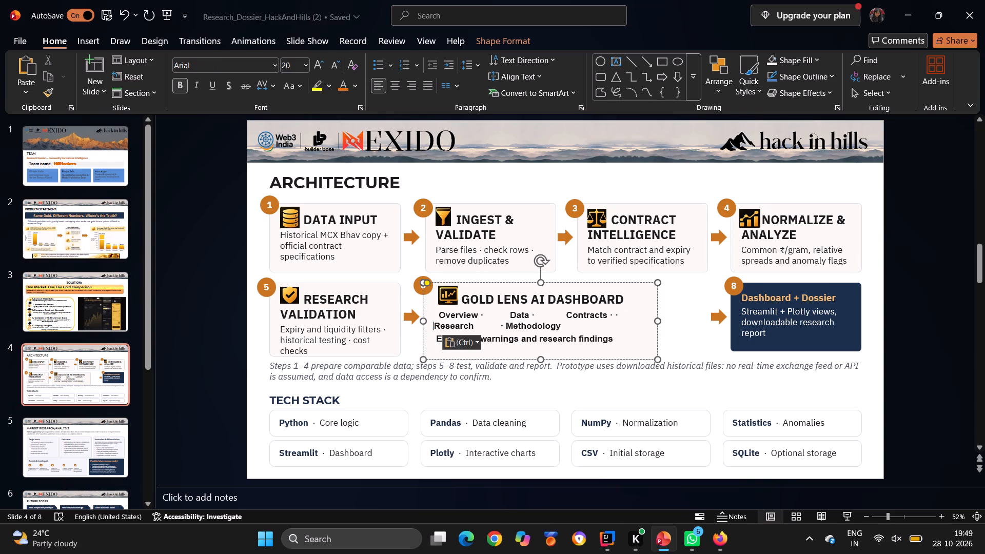
Delete the middle dot after Overview in box 6's description.
click(485, 314)
key(BackSpace)
key(BackSpace)
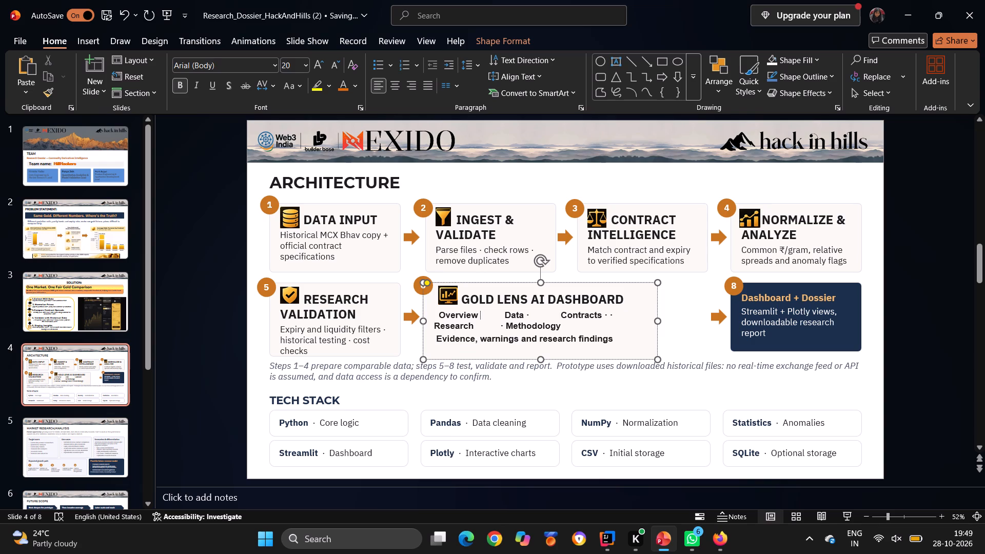
Delete the middle dot after Data in box 6's description.
click(530, 314)
key(BackSpace)
key(BackSpace)
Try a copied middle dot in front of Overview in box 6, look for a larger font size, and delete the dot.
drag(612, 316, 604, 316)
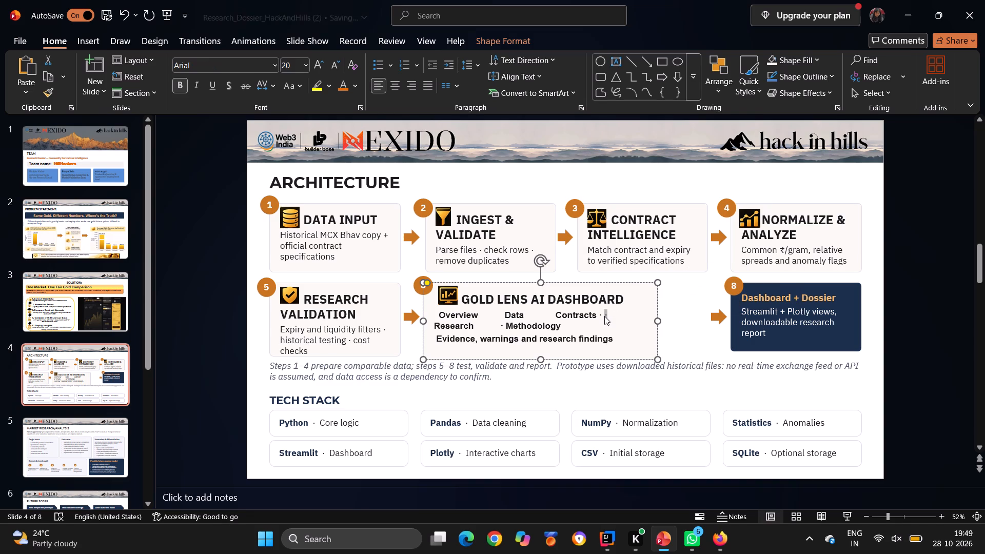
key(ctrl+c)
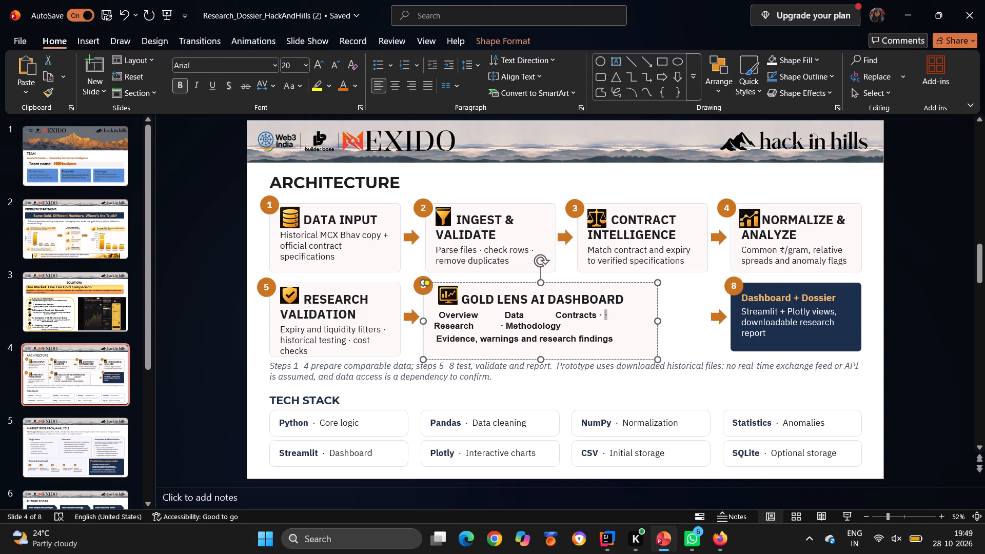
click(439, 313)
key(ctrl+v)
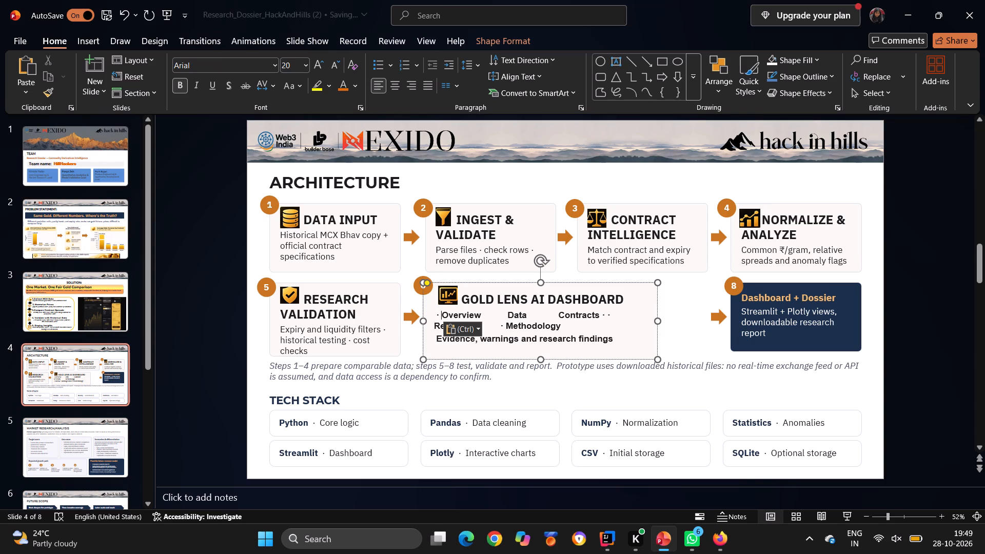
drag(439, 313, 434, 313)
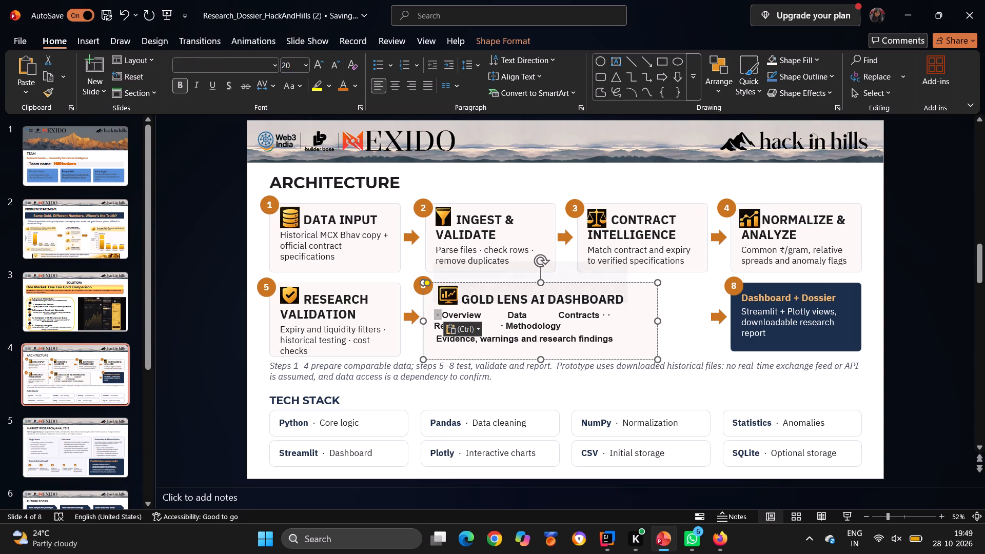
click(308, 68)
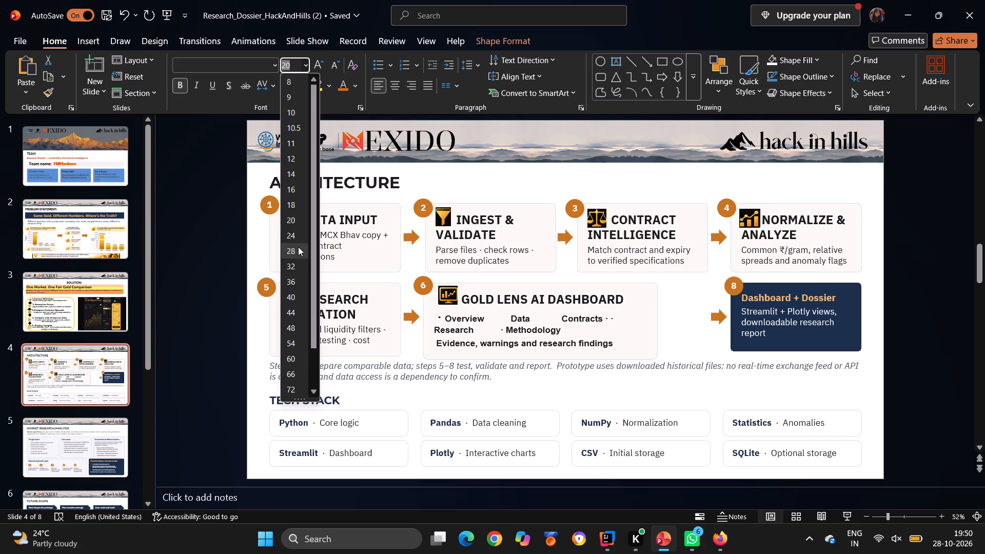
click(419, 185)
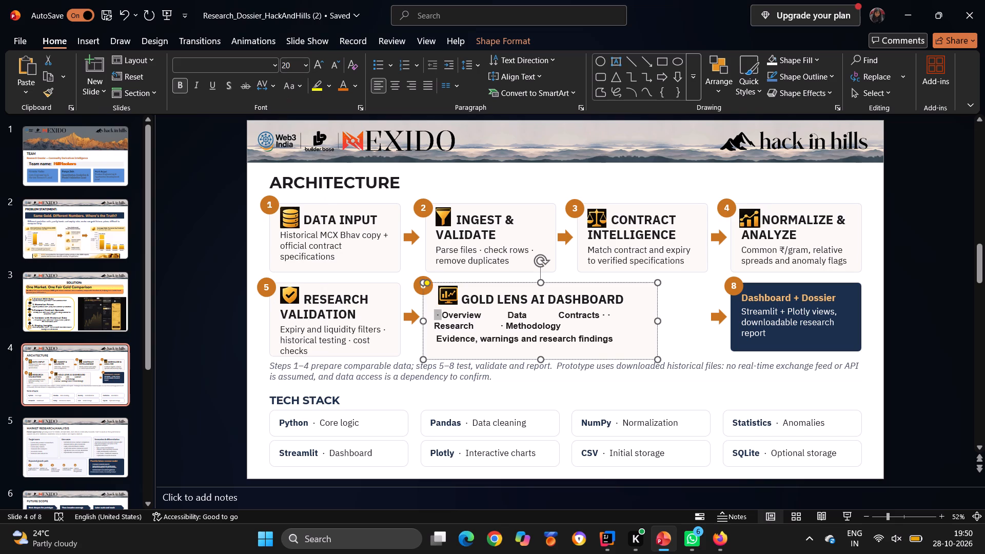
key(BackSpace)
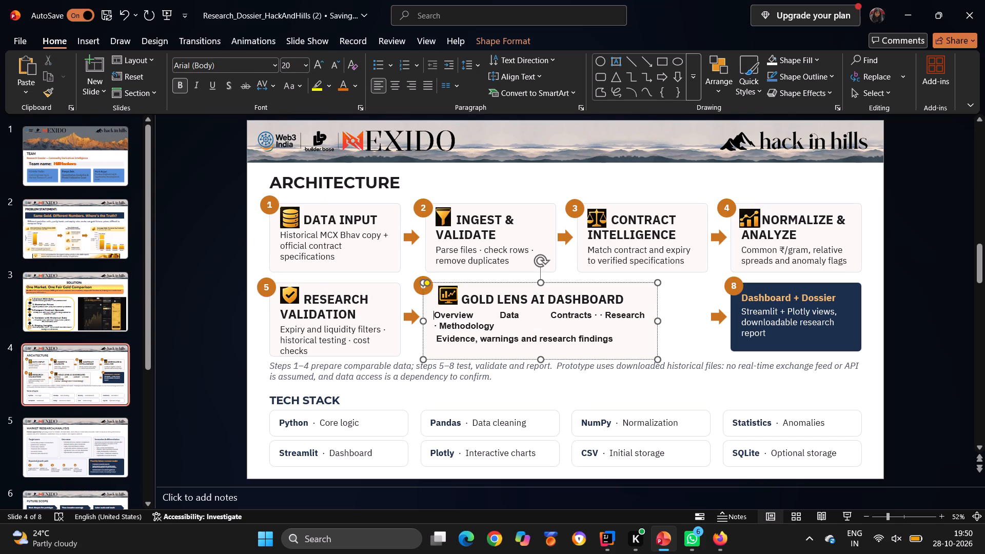
Delete the remaining middle dots before Methodology and after Contracts in box 6's description.
click(441, 324)
key(BackSpace)
key(BackSpace)
click(604, 316)
key(BackSpace)
key(BackSpace)
key(BackSpace)
key(BackSpace)
Start a new line at Research in box 6 and indent it with one leading space.
key(Return)
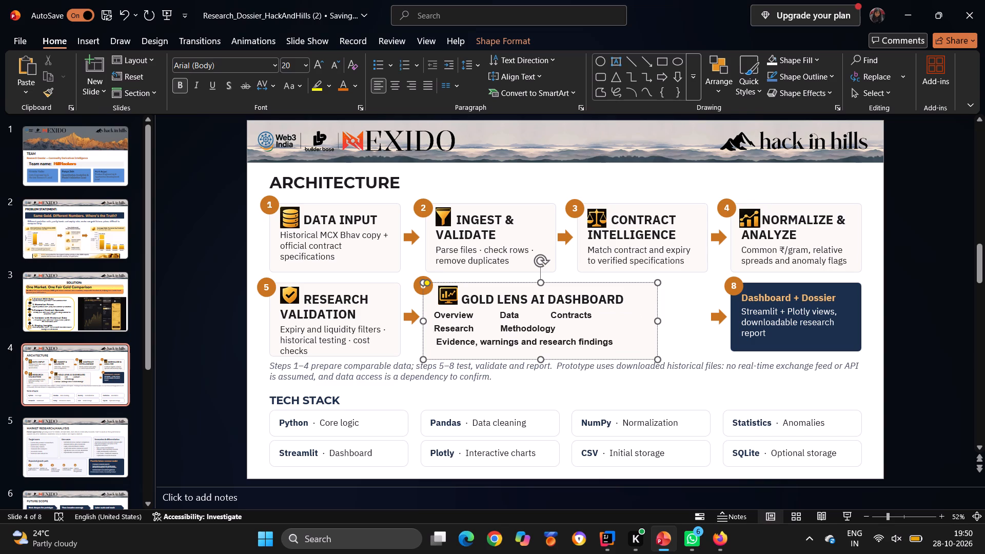
key(space)
key(space)
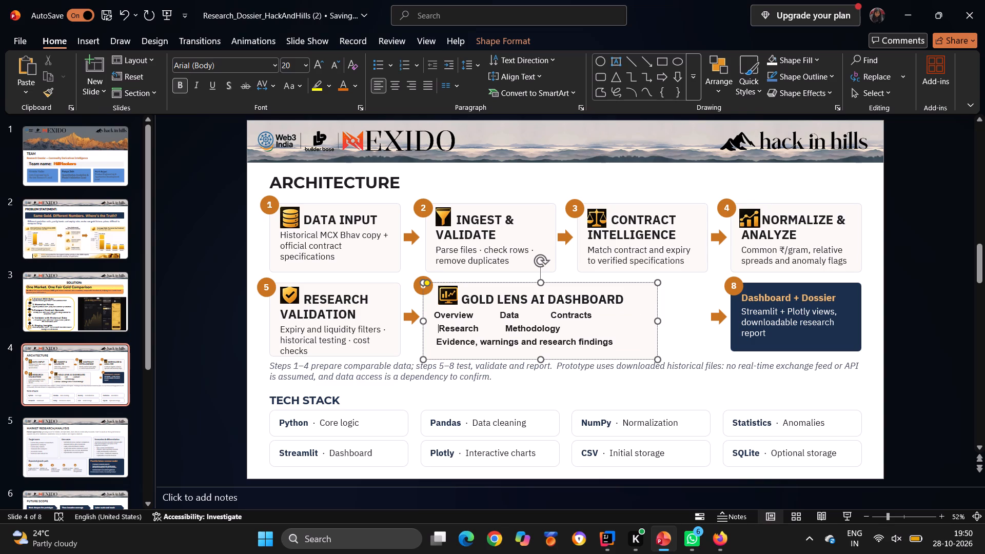
key(BackSpace)
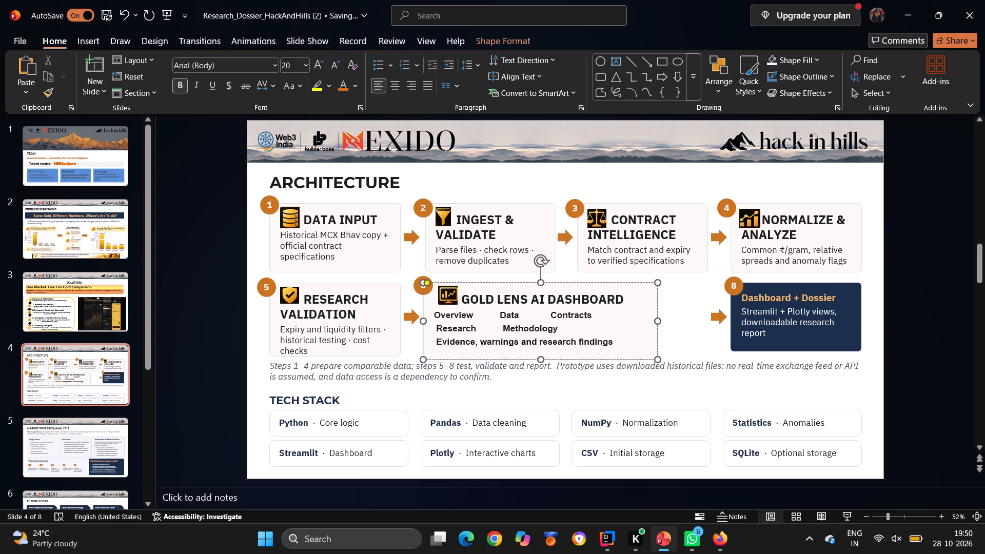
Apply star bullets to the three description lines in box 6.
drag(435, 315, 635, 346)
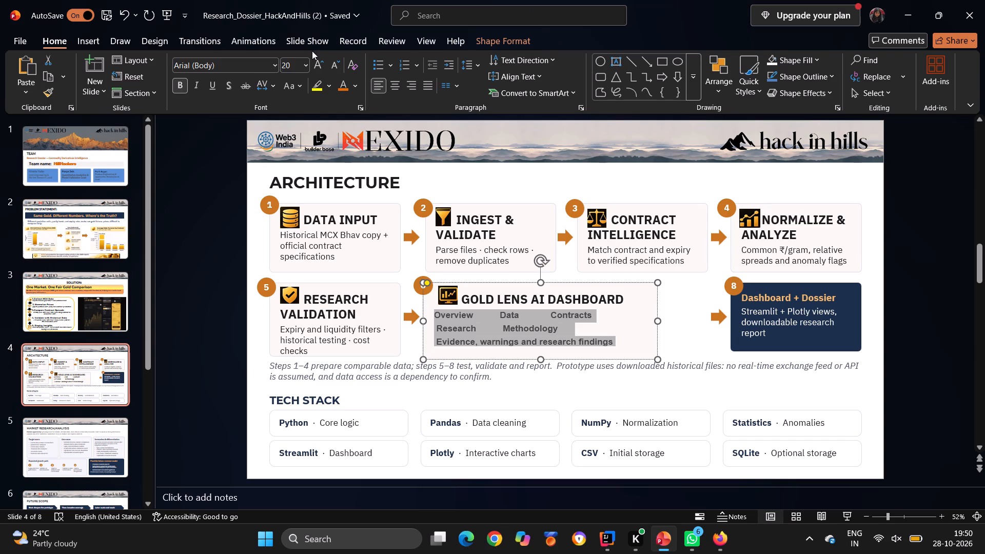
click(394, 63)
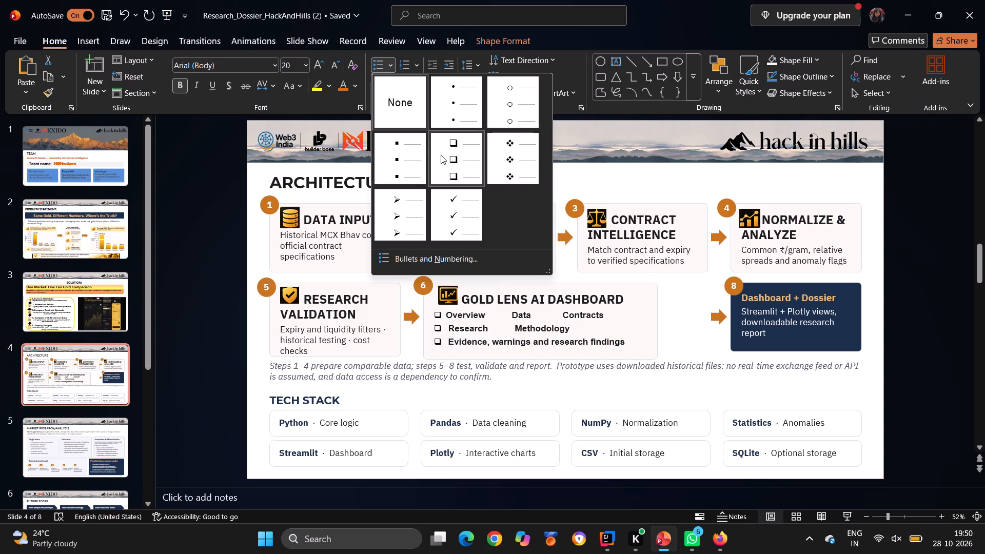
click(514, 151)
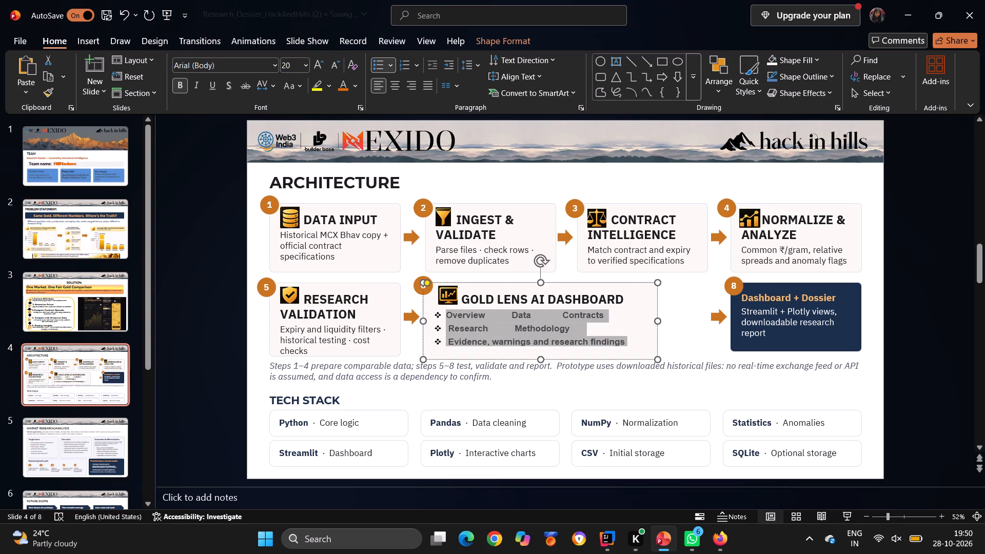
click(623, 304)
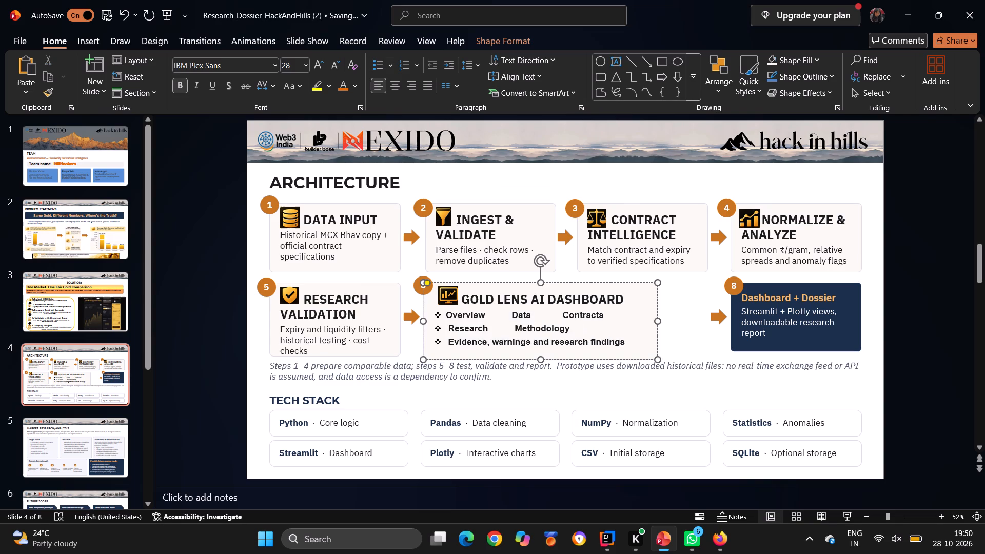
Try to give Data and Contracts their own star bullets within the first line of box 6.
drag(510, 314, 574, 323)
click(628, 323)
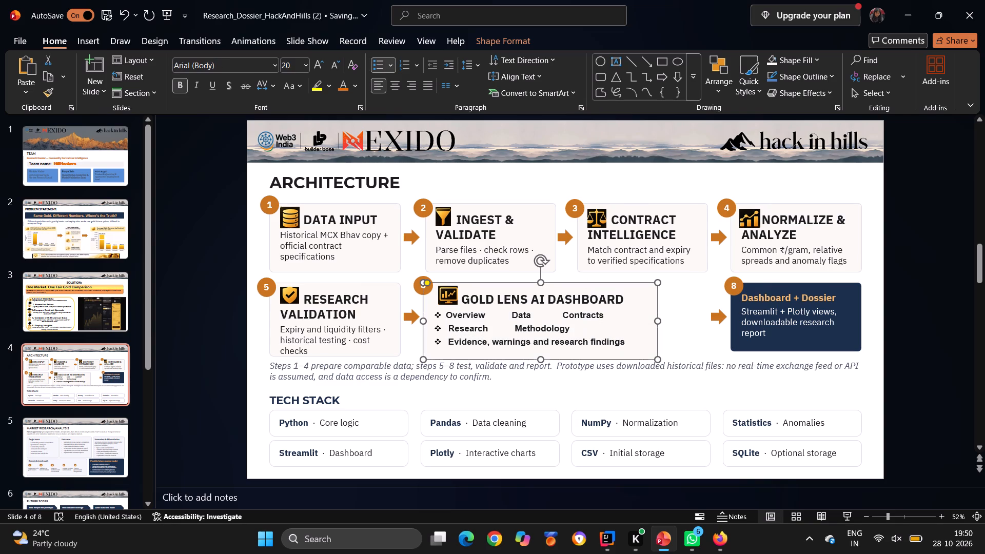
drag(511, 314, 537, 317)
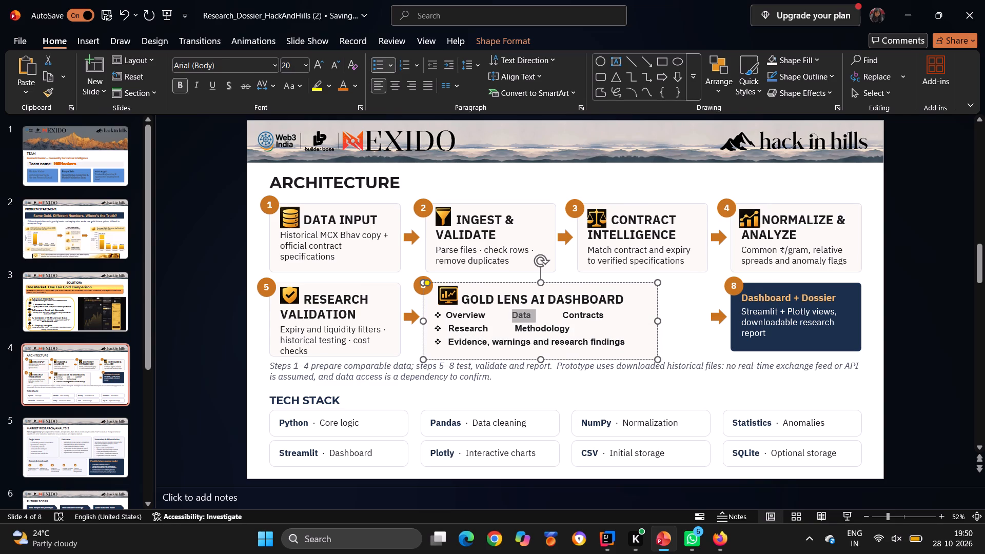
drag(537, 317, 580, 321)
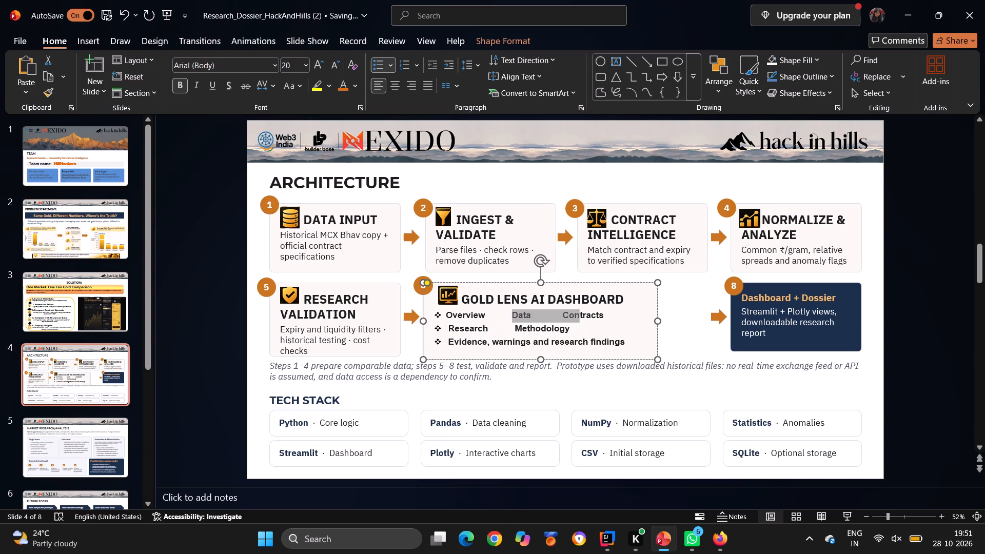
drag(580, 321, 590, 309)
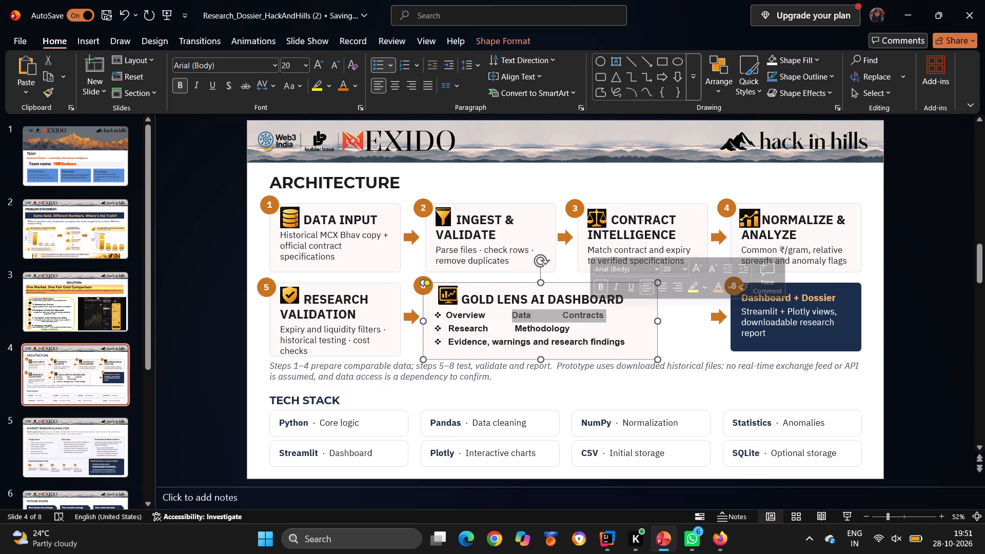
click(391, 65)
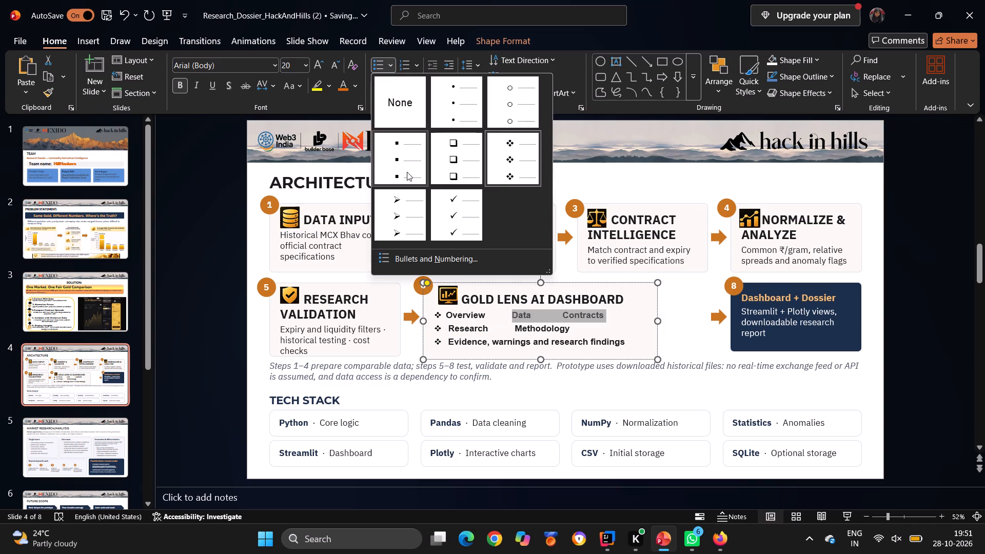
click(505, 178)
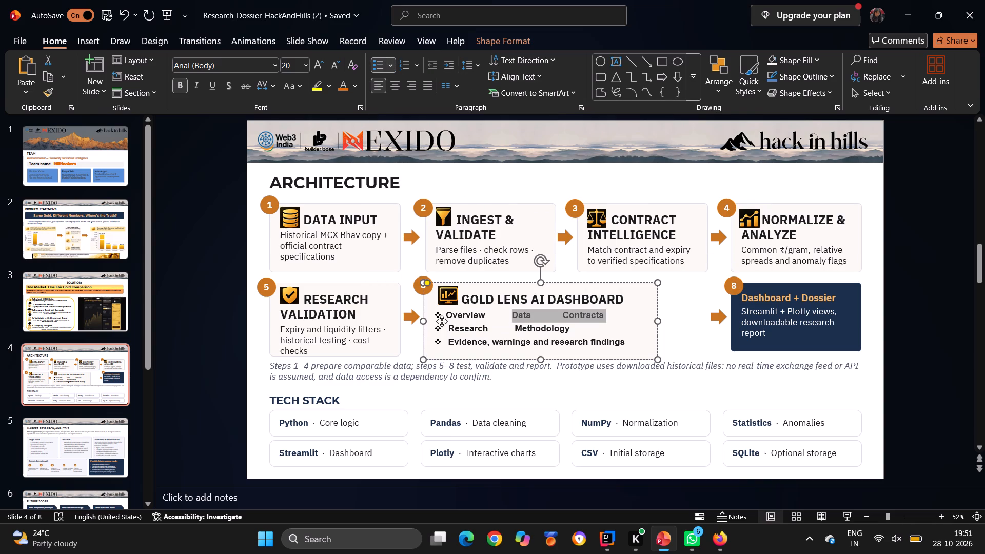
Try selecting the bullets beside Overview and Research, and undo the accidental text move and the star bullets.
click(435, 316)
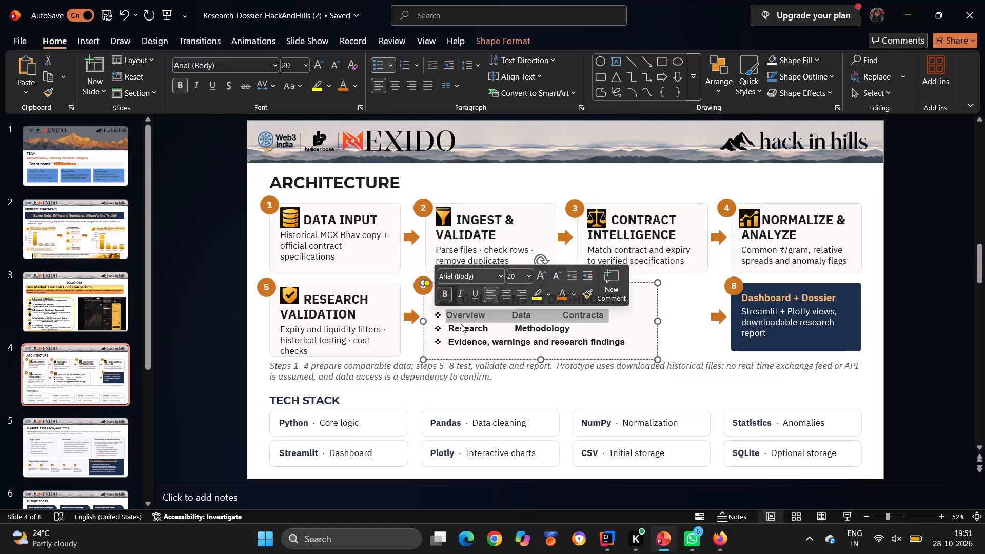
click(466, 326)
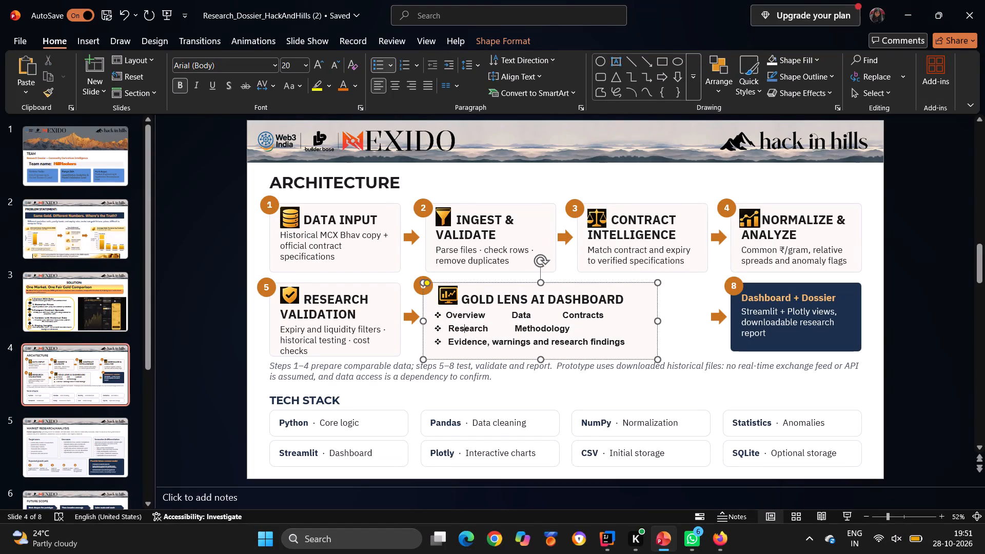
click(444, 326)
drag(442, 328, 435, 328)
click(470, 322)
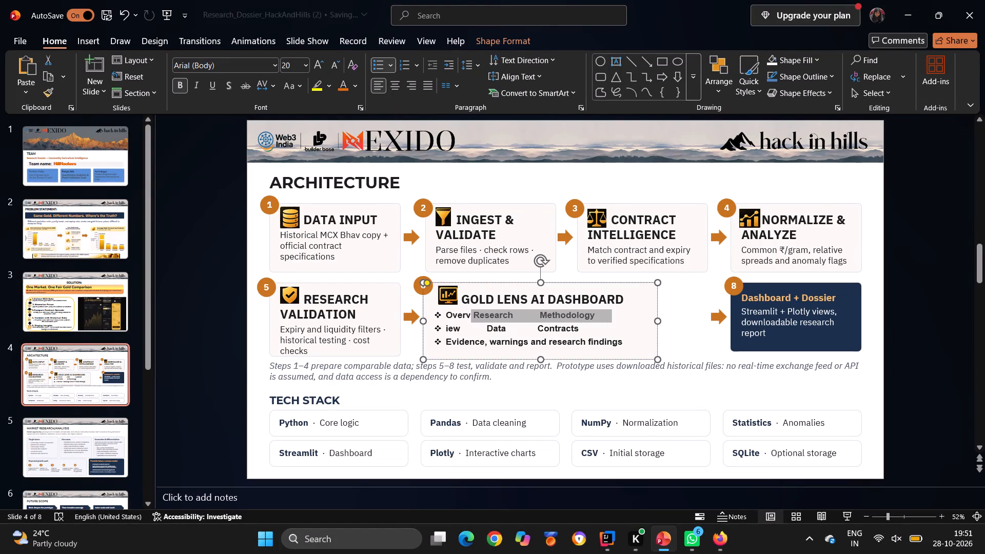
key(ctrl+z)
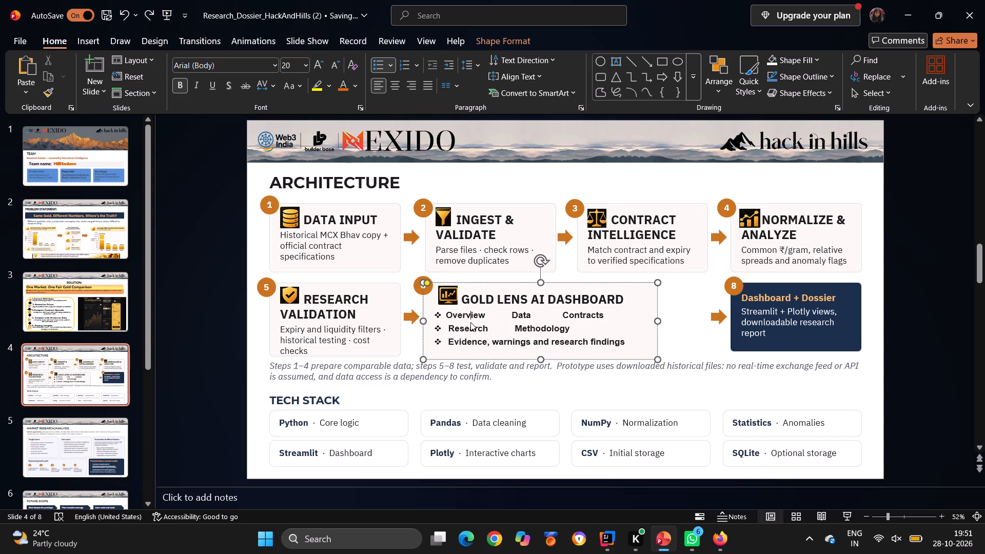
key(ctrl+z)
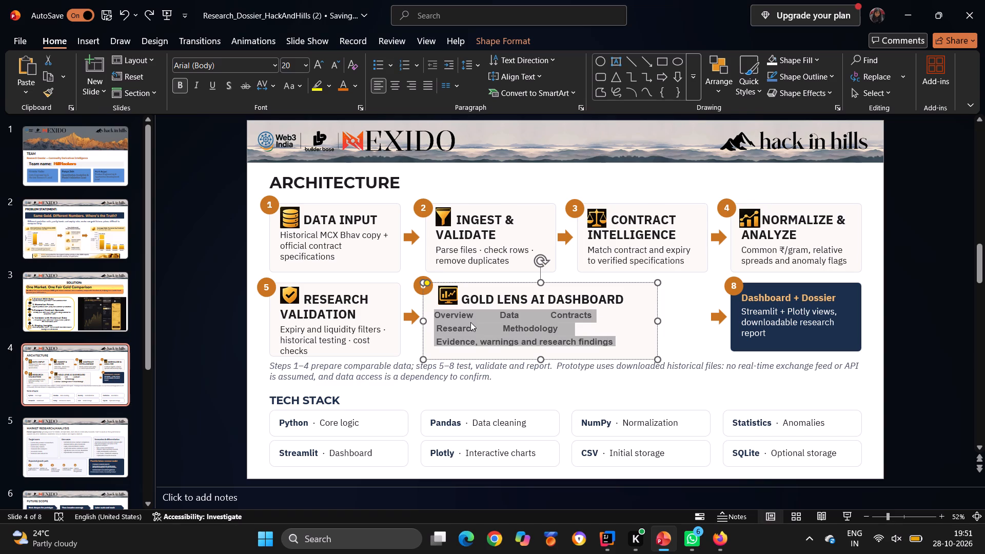
Apply star bullets to box 6's description lines through the Bullets and Numbering options.
click(389, 64)
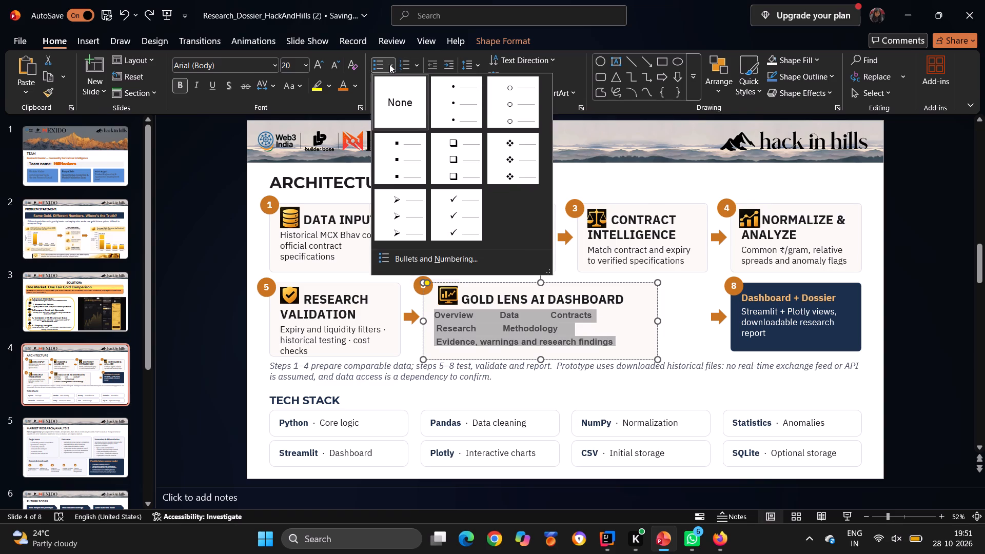
click(416, 253)
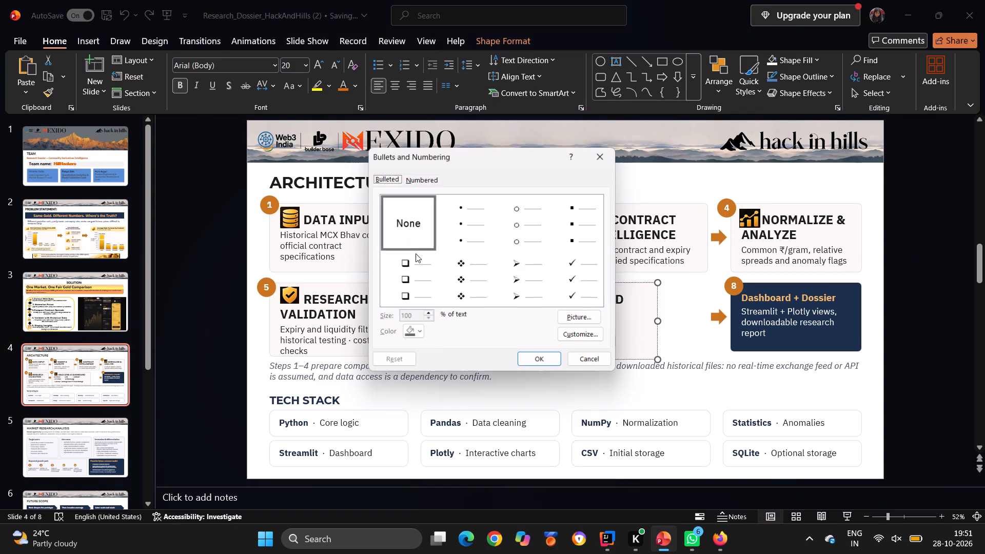
scroll(460, 256, down, 3)
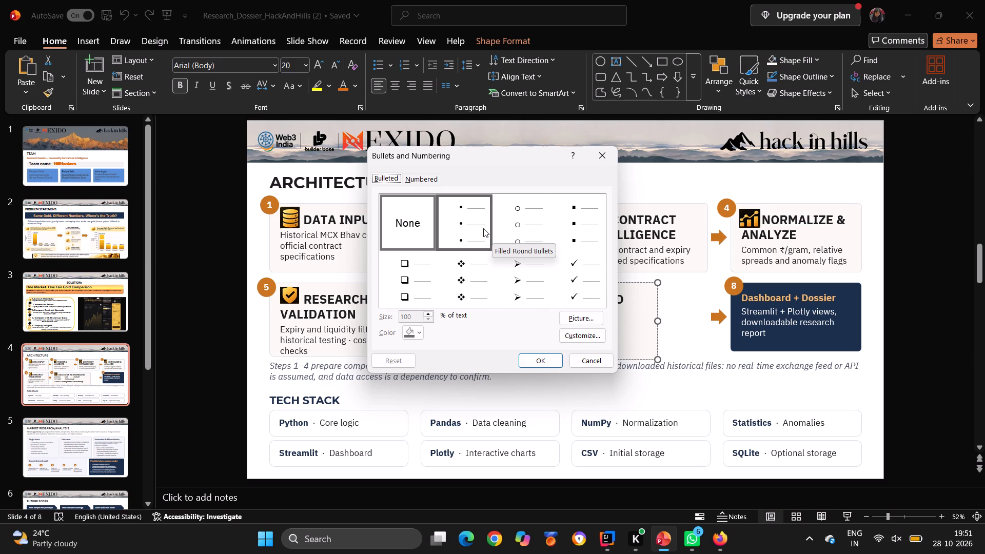
click(454, 286)
click(528, 367)
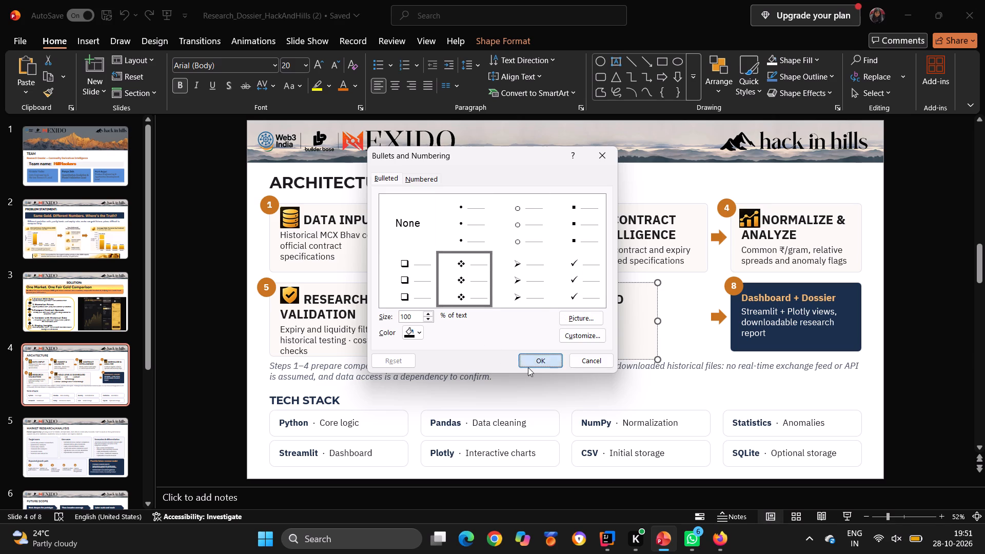
Delete the italic note about steps 1–4 and the prototype's historical files beneath the flow boxes.
click(629, 335)
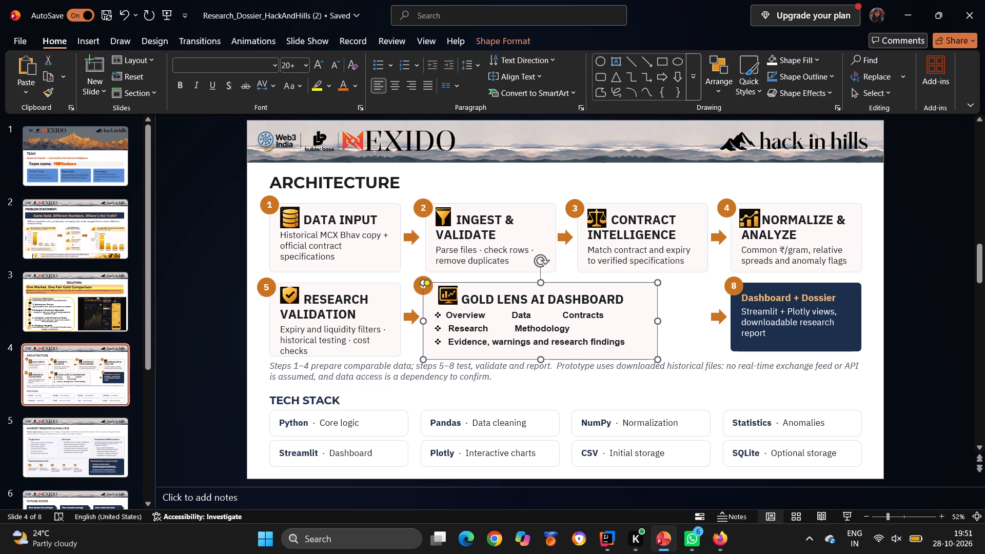
drag(270, 369, 487, 399)
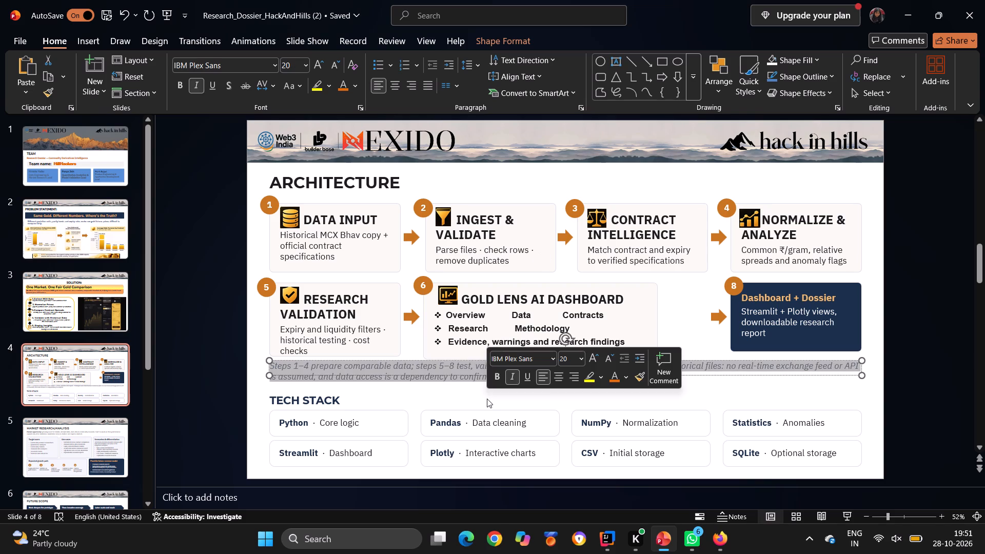
key(BackSpace)
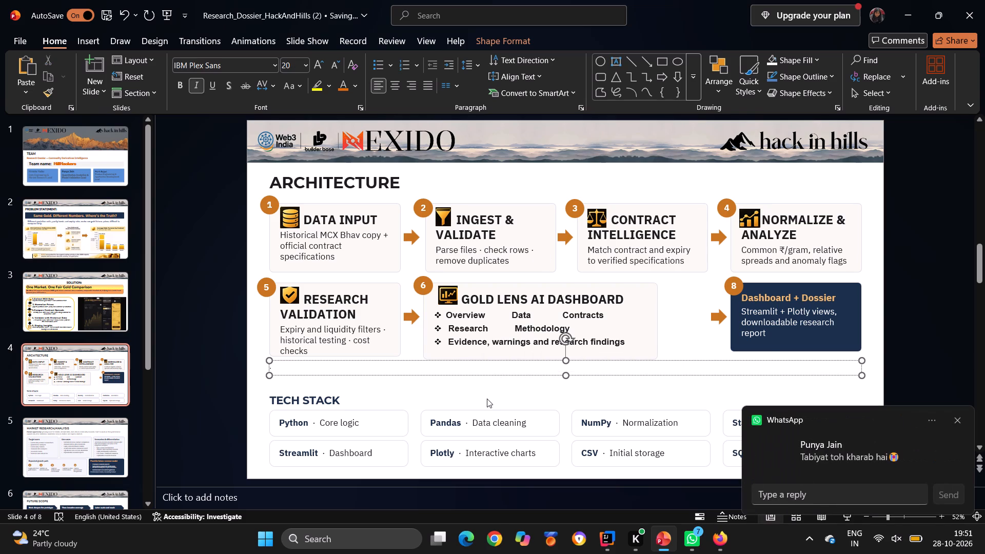
key(Delete)
Put Data, Contracts and Methodology on their own bullet lines in box 6, extending the box downward to fit all six bullets.
click(545, 353)
drag(542, 362, 543, 367)
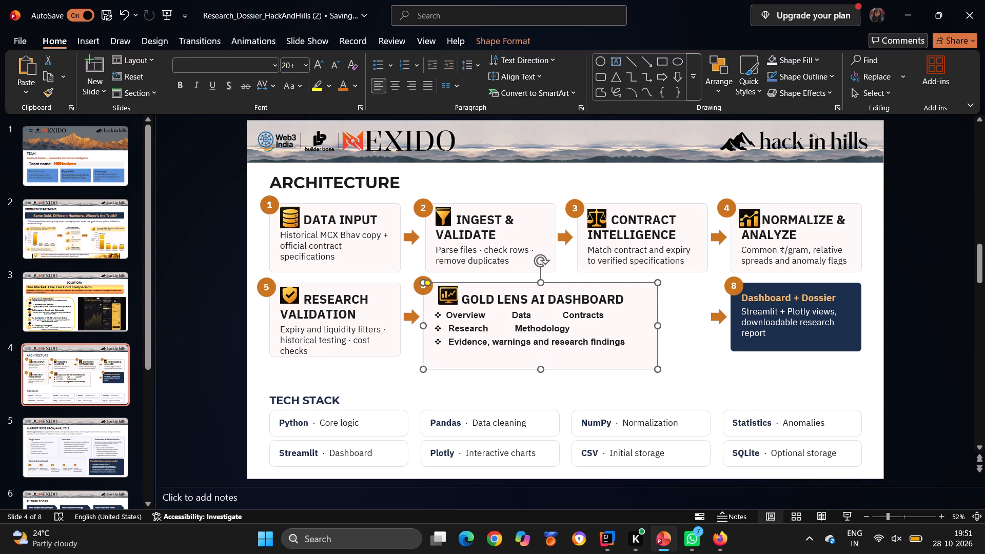
click(510, 316)
key(Return)
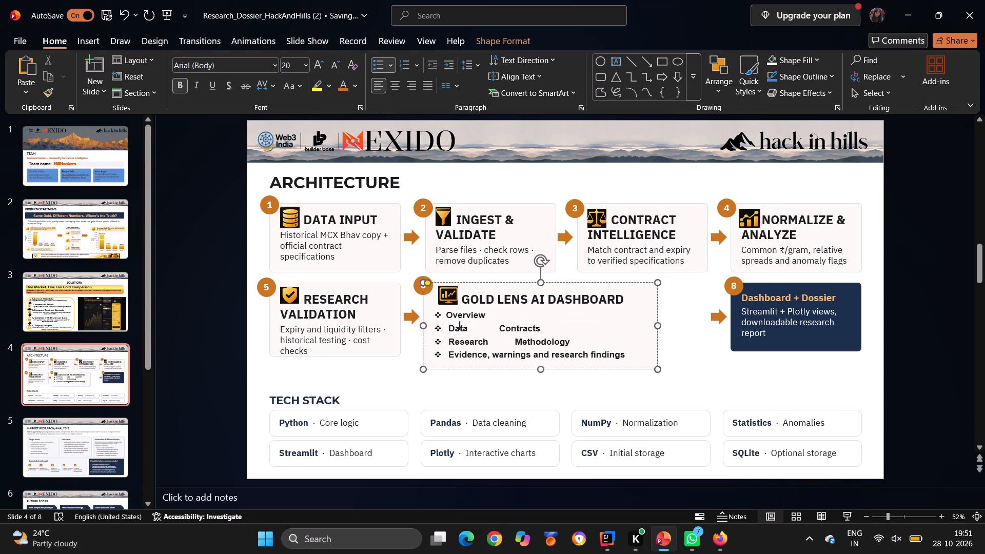
click(500, 325)
key(Return)
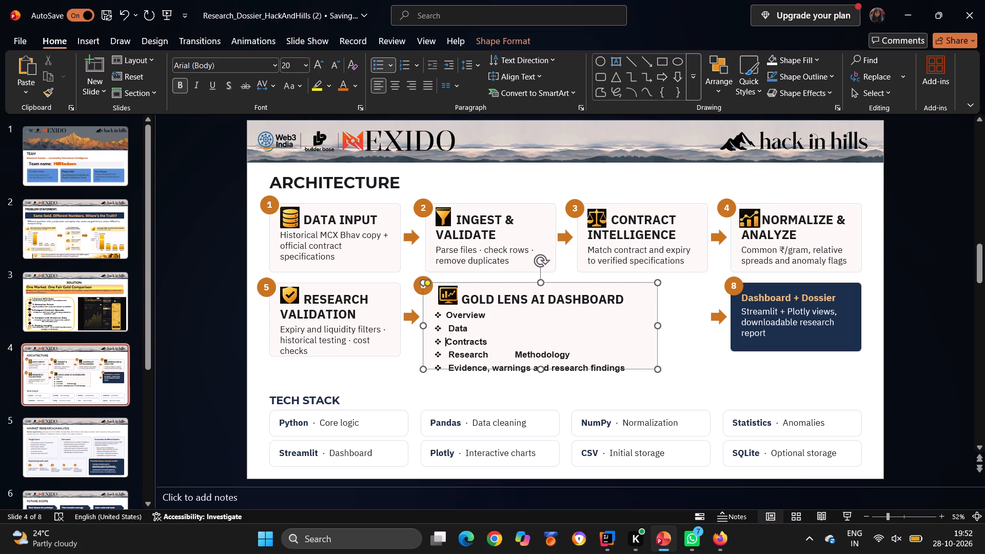
click(515, 352)
key(Return)
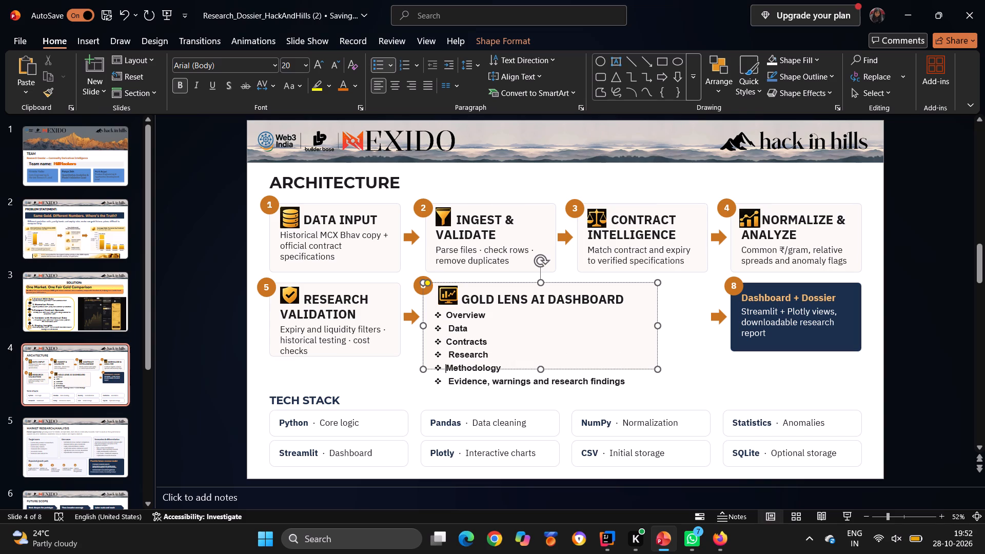
drag(543, 371, 547, 390)
Delete the dark Dashboard + Dossier box, its number 8 badge and the arrow leading to it from the second row.
click(749, 338)
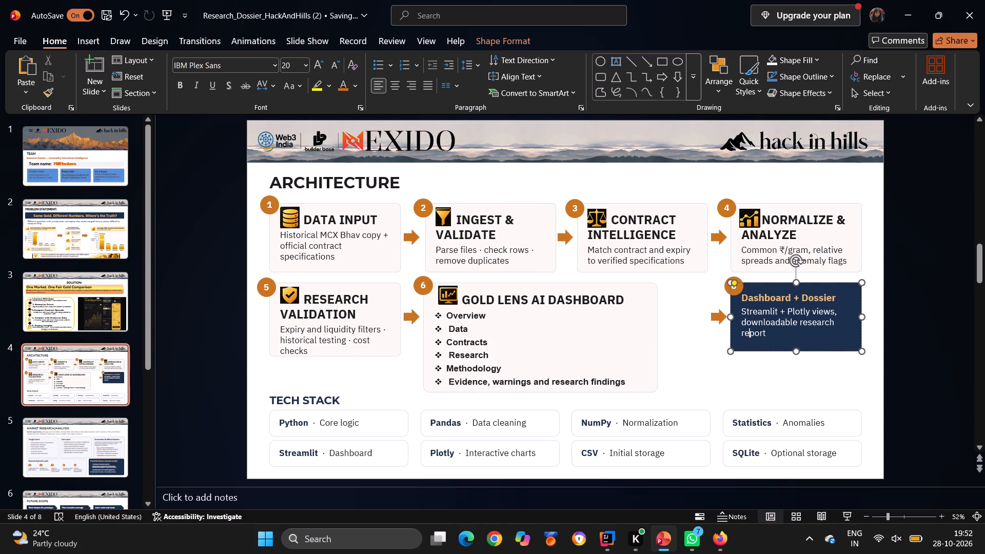
click(755, 344)
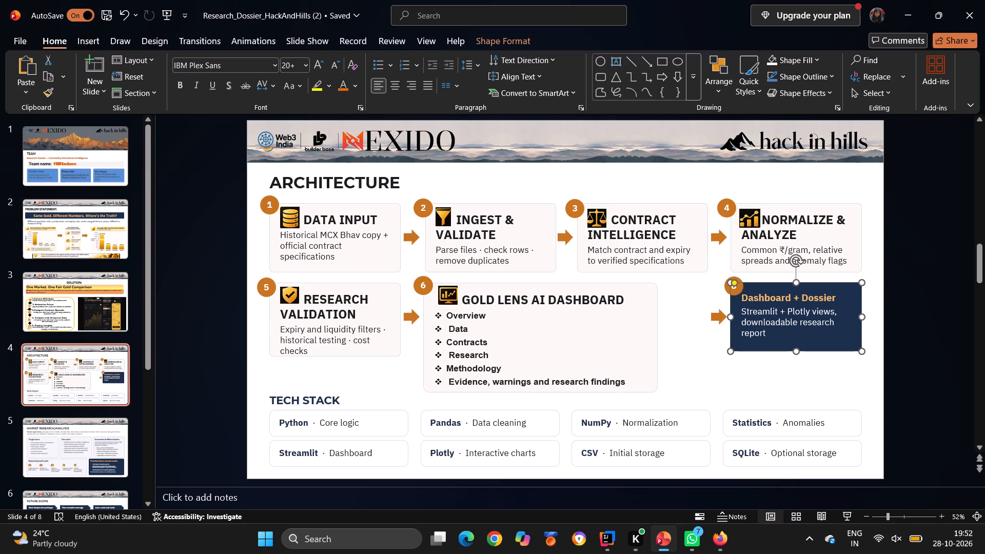
key(Delete)
click(738, 289)
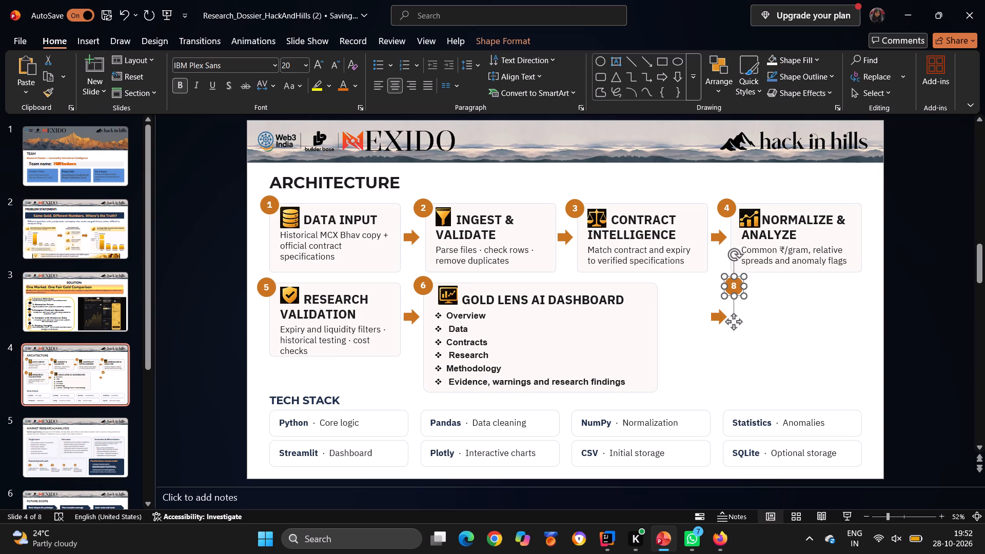
key(Delete)
click(714, 311)
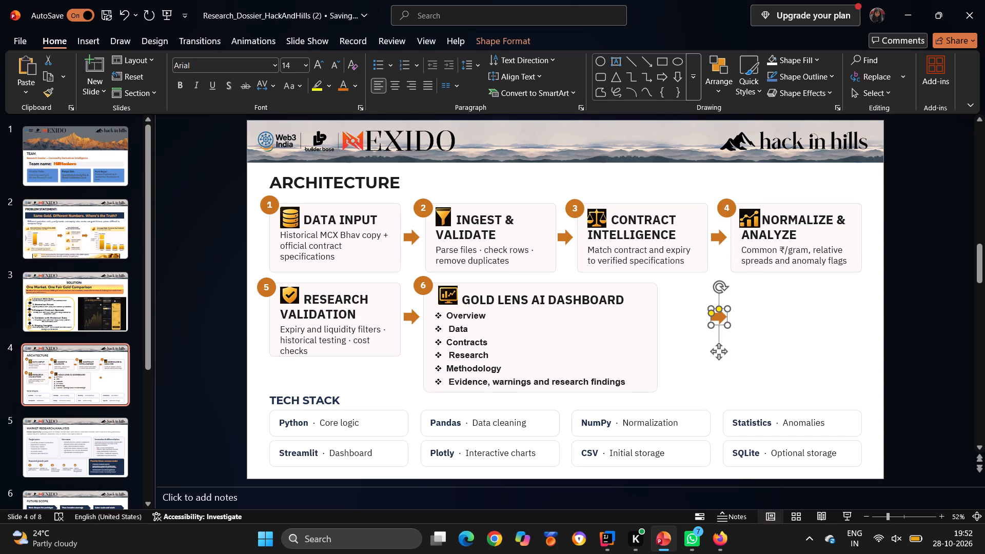
key(Delete)
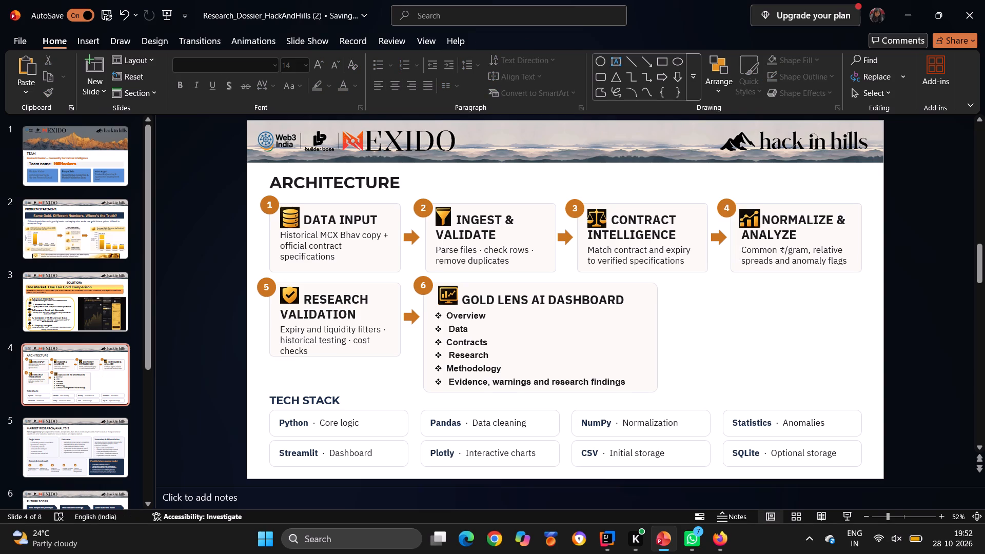
Narrow the GOLD LENS AI DASHBOARD box by pulling its left edge inward, and move its 6 badge to the new corner.
click(460, 327)
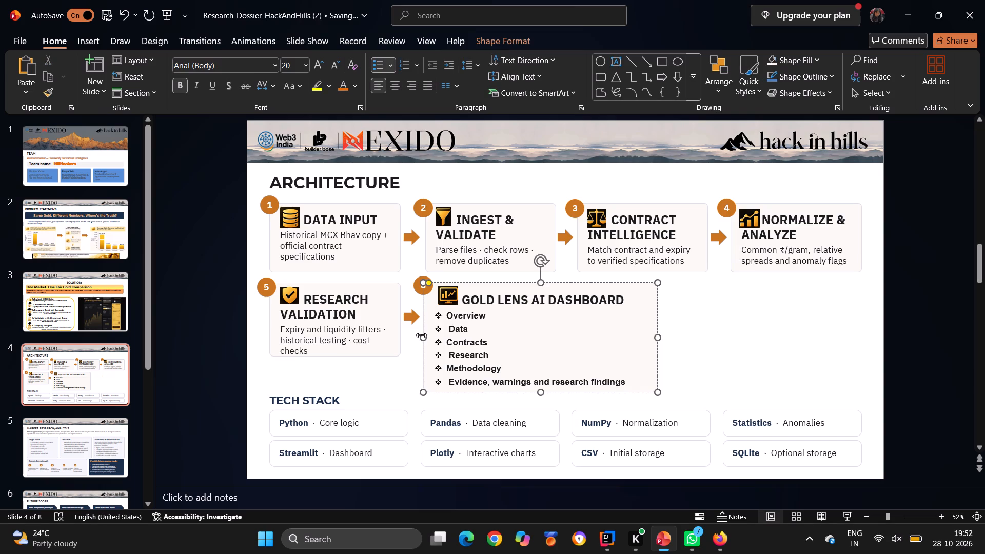
drag(421, 335, 432, 335)
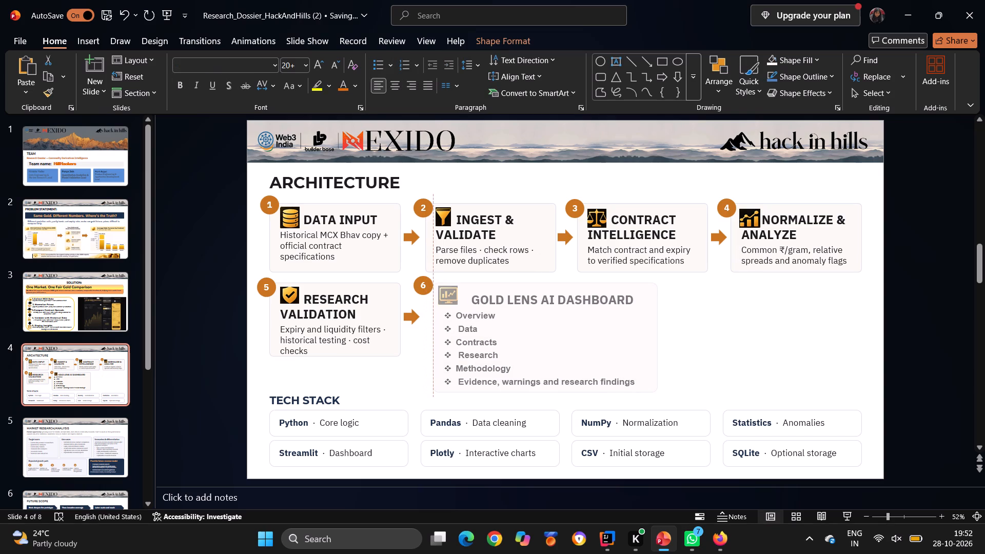
drag(432, 335, 435, 335)
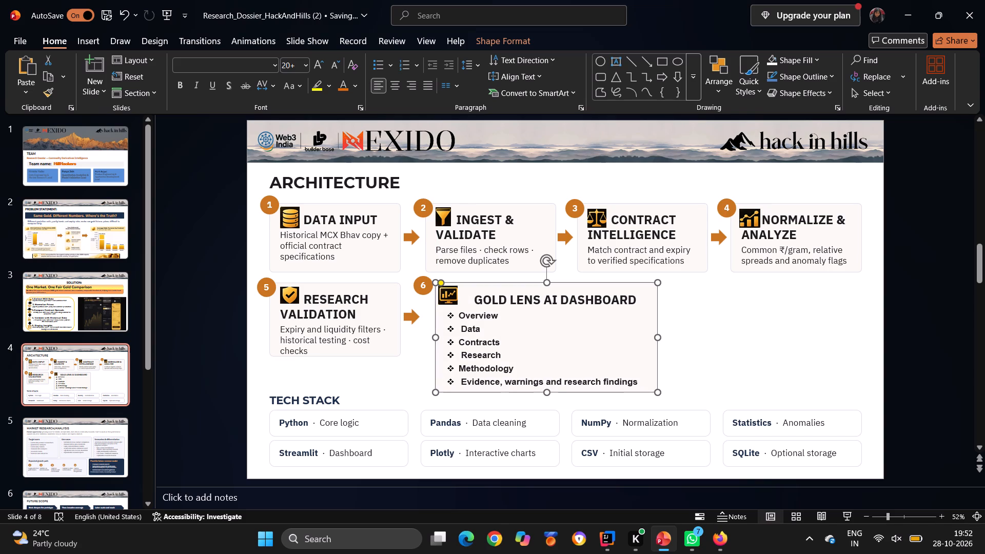
click(425, 288)
drag(425, 288, 435, 291)
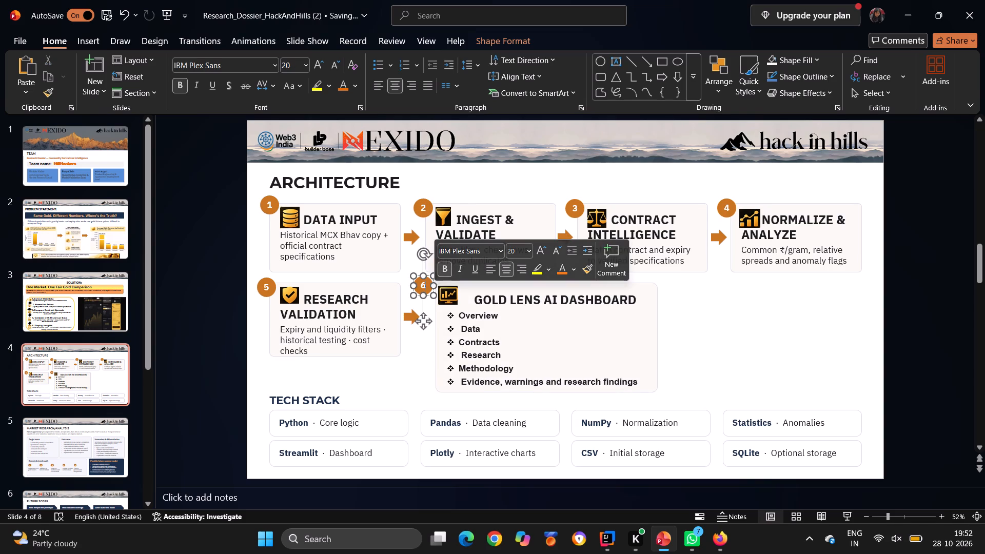
drag(420, 283, 432, 284)
Nudge the arrow after box 5 slightly to the right and extend box 6's left edge back toward it.
click(409, 312)
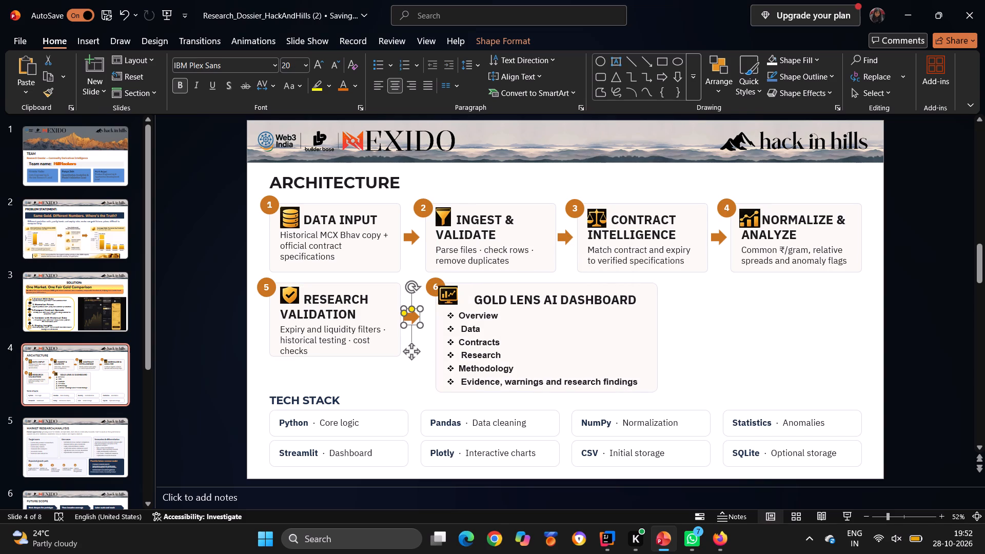
click(422, 323)
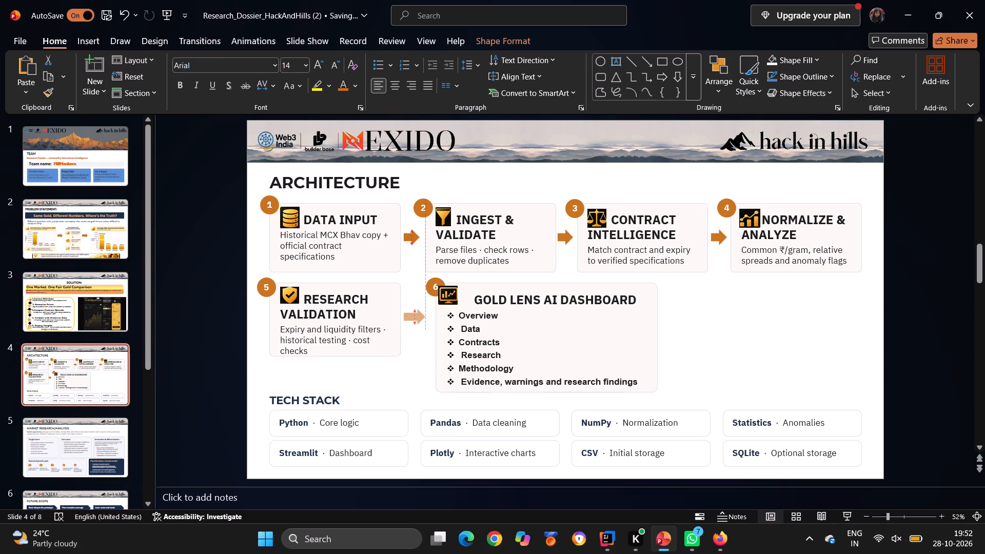
click(452, 327)
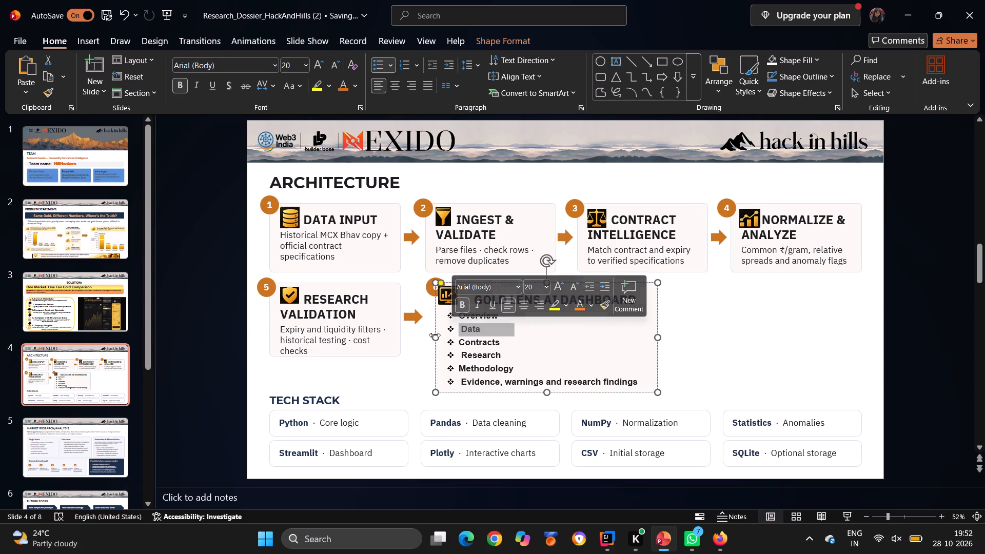
drag(435, 335, 428, 335)
click(408, 272)
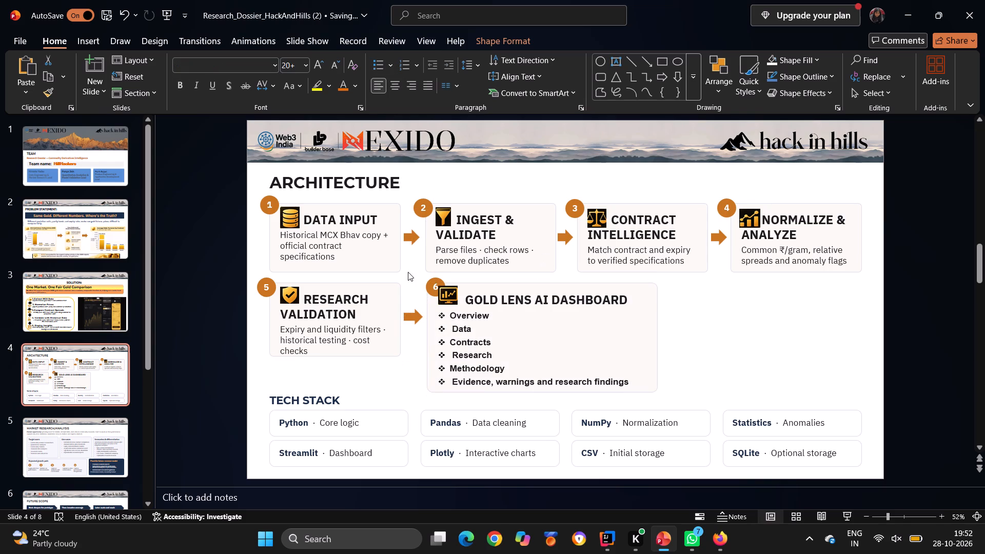
Move the 6 badge left onto the top-left corner of the GOLD LENS AI DASHBOARD box.
click(428, 285)
drag(428, 285, 424, 285)
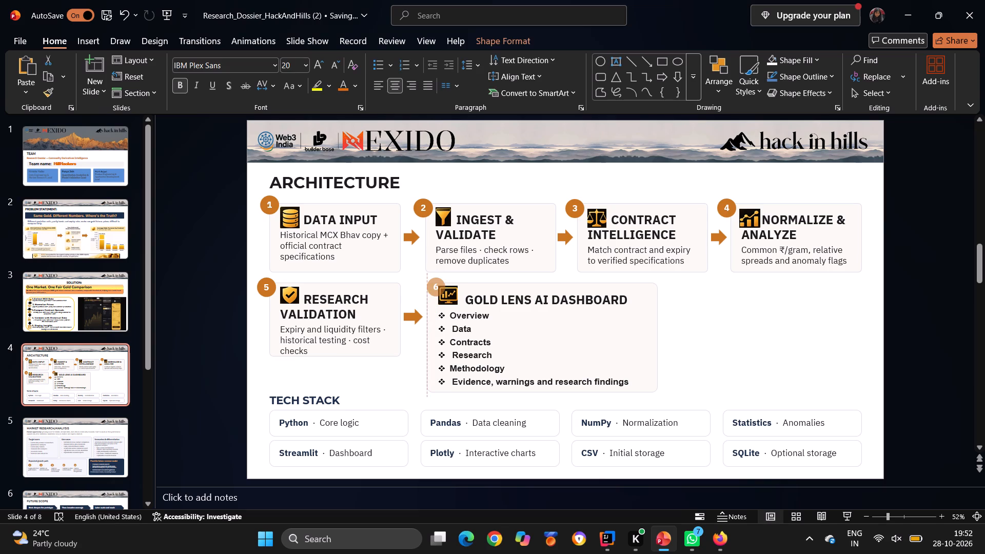
drag(424, 285, 417, 284)
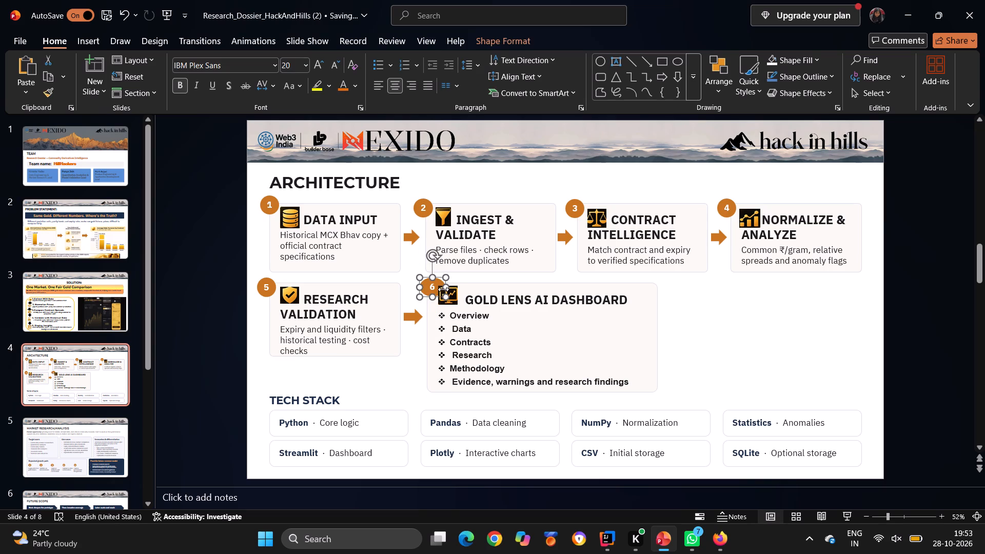
drag(444, 289, 436, 290)
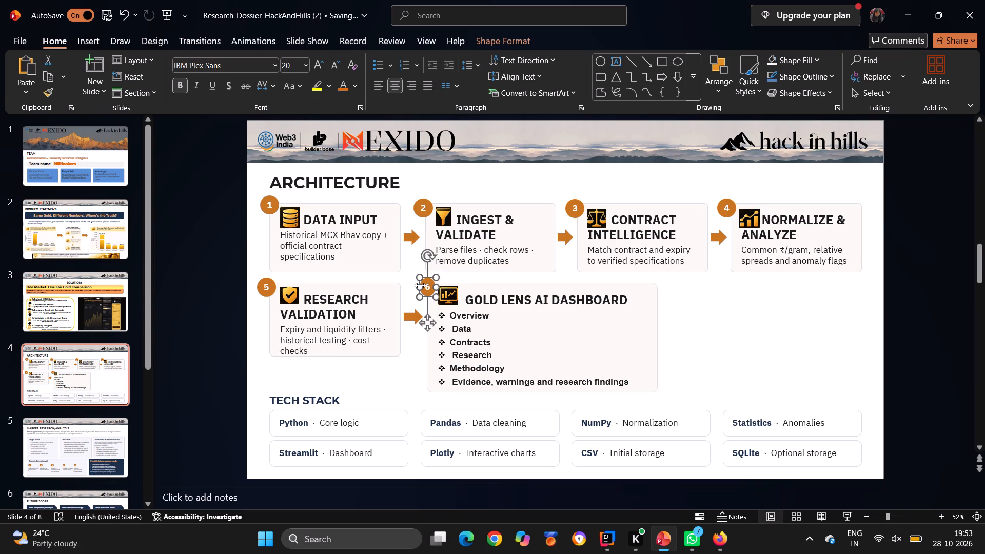
click(417, 286)
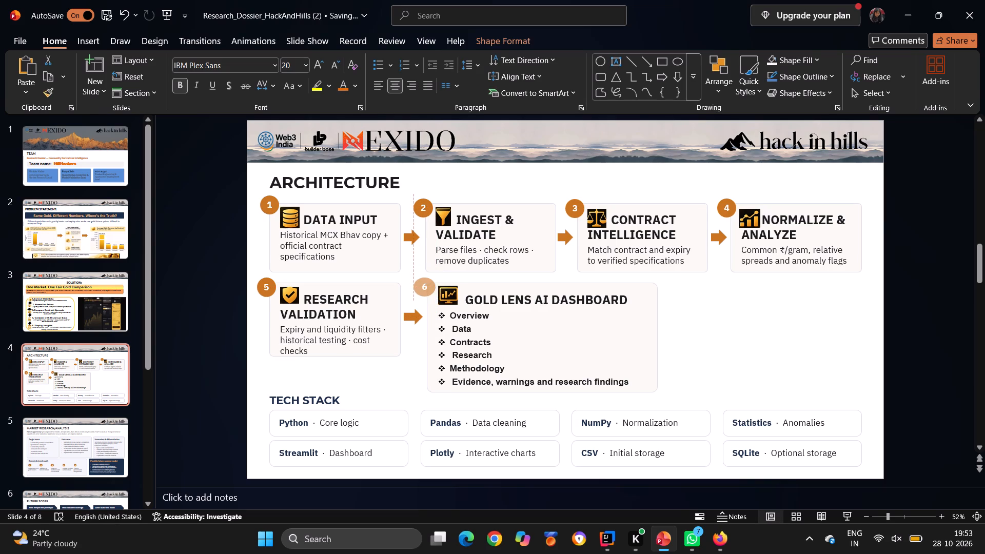
click(749, 329)
Lower box 6's top edge very slightly and try to nudge its number badge further toward box 5.
click(612, 318)
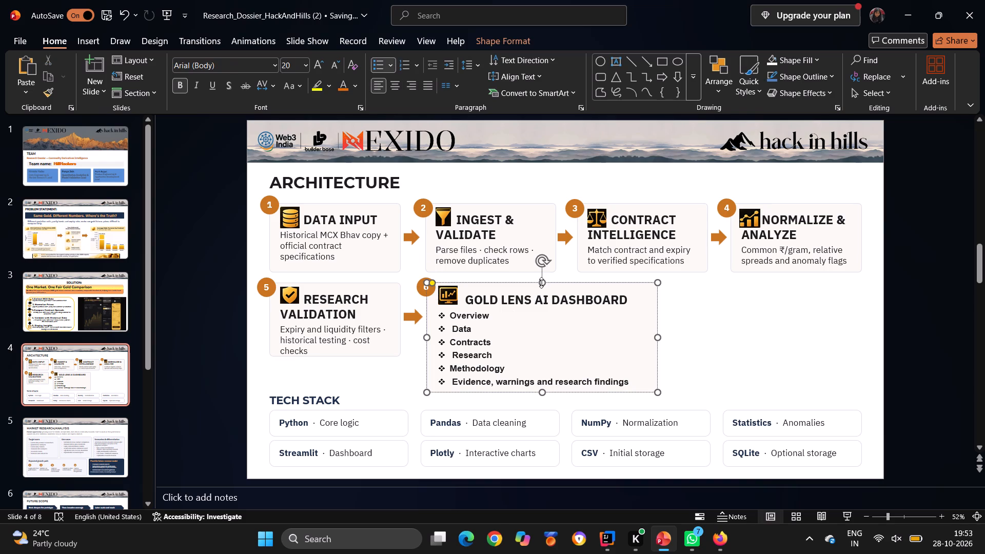
click(541, 283)
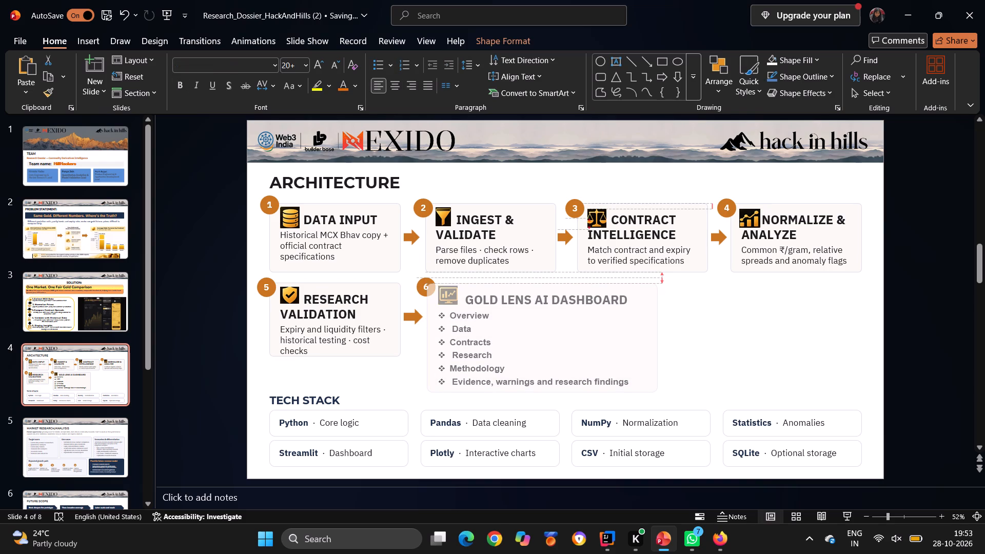
click(412, 279)
click(427, 291)
drag(427, 291, 419, 291)
click(397, 281)
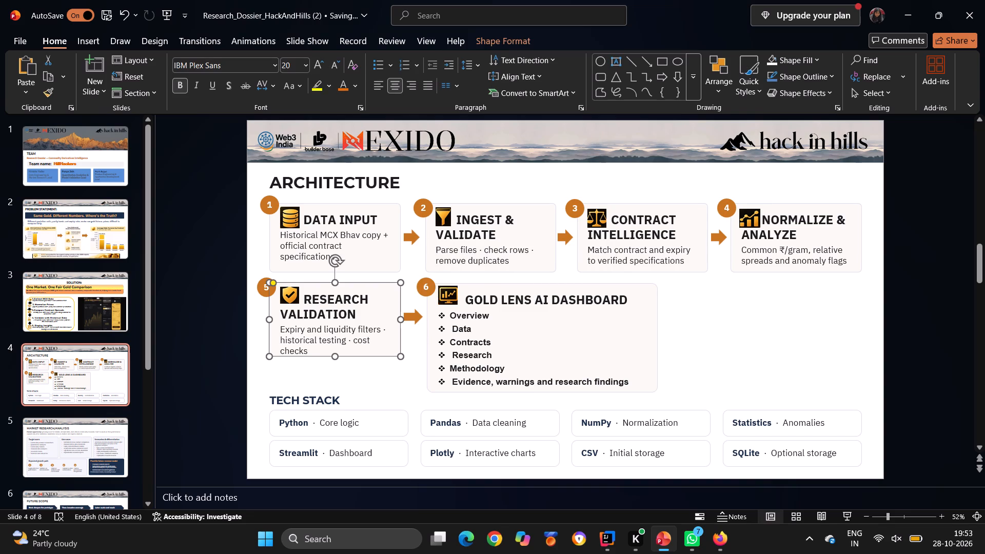
click(431, 282)
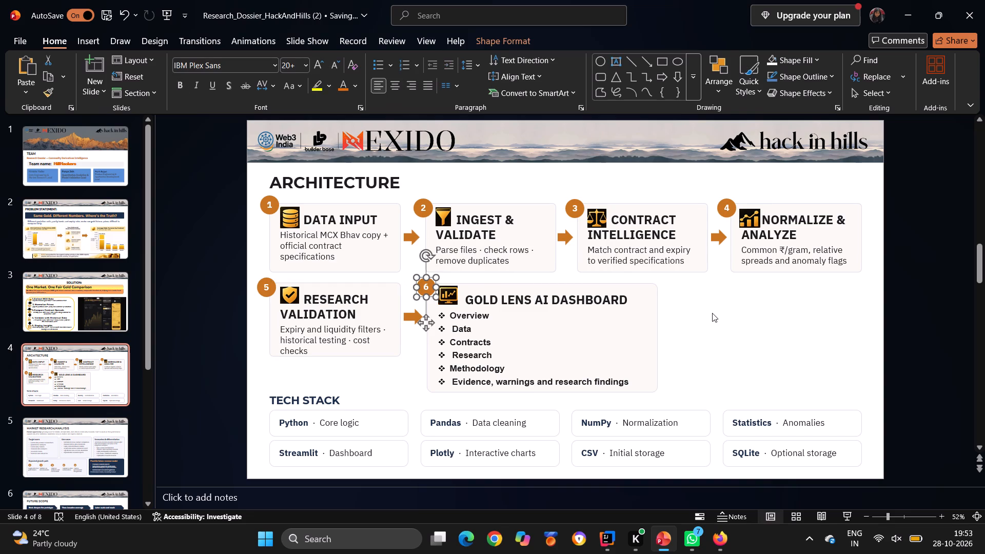
click(712, 313)
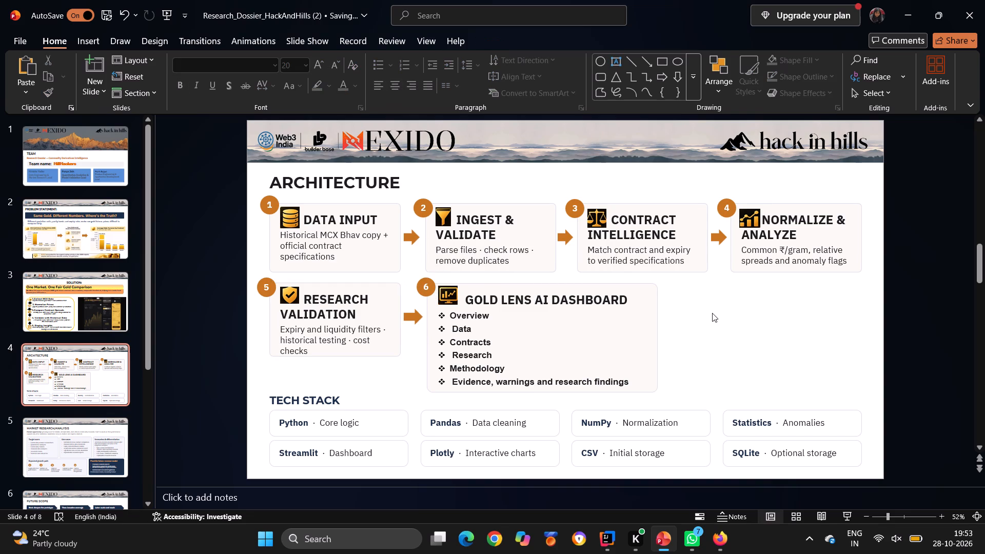
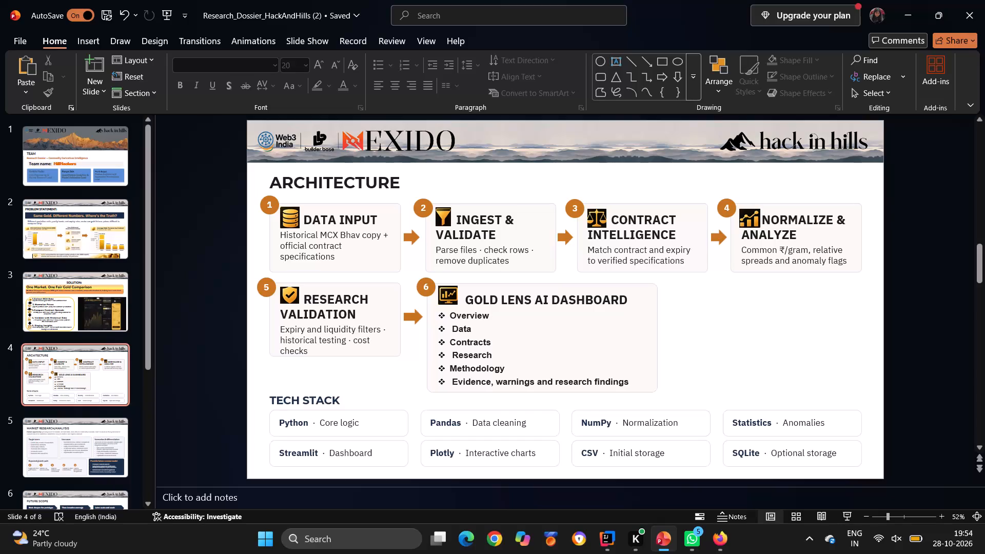
Review the closing Thank You slide and the Roadmap & Expected Impact slide.
scroll(129, 428, down, 1)
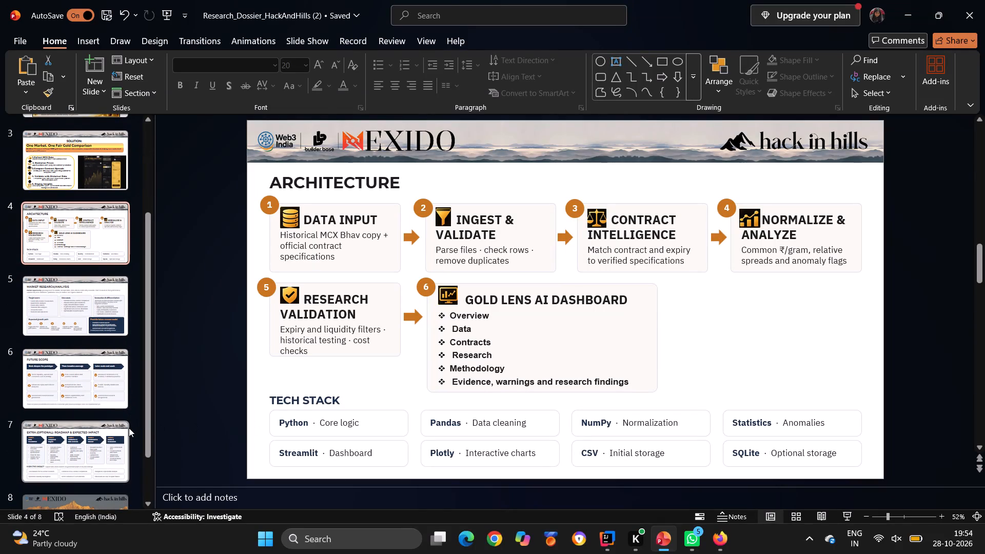
scroll(129, 428, down, 1)
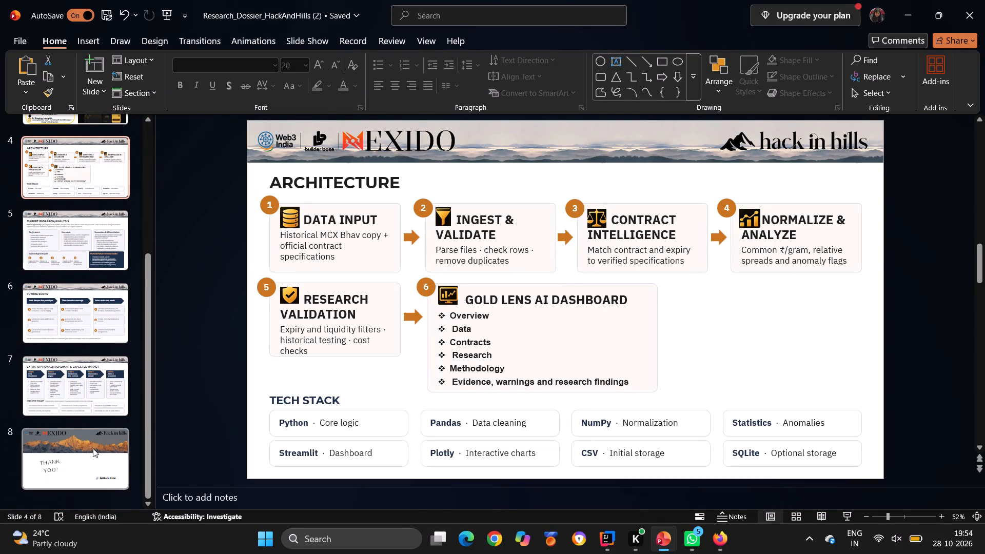
click(93, 448)
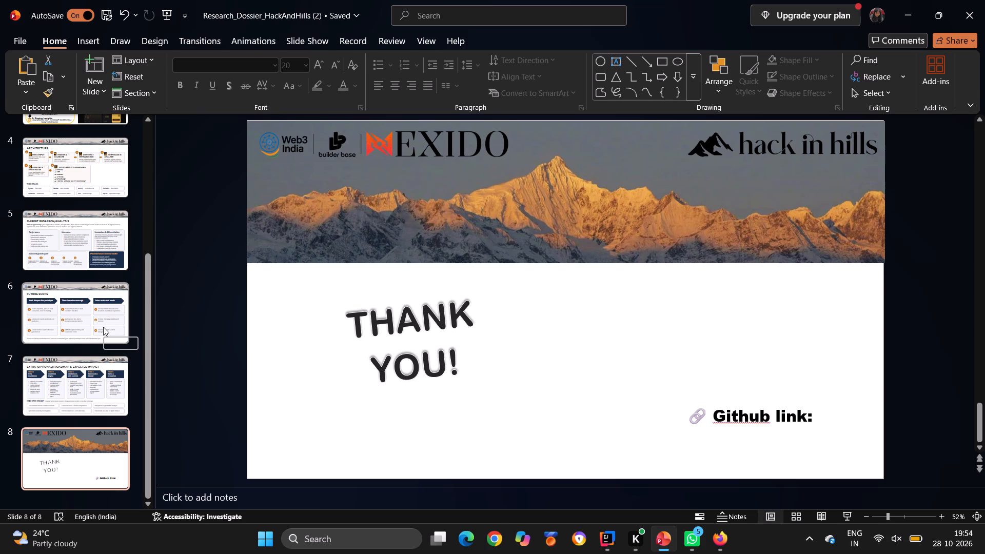
click(84, 396)
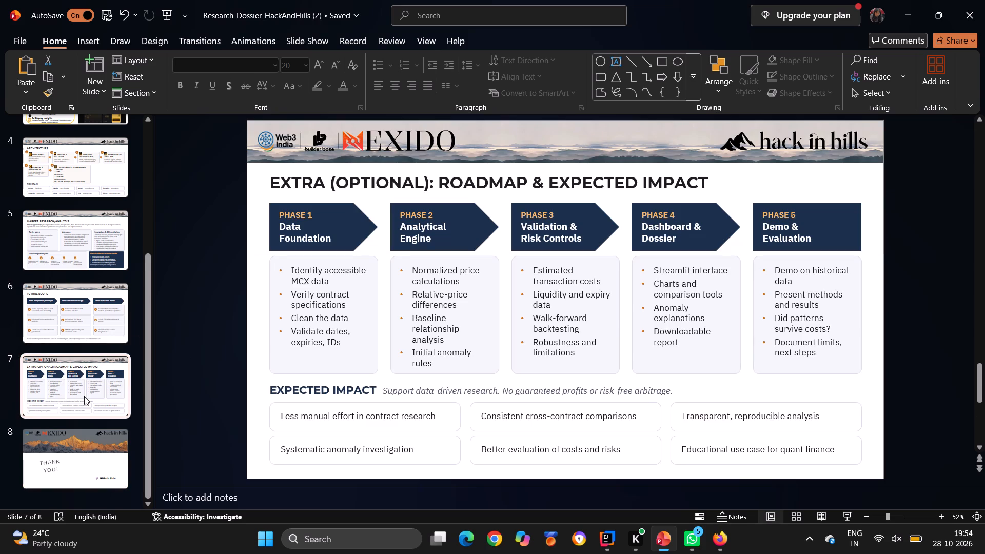
On the Architecture slide, open the shape fill colour choices for the Python box under Tech Stack.
scroll(84, 396, up, 1)
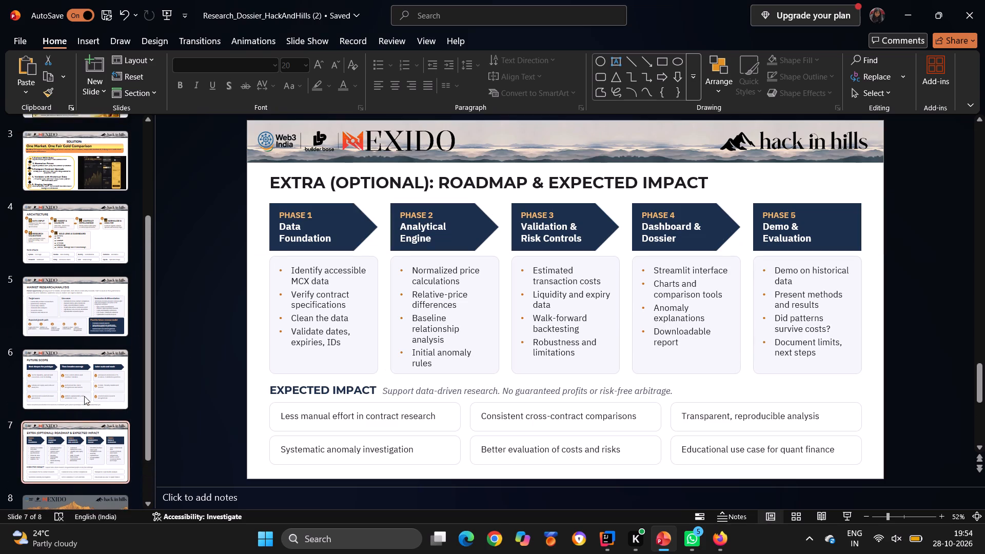
scroll(84, 396, up, 1)
click(69, 290)
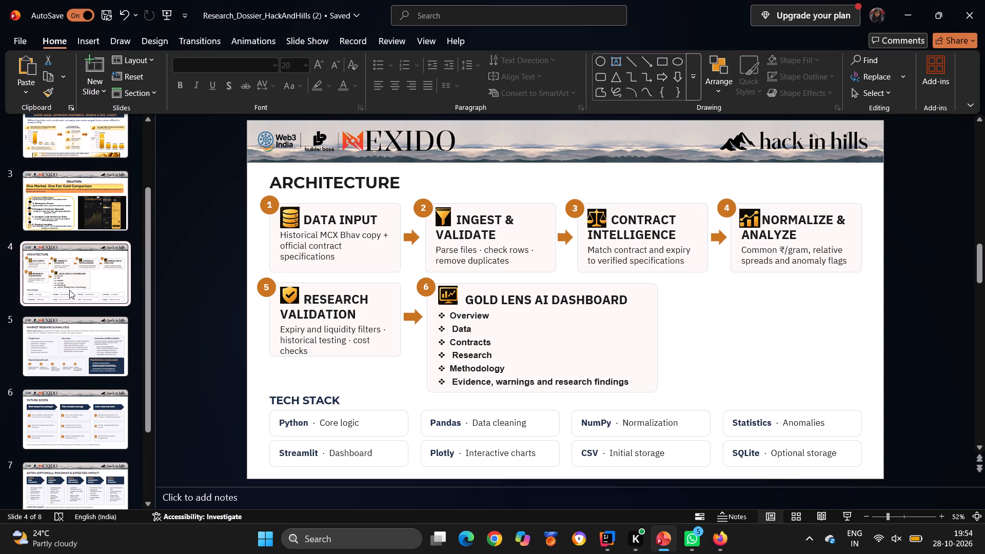
click(285, 423)
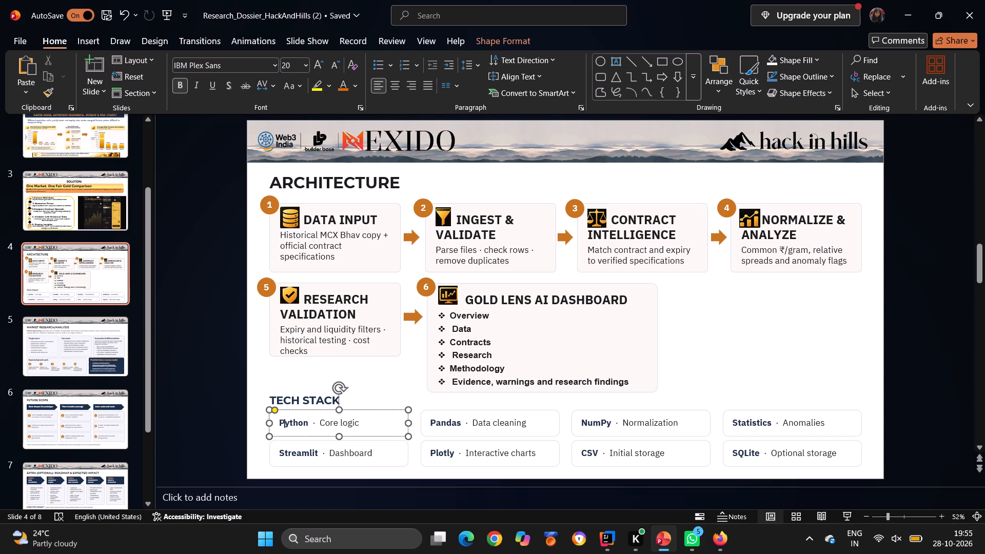
click(817, 58)
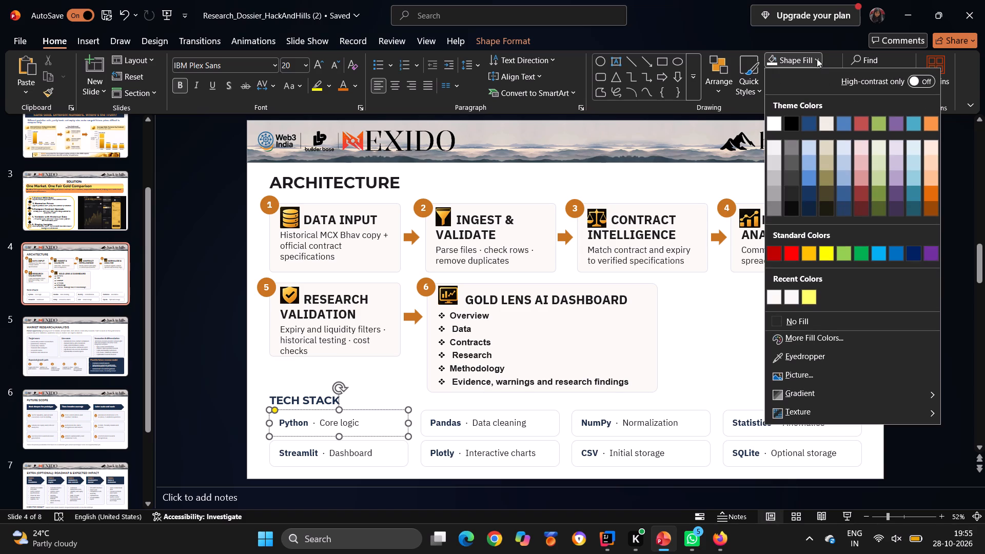
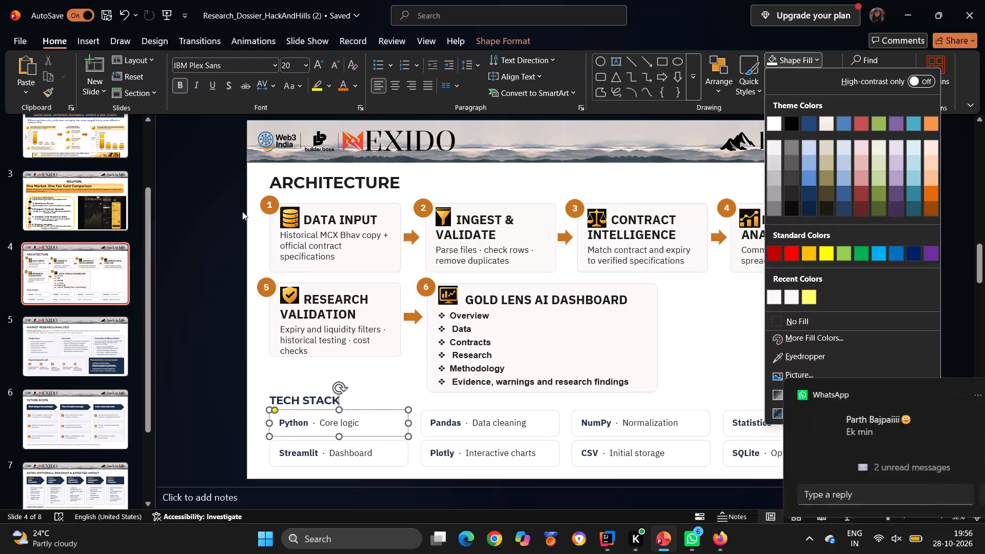
Close the fill colour choices without picking one and look over the Market Research/Analysis and Future Scope slides.
click(109, 303)
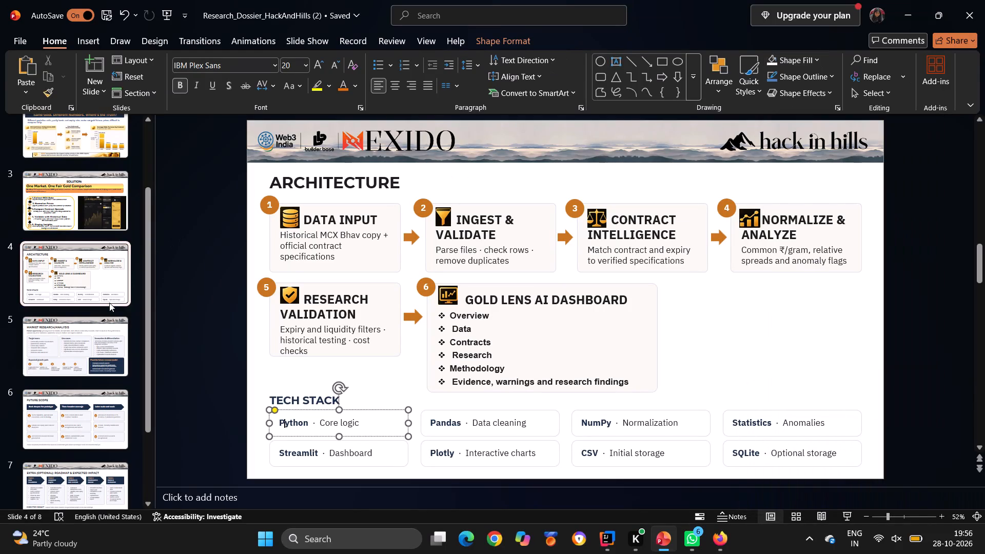
click(100, 325)
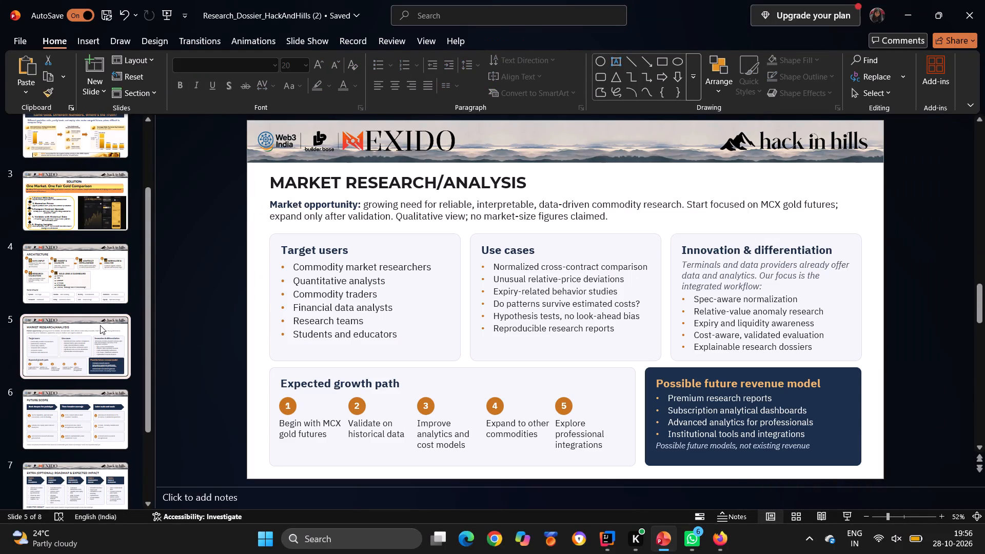
click(83, 422)
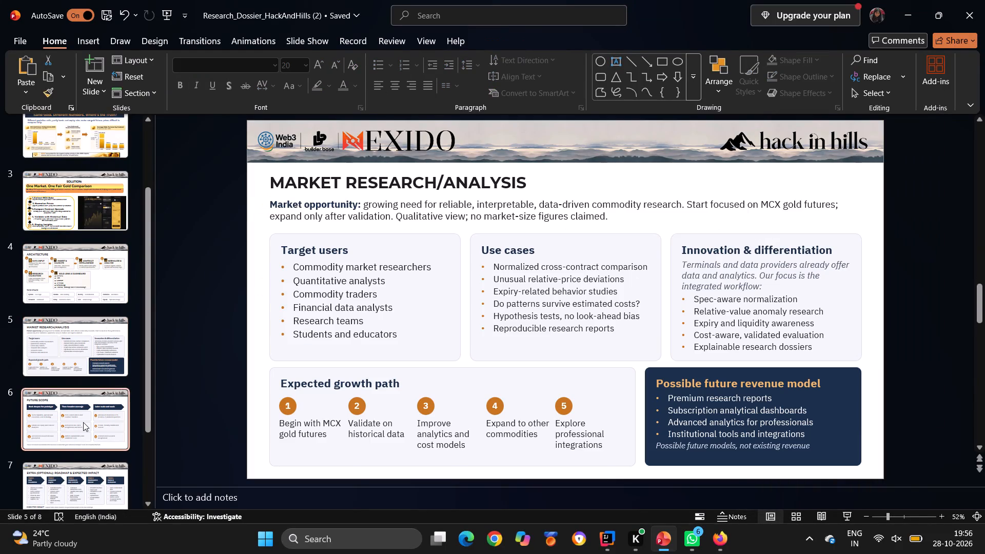
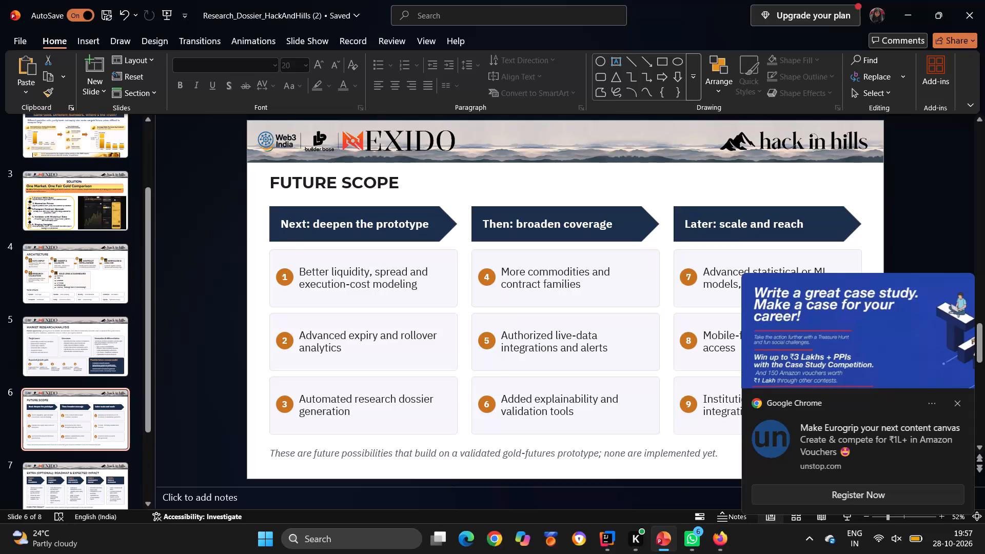
Dismiss the Google Chrome notification from unstop.com that covers part of the Future Scope slide.
click(957, 405)
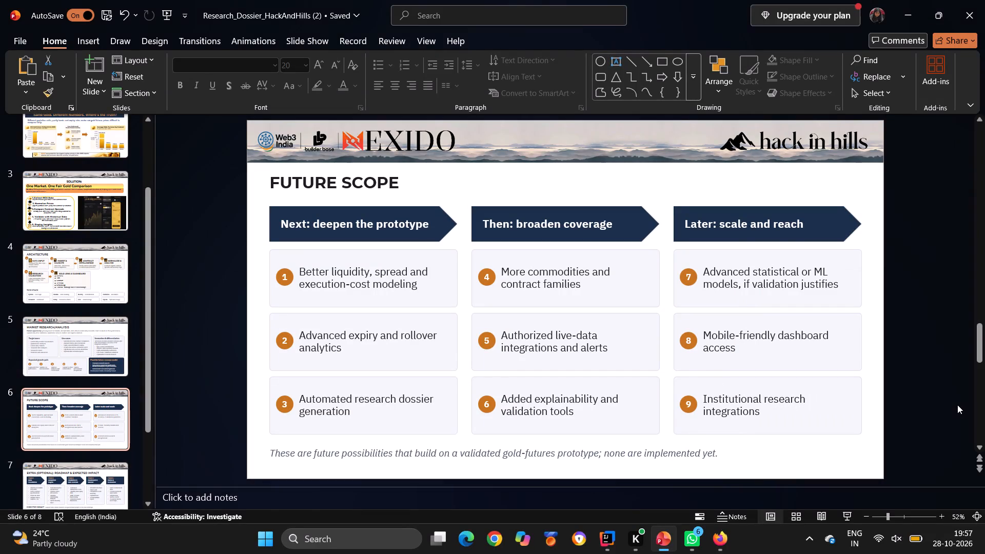
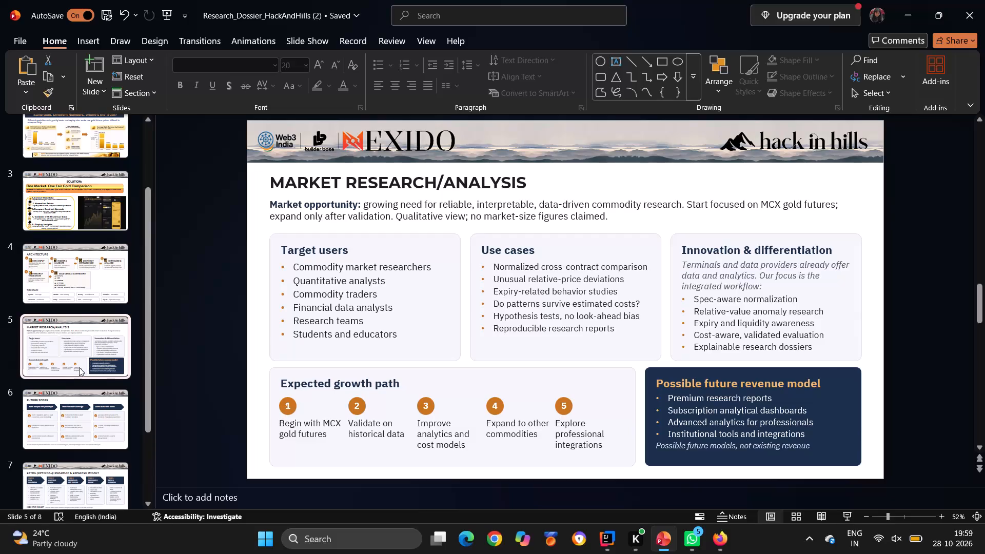
Return from the Market Research/Analysis slide to the Architecture slide to view its workflow and Tech Stack boxes.
click(80, 303)
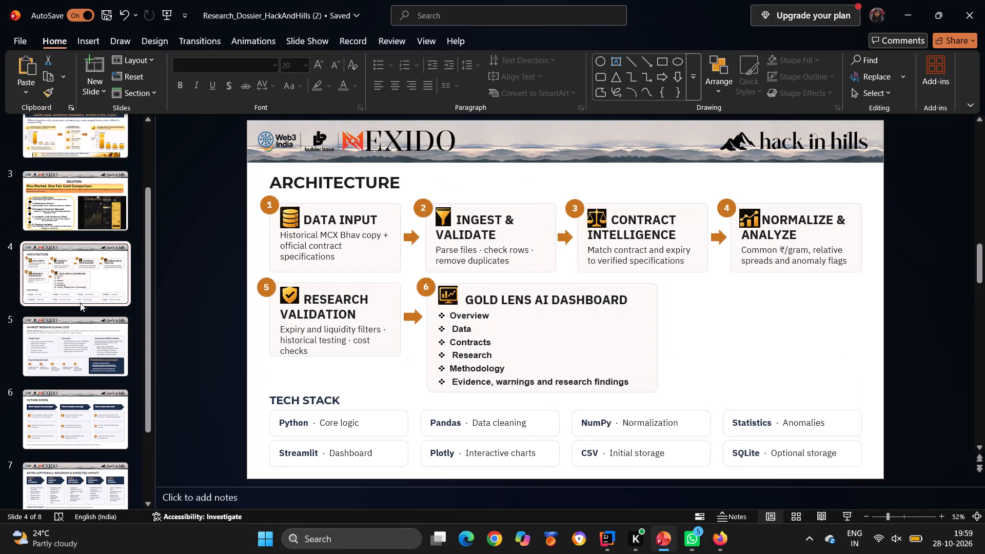
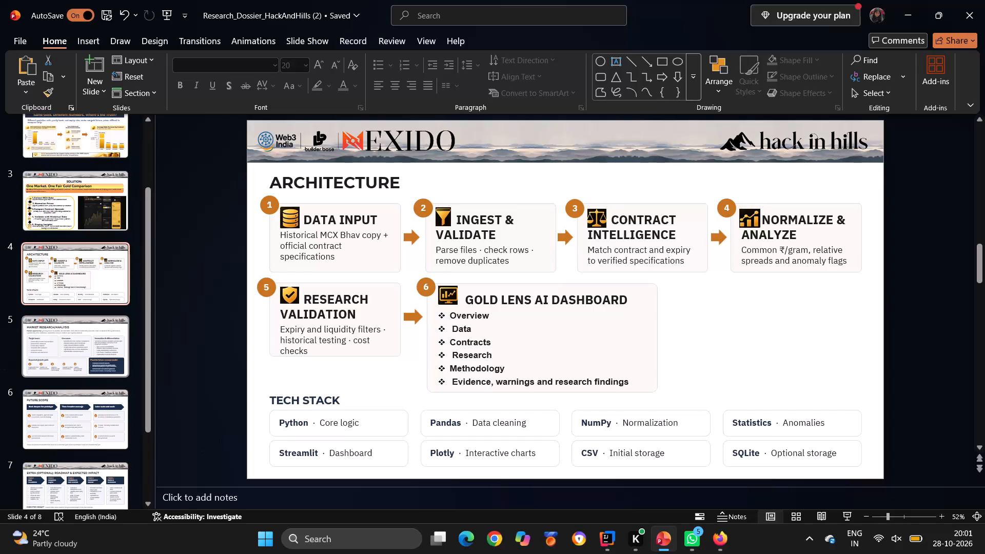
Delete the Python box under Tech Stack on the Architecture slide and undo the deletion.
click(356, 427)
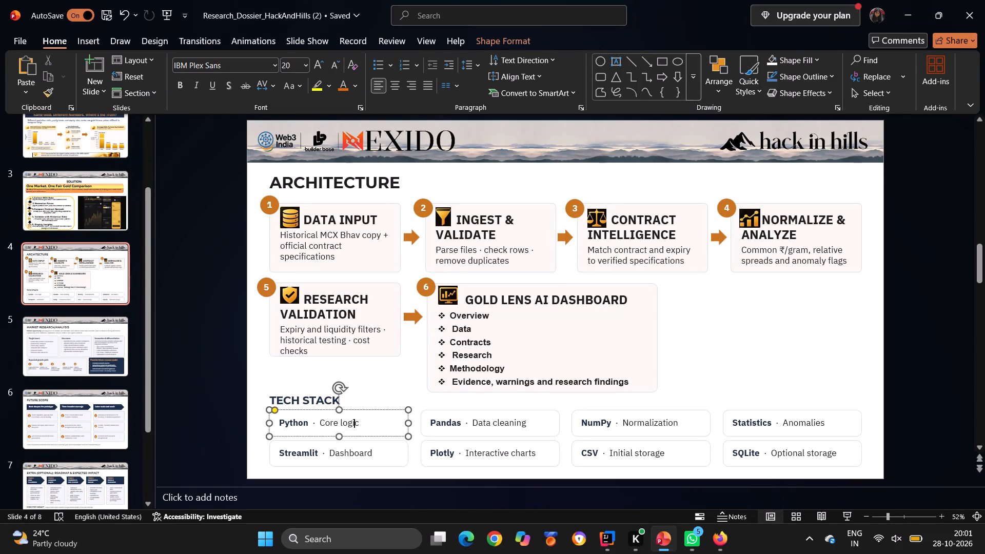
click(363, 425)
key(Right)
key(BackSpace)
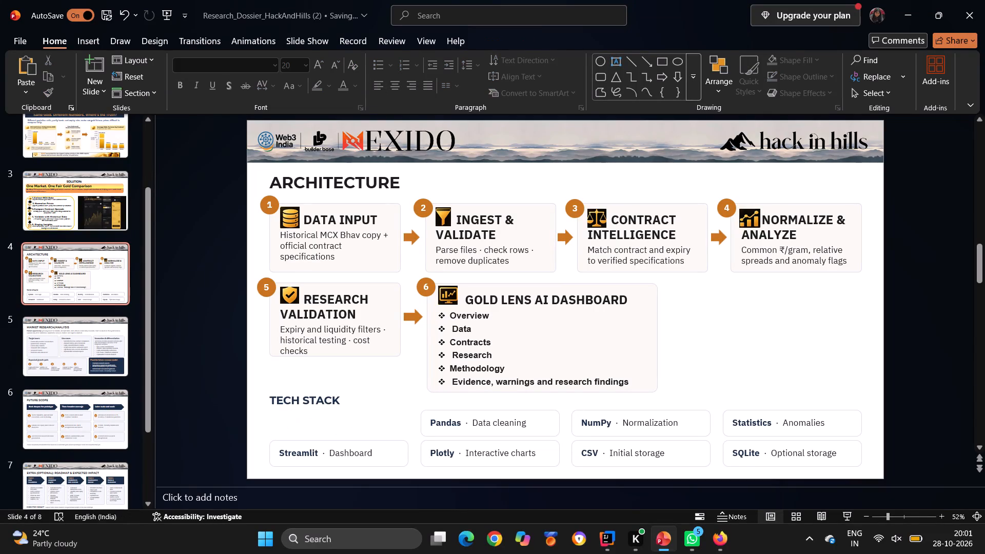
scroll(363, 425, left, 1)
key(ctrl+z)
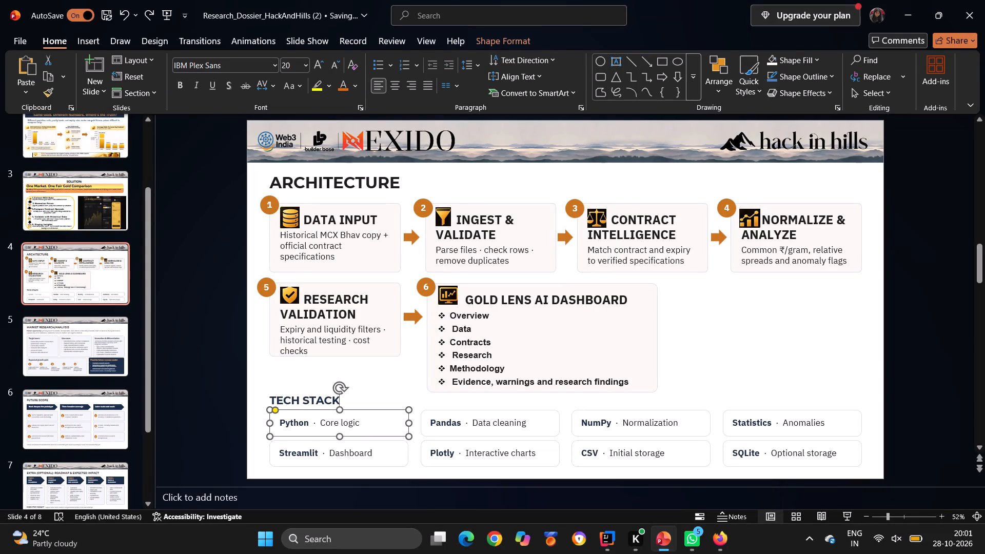
Clear all the text, "Python · Core logic", from the first Tech Stack box while keeping the box itself.
double_click(364, 427)
key(BackSpace)
key(BackSpace)
key(BackSpace)
key(BackSpace)
key(BackSpace)
key(BackSpace)
key(BackSpace)
key(BackSpace)
key(BackSpace)
key(BackSpace)
key(BackSpace)
key(BackSpace)
key(BackSpace)
key(BackSpace)
key(BackSpace)
key(BackSpace)
key(BackSpace)
key(BackSpace)
key(BackSpace)
key(BackSpace)
key(BackSpace)
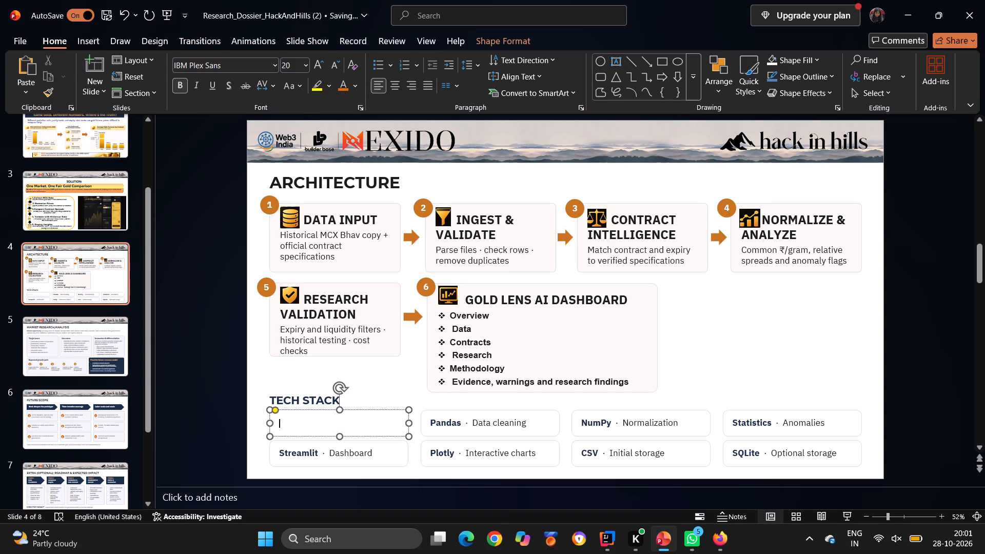
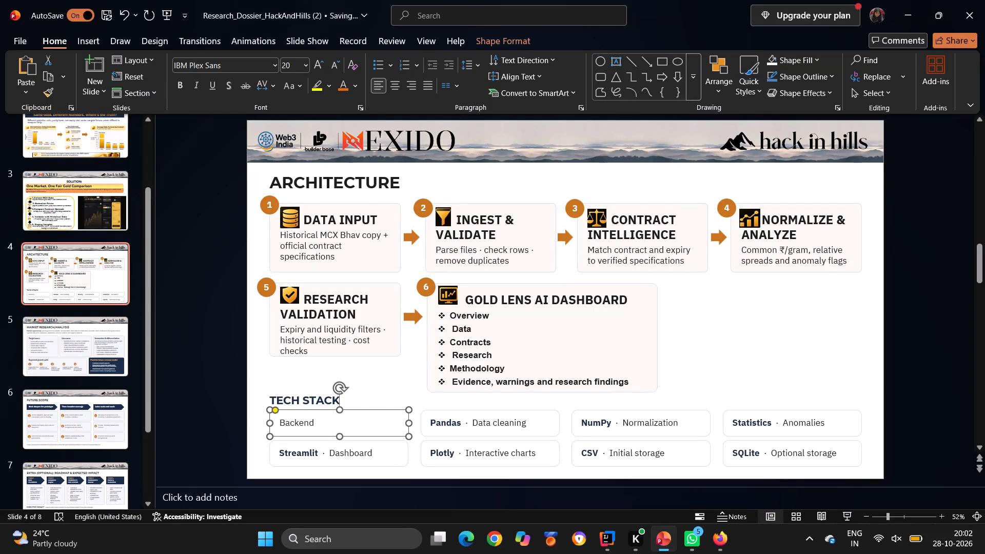
Add a colon after "Backend" in the first Tech Stack box and select the whole "Backend:" label.
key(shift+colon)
drag(280, 423, 313, 423)
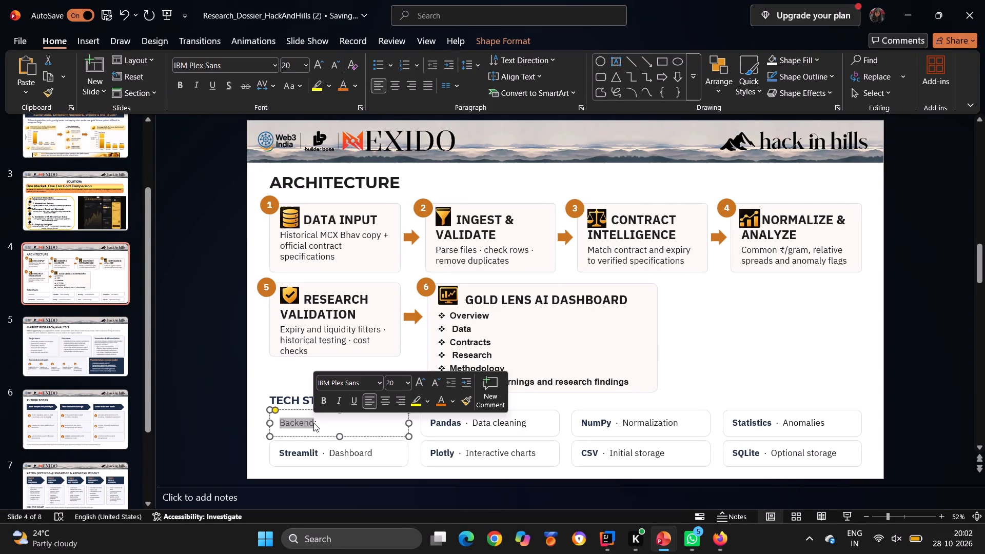
click(319, 422)
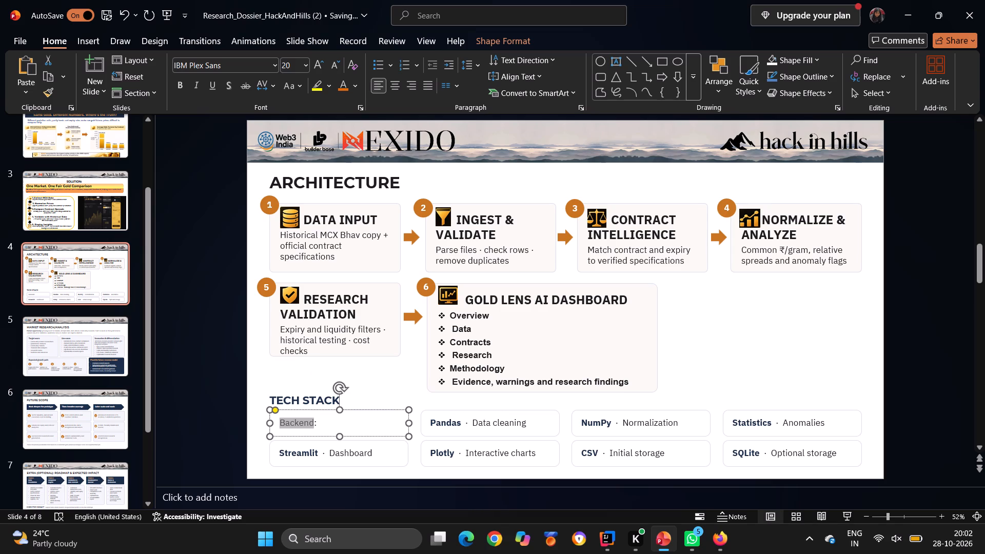
drag(280, 421, 327, 422)
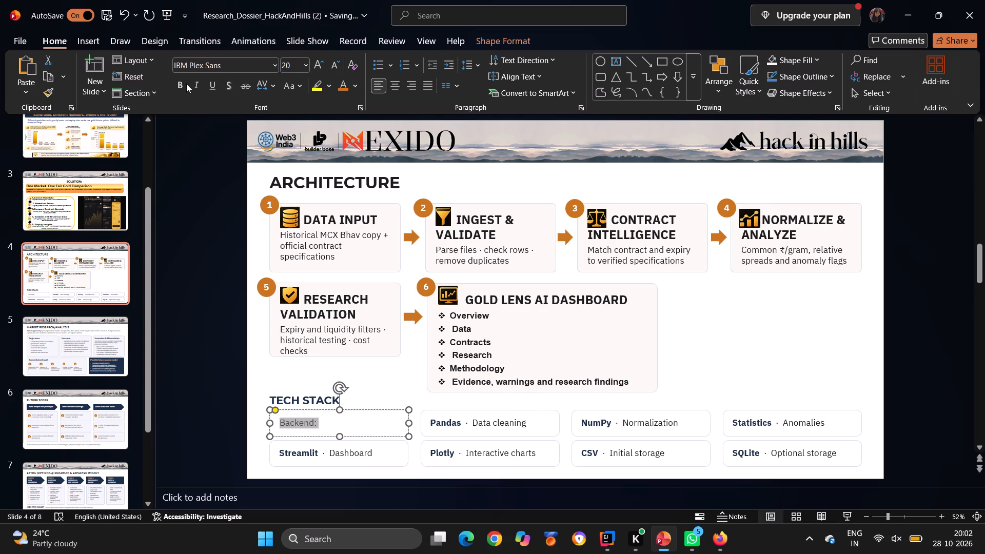
Make the "Backend:" text in the first Tech Stack box bold and set its font size to 20.
click(183, 85)
click(304, 65)
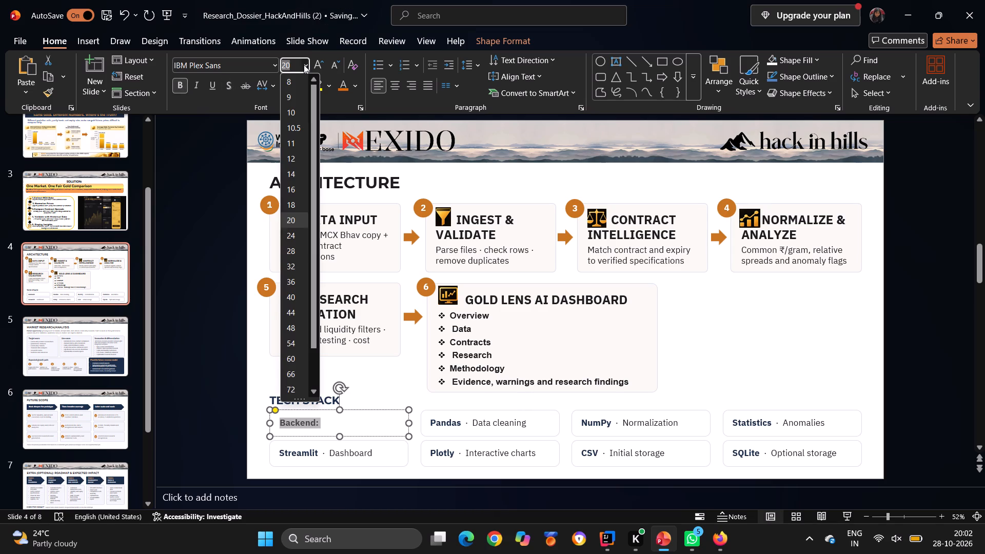
click(291, 226)
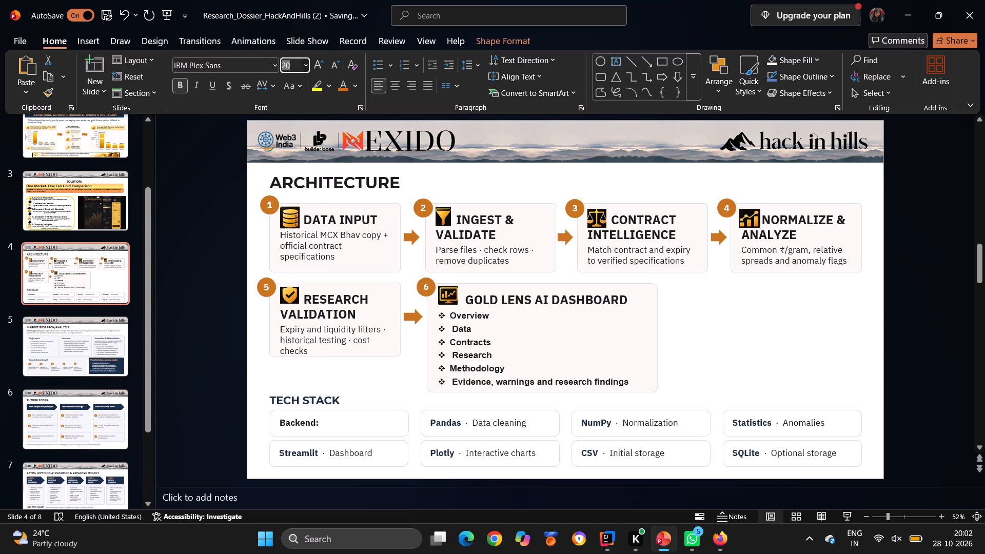
Open the "Pandas · Data cleaning" text in the Tech Stack for editing.
click(460, 423)
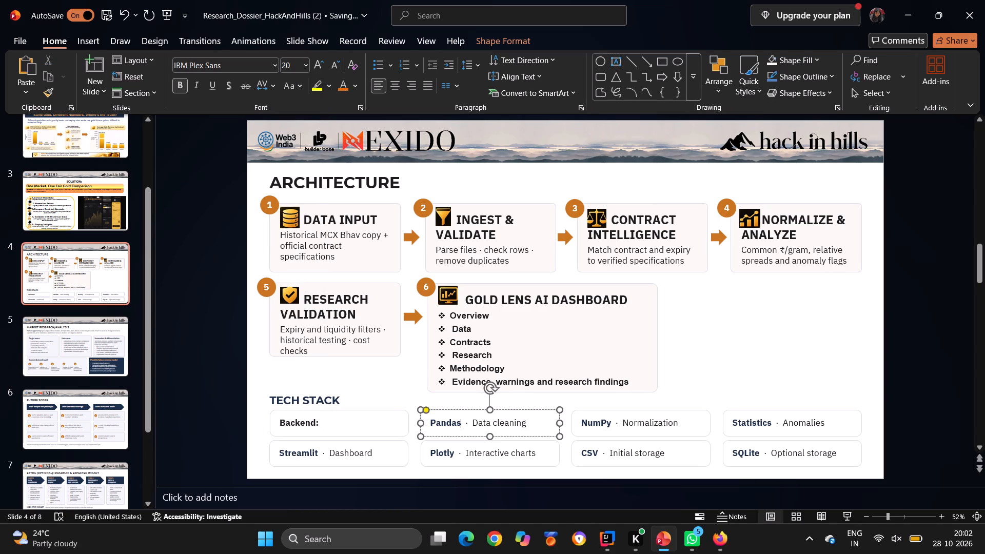
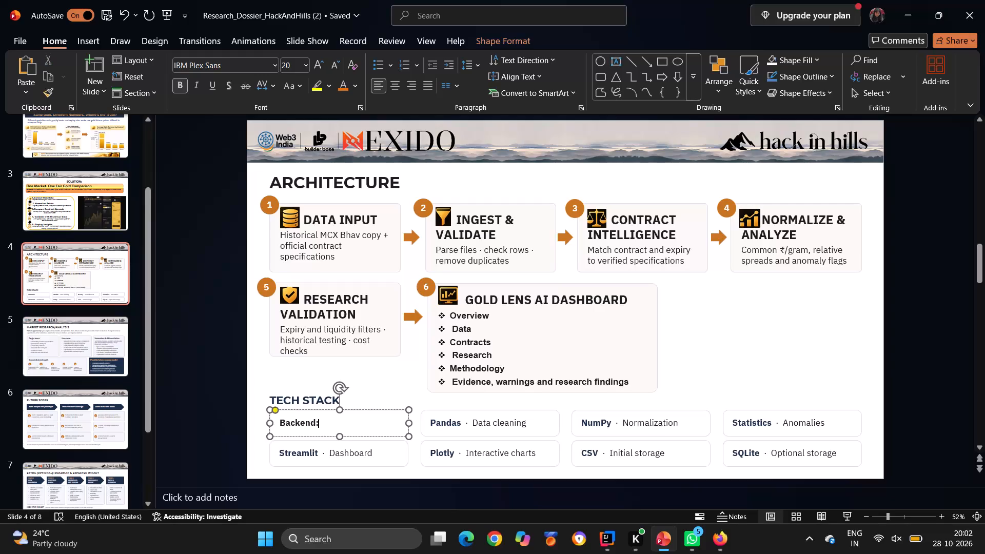
Add "Python + FastAPI" after the "Backend:" label in the first Tech Stack box.
key(ctrl+v)
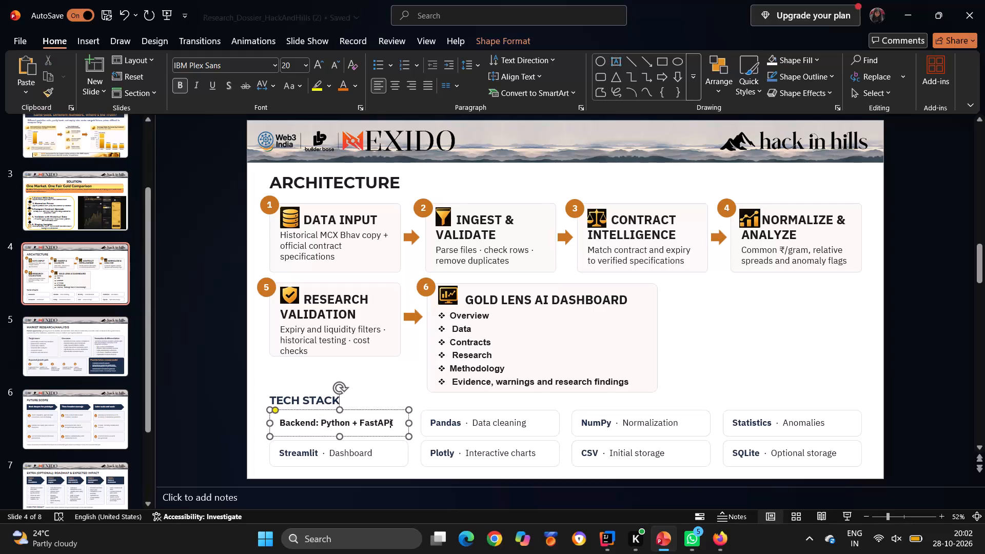
click(435, 421)
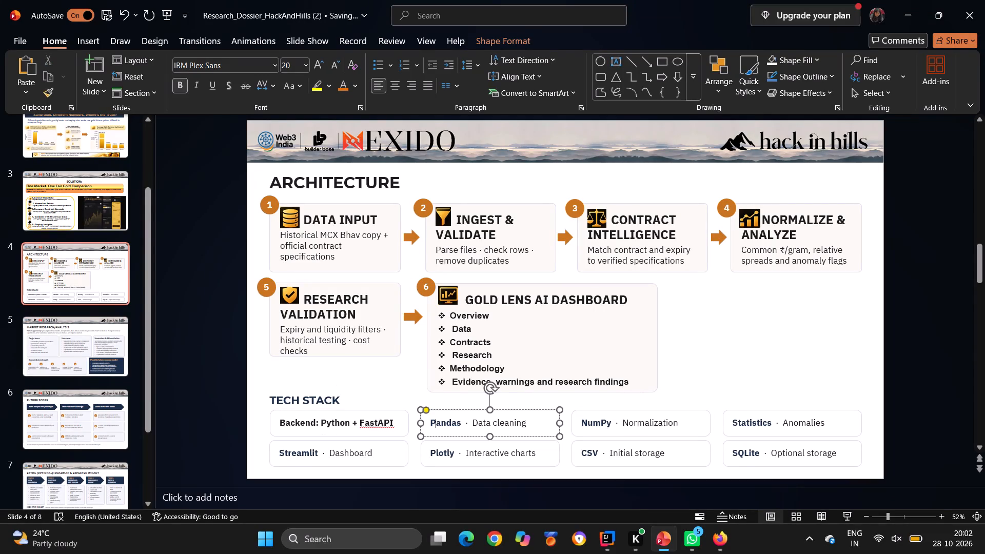
Colour only the "Backend:" label in the first Tech Stack box dark orange.
drag(318, 422, 316, 422)
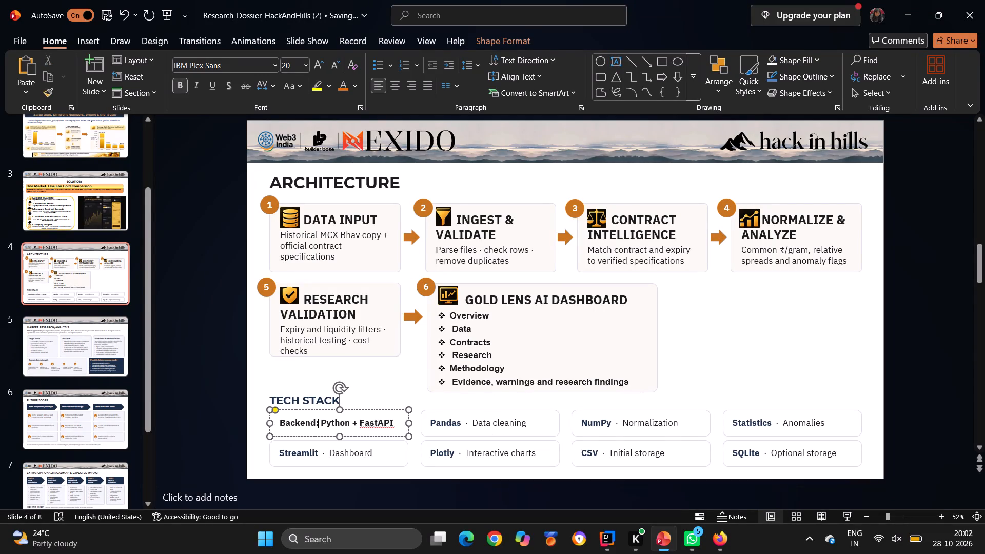
drag(316, 422, 290, 423)
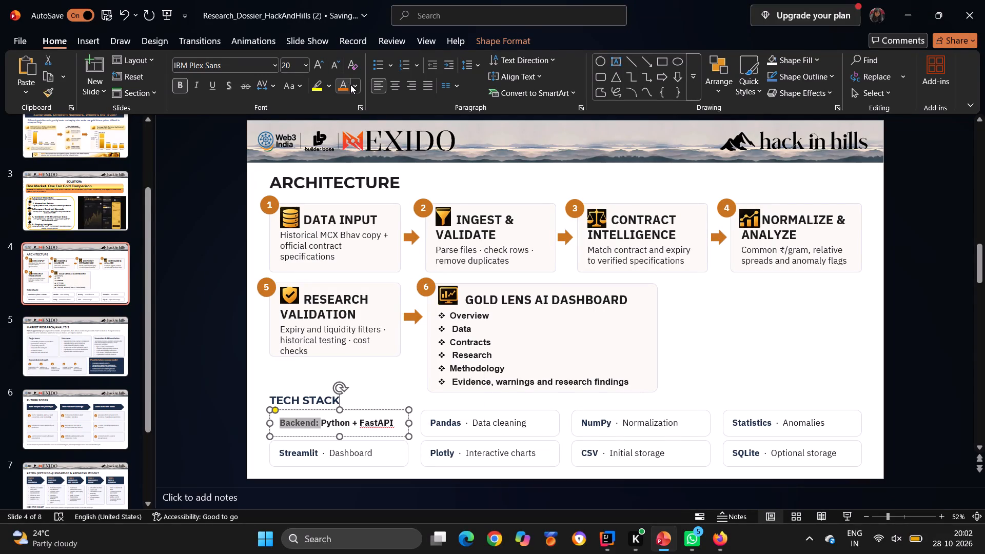
click(350, 85)
click(352, 85)
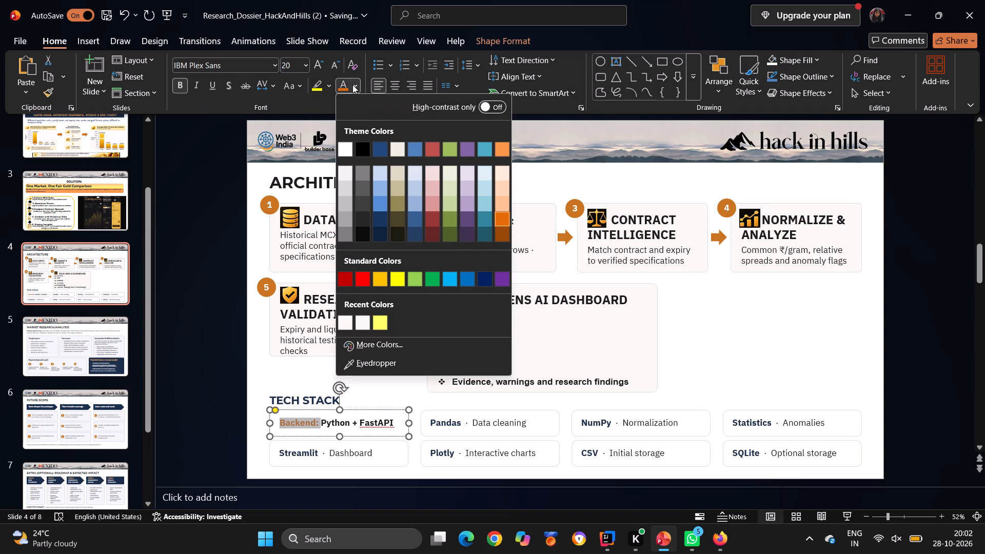
click(269, 362)
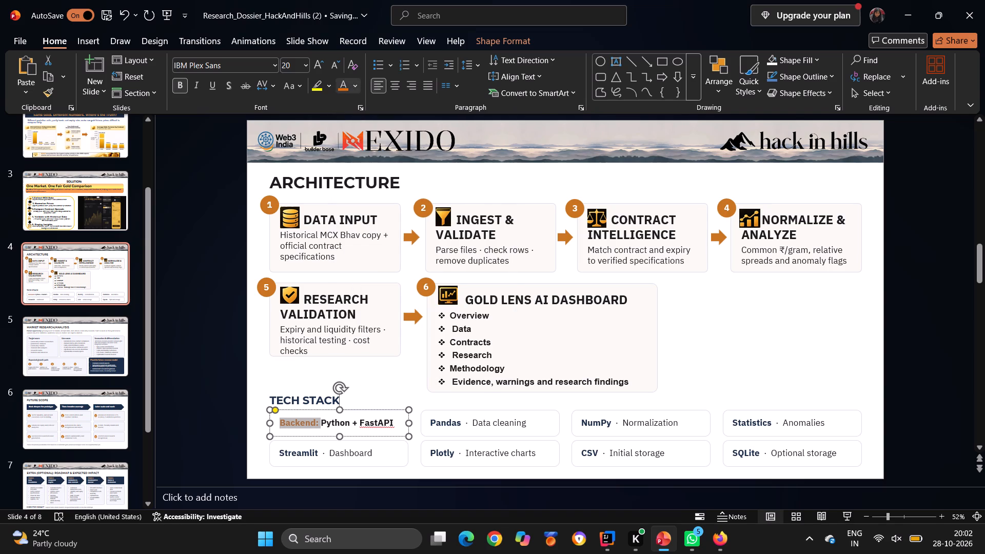
click(272, 388)
Delete the whole "Pandas · Data cleaning" text from the second Tech Stack box, keeping the empty box.
click(455, 424)
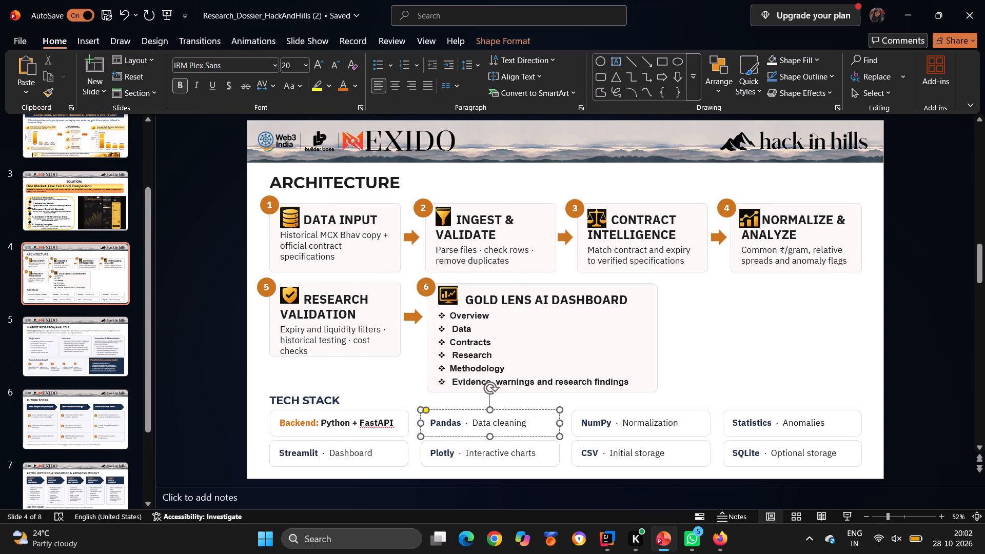
drag(431, 423, 521, 418)
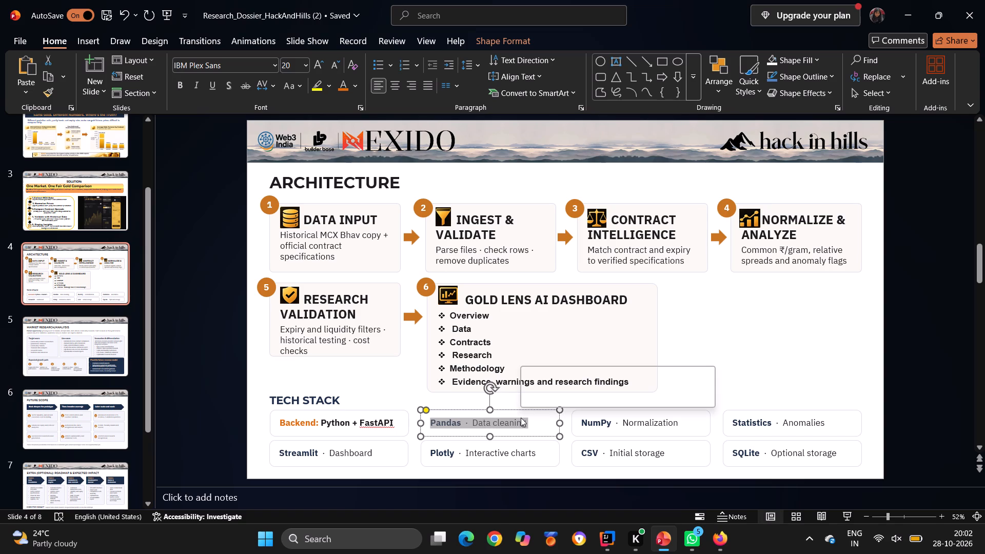
key(BackSpace)
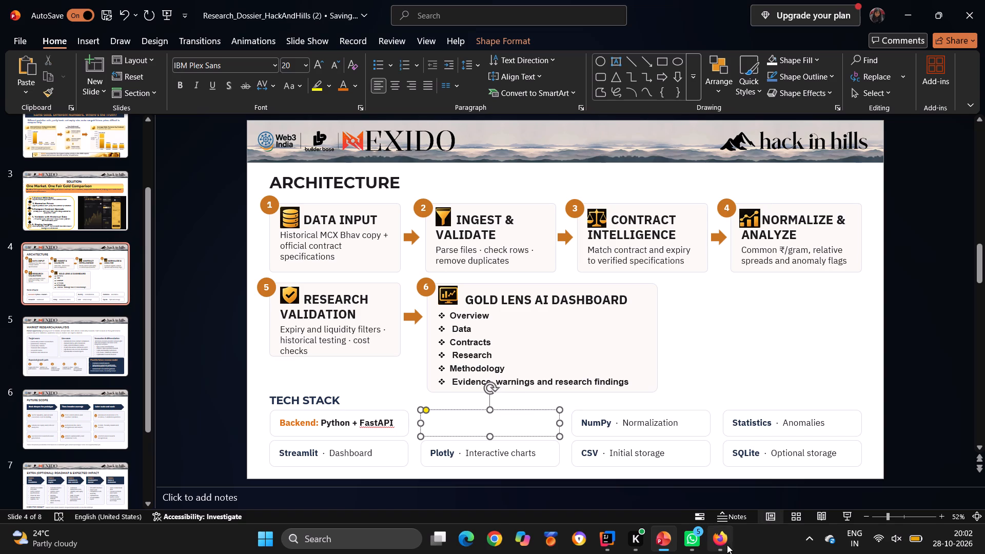
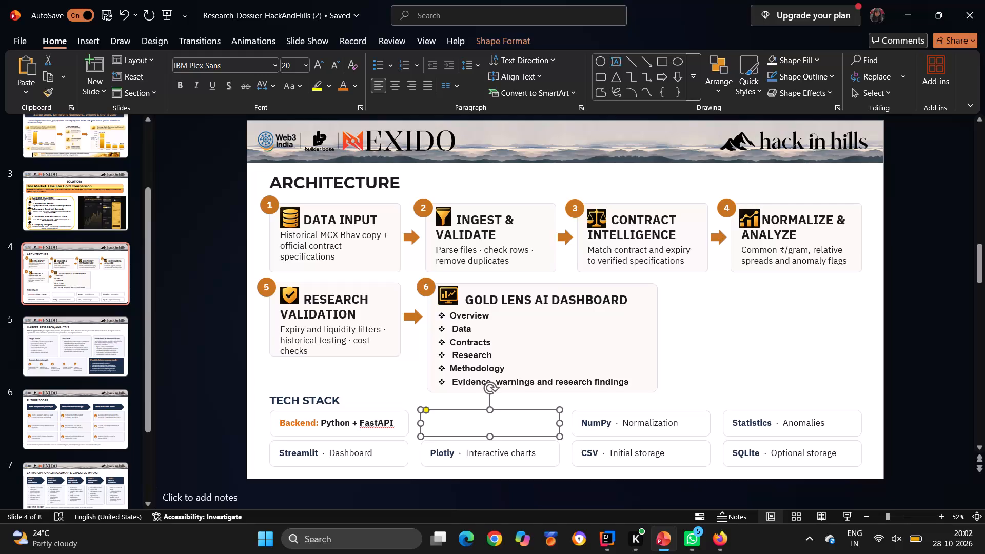
Fill the empty second Tech Stack box with the copied entry, edited to read "Backend Testing: pytest".
key(ctrl+v)
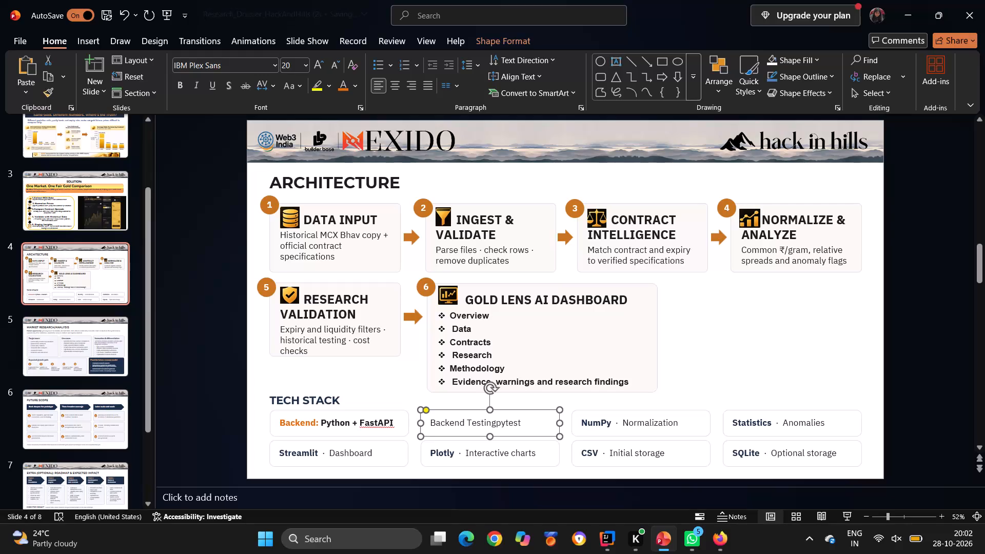
click(496, 424)
text(:)
key(space)
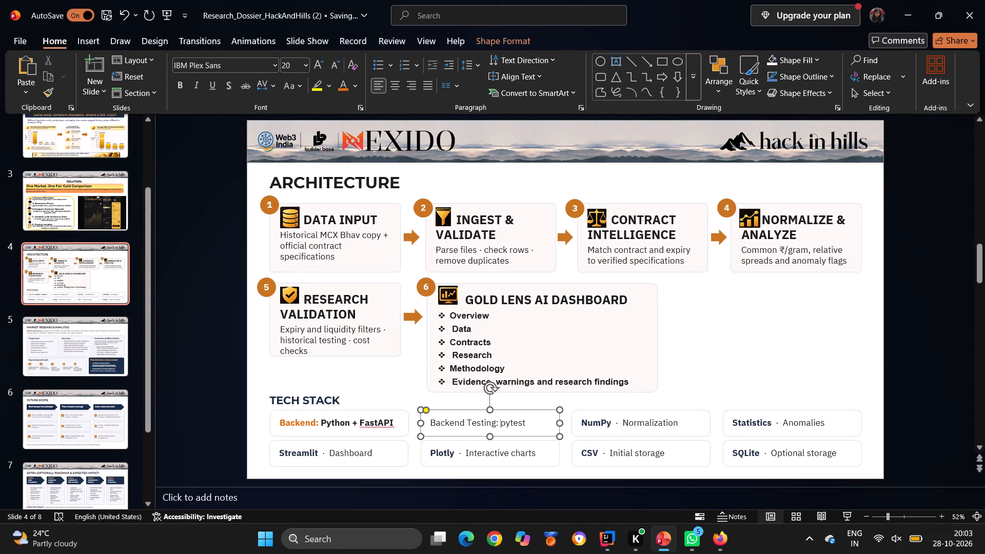
Make only the "Backend Testing:" label in the second Tech Stack box bold and dark orange.
drag(430, 420, 496, 423)
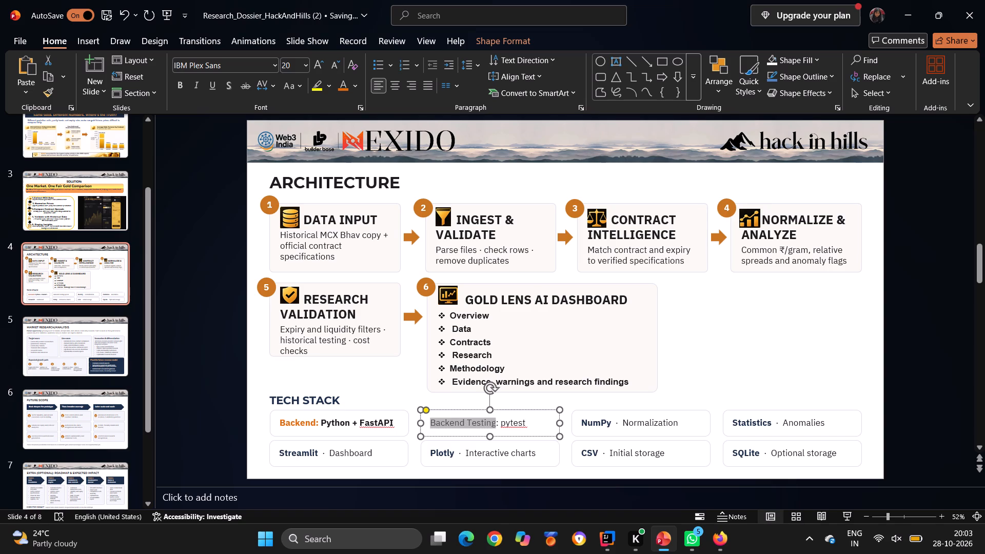
drag(496, 423, 498, 424)
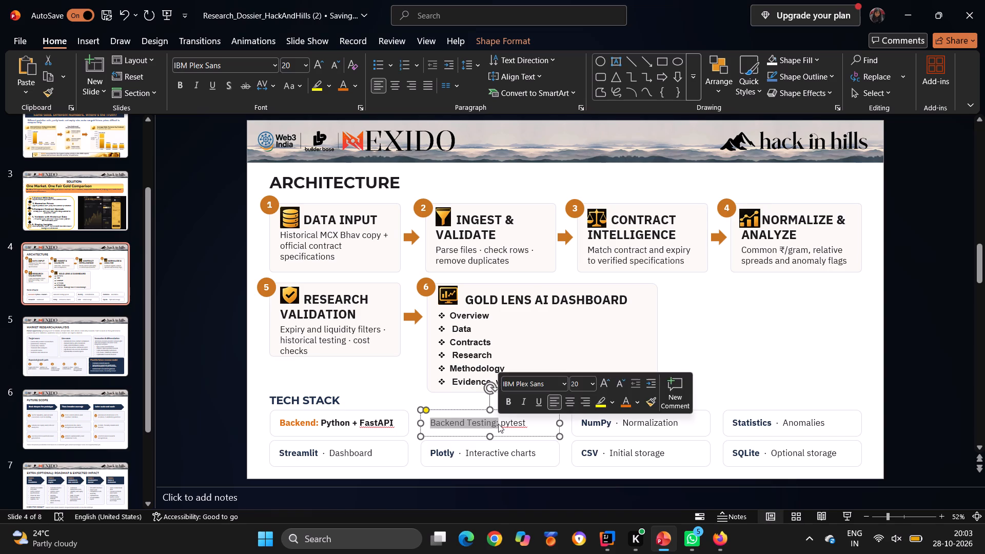
click(344, 86)
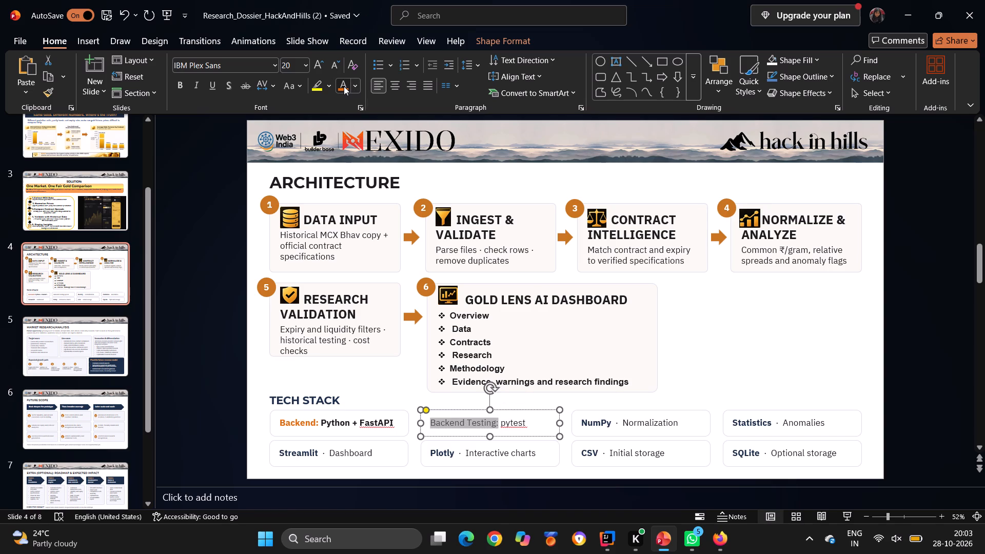
click(184, 90)
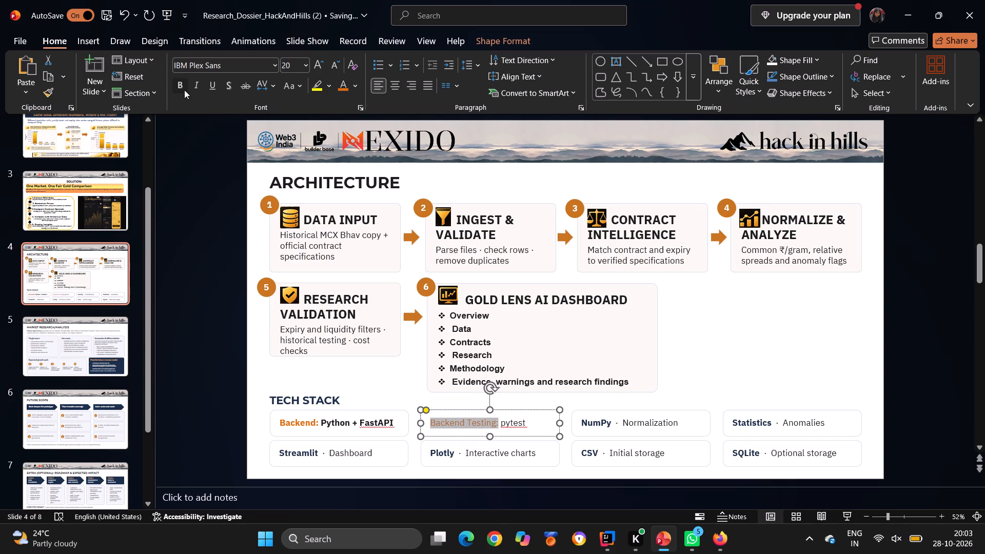
click(538, 428)
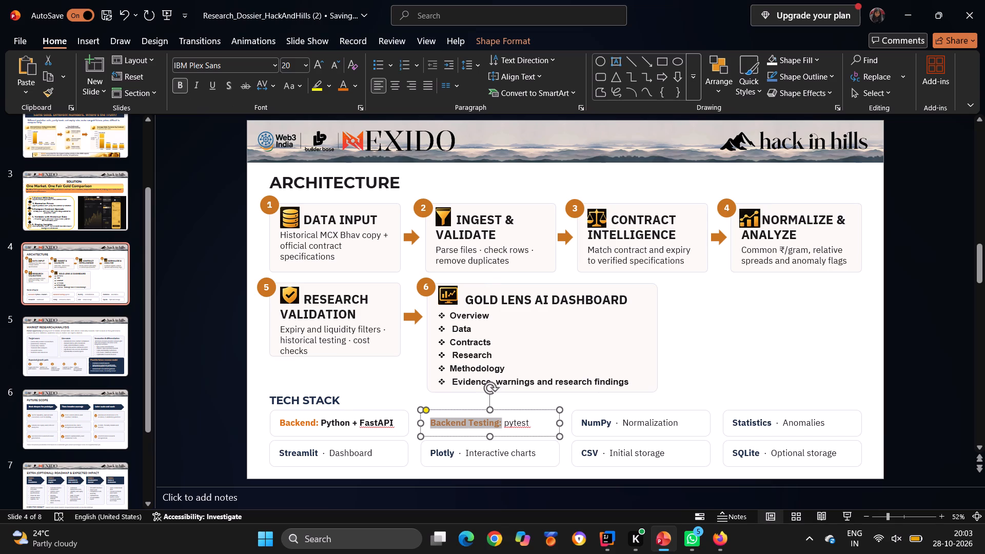
Insert a space in "FastAPI" in the first Tech Stack box so it reads "Fast API".
click(530, 424)
drag(503, 424, 529, 424)
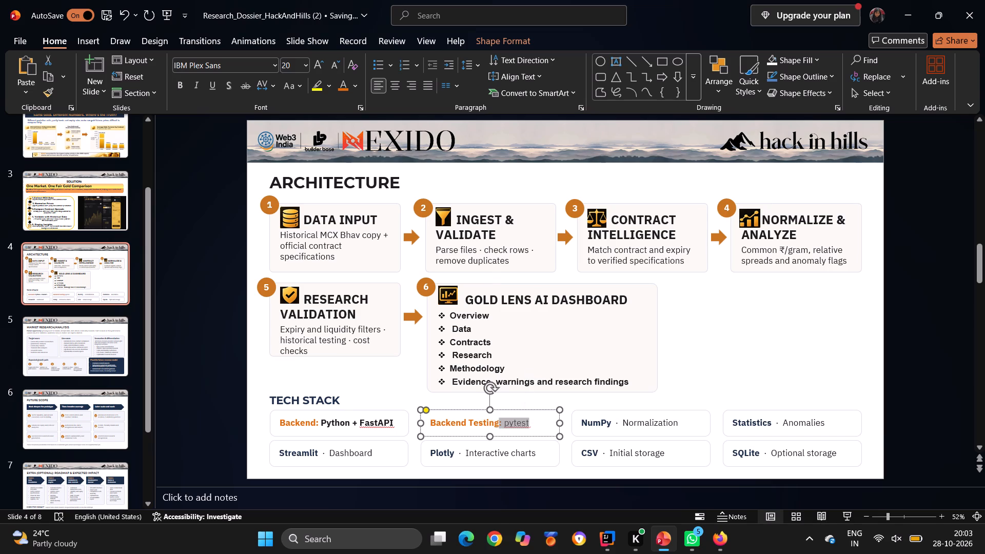
click(375, 422)
click(378, 422)
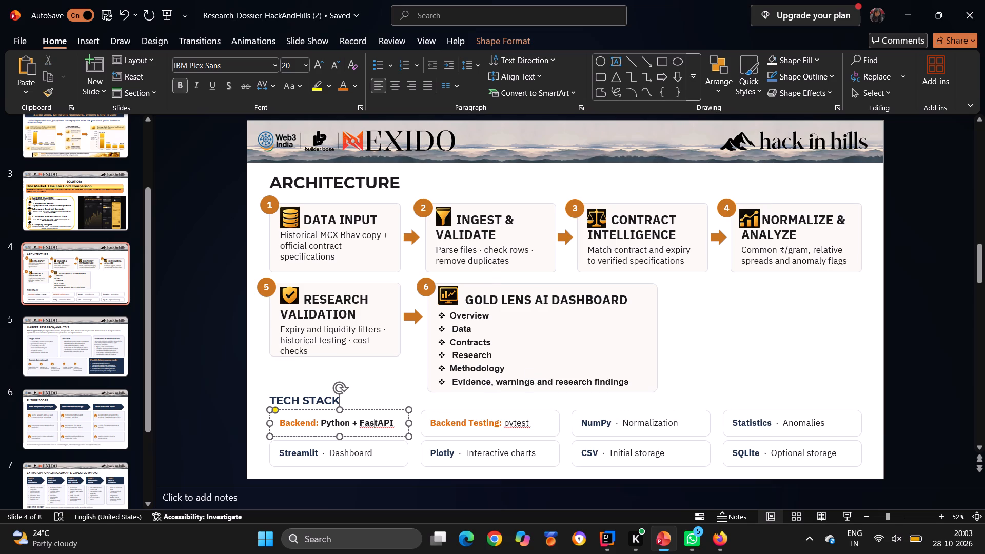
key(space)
Make "pytest" in the second Tech Stack box bold at font size 20.
click(527, 421)
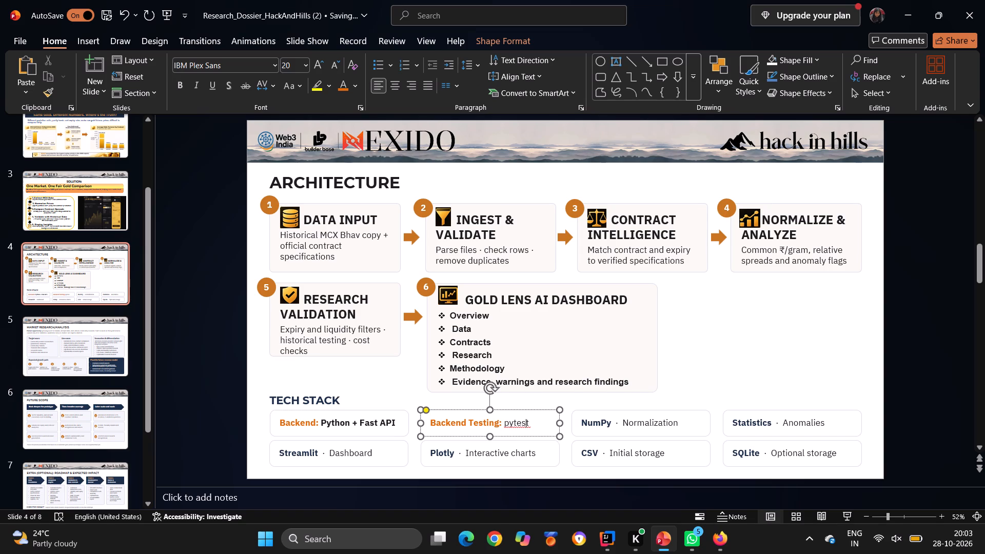
drag(505, 425, 539, 425)
click(186, 86)
click(307, 65)
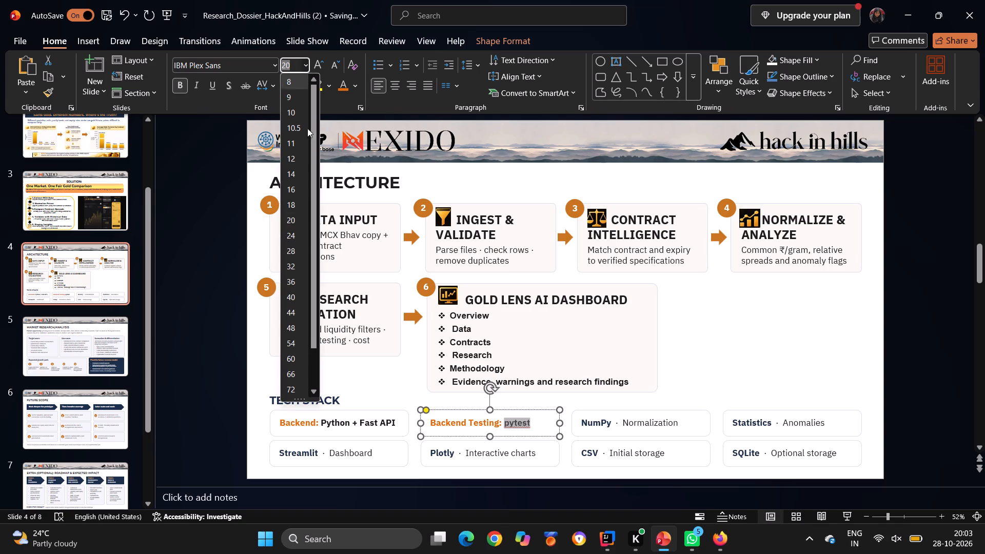
click(298, 216)
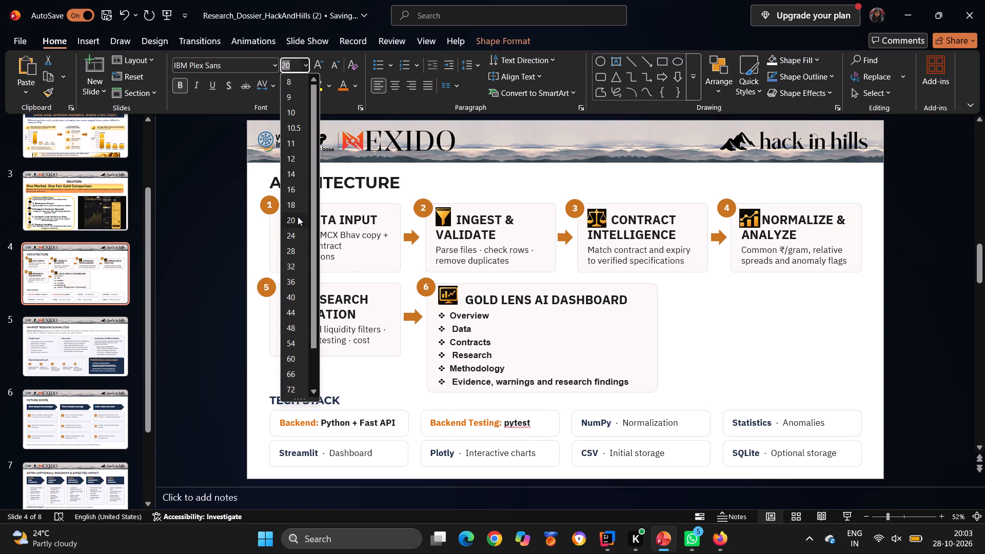
click(724, 368)
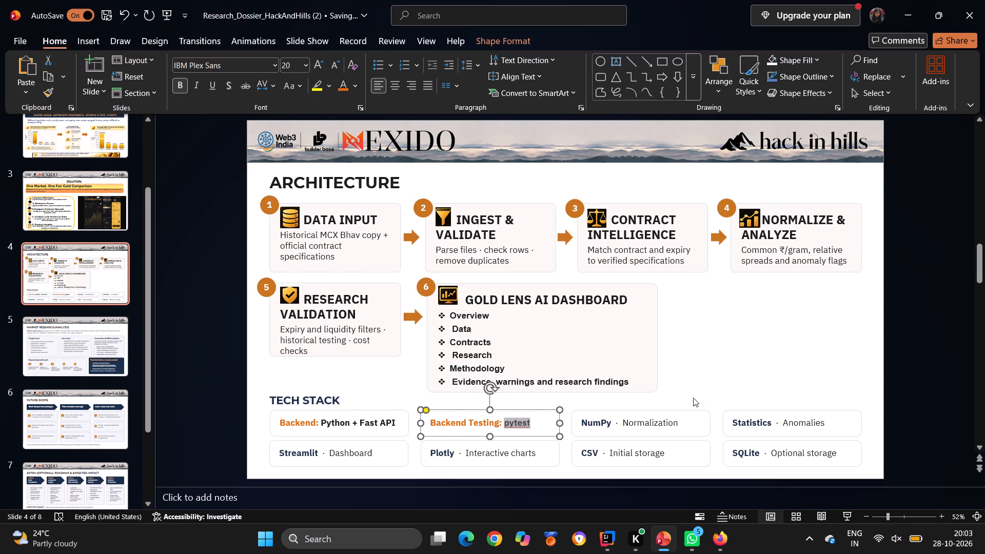
Open the "NumPy · Normalization" text in the third Tech Stack box for editing.
click(617, 433)
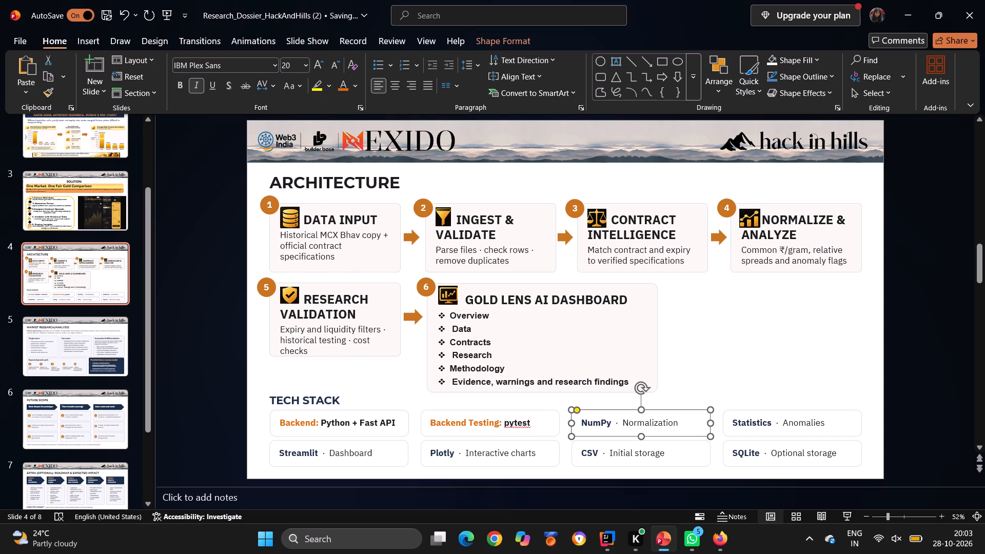
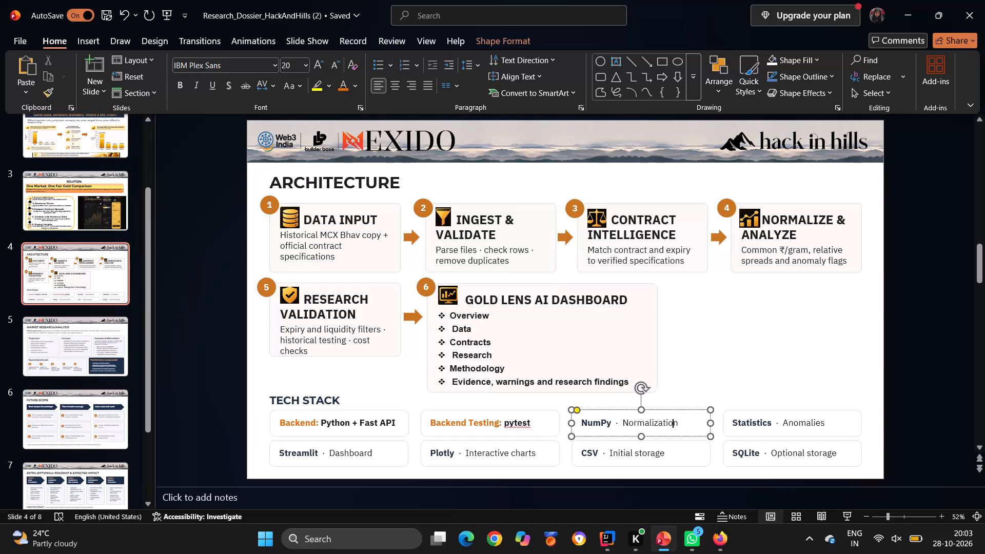
Replace the "NumPy · Normalization" text in the third Tech Stack box with the copied entry, edited to read "CLI: Python · app.cli".
click(678, 421)
drag(675, 421, 587, 422)
key(BackSpace)
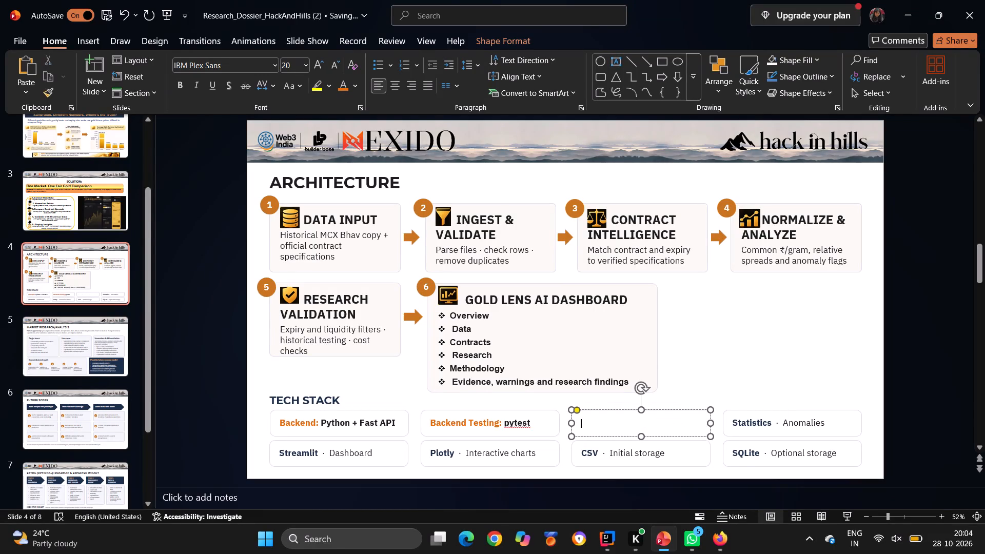
key(ctrl+v)
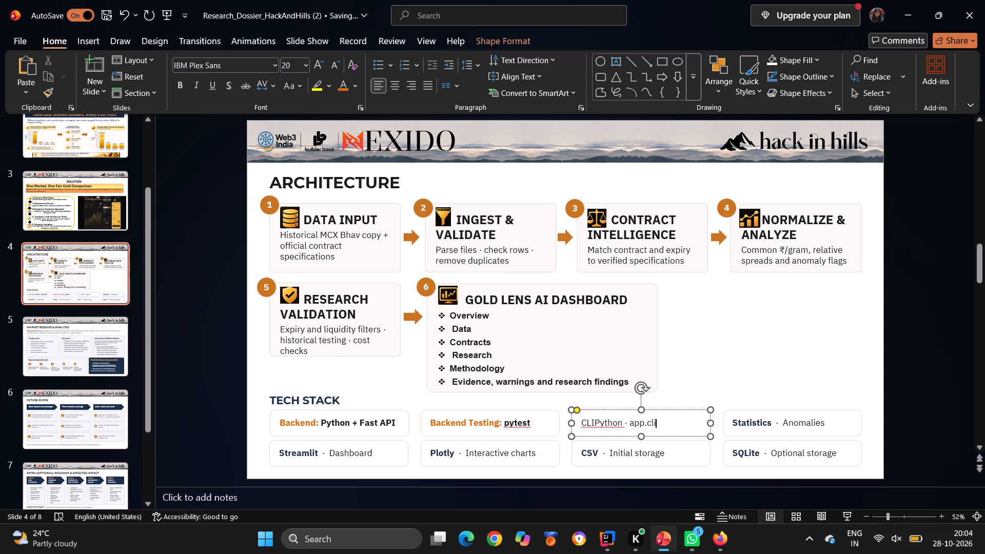
click(597, 422)
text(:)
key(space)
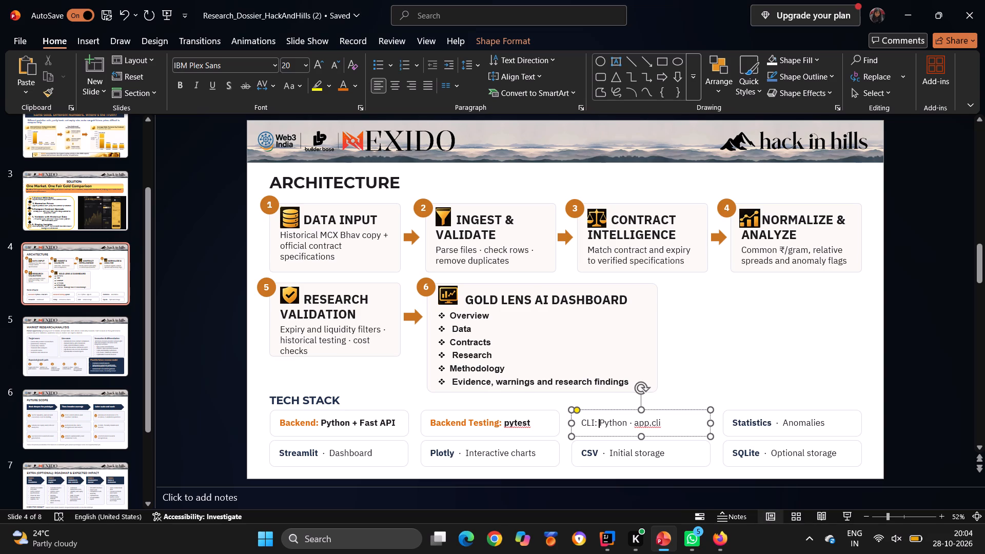
Make the third Tech Stack box's "CLI: Python · app.cli" text bold at size 20, with only the "CLI:" label coloured orange.
drag(582, 422, 665, 426)
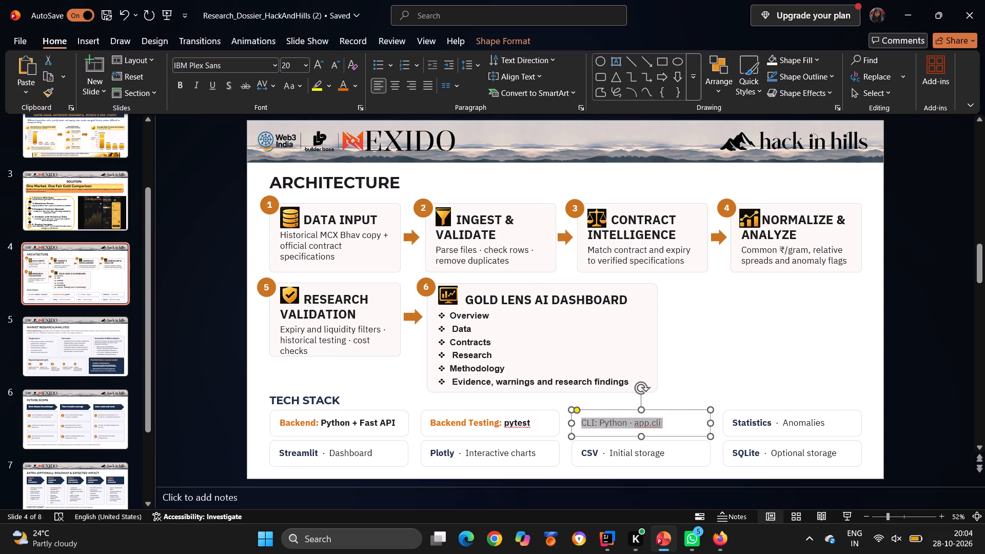
click(183, 80)
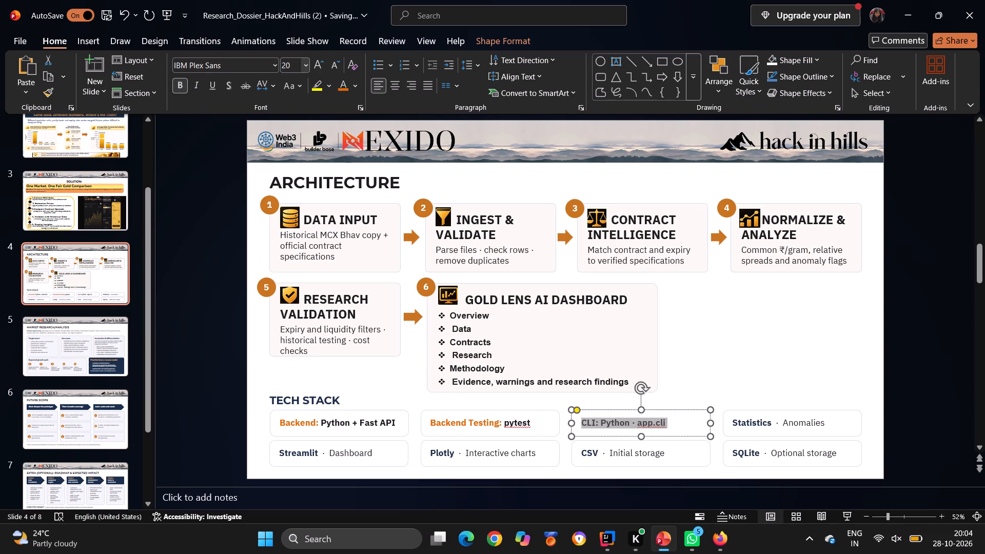
click(303, 64)
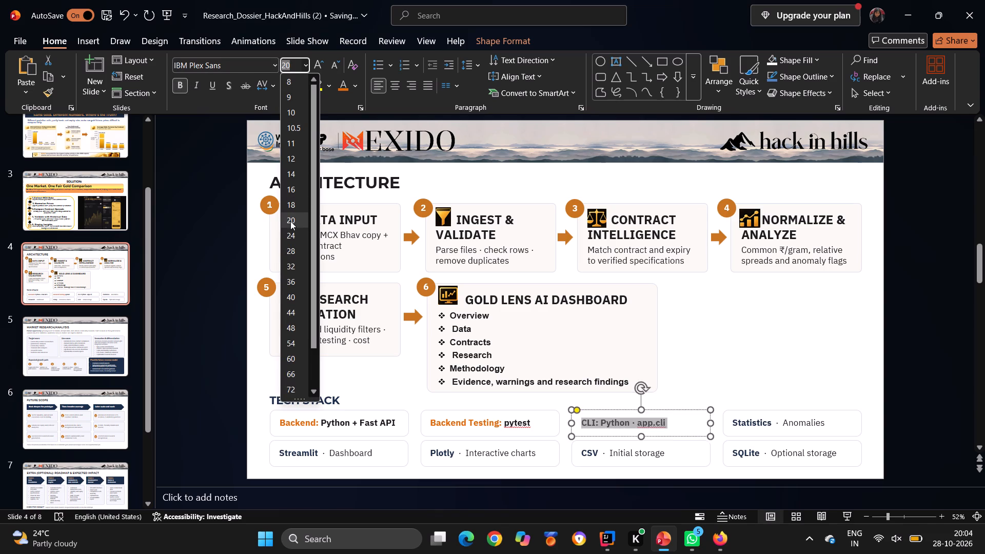
click(290, 221)
click(686, 379)
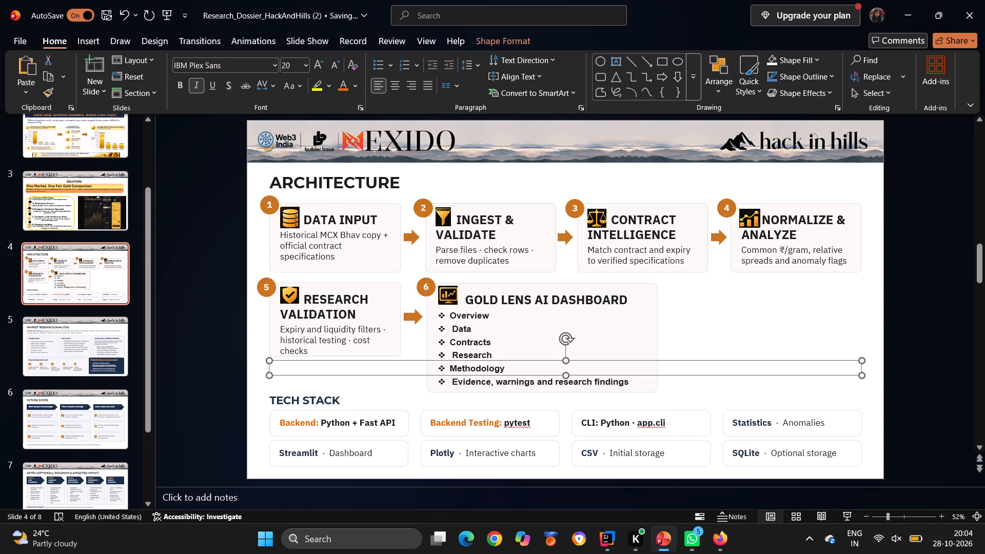
drag(599, 423, 581, 422)
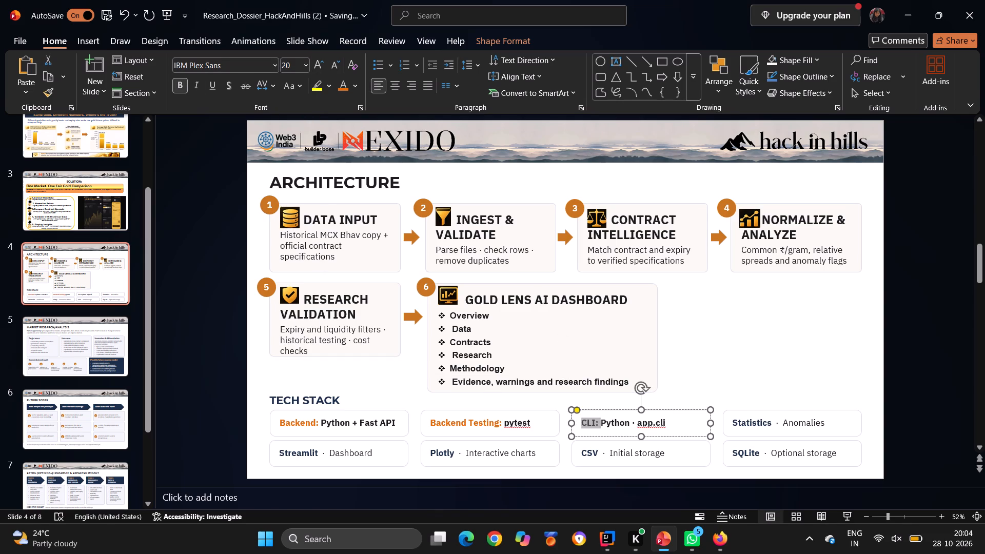
drag(581, 422, 580, 422)
click(344, 83)
Clear the "Statistics · Anomalies" text from the fourth box in the top Tech Stack row.
click(792, 418)
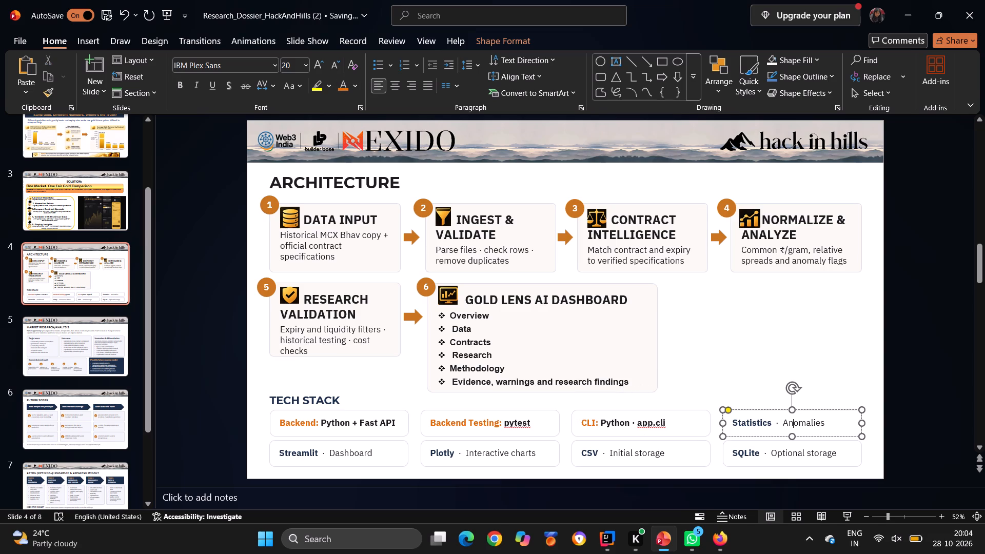
drag(822, 422, 727, 423)
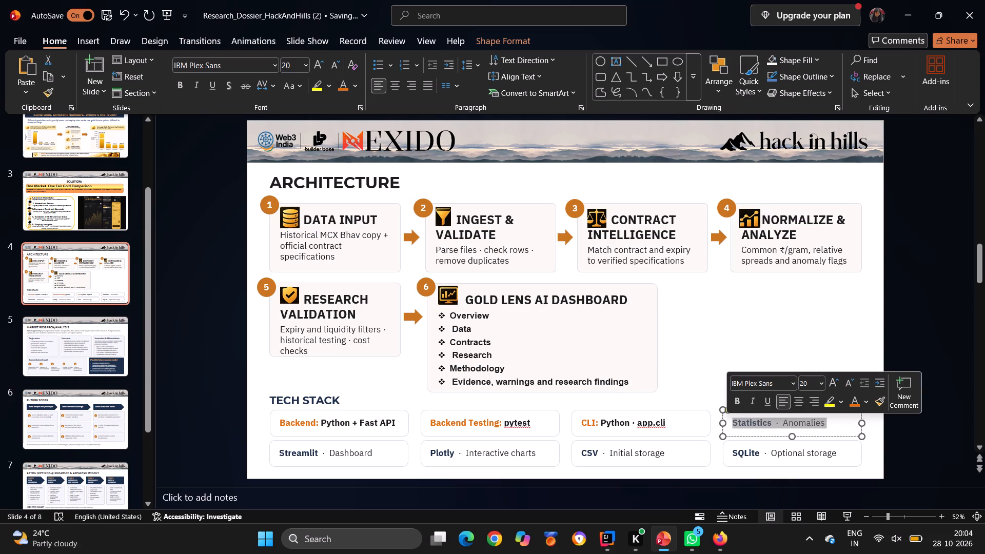
key(BackSpace)
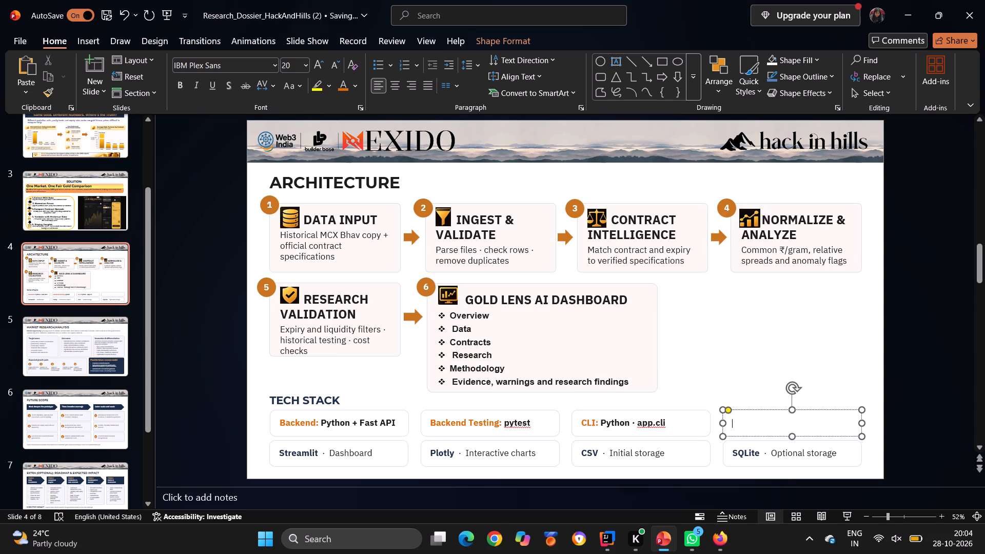
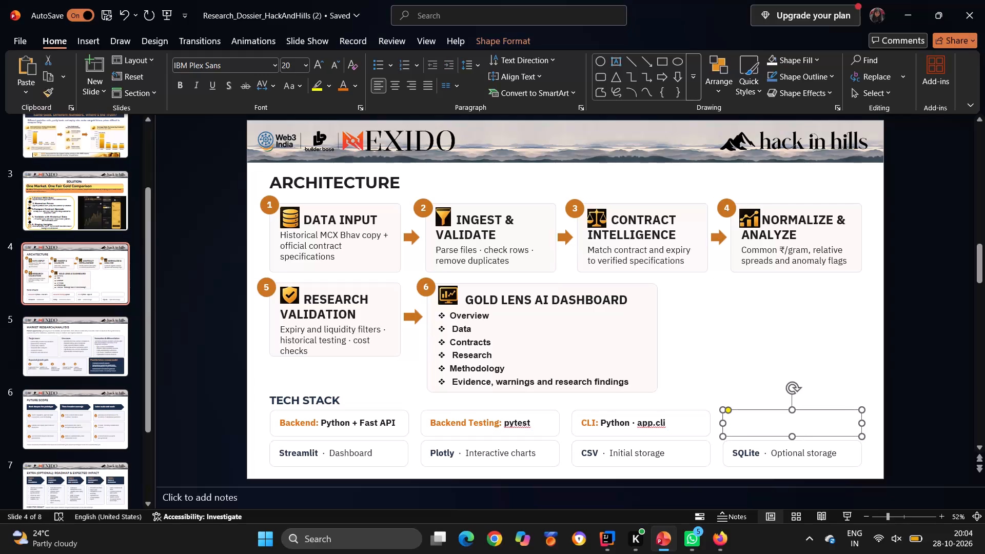
Fill the empty fourth box in the top Tech Stack row with "Frontend: React + TypeScript", pasting the copied text and adding the colon and space.
key(ctrl+v)
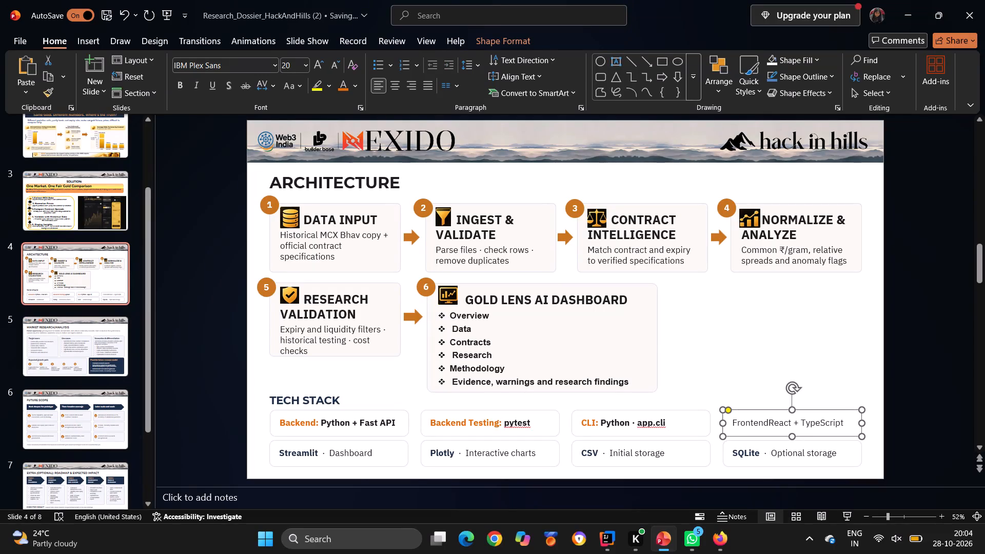
click(769, 426)
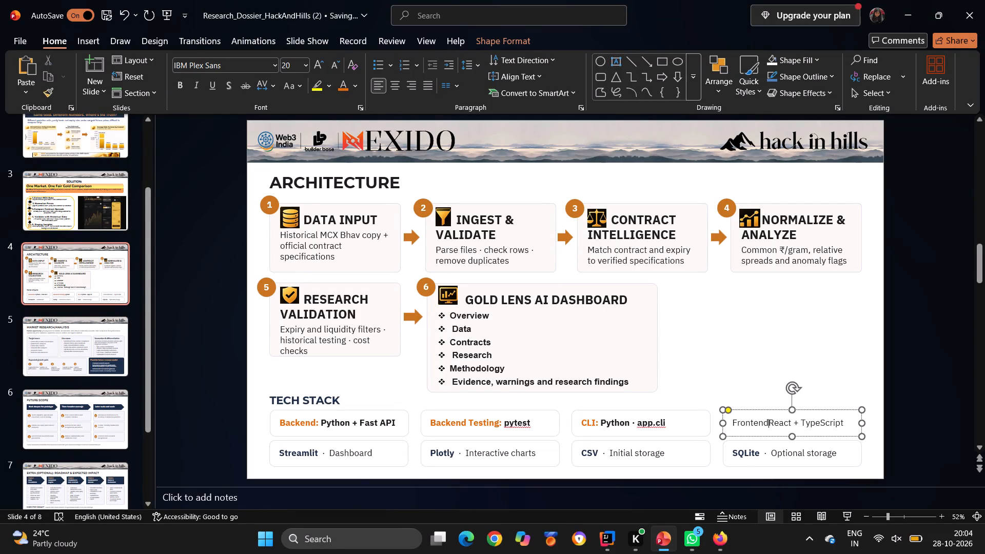
text(:)
key(space)
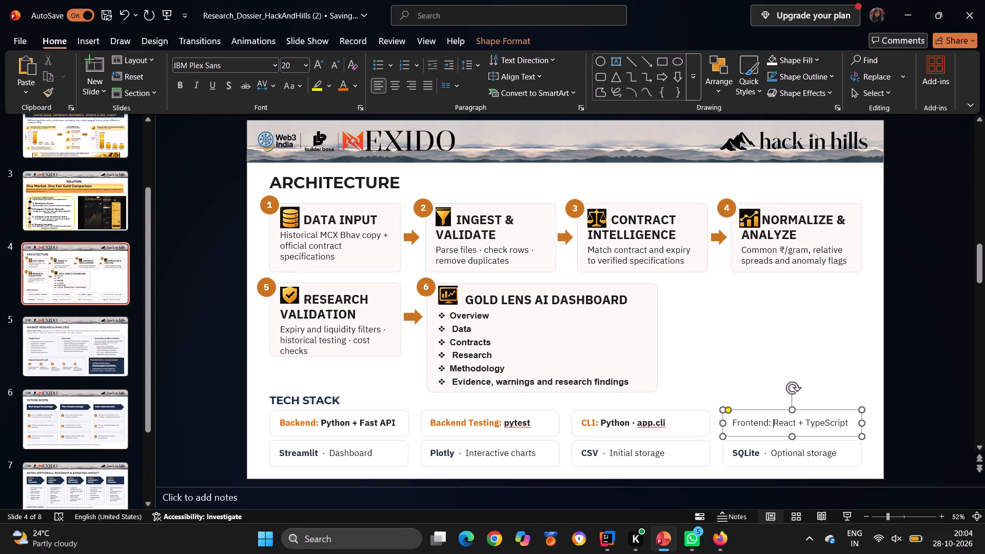
Make the "Frontend: React + TypeScript" text bold at size 20, with only the "Frontend:" label coloured orange.
drag(733, 421, 838, 418)
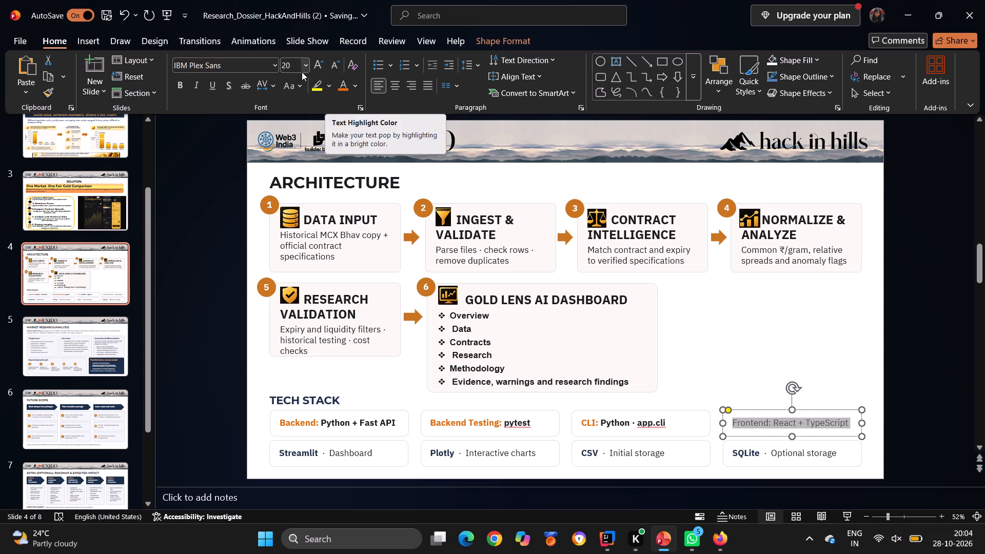
click(289, 66)
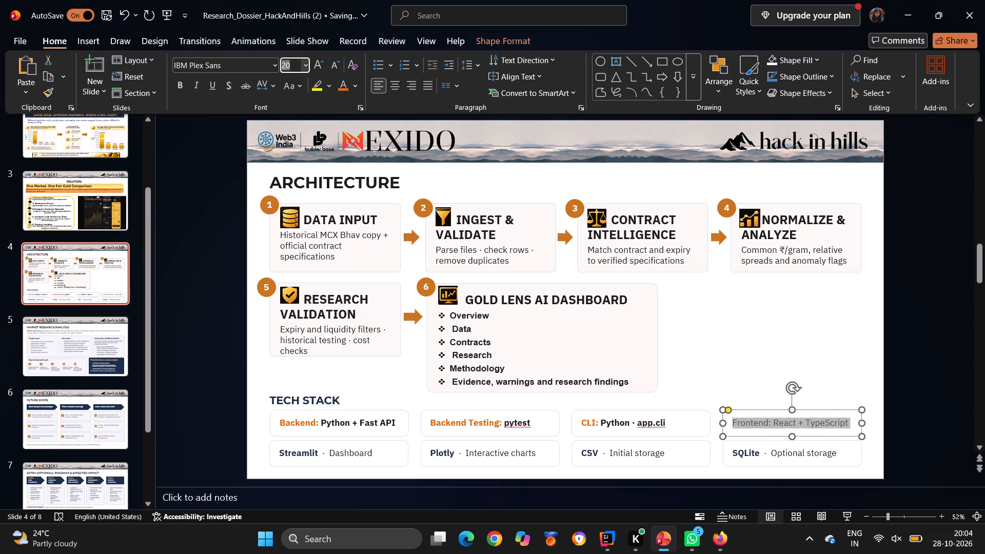
click(305, 61)
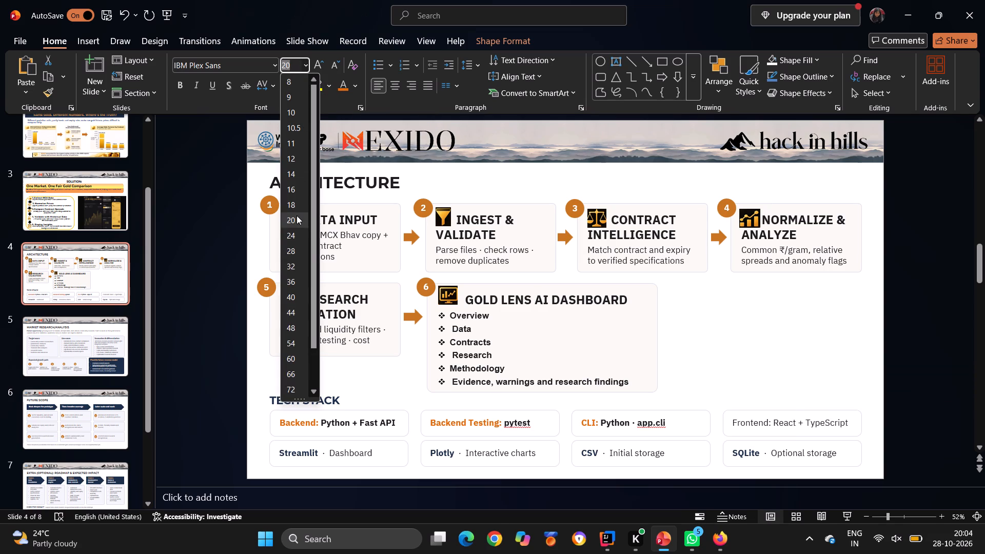
click(297, 215)
click(184, 87)
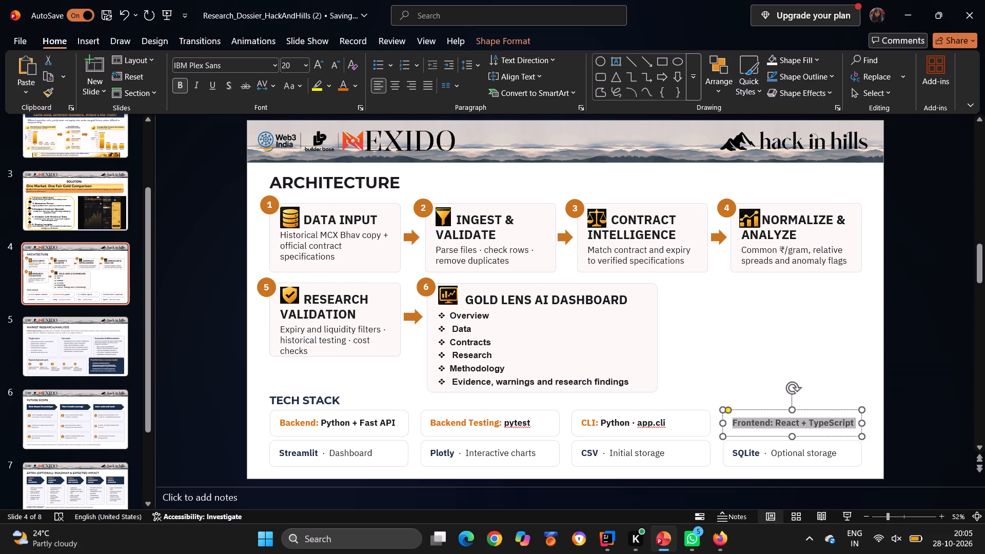
click(738, 369)
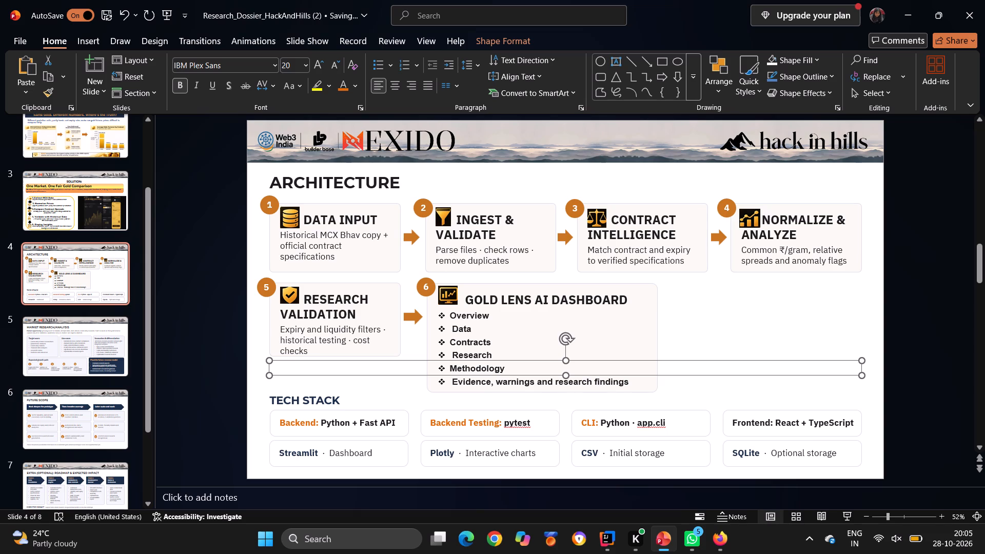
drag(774, 423, 750, 423)
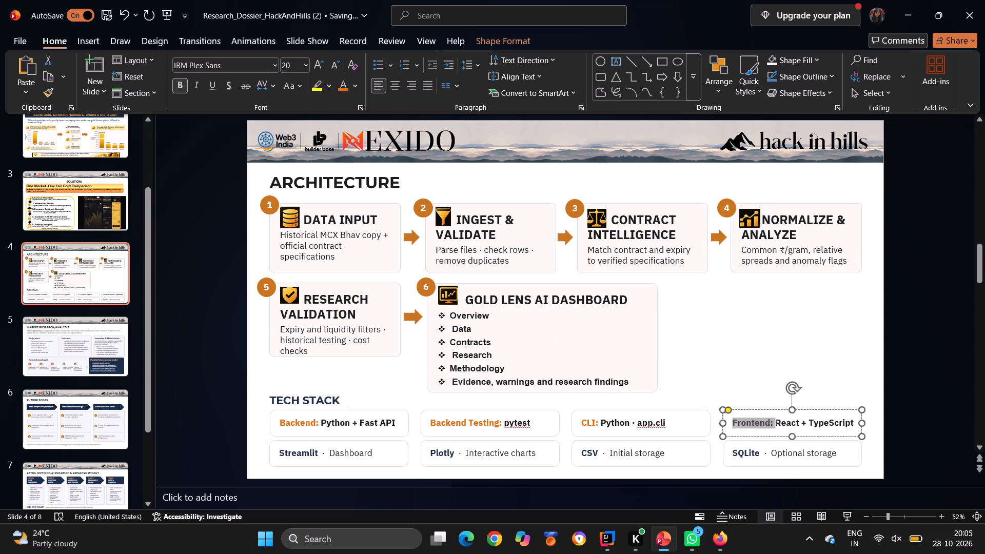
drag(750, 423, 739, 423)
click(338, 89)
Clear the text from all four boxes in the bottom Tech Stack row: Streamlit, Plotly, CSV and SQLite.
click(371, 451)
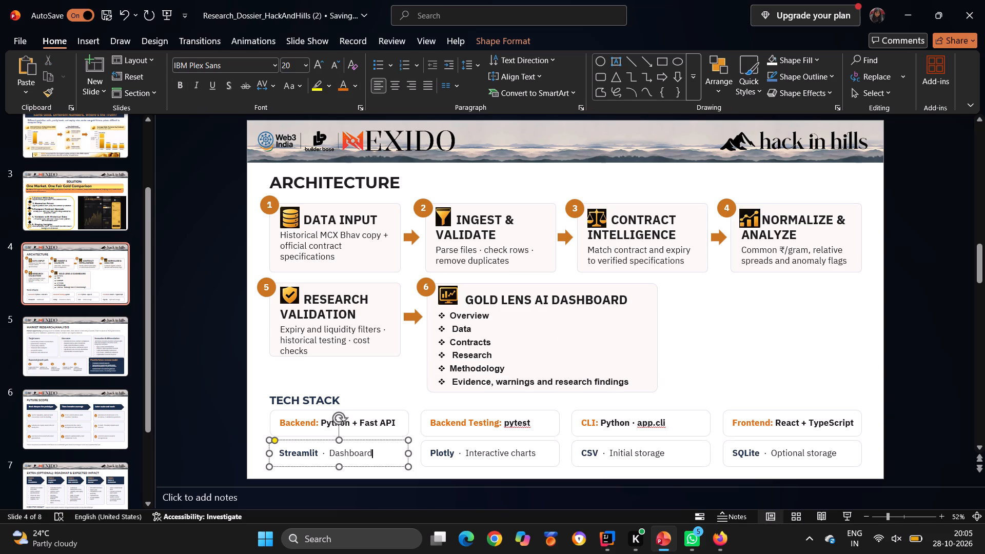
drag(371, 451, 236, 459)
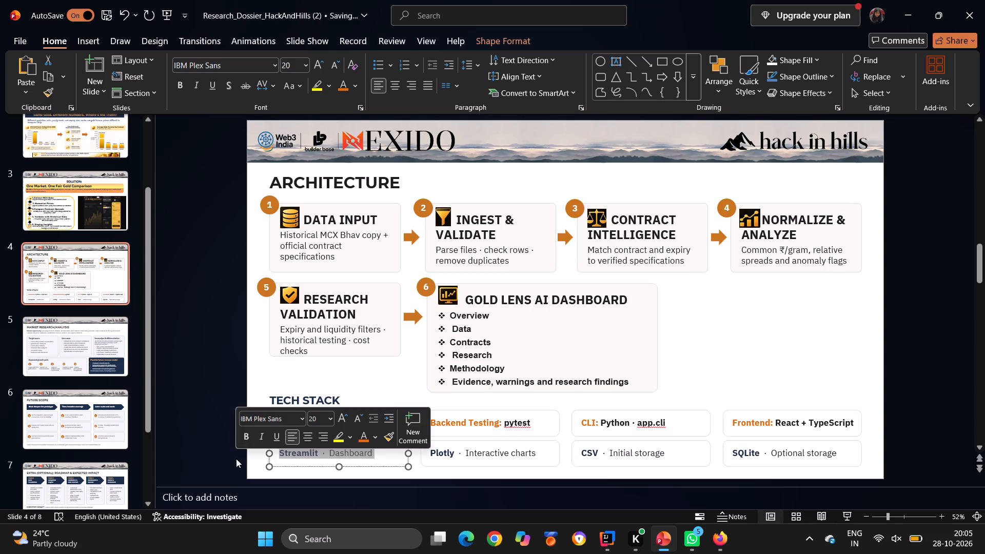
key(BackSpace)
click(493, 460)
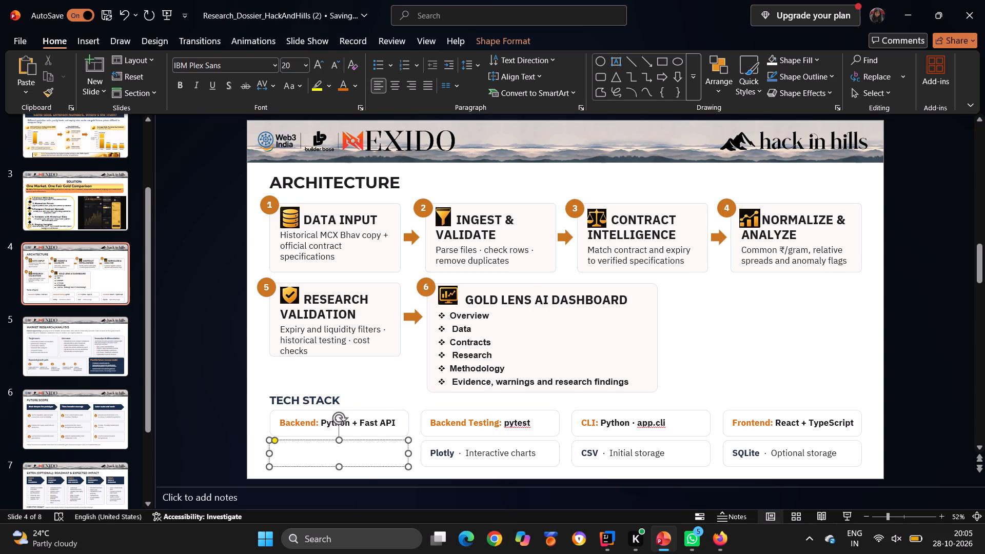
drag(535, 453, 437, 446)
key(BackSpace)
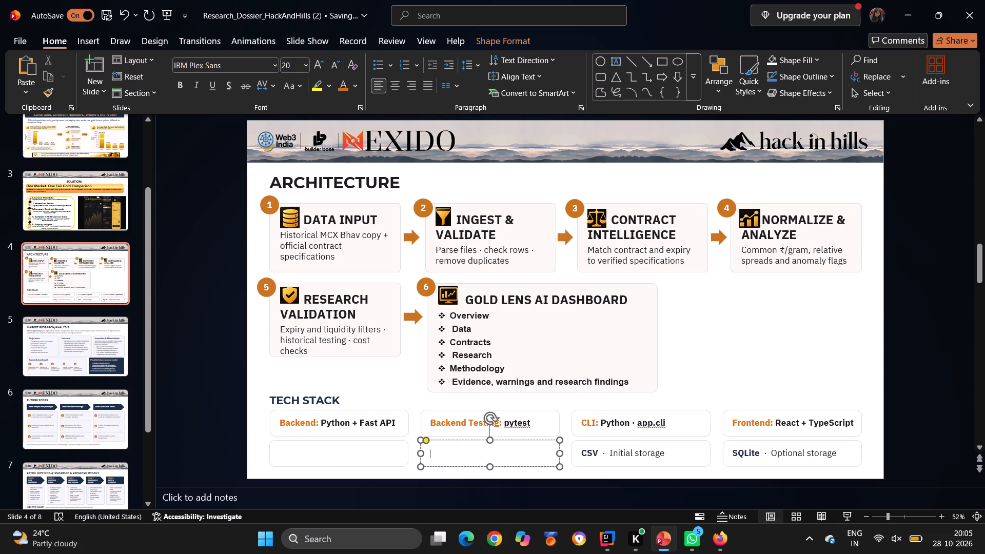
click(605, 464)
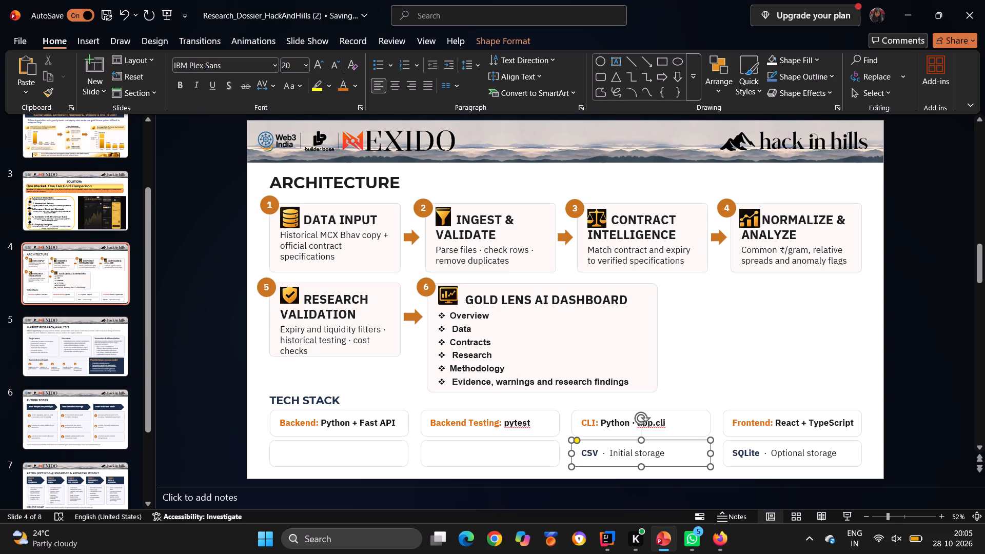
drag(664, 455, 576, 444)
key(BackSpace)
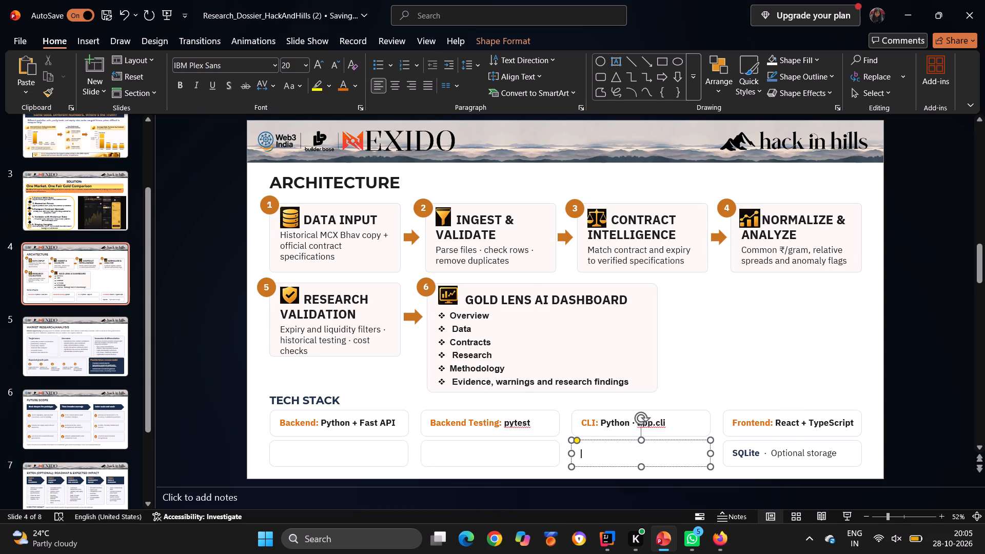
click(745, 452)
drag(835, 450, 718, 446)
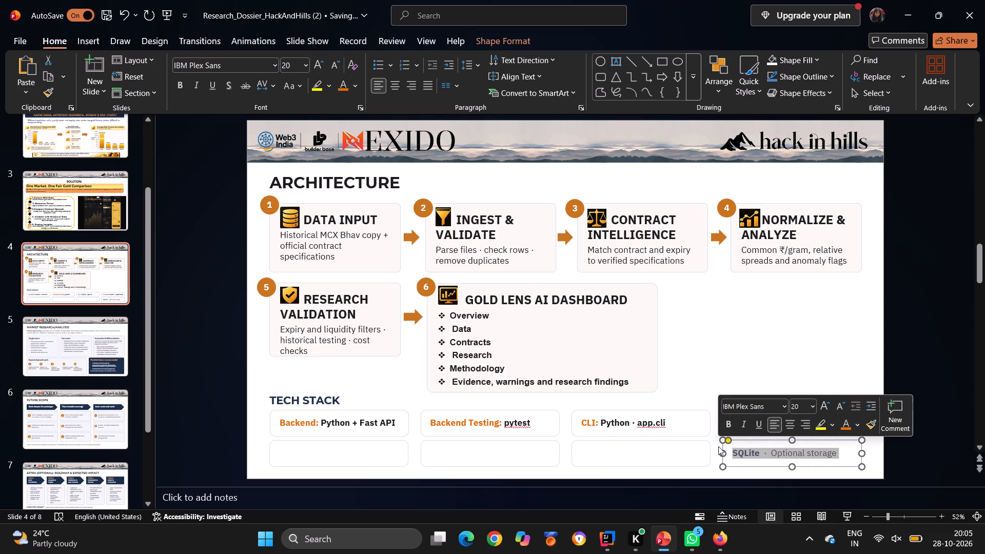
key(BackSpace)
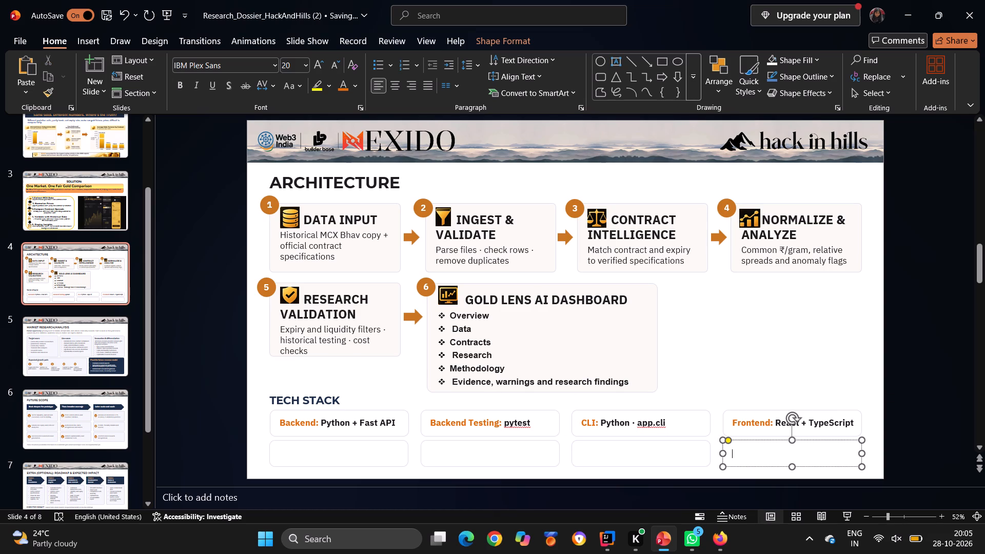
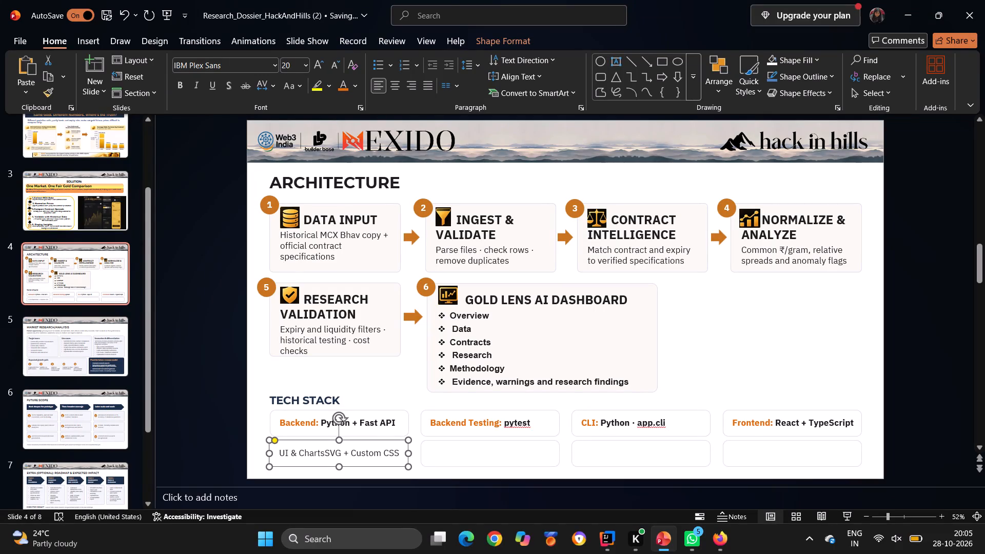
Insert a colon and a space after "UI & Charts" in the first bottom-row Tech Stack box, before "SVG + Custom CSS".
click(324, 455)
key(shift+colon)
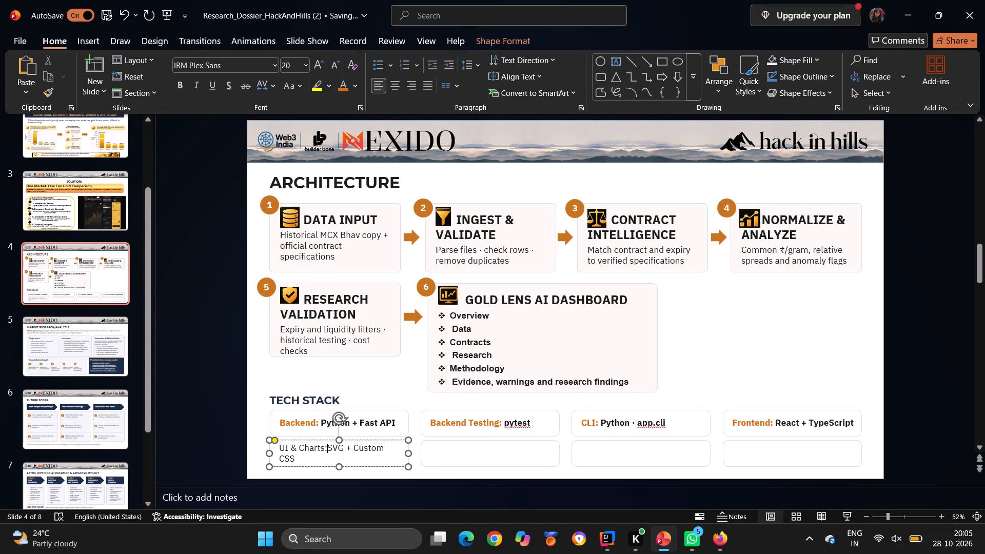
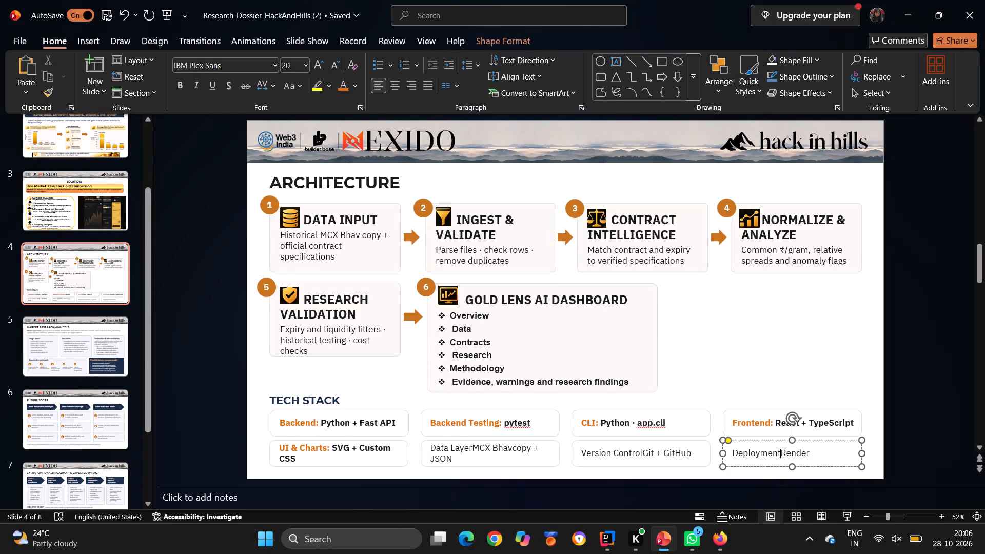
Separate "Deployment" and "Render" with a colon and space in the last bottom-row Tech Stack box, and make the entry bold.
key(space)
drag(734, 453, 835, 453)
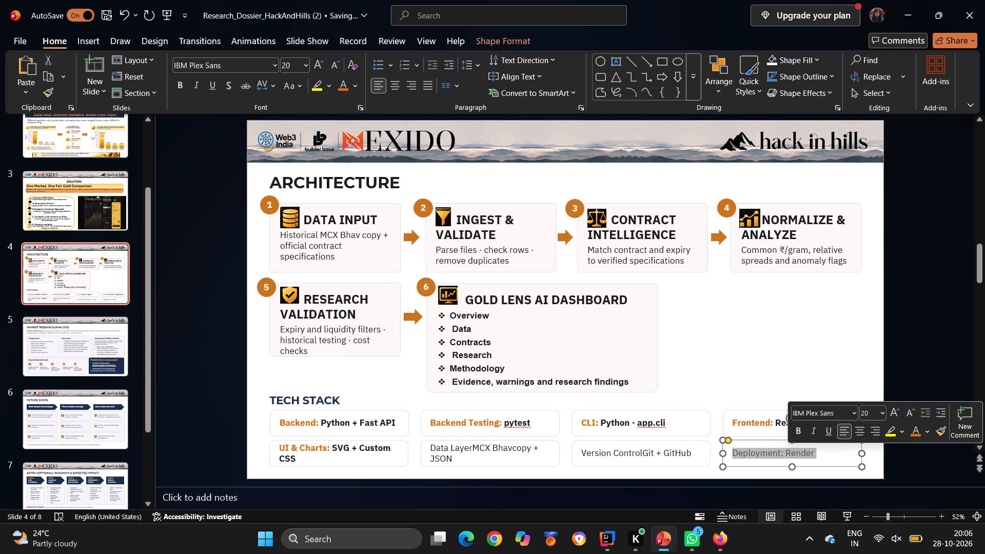
click(183, 87)
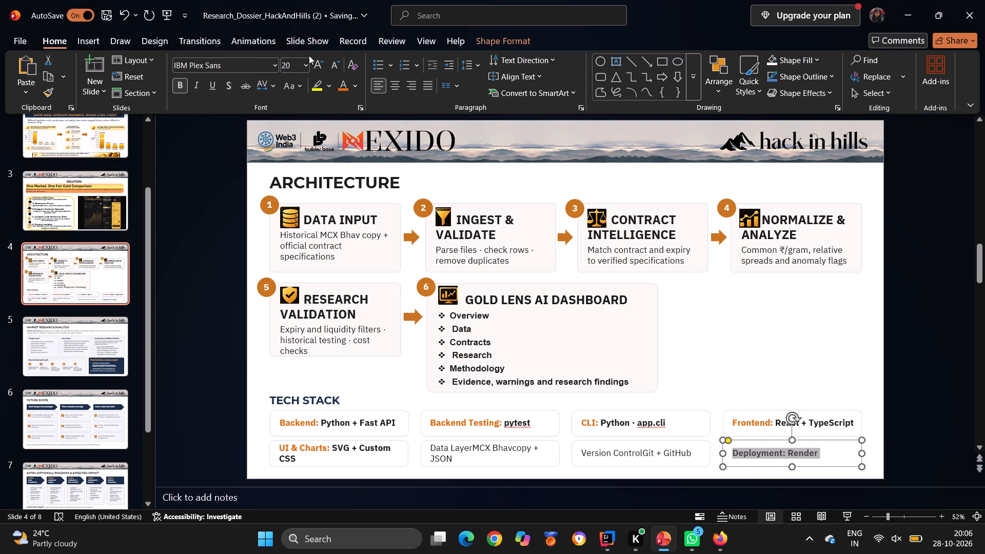
Set the last bottom-row Tech Stack box's text to size 20 and colour its "Deployment:" label orange.
click(308, 64)
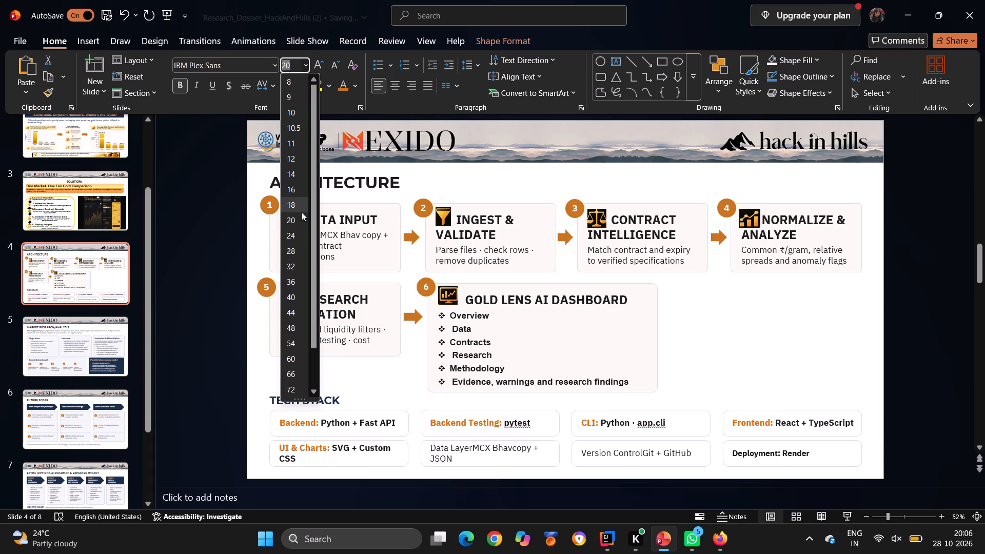
click(301, 216)
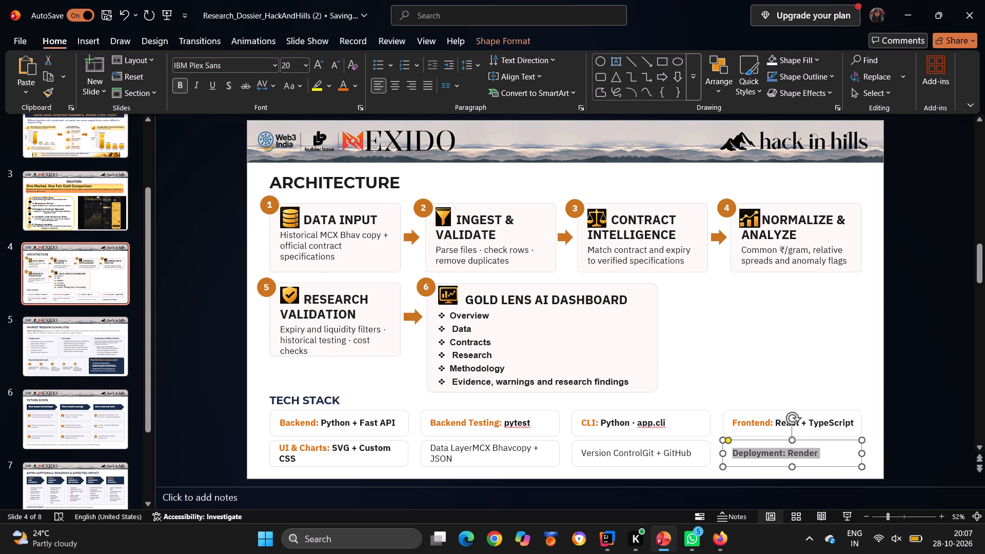
click(743, 373)
drag(785, 452, 754, 457)
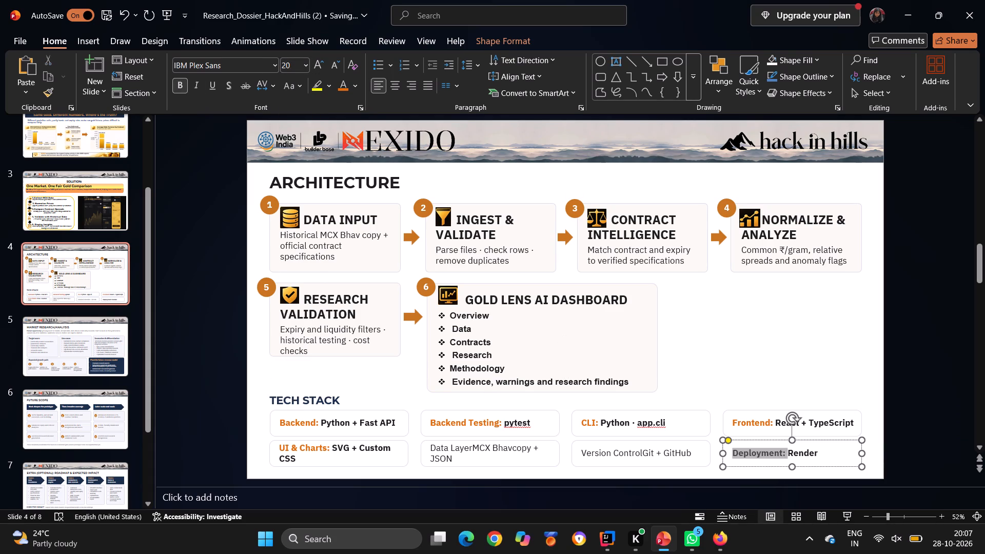
drag(754, 457, 744, 458)
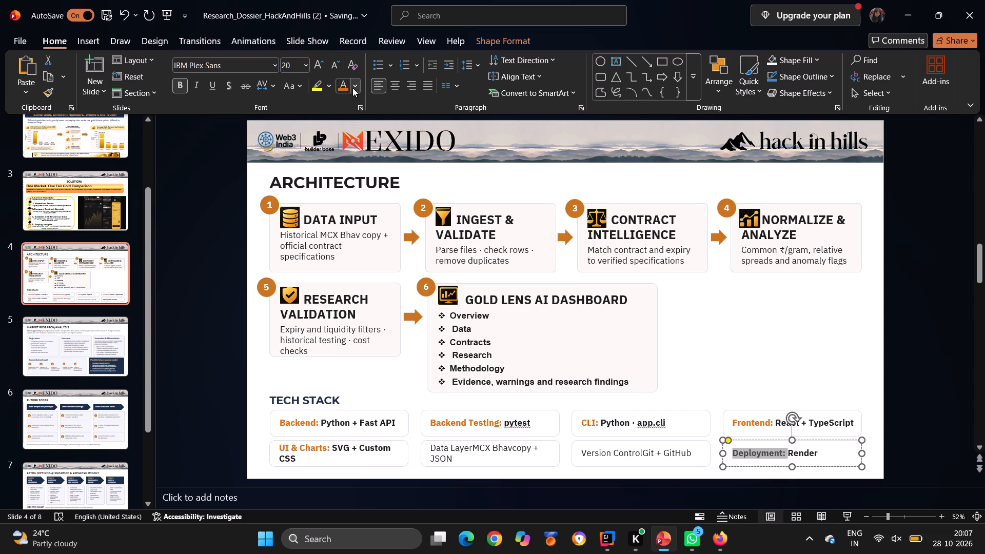
click(346, 85)
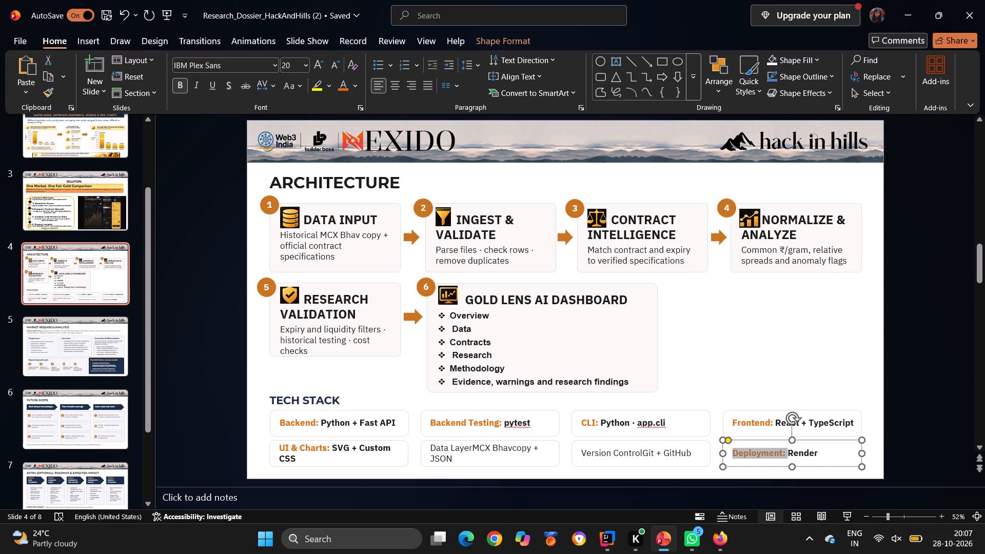
Insert a colon and a space after "Version Control" in the third bottom-row Tech Stack box and colour that label orange.
click(643, 453)
text(:)
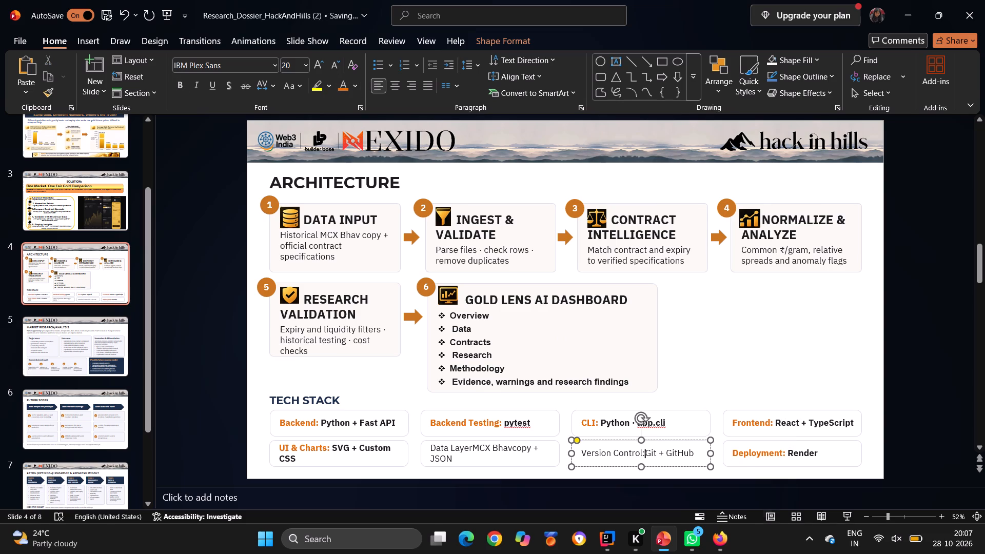
key(space)
drag(645, 455, 584, 450)
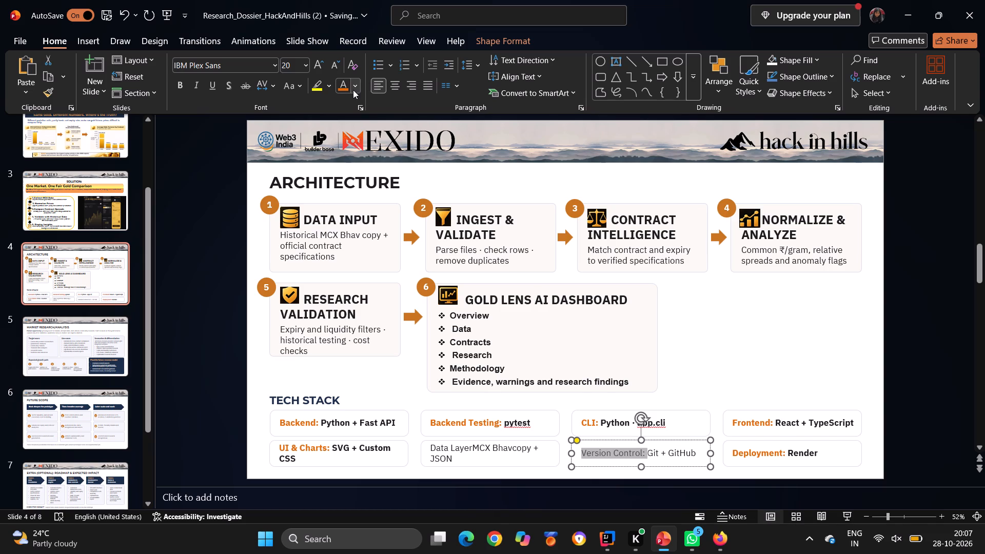
click(346, 88)
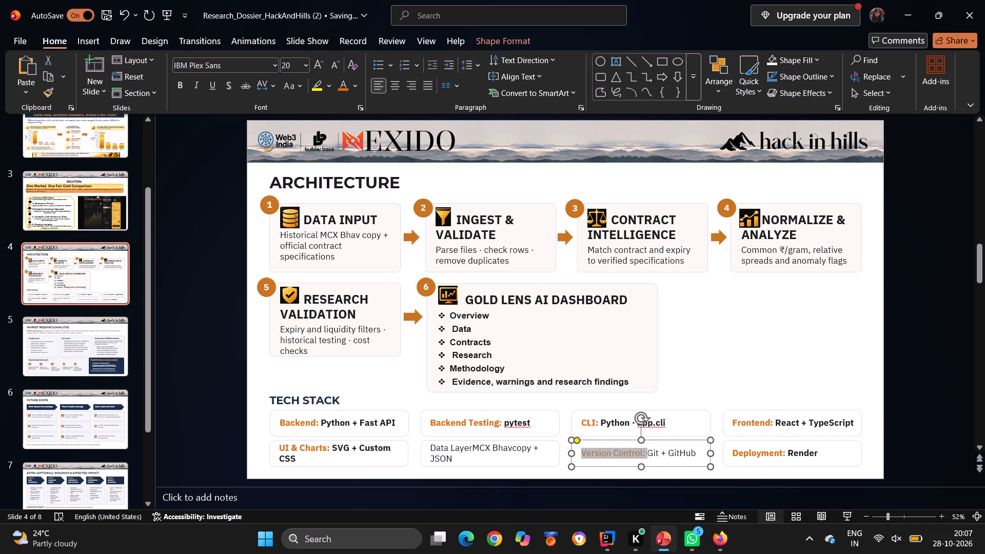
Make all the text in the Version Control box bold at font size 20.
click(698, 453)
drag(695, 453, 578, 456)
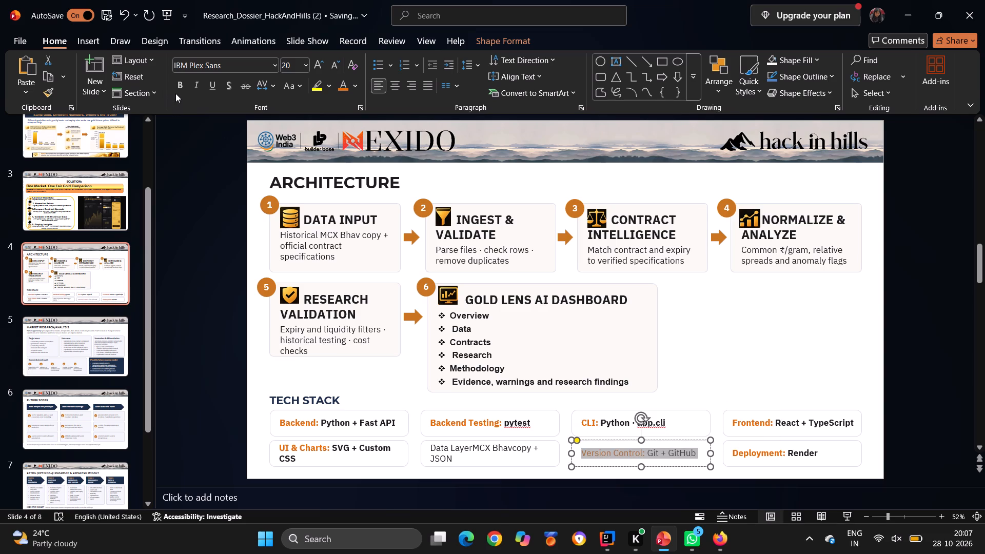
click(178, 91)
click(303, 65)
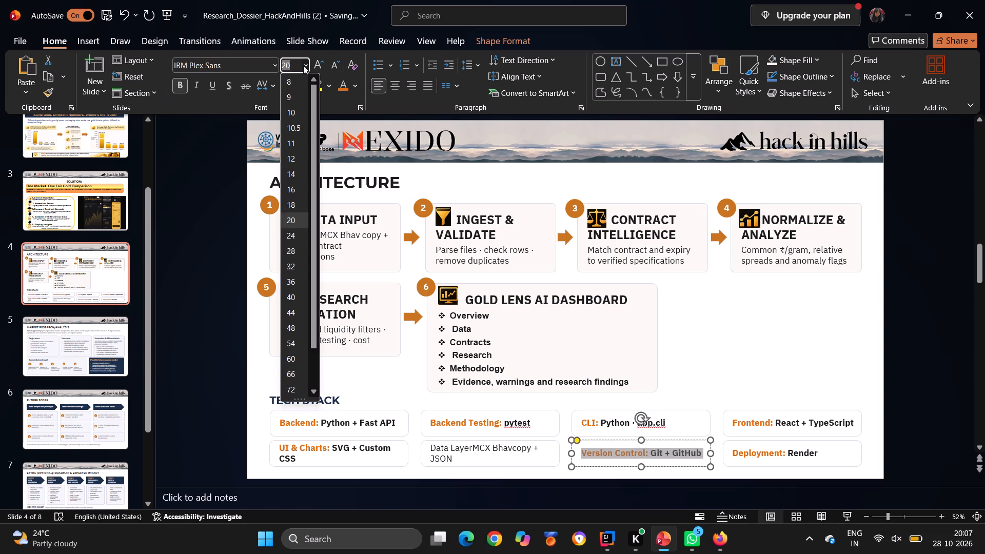
click(293, 217)
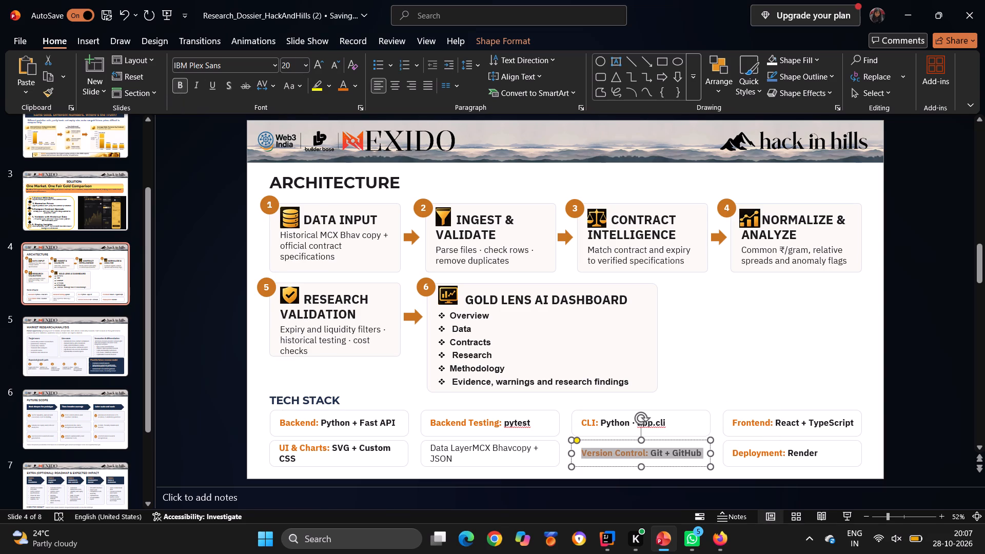
Insert a colon and a space after "Data Layer" in the second bottom-row Tech Stack box, before "MCX".
click(466, 454)
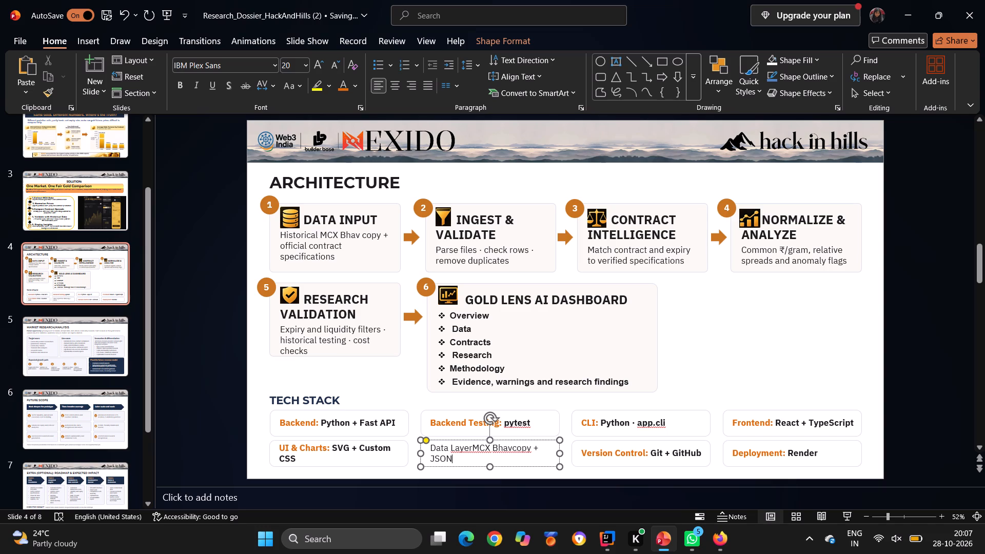
click(471, 449)
text(:)
key(space)
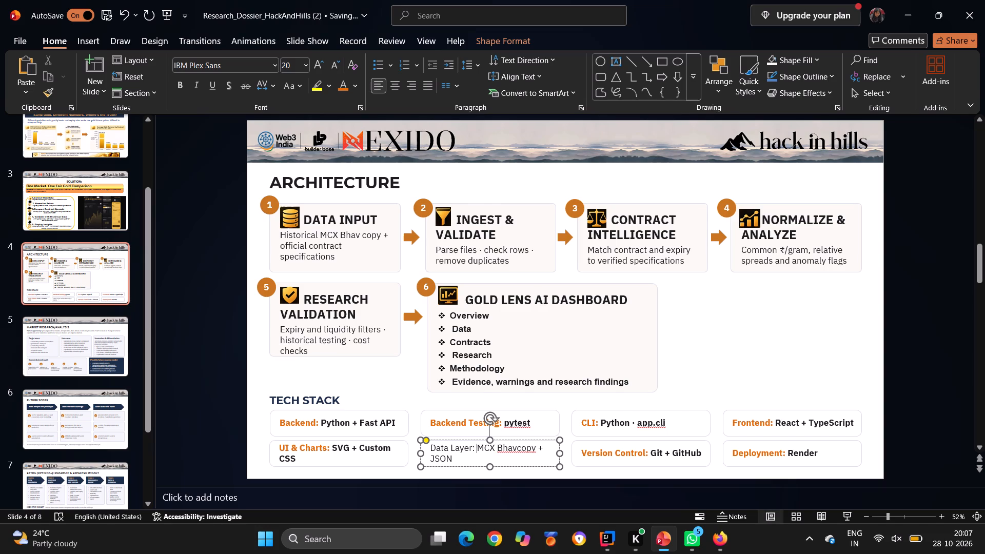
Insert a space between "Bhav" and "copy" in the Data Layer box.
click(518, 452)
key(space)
Make all the text in the Data Layer box bold at font size 20.
drag(431, 447, 459, 460)
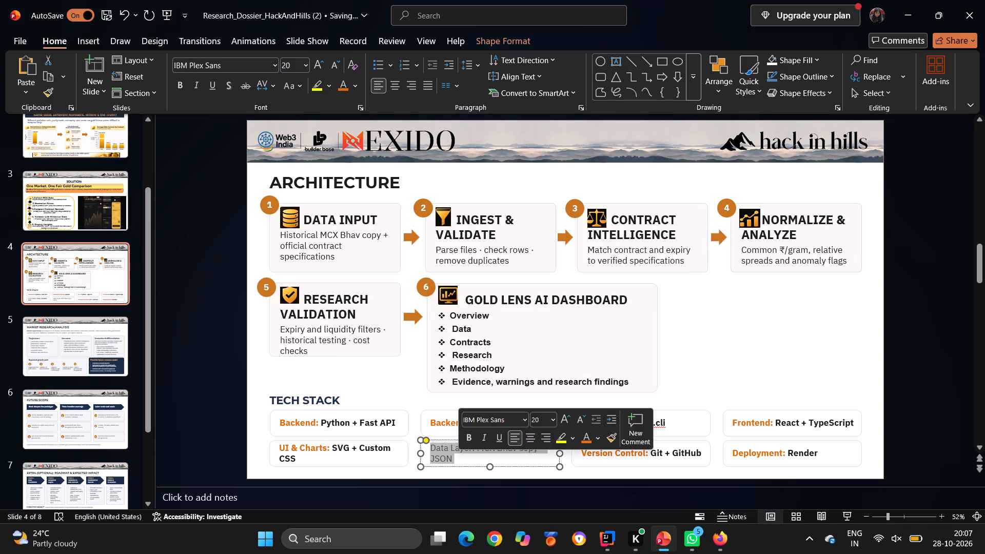
click(181, 86)
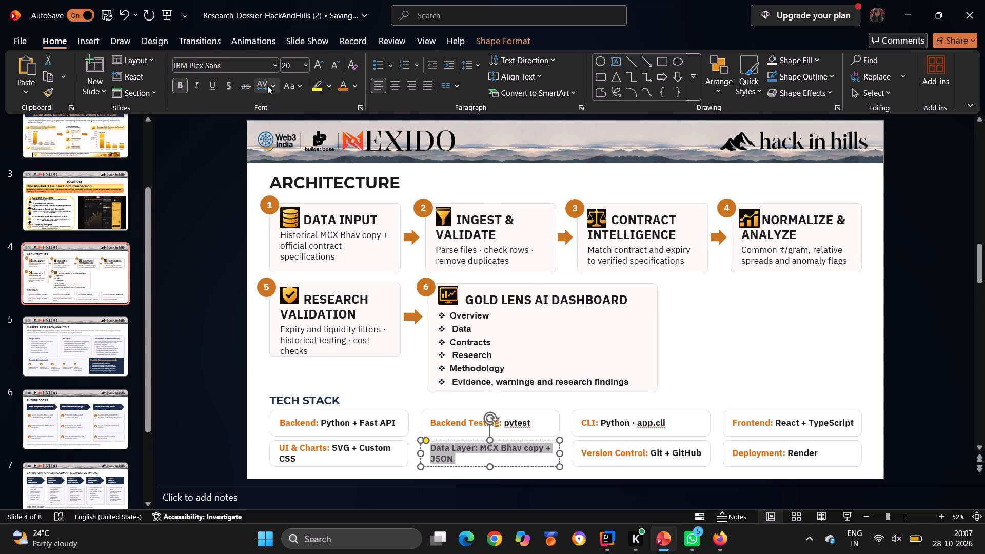
click(305, 63)
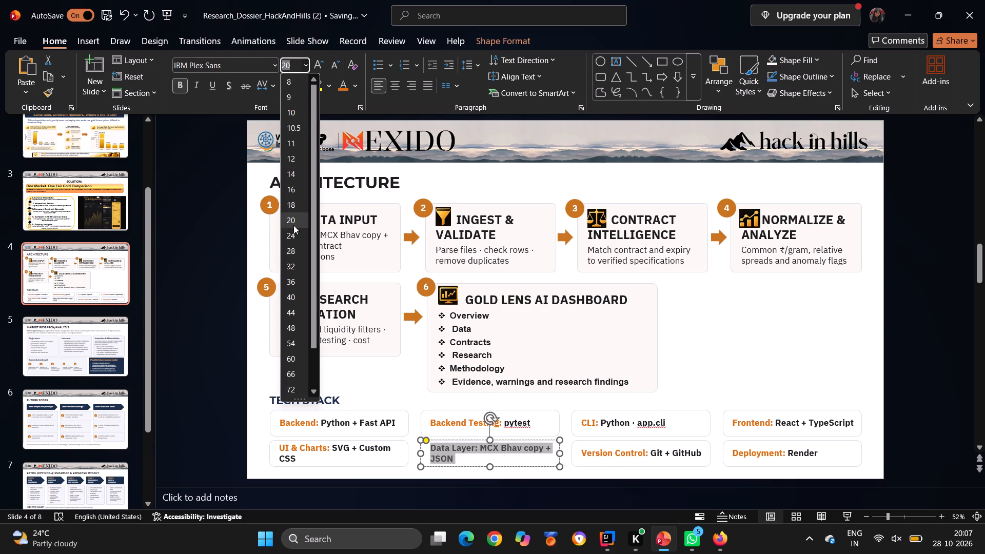
click(293, 225)
Colour the "Data Layer:" label orange in its Tech Stack box.
click(491, 454)
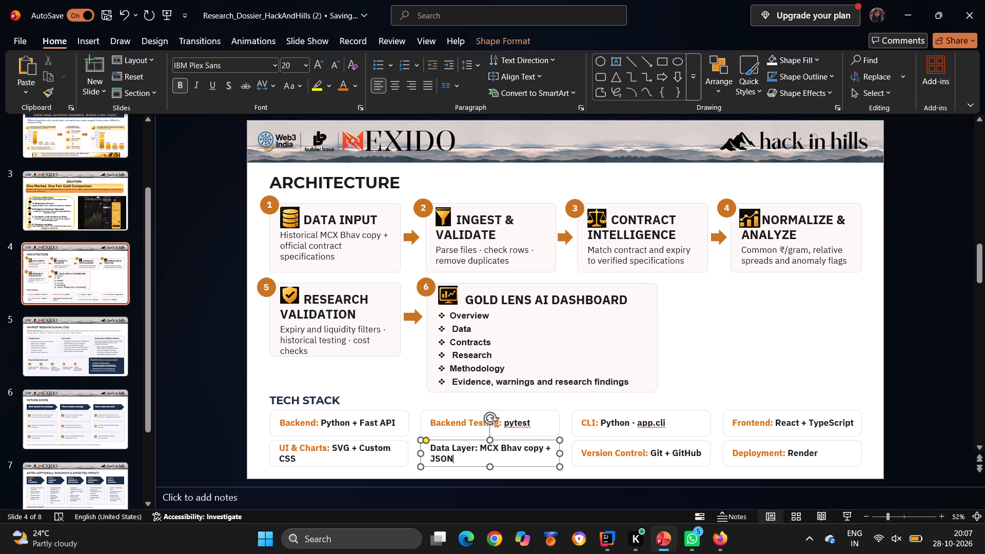
drag(480, 447, 434, 449)
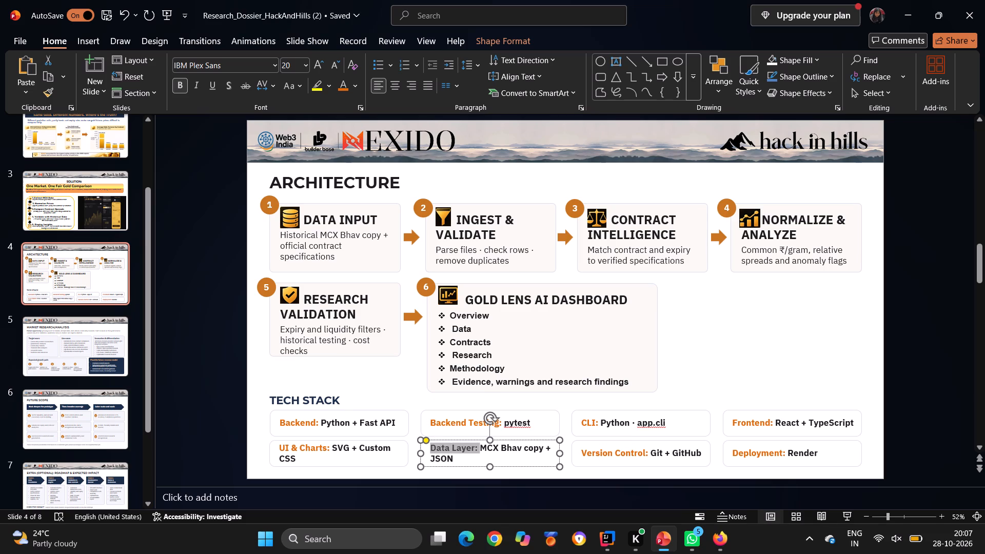
click(343, 95)
click(343, 92)
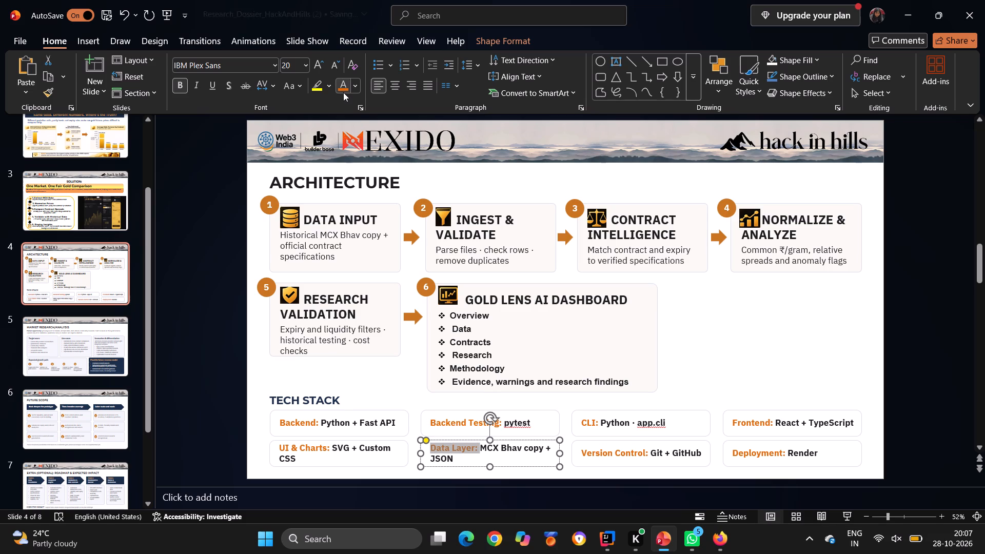
click(671, 375)
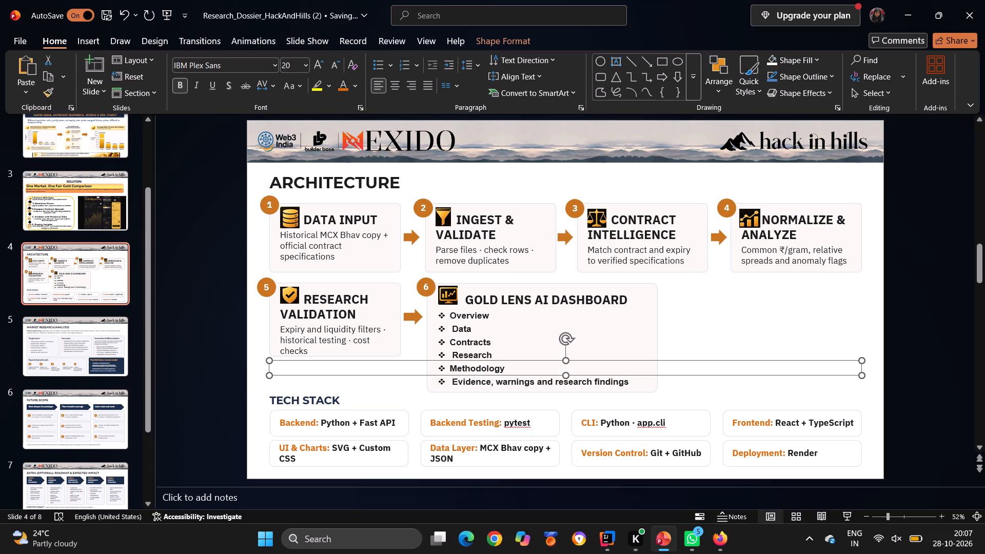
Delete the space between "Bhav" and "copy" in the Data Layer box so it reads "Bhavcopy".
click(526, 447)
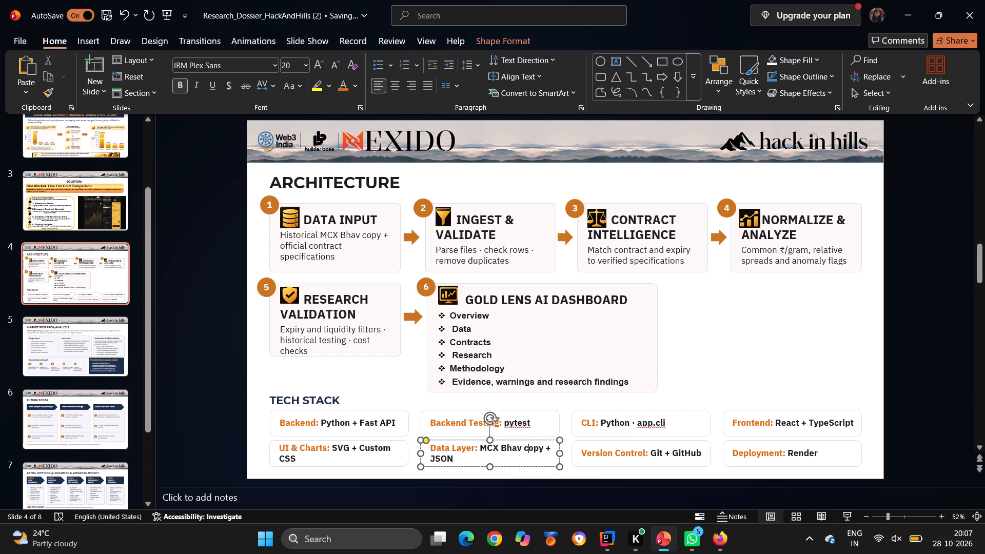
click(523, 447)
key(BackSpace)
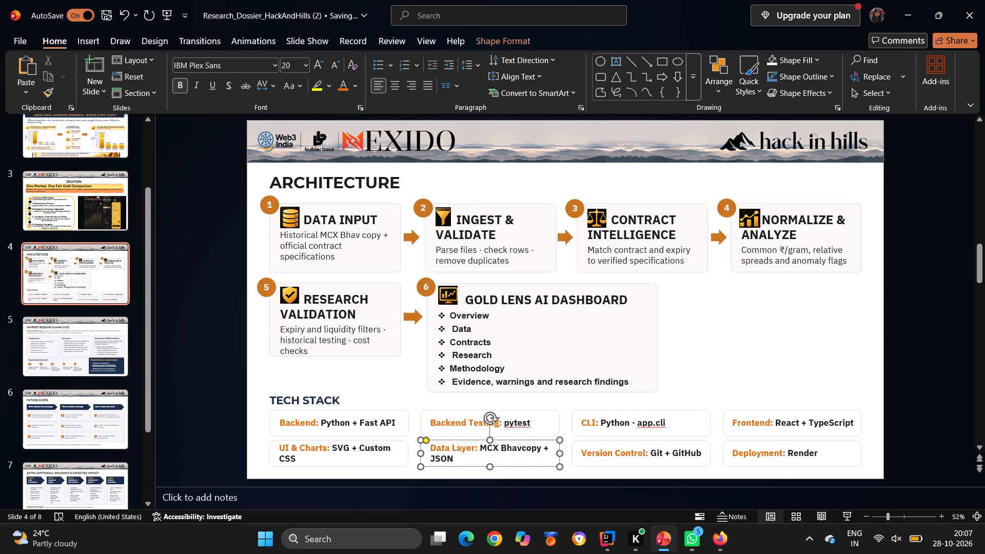
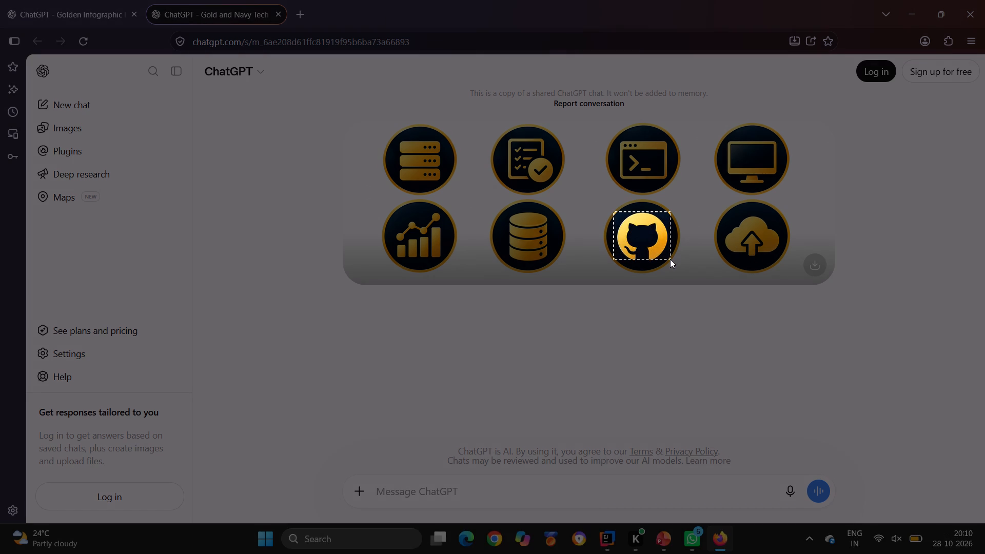
drag(670, 259, 671, 262)
drag(671, 262, 672, 265)
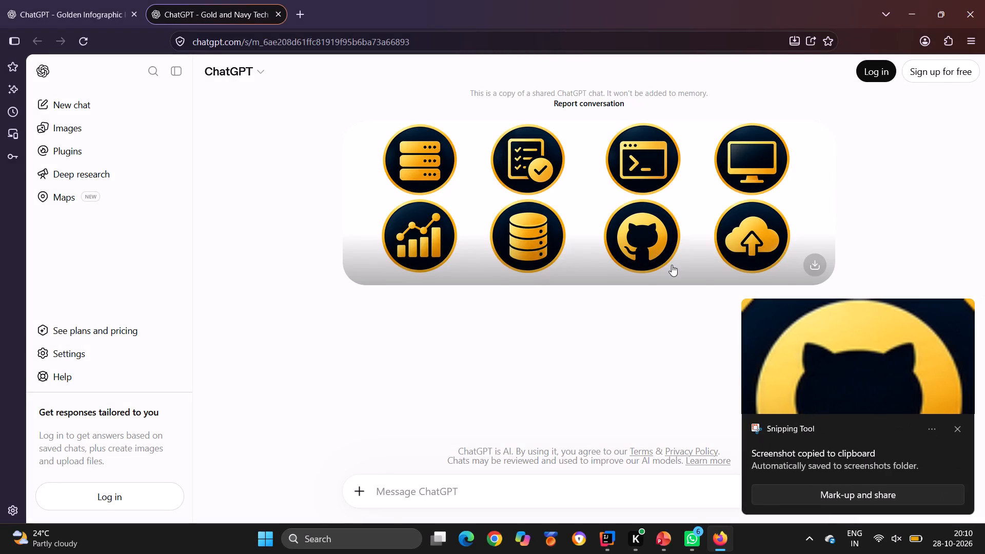
click(959, 424)
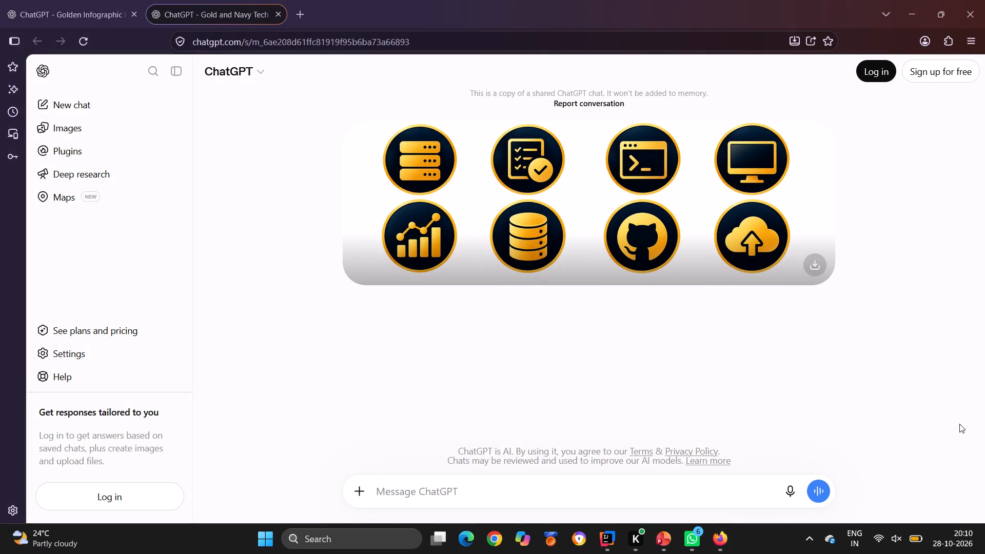
Capture a cropped screenshot of the gold cloud-upload icon from inside its circle.
key(Print)
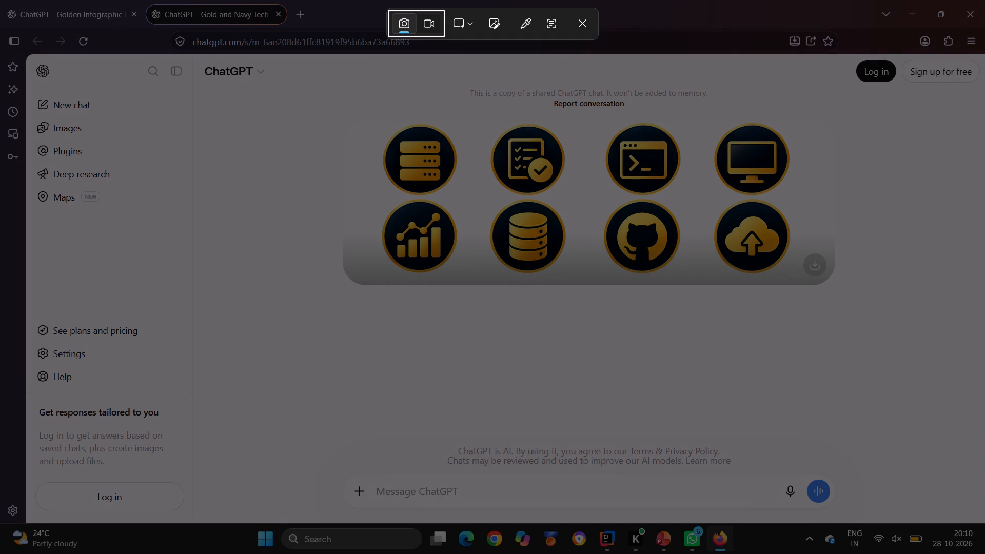
drag(726, 215, 779, 255)
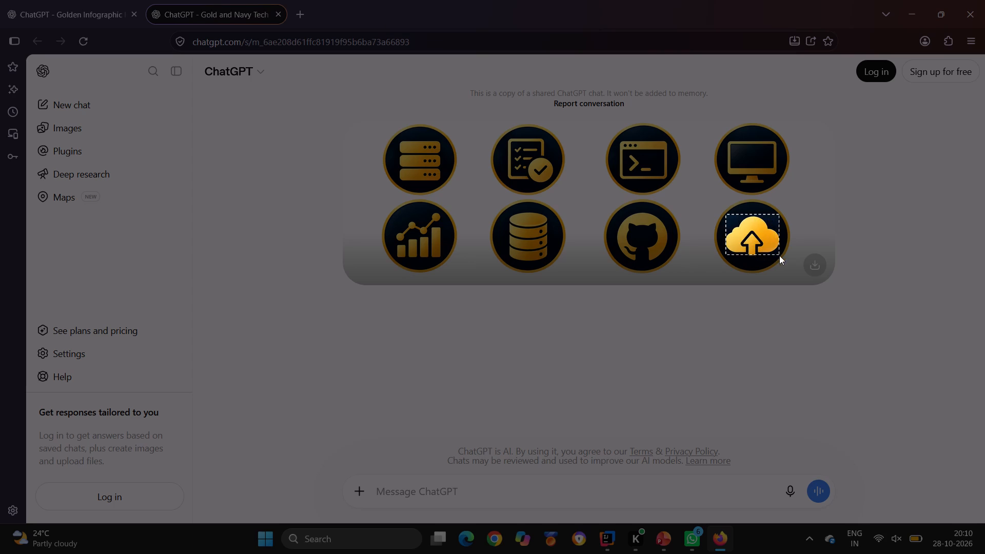
drag(779, 255, 779, 261)
drag(779, 261, 780, 264)
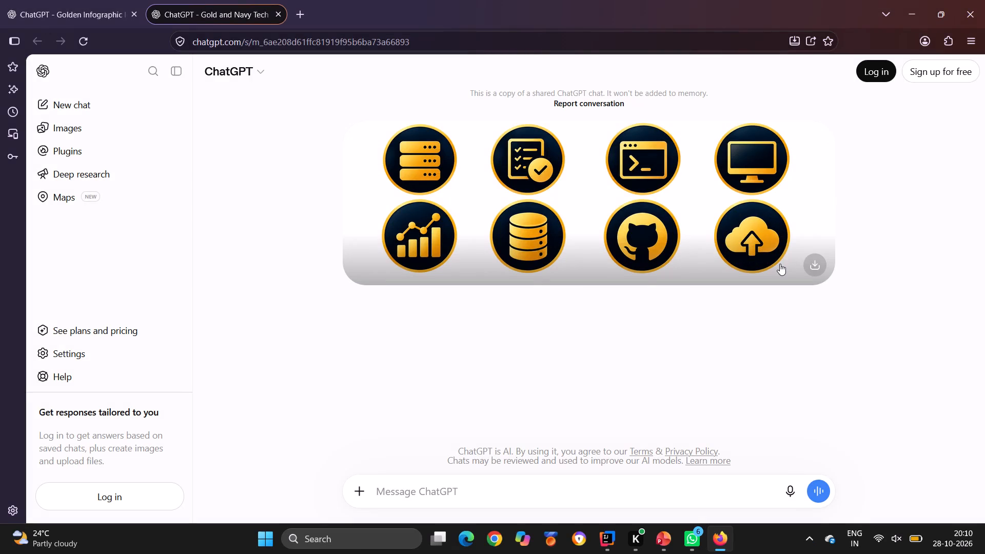
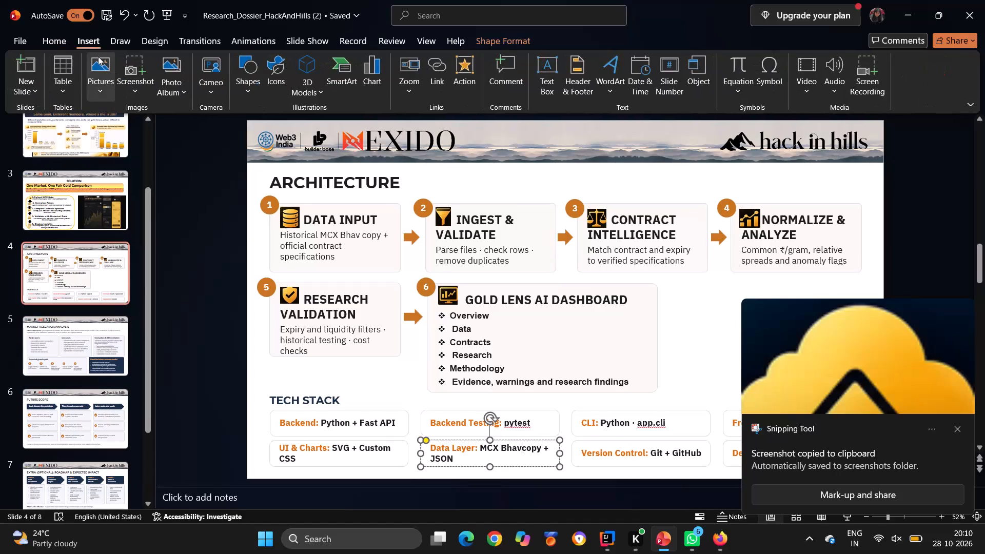
Open the picture source choices for inserting the captured technology icons on the Architecture slide.
click(94, 87)
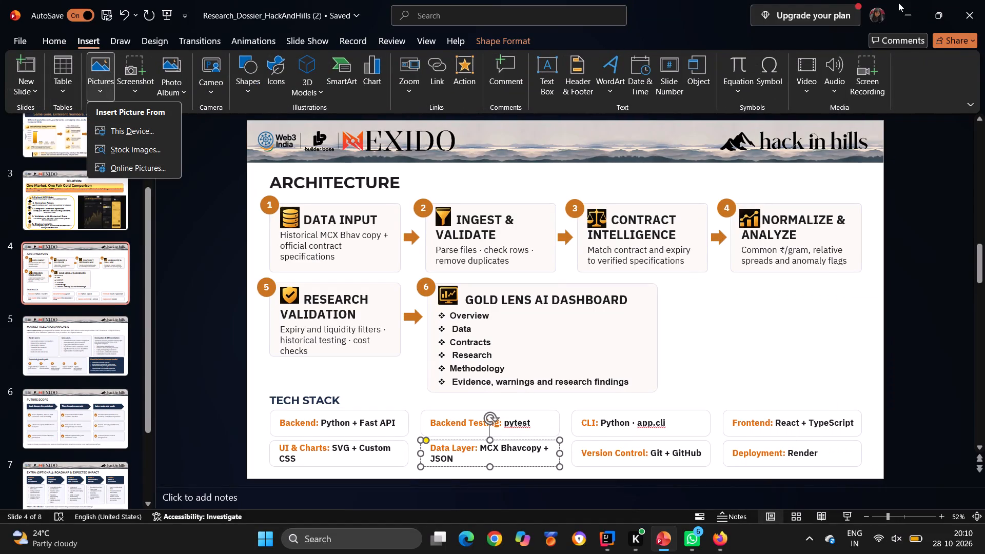
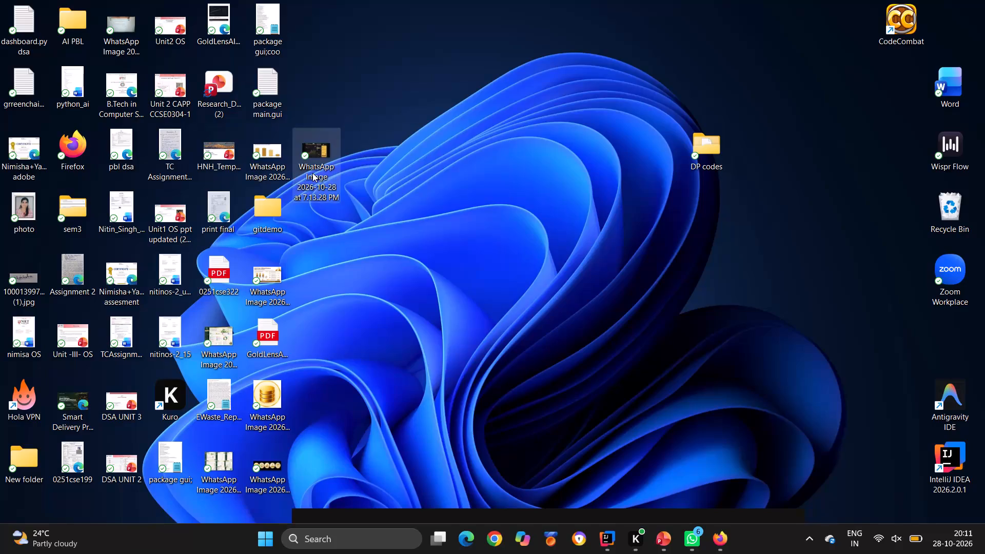
Delete the image file "WhatsApp Image 2026-10-28 at 7.13.28 PM" from the desktop.
key(Delete)
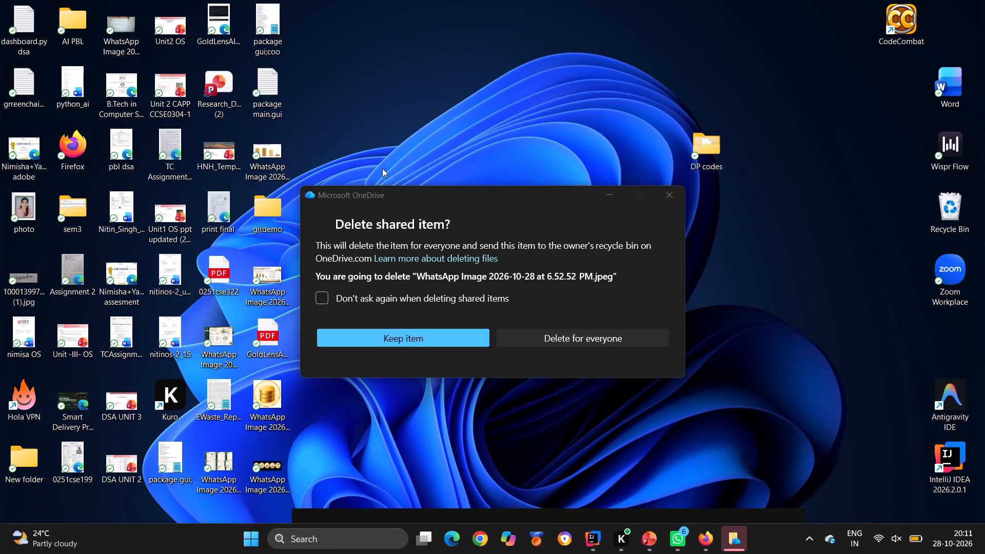
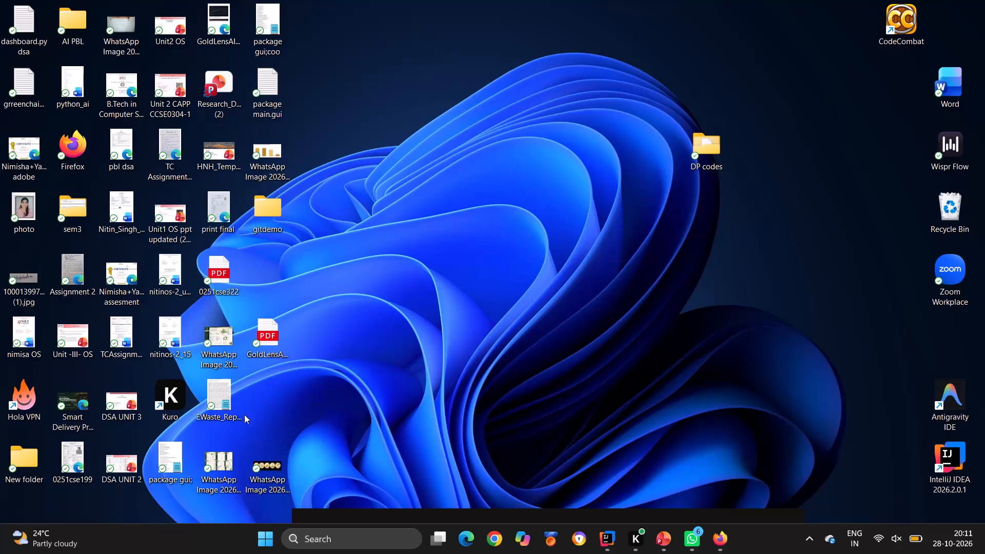
Delete the two "WhatsApp Image 2026…" files at the bottom of the desktop's last two icon columns.
click(249, 464)
key(Delete)
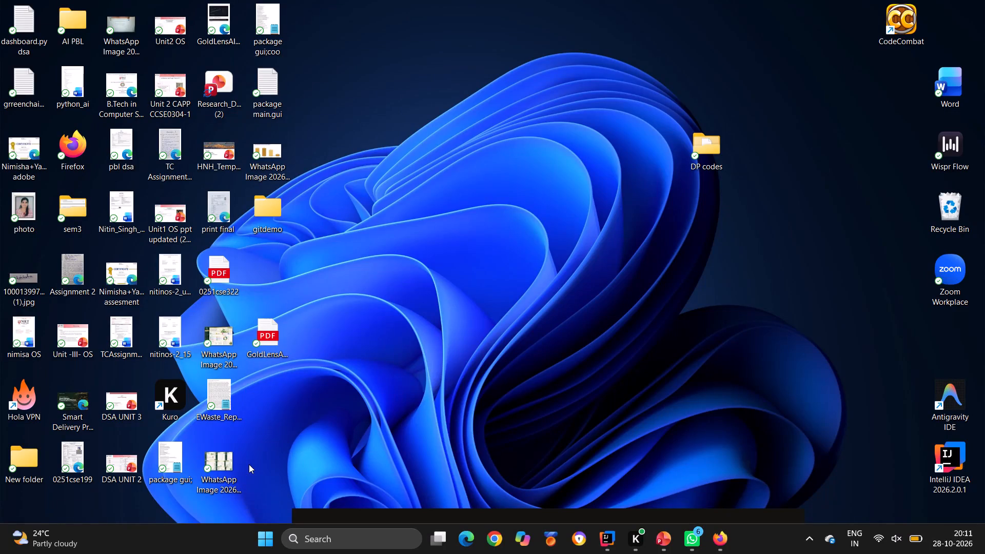
click(222, 464)
key(Delete)
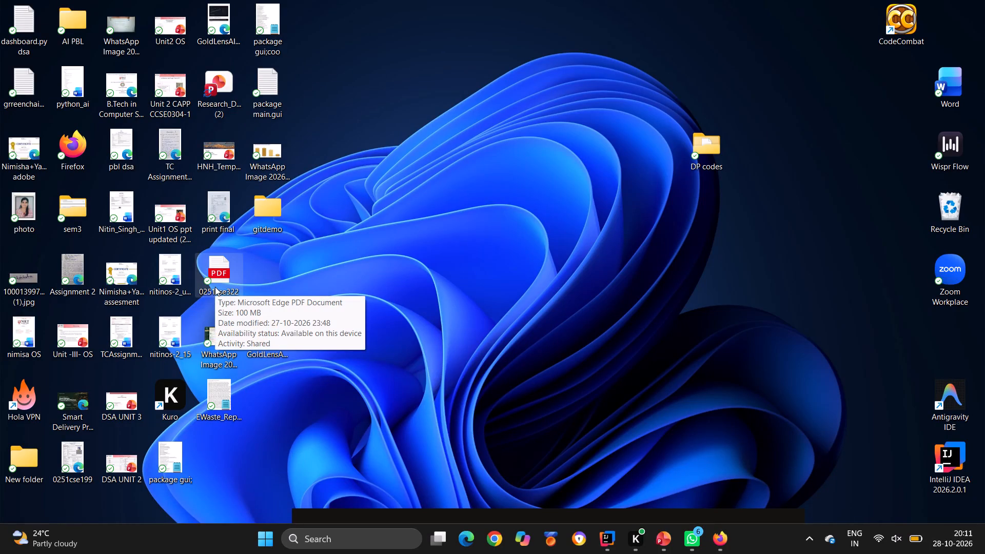
click(658, 541)
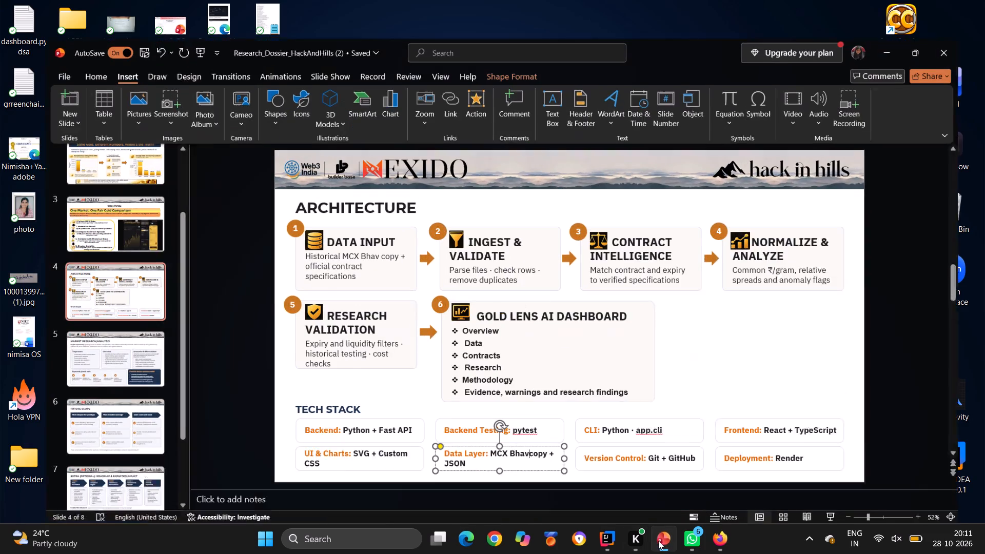
click(106, 94)
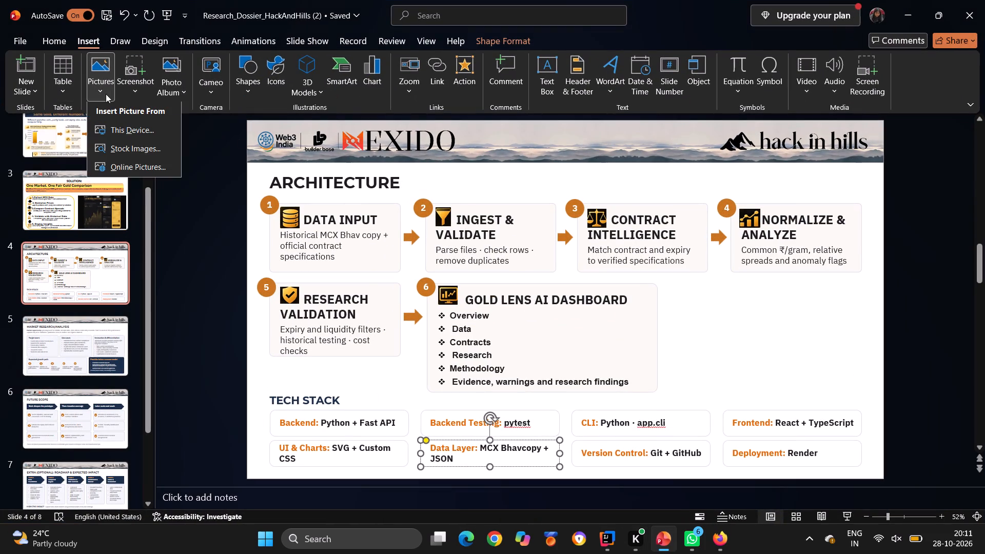
click(112, 127)
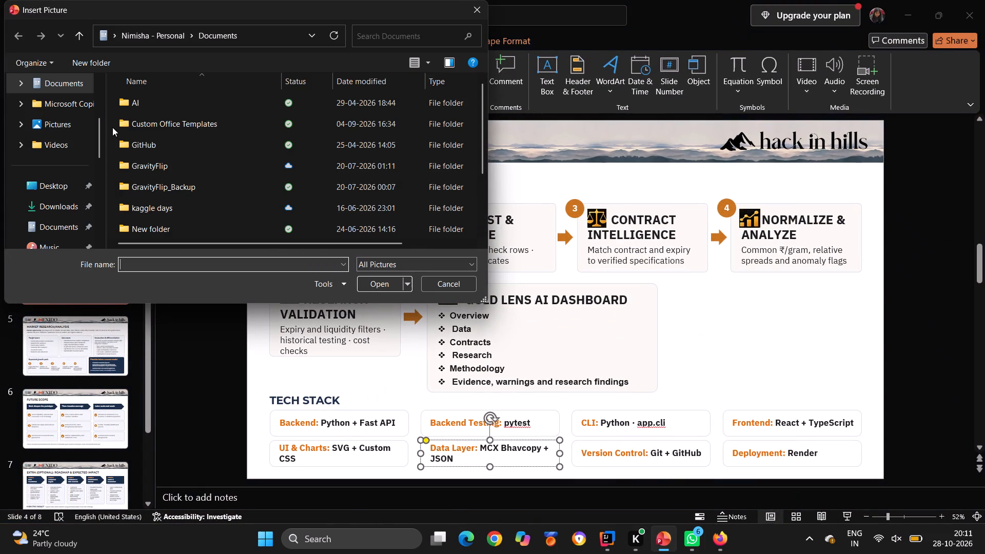
scroll(51, 93, up, 6)
click(51, 100)
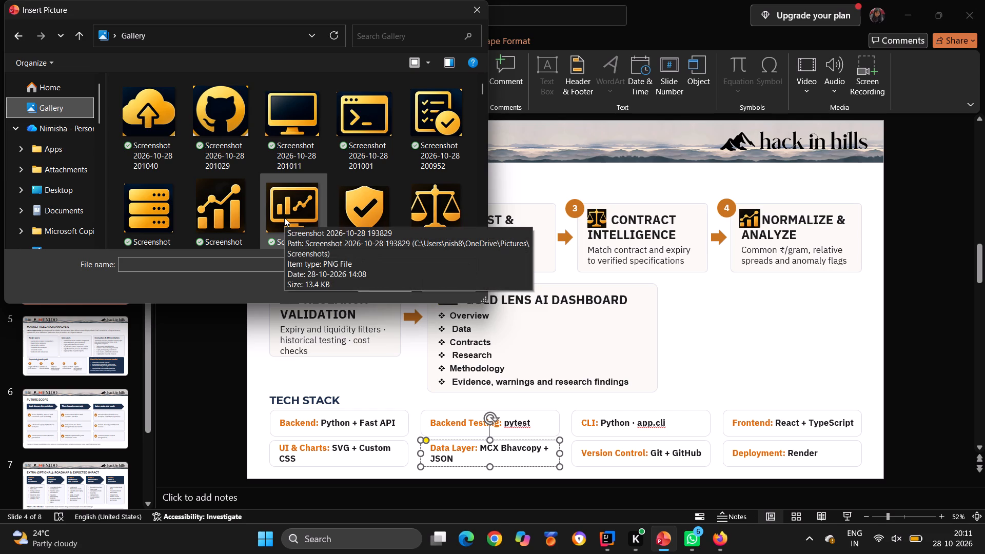
scroll(284, 217, down, 1)
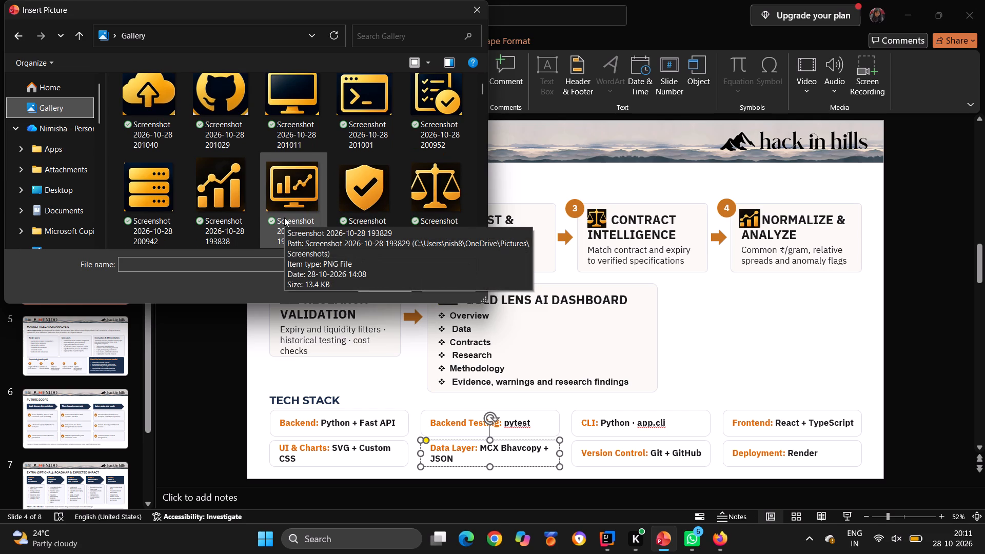
scroll(284, 217, down, 1)
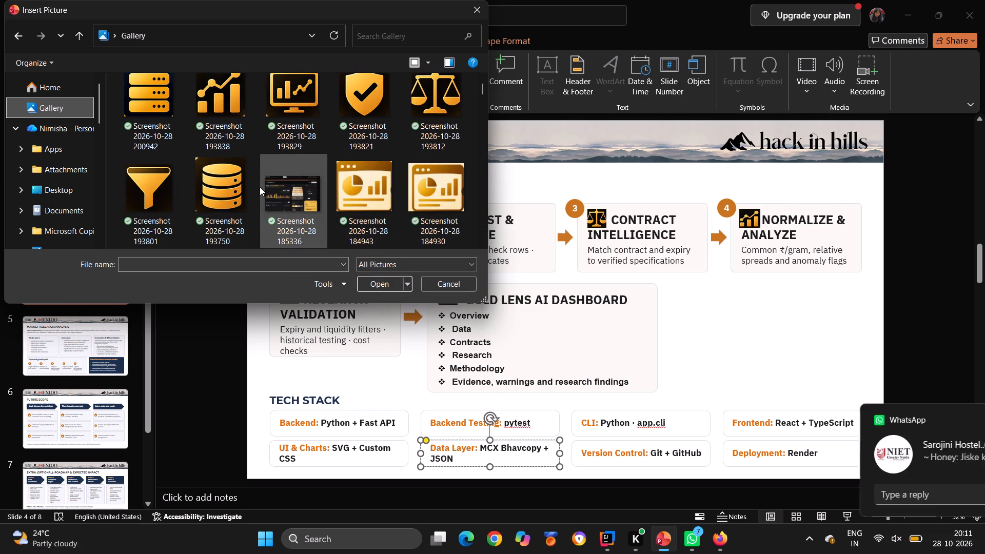
click(164, 132)
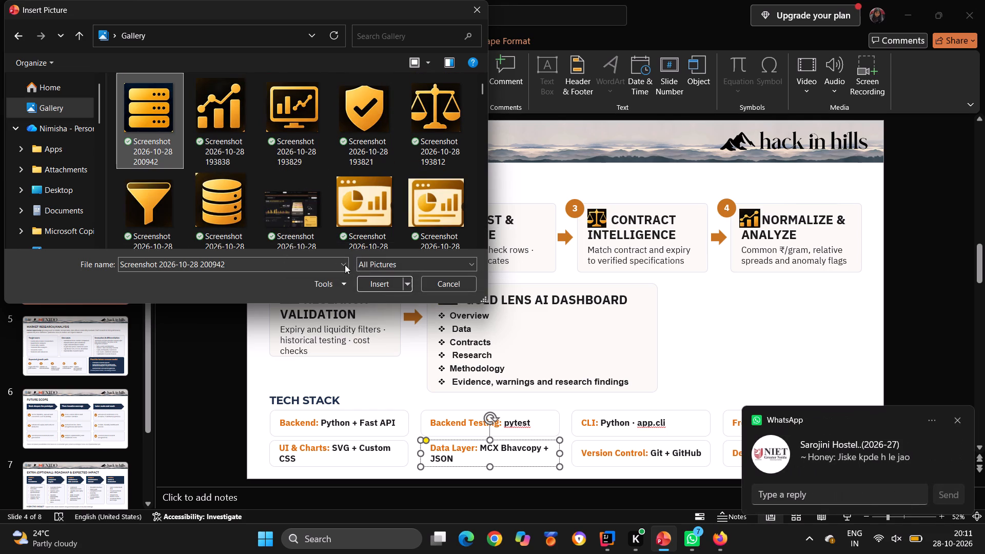
click(368, 283)
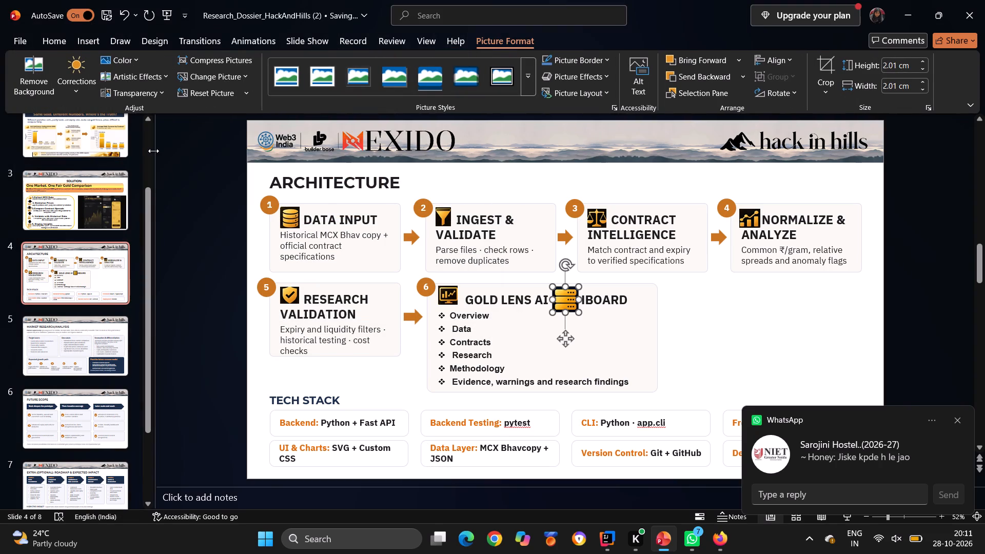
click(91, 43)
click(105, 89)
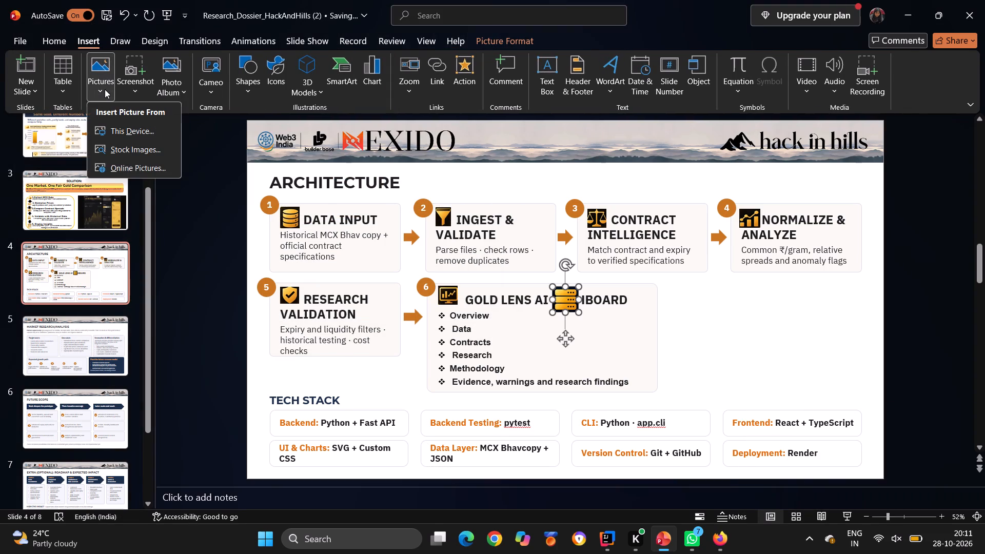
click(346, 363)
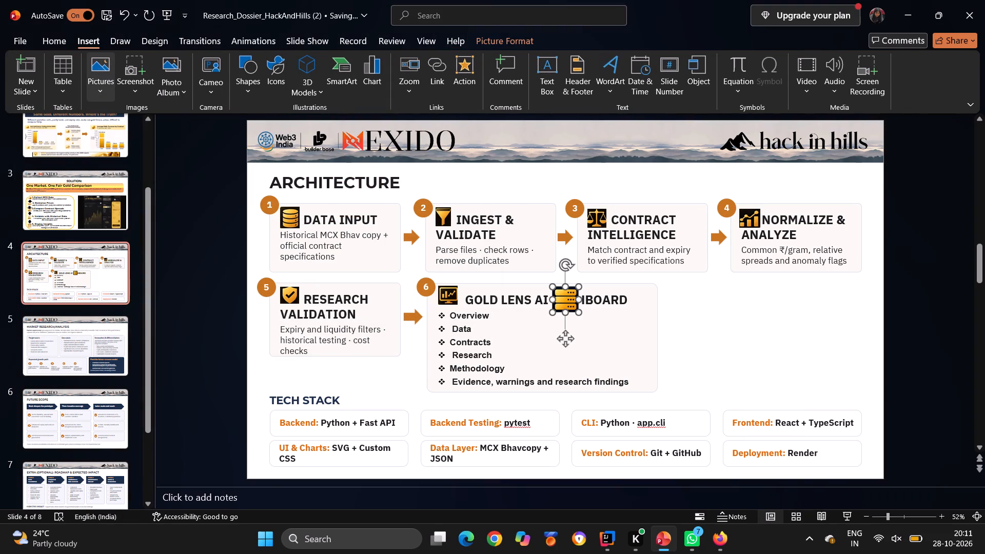
click(341, 406)
click(333, 426)
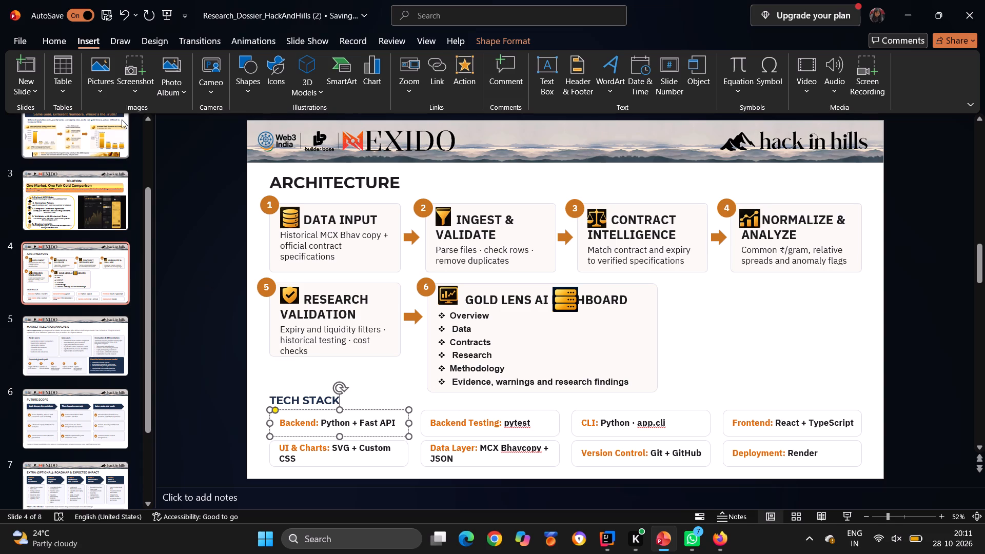
click(106, 90)
click(113, 127)
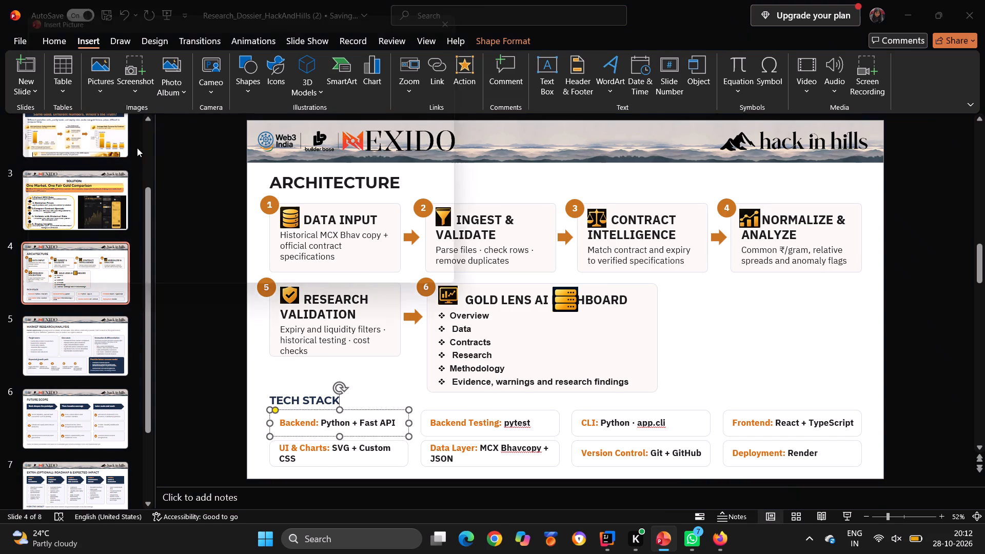
scroll(61, 130, up, 4)
click(63, 120)
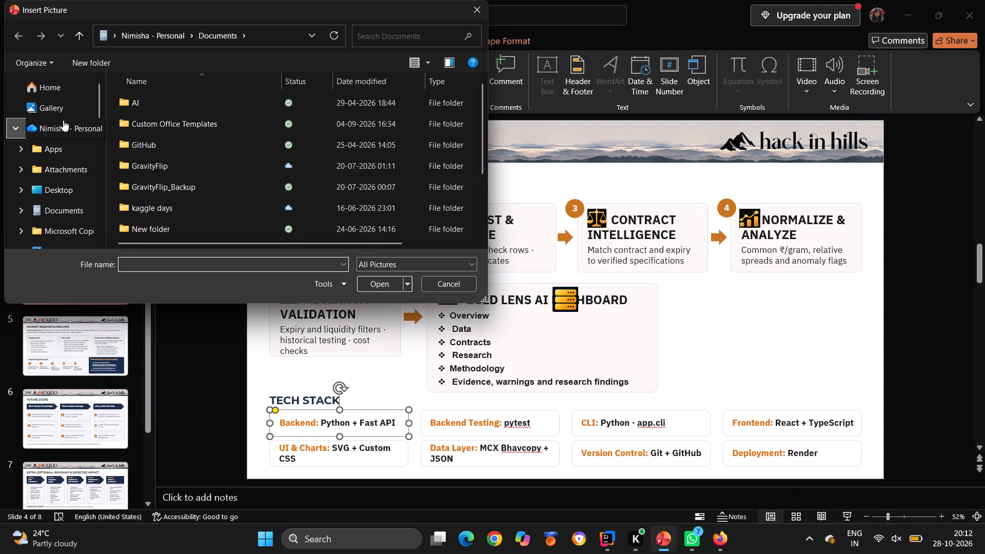
click(68, 110)
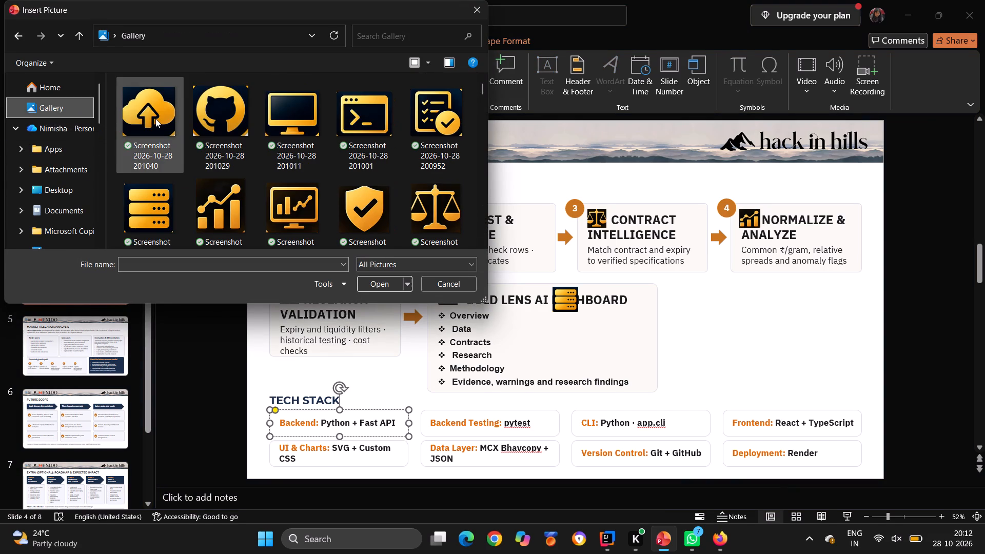
scroll(155, 118, down, 1)
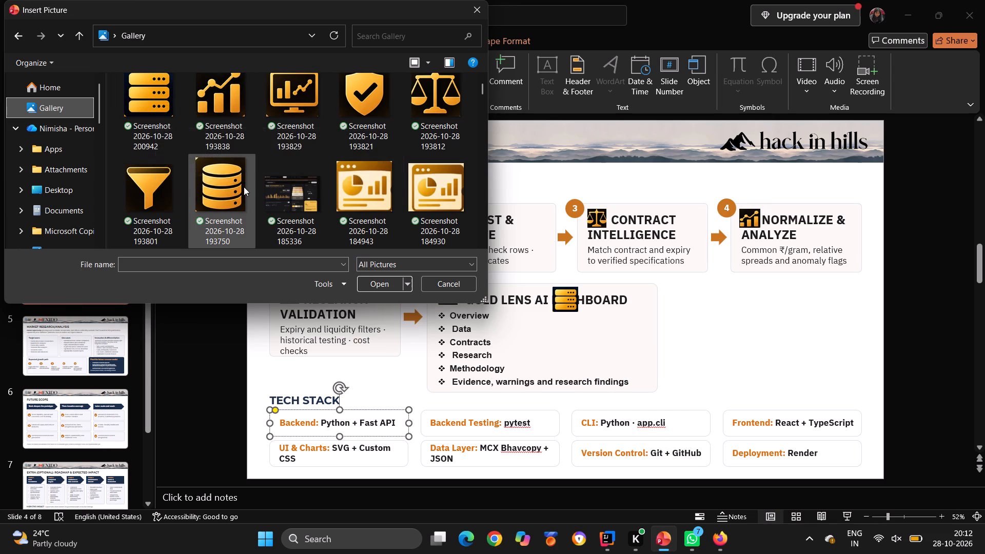
click(164, 121)
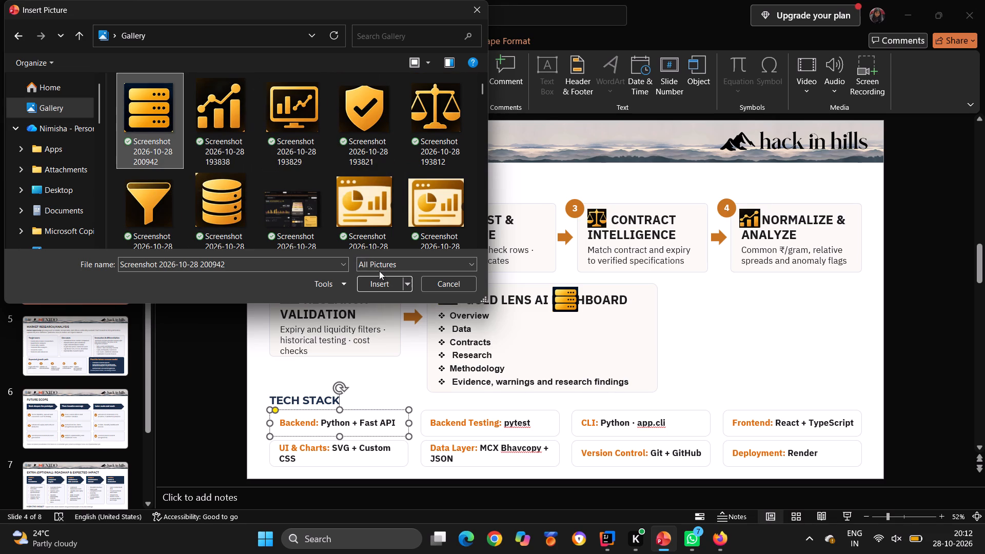
click(383, 285)
click(383, 285)
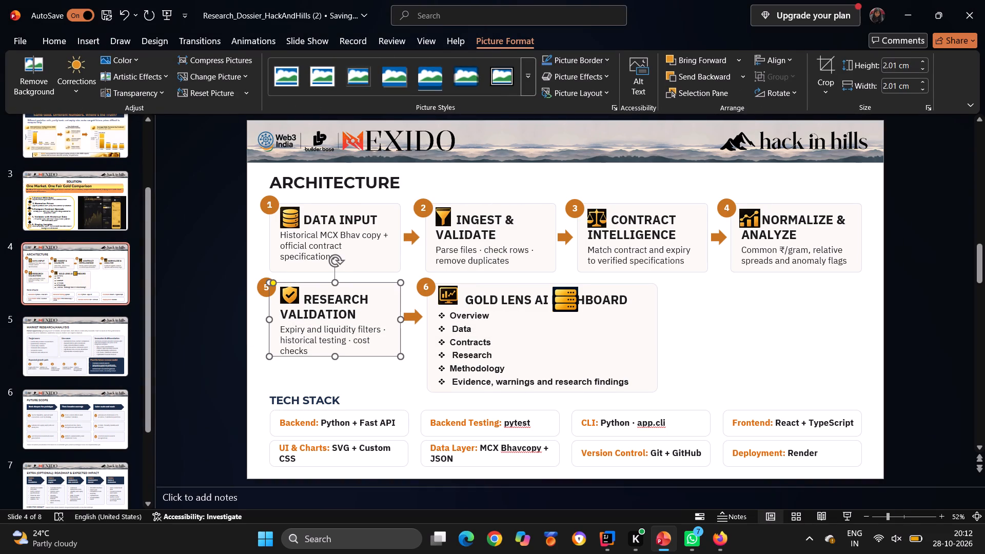
Move one server icon from the dashboard heading to the start of the Backend box and narrow it slightly.
click(567, 308)
drag(567, 308, 286, 434)
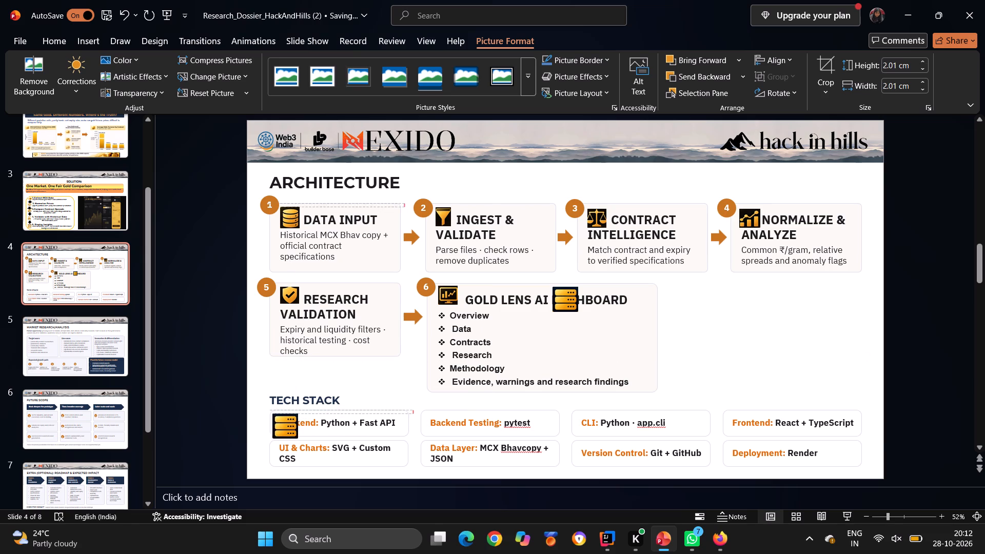
drag(286, 434, 283, 433)
drag(294, 427, 289, 427)
Extend the Backend box slightly beyond its left edge and shift the server icon to the new edge.
click(307, 427)
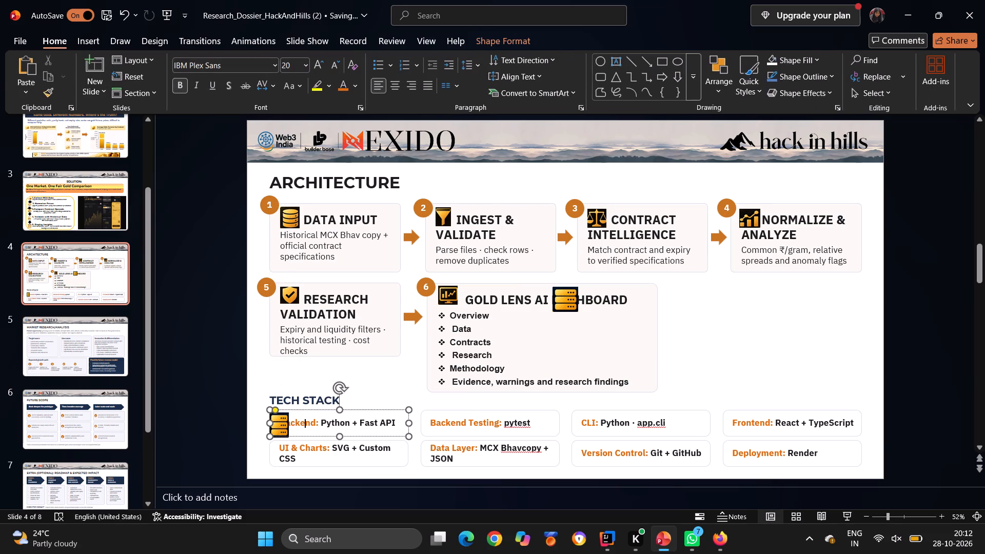
drag(269, 424, 262, 424)
drag(274, 425, 266, 425)
Insert spaces before "Backend:" to make room for the server icon beside the label.
click(289, 421)
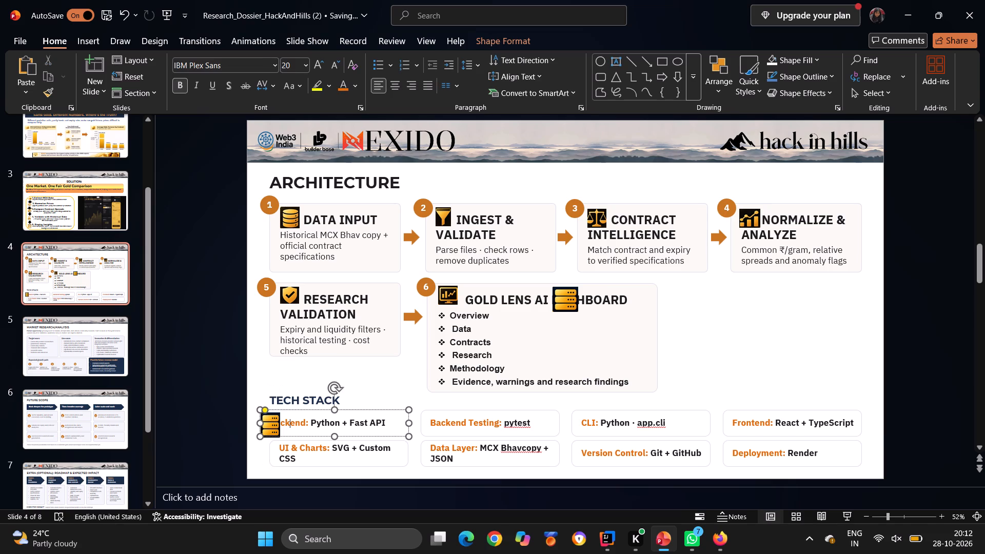
key(Left)
key(Left)
key(Left)
key(space)
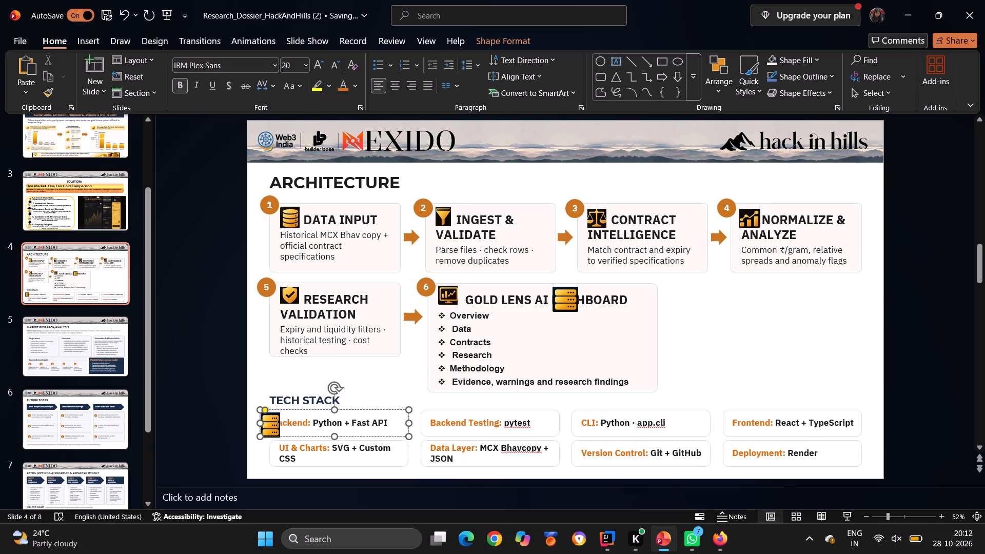
key(space)
key(space)
key(space)
key(space)
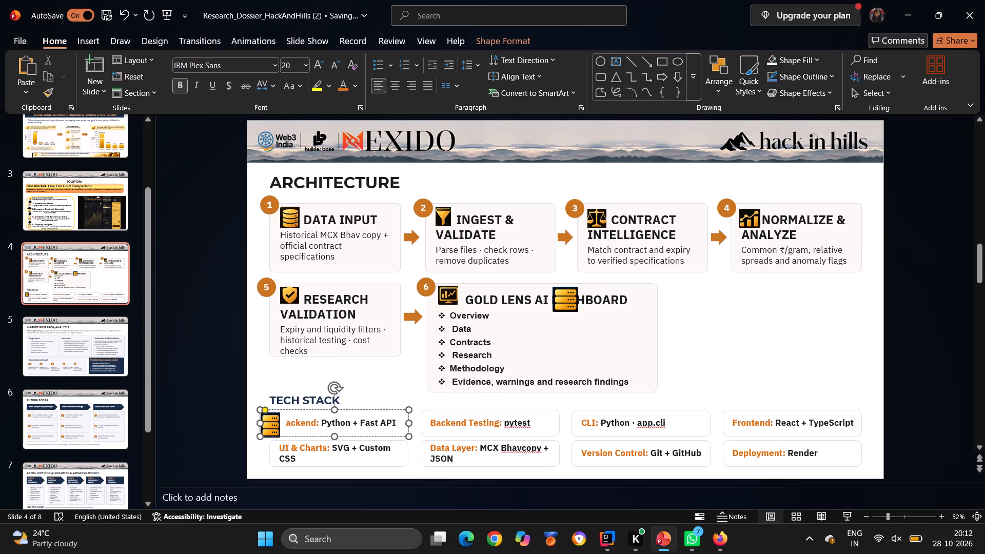
key(BackSpace)
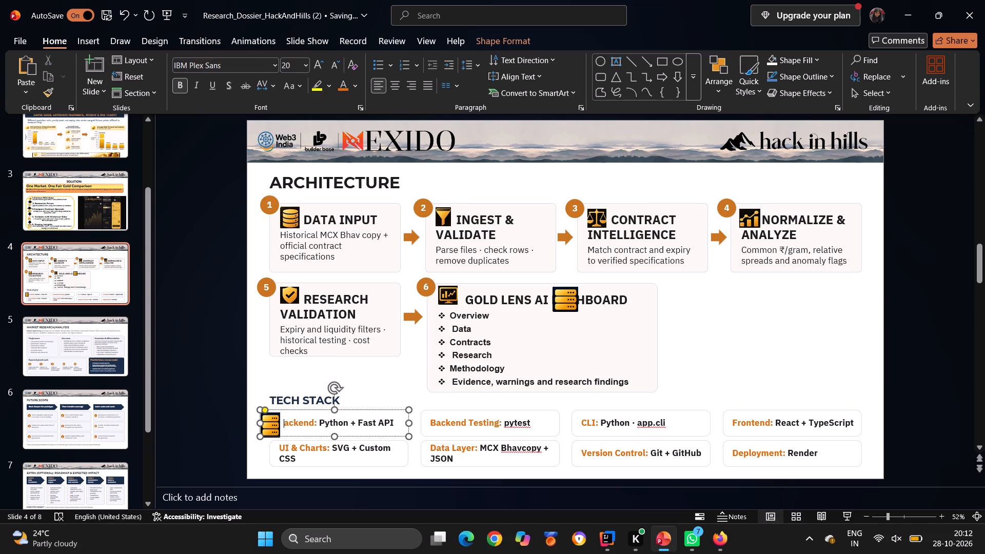
Shrink the server icon and position it inside the Backend box, just before the label.
click(272, 425)
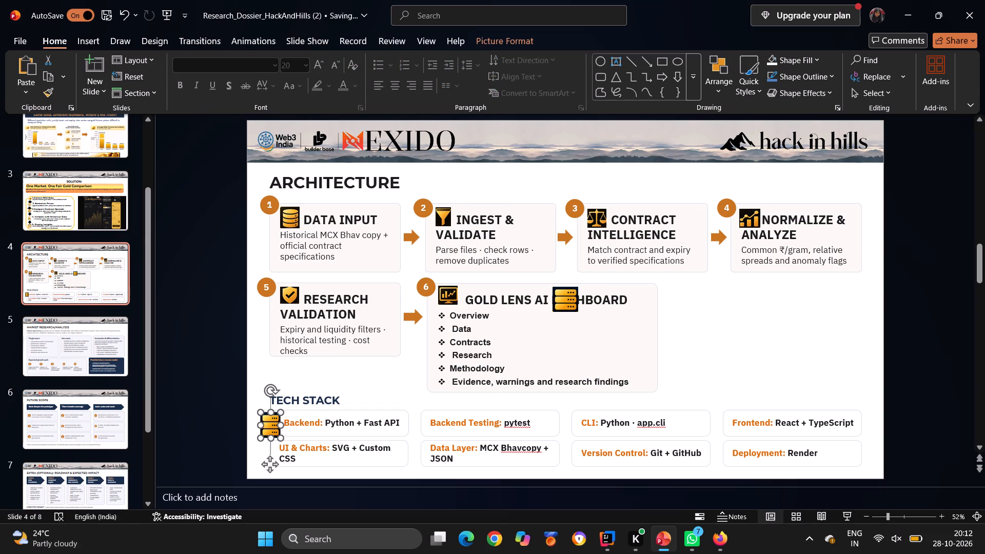
drag(269, 438, 270, 433)
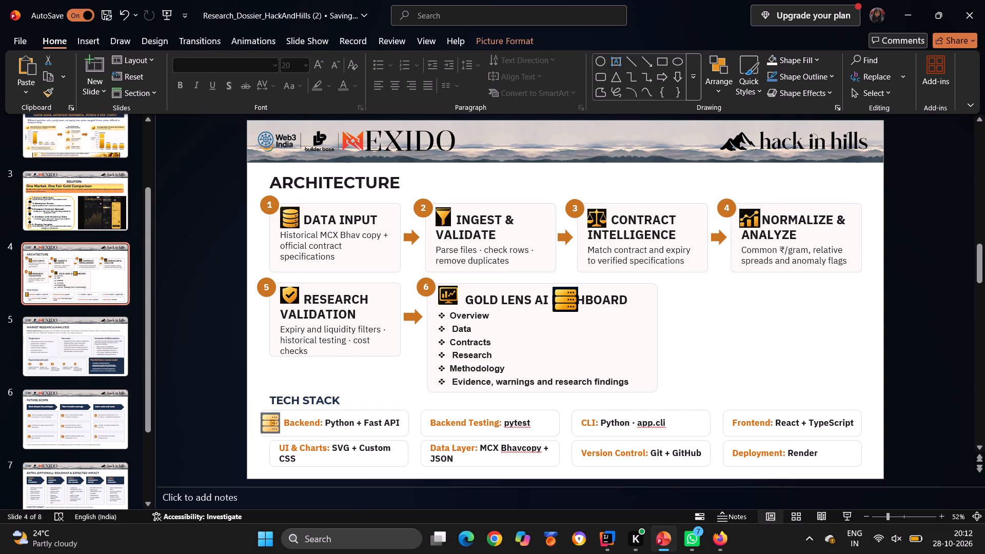
drag(270, 433, 270, 433)
click(261, 423)
click(341, 391)
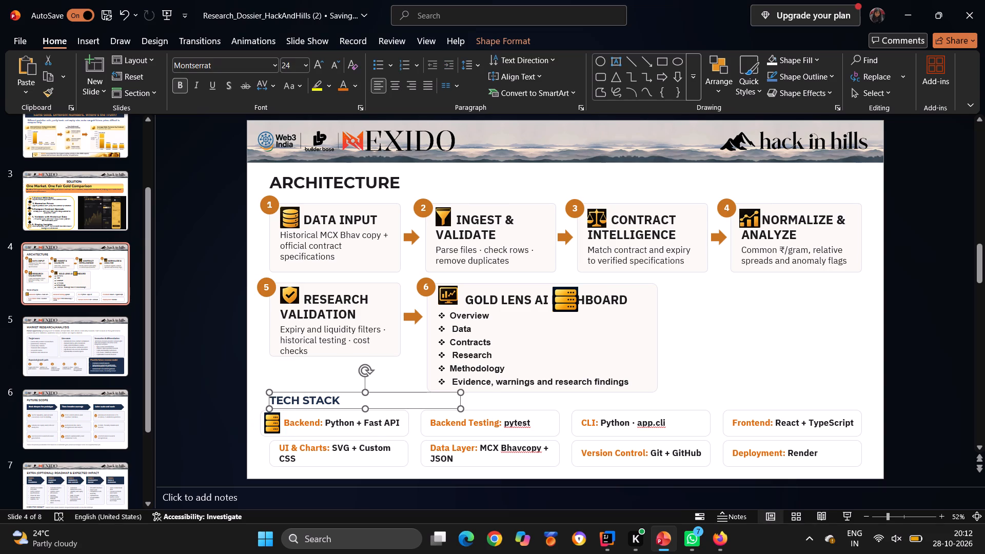
click(386, 364)
click(274, 425)
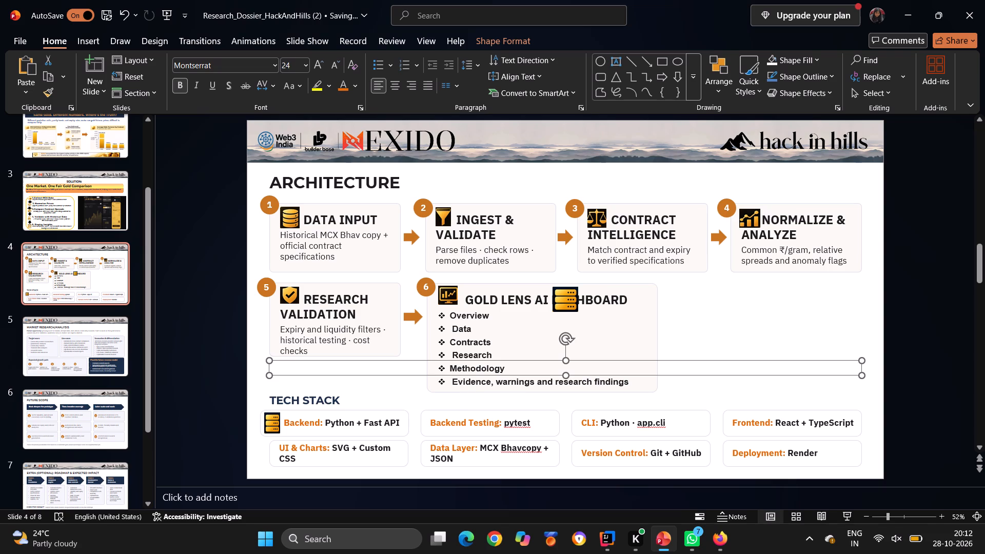
click(265, 414)
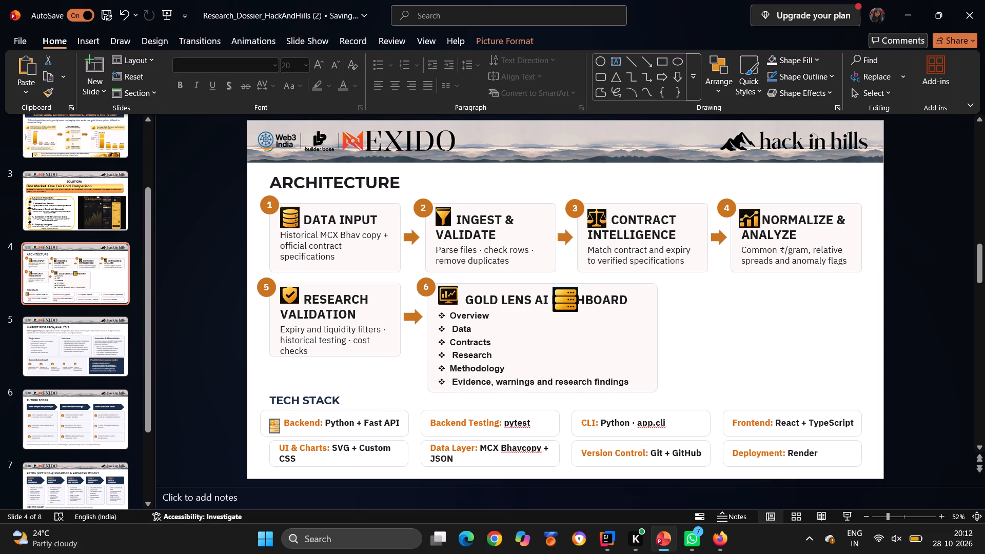
drag(273, 424, 270, 418)
drag(270, 418, 270, 419)
click(278, 428)
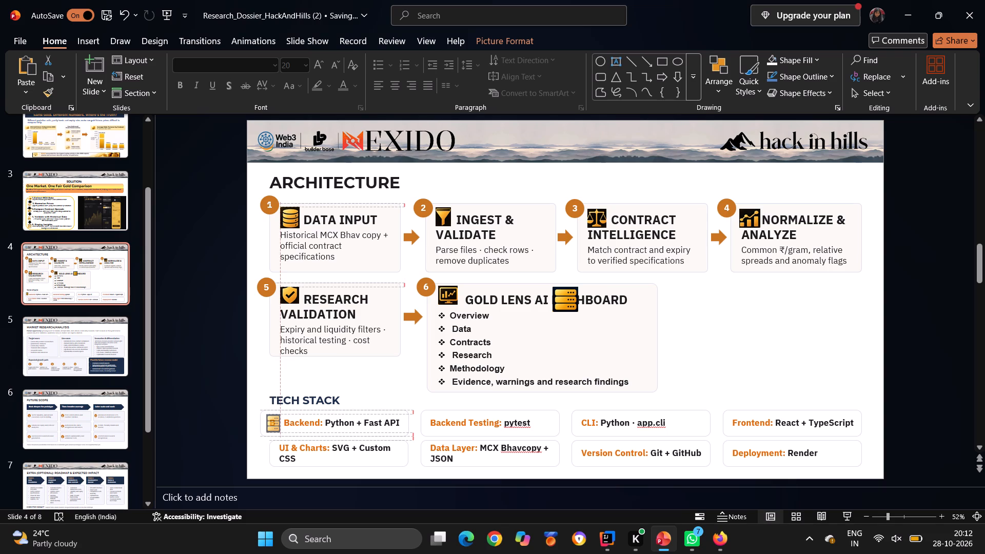
click(329, 391)
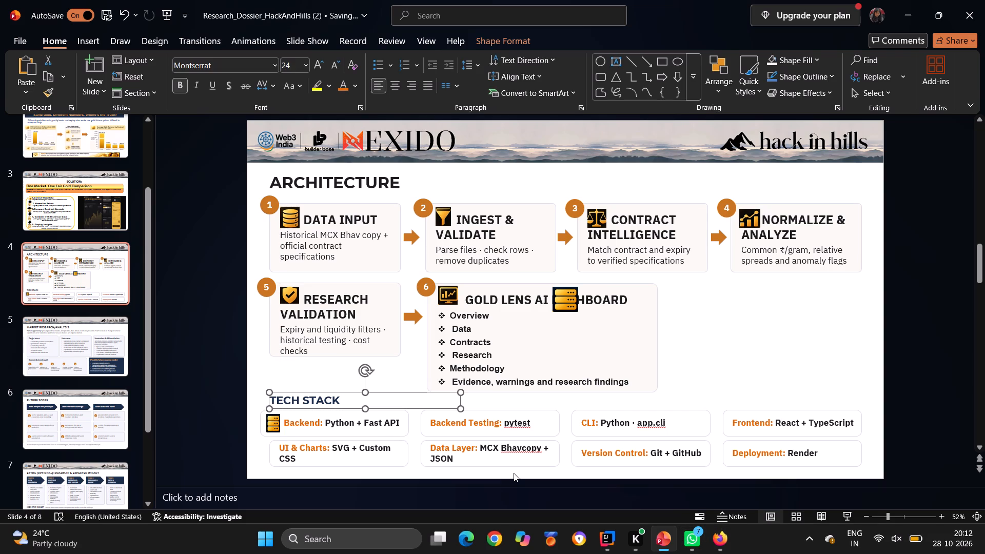
Insert spaces before "Backend Testing:" to make room for an icon beside the label.
click(430, 422)
key(space)
key(space)
key(space)
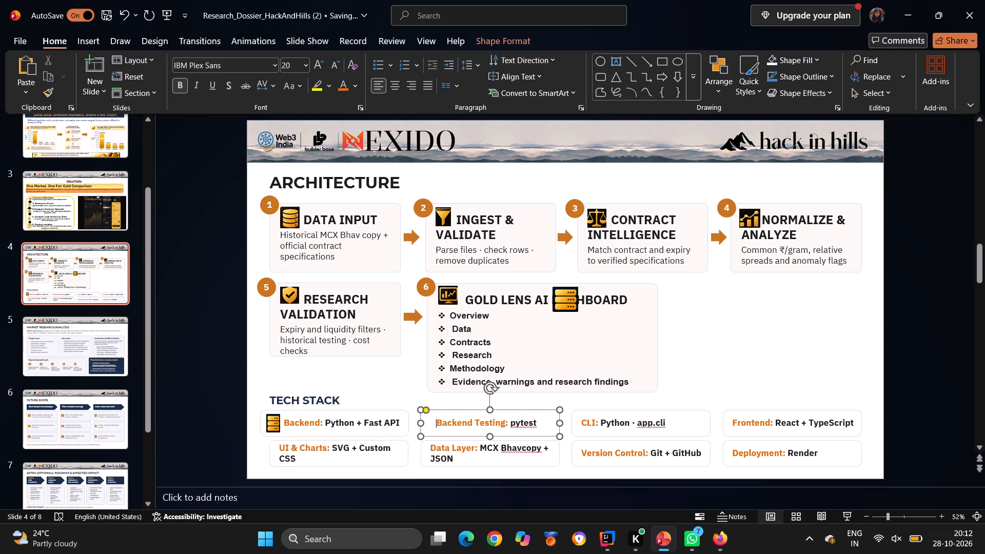
key(space)
key(space)
key(space)
key(space)
key(space)
key(space)
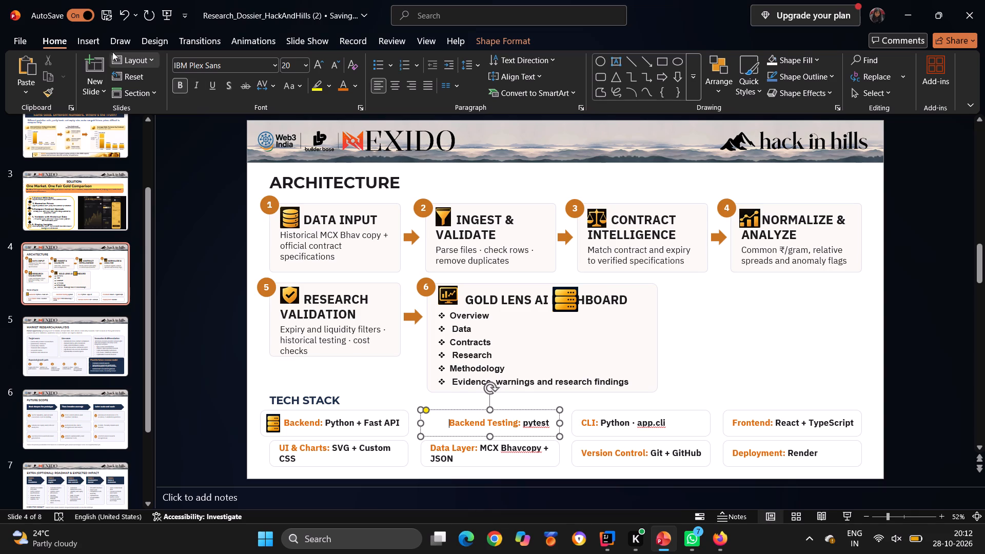
click(96, 41)
click(100, 95)
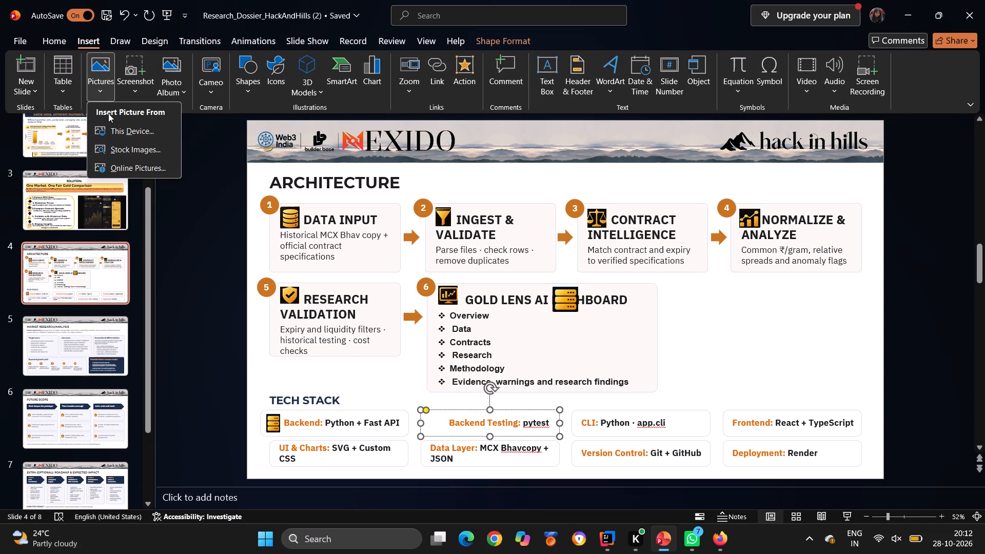
click(111, 123)
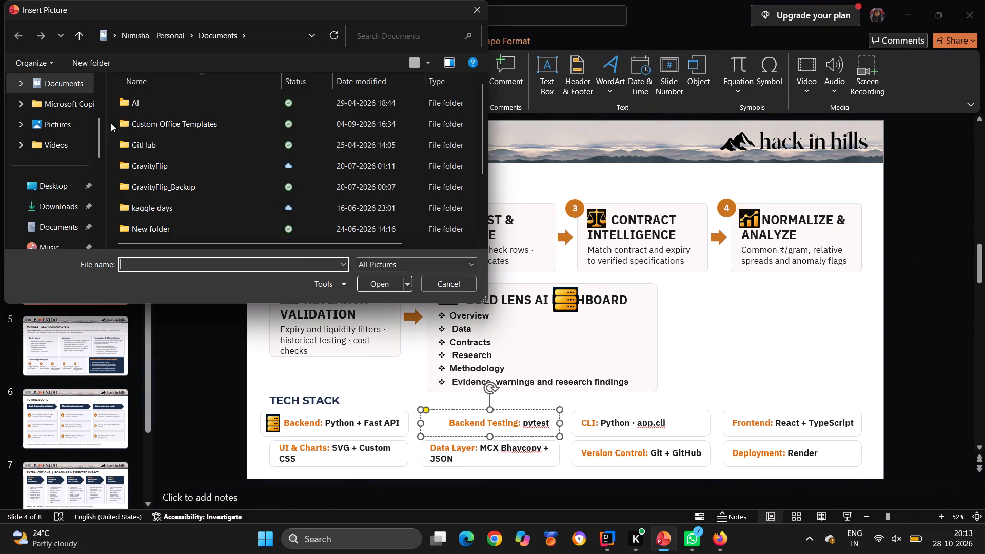
scroll(70, 101, up, 6)
click(66, 104)
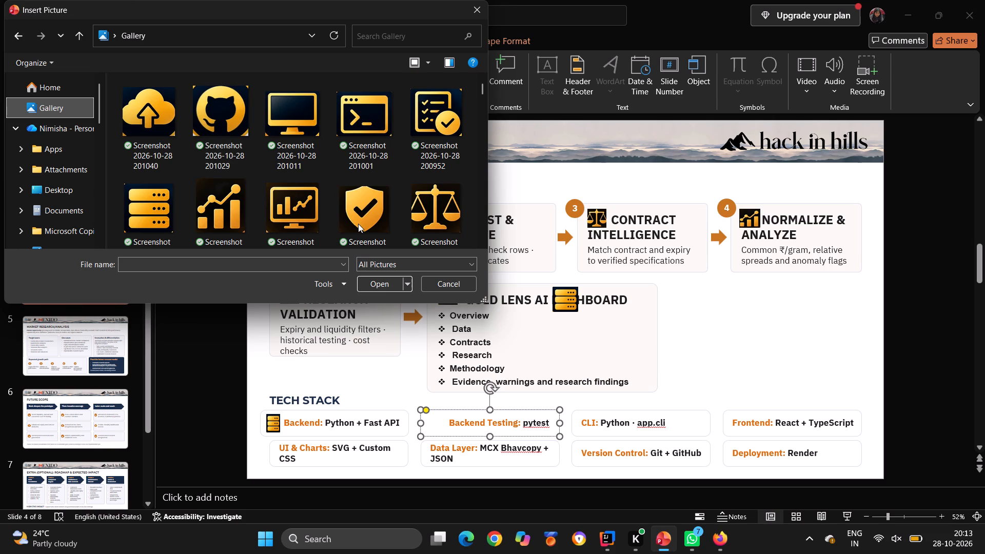
click(424, 165)
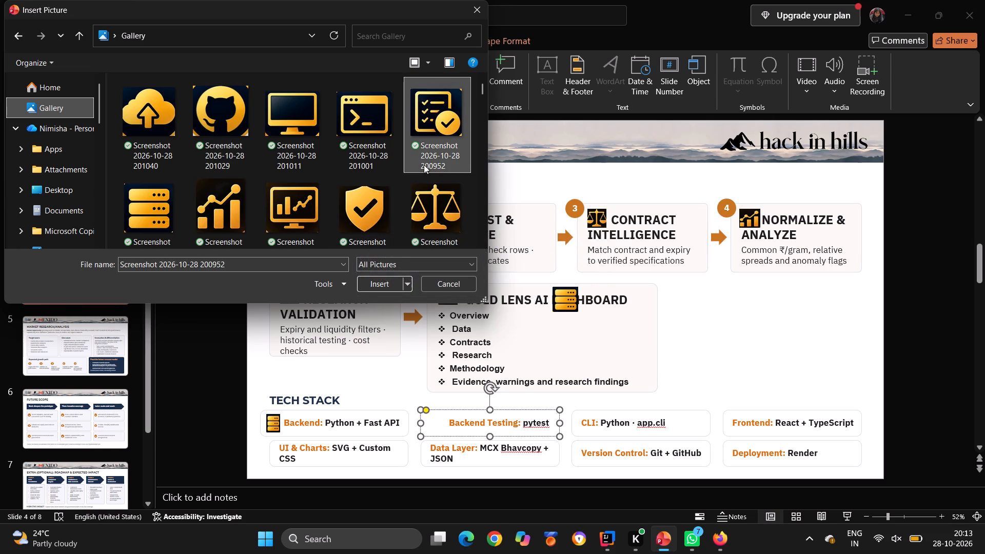
click(386, 282)
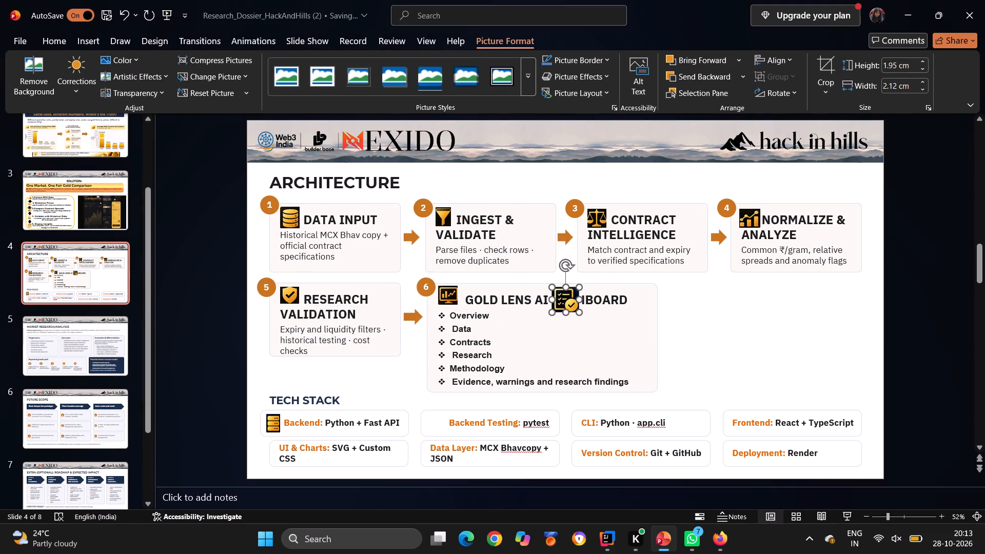
Move the checklist icon into the Backend Testing box before the label and shrink it to 1.52 cm high by 1.5 cm wide.
drag(559, 305, 435, 426)
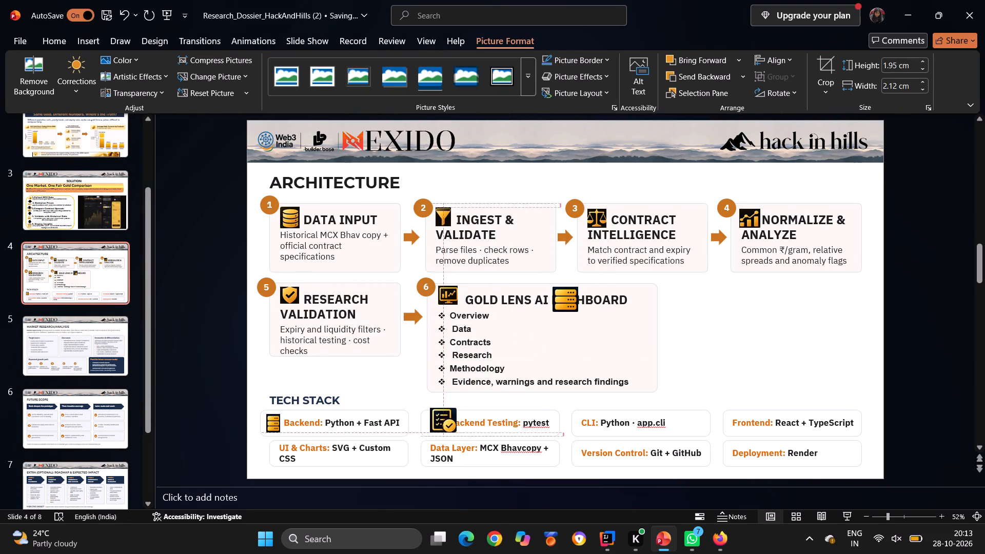
drag(435, 426, 432, 427)
drag(450, 421, 444, 423)
click(435, 411)
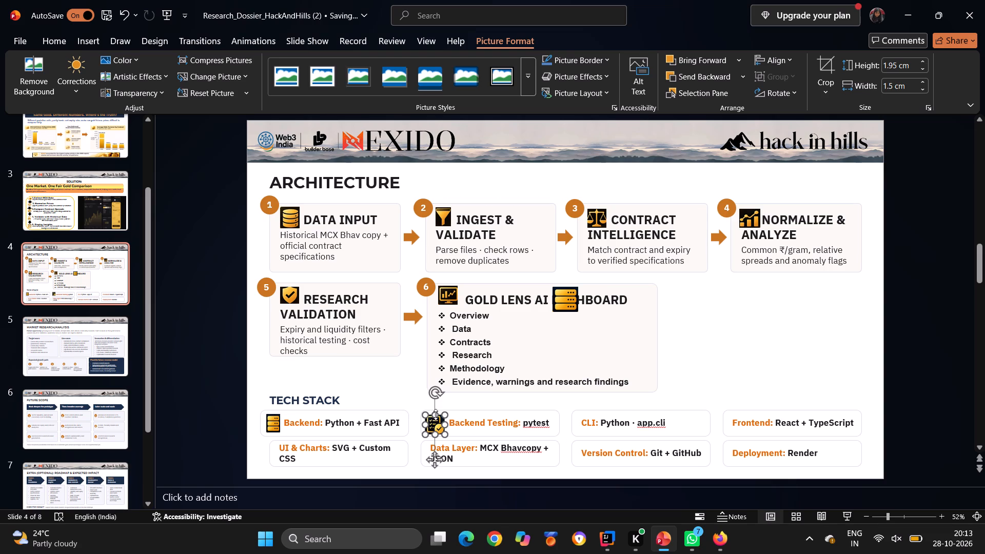
click(436, 420)
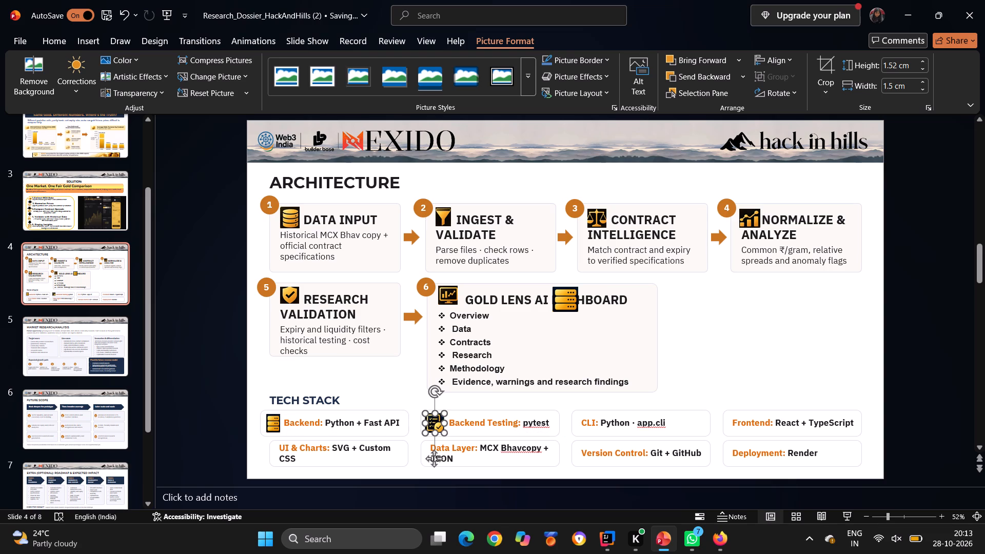
Delete the stray server icon covering the "GOLD LENS AI DASHBOARD" heading.
click(561, 302)
key(Delete)
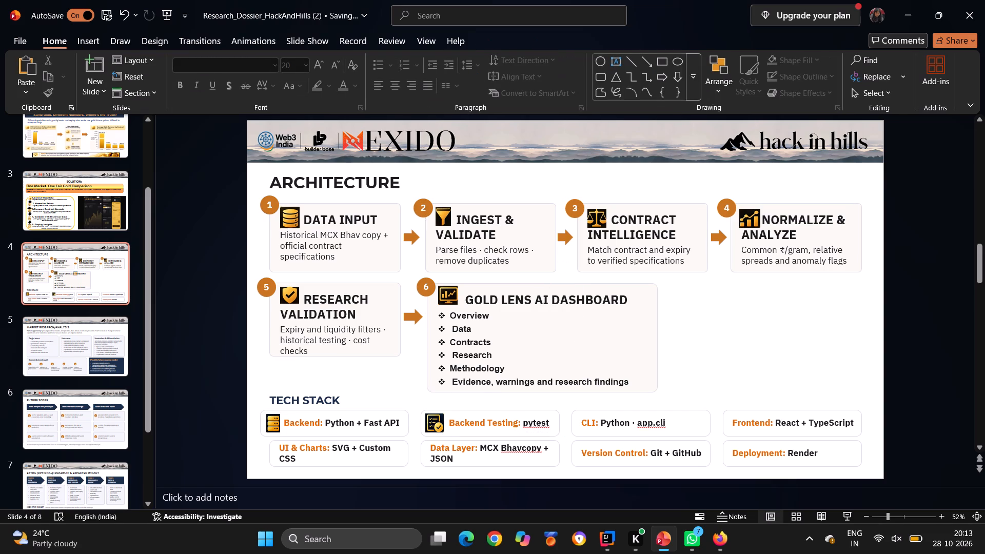
Insert spaces before "CLI:" to make room for an icon beside the label.
click(581, 423)
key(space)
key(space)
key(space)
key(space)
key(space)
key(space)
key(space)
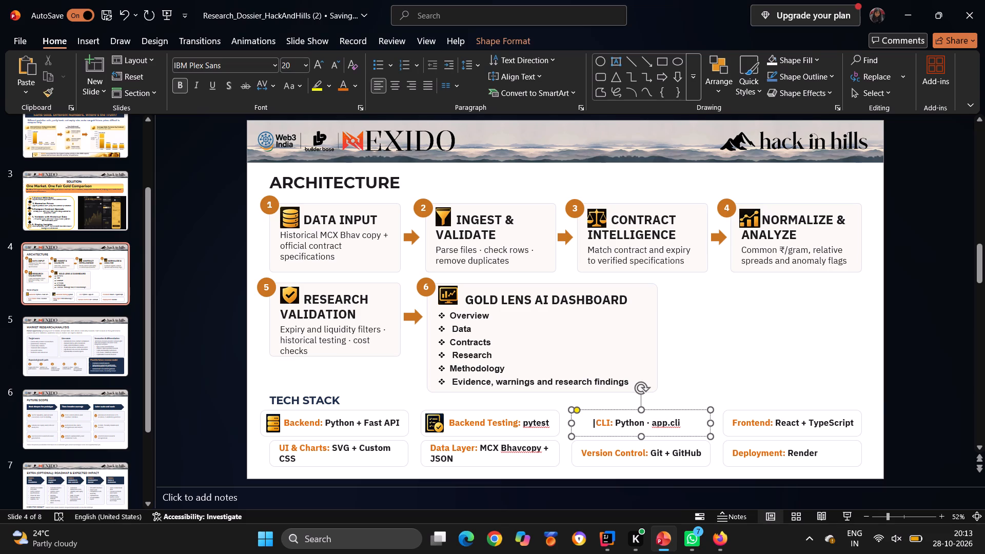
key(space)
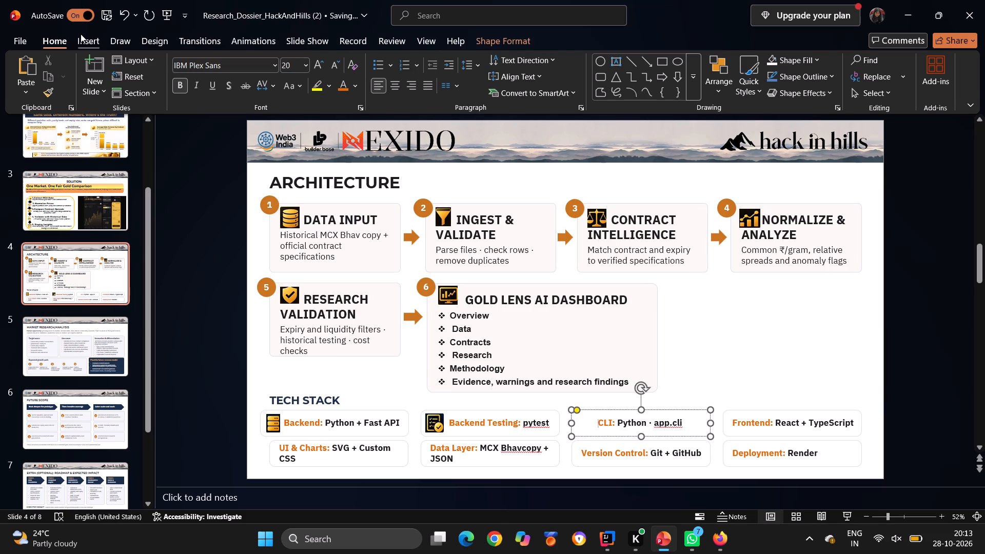
click(81, 34)
click(101, 98)
click(110, 134)
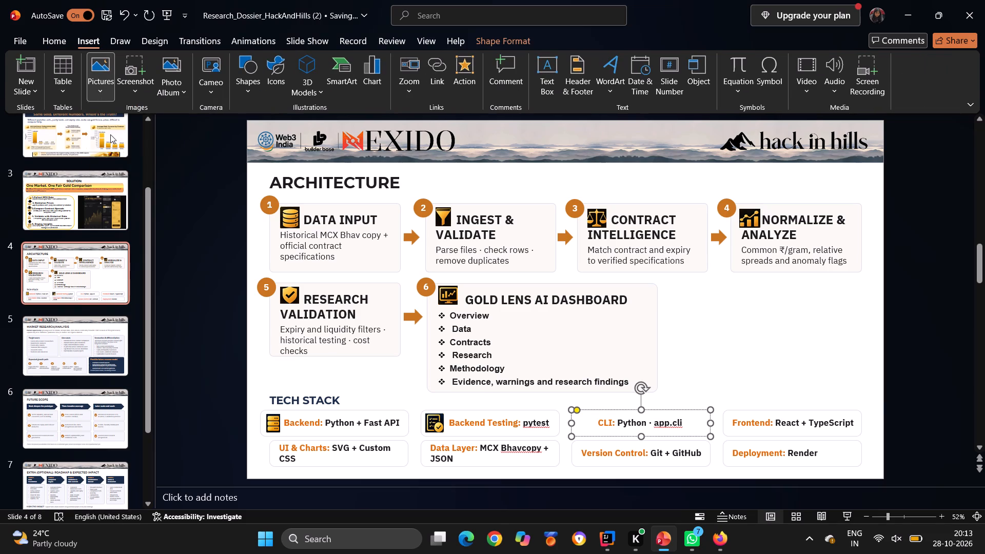
scroll(69, 121, up, 5)
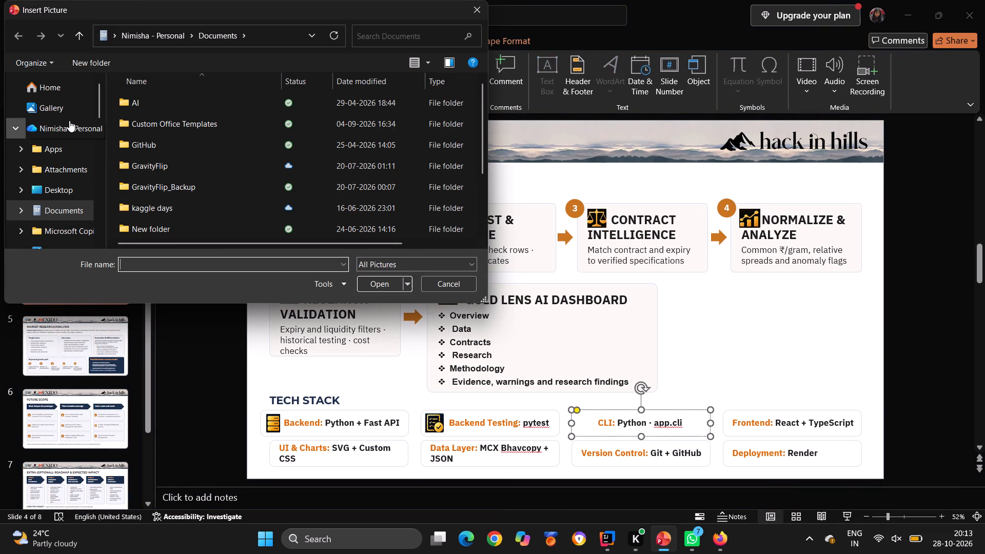
click(71, 105)
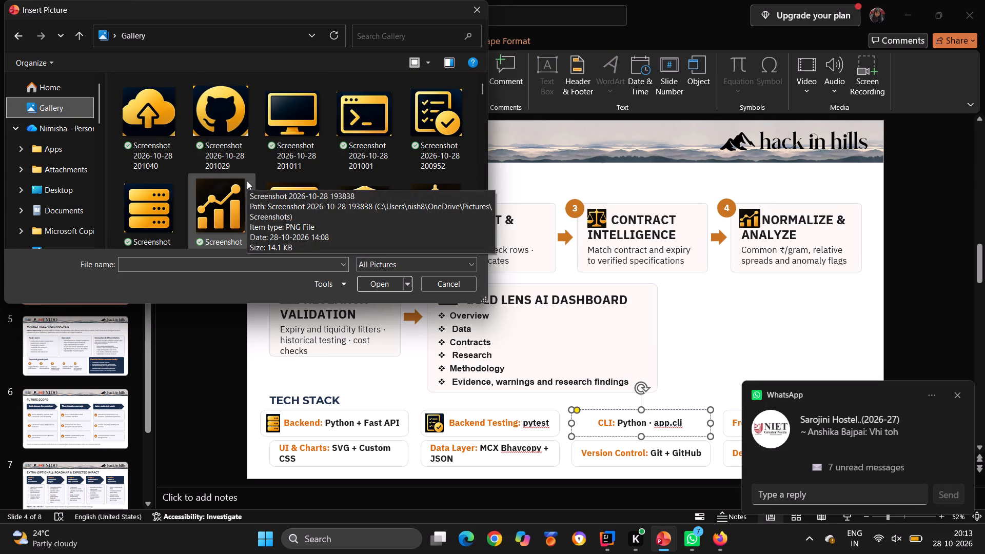
click(349, 157)
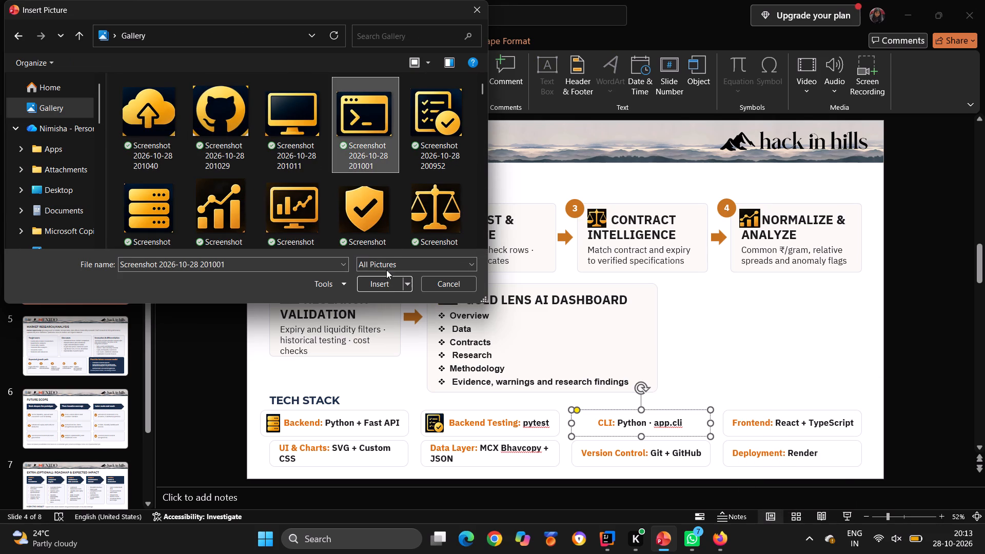
click(386, 287)
click(567, 308)
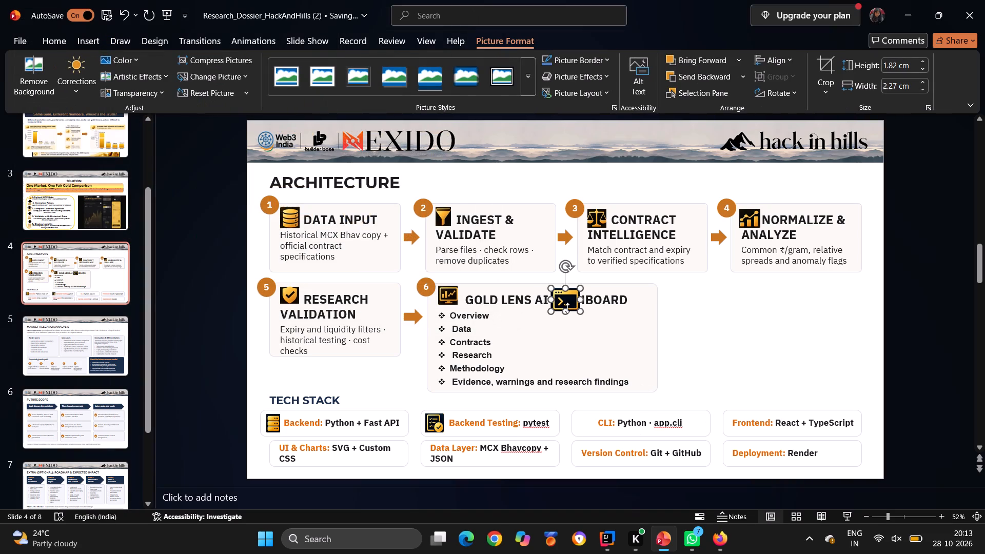
Move the terminal icon into the CLI box before the label and shrink it to 1.56 cm high by 1.49 cm wide.
drag(567, 302, 588, 424)
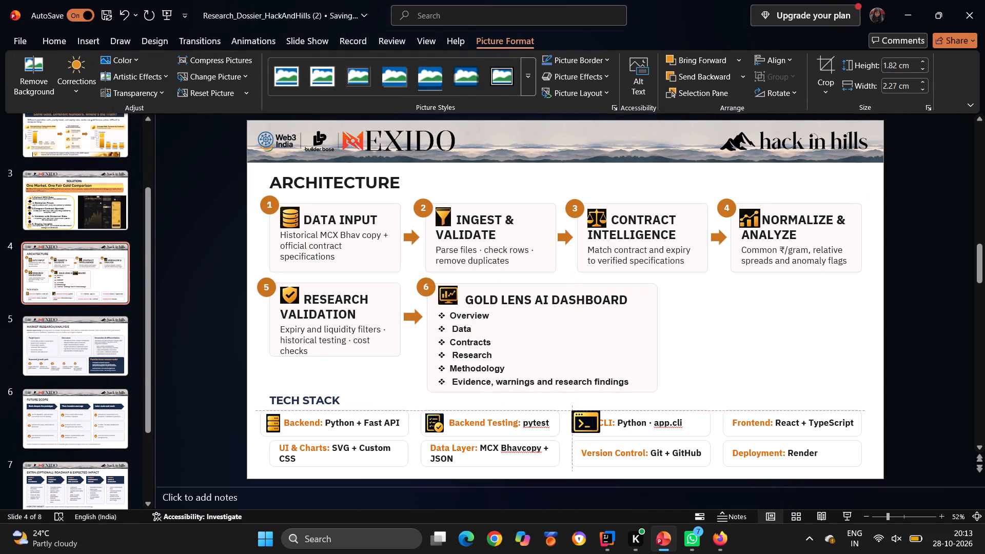
drag(572, 423, 577, 423)
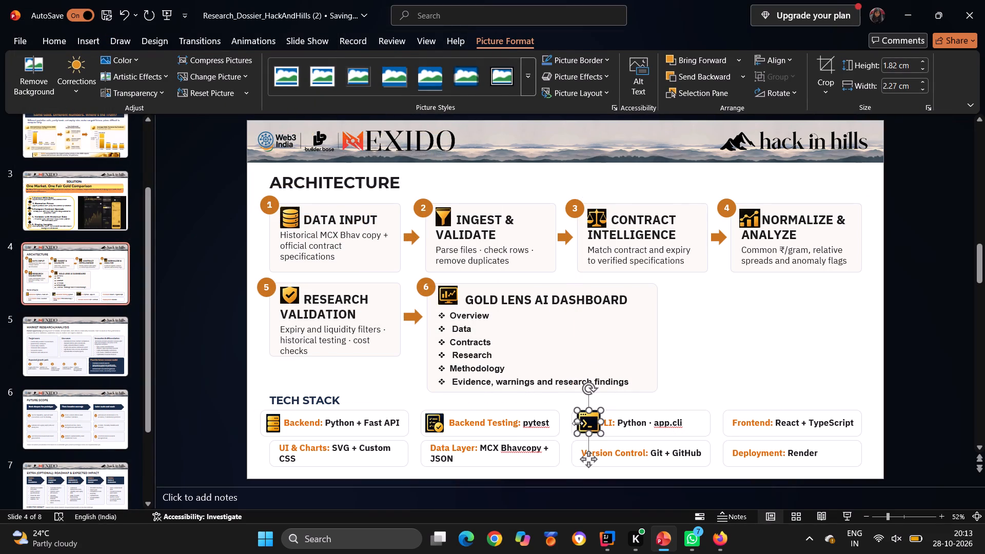
drag(589, 408, 589, 413)
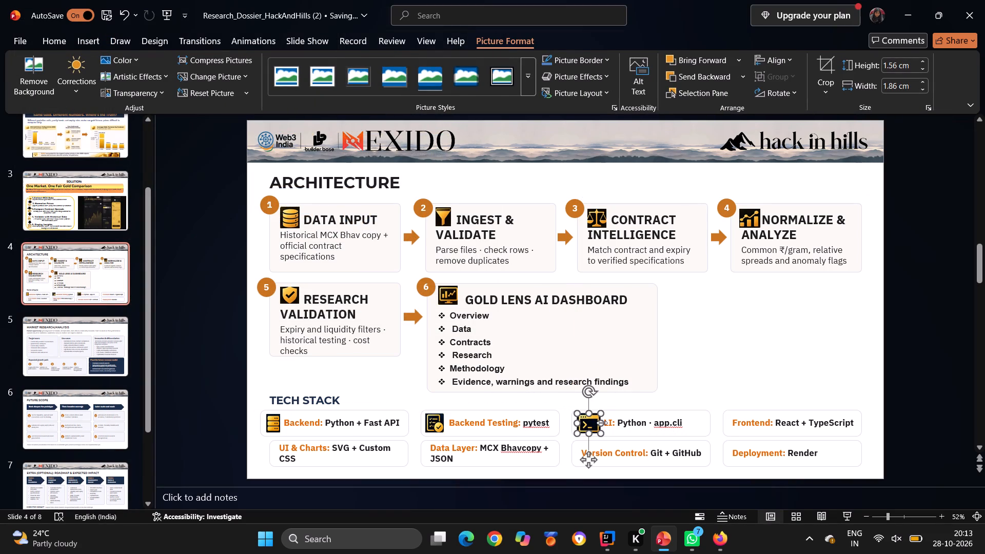
drag(602, 423, 596, 425)
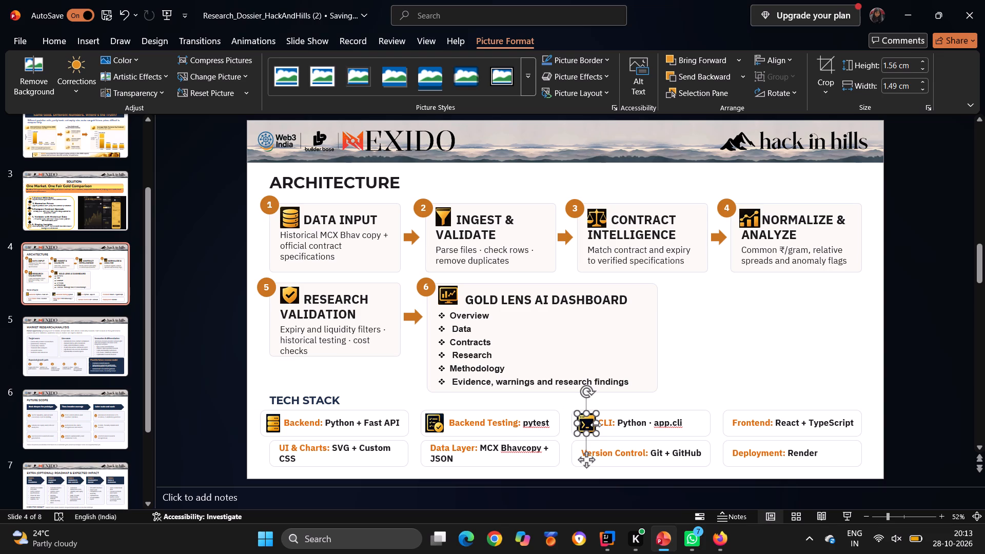
click(640, 392)
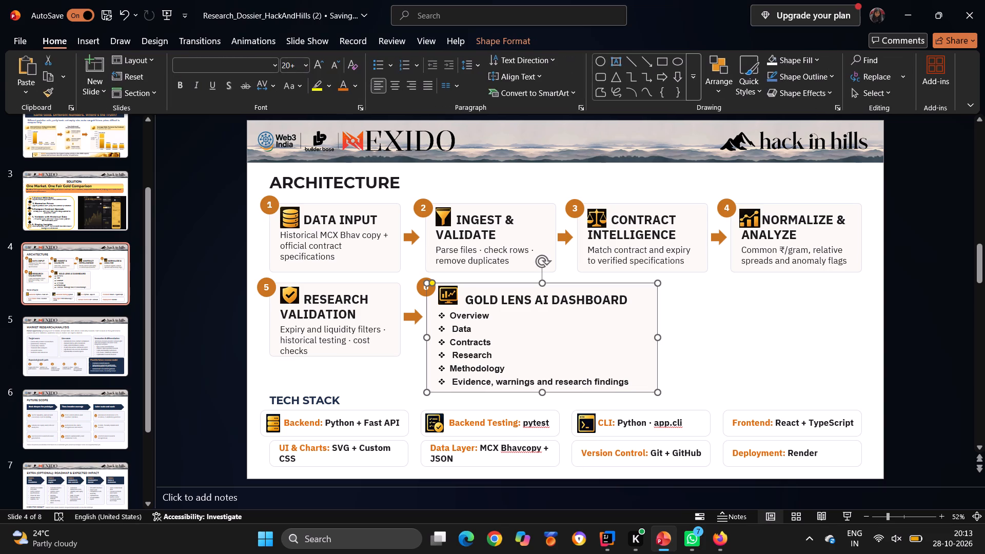
click(700, 385)
Insert spaces before "Frontend:" to make room for an icon beside the label.
click(738, 425)
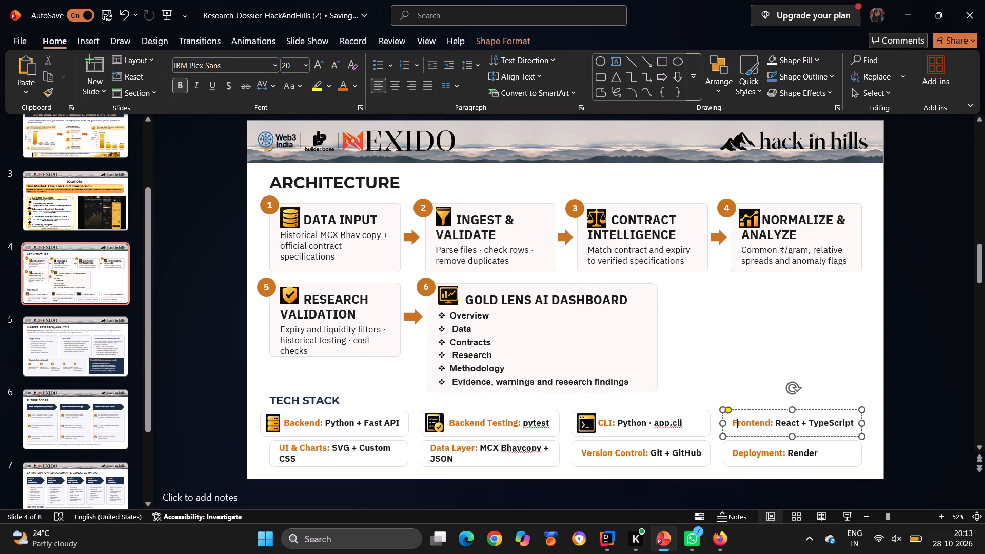
click(734, 424)
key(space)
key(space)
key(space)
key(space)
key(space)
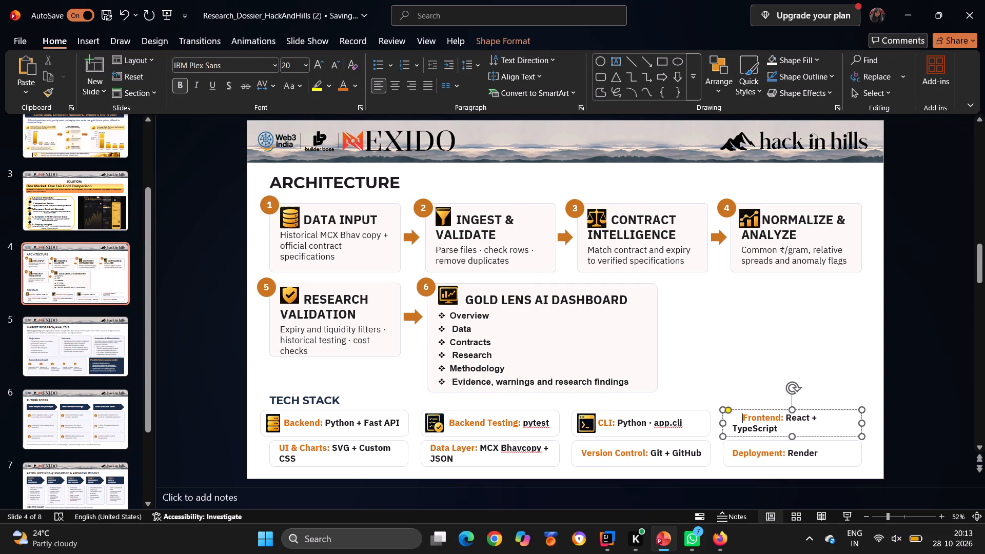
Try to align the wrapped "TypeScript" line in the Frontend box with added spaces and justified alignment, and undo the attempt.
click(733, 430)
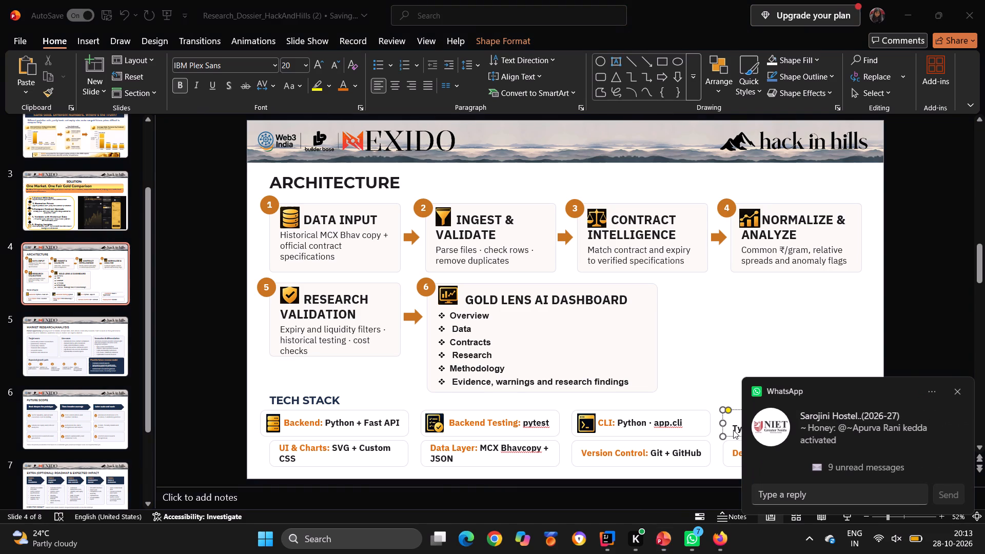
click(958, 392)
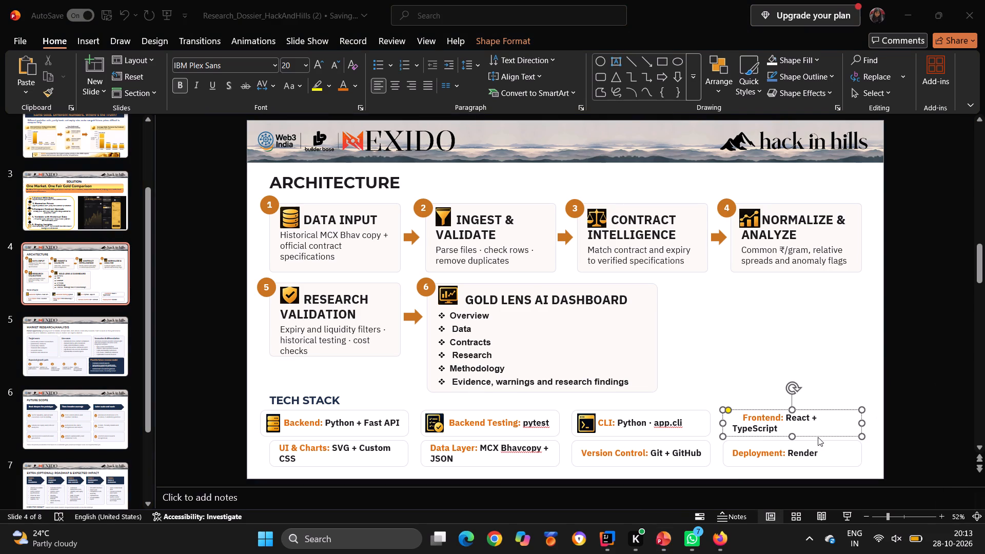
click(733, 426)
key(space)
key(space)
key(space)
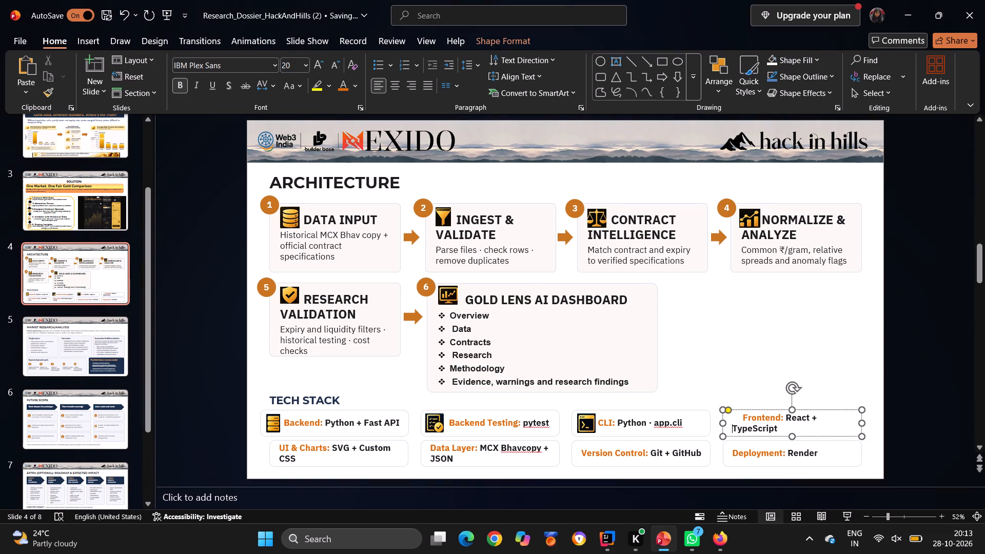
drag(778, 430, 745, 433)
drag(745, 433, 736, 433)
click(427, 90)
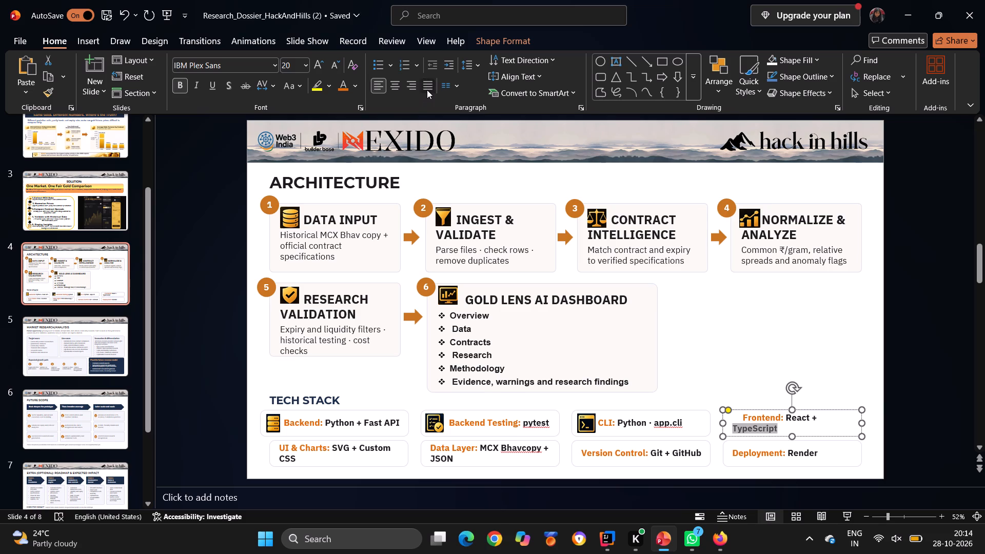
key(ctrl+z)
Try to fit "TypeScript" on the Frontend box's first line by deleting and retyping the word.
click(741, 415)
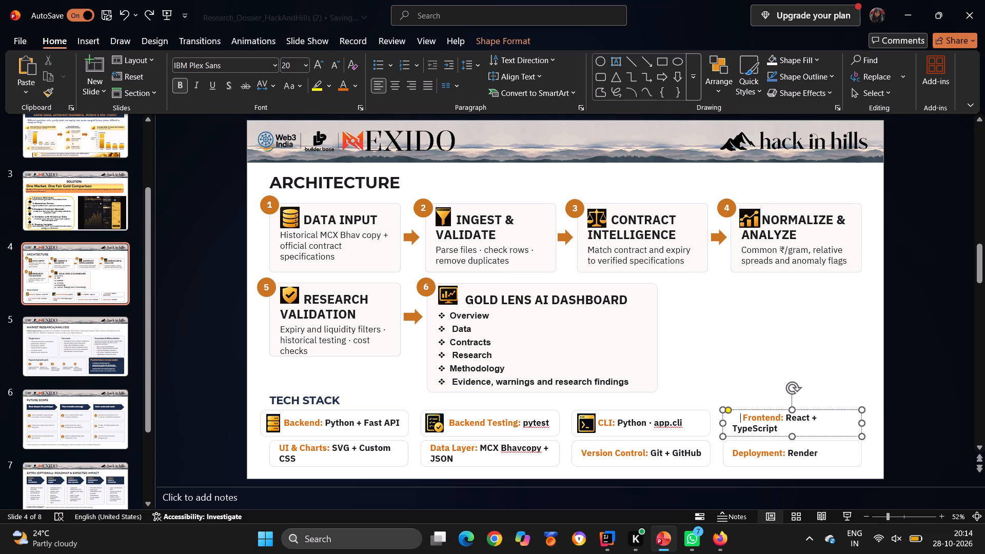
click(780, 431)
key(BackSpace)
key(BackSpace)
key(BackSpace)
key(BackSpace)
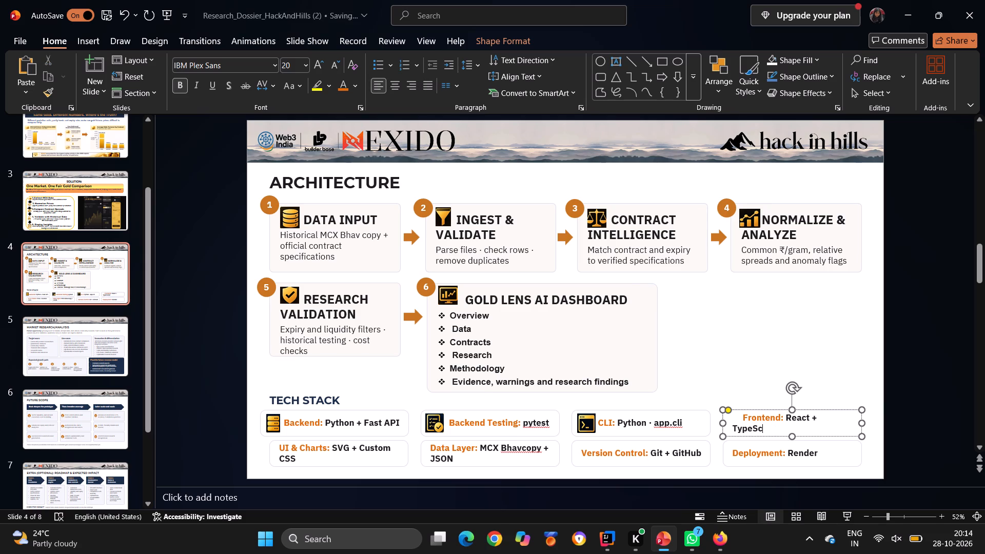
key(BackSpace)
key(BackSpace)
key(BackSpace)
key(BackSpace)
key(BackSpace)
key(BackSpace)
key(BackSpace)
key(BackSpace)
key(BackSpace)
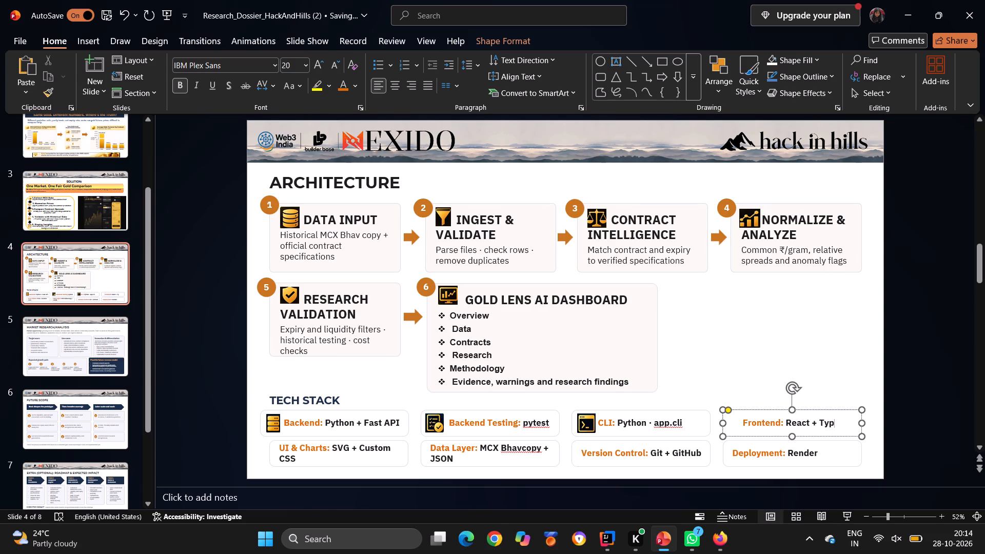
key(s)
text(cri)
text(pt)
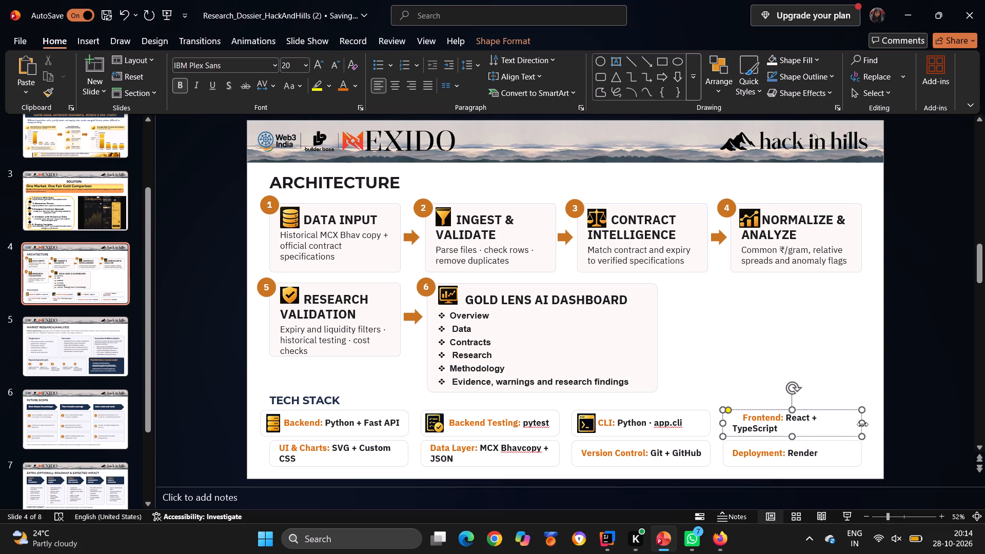
Widen the Frontend box slightly beyond its right edge so the text fits on one line.
drag(862, 424, 869, 422)
click(836, 338)
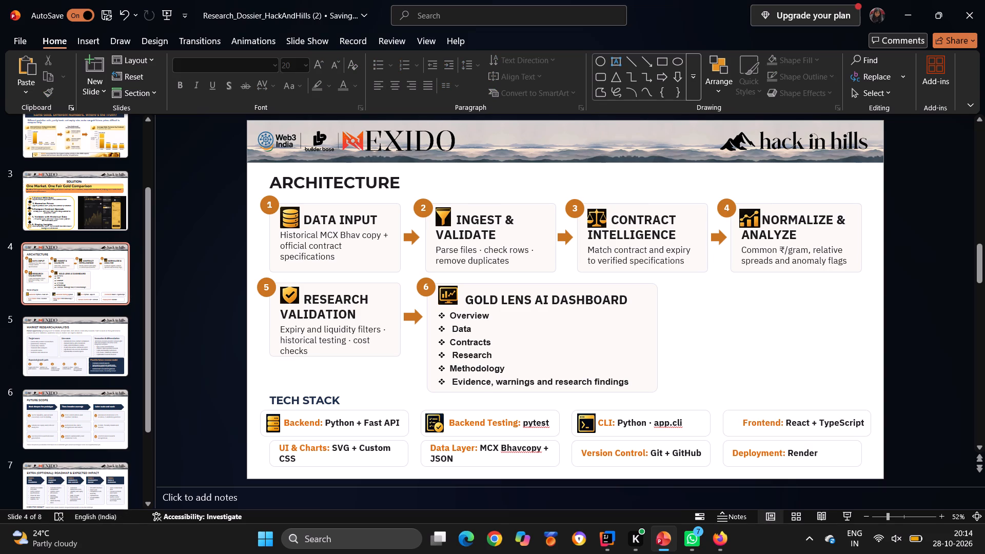
click(739, 421)
drag(98, 44, 103, 88)
click(103, 88)
click(107, 129)
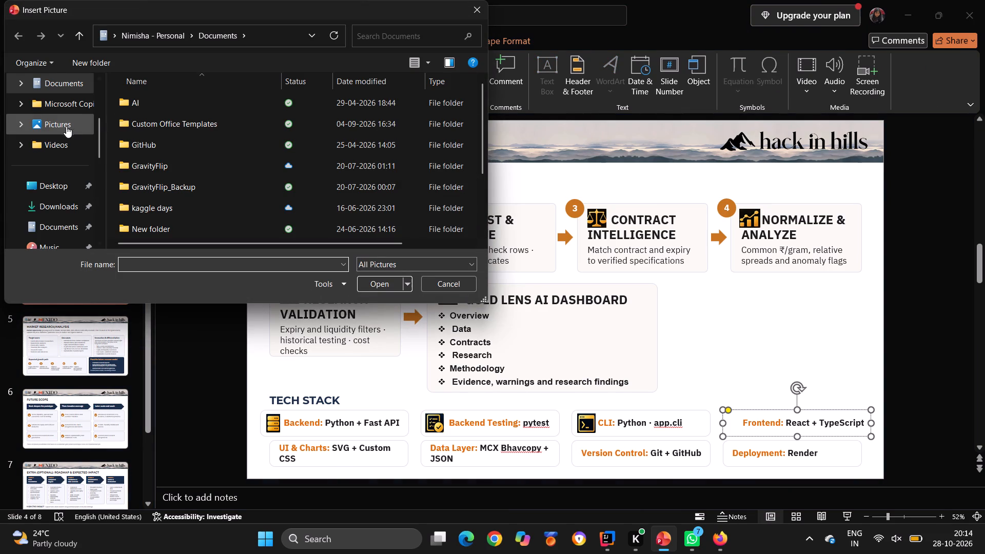
scroll(64, 123, up, 5)
click(65, 110)
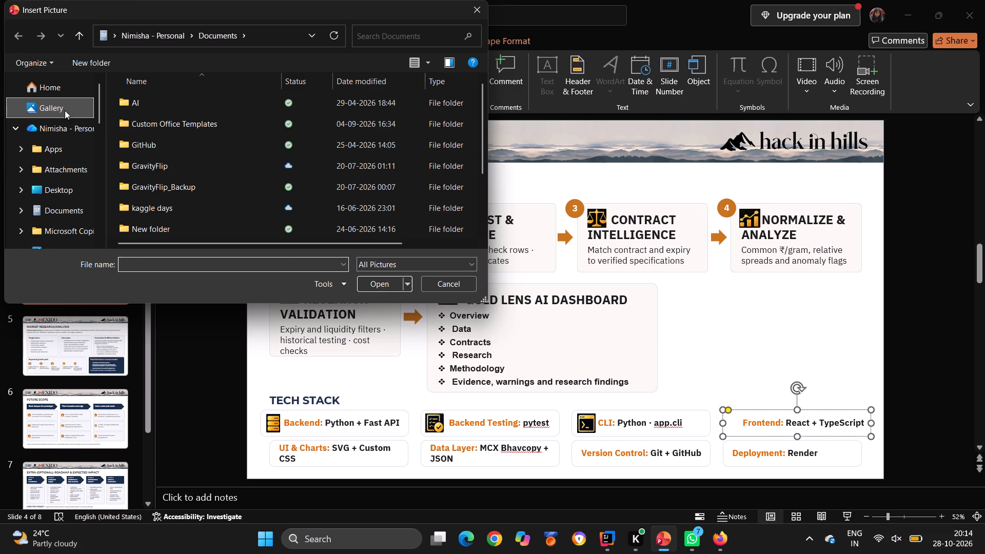
click(263, 131)
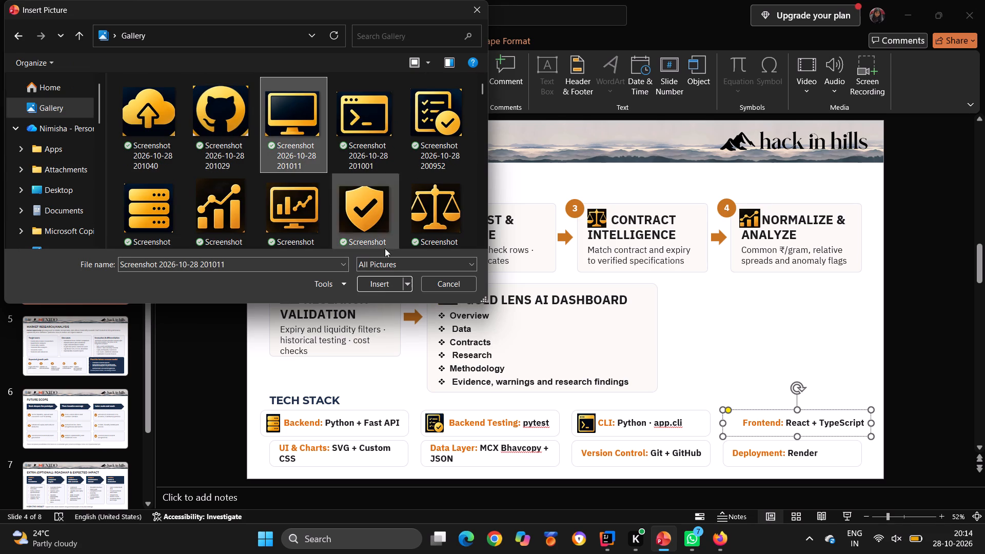
click(383, 283)
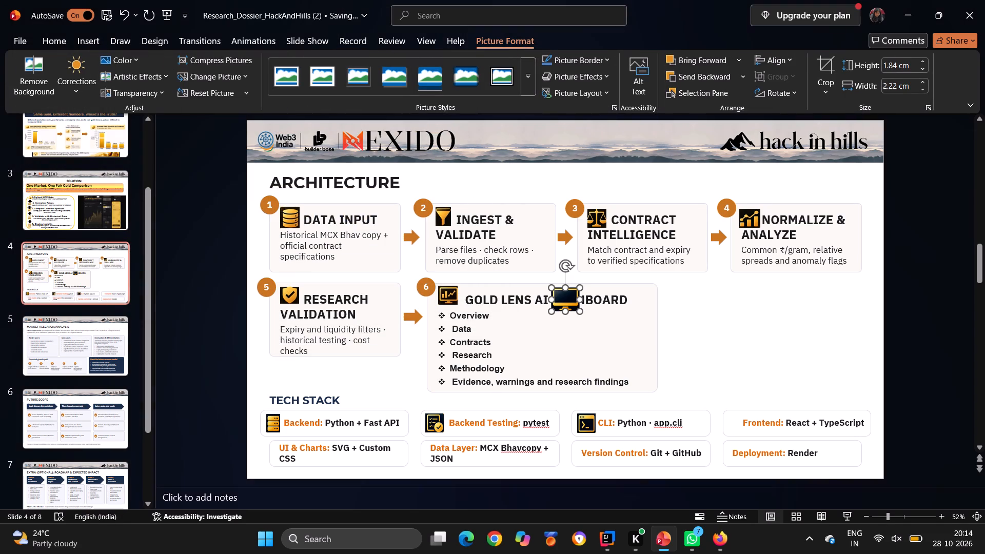
Move the monitor icon to the start of the Frontend box and shrink it to about 1.61 cm high and 1.05 cm wide.
drag(562, 294, 728, 416)
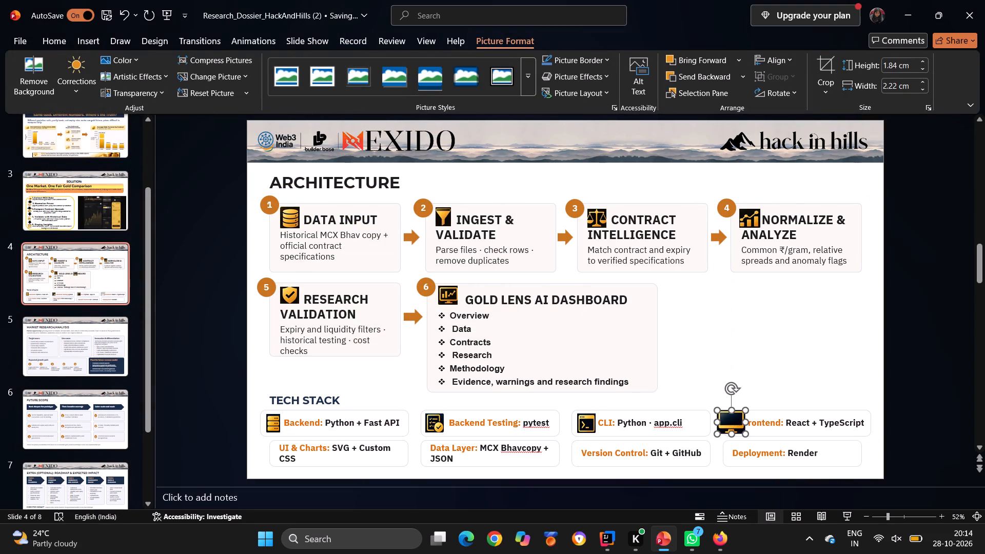
drag(718, 423, 726, 423)
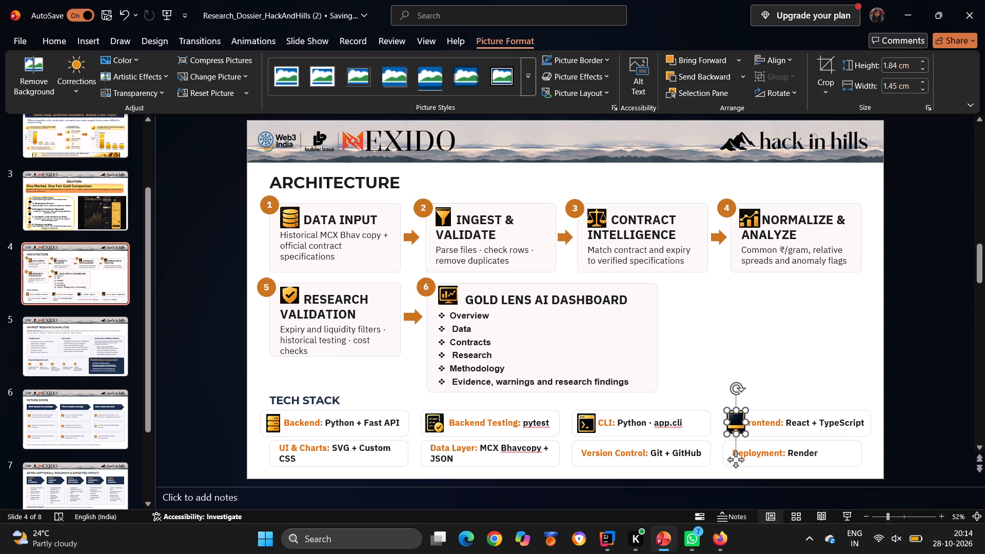
drag(737, 436, 737, 428)
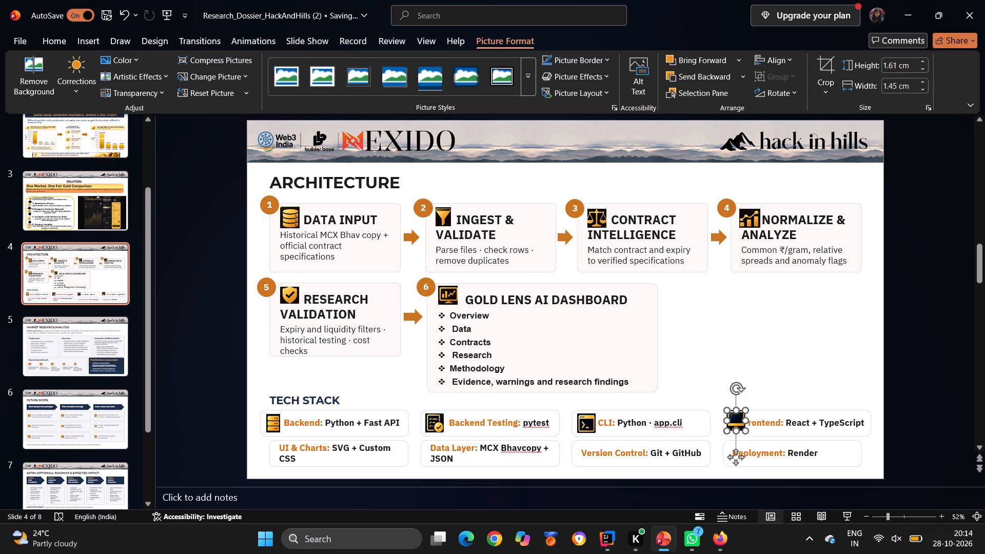
click(737, 419)
click(743, 424)
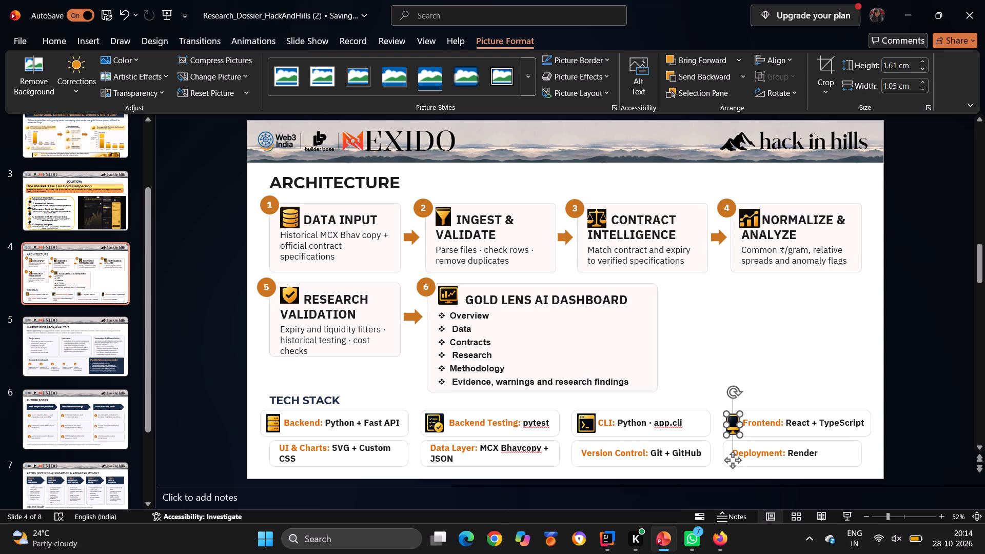
click(723, 422)
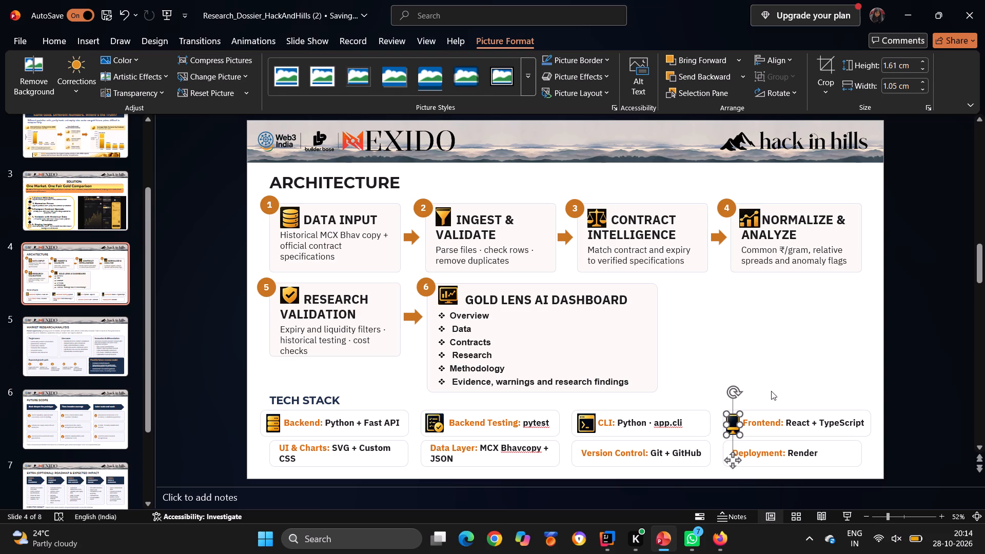
click(771, 391)
Extend the Frontend box slightly beyond its left edge to give the monitor icon more room.
click(762, 411)
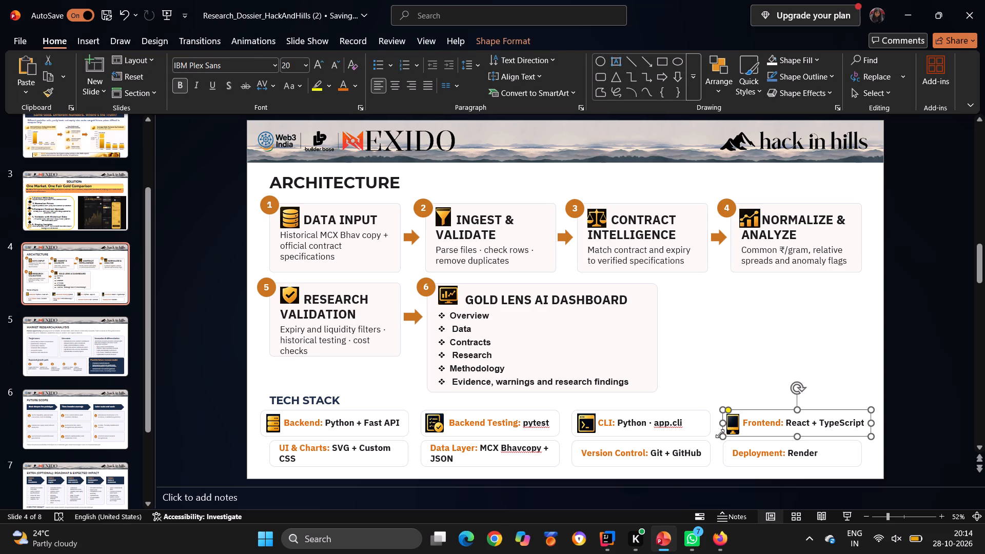
click(722, 421)
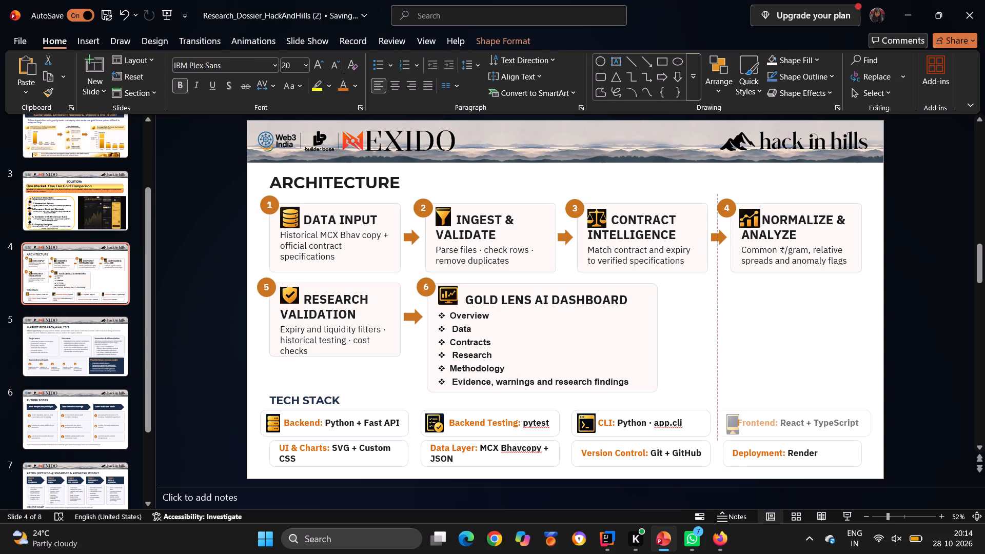
click(737, 389)
click(732, 411)
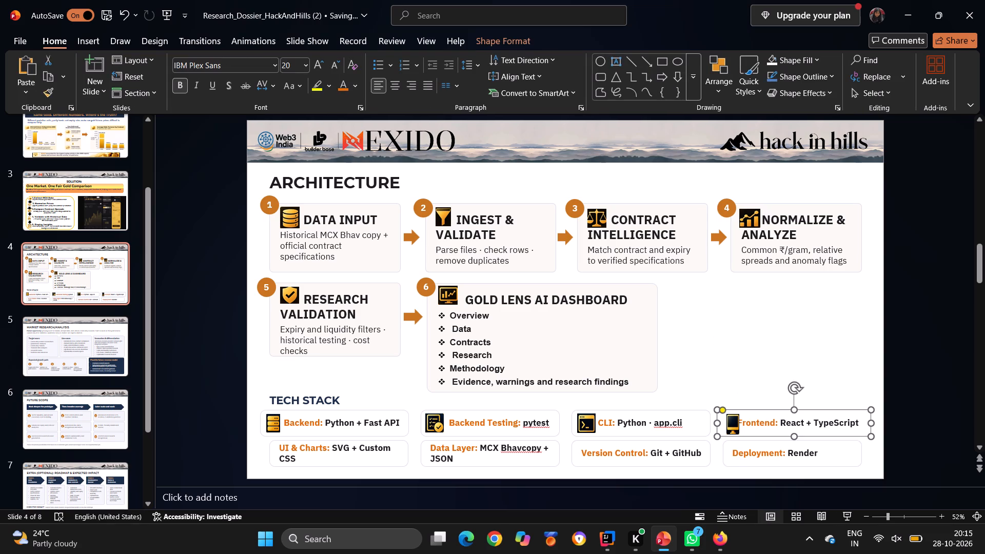
Stretch the monitor icon toward the Frontend box's new left edge and adjust its size to clear the label.
click(734, 426)
drag(726, 423, 725, 423)
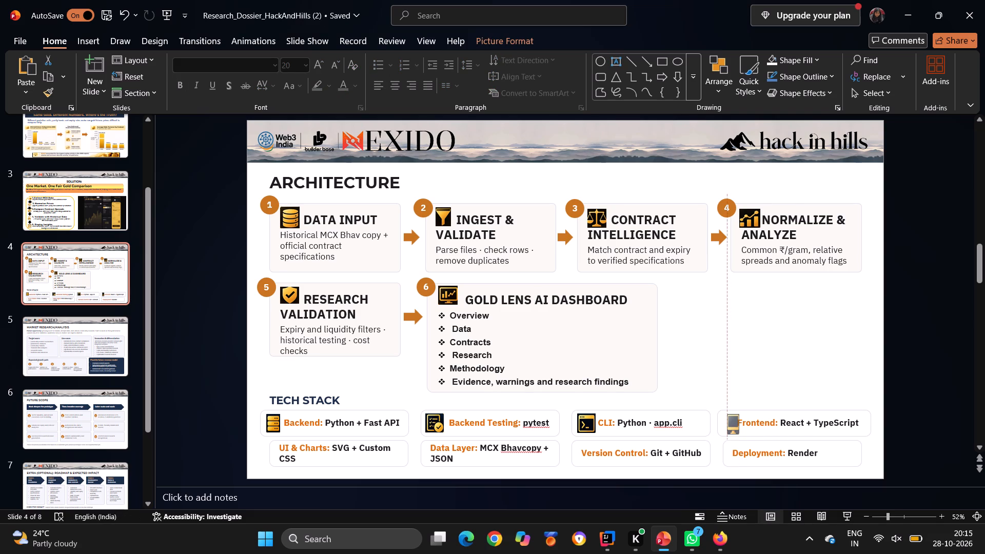
drag(725, 423, 721, 425)
drag(721, 425, 719, 425)
drag(739, 426, 732, 427)
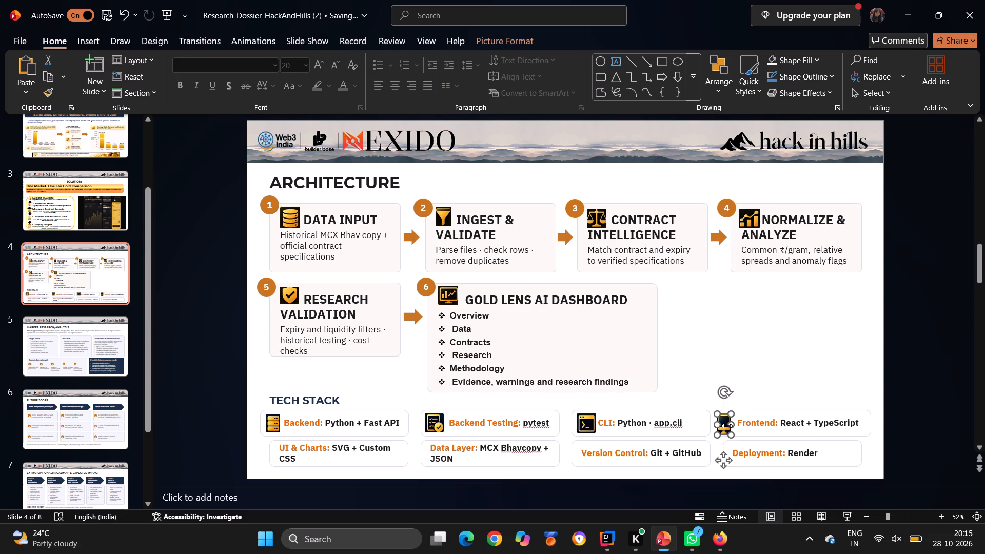
click(727, 426)
click(731, 424)
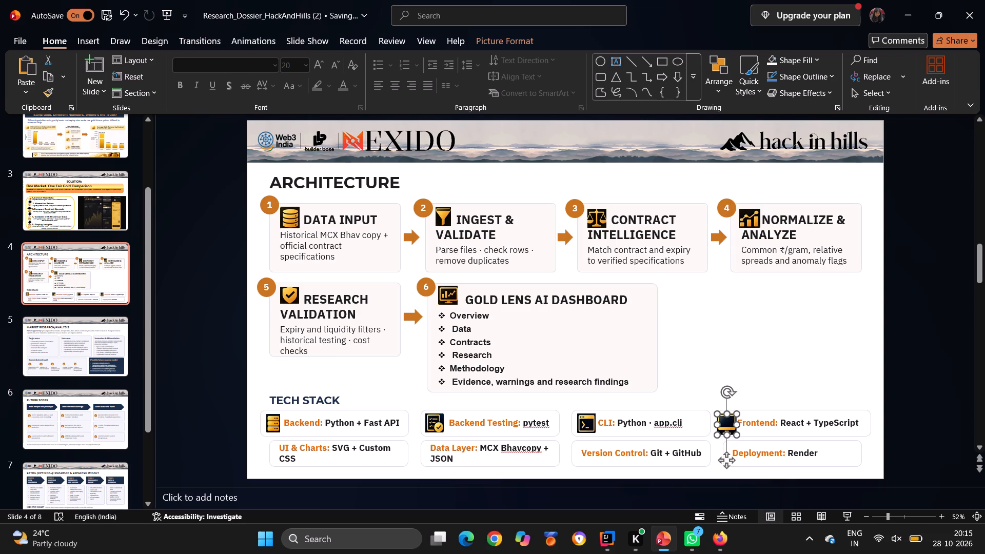
click(728, 434)
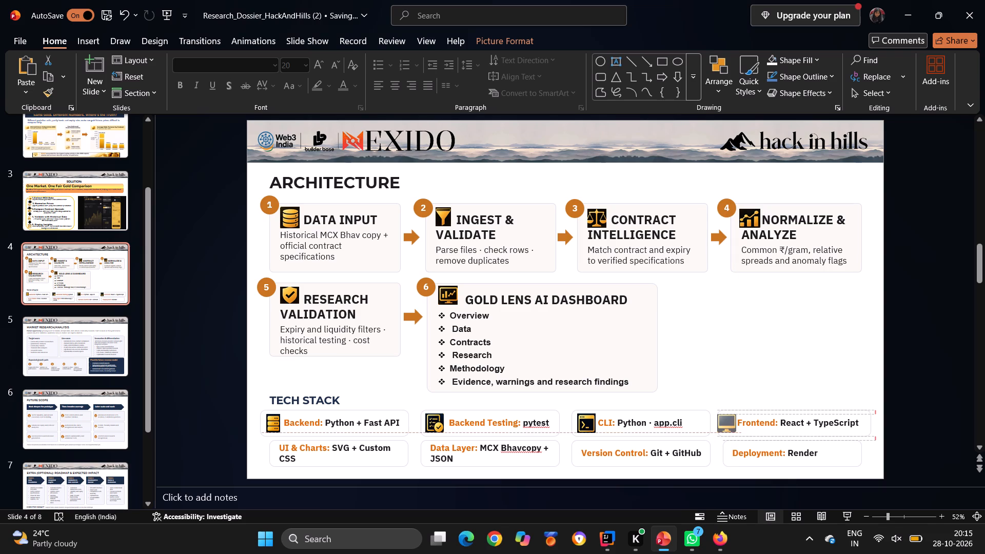
click(742, 359)
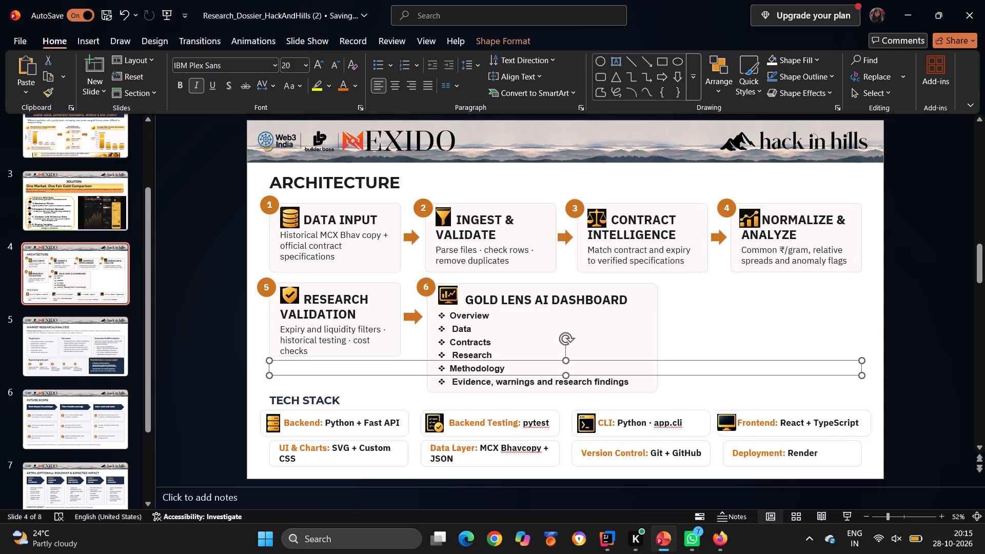
Reposition the monitor icon before the "Frontend:" label and narrow it from its left side to sit inside the box.
click(727, 427)
drag(716, 417, 719, 417)
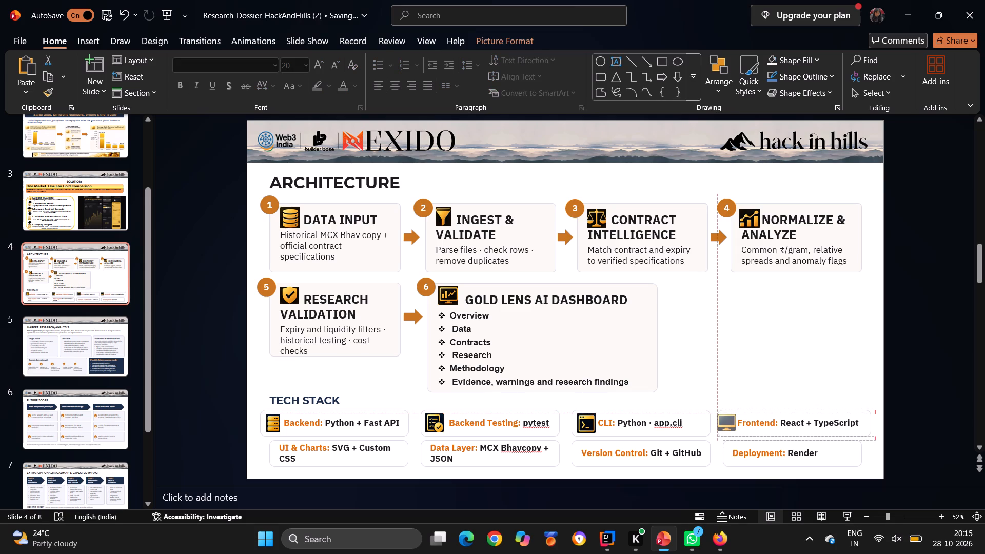
drag(719, 417, 726, 417)
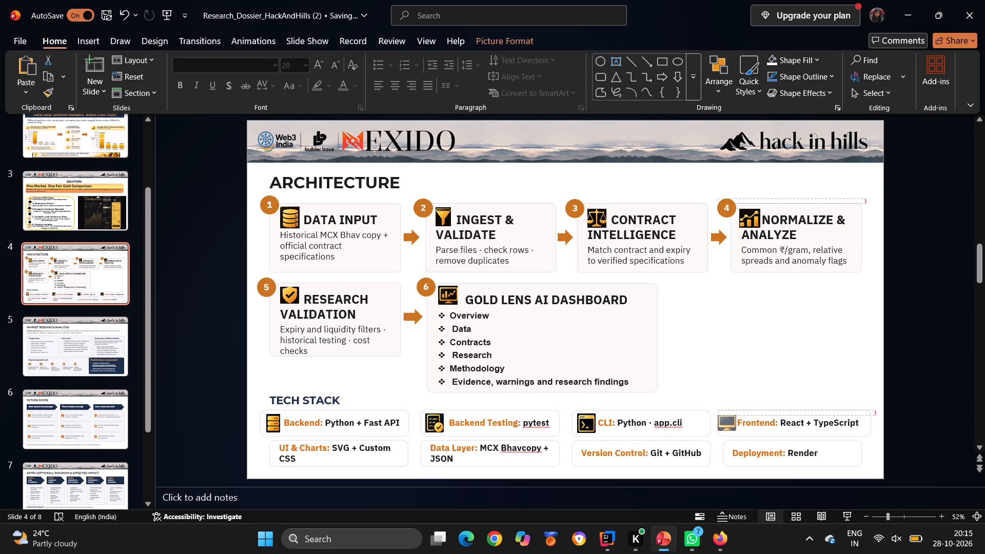
drag(726, 417, 734, 413)
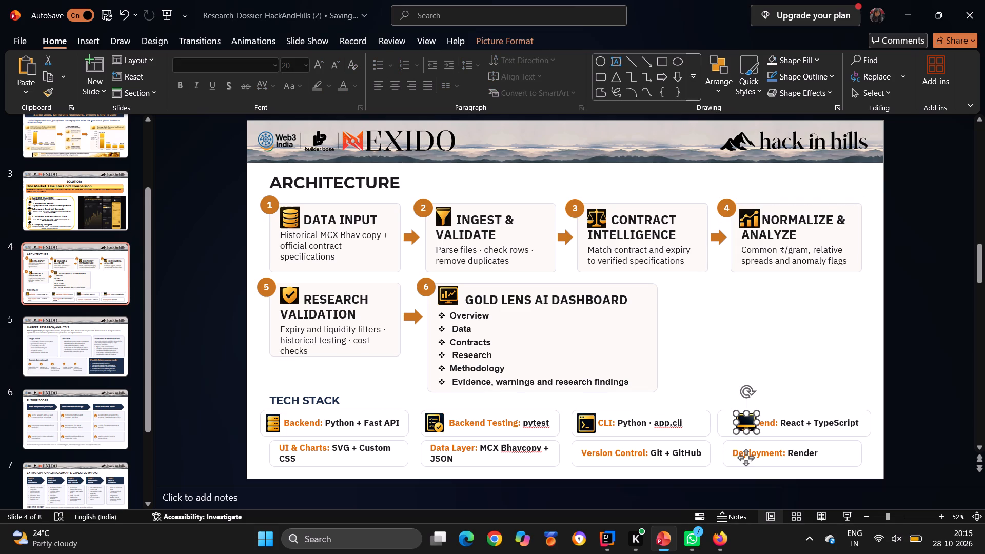
drag(747, 418, 725, 417)
drag(716, 423, 718, 423)
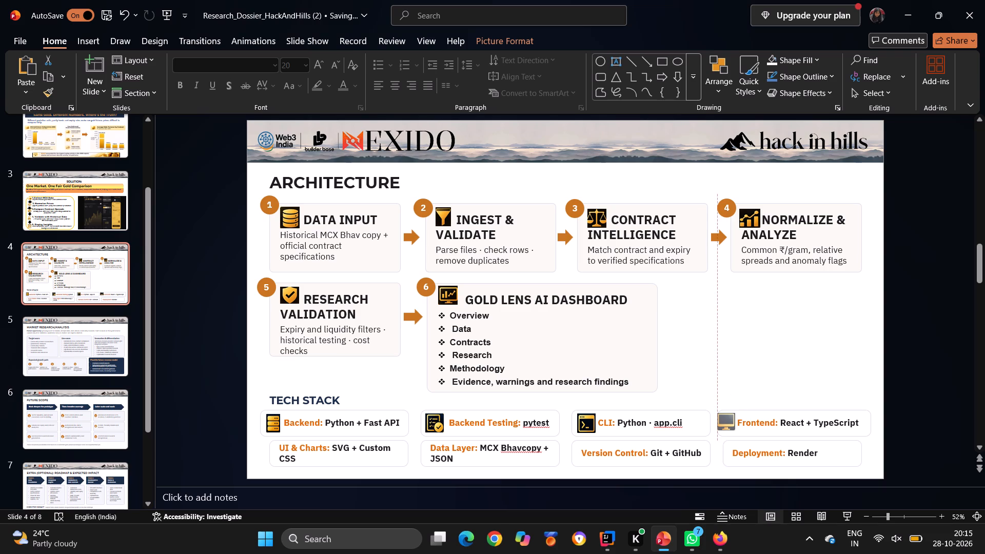
drag(718, 423, 721, 422)
click(728, 359)
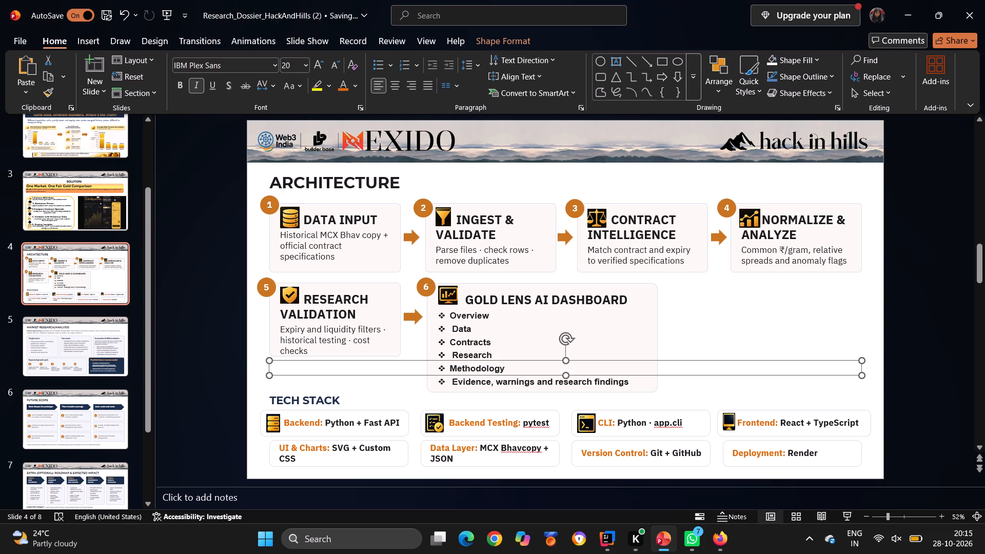
Add two spaces before the "Frontend:" label and widen the monitor icon toward it.
click(739, 422)
key(space)
key(space)
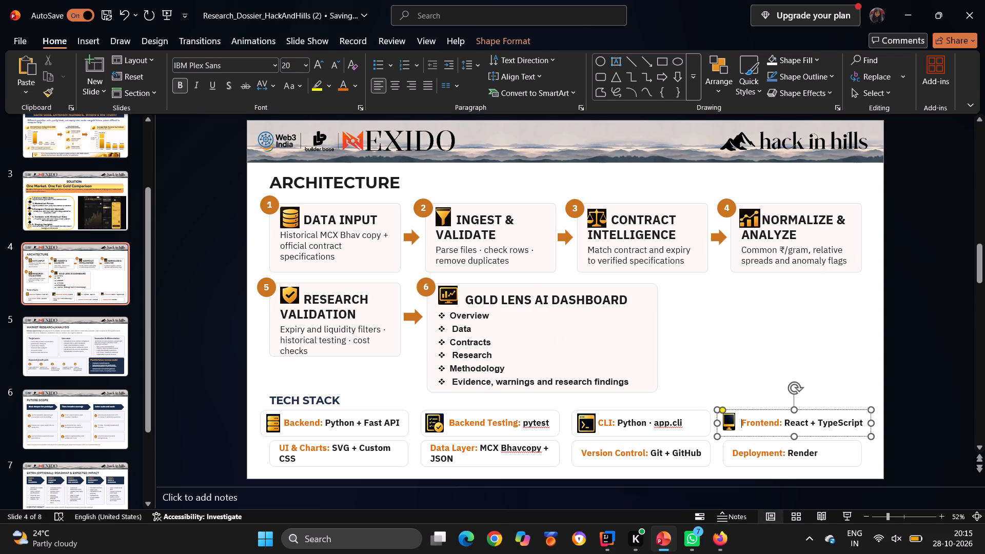
click(727, 420)
drag(736, 421, 741, 422)
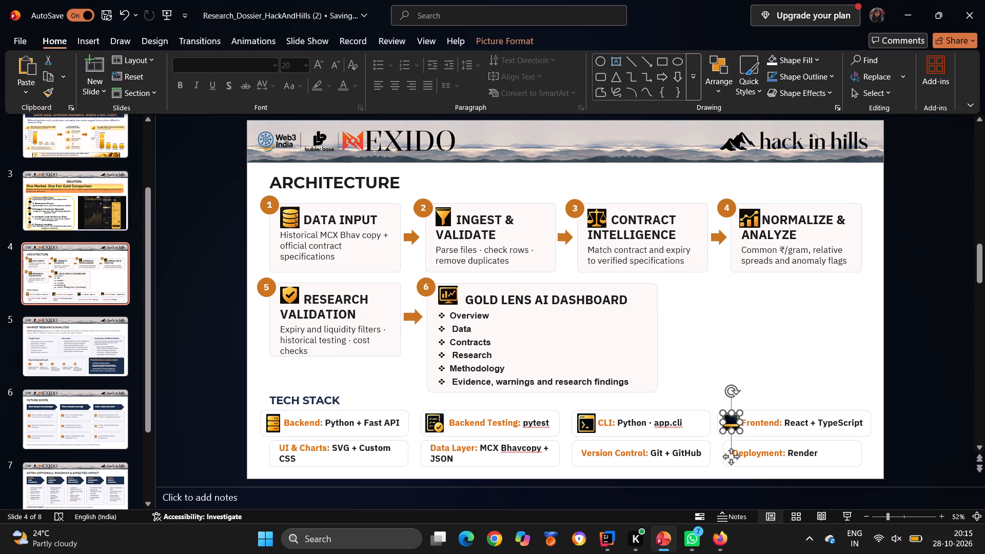
click(724, 423)
click(757, 371)
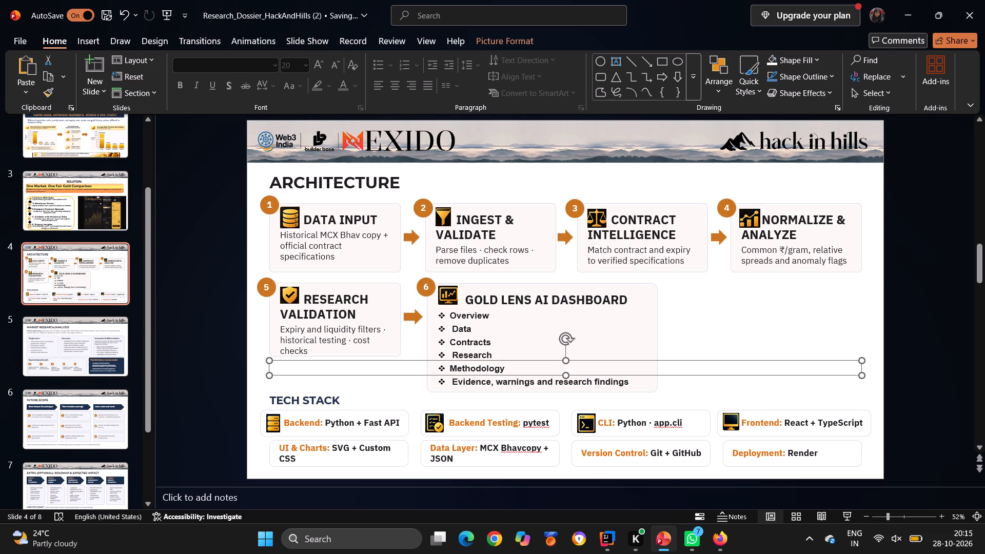
Extend the UI & Charts box leftward so its left edge lines up with the Backend box above.
click(276, 458)
drag(268, 452, 265, 453)
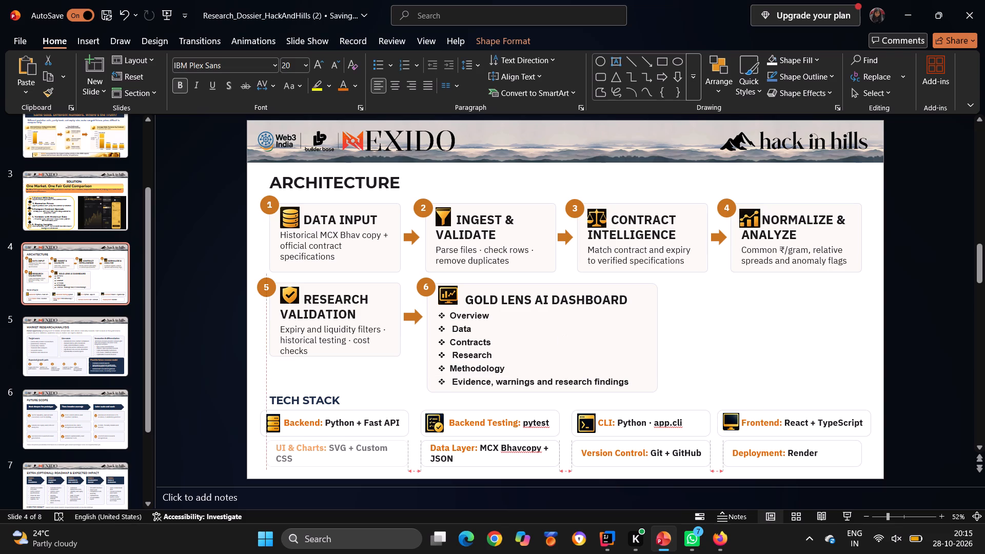
drag(265, 453, 259, 455)
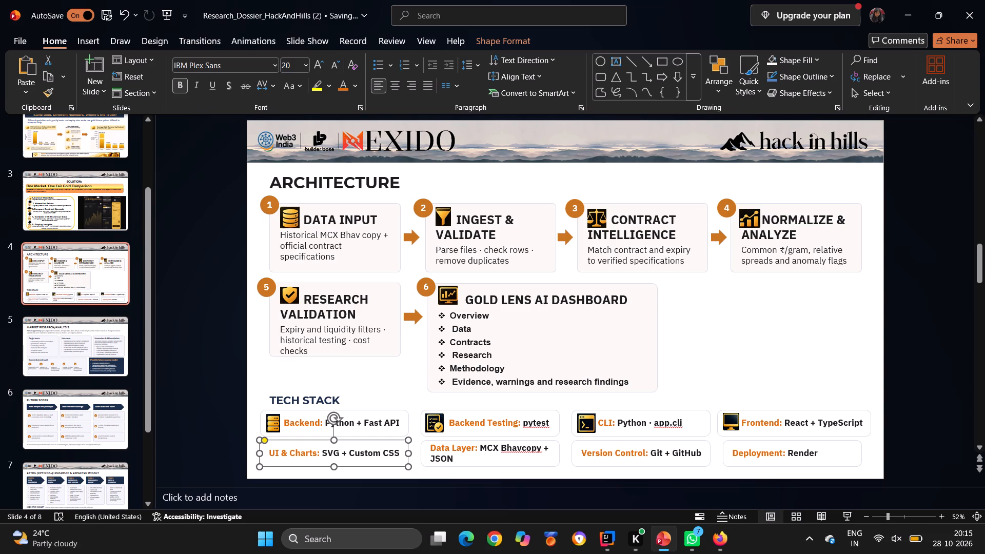
Indent the "UI & Charts:" label with spaces to make room for an icon, and add three spaces before "CSS".
click(270, 451)
key(space)
key(space)
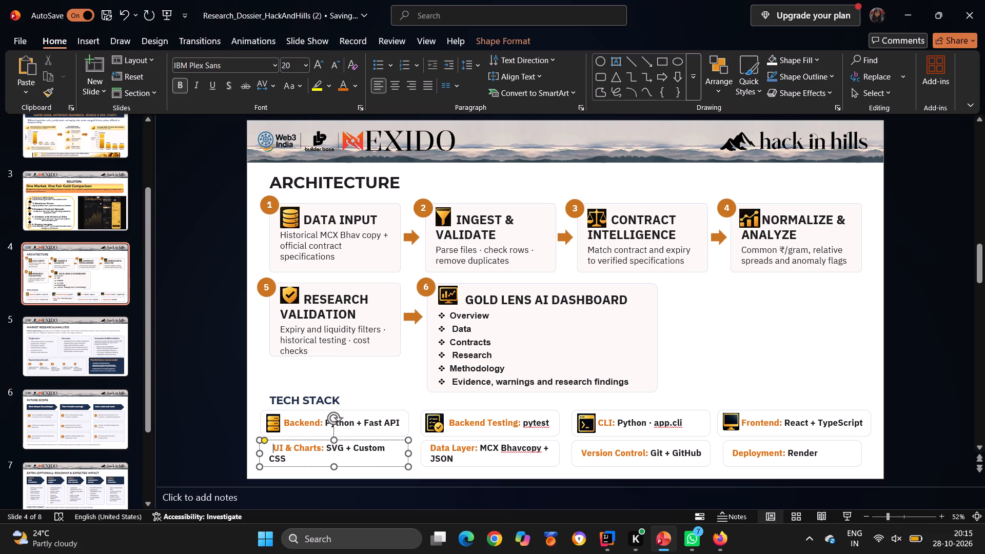
key(space)
key(space)
key(space)
key(space)
key(space)
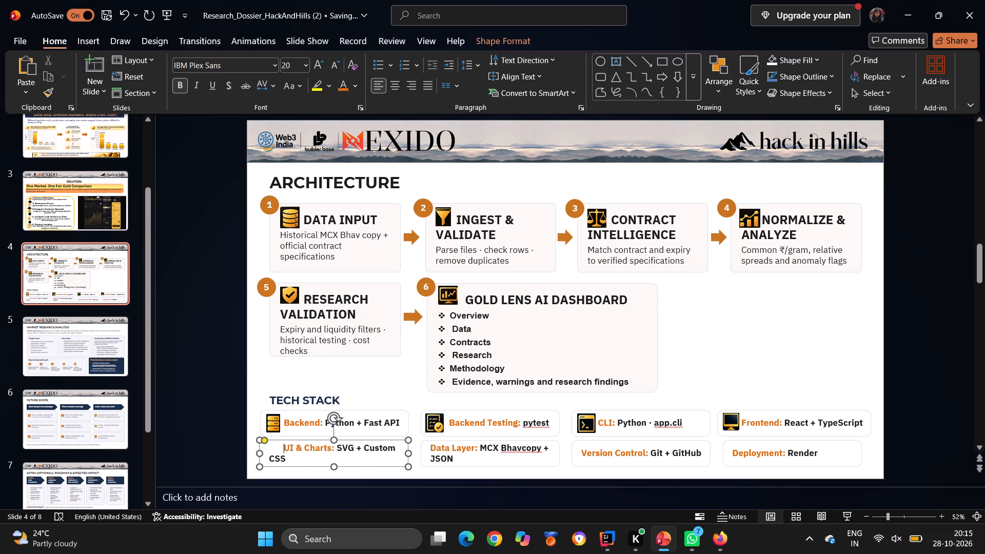
click(269, 456)
key(space)
key(space)
key(space)
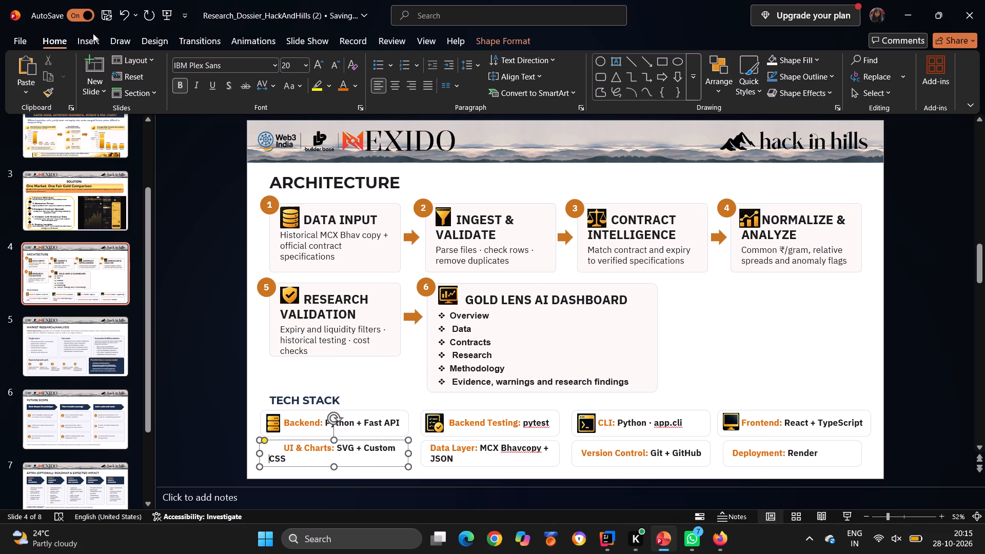
Insert the gold bar-chart icon with the rising trend line from the device's picture gallery.
drag(83, 43, 103, 92)
click(103, 92)
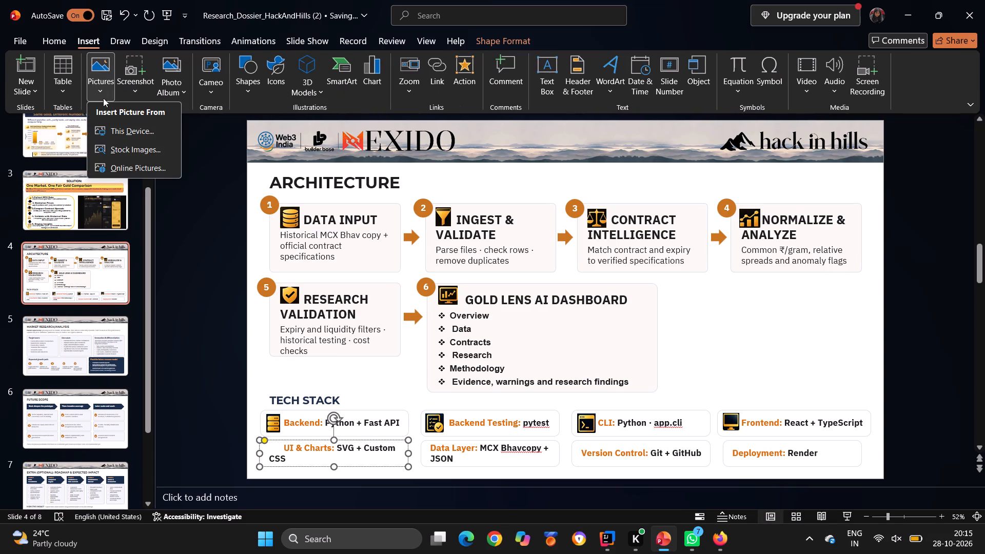
click(107, 129)
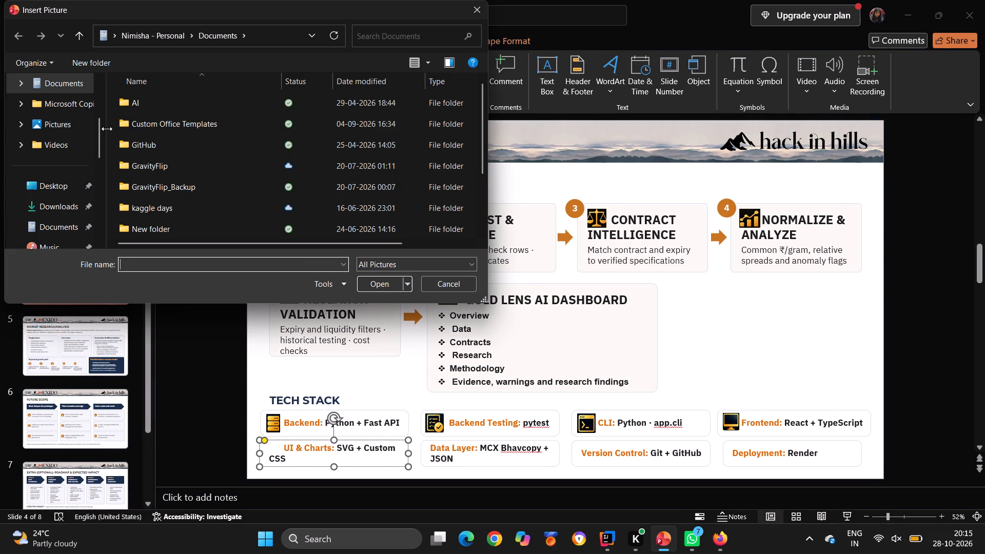
scroll(43, 113, up, 5)
click(43, 113)
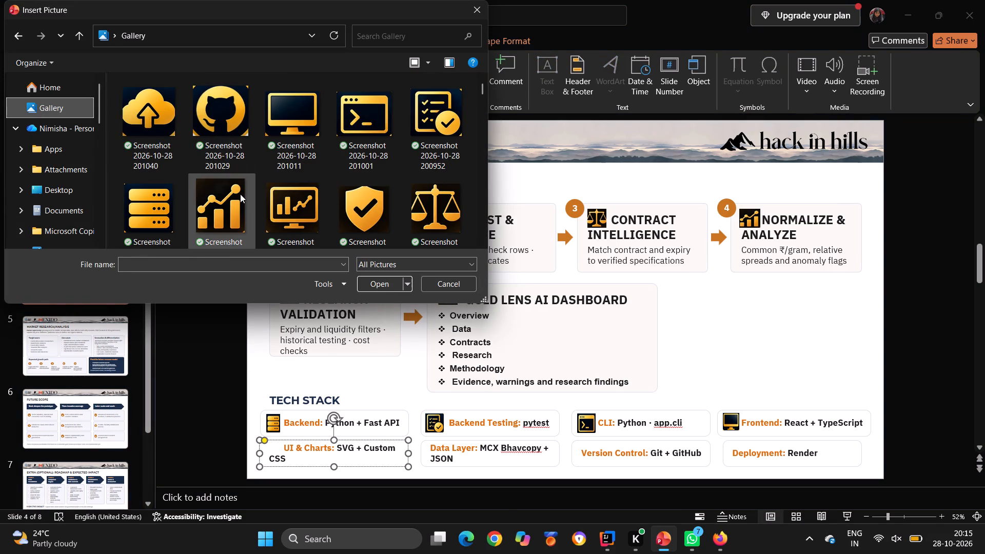
click(240, 194)
click(377, 287)
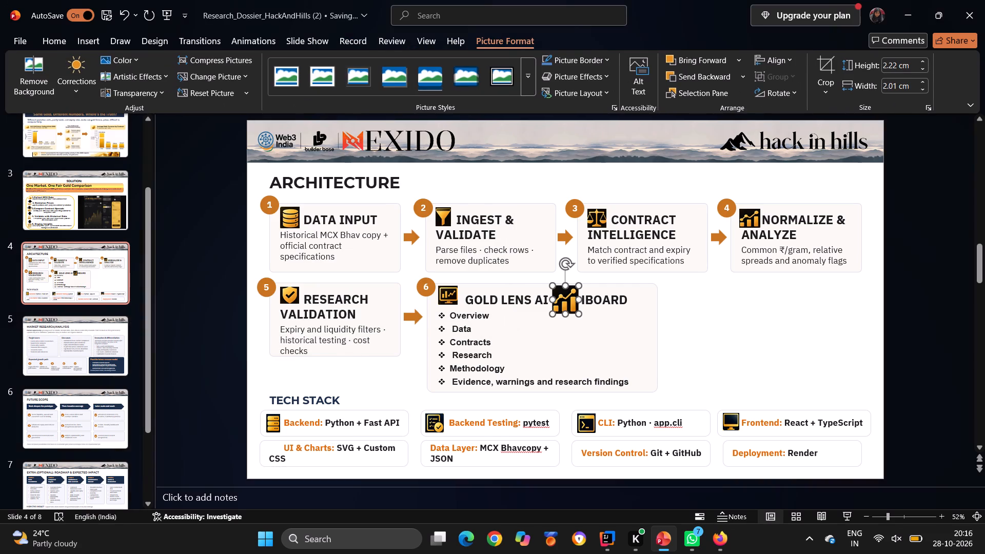
Reduce the bar-chart icon's height slightly and move it to the start of the UI & Charts box.
drag(565, 313, 569, 306)
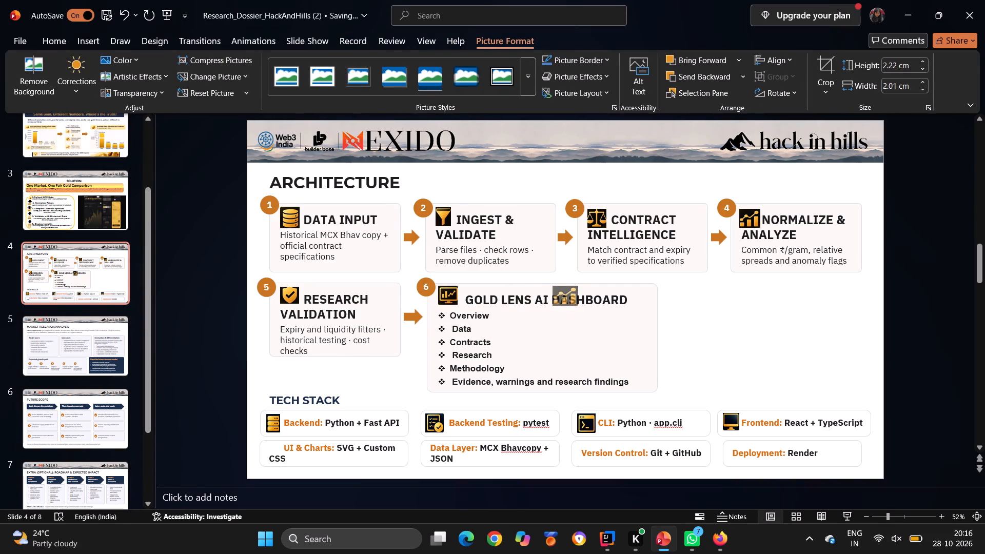
drag(569, 306, 569, 305)
double_click(582, 297)
click(572, 296)
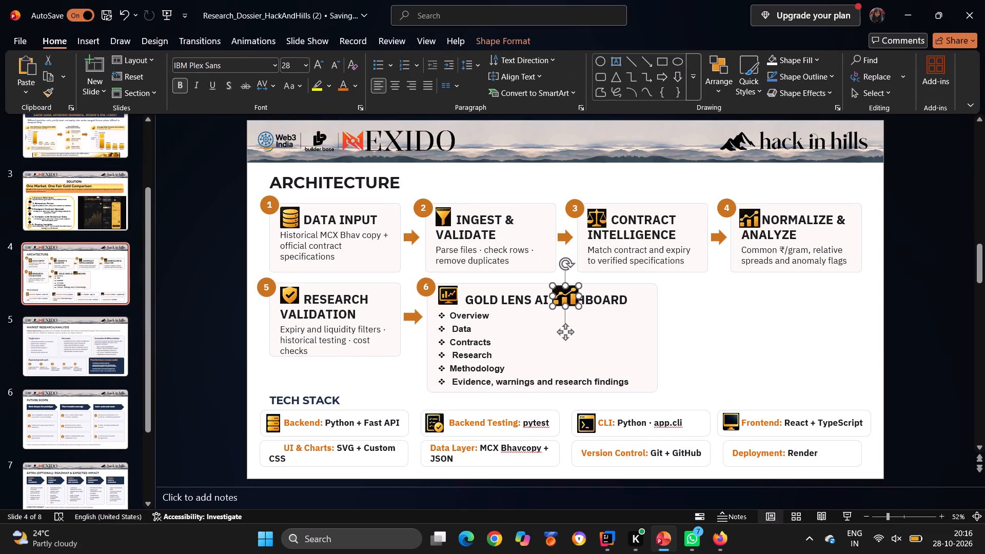
drag(578, 296, 573, 298)
drag(566, 295, 275, 450)
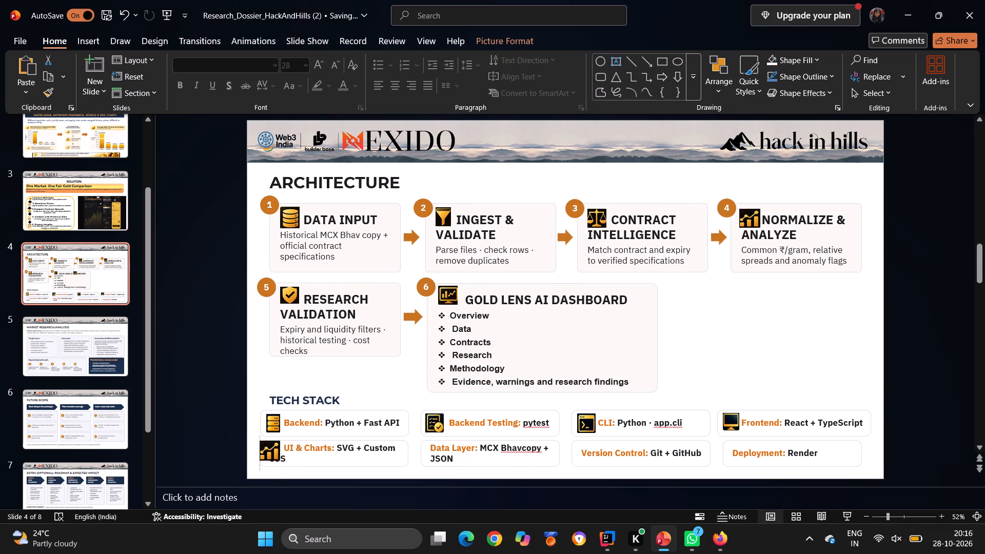
Resize the bar-chart icon from its sides and bottom so it sits on the first text line inside the UI & Charts box.
drag(280, 448, 278, 448)
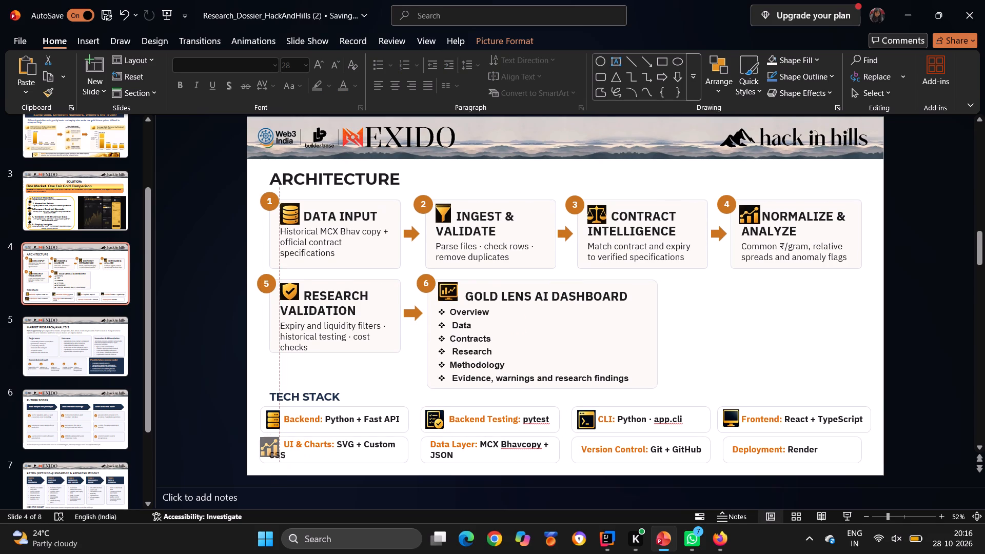
drag(278, 448, 275, 448)
click(260, 446)
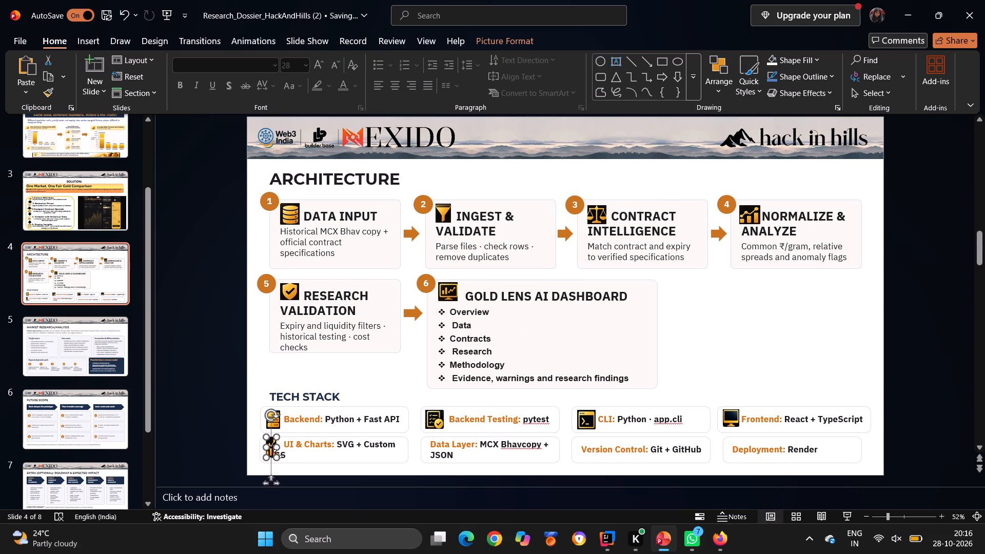
drag(278, 446, 286, 443)
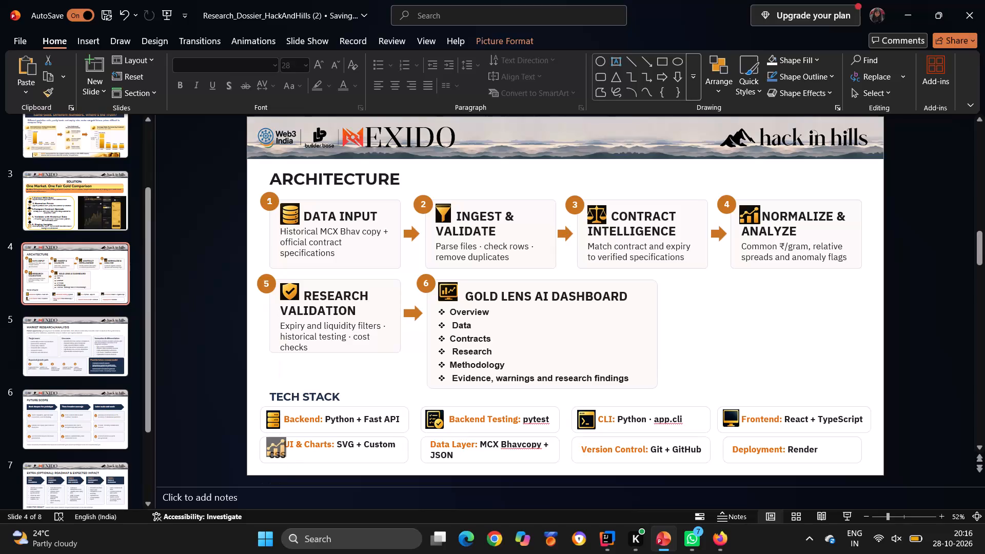
drag(286, 443, 286, 442)
drag(278, 457, 278, 452)
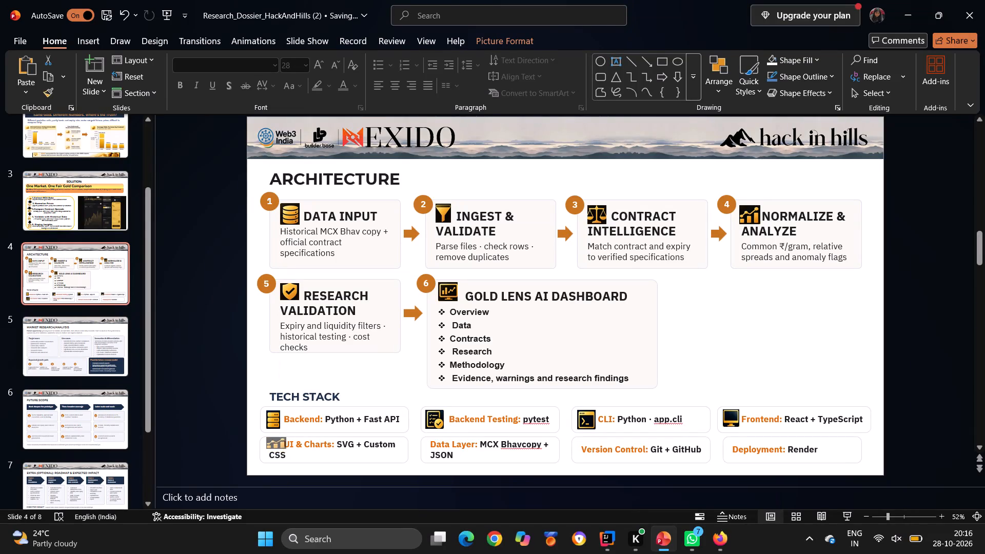
drag(278, 452, 278, 452)
click(278, 445)
click(308, 462)
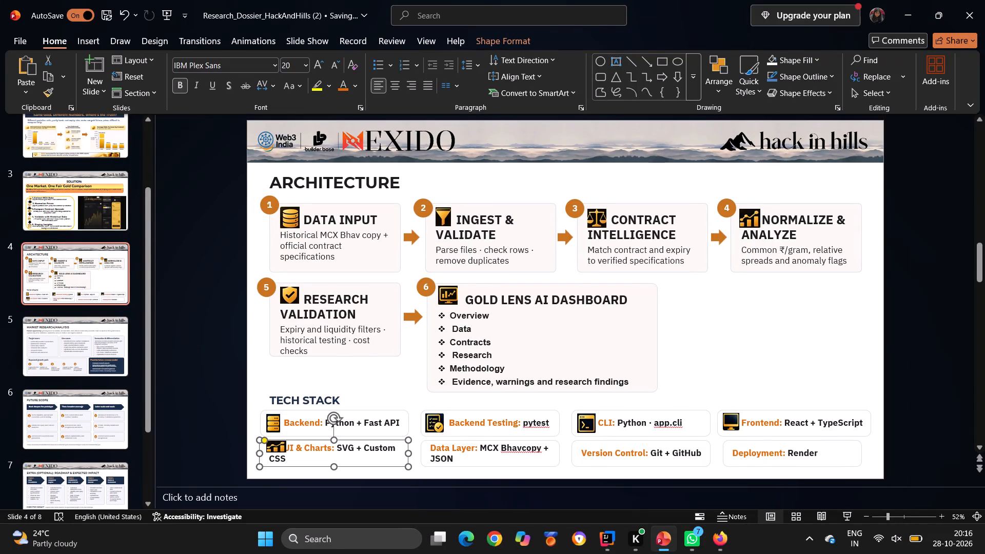
Add three more spaces before "UI & Charts:" to clear the bar-chart icon.
click(288, 450)
key(Left)
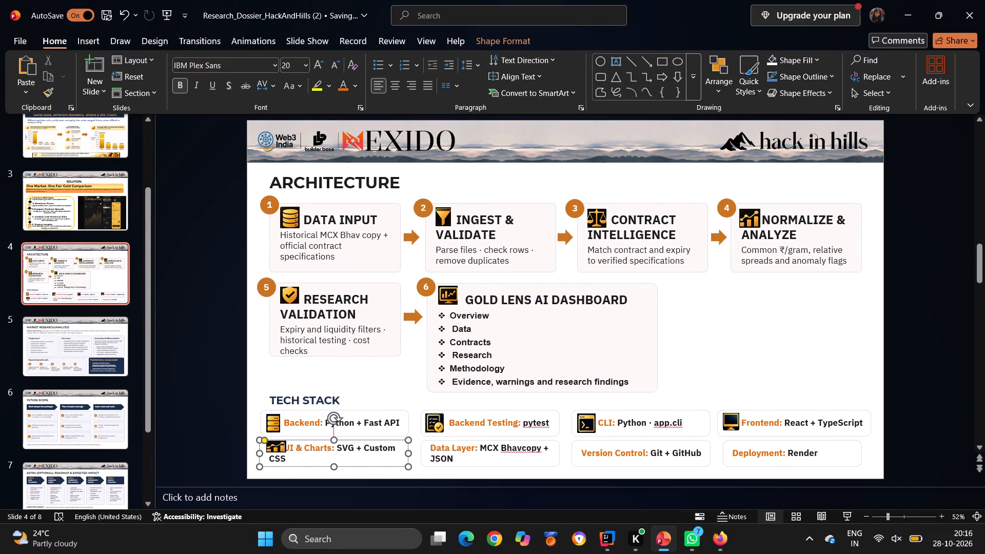
key(Left)
key(space)
key(space)
key(space)
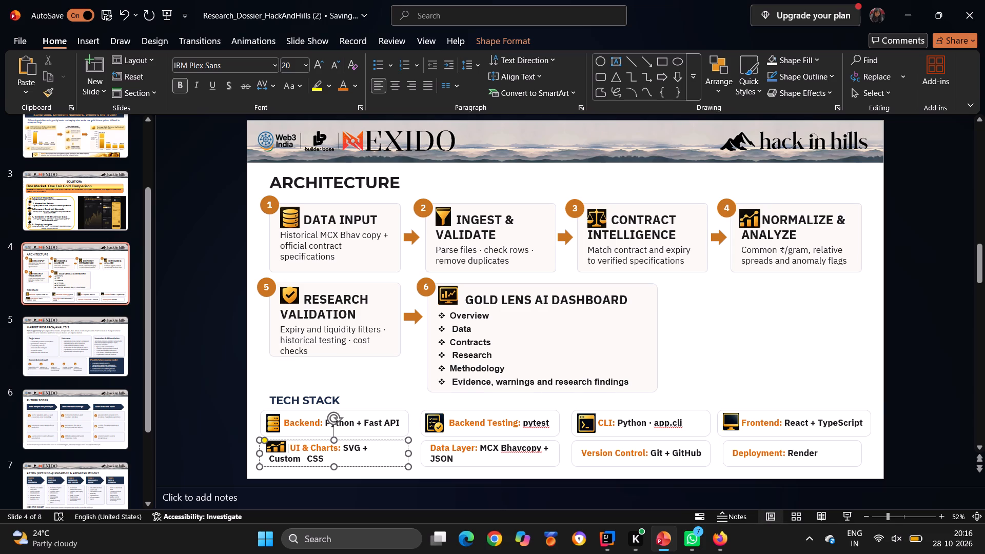
Remove the space between "+" and "Custom" in the UI & Charts text and delete the word "CSS".
click(269, 460)
key(BackSpace)
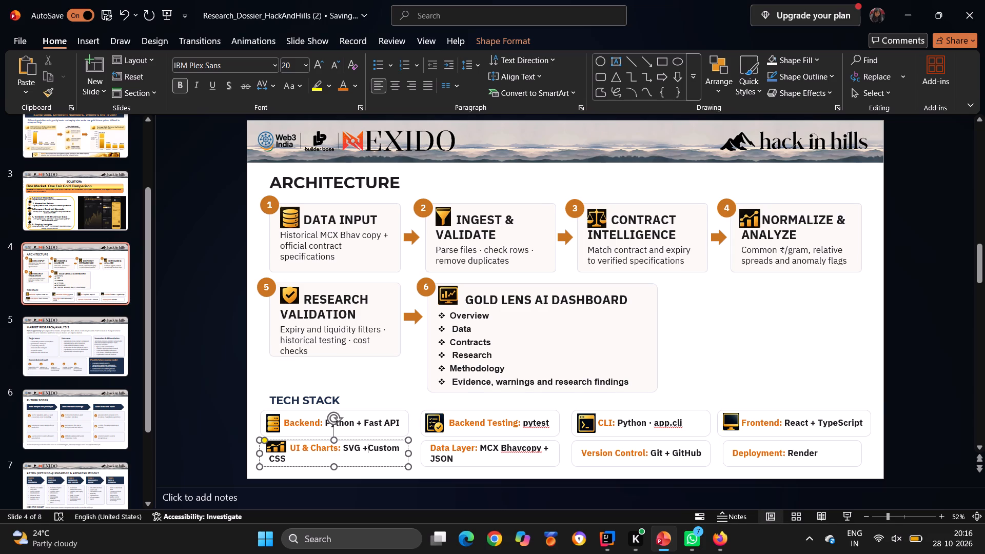
click(269, 460)
key(space)
key(space)
click(289, 457)
key(BackSpace)
key(BackSpace)
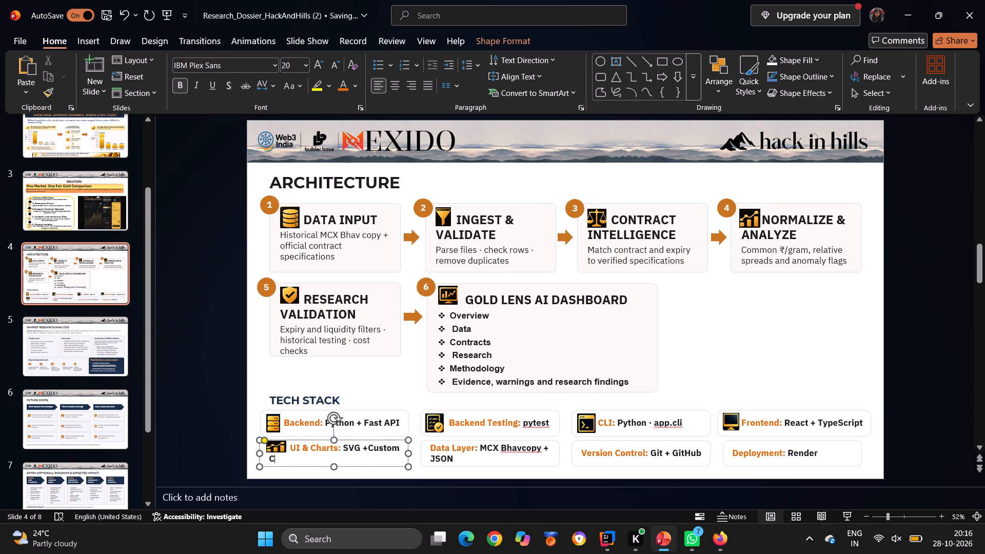
key(BackSpace)
Centre the bar-chart icon vertically in the UI & Charts box and remove two spaces before the label.
click(281, 448)
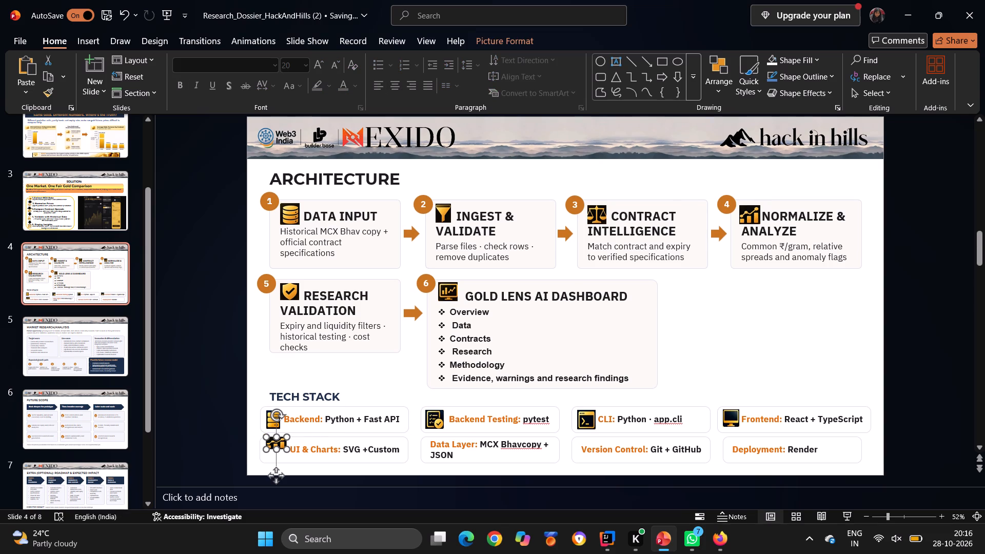
drag(278, 444, 275, 450)
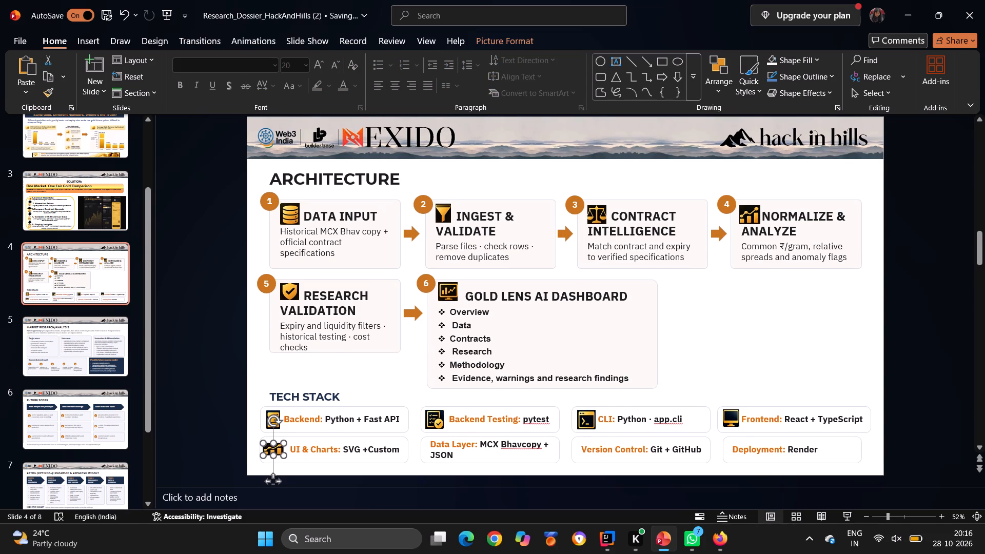
click(290, 448)
key(BackSpace)
key(BackSpace)
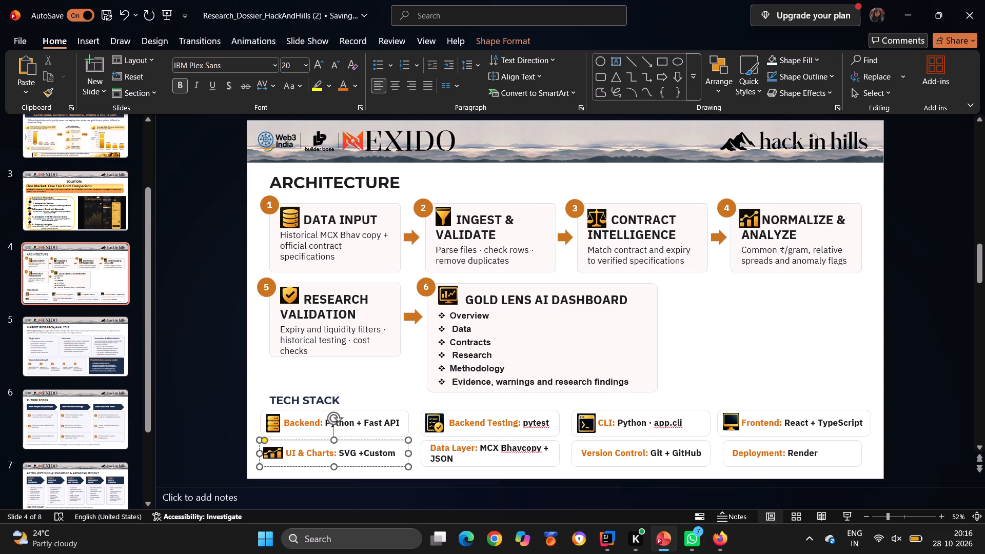
Enter "CSS" again after "Custom" in the UI & Charts box.
click(400, 453)
key(BackSpace)
key(c)
text(SS)
key(space)
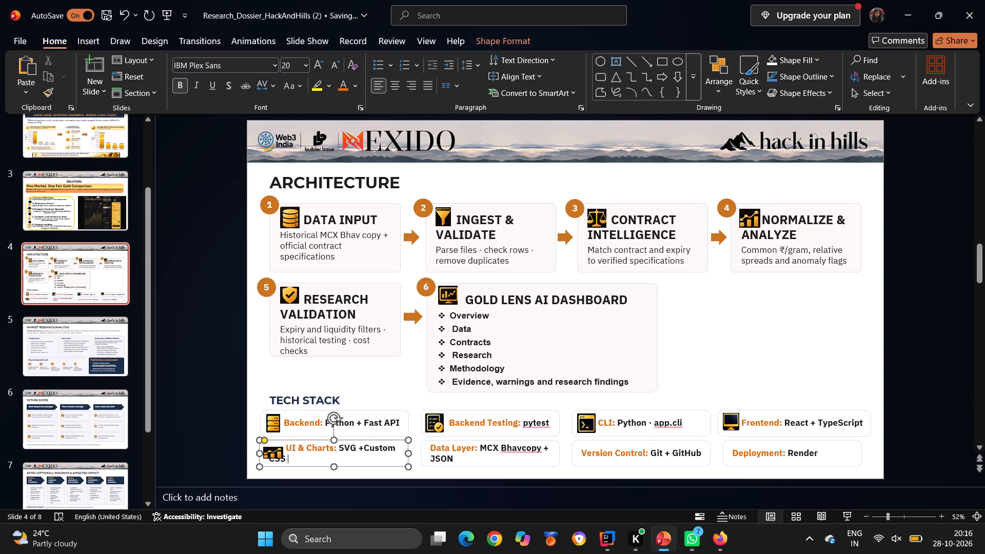
Raise the bar-chart icon beside the "UI & Charts:" line and try to indent "CSS" with three spaces.
drag(272, 452, 272, 444)
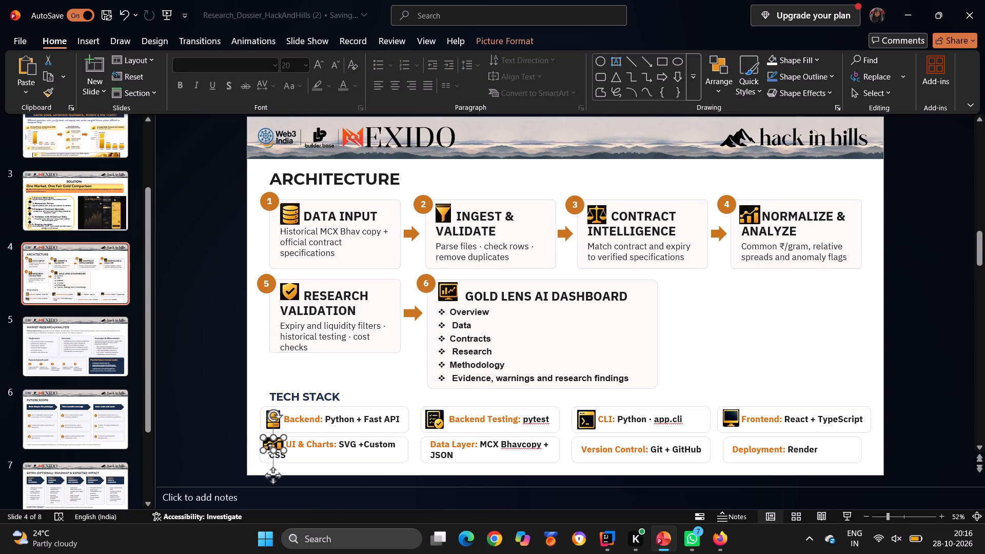
click(269, 451)
click(270, 457)
key(space)
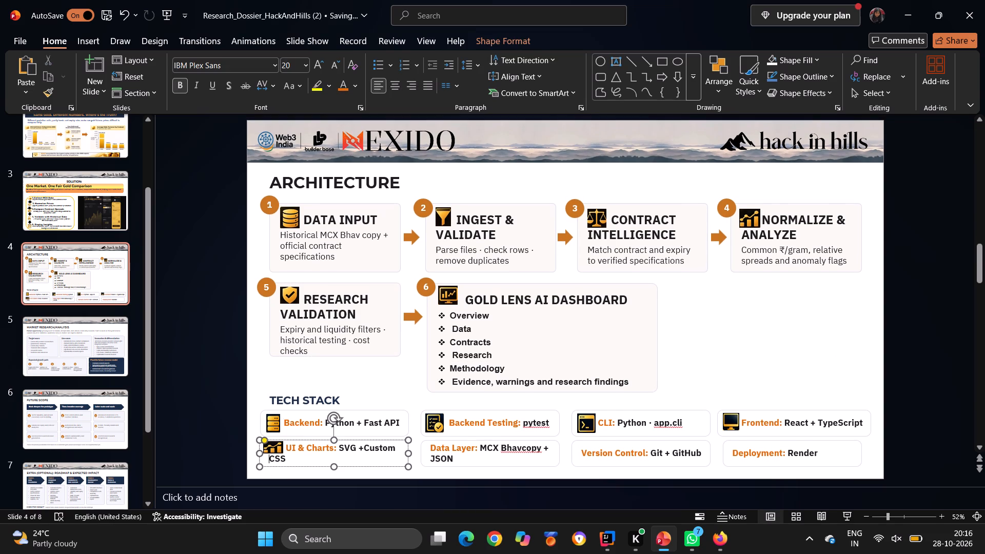
key(space)
key(space)
Adjust the UI & Charts box's top and bottom edges so it extends slightly lower for its two text lines.
click(333, 440)
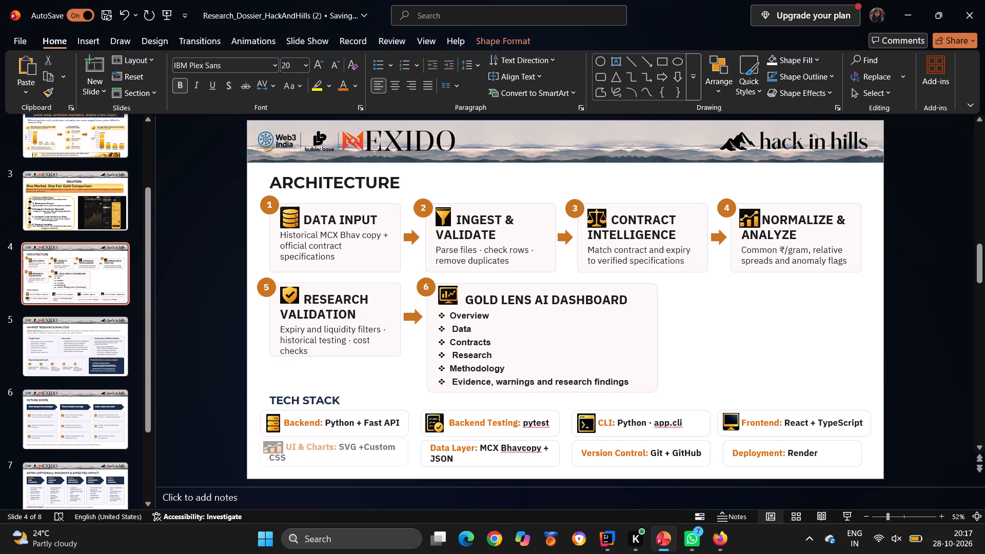
click(333, 465)
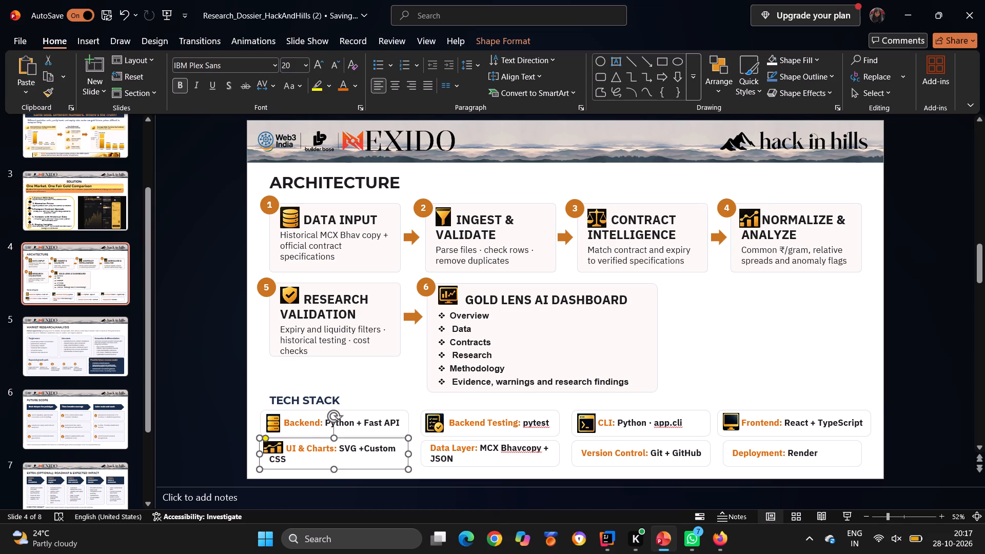
click(386, 368)
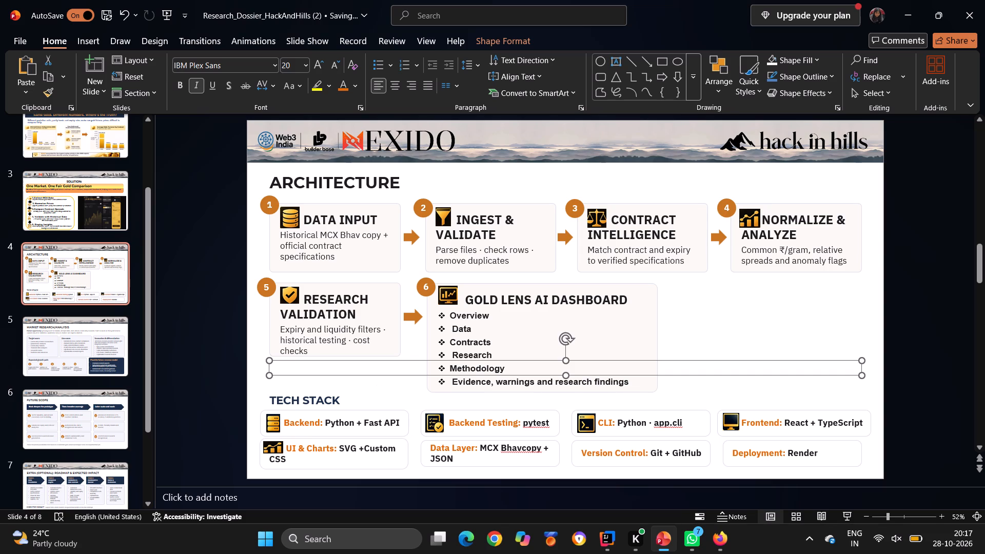
click(349, 451)
click(333, 439)
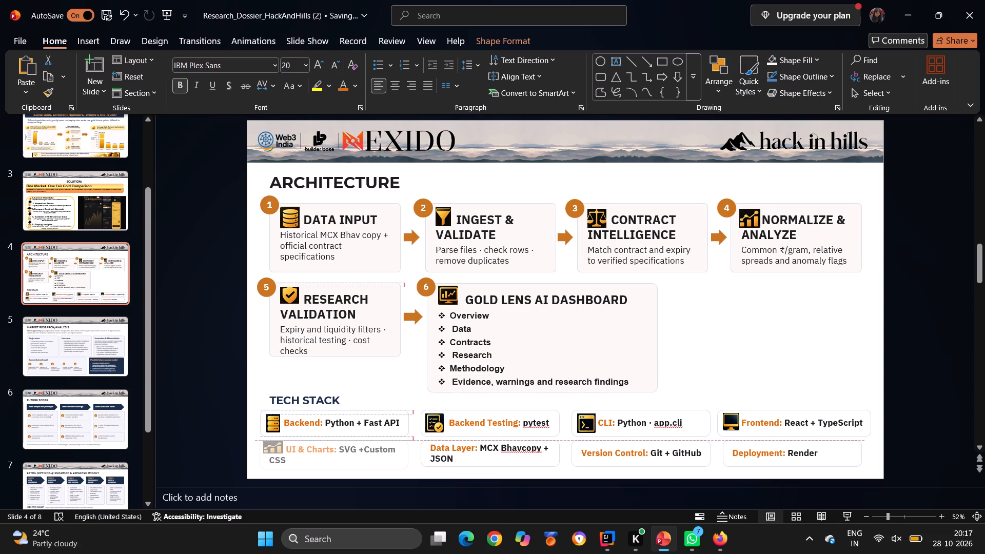
Try to shift "CSS" on the second line of the UI & Charts box using three spaces.
click(276, 451)
click(276, 451)
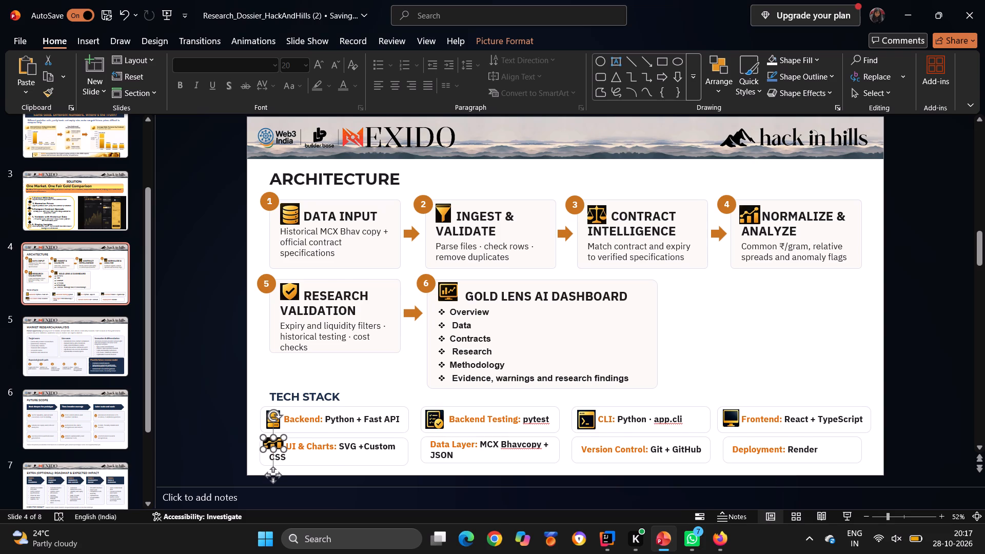
click(276, 460)
key(space)
key(space)
key(space)
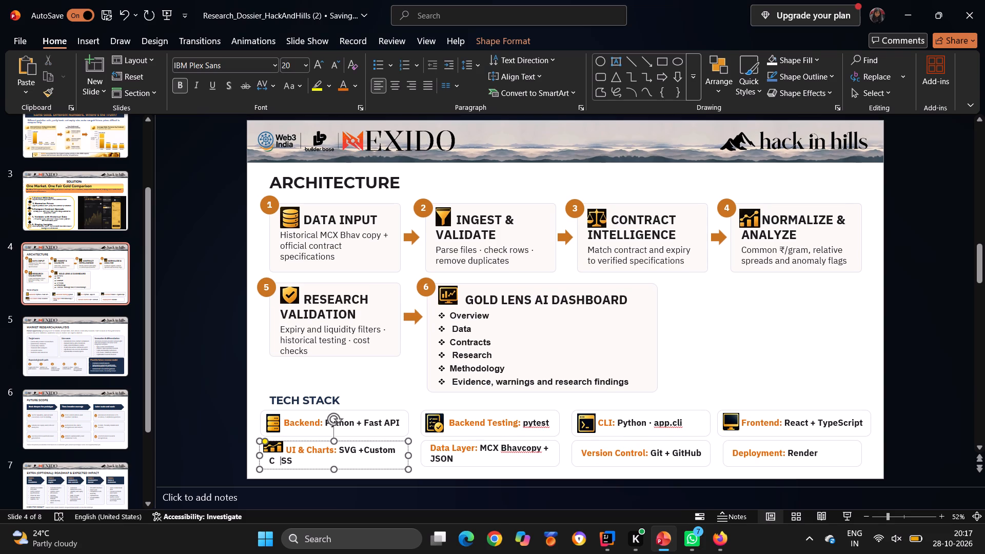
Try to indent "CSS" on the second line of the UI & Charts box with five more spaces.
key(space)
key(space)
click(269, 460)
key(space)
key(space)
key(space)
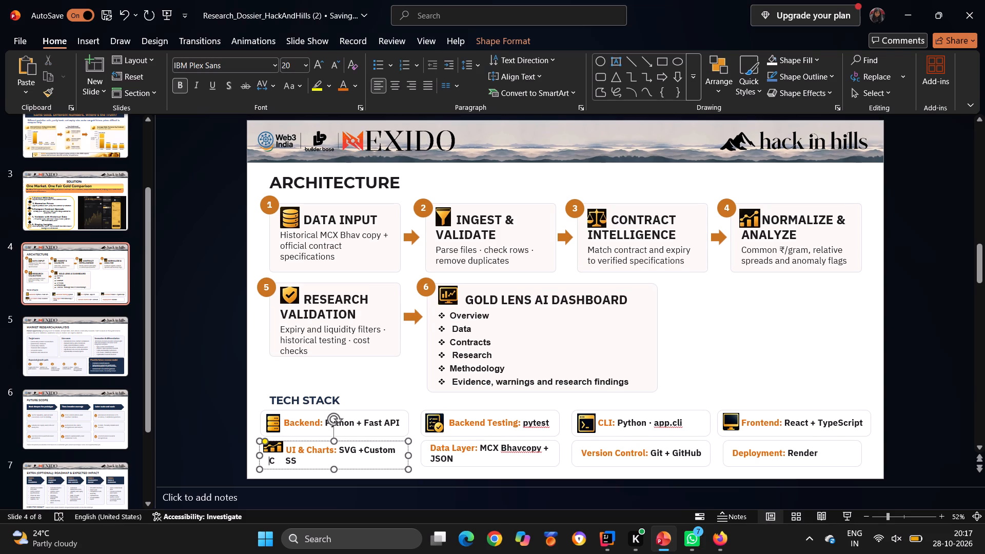
Delete the separated "C" from "CSS" in the UI & Charts box and try a placeholder "m" at the start of the second line.
click(281, 462)
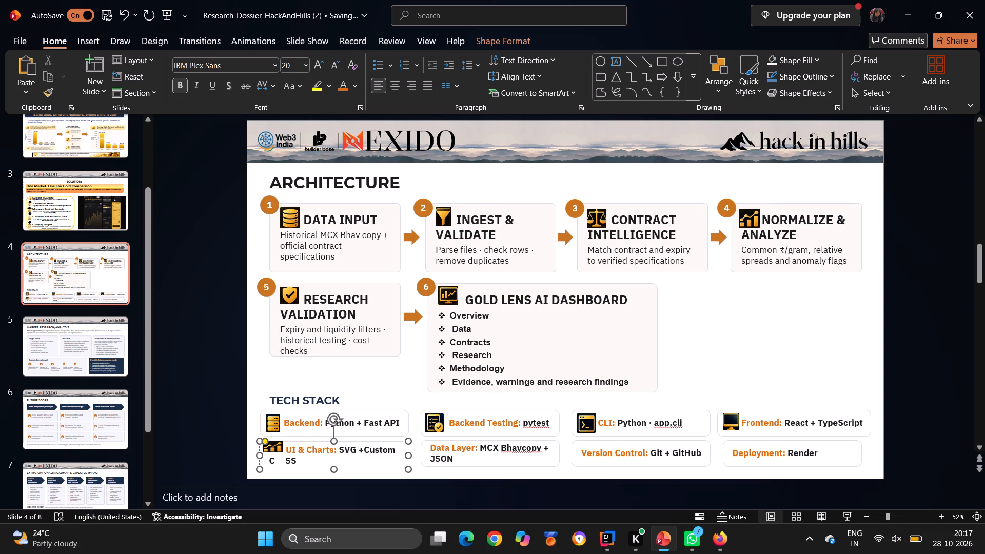
click(275, 461)
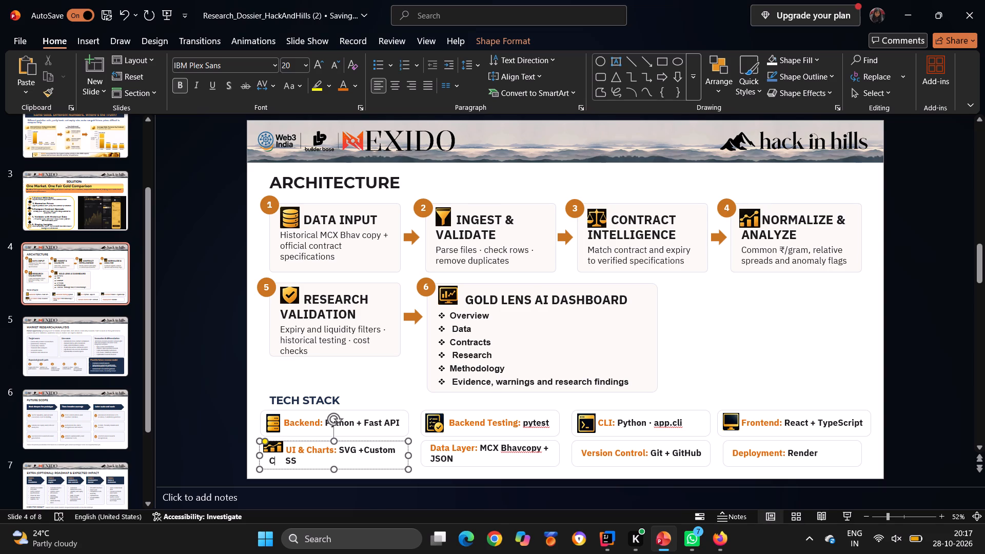
key(BackSpace)
click(270, 461)
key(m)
key(BackSpace)
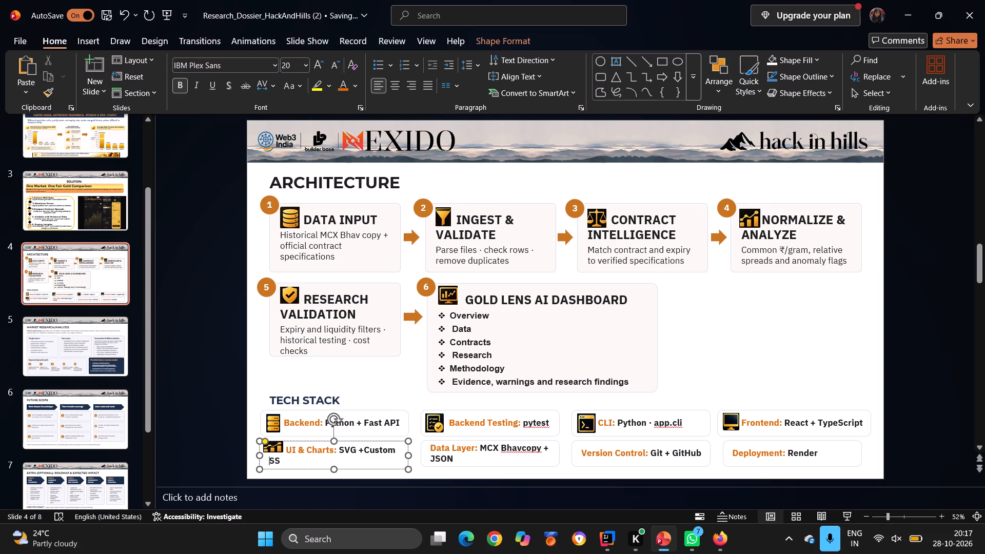
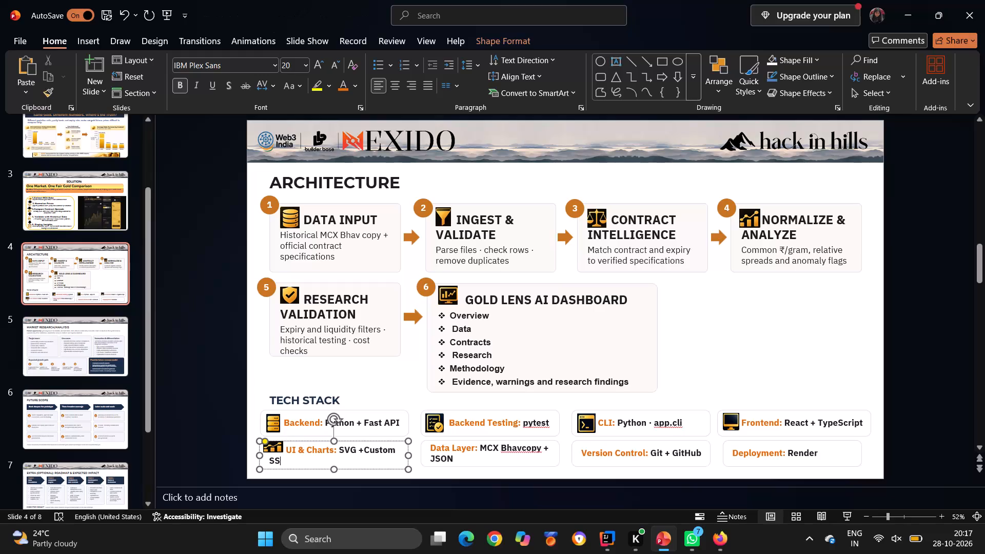
Delete the leftover "SS" after "Custom" on the second line of the UI & Charts box.
key(BackSpace)
key(BackSpace)
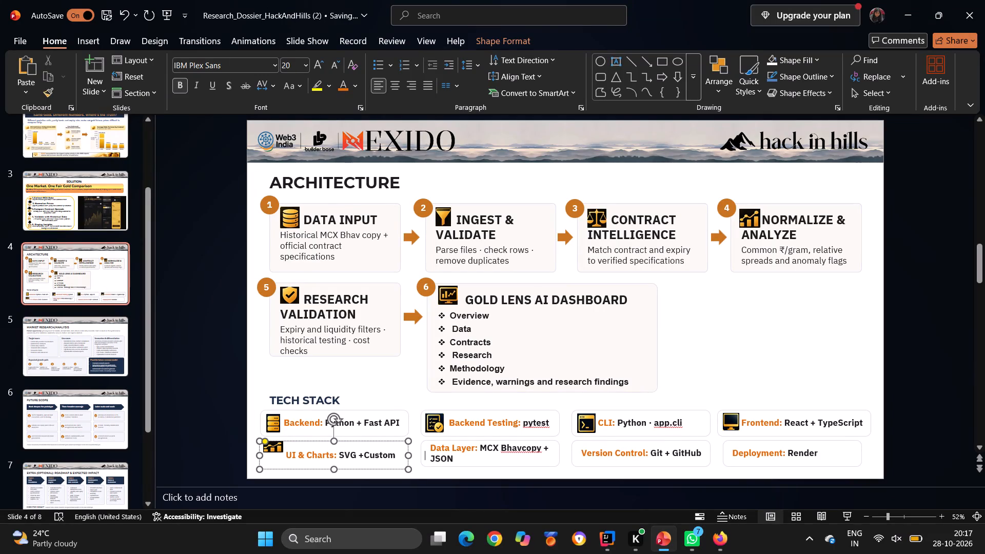
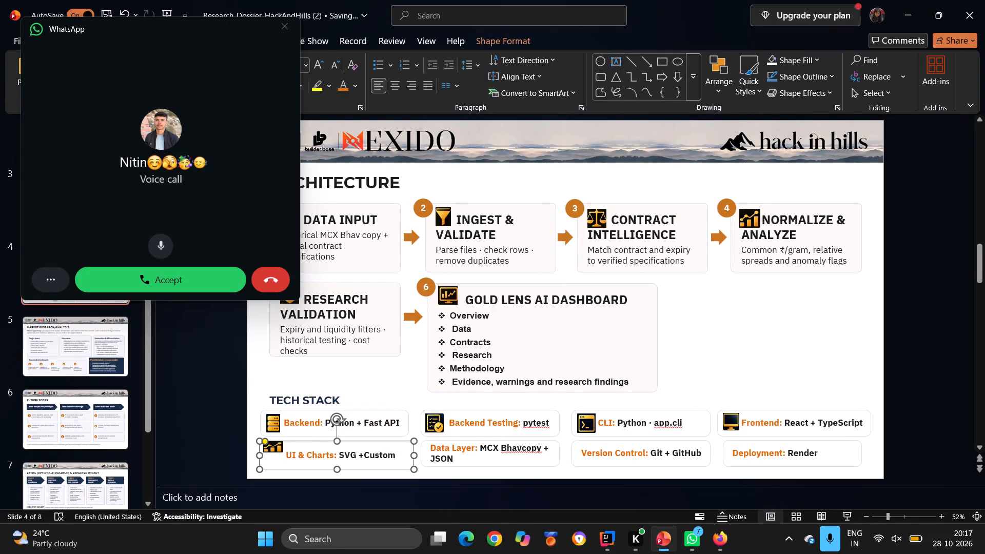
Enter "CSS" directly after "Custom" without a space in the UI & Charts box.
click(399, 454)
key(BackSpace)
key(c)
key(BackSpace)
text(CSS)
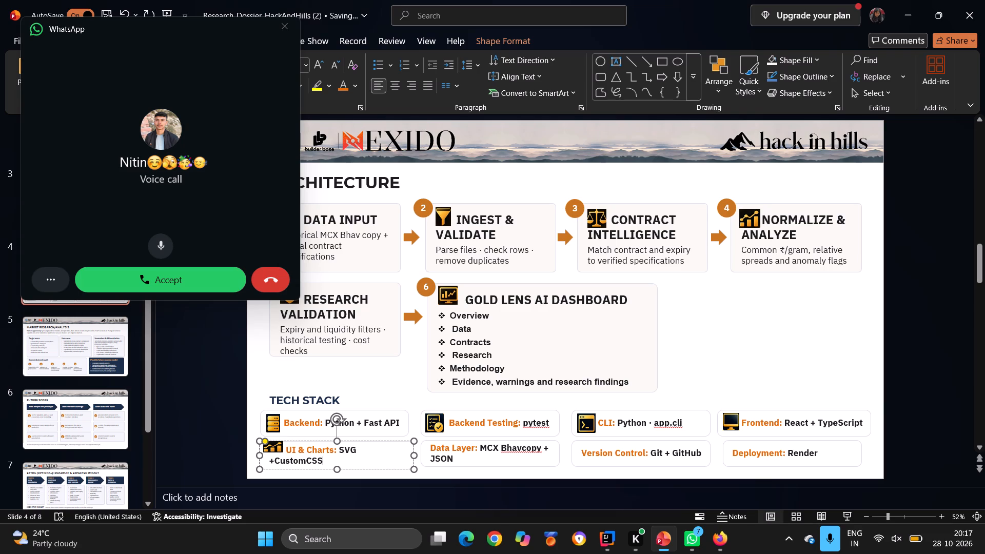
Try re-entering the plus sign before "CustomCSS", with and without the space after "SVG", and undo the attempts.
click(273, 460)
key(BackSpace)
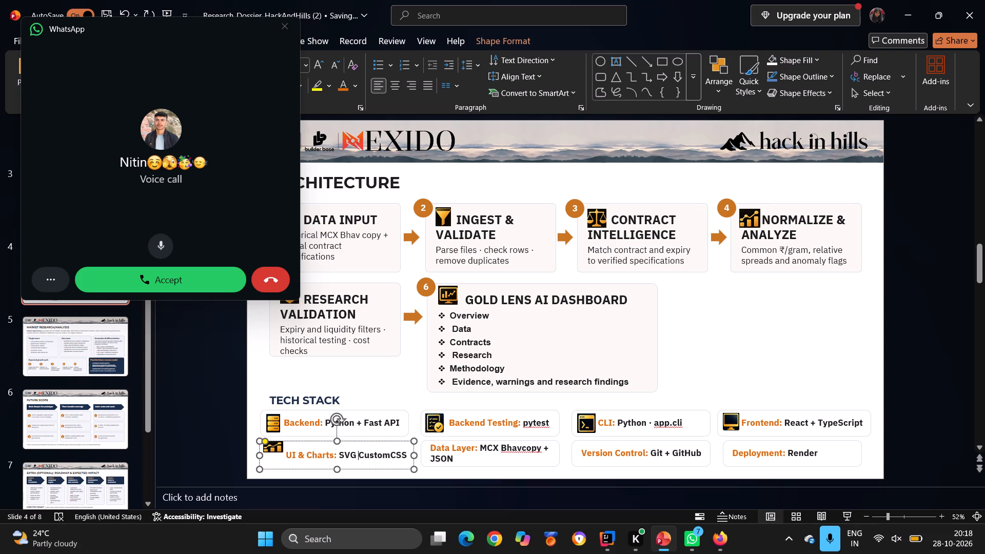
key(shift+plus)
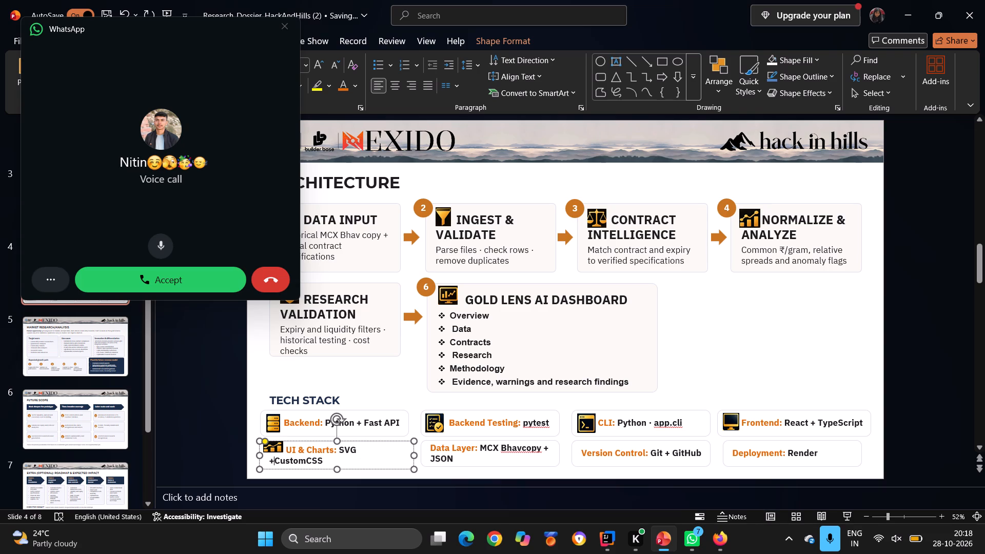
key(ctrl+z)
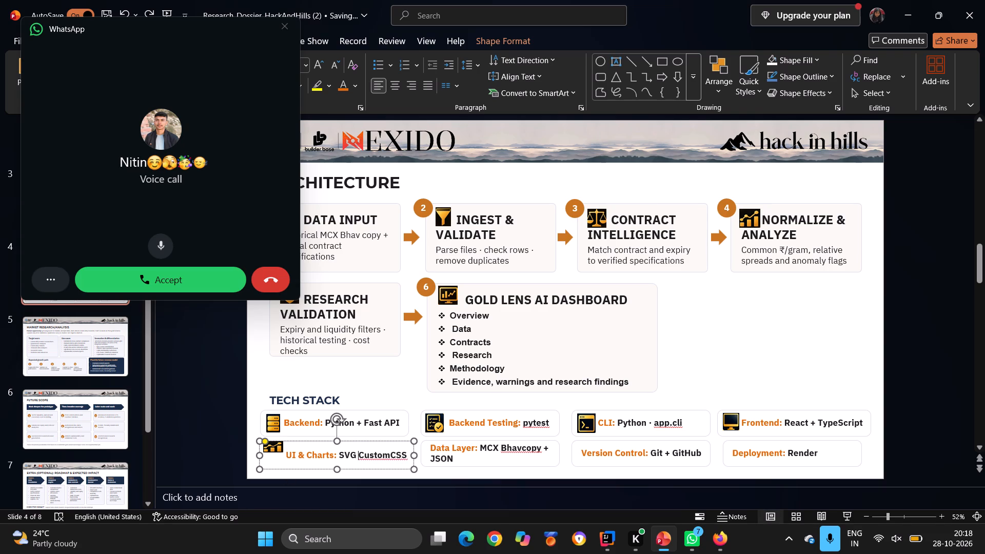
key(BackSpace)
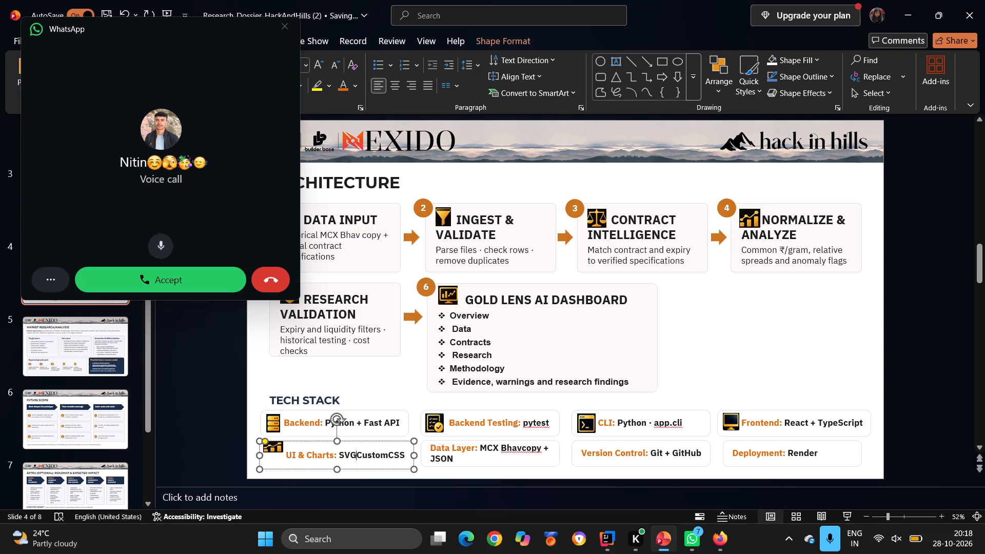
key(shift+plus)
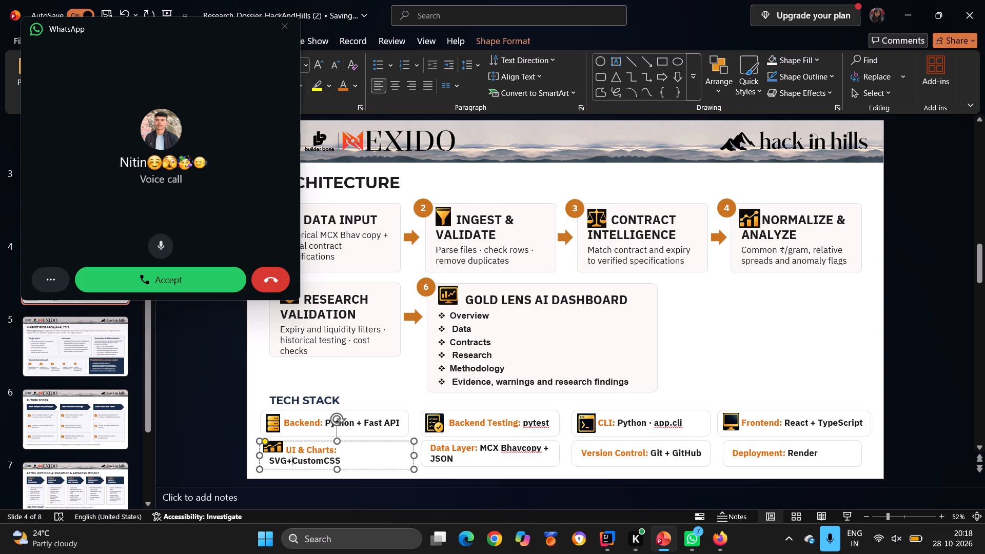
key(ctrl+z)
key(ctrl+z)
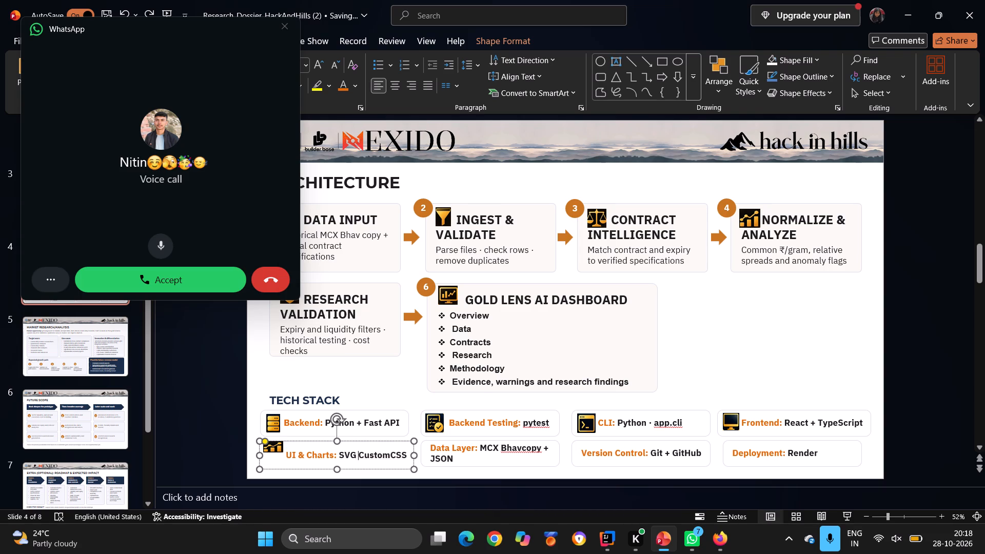
Undo the recent text and box-size edits in the UI & Charts box, back to "SVG +Custom CSS" in the smaller box.
key(ctrl+z)
key(ctrl+z)
key(ctrl+z)
key(ctrl+z)
key(ctrl+z)
key(ctrl+z)
key(ctrl+z)
key(ctrl+z)
key(ctrl+z)
key(ctrl+z)
key(ctrl+z)
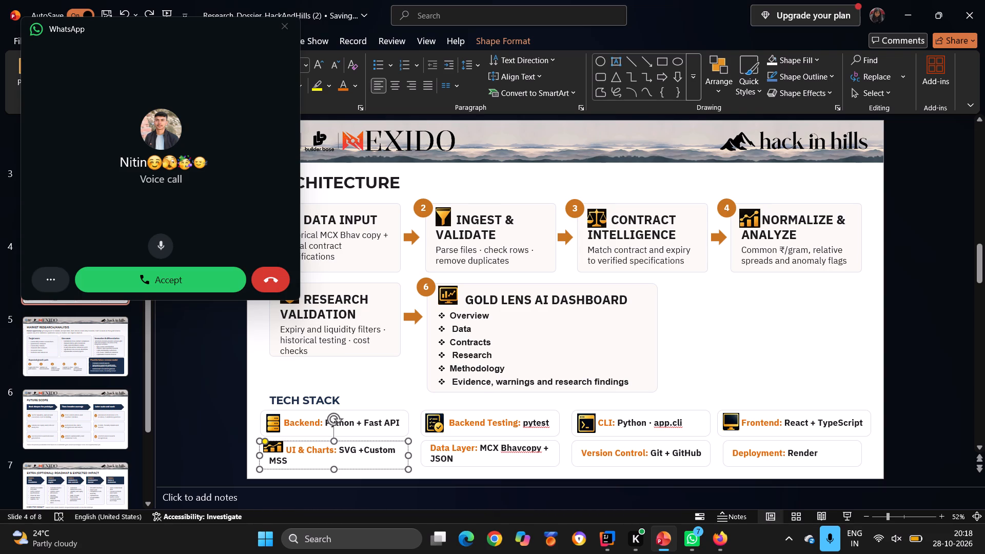
key(ctrl+z)
key(ctrl+z)
key(ctrl+z)
key(ctrl+z)
key(ctrl+z)
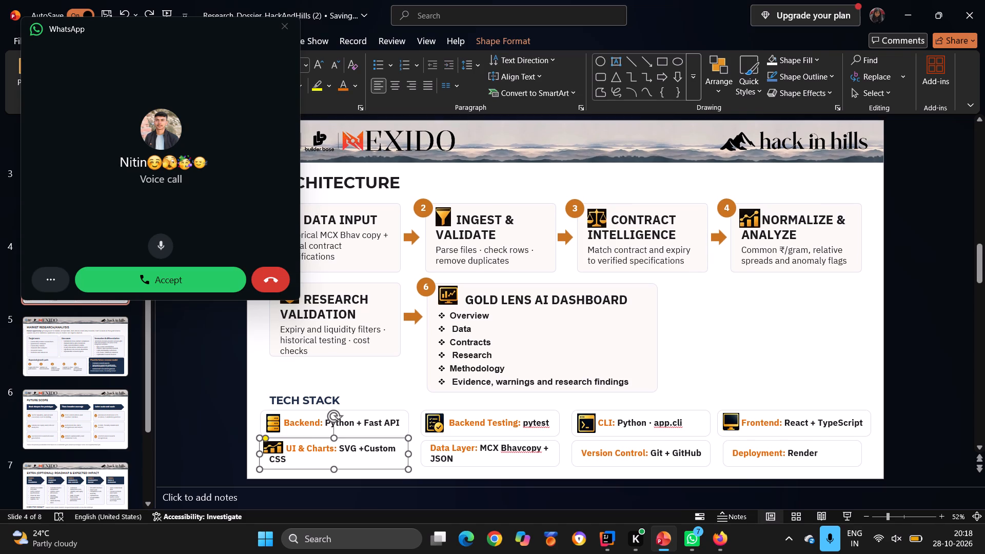
key(ctrl+z)
key(ctrl+z)
key(ctrl+z)
key(ctrl+z)
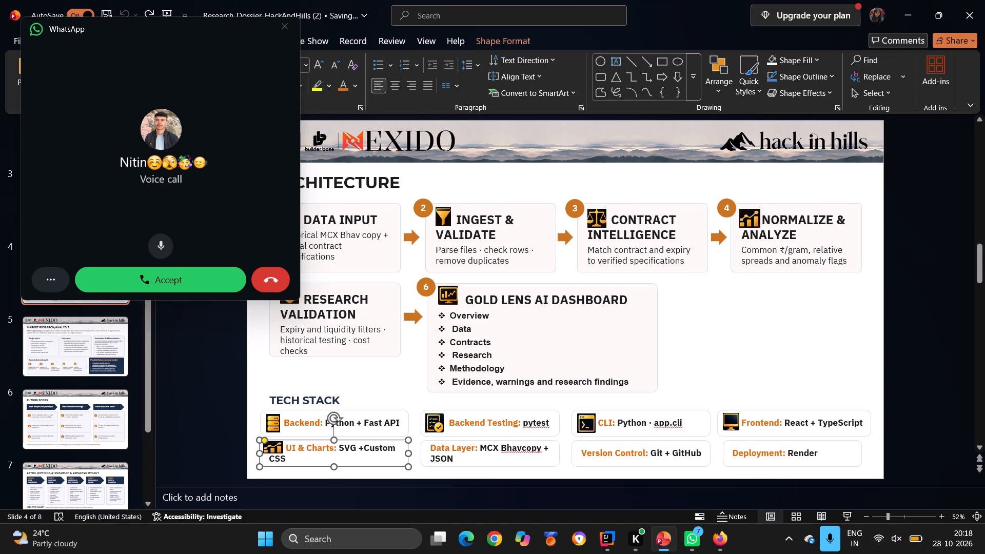
key(ctrl+z)
key(ctrl+z)
key(ctrl+z)
key(ctrl+z)
key(ctrl+z)
key(ctrl+z)
key(ctrl+z)
key(ctrl+z)
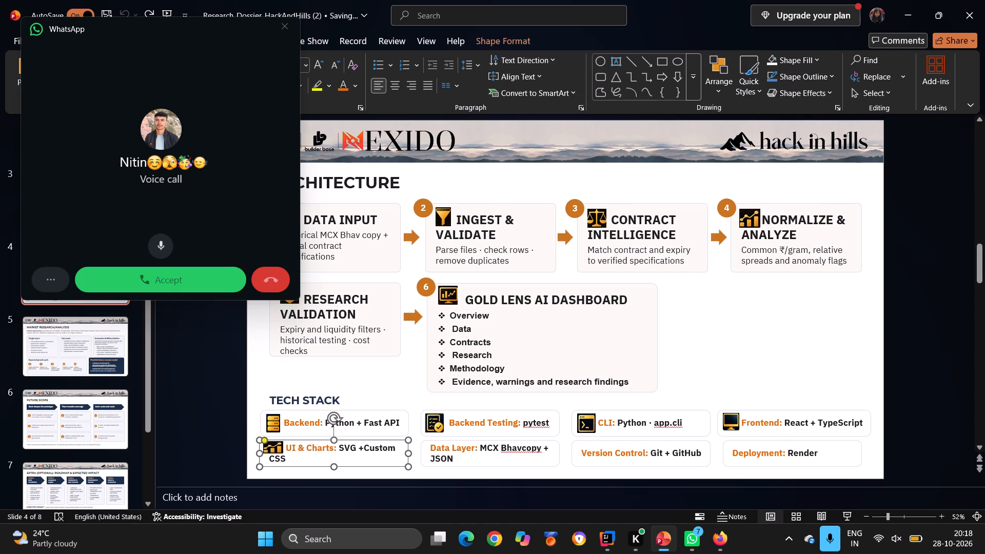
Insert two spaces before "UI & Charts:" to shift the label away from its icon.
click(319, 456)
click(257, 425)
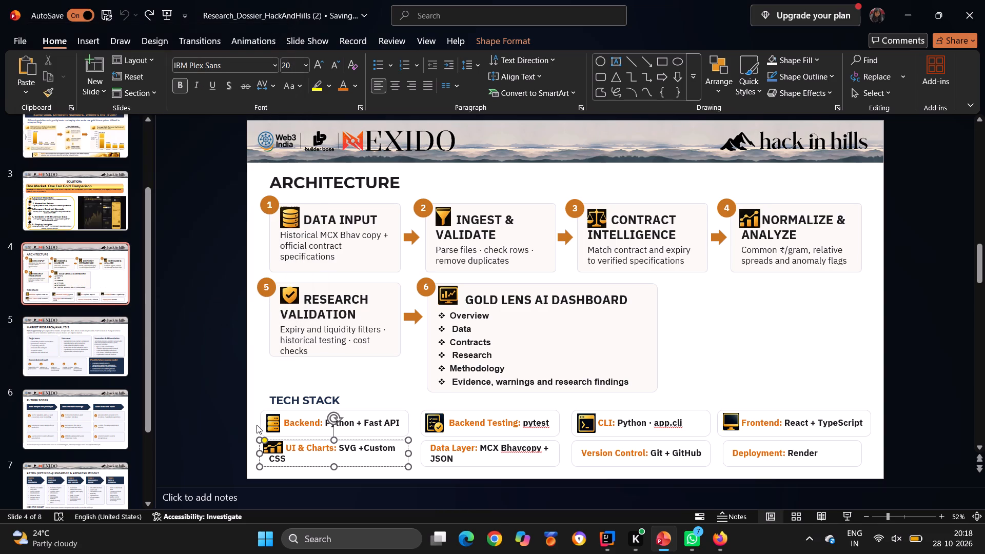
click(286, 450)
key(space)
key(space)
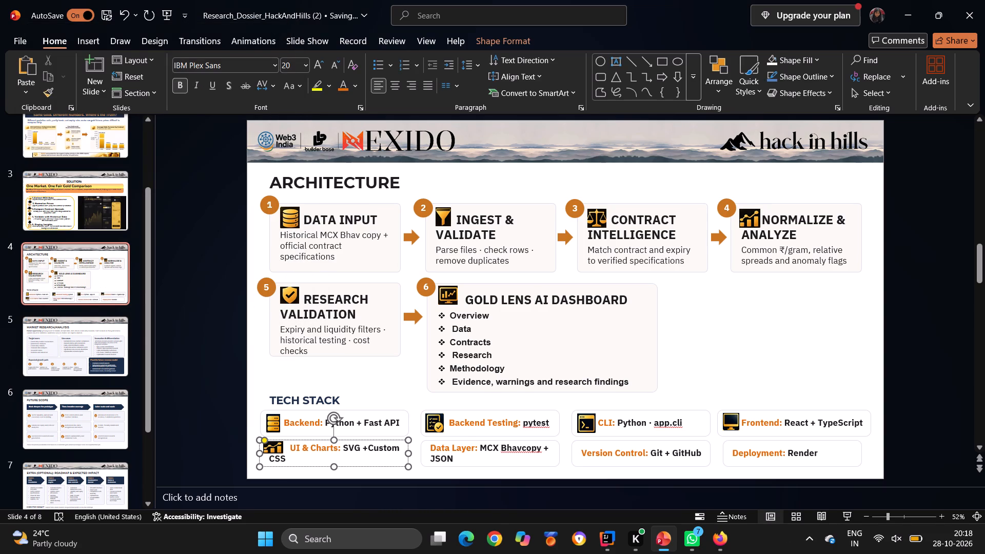
Move the bar-chart icon in the UI & Charts box slightly right to line up with the Backend icon.
click(274, 444)
click(264, 436)
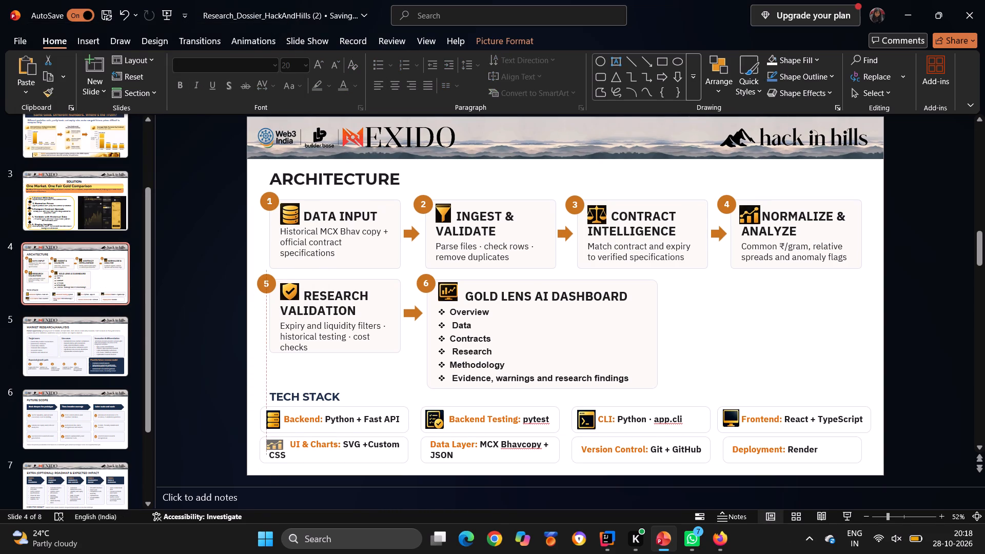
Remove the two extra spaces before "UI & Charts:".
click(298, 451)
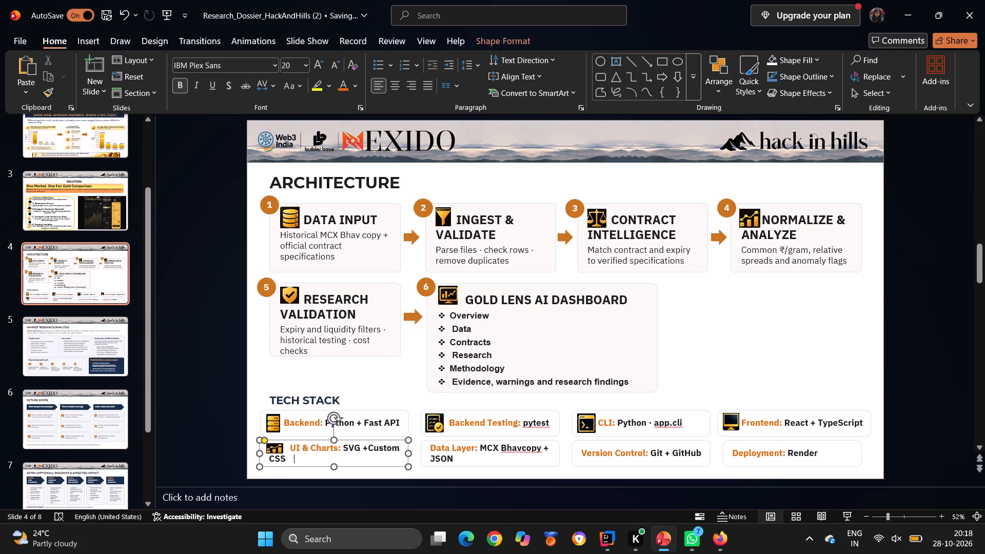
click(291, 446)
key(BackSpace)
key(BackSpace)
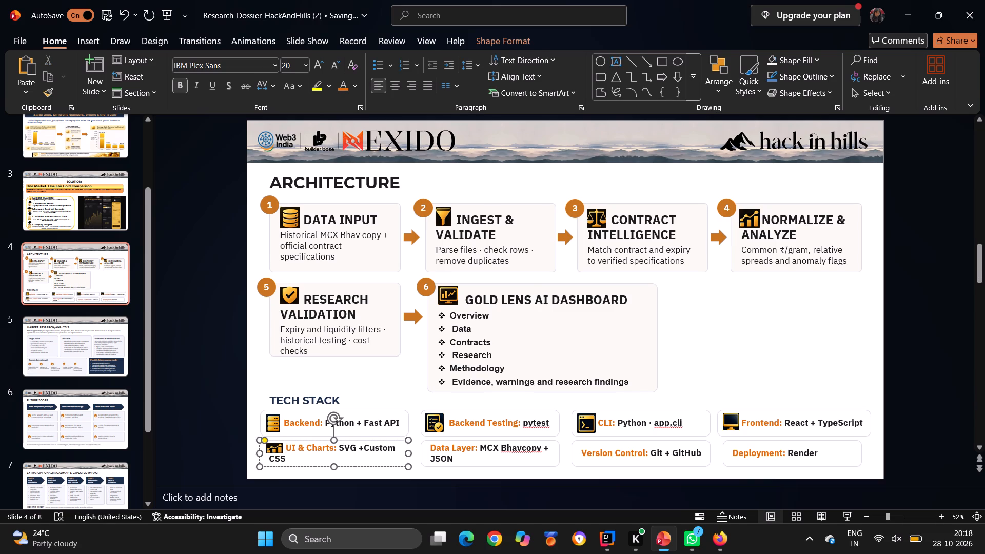
Try to shift "CSS" on the second line of the UI & Charts box using three spaces.
click(280, 461)
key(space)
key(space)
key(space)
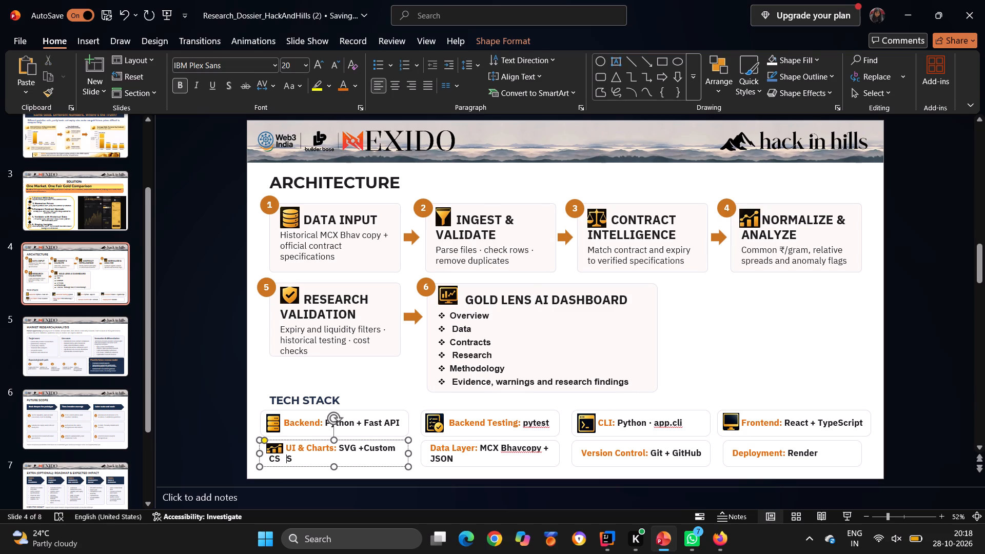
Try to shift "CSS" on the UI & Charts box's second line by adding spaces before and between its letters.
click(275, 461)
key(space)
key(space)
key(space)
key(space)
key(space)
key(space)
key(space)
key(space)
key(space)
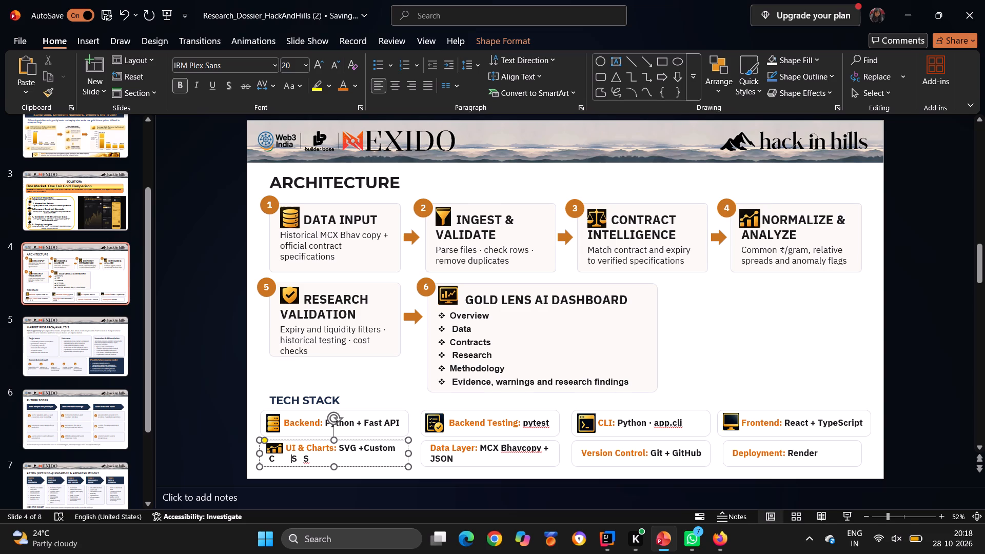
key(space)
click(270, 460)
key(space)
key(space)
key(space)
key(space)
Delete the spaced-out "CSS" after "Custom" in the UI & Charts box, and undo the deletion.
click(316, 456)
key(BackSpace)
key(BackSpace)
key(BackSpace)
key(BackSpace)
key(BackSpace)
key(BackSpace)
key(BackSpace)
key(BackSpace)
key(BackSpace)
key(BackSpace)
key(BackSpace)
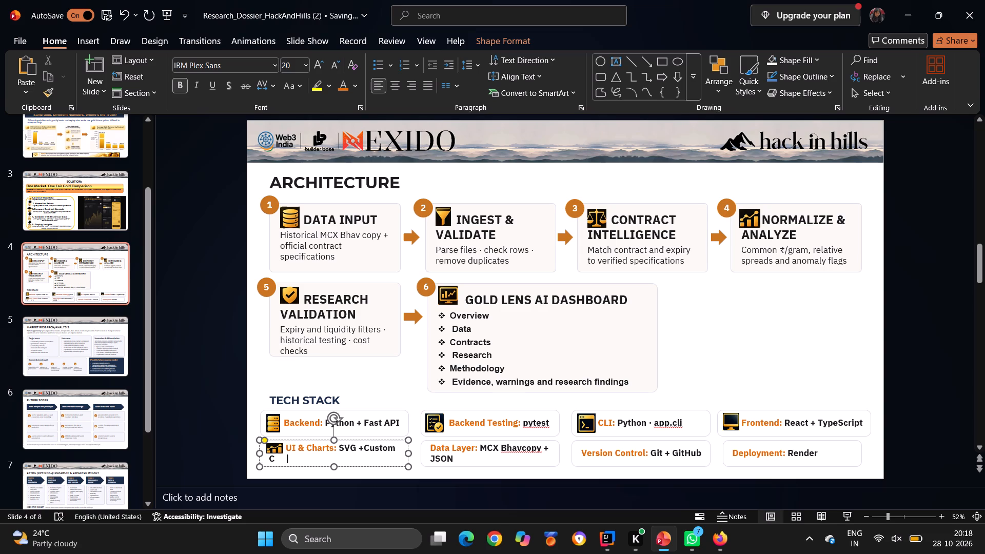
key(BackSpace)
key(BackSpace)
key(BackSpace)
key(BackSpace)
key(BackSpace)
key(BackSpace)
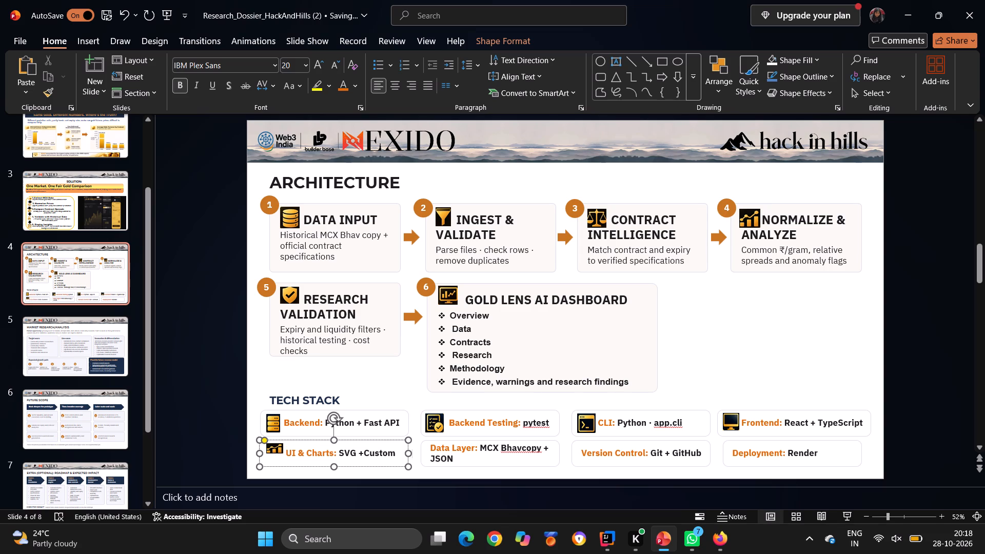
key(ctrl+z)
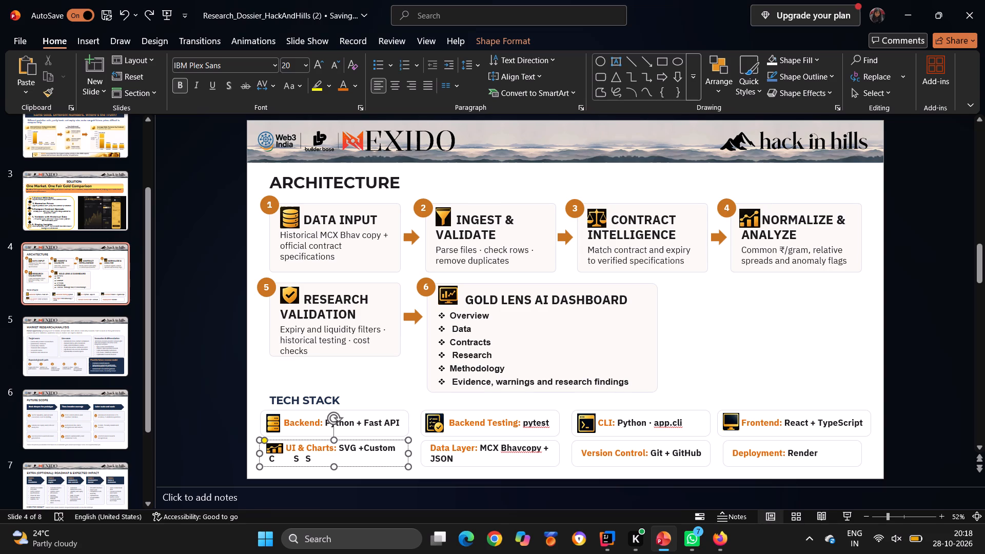
Replace the spaced-out letters in the UI & Charts box with "CSS" directly after "Custom", without a space.
key(BackSpace)
key(BackSpace)
key(BackSpace)
key(BackSpace)
key(BackSpace)
key(BackSpace)
key(BackSpace)
key(BackSpace)
key(BackSpace)
key(BackSpace)
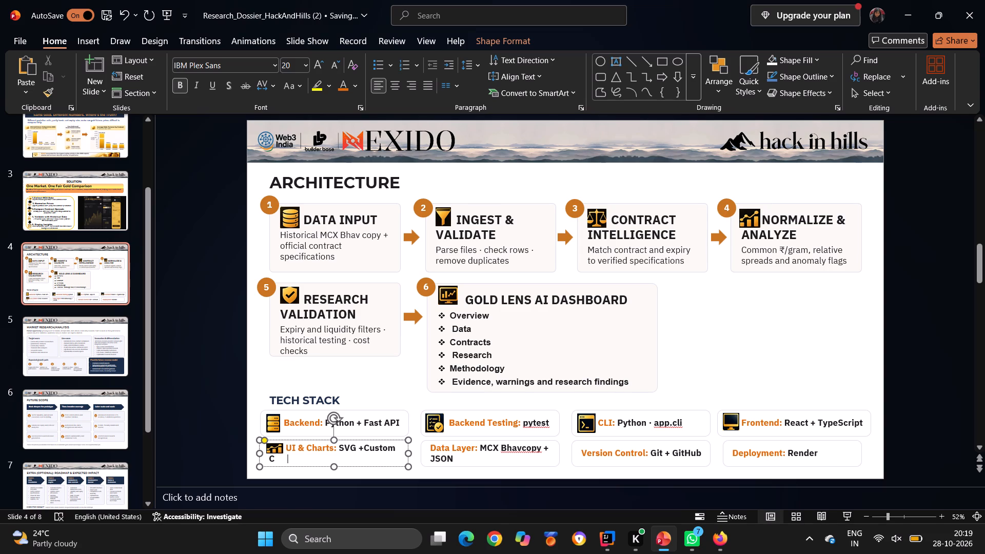
key(BackSpace)
key(BackSpace)
key(BackSpace)
key(BackSpace)
key(BackSpace)
key(BackSpace)
key(BackSpace)
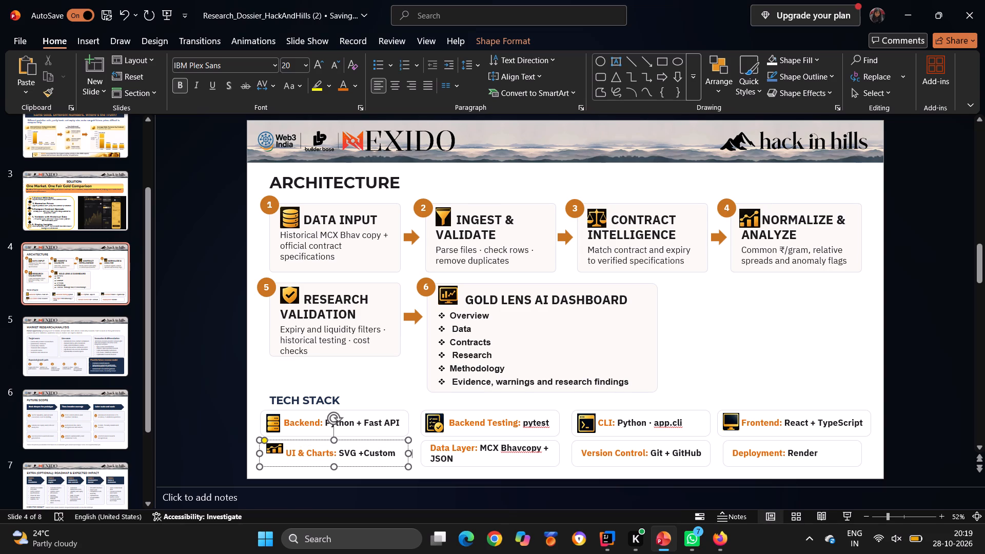
click(395, 453)
text(CSS)
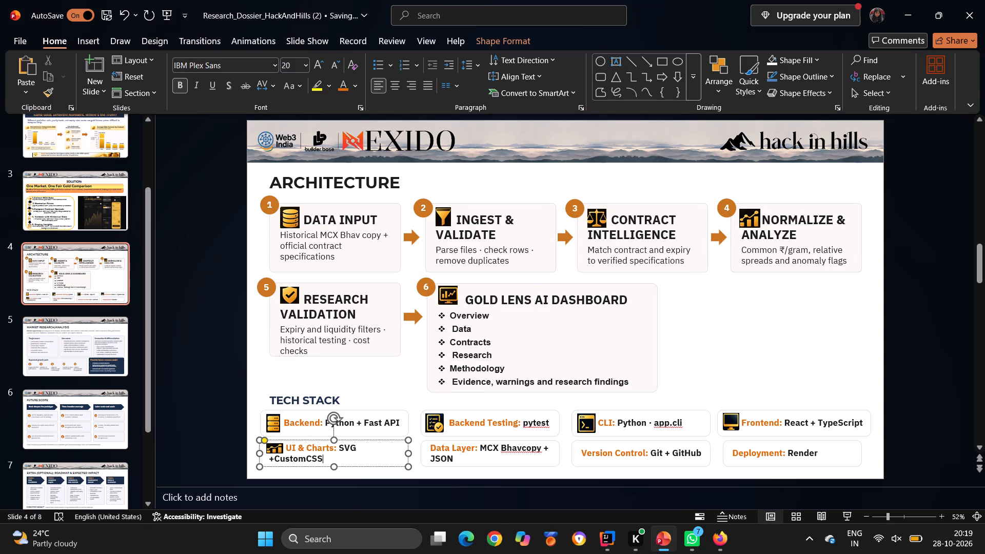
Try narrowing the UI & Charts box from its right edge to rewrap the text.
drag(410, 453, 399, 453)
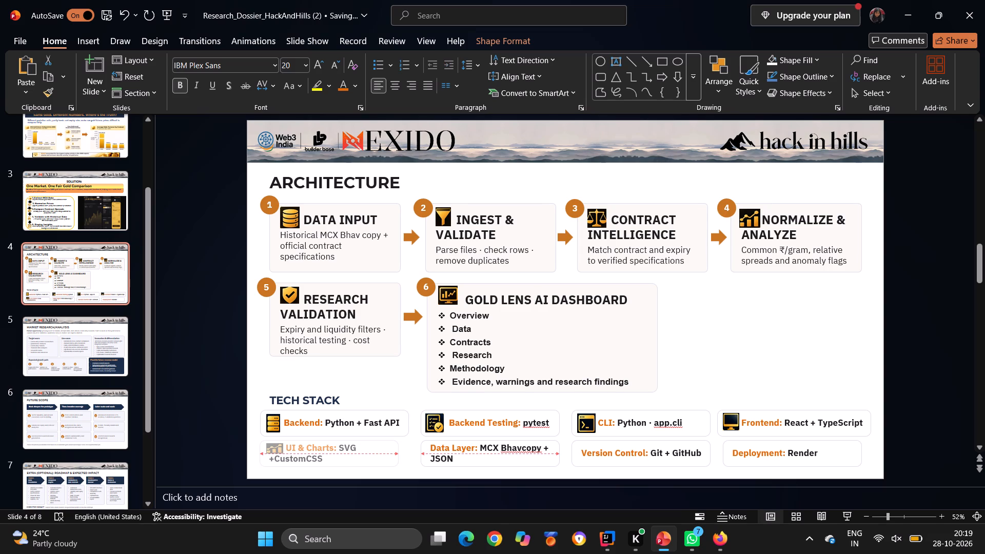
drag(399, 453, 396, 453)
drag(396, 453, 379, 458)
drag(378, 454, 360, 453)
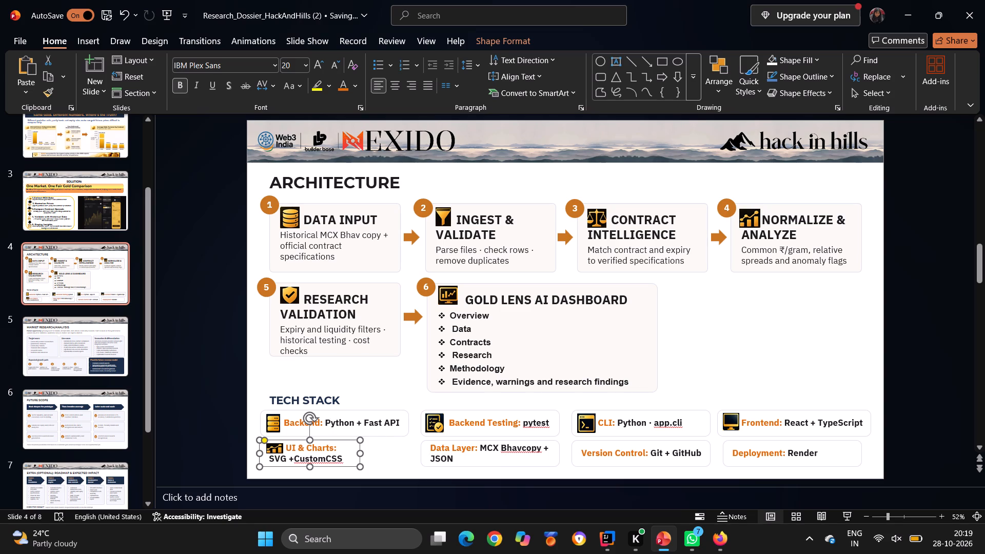
Widen the UI & Charts box by its right edge so "UI & Charts: SVG +CustomCSS" fits on one line.
drag(362, 453, 392, 451)
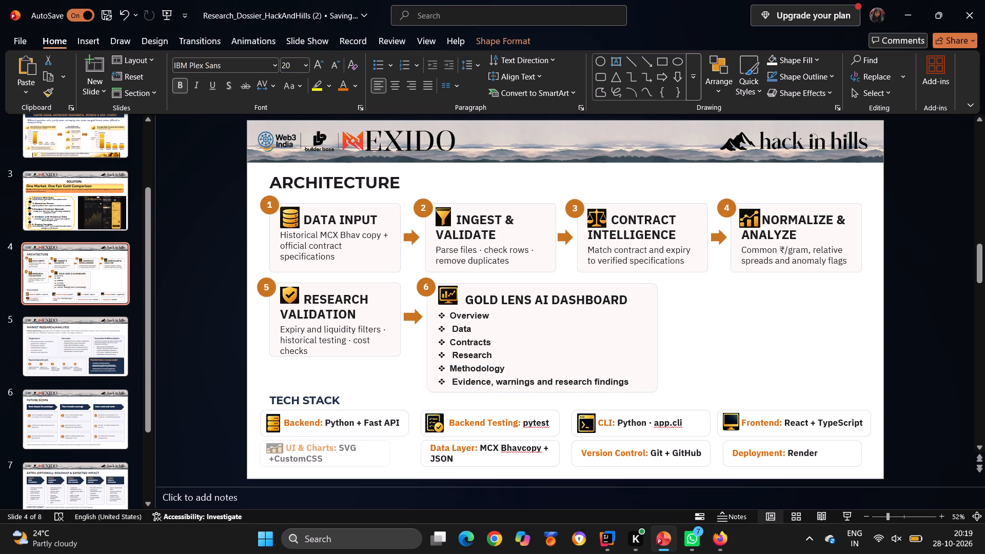
drag(392, 451, 409, 449)
drag(409, 449, 419, 449)
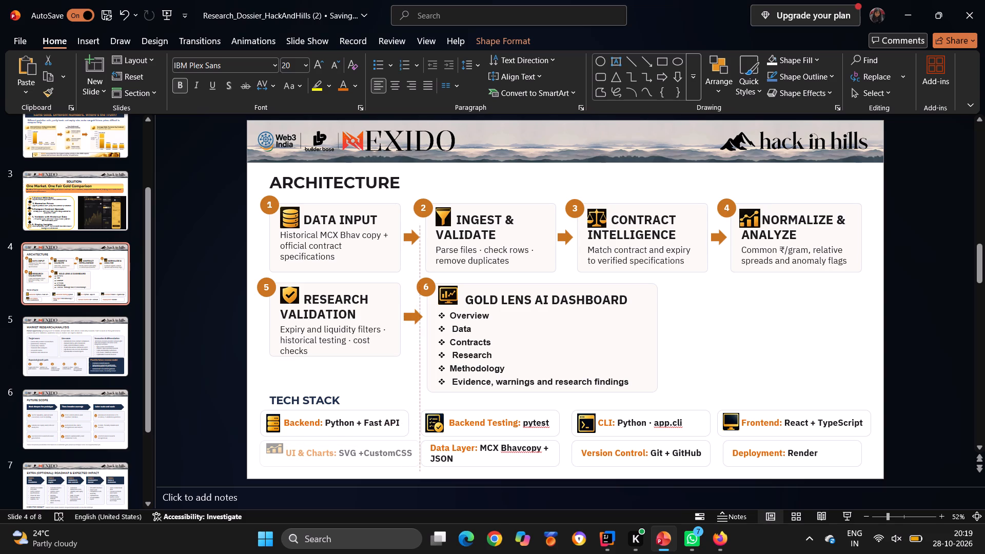
drag(419, 449, 422, 451)
drag(422, 451, 421, 451)
drag(421, 451, 417, 451)
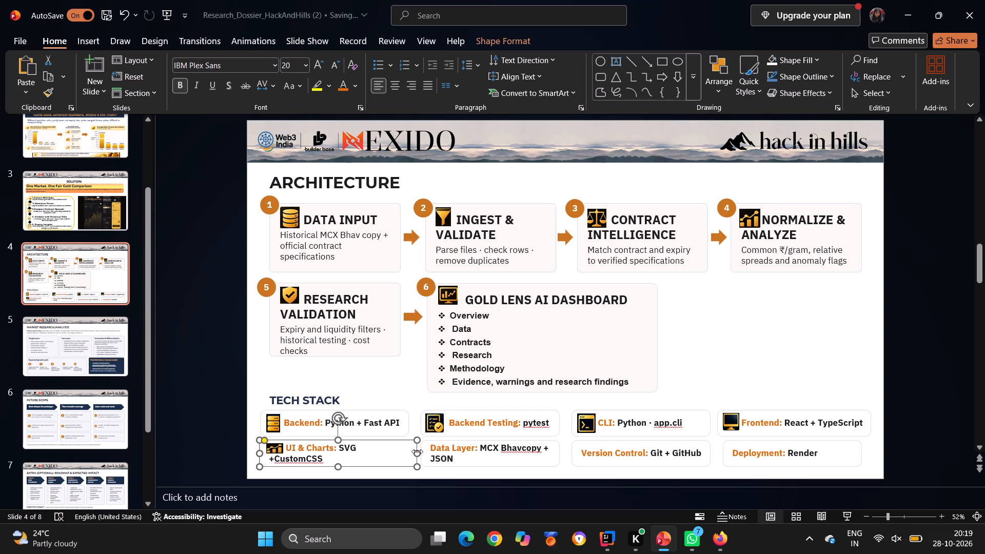
drag(417, 451, 428, 451)
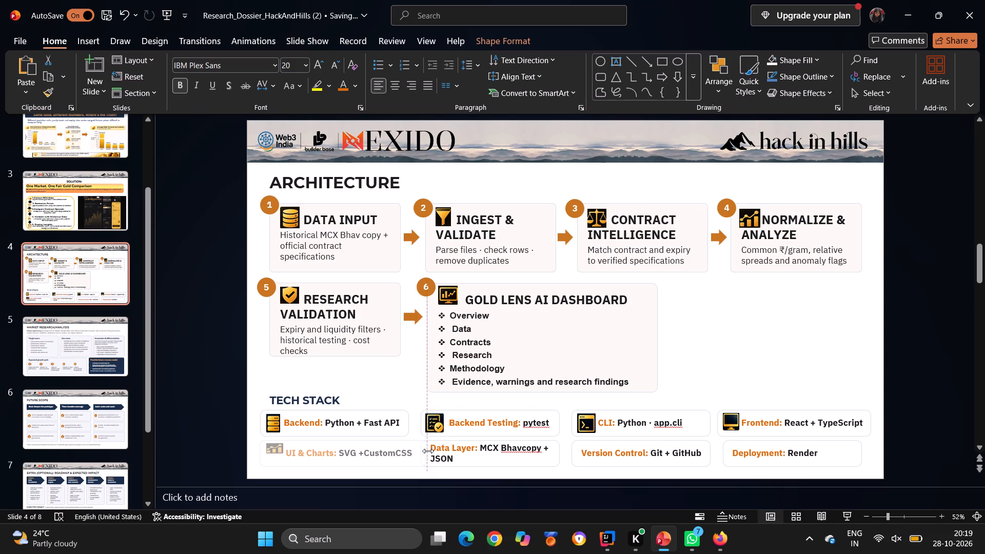
click(415, 399)
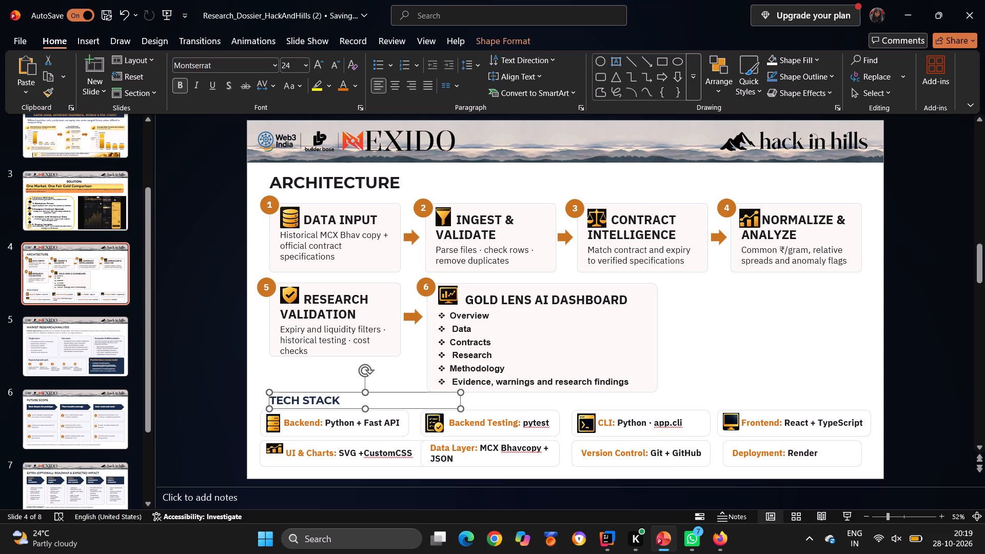
Lower the bar-chart icon to line up with the single-line UI & Charts text.
click(272, 448)
drag(272, 448, 274, 454)
click(329, 376)
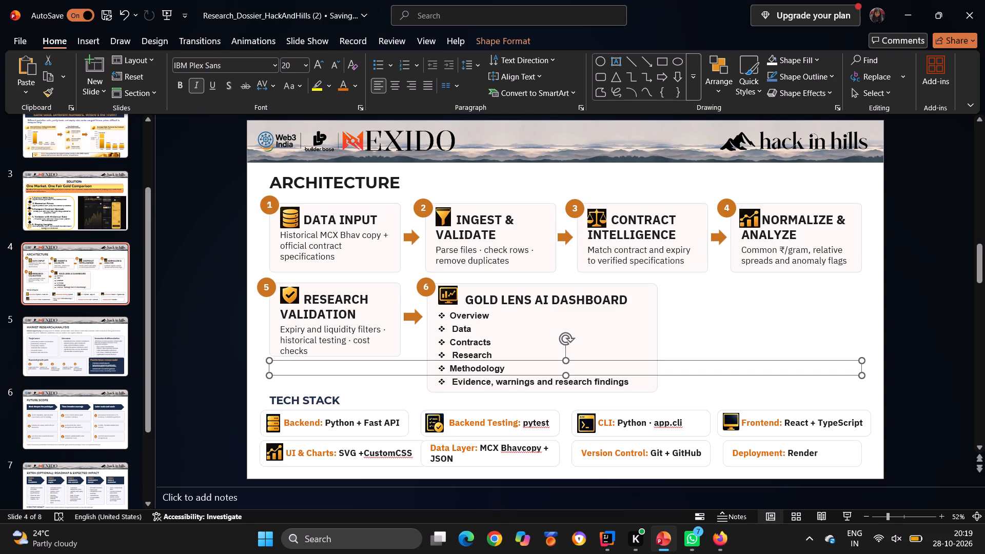
Insert eight spaces before "Data Layer:" to make room for an icon.
click(464, 452)
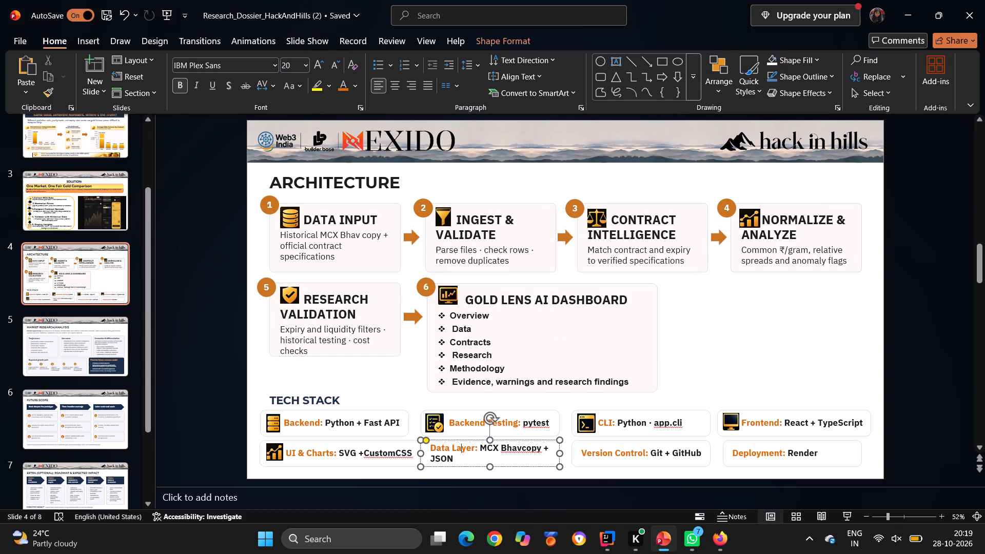
click(433, 446)
key(space)
key(space)
key(space)
key(space)
key(space)
key(space)
key(space)
key(space)
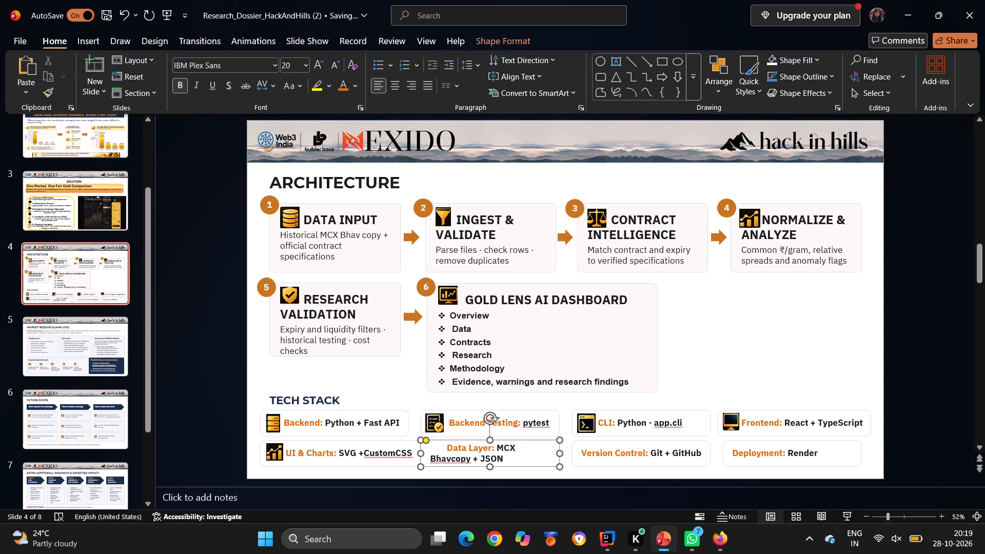
Pull the Data Layer box's left edge inward so it clears the widened UI & Charts box.
drag(421, 453, 432, 453)
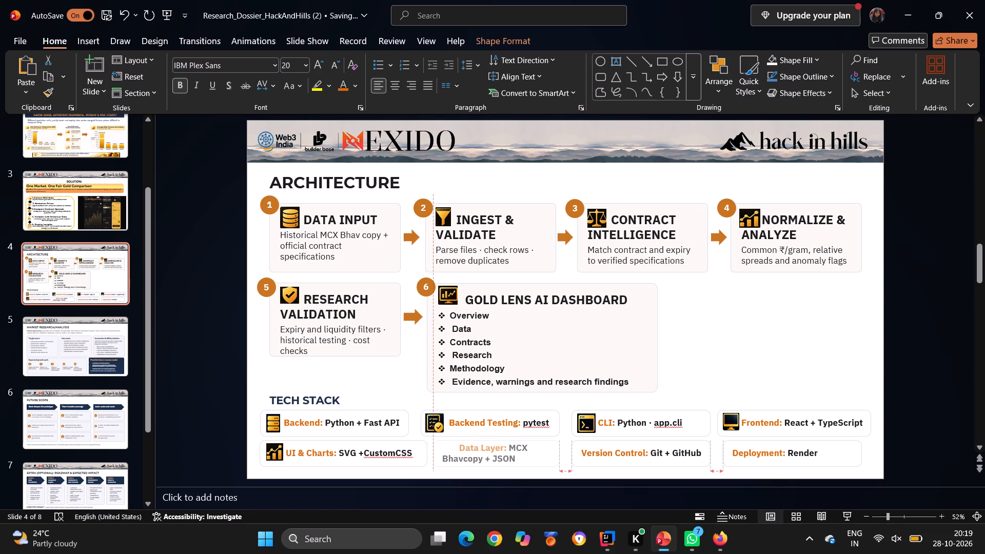
drag(432, 453, 433, 453)
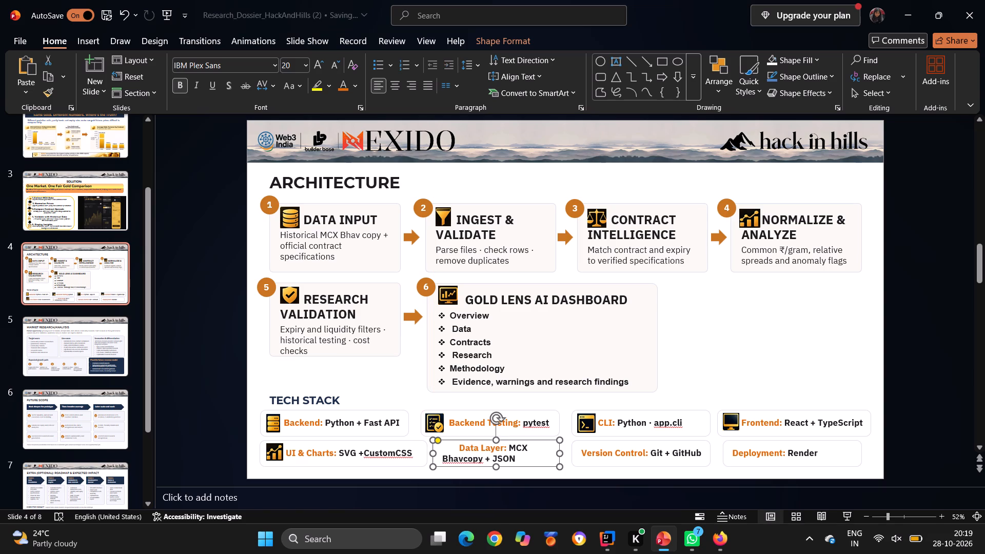
Narrow the Version Control box from its left edge to leave room beside the Data Layer box.
click(580, 452)
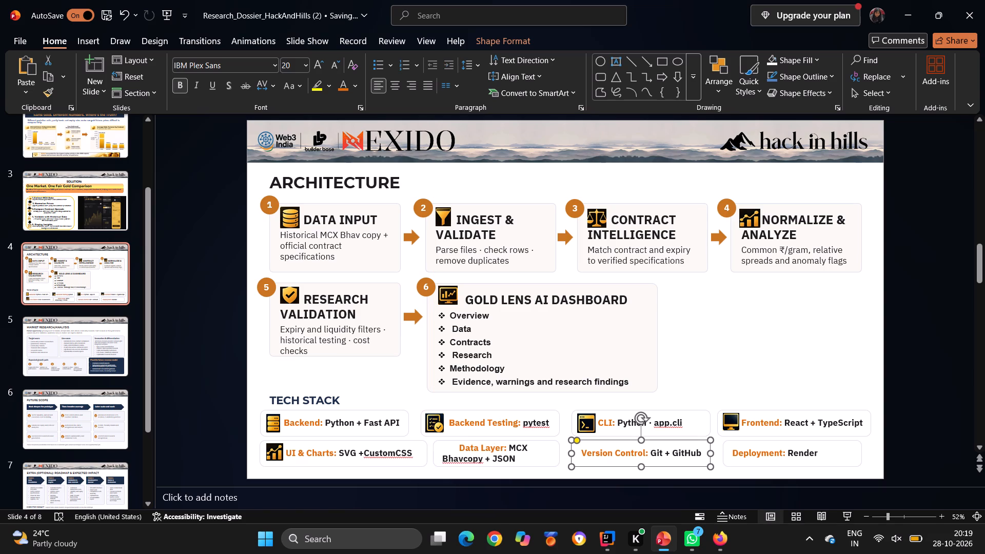
drag(573, 451, 606, 449)
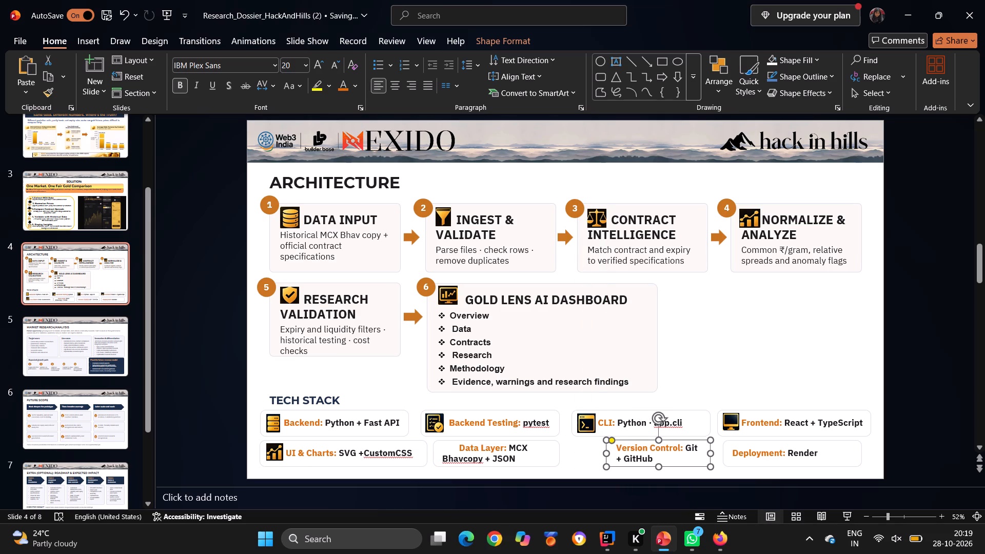
Widen the Data Layer box by its right edge so "MCX Bhavcopy +" fits on the first line.
click(541, 456)
drag(562, 452, 574, 450)
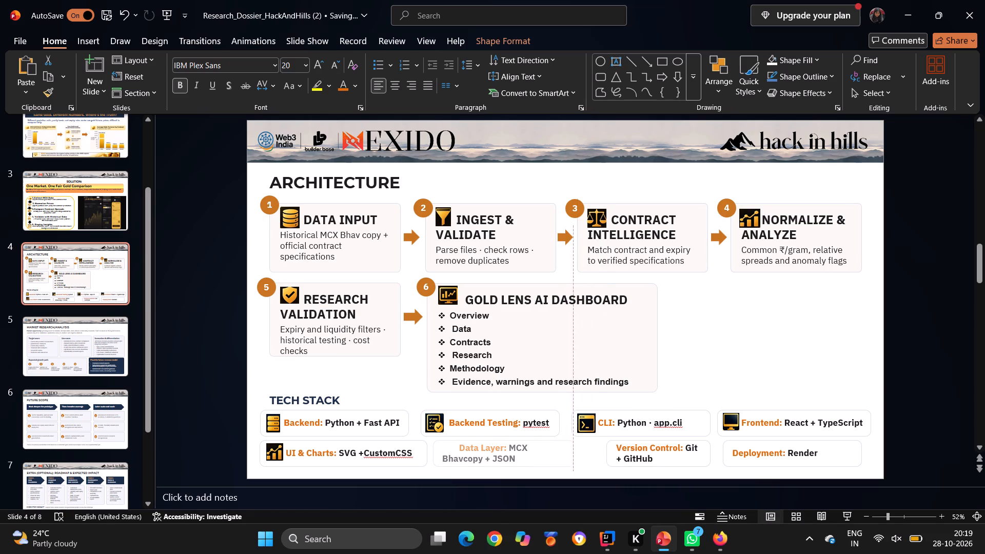
drag(574, 450, 582, 450)
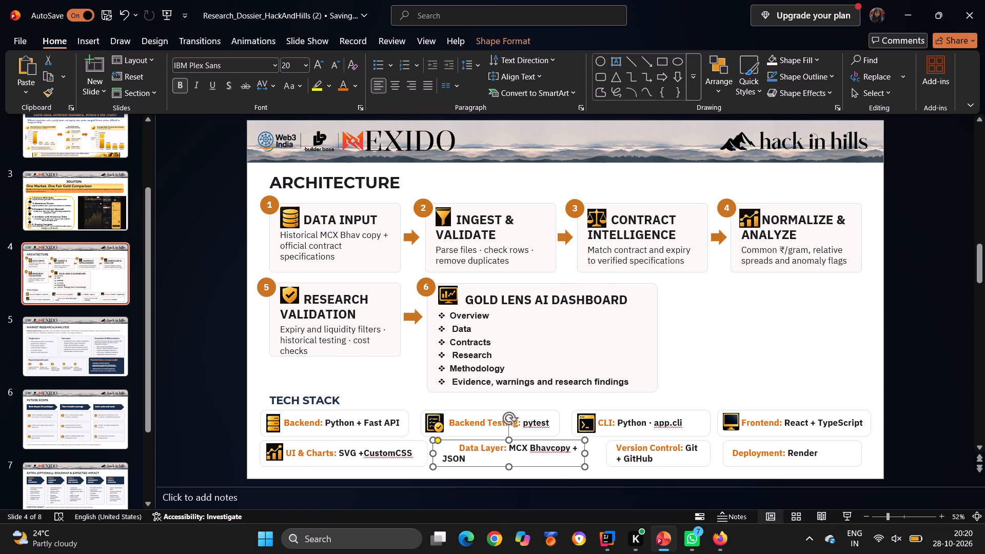
click(452, 452)
click(85, 29)
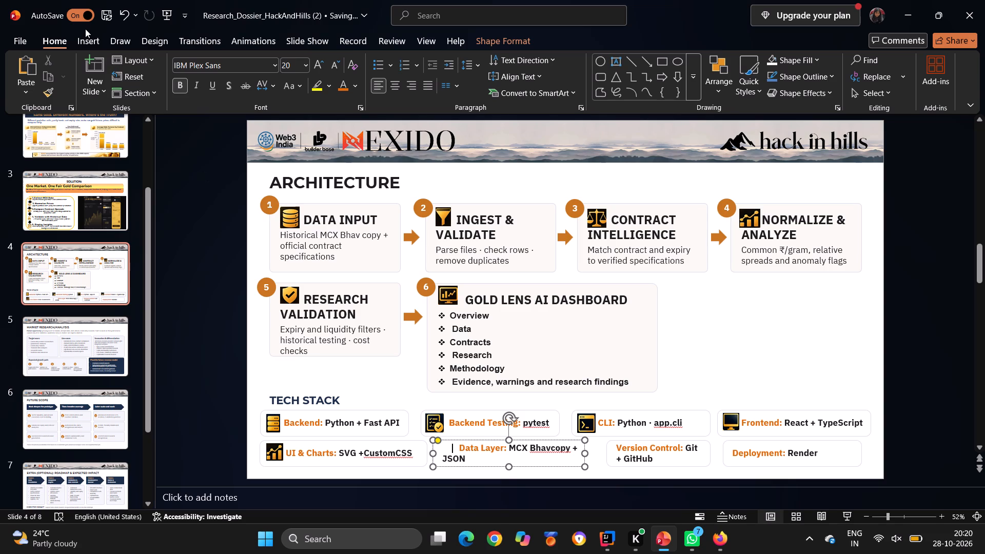
click(85, 34)
click(104, 95)
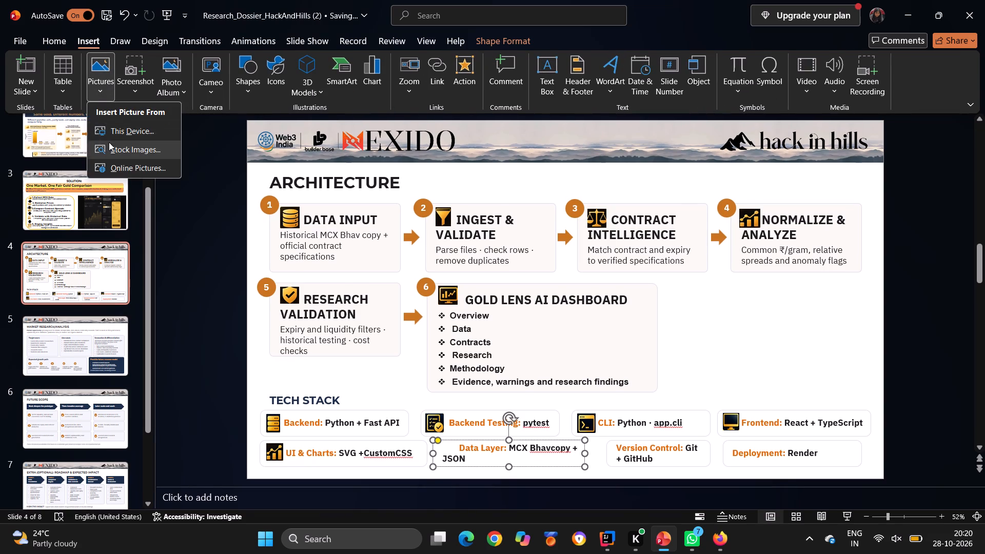
click(109, 130)
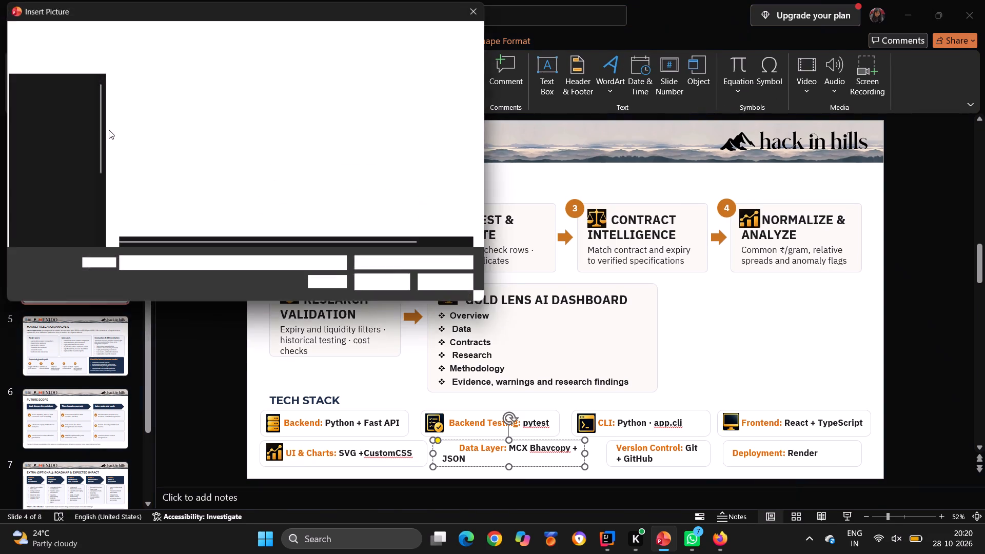
scroll(73, 118, up, 4)
click(75, 105)
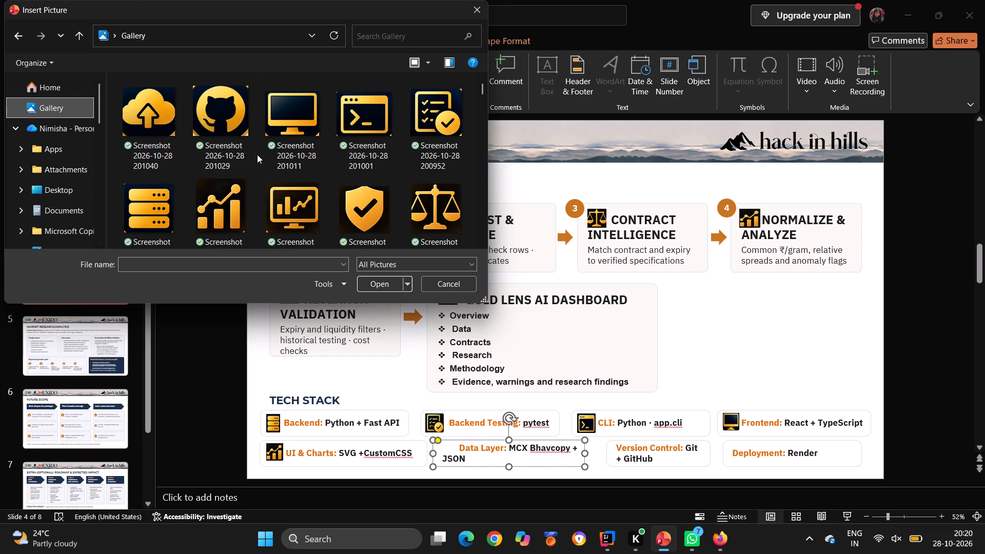
scroll(257, 154, down, 3)
click(229, 194)
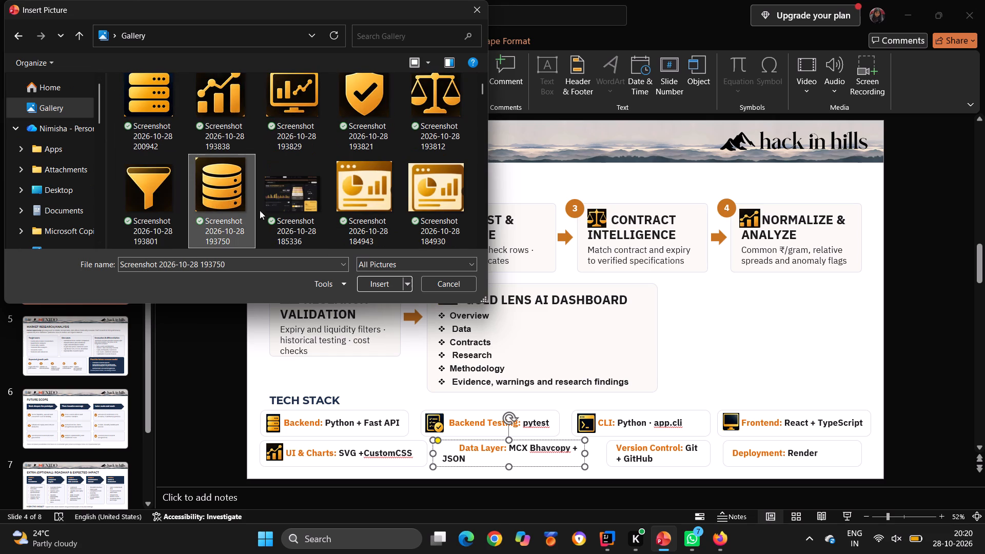
click(379, 286)
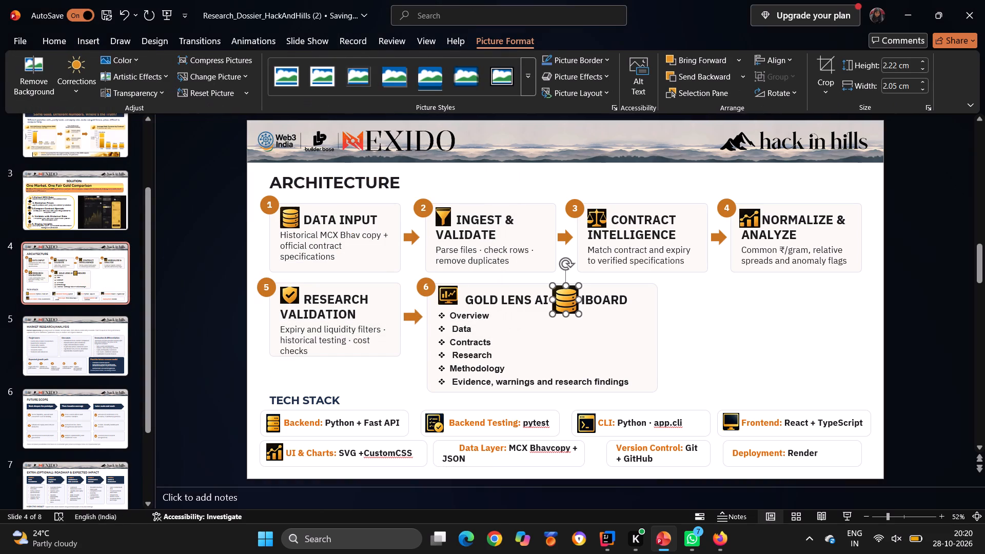
Shrink the database icon to about 1.87 cm high by 1.03 cm wide and place it at the start of the Data Layer box.
drag(564, 313, 564, 308)
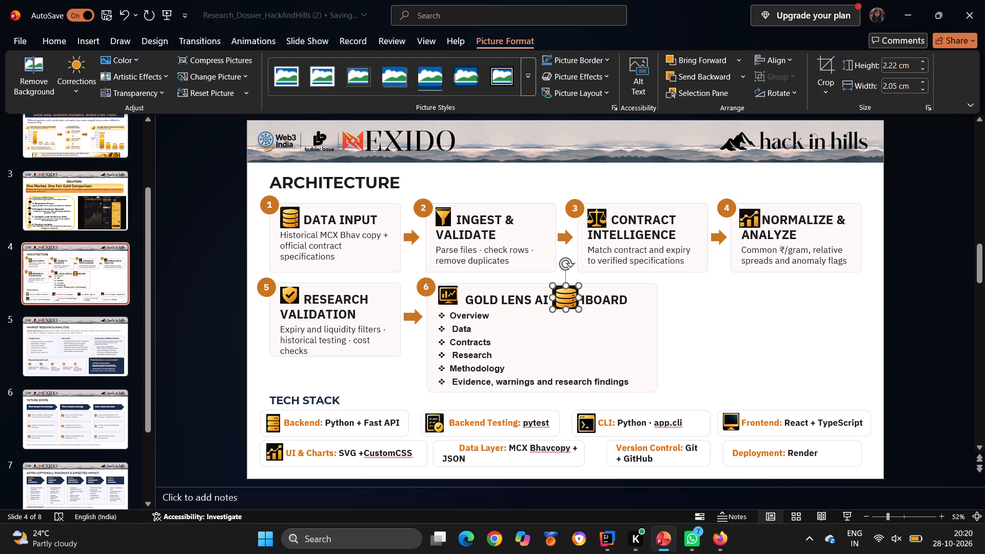
drag(579, 296, 571, 298)
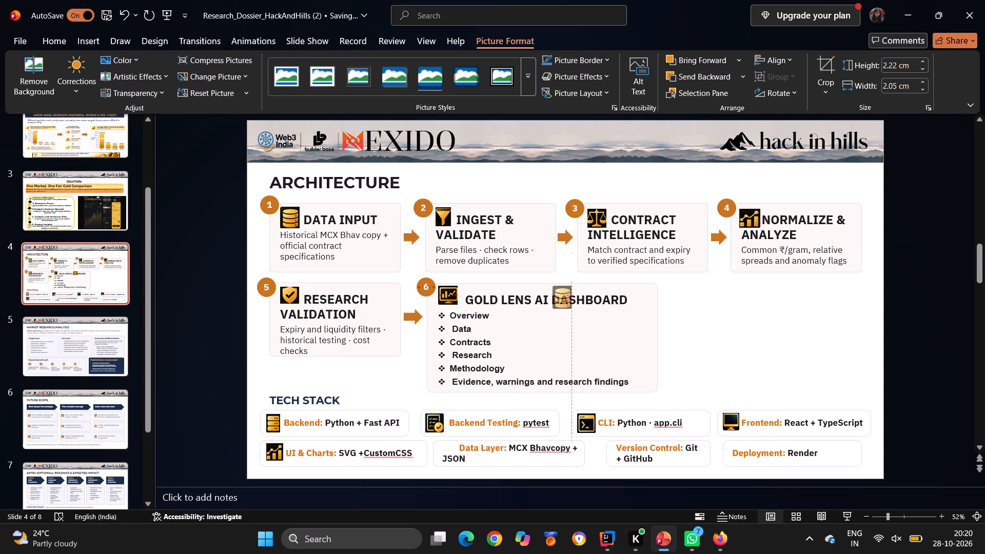
drag(571, 298, 567, 299)
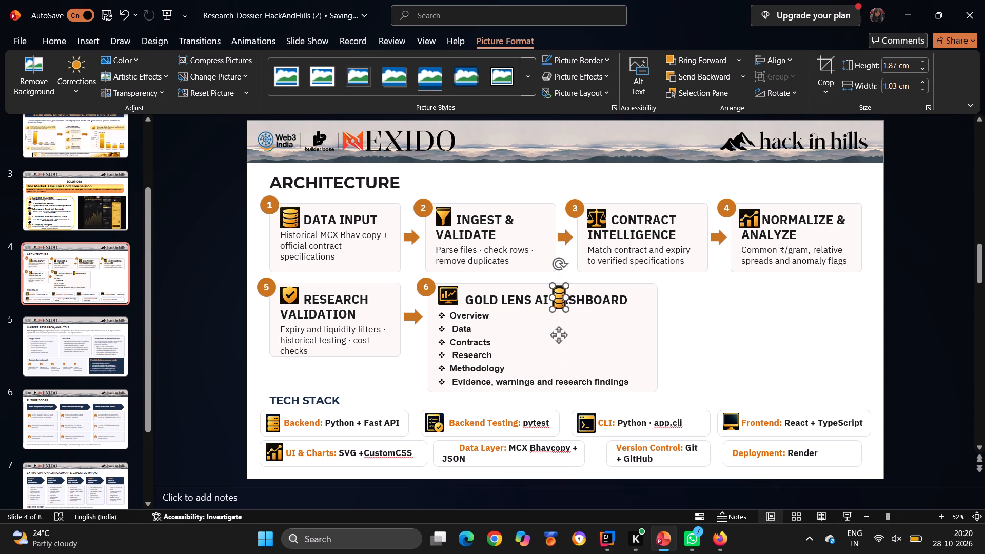
drag(561, 295, 446, 450)
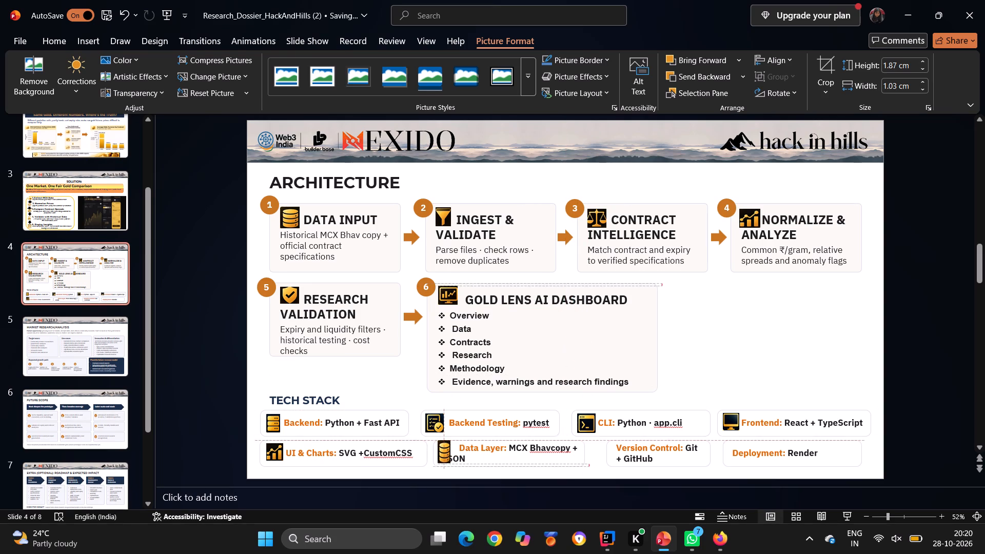
drag(446, 450, 443, 450)
Widen the database icon to about 1.82 cm and reduce its height to about 1.29 cm beside the Data Layer label.
drag(447, 449, 455, 447)
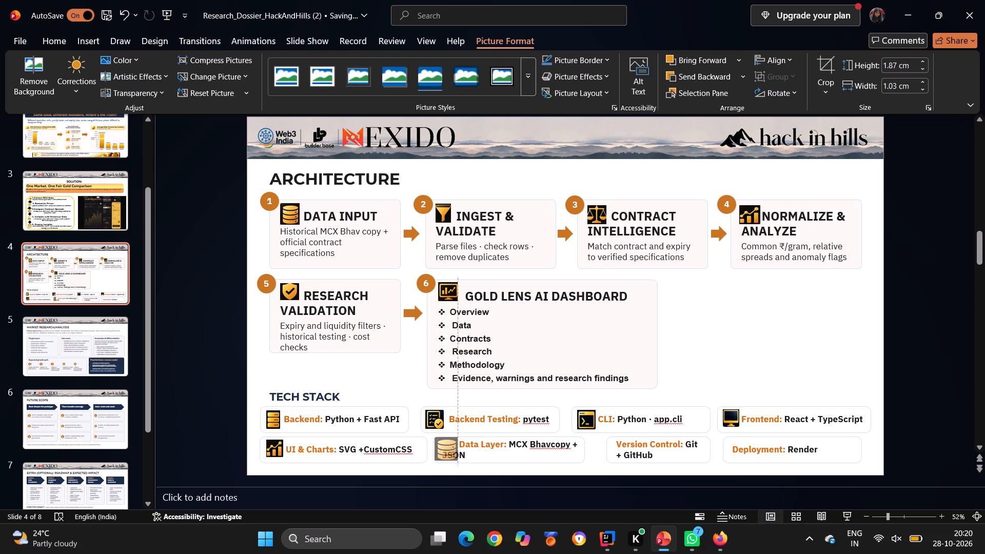
drag(455, 447, 456, 447)
drag(448, 460, 448, 454)
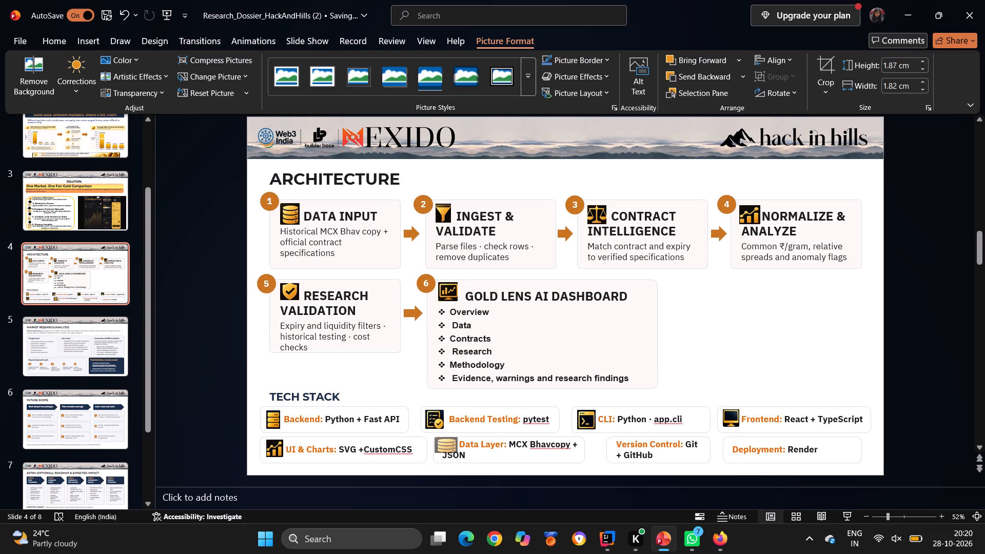
drag(448, 454, 448, 453)
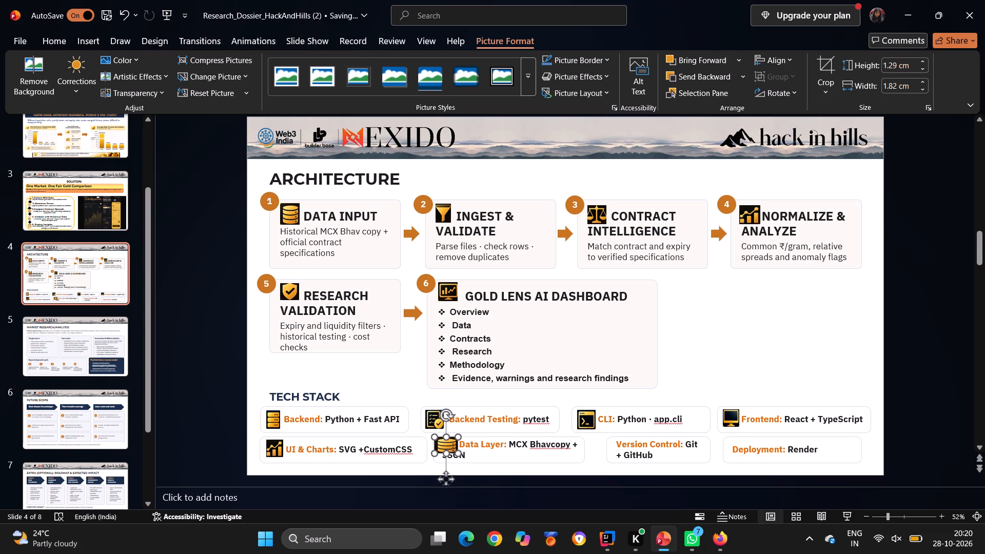
Add two more spaces before "Data Layer:" so the label clears the database icon.
click(459, 442)
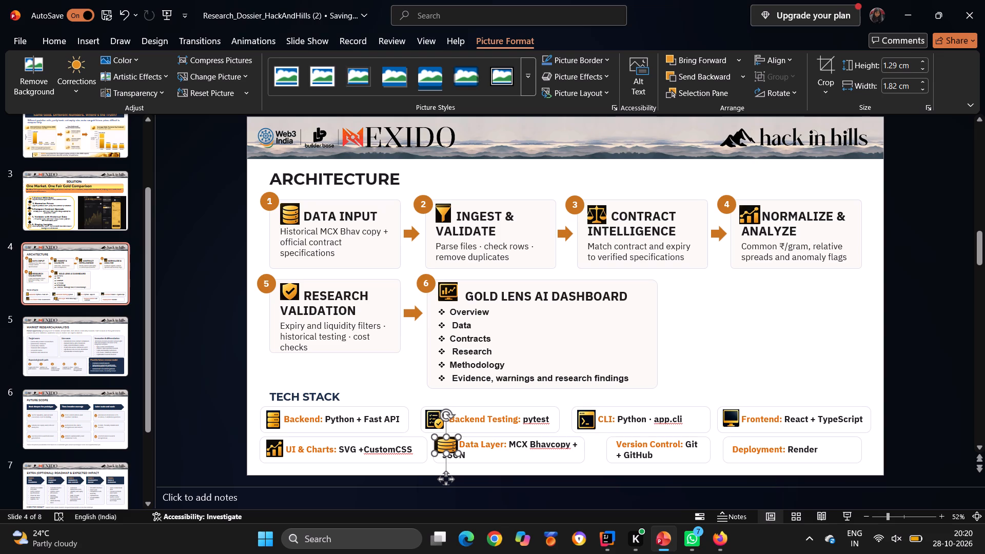
key(space)
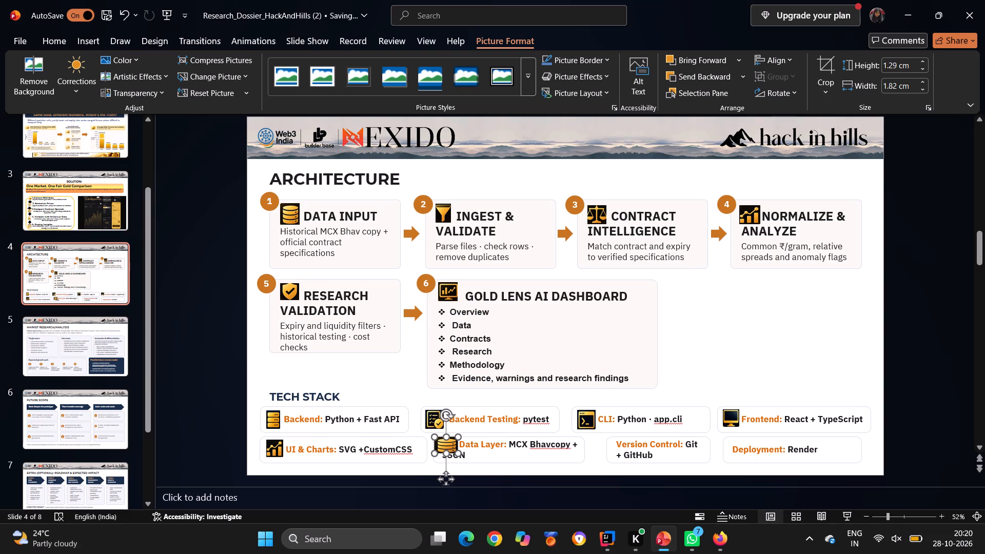
click(468, 451)
click(459, 446)
key(space)
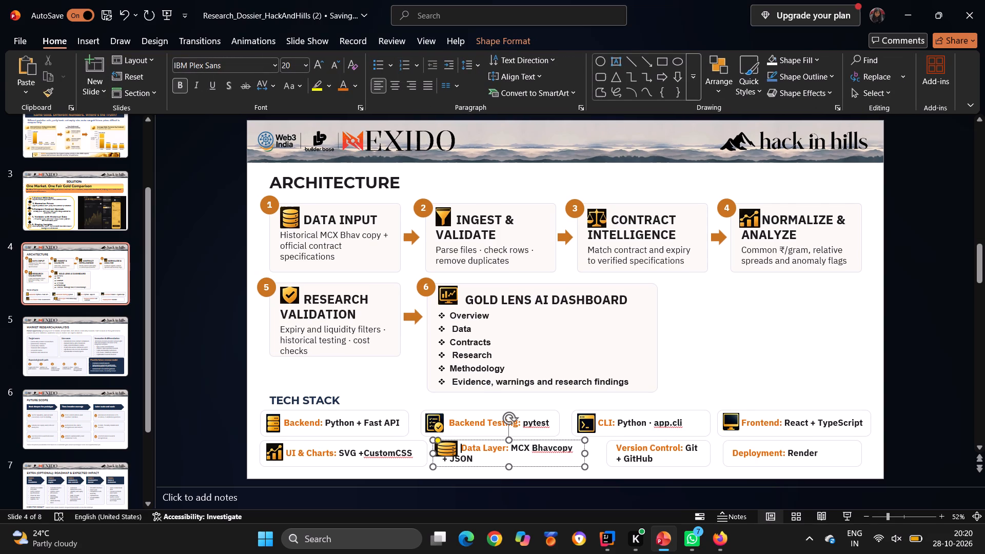
key(space)
Insert seven spaces before "JSON" so it lines up under the Data Layer label, clear of the icon.
click(451, 460)
key(space)
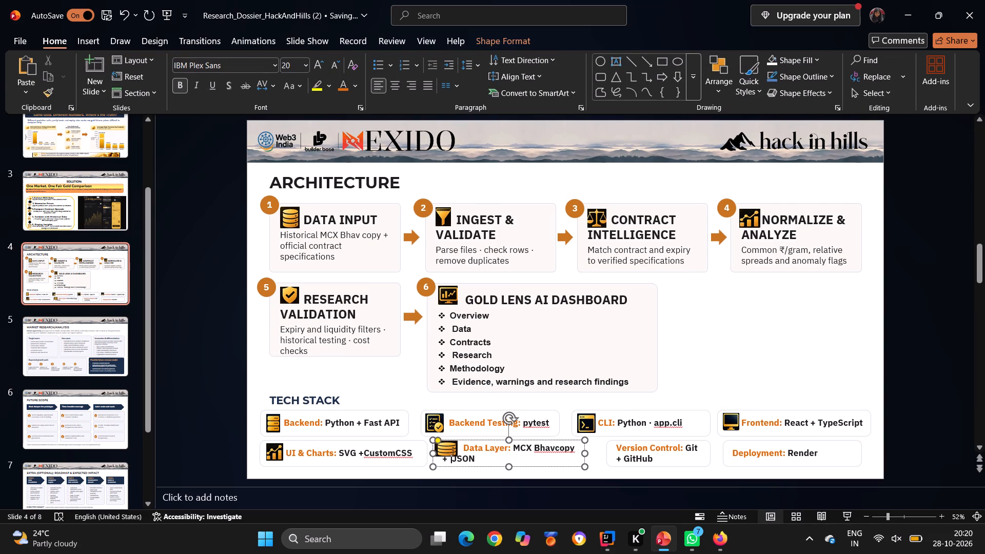
key(space)
key(space)
key(space)
key(space)
key(space)
key(space)
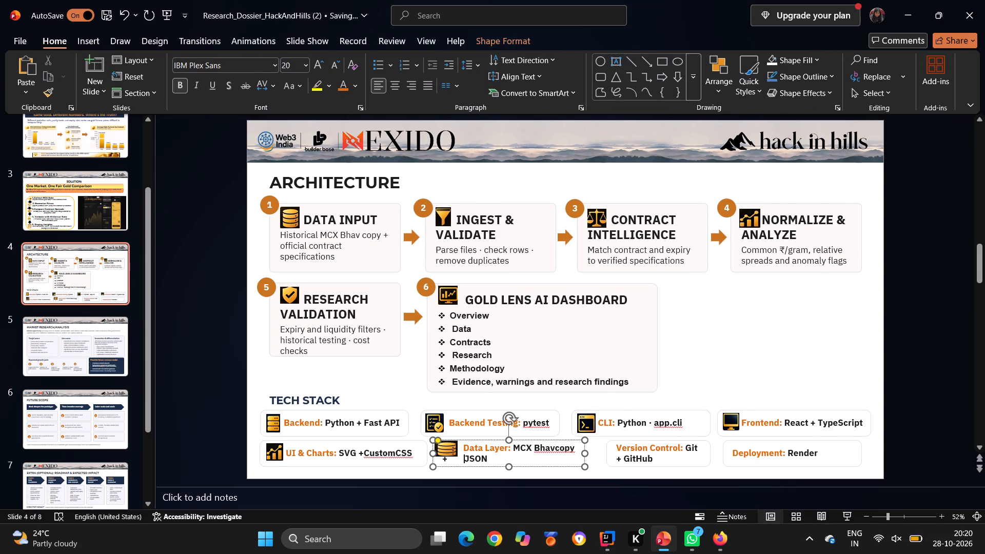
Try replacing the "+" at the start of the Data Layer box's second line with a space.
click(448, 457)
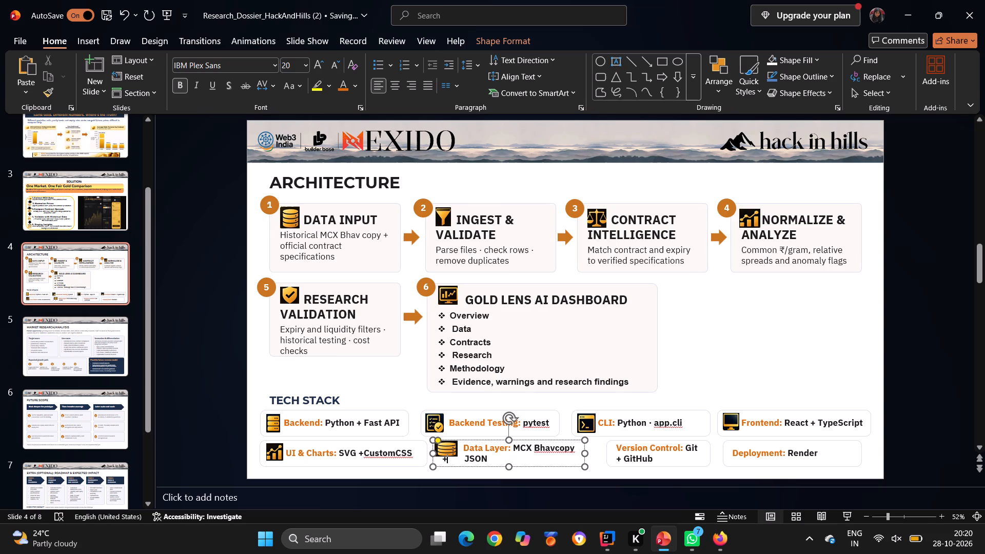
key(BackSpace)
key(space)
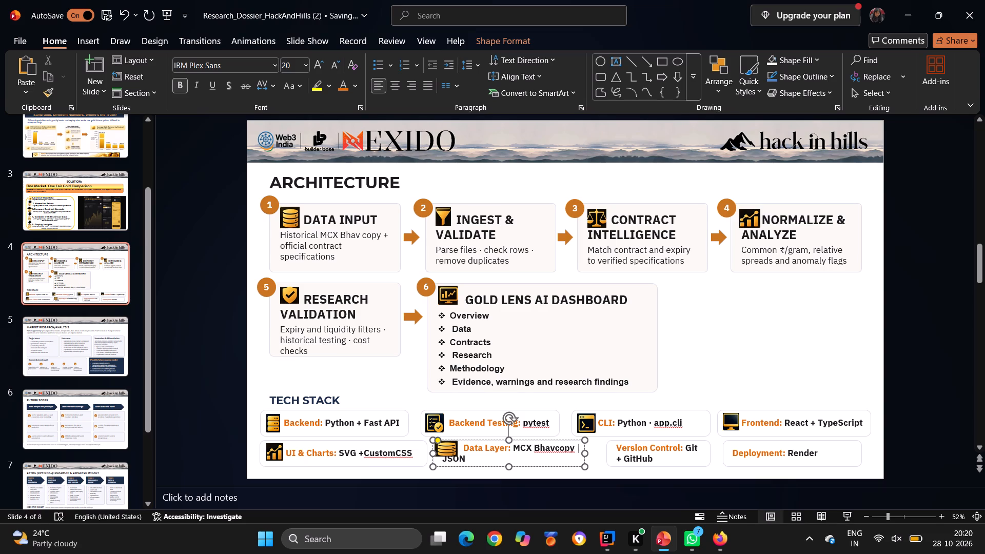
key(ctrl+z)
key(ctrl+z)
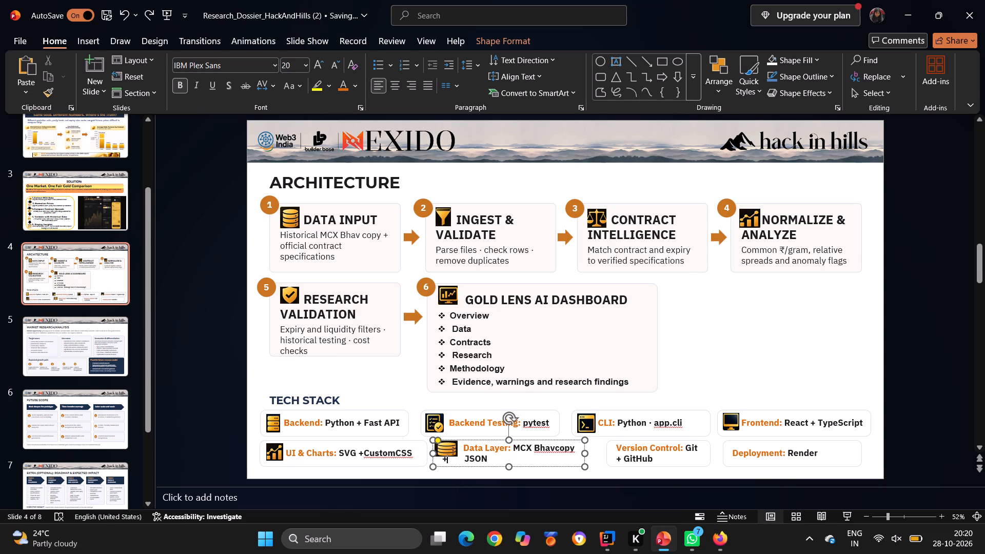
Stretch the database icon downward over the stray "+" and pull in its top-left corner to fit inside the Data Layer box.
click(451, 452)
drag(446, 453, 446, 454)
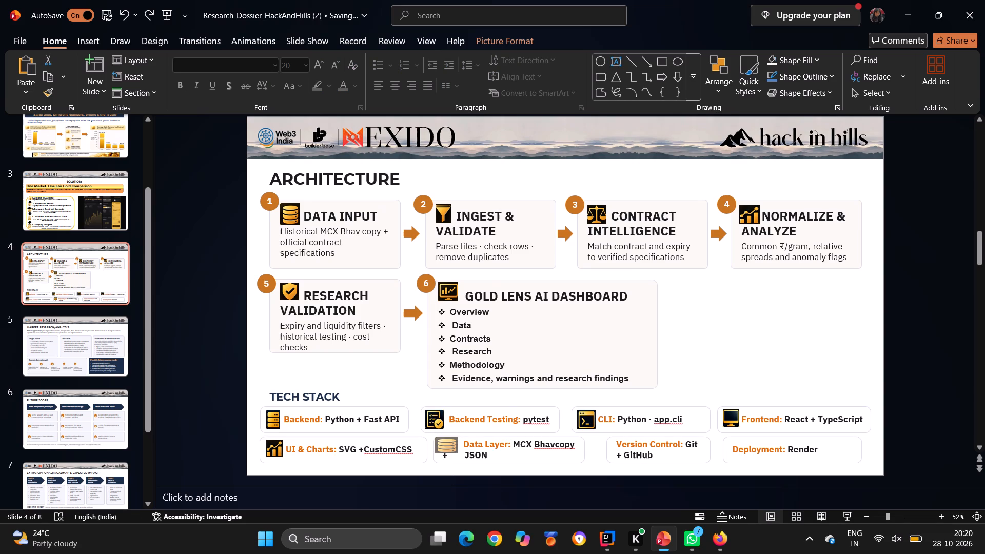
drag(446, 454, 448, 459)
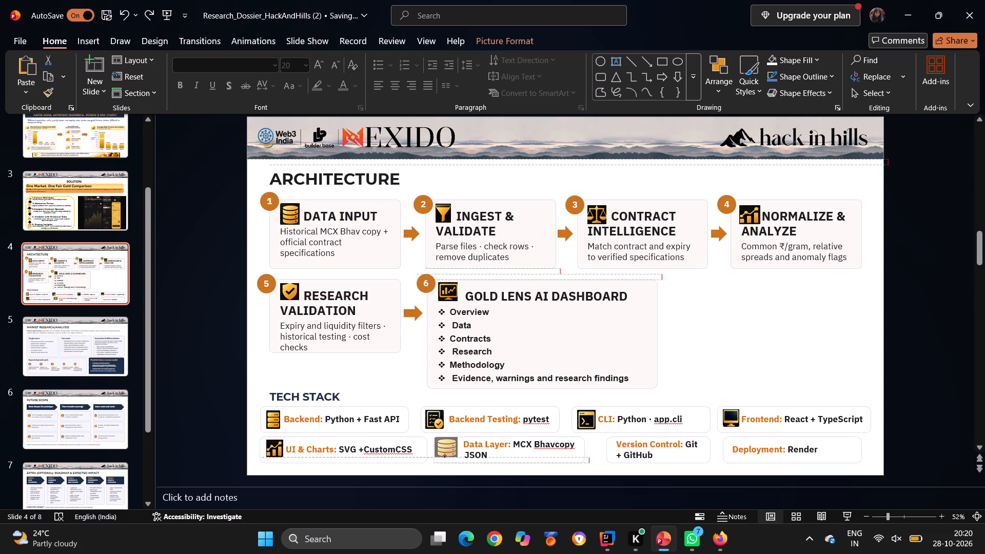
drag(448, 459, 448, 459)
click(476, 397)
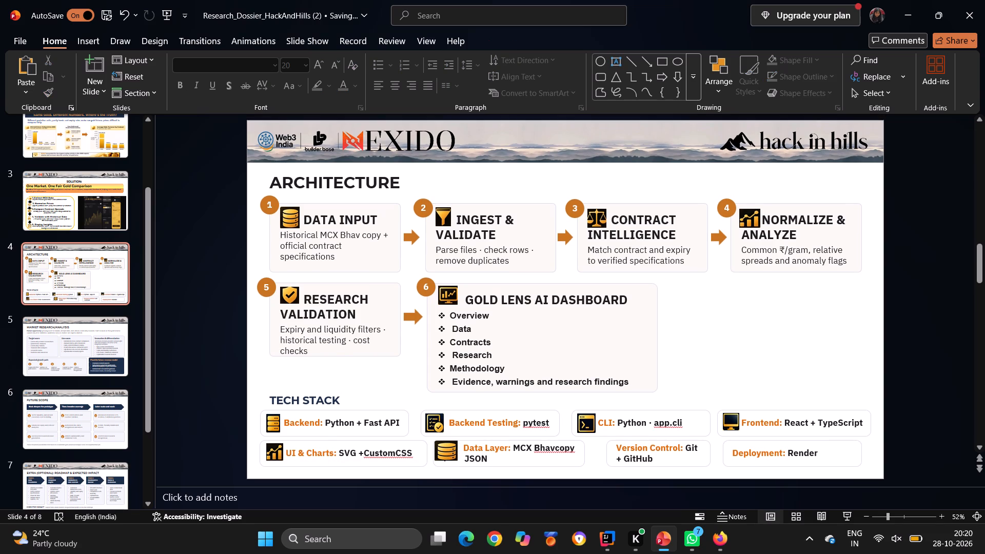
click(449, 455)
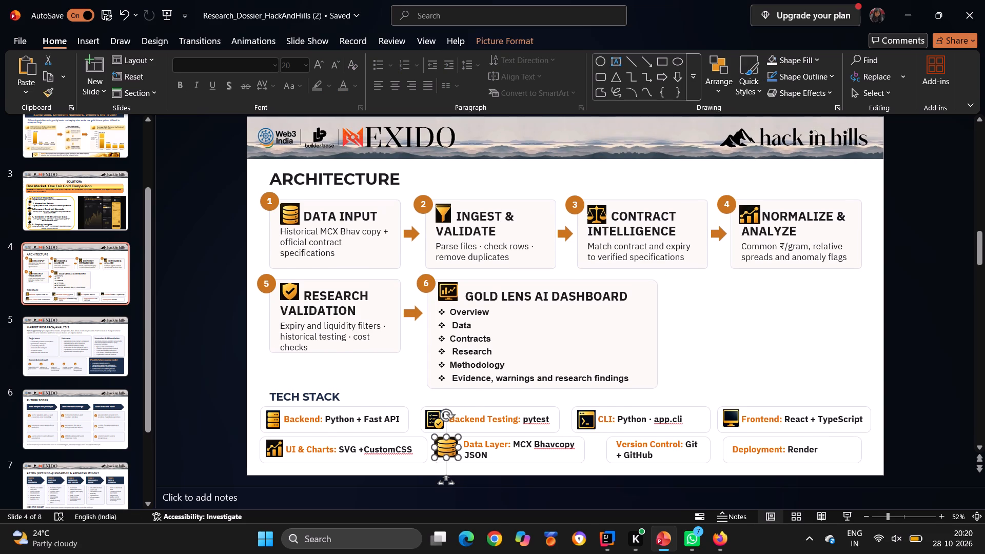
drag(436, 438, 439, 443)
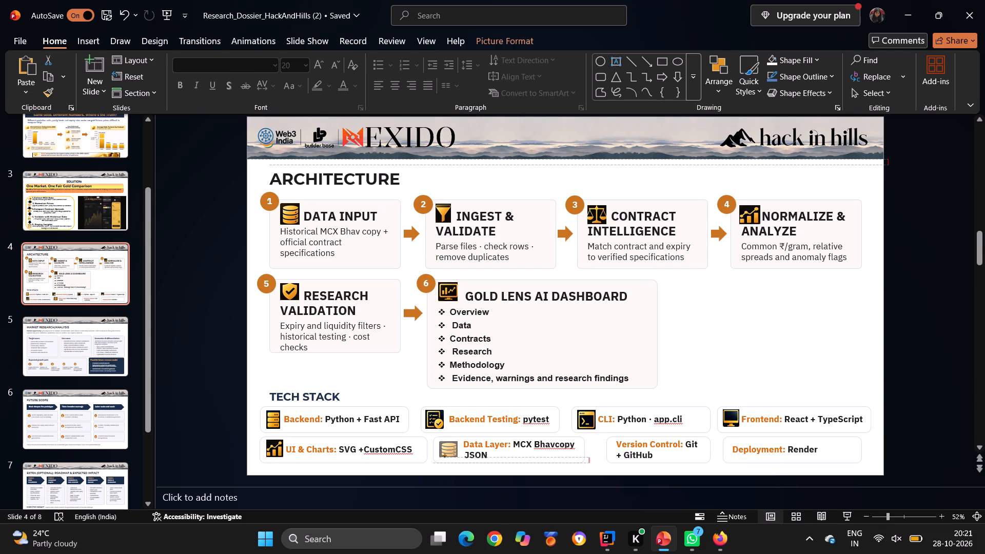
drag(439, 443, 439, 444)
click(517, 397)
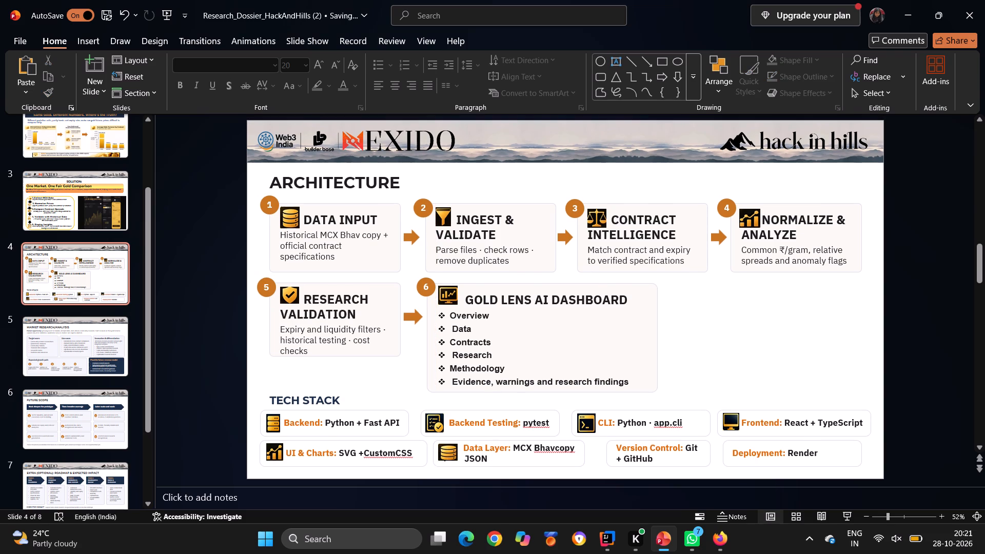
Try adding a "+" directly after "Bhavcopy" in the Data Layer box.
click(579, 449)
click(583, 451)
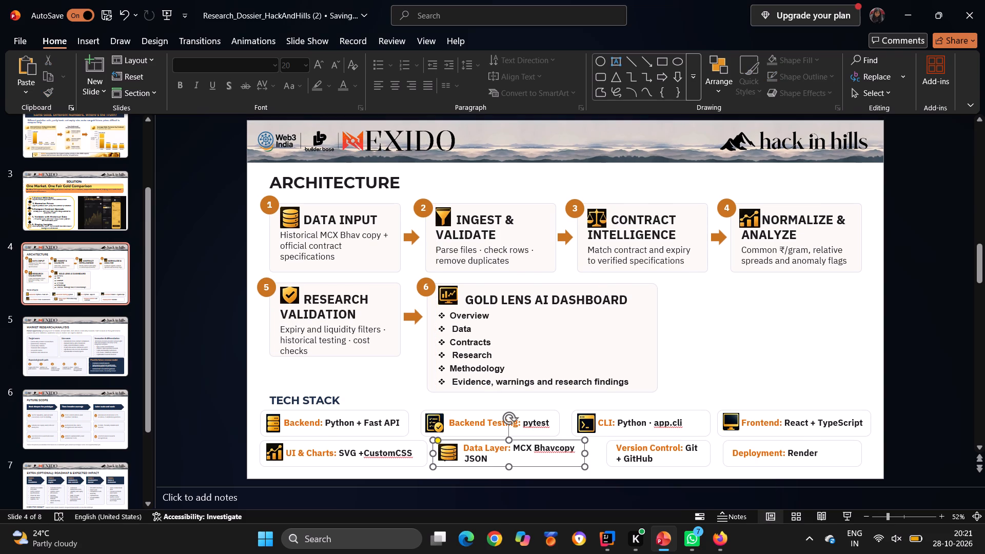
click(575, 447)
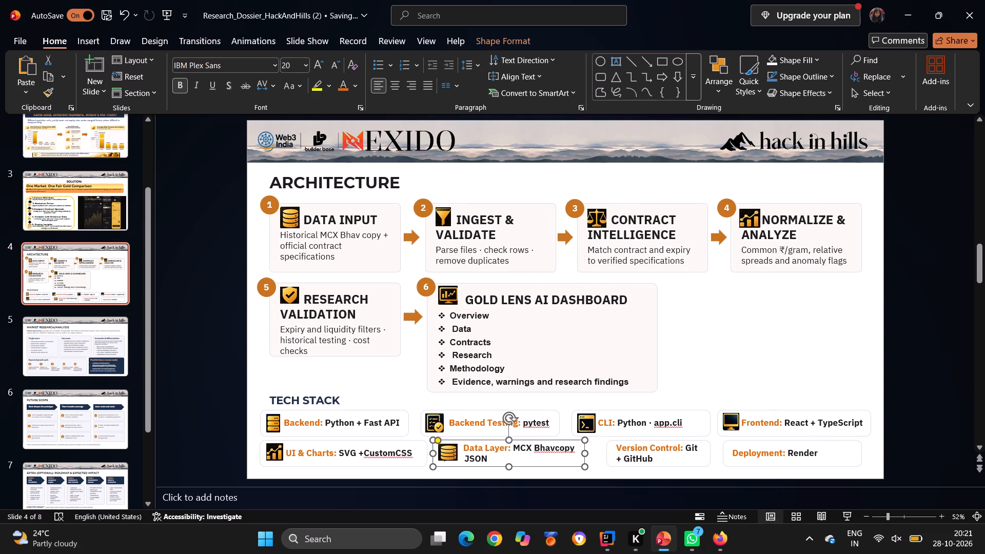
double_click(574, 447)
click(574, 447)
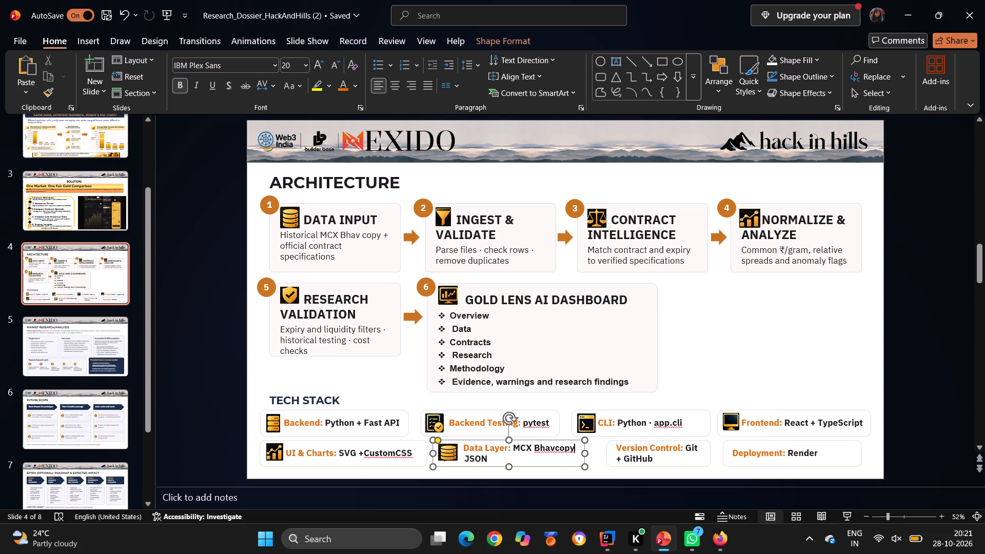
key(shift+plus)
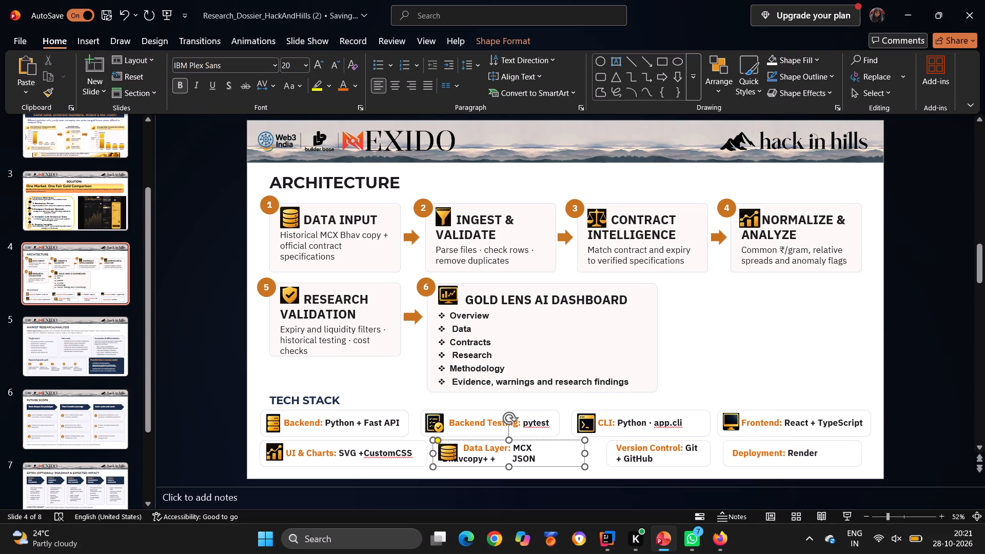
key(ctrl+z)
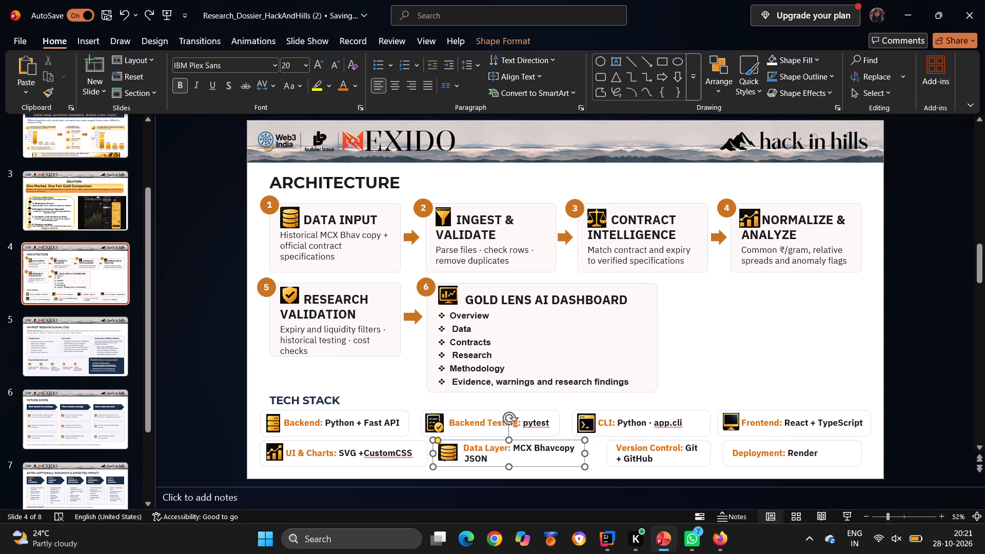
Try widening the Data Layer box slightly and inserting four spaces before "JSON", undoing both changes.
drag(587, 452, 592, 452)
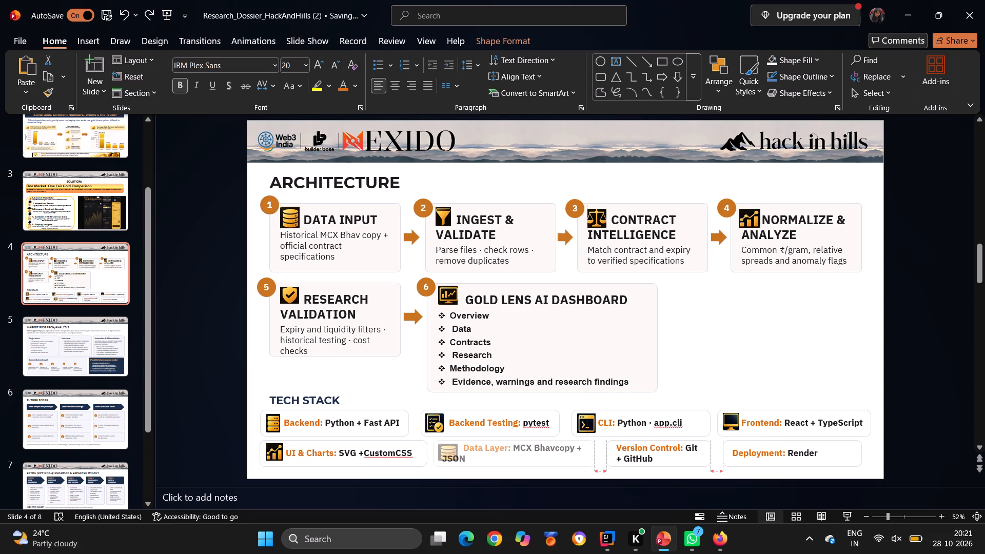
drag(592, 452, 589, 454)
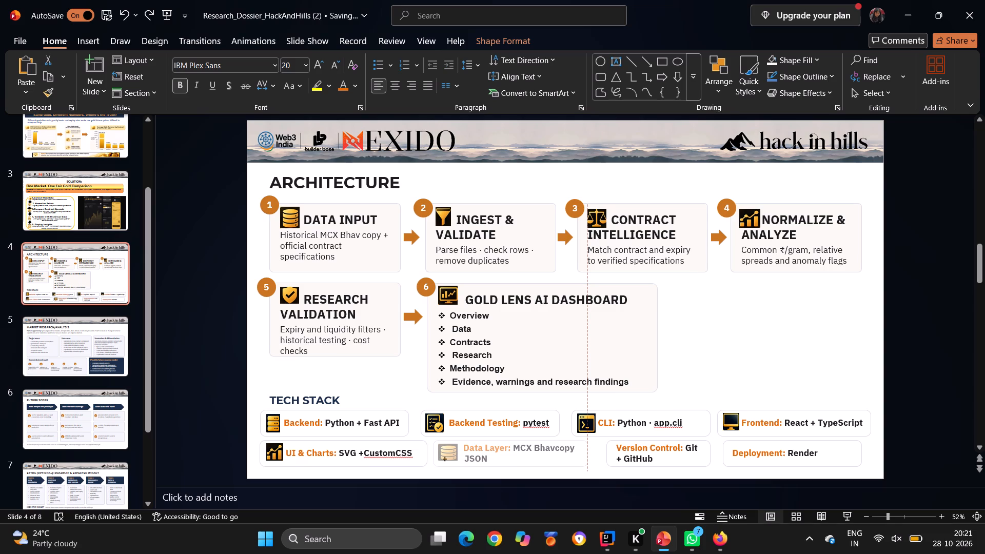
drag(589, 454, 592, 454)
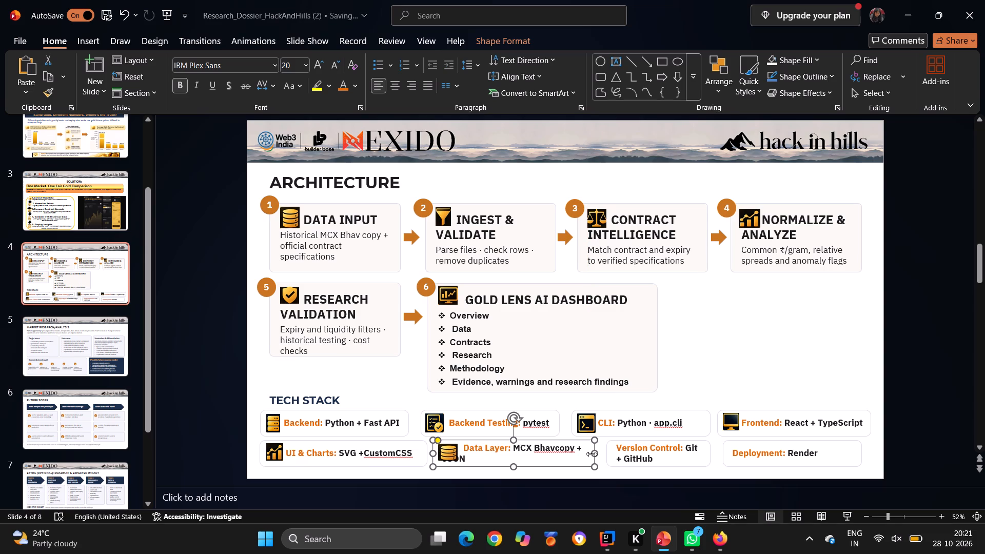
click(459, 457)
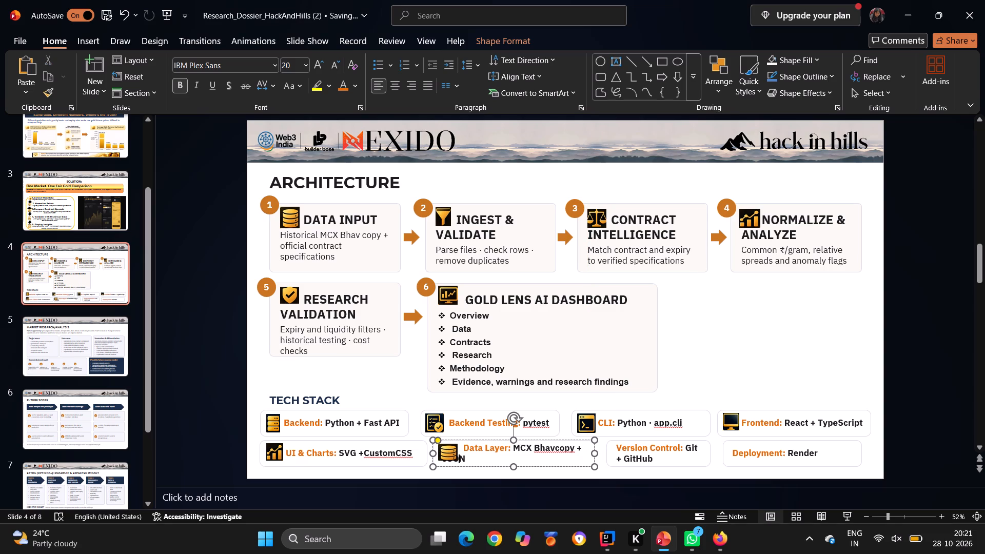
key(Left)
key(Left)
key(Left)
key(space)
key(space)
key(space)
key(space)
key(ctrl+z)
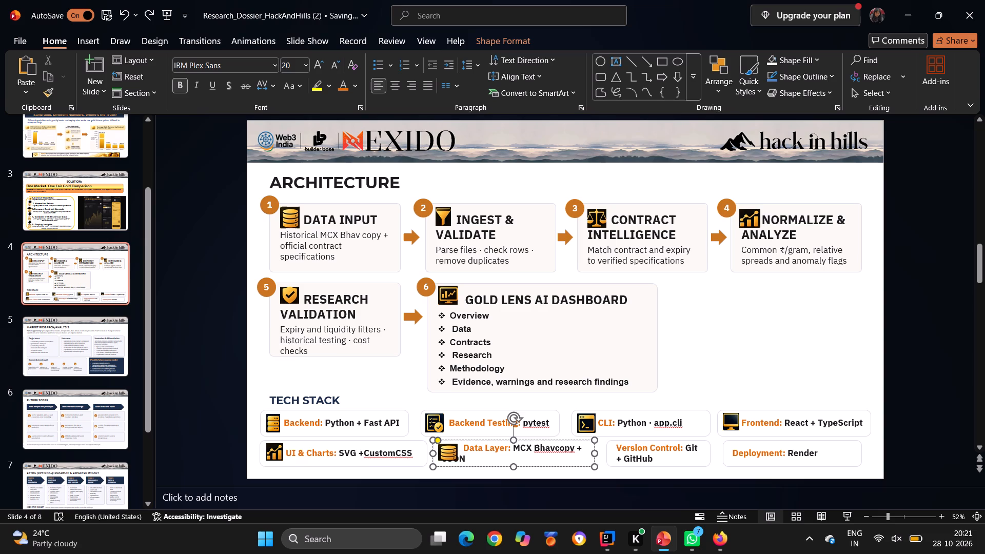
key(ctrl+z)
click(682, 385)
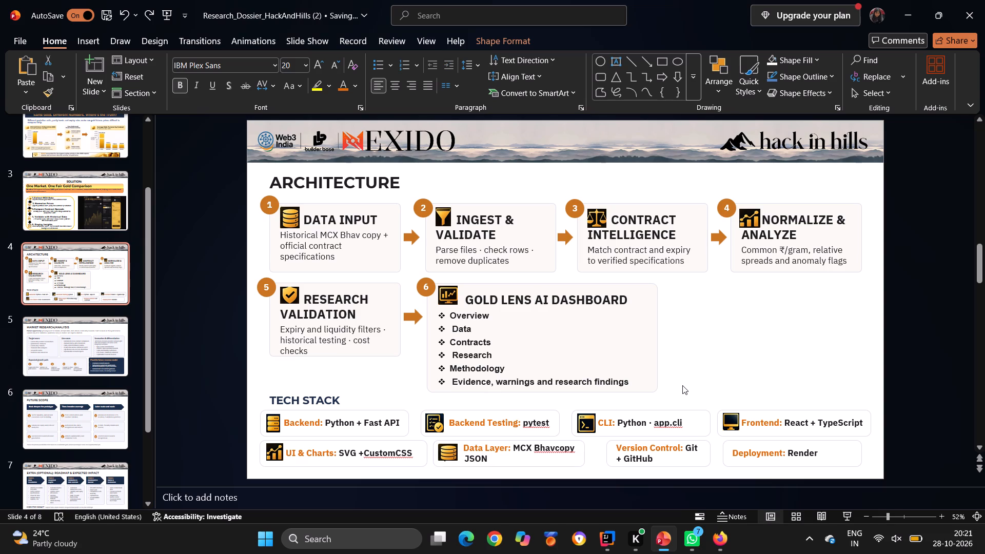
Widen the Version Control box on both sides, toward the Data Layer and Deployment boxes.
click(641, 454)
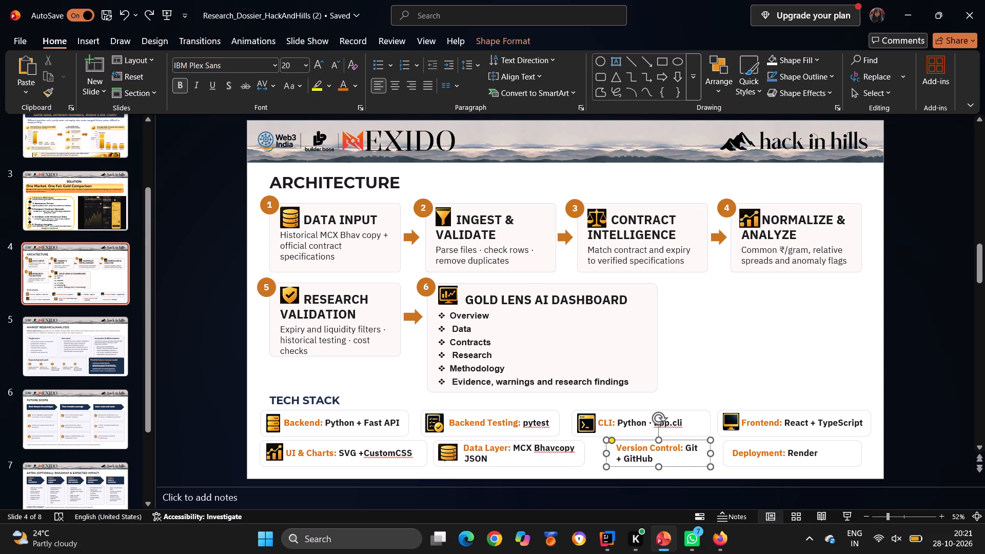
drag(606, 452, 594, 457)
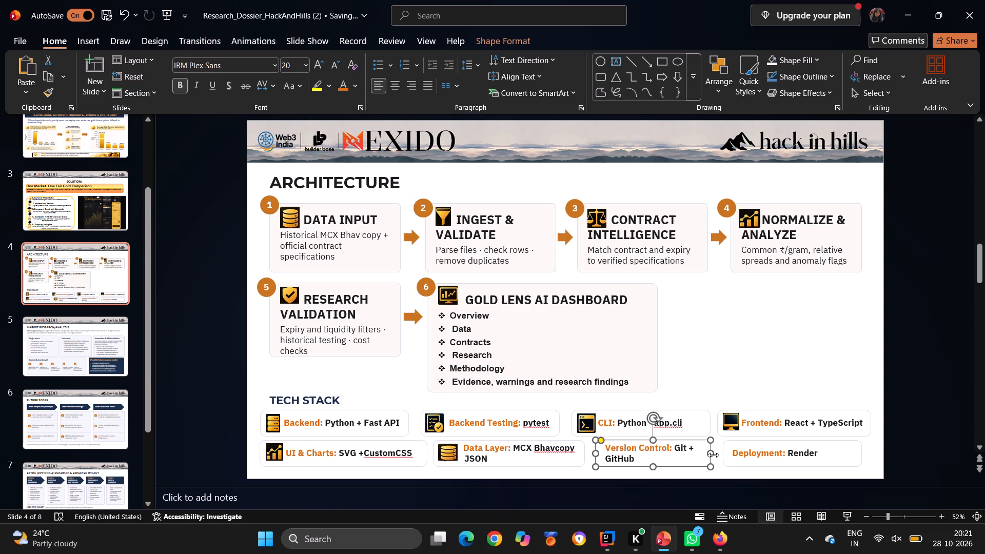
drag(713, 455, 721, 455)
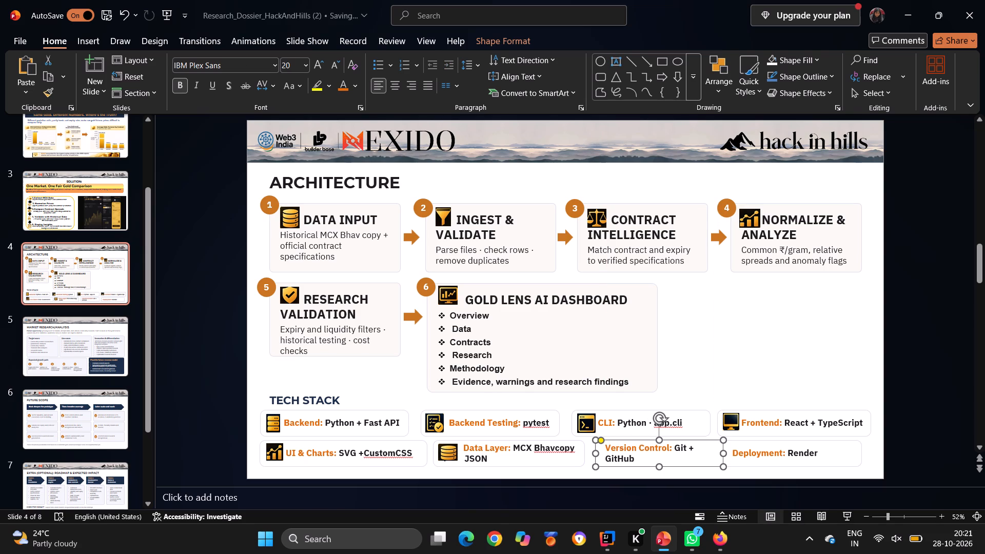
Make room for an icon by inserting fifteen spaces before the Version Control label, and add two spaces before "Git".
click(606, 450)
key(space)
key(space)
key(space)
key(space)
key(space)
key(space)
key(space)
key(space)
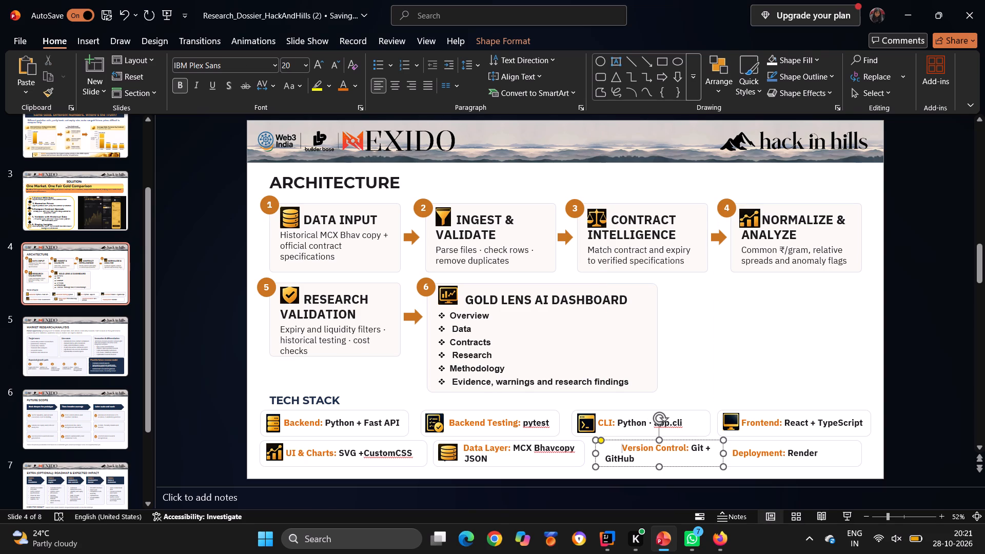
key(space)
key(space)
key(space)
key(space)
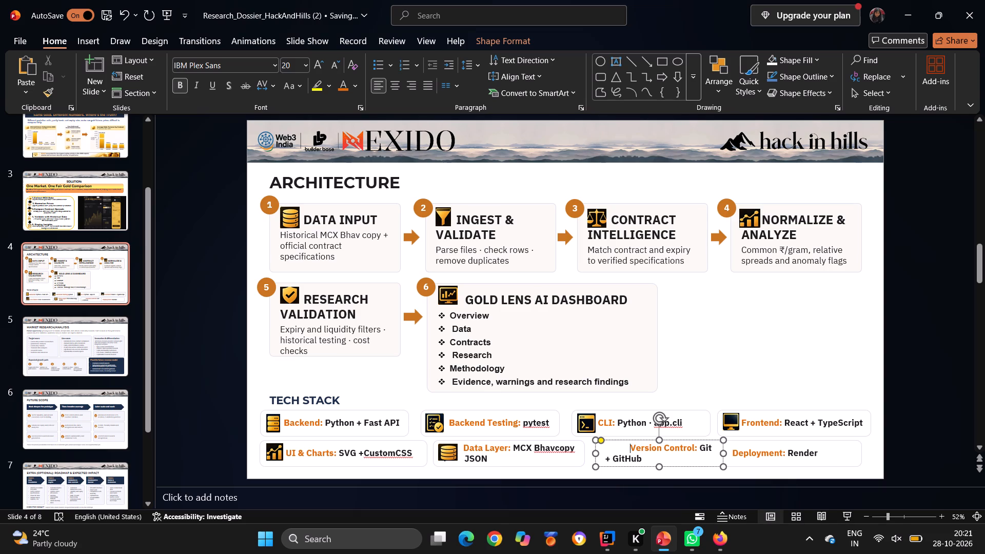
key(space)
key(space)
key(space)
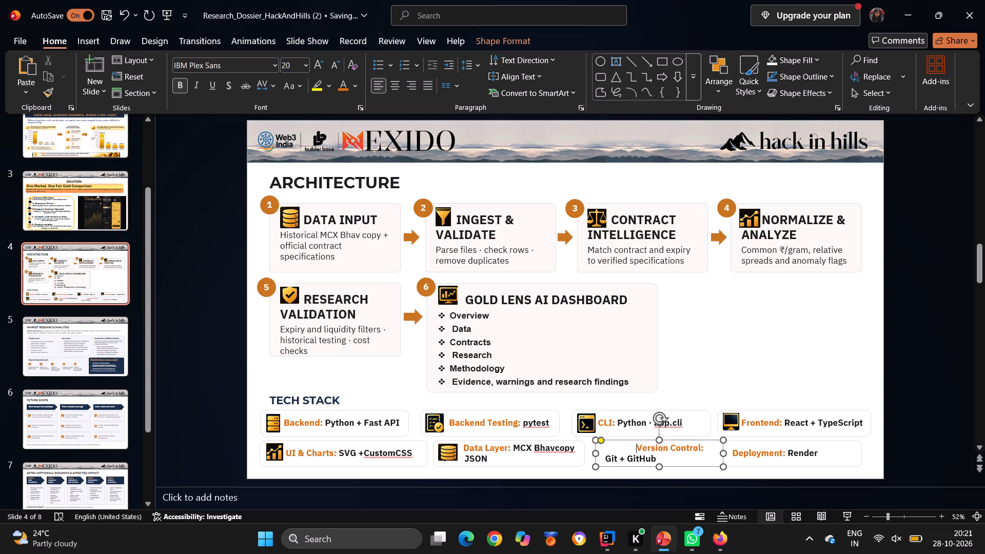
click(606, 457)
key(space)
key(space)
click(95, 42)
click(101, 84)
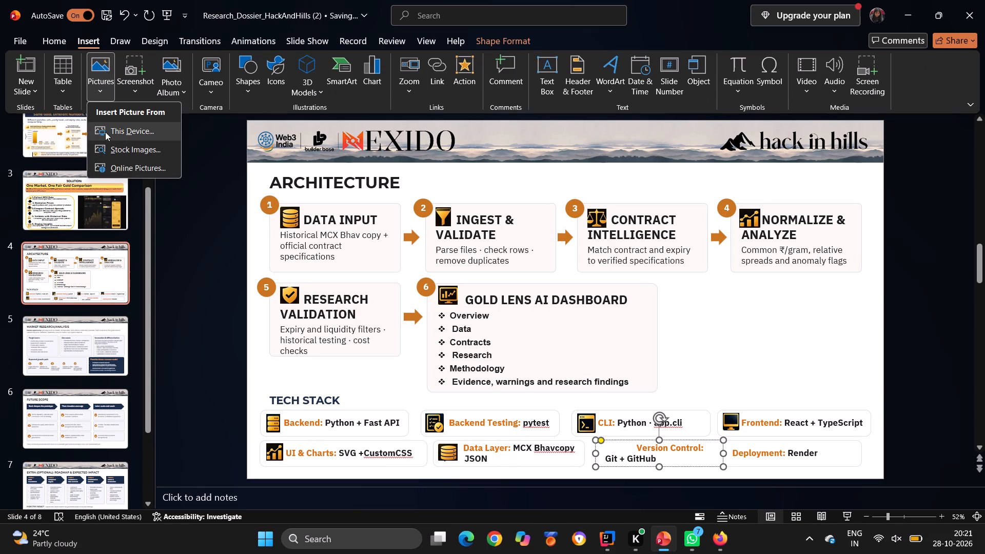
click(105, 132)
scroll(71, 115, up, 3)
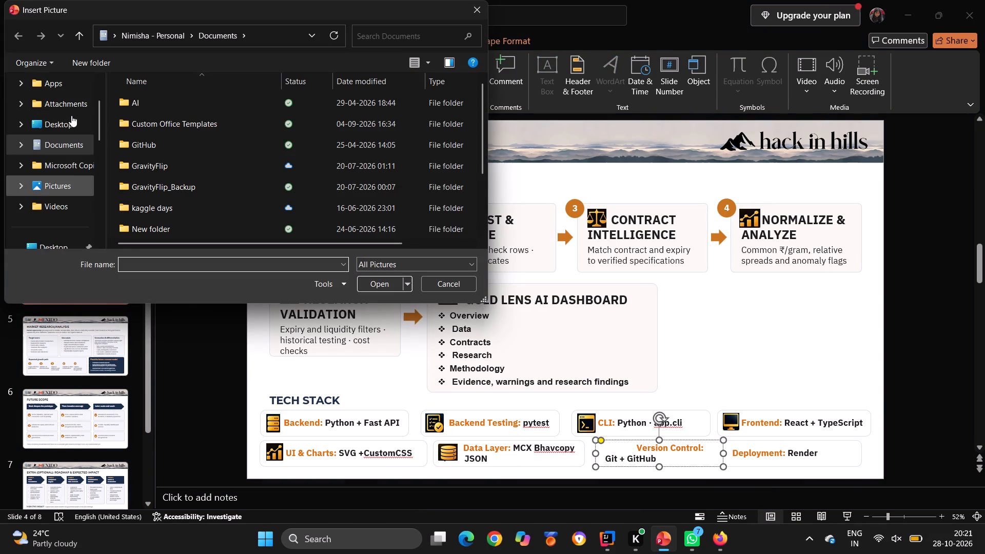
scroll(71, 115, up, 2)
click(71, 115)
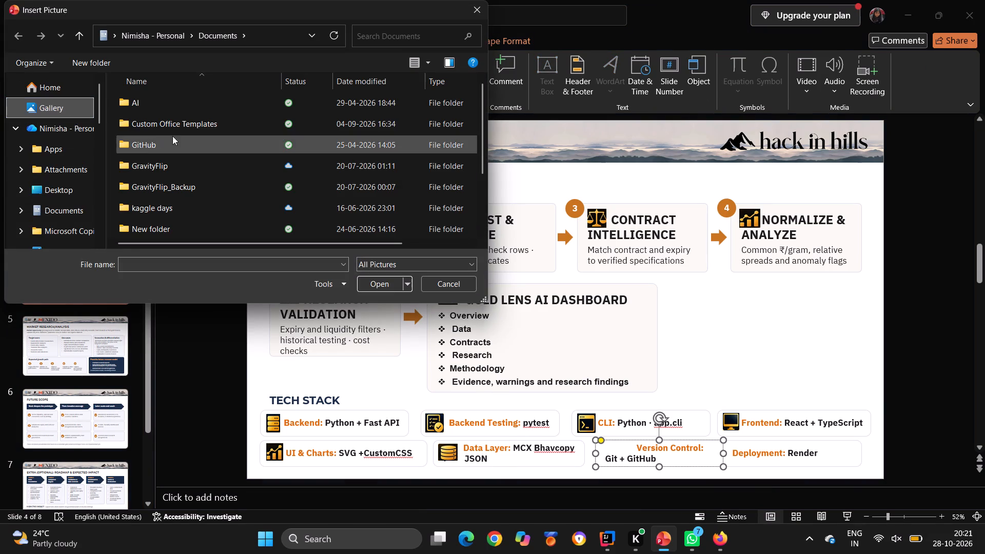
click(211, 145)
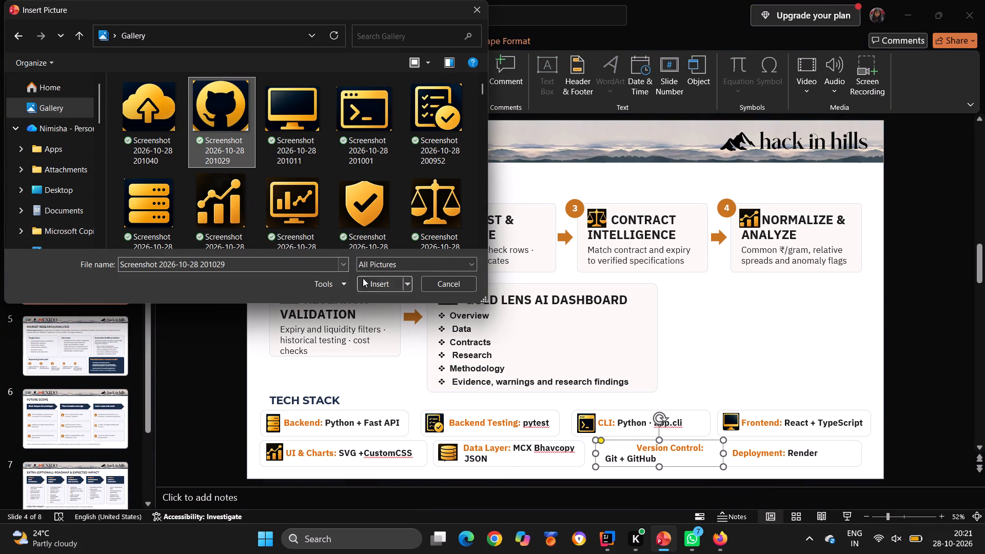
click(366, 280)
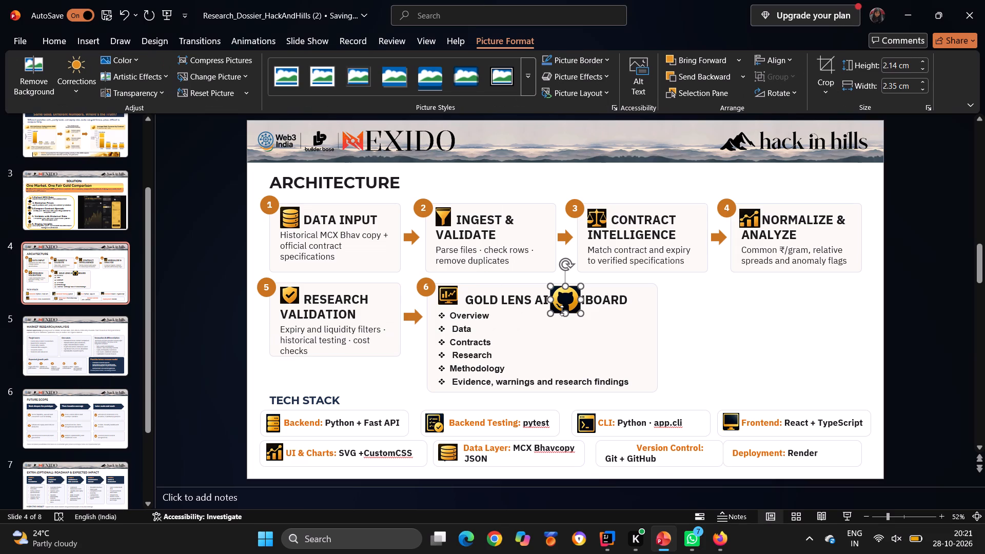
Shrink the GitHub icon to about 1.39 by 1.52 cm and place it before the Version Control label.
drag(562, 310, 563, 303)
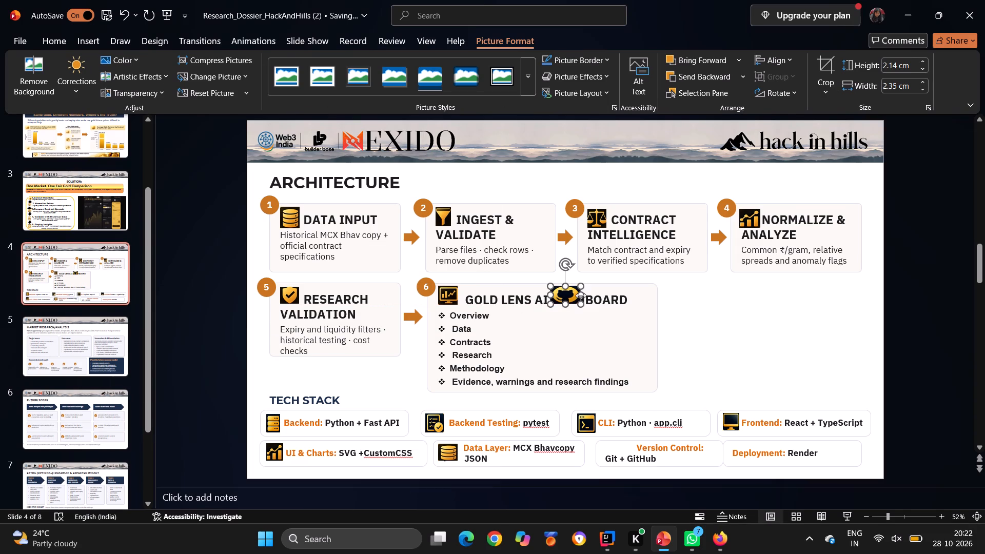
drag(581, 295, 570, 296)
drag(567, 295, 560, 295)
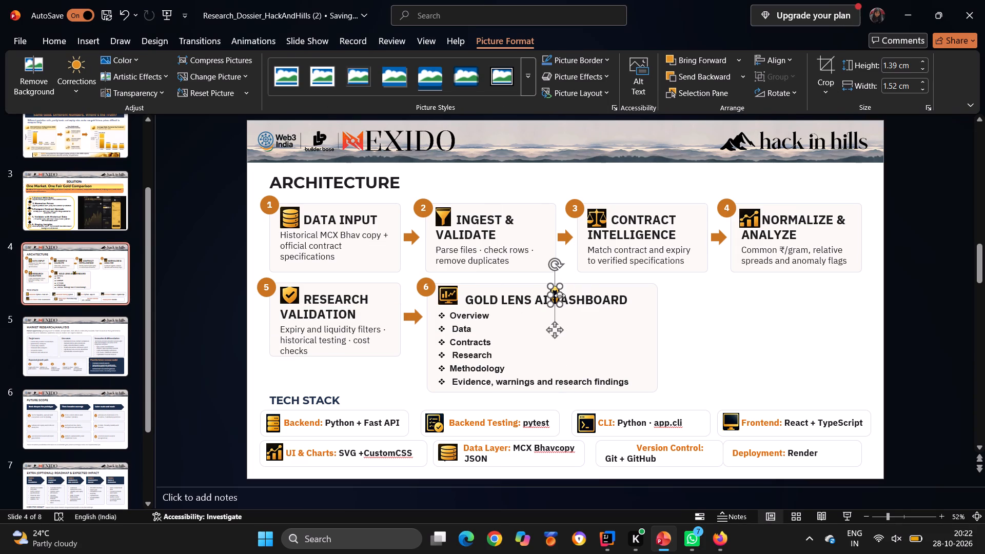
drag(560, 295, 572, 295)
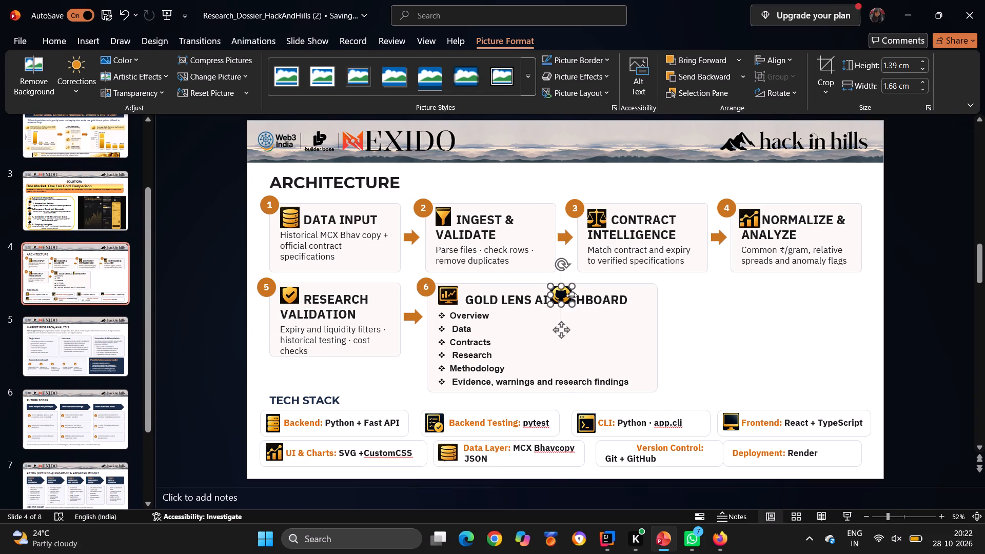
click(572, 295)
drag(559, 293, 606, 445)
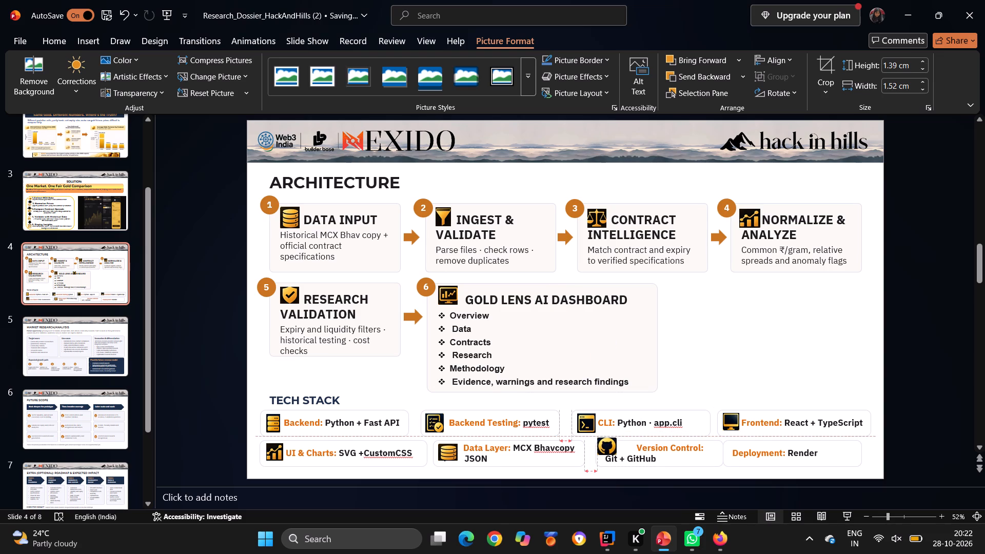
drag(606, 445, 611, 445)
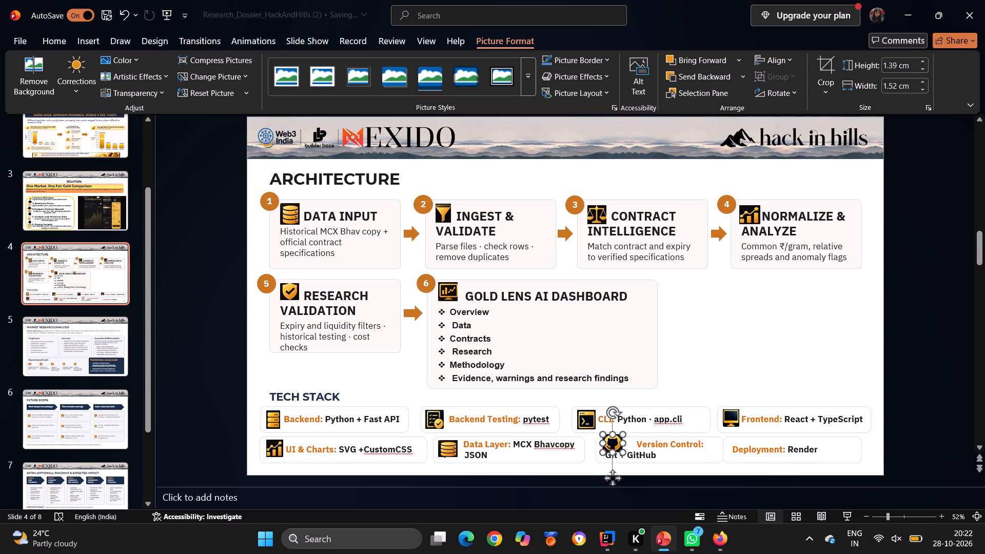
Remove six of the spaces before the Version Control label to bring it closer to the GitHub icon.
click(638, 448)
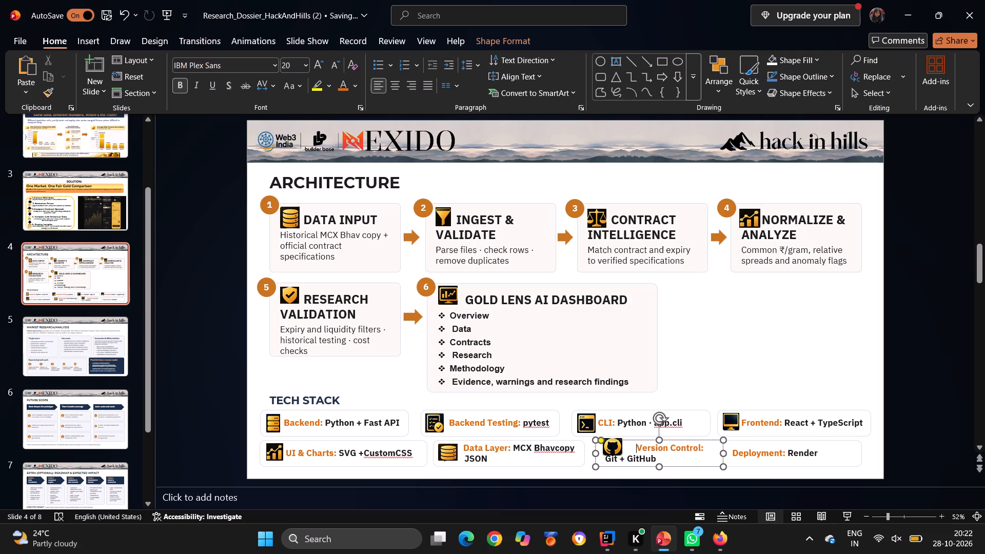
key(BackSpace)
key(BackSpace)
key(BackSpace)
key(BackSpace)
key(BackSpace)
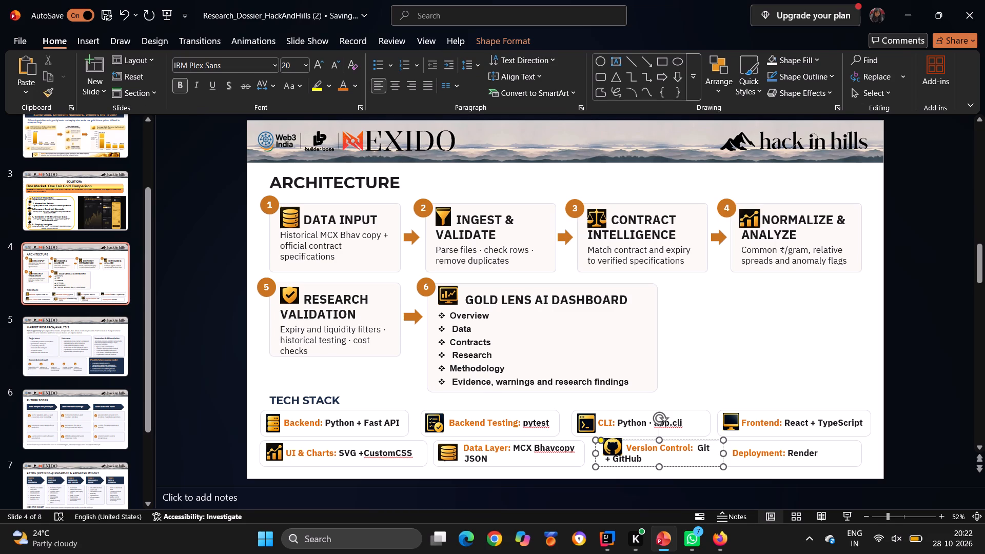
key(BackSpace)
Delete "GitHub" from the second line of the Version Control box.
click(609, 445)
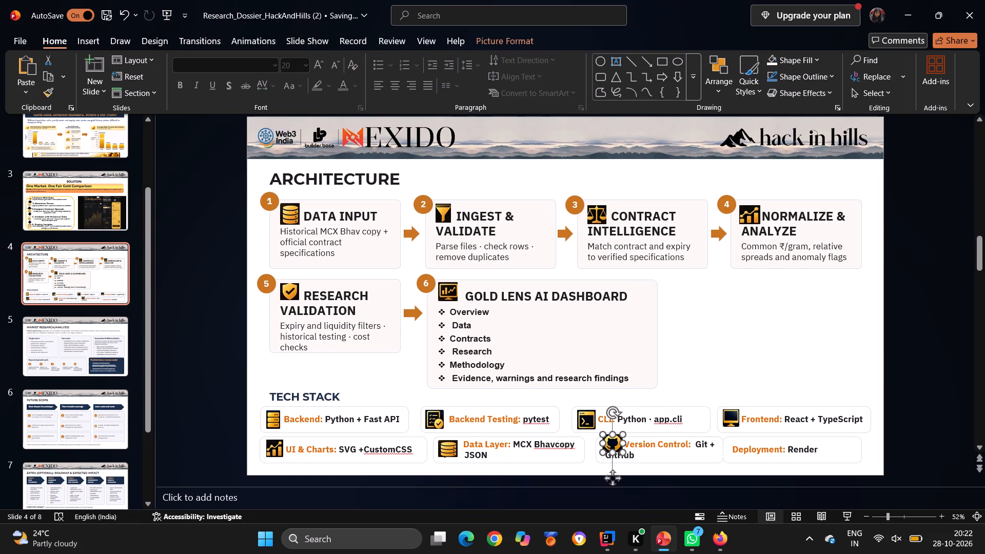
click(636, 456)
key(BackSpace)
key(BackSpace)
key(BackSpace)
key(BackSpace)
key(BackSpace)
key(BackSpace)
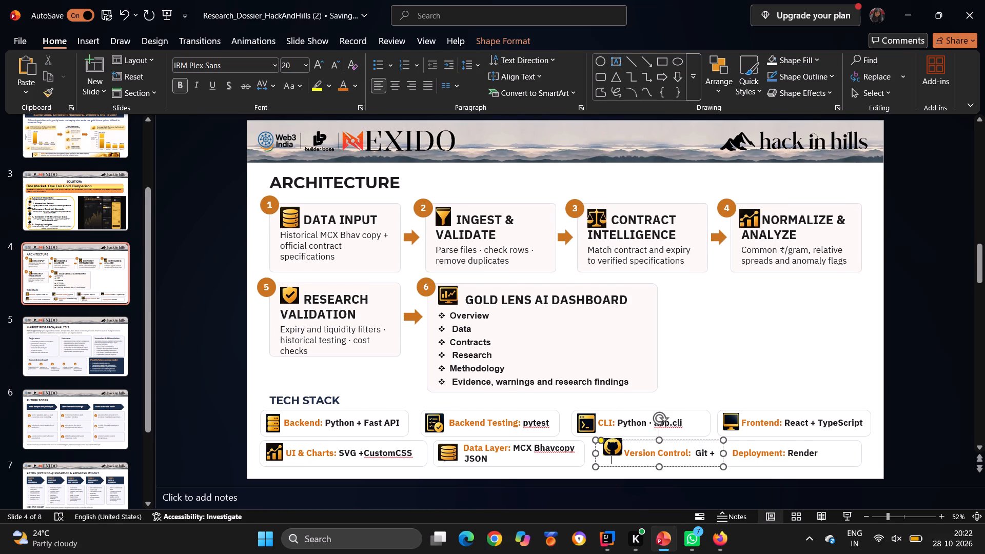
Reposition the GitHub icon inside the left end of the Version Control box, level with and clear of its label.
click(618, 452)
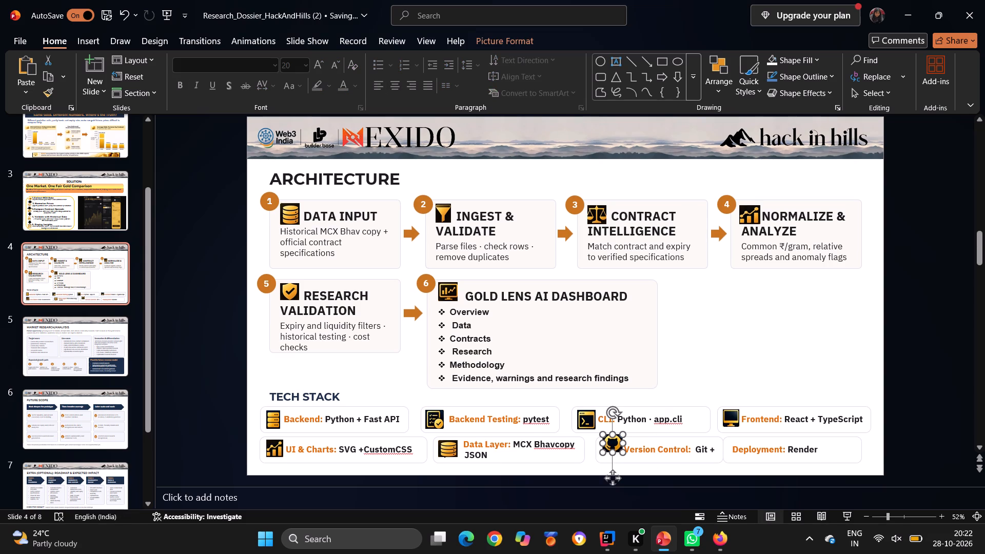
drag(622, 452, 613, 457)
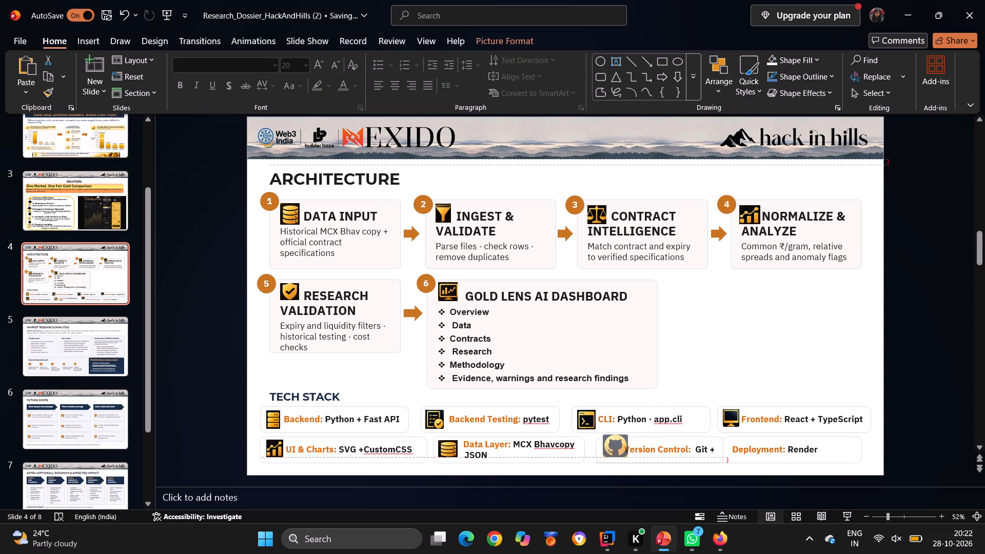
drag(613, 457, 609, 452)
drag(609, 441, 607, 446)
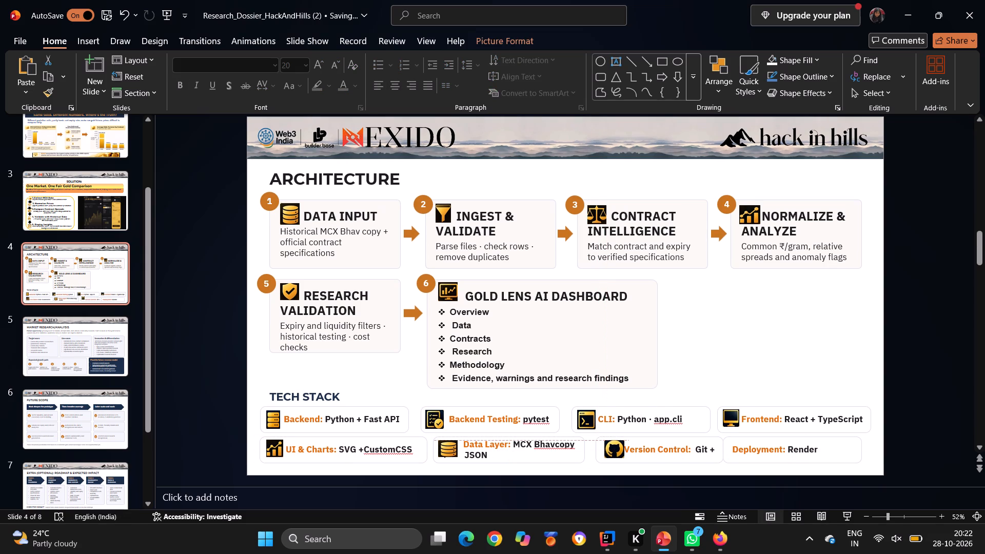
drag(607, 446, 606, 446)
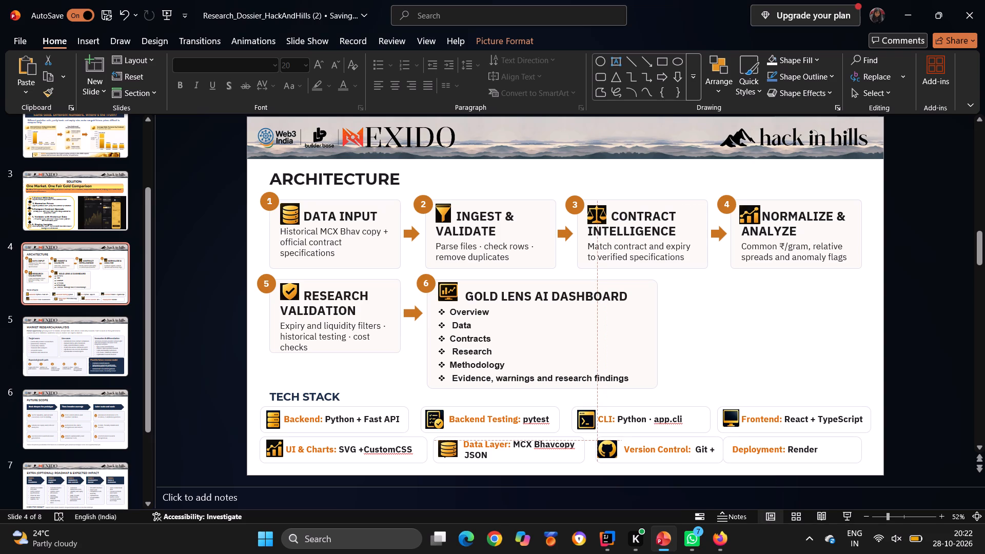
drag(606, 446, 605, 446)
drag(605, 446, 604, 446)
click(680, 383)
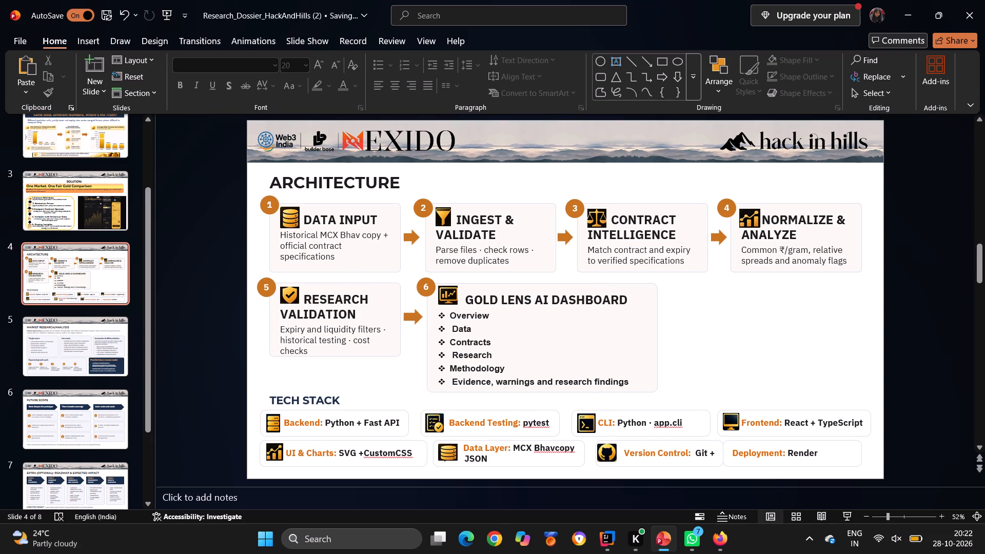
Extend the Version Control box's left edge slightly outward so the GitHub icon sits fully inside it.
click(623, 464)
click(594, 454)
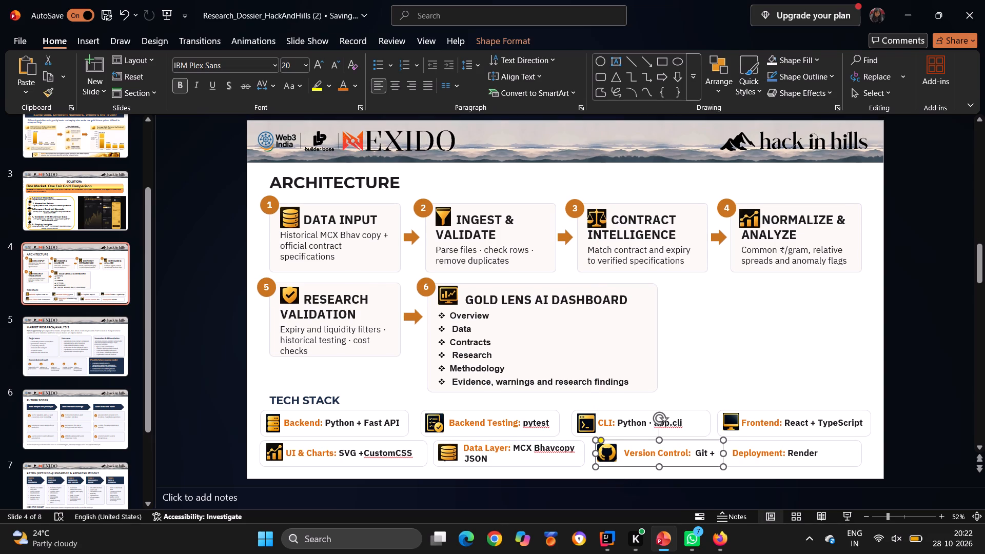
Add "Github" after "Git +" in the Version Control box.
click(691, 353)
click(710, 452)
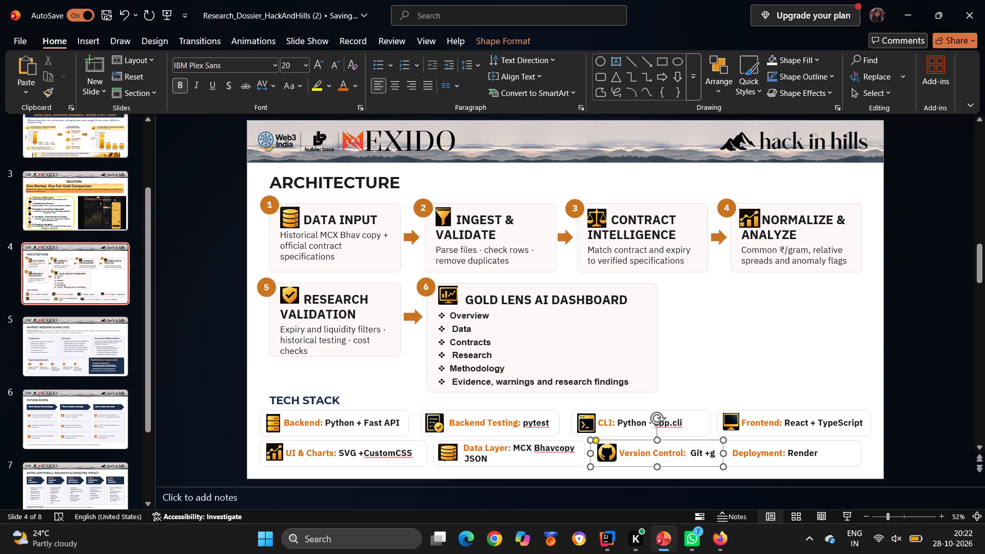
key(BackSpace)
key(g)
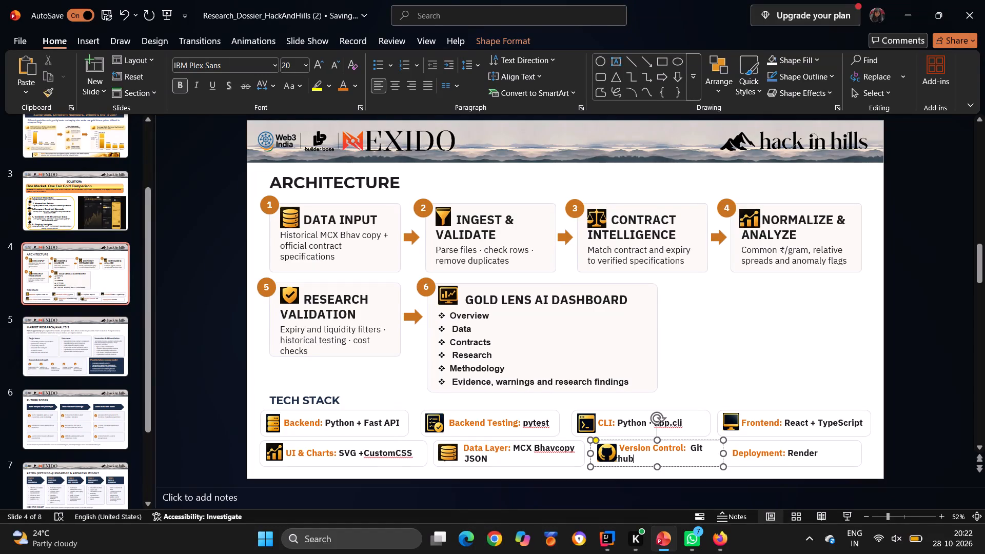
Centre-align the text in the Version Control box so that it clears the GitHub icon.
drag(635, 457, 630, 457)
drag(630, 457, 603, 460)
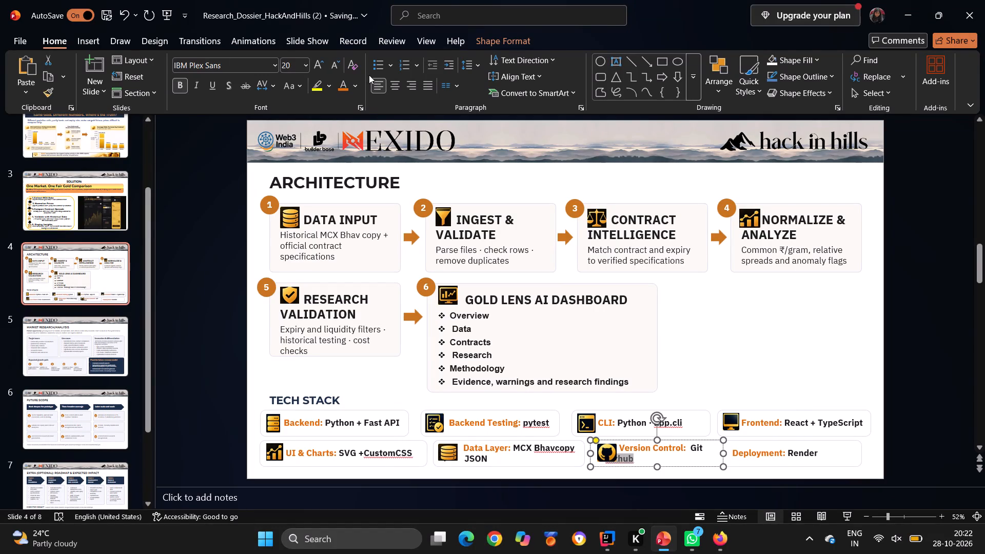
click(392, 86)
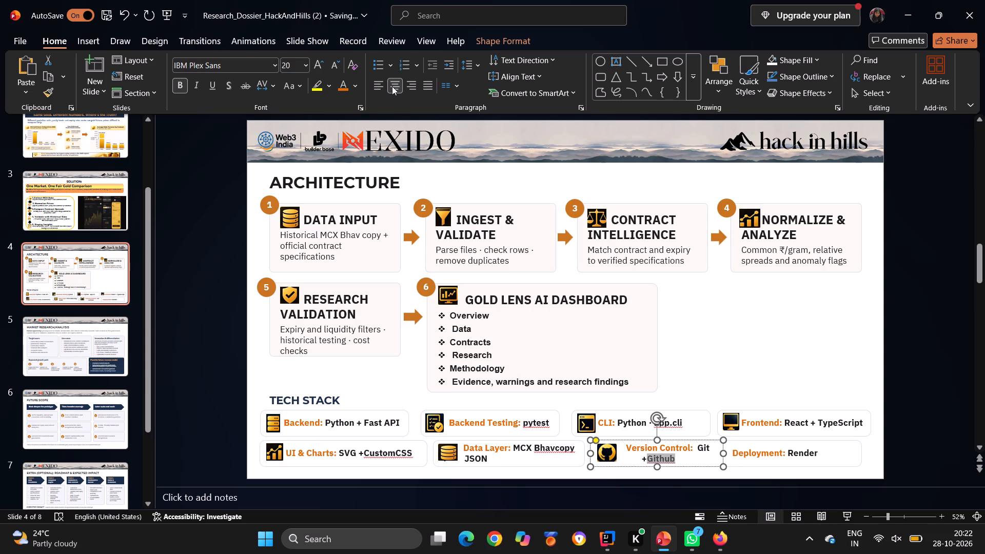
click(699, 340)
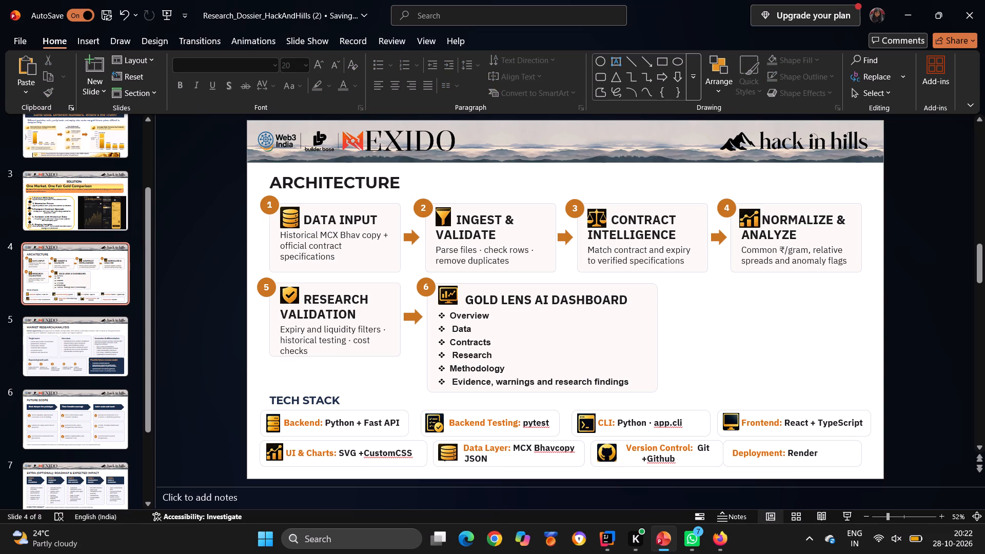
Remove four of the spaces before the Version Control label to bring it closer to the GitHub icon.
click(626, 451)
key(BackSpace)
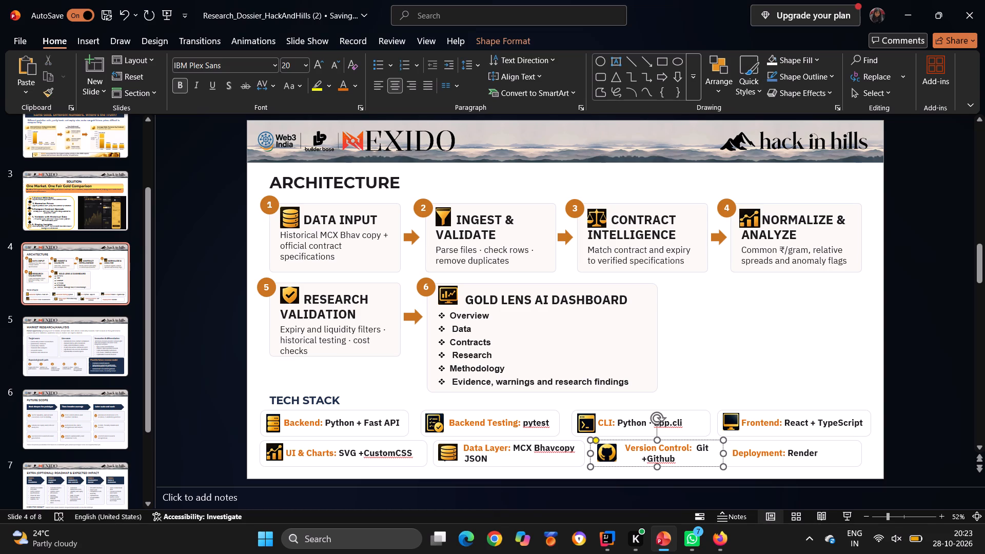
key(BackSpace)
key(BackSpace)
key(BackSpace)
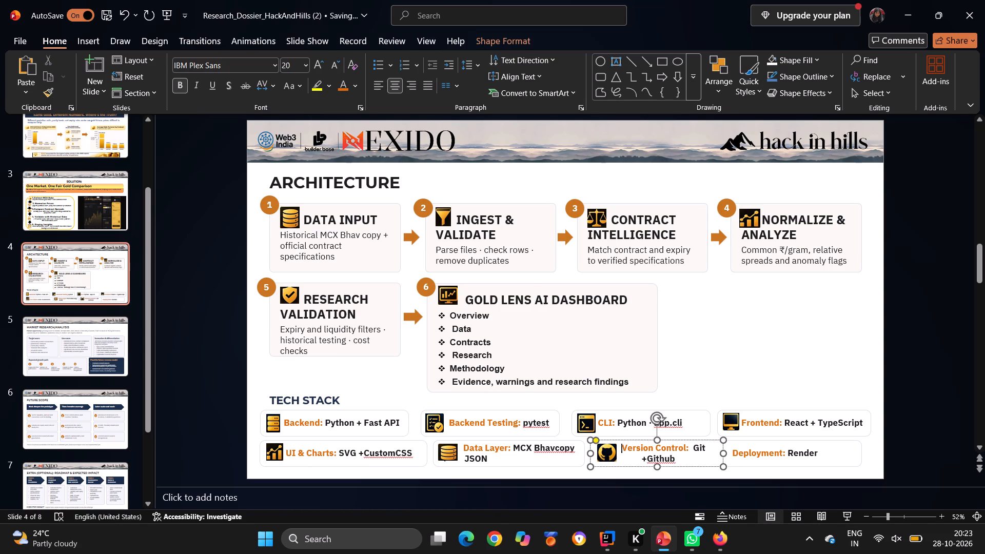
click(732, 414)
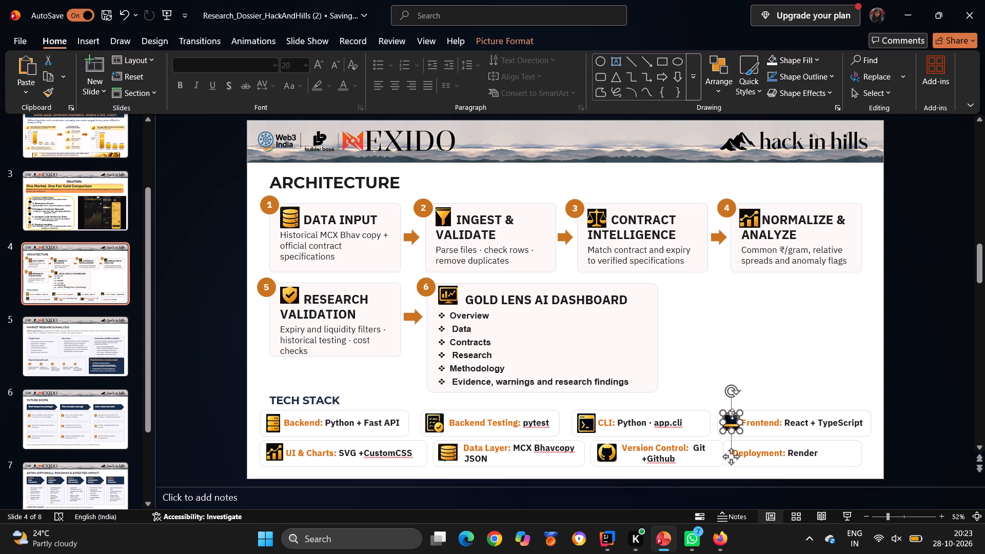
click(751, 387)
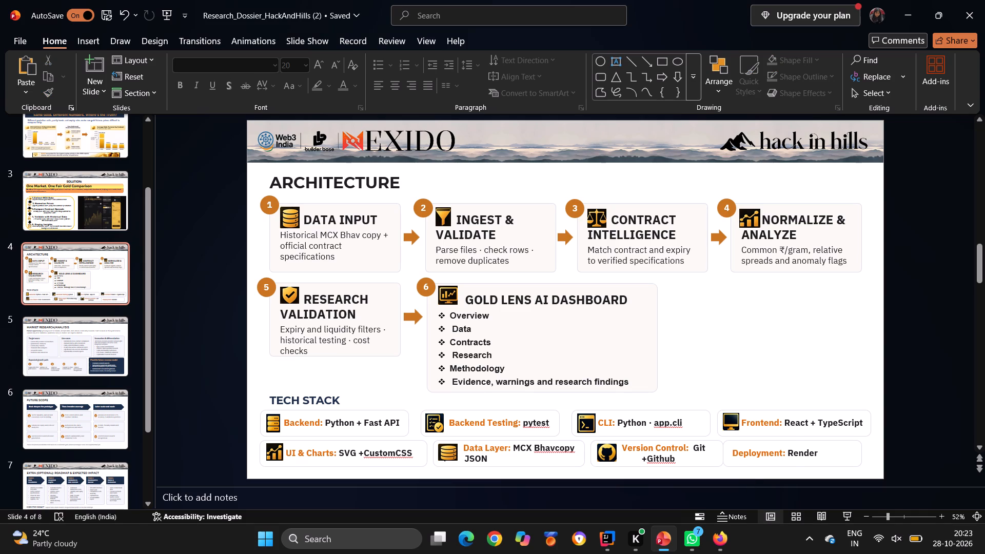
Insert sixteen spaces before the Deployment label to make room for an icon.
click(735, 453)
key(space)
key(space)
key(space)
key(space)
key(space)
key(space)
key(space)
key(space)
key(space)
key(space)
key(space)
key(space)
key(space)
key(space)
key(space)
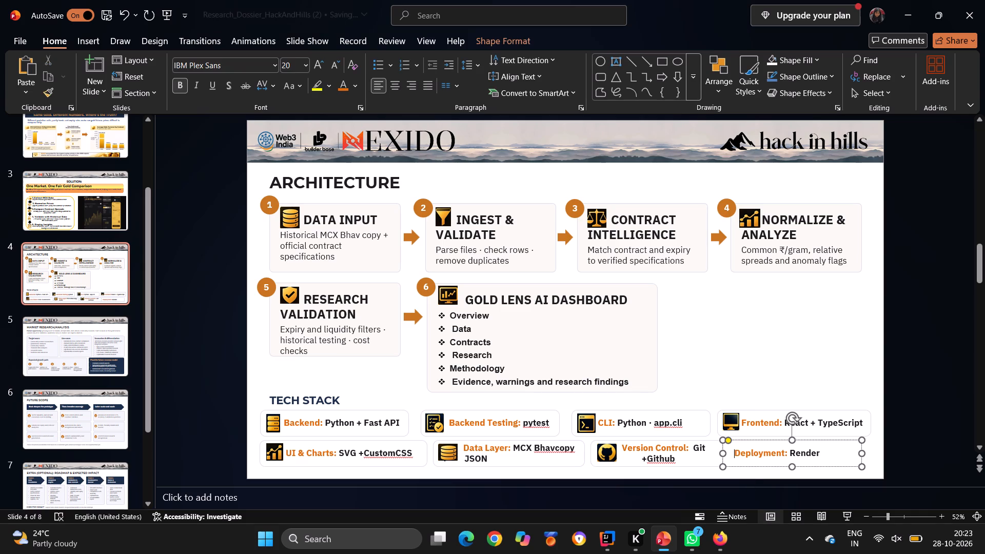
key(space)
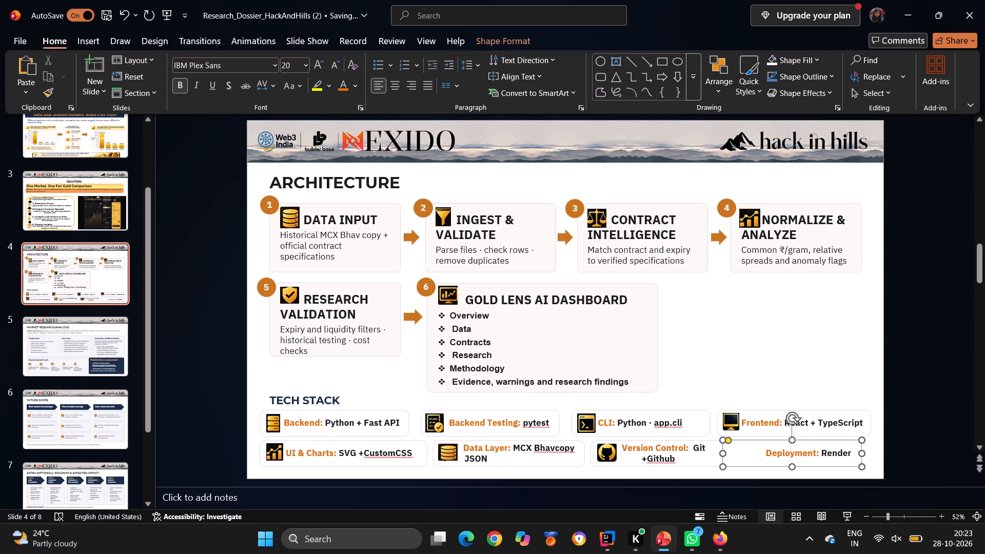
click(101, 40)
click(106, 92)
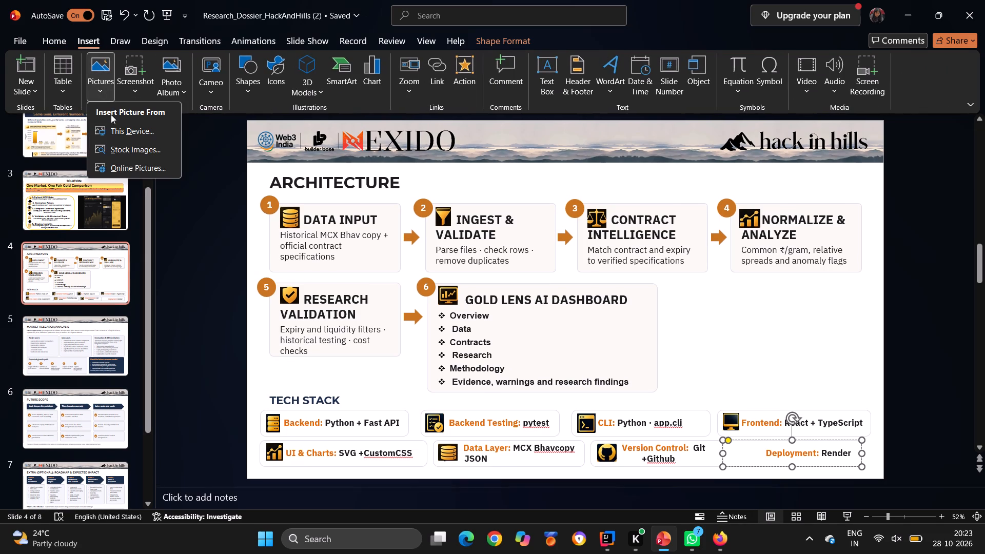
click(112, 122)
click(112, 133)
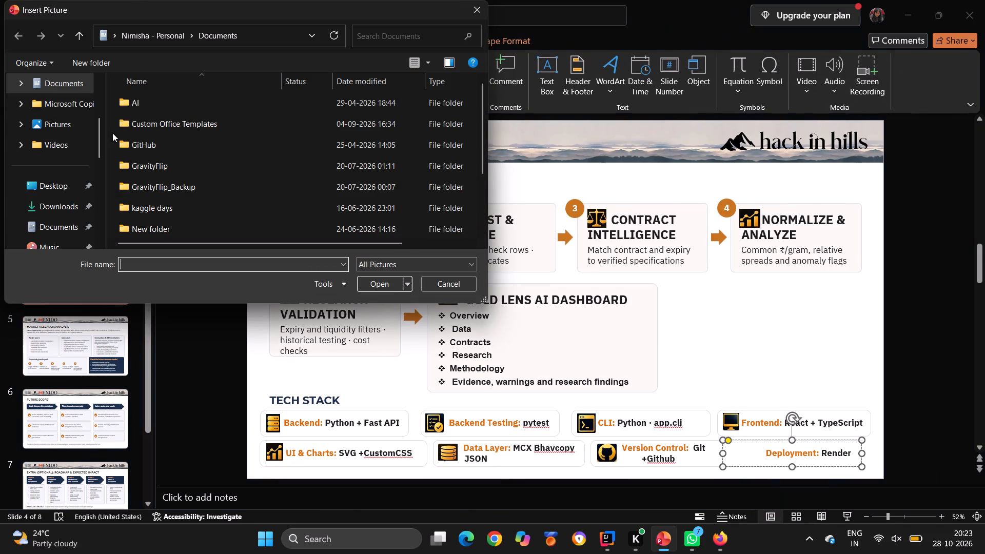
scroll(55, 113, up, 5)
click(55, 113)
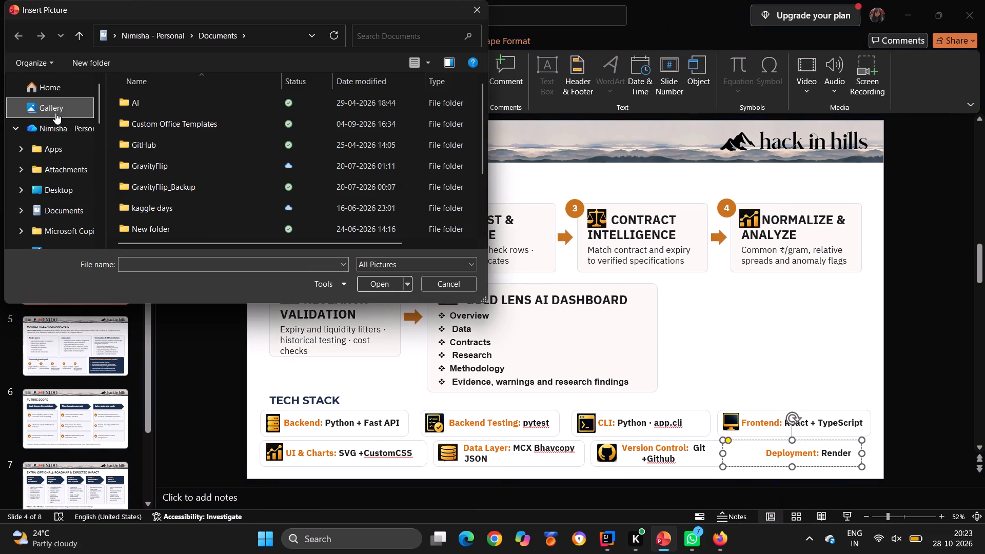
click(126, 136)
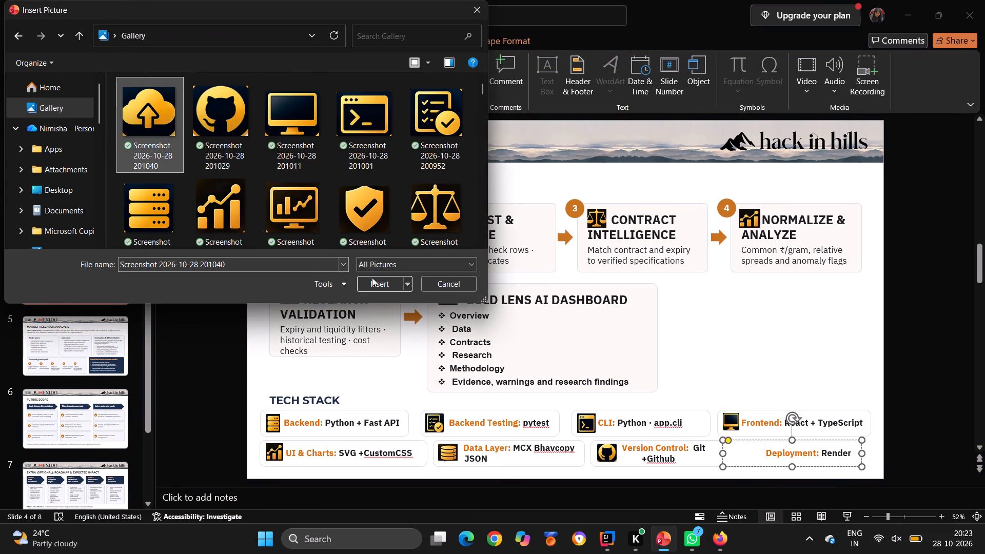
click(381, 283)
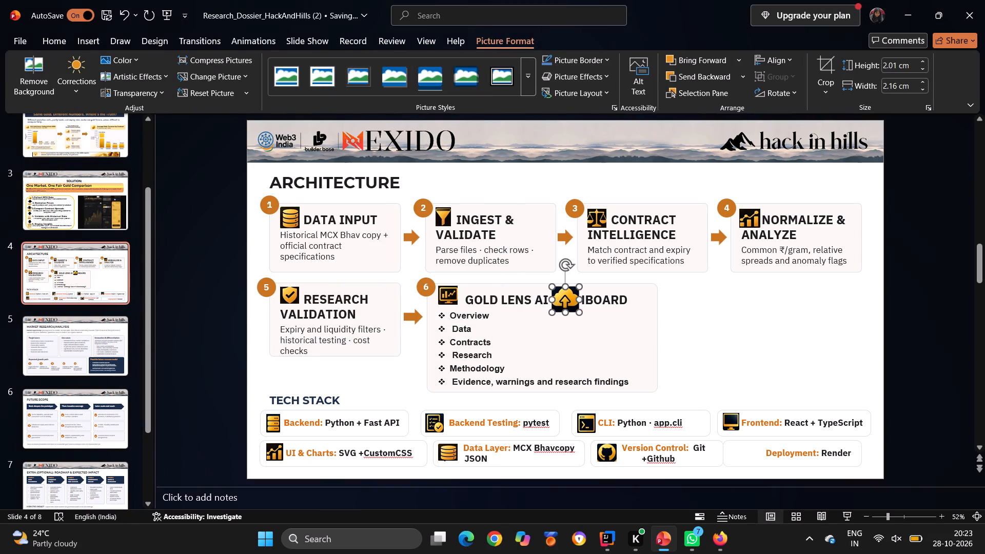
Place the cloud icon at the left end of the Deployment box, sized about 1.64 cm high by 2.27 cm wide.
click(566, 314)
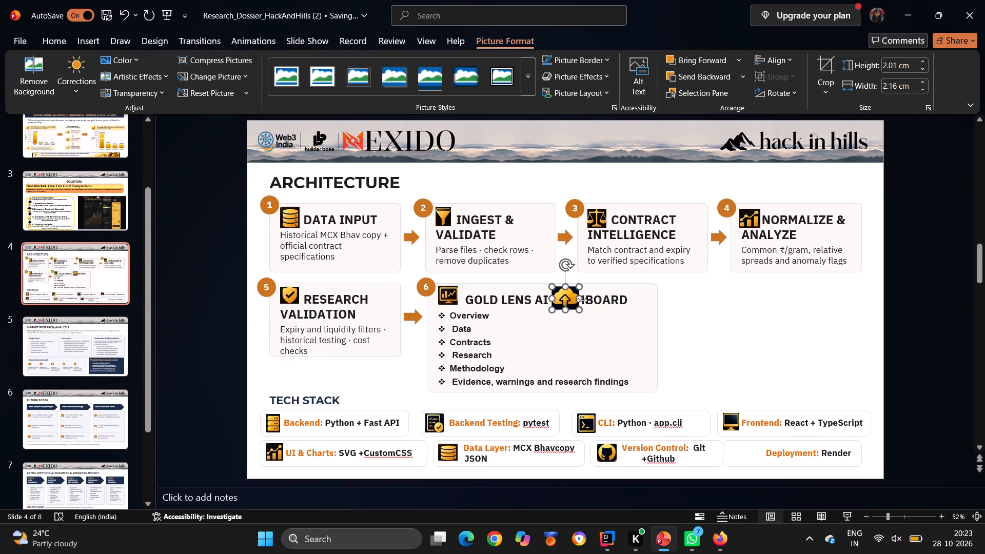
drag(580, 297, 574, 299)
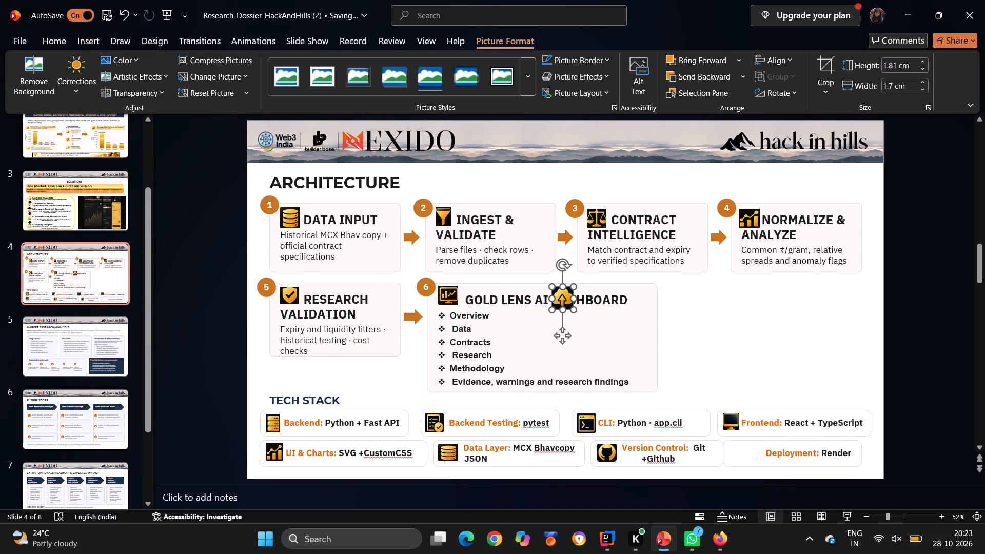
drag(565, 299, 745, 456)
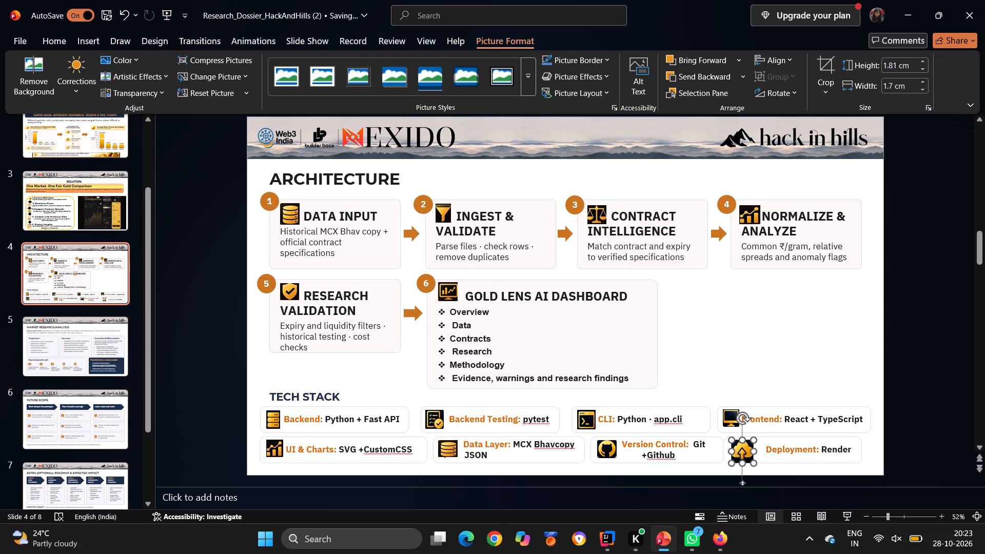
click(754, 452)
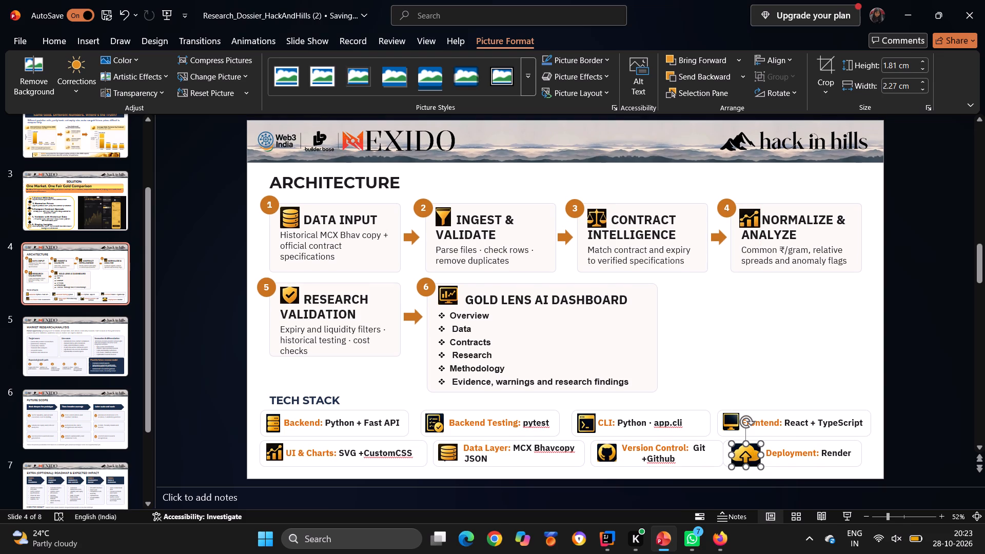
click(746, 465)
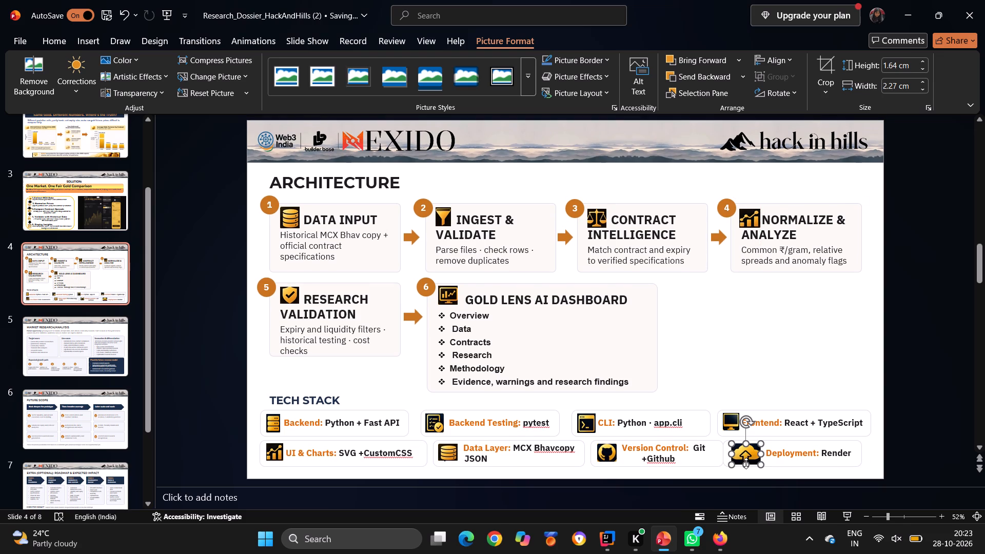
click(769, 371)
click(732, 459)
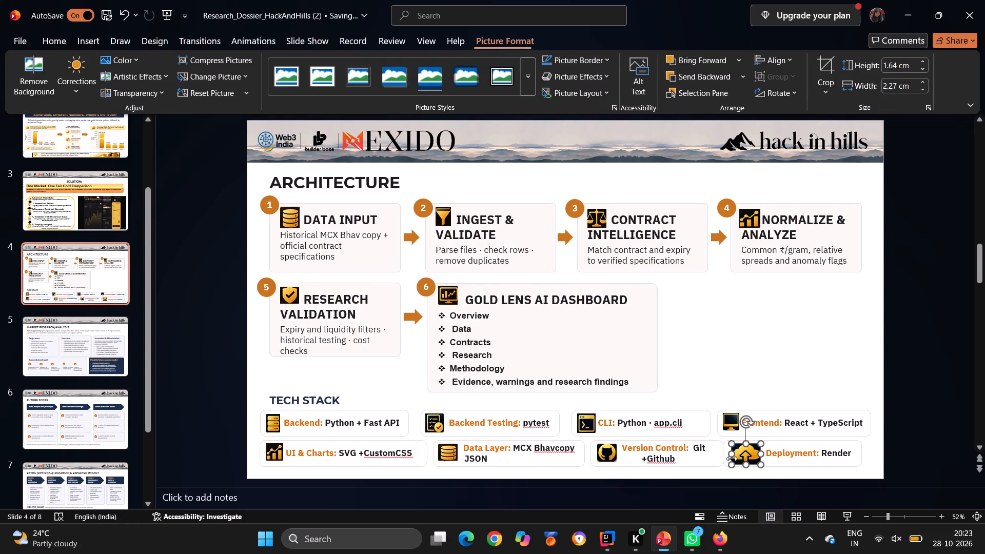
Open a small gap between the Version Control and Deployment boxes by pulling in their facing edges.
click(716, 455)
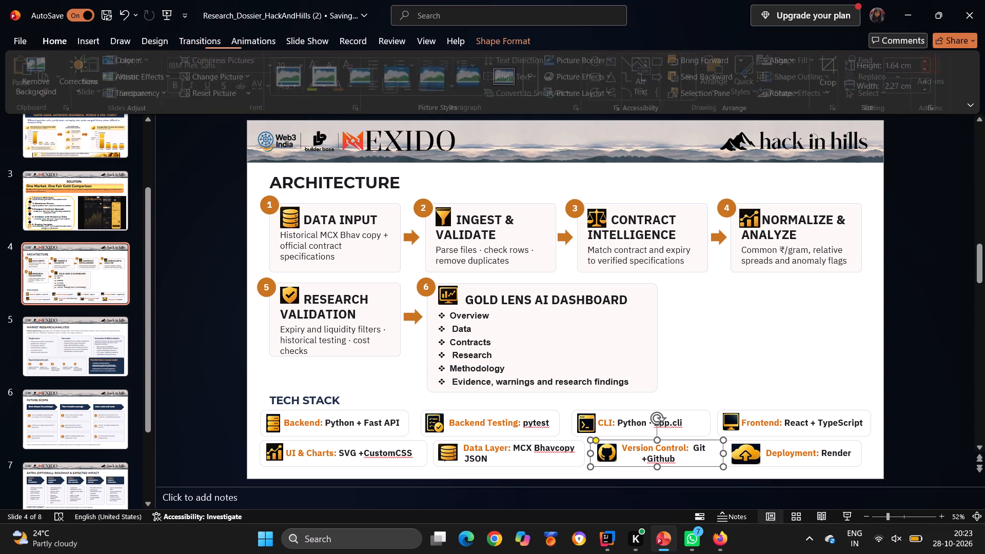
drag(725, 455, 717, 457)
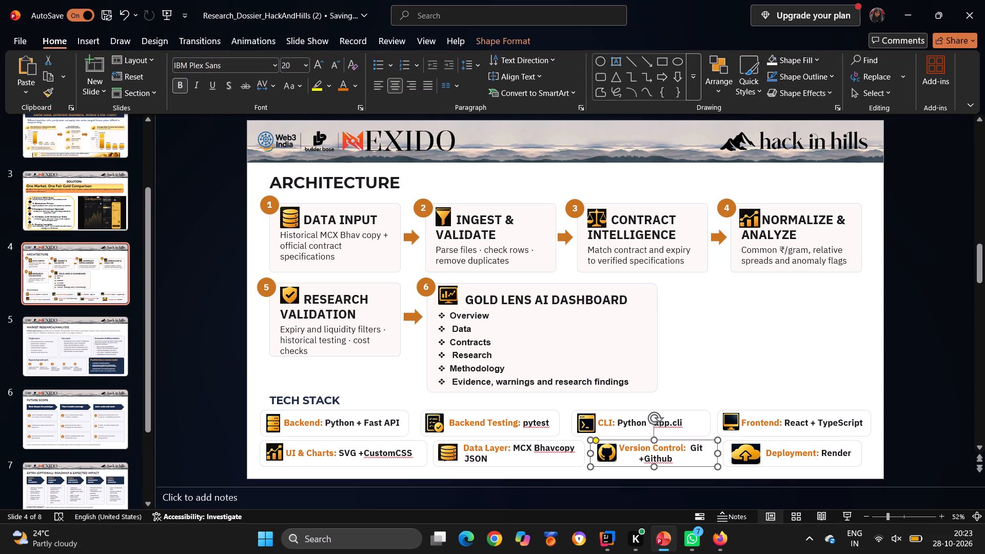
click(727, 456)
drag(723, 453, 728, 453)
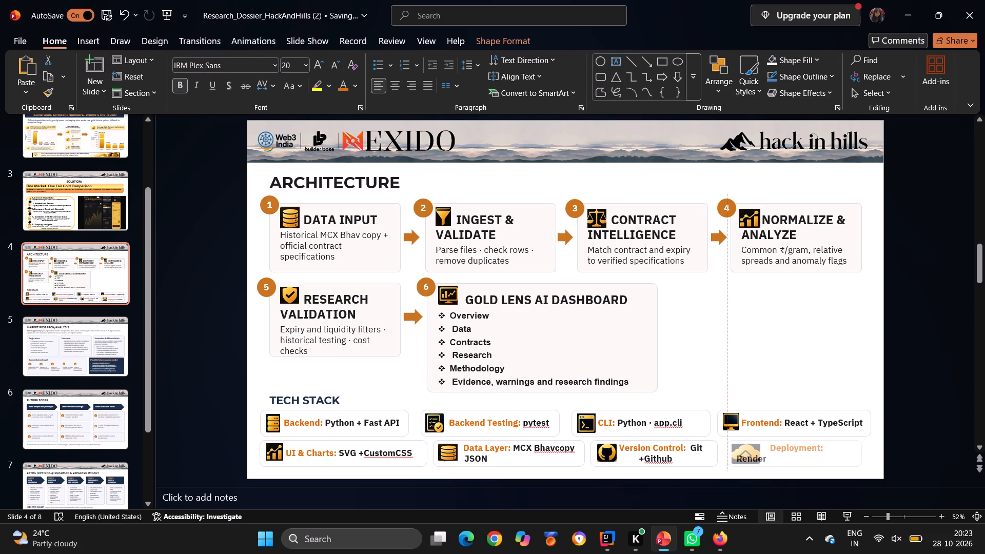
drag(728, 453, 730, 453)
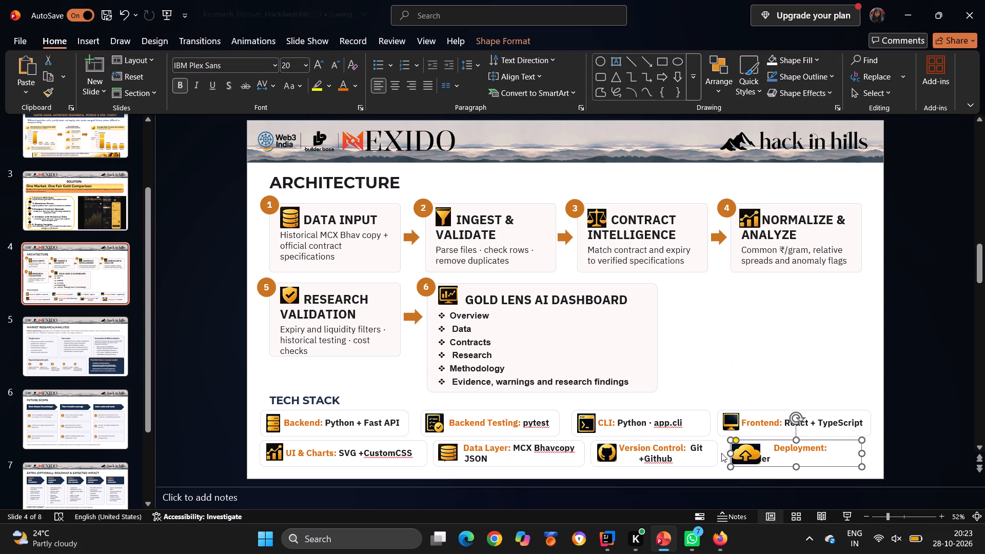
click(710, 453)
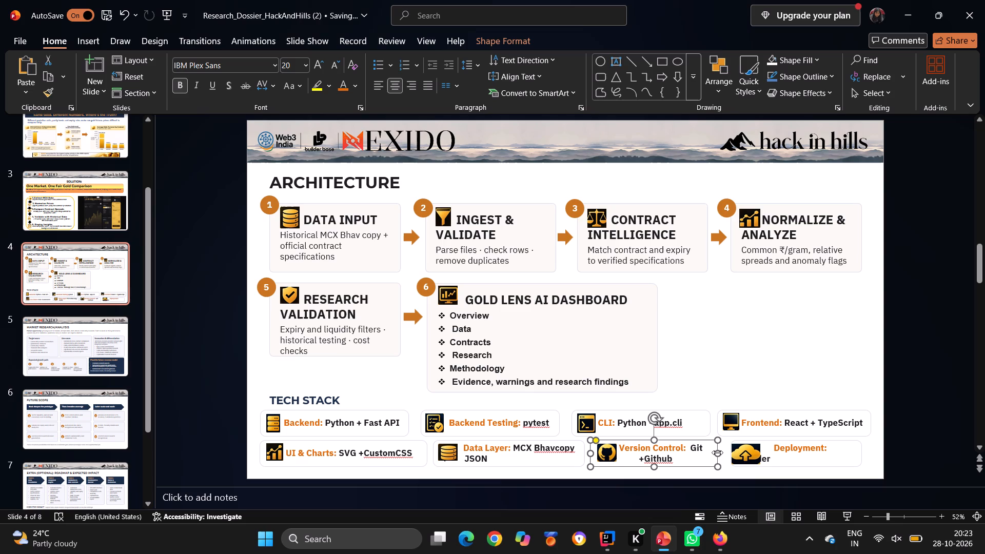
click(733, 342)
Extend the Deployment box's right edge outward to line up with the Frontend box above it.
click(772, 456)
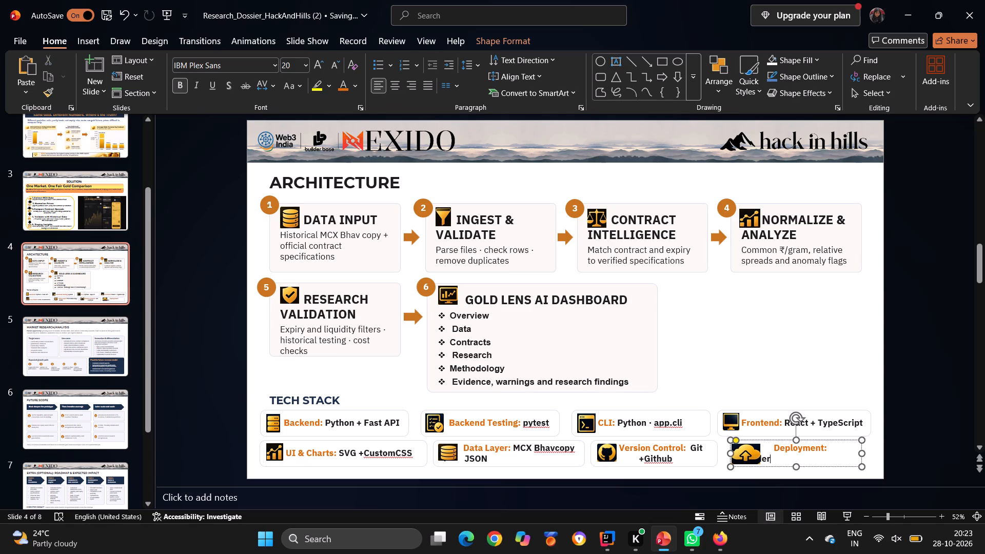
drag(863, 456, 867, 455)
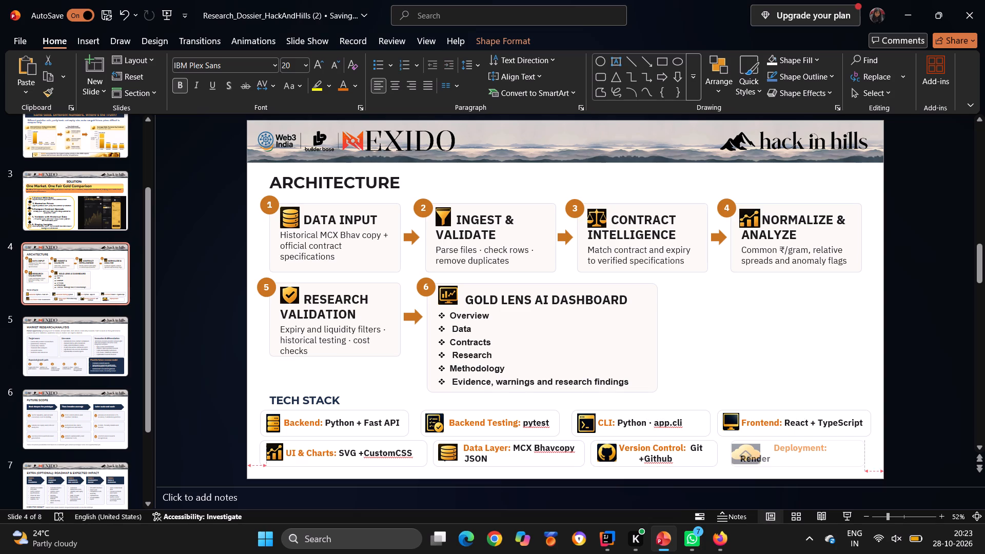
drag(867, 455, 870, 454)
click(794, 319)
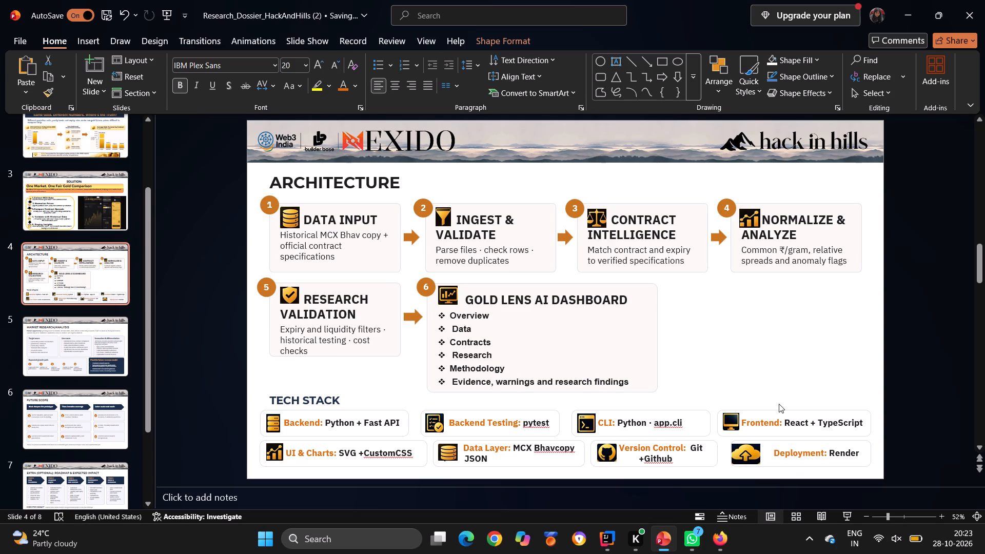
Remove six of the spaces before the Deployment label to bring it closer to the cloud icon.
click(774, 456)
key(BackSpace)
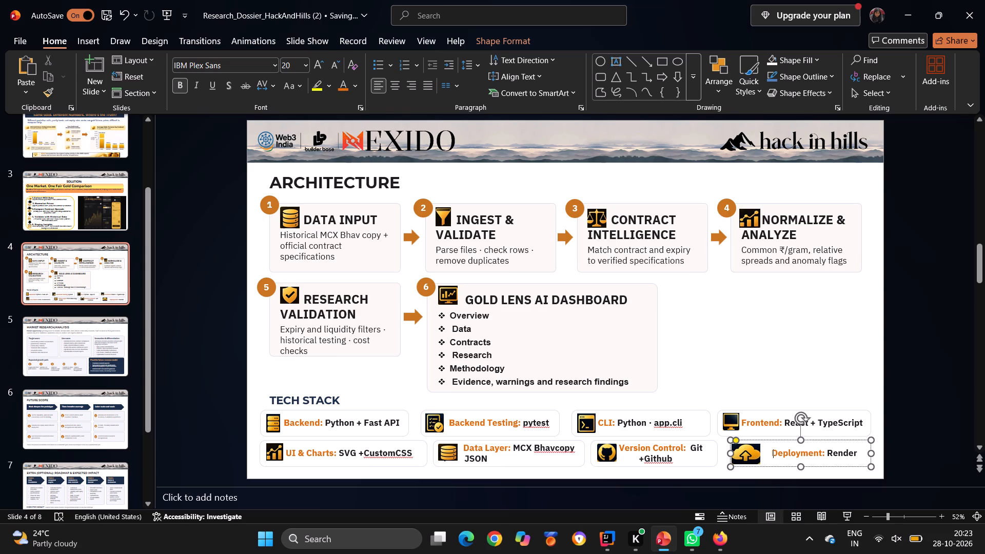
key(BackSpace)
key(BackSpace)
key(BackSpace)
key(BackSpace)
key(BackSpace)
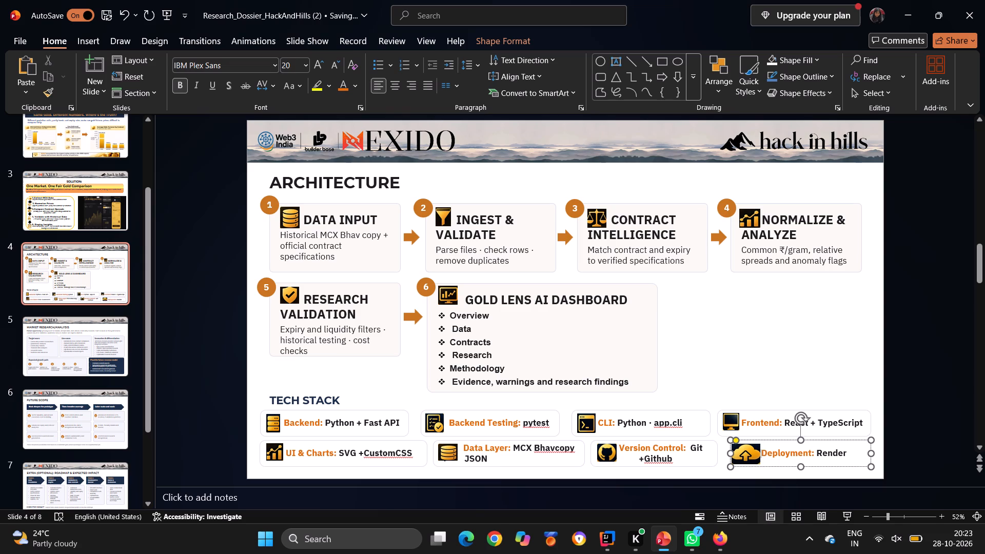
Narrow the cloud icon from its left side so it sits inside the Deployment box.
click(782, 337)
click(742, 452)
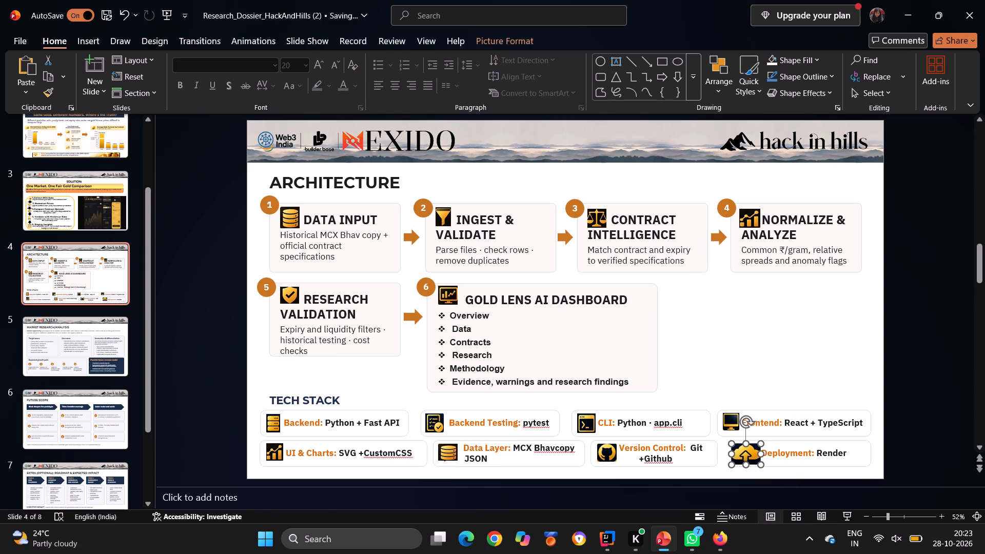
click(733, 455)
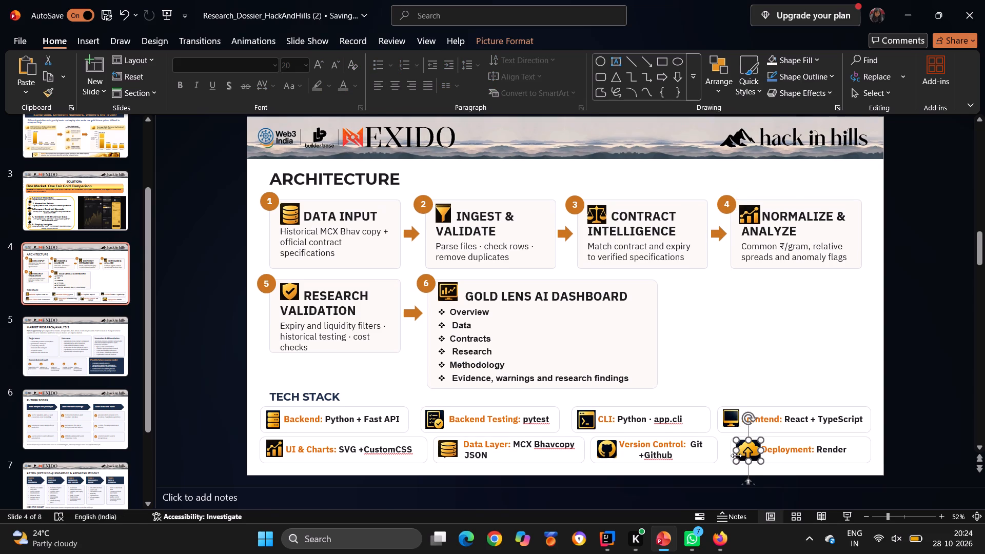
click(743, 265)
Insert one space before the Deployment label to separate it from the cloud icon.
click(761, 453)
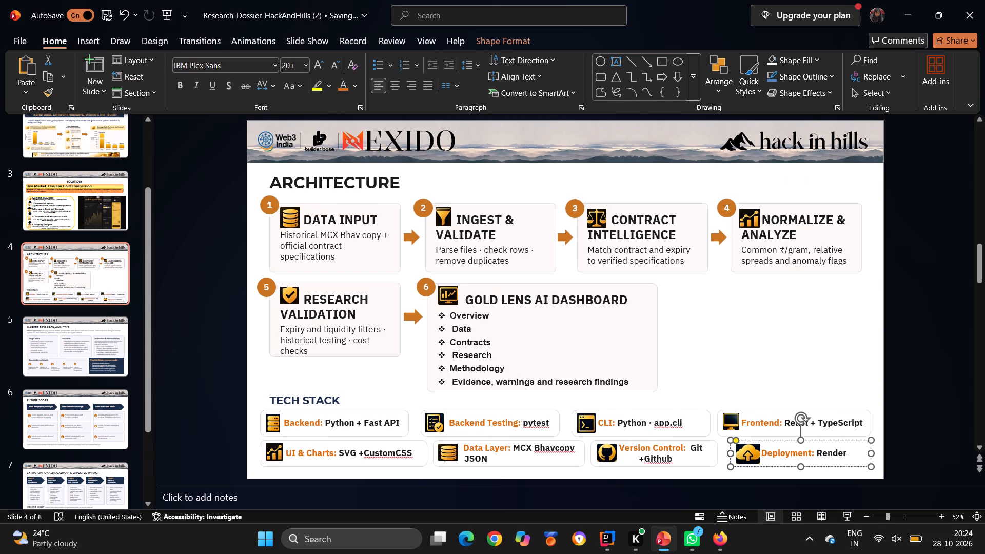
key(space)
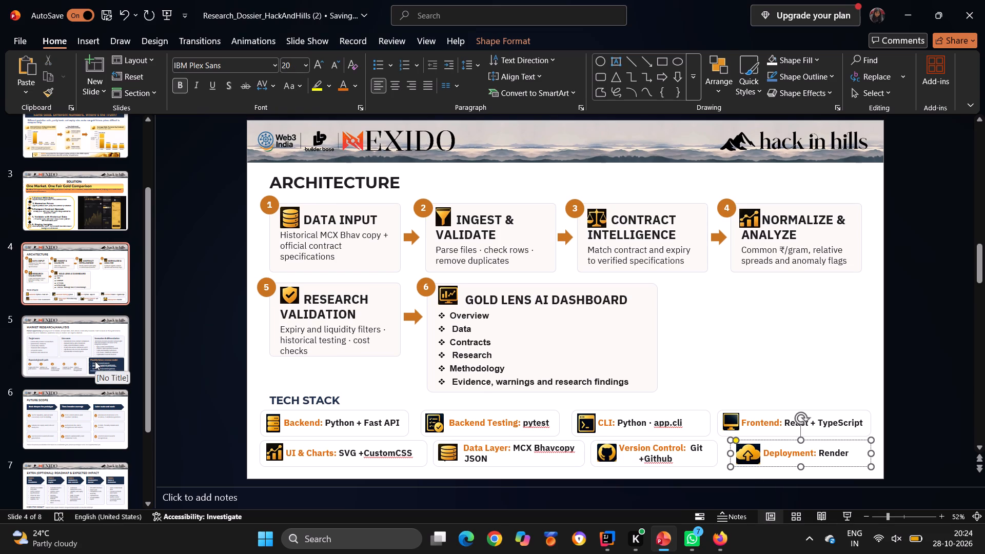
View the Roadmap & Expected Impact slide and the Future Scope slide.
click(79, 490)
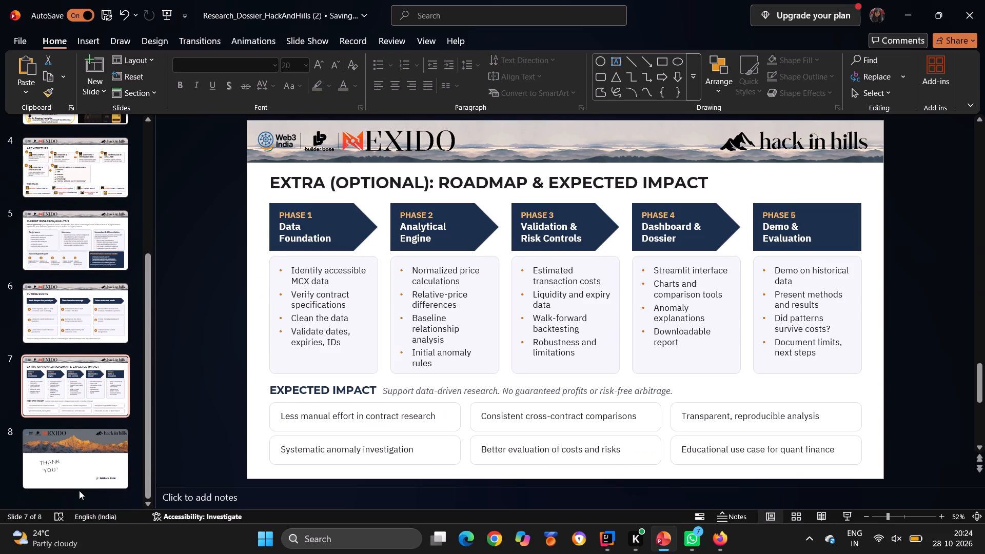
click(86, 296)
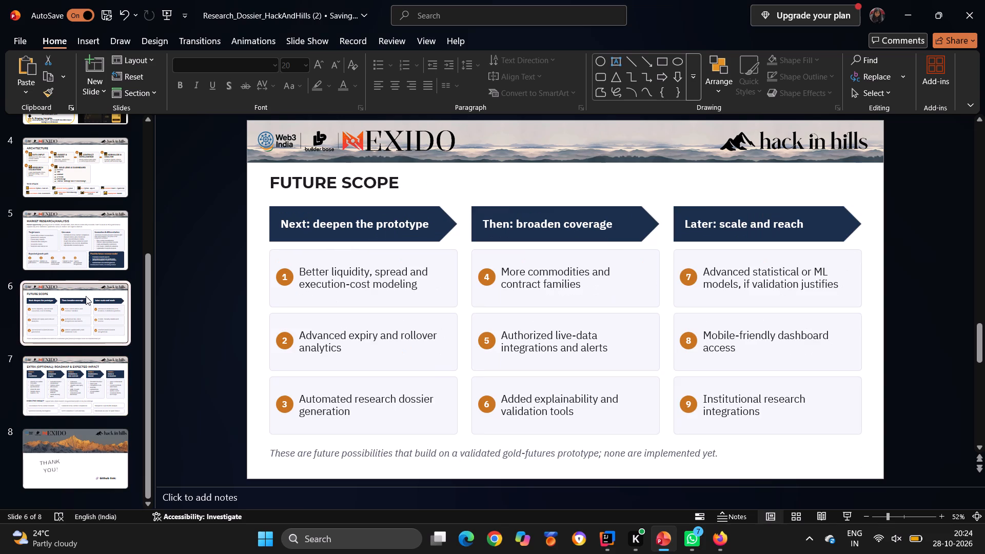
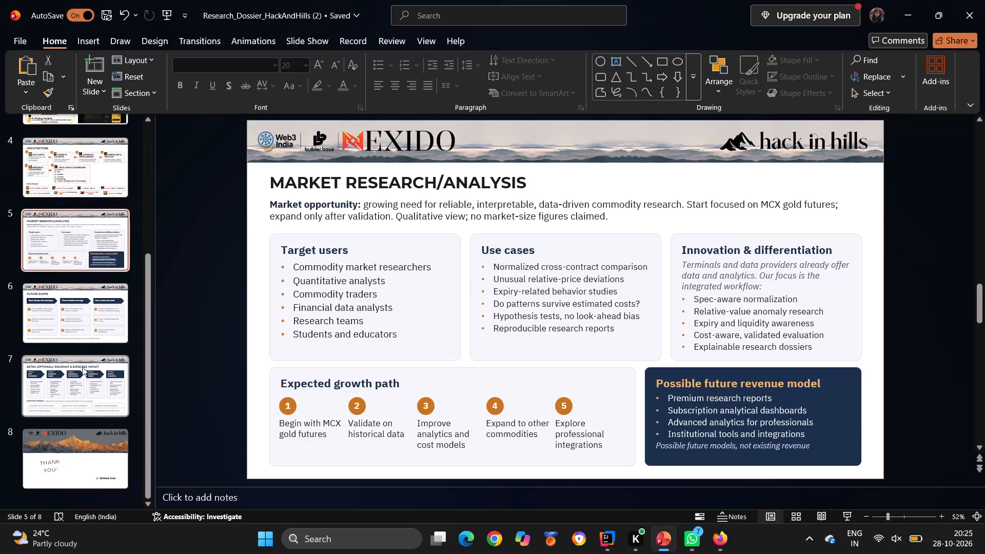
View the Roadmap & Expected Impact slide.
click(82, 372)
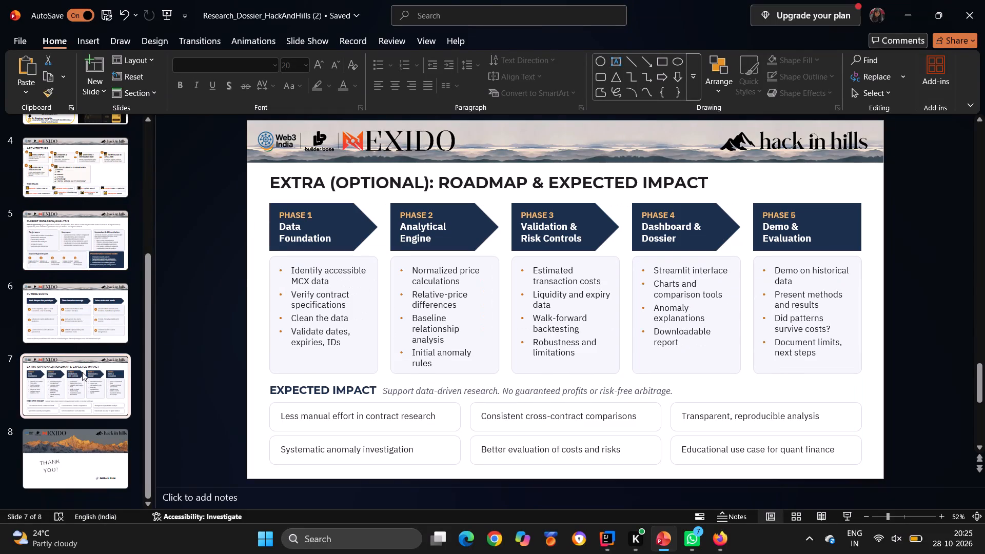
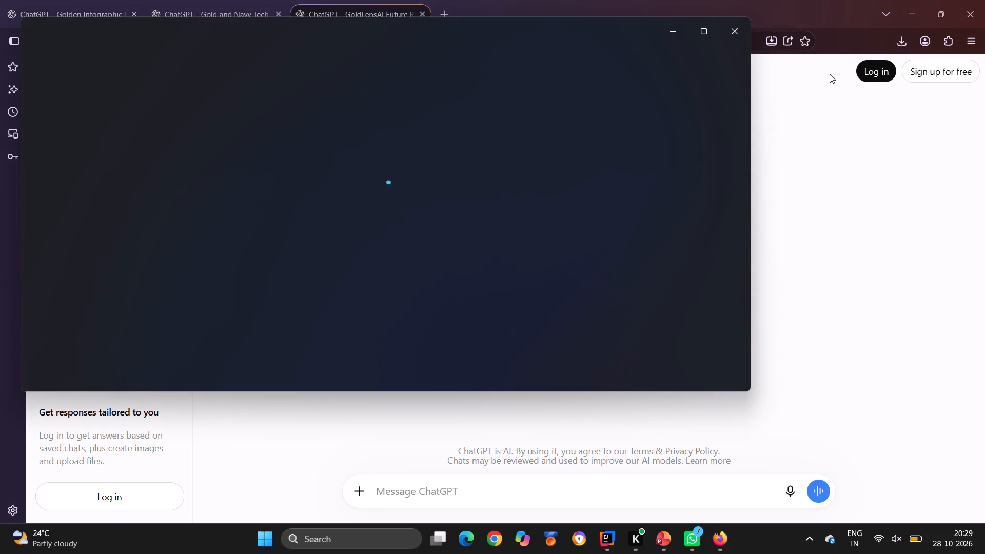
click(702, 28)
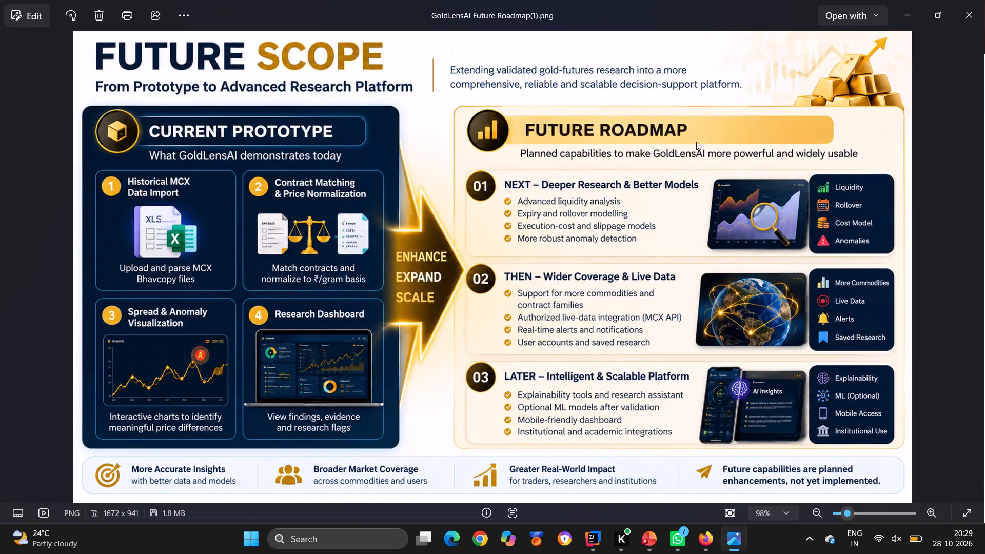
Capture a rectangular screenshot of the Current Prototype panel, from its header down to the Research Dashboard card, and dismiss the capture notification.
key(Print)
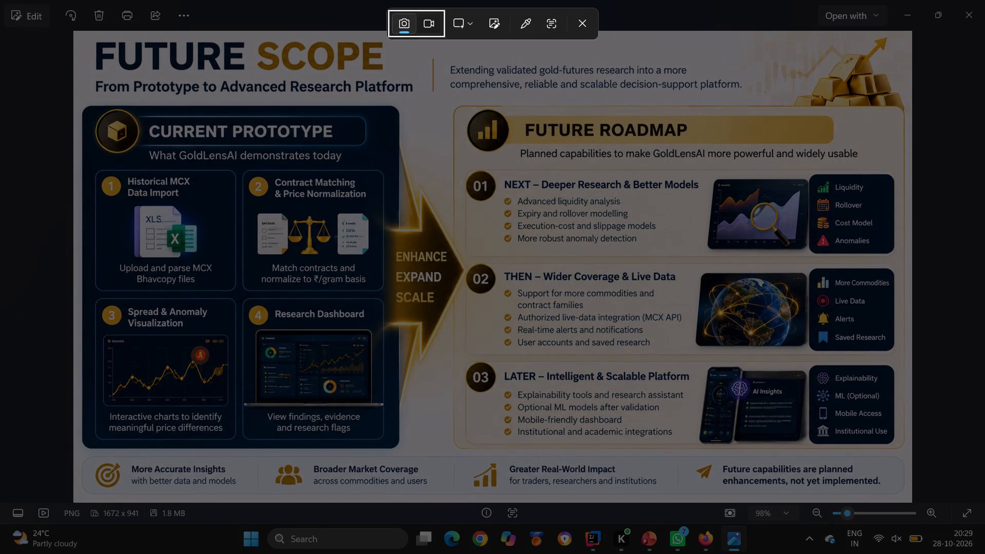
drag(84, 108, 202, 167)
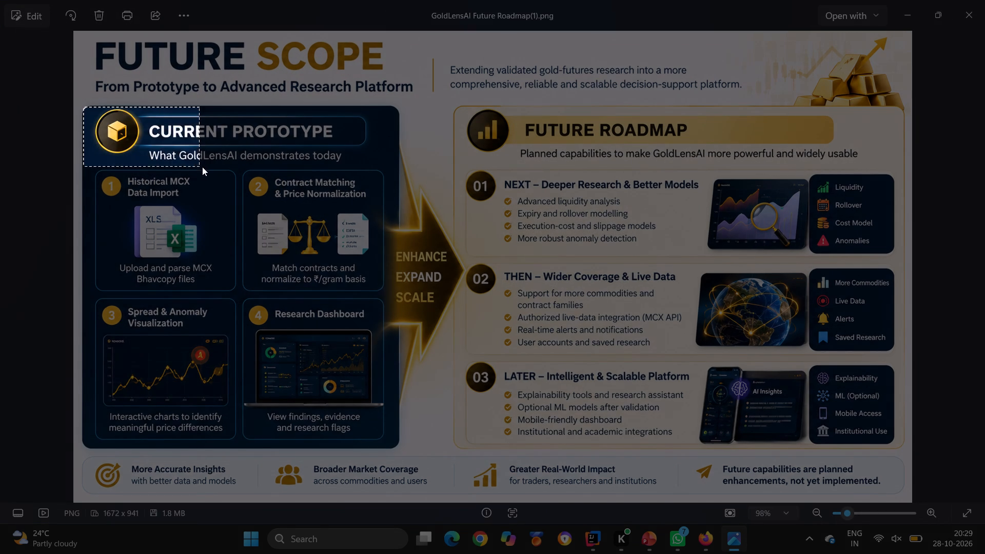
drag(202, 167, 387, 389)
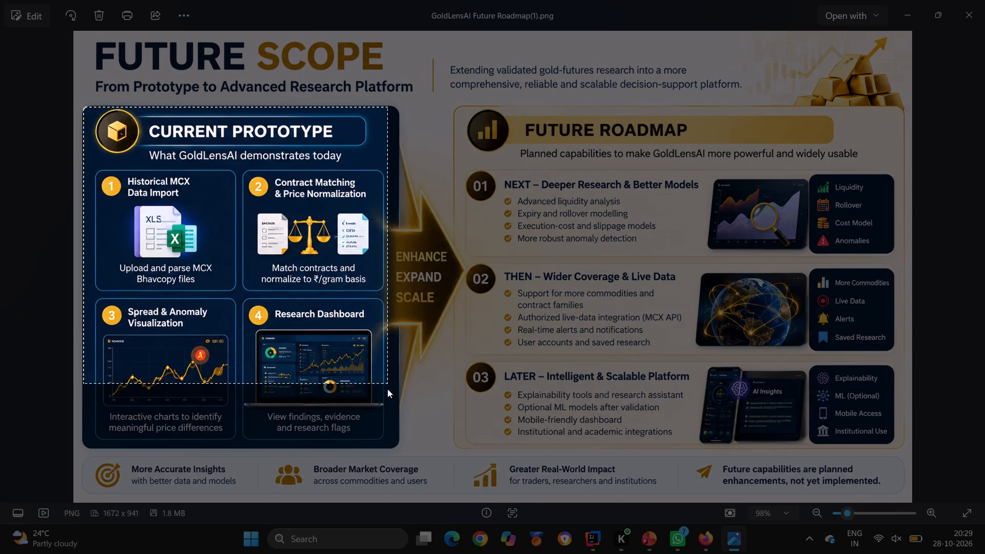
drag(387, 389, 389, 451)
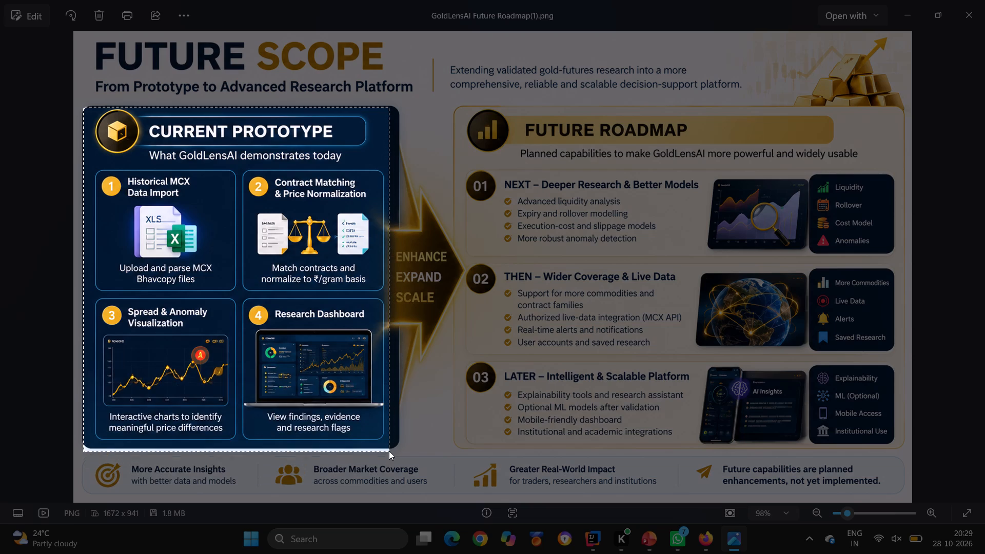
drag(389, 451, 402, 447)
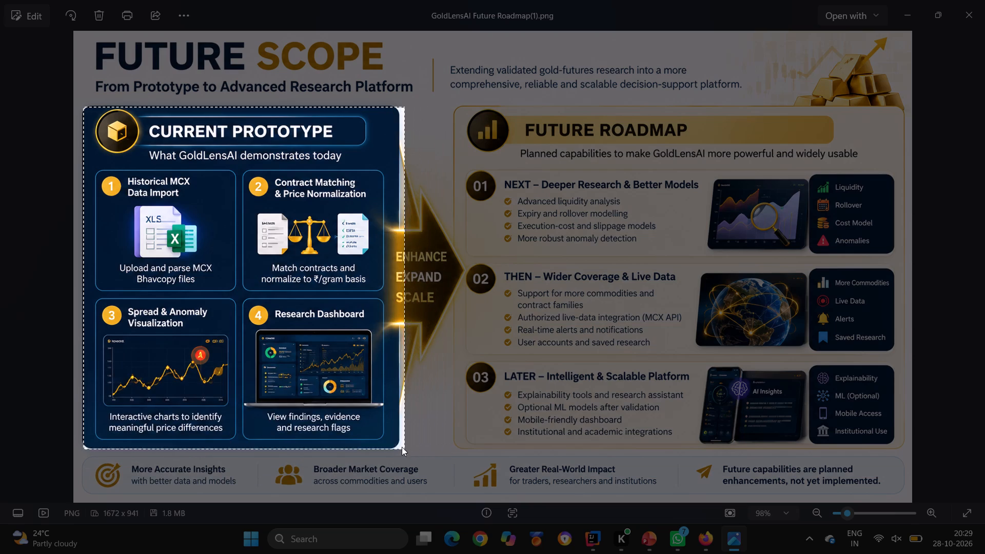
drag(402, 447, 395, 450)
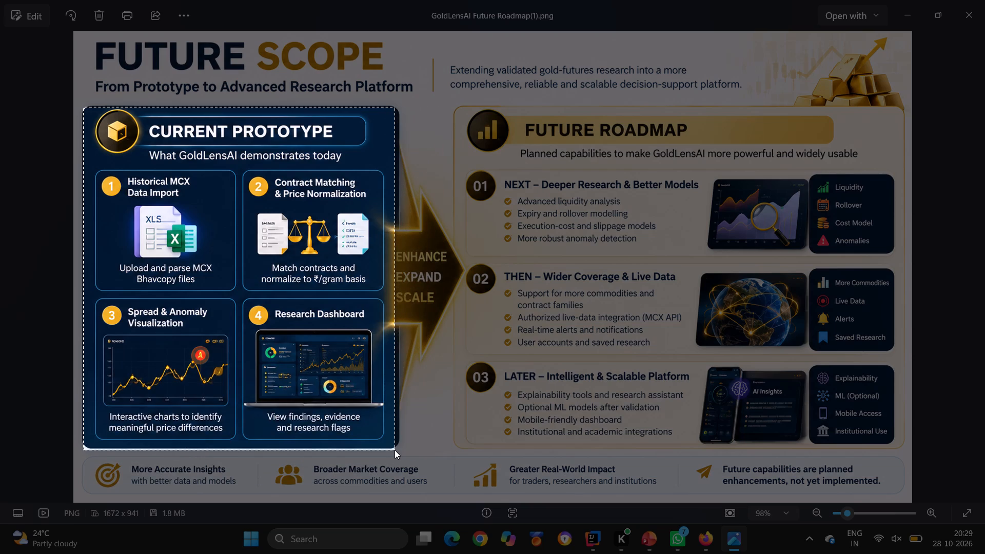
drag(395, 450, 394, 448)
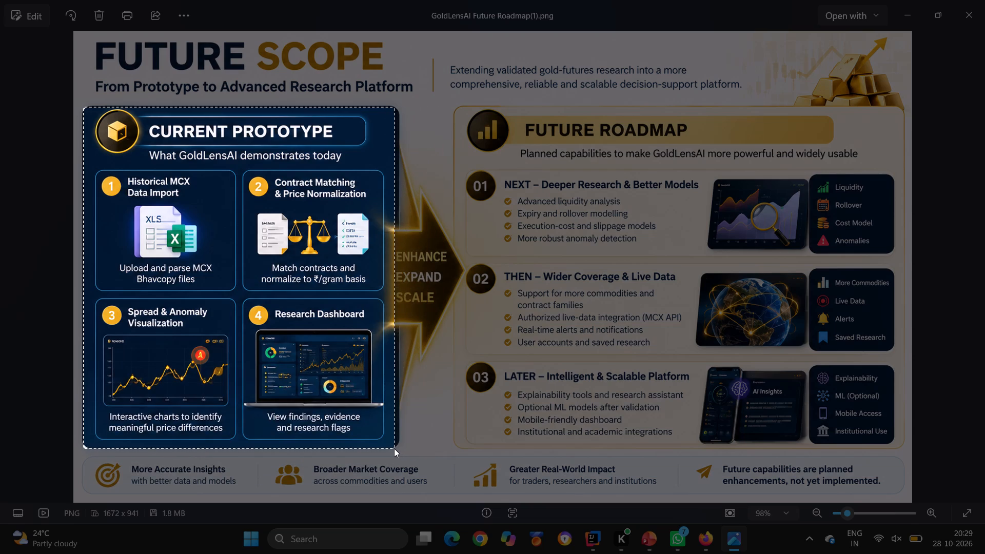
drag(394, 448, 386, 448)
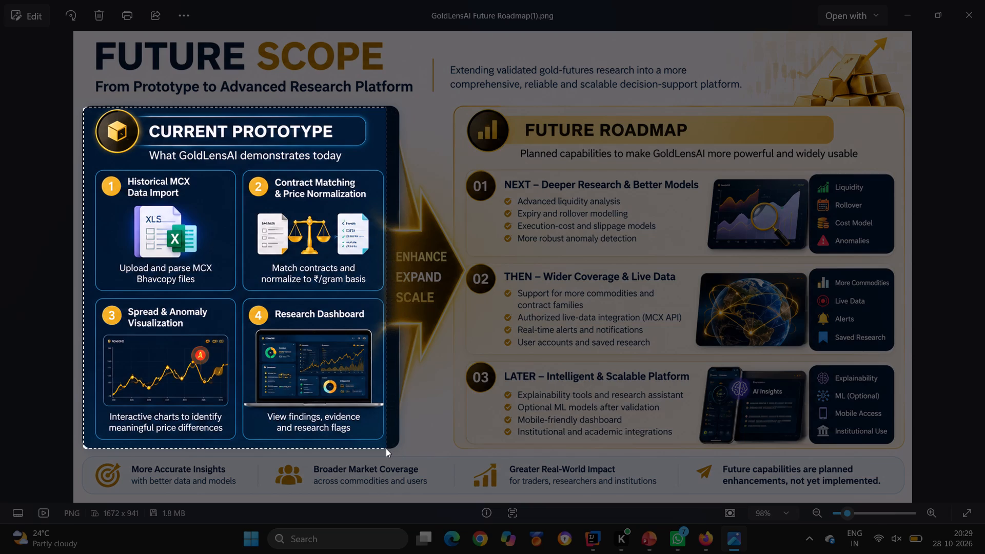
drag(386, 448, 441, 448)
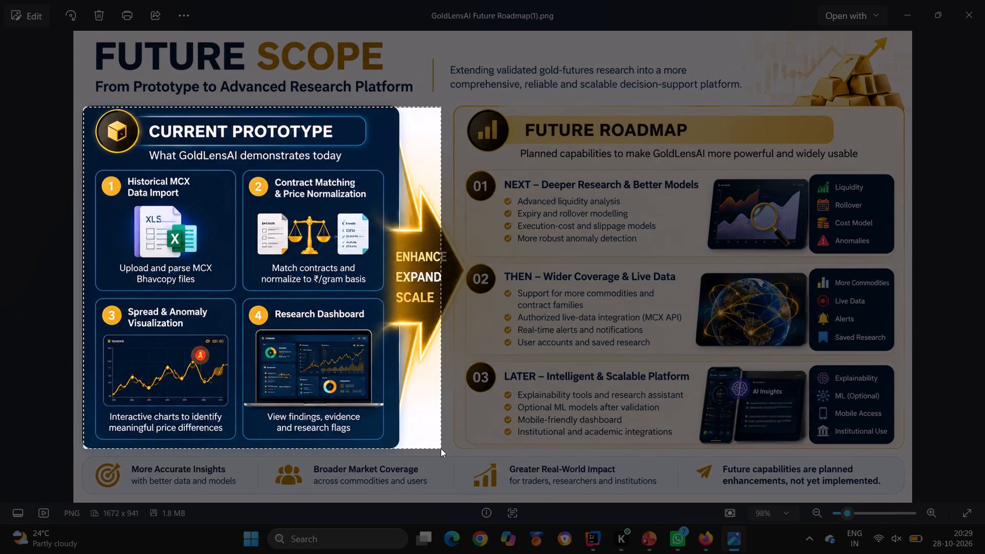
drag(441, 448, 386, 449)
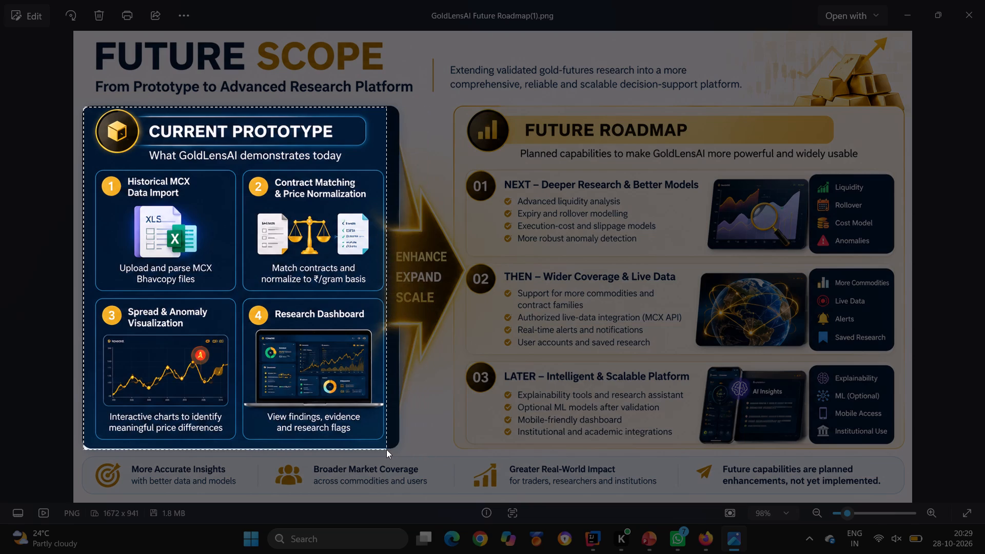
drag(386, 449, 385, 449)
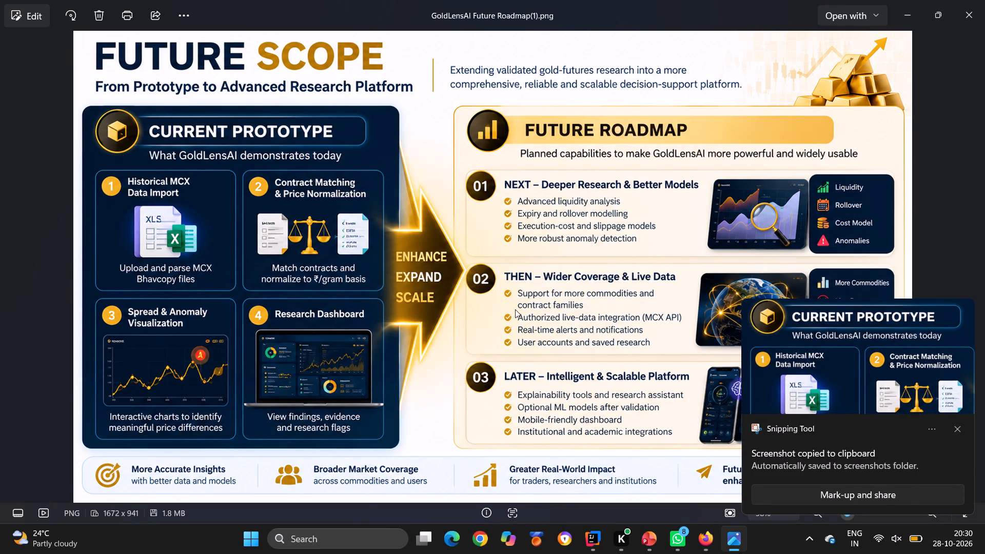
click(957, 432)
Capture a rectangular screenshot of the whole Future Roadmap panel, from its header through item 03, and dismiss the capture notification.
key(Print)
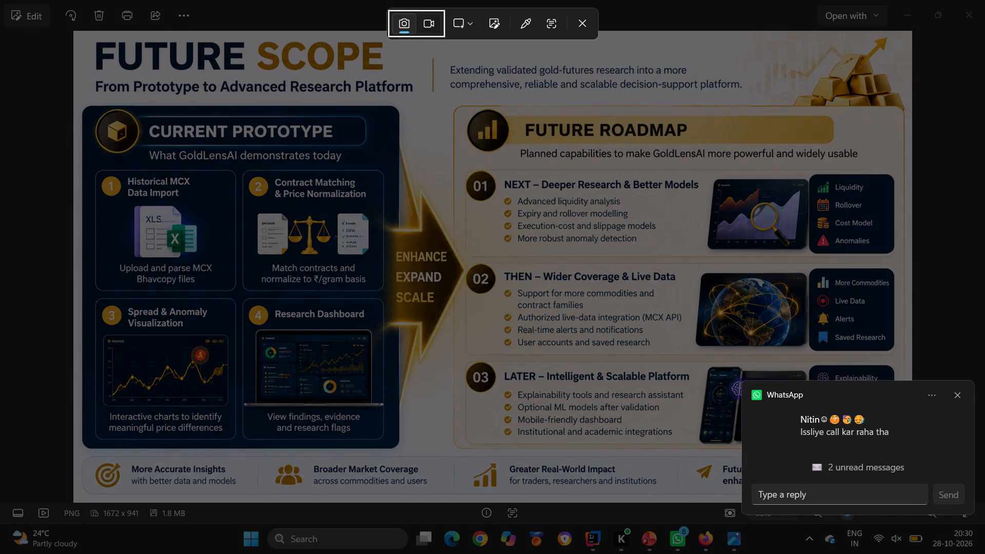
click(963, 393)
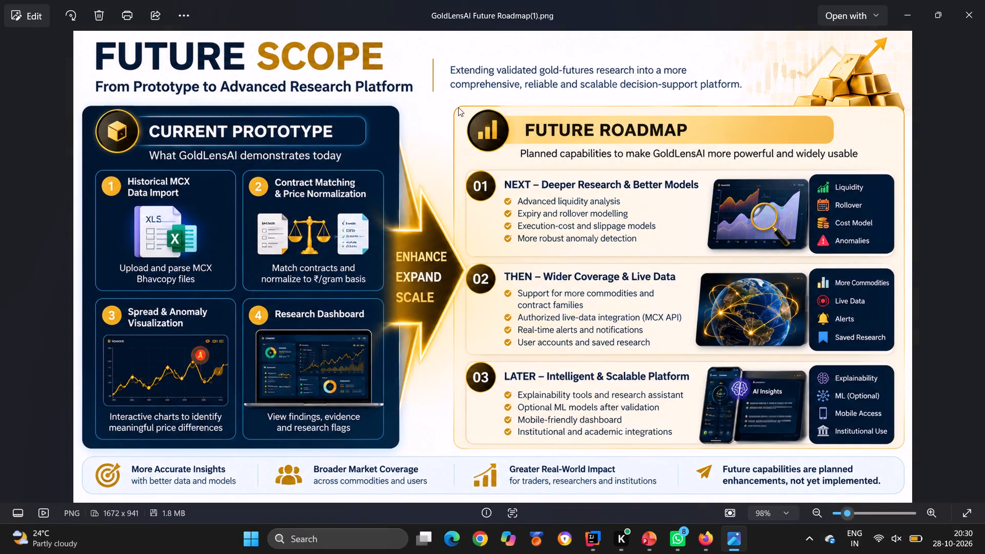
key(Print)
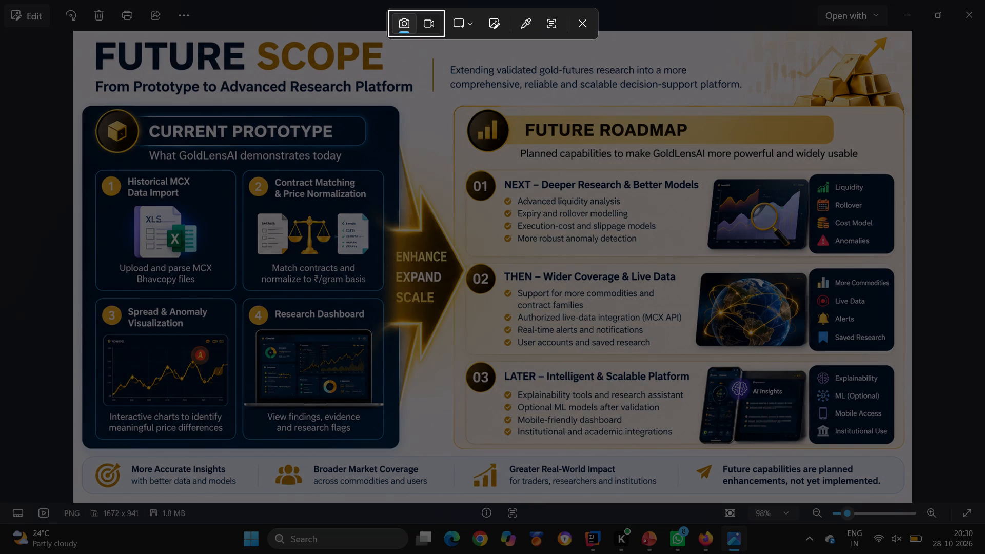
drag(456, 108, 818, 398)
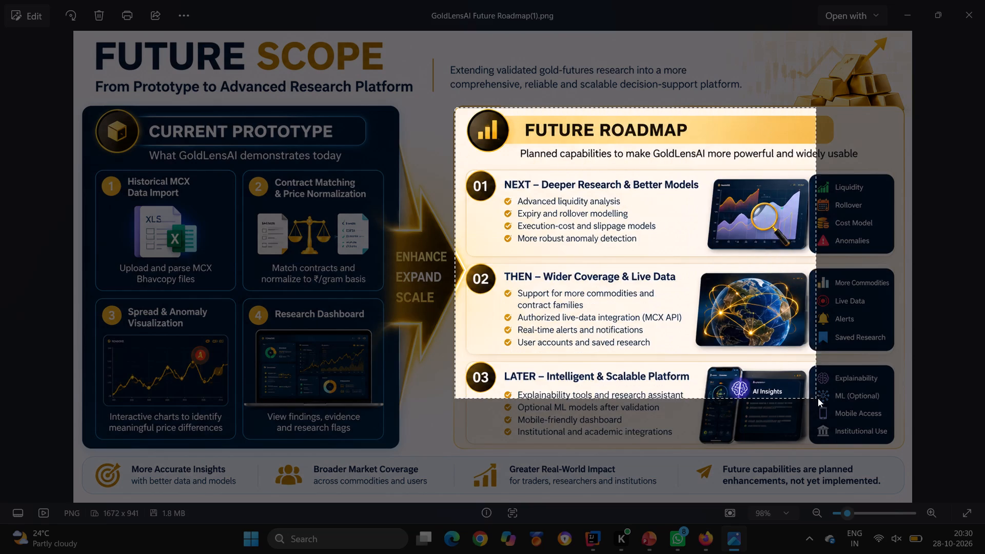
drag(818, 398, 902, 482)
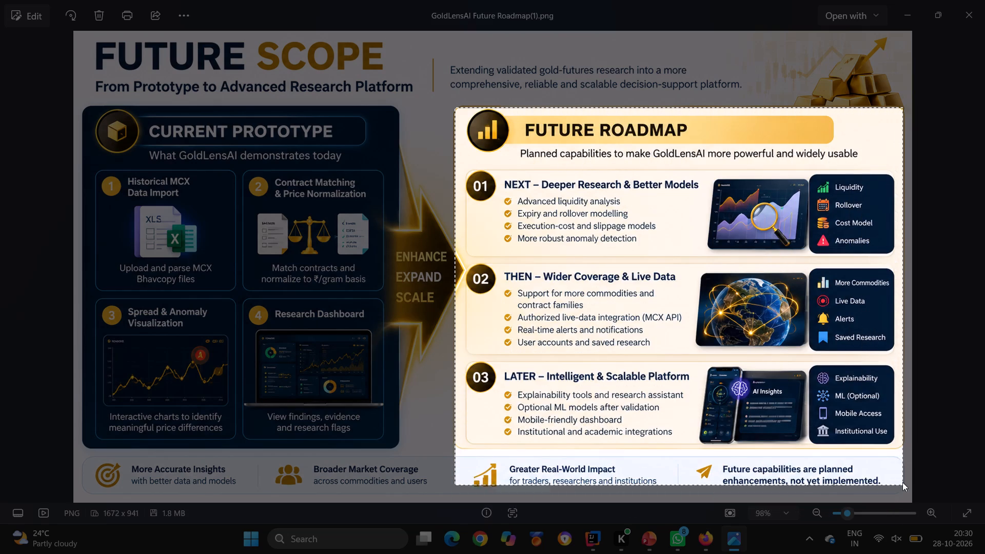
drag(902, 482, 905, 444)
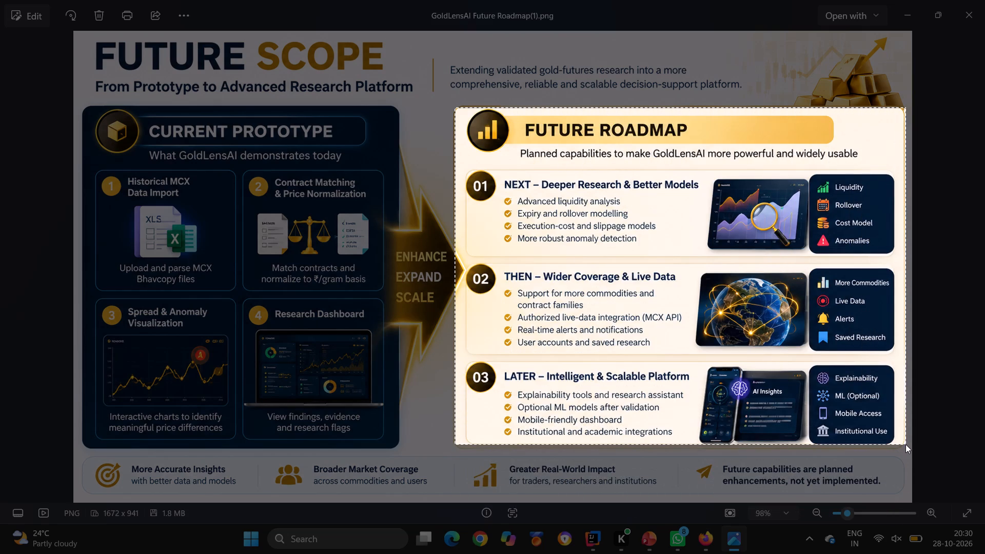
drag(905, 444, 906, 446)
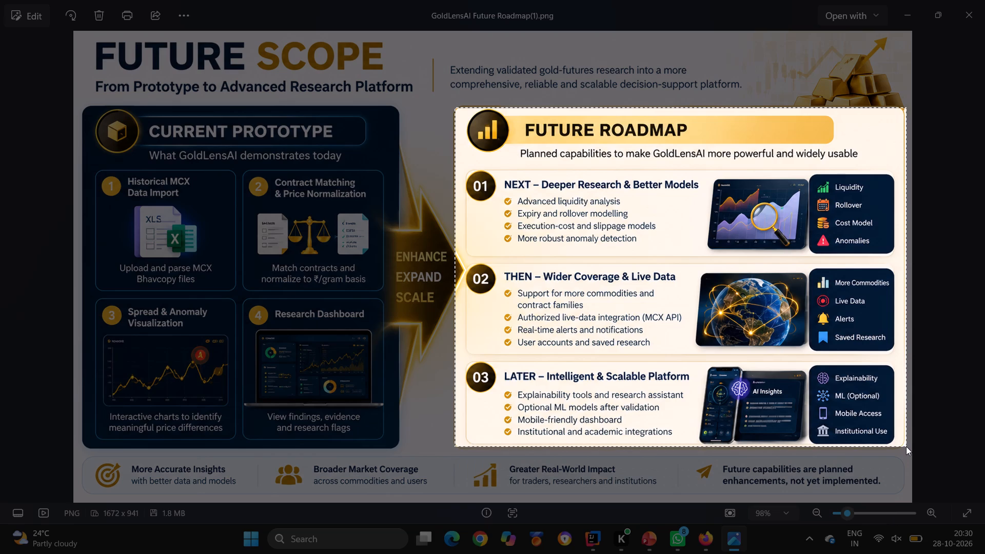
drag(906, 446, 907, 448)
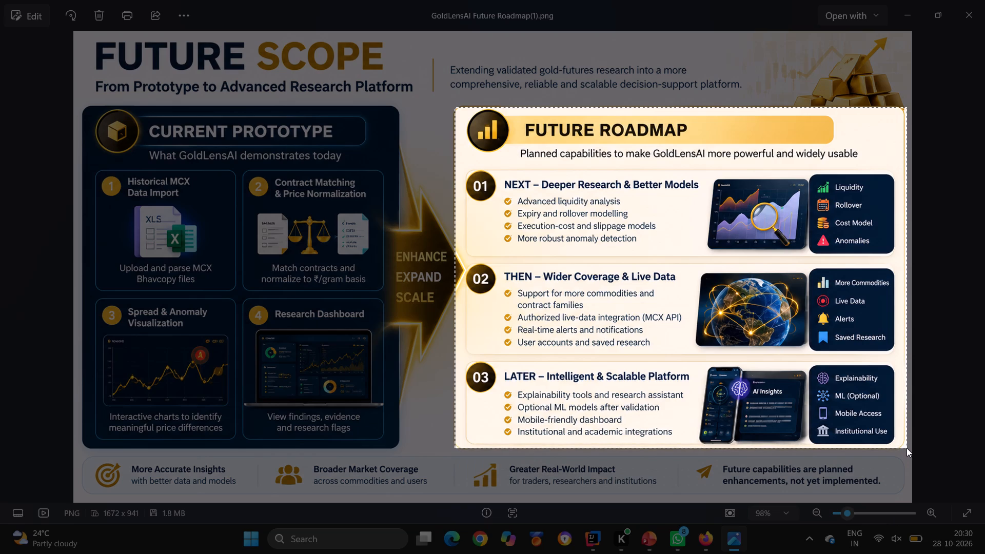
drag(907, 448, 907, 447)
key(Print)
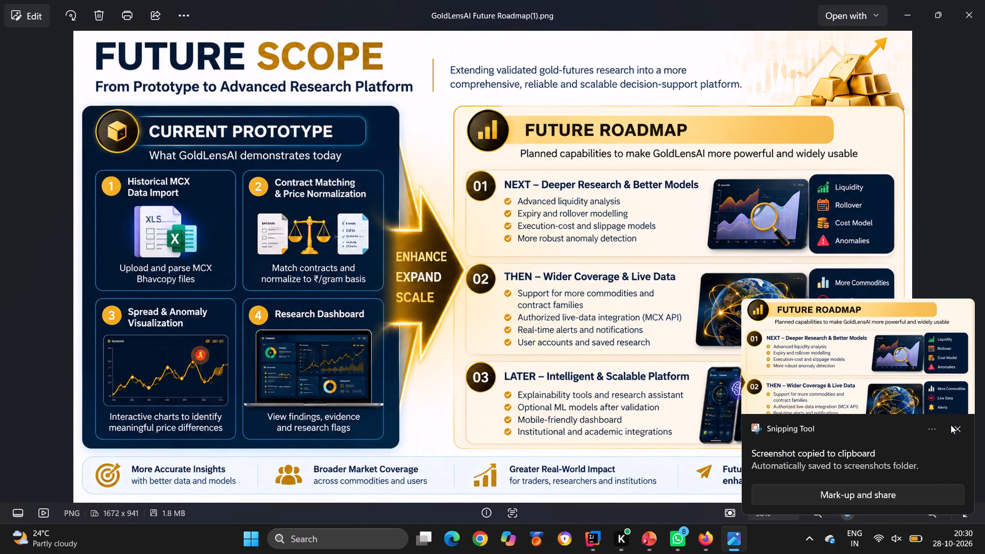
click(954, 426)
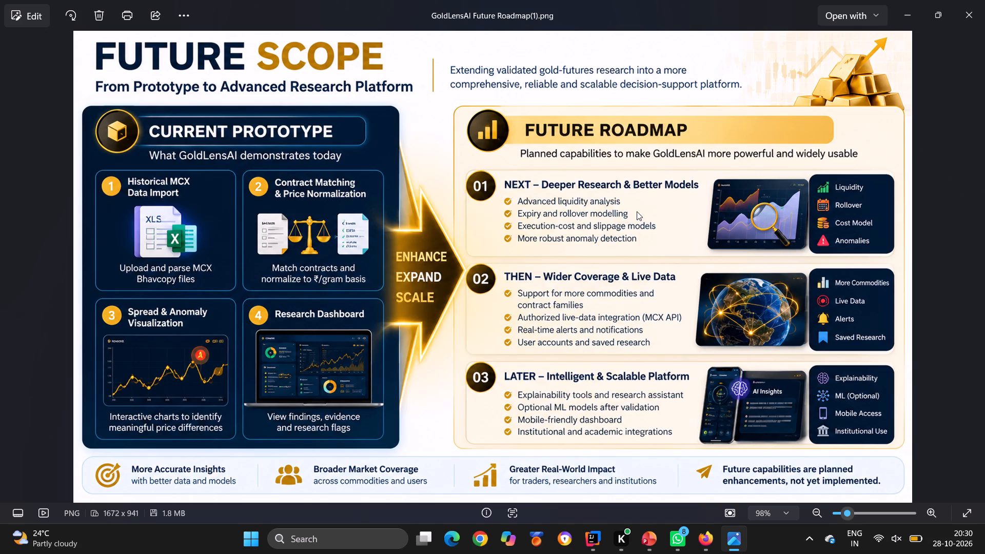
Capture a rectangular screenshot of the whole Future Roadmap panel in the Future Scope image.
key(Print)
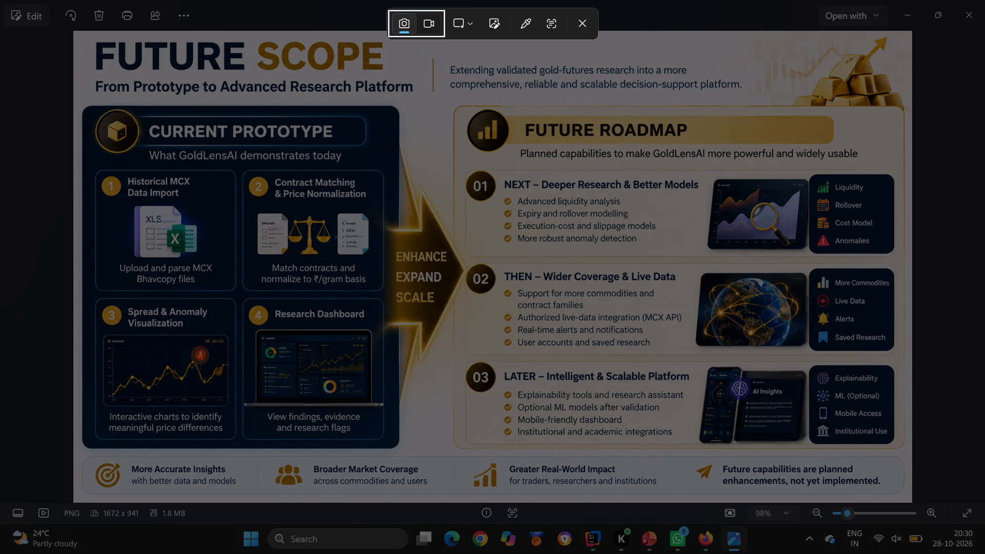
drag(460, 110, 690, 272)
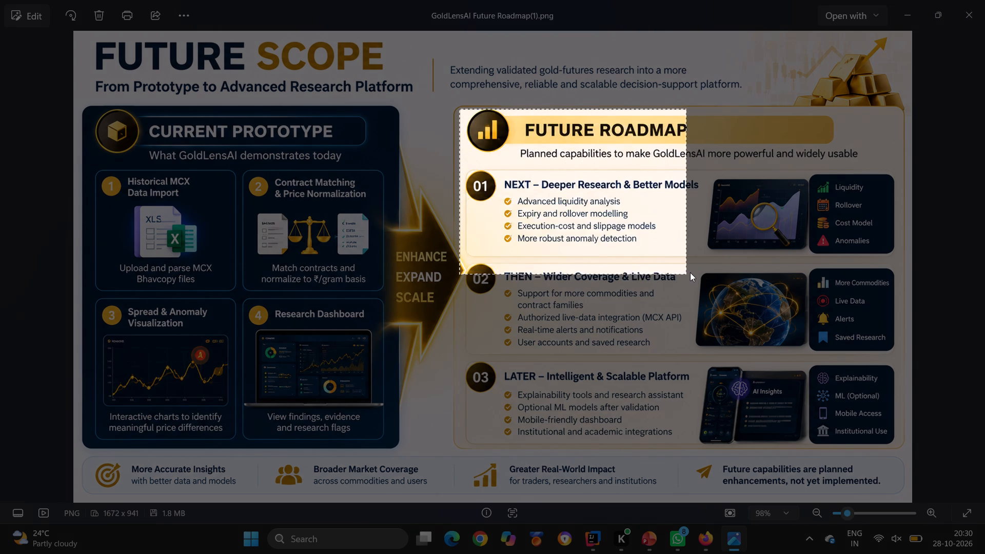
drag(690, 272, 894, 302)
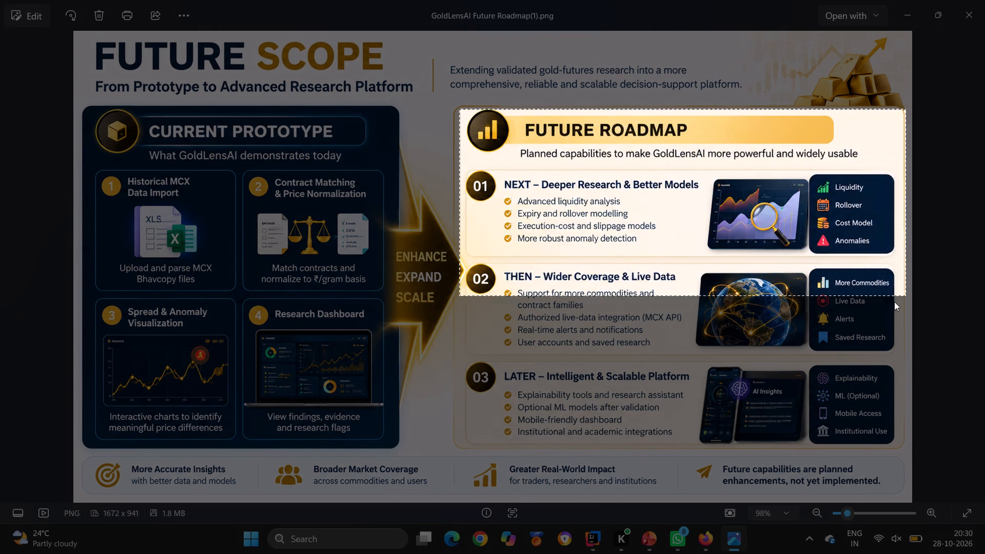
drag(894, 302, 875, 453)
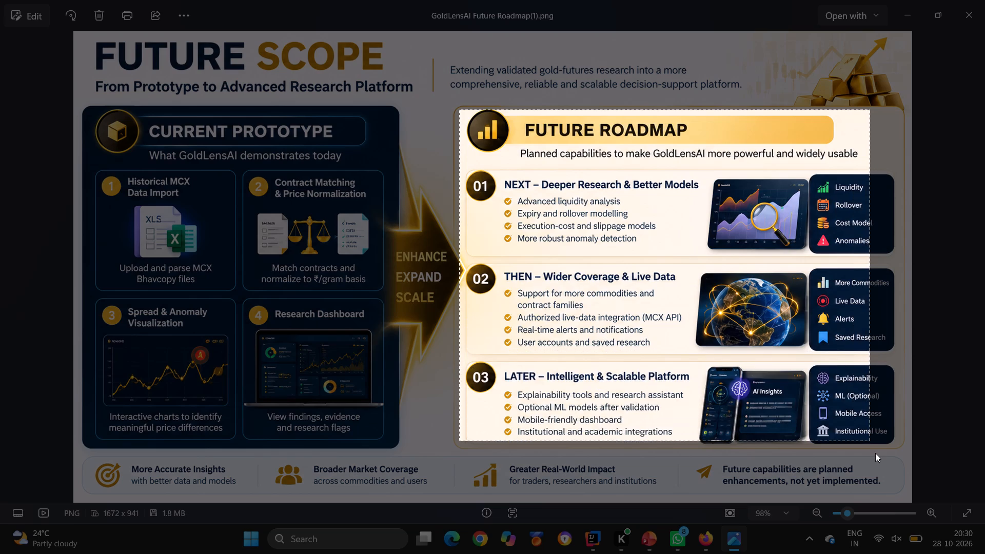
drag(875, 453, 911, 446)
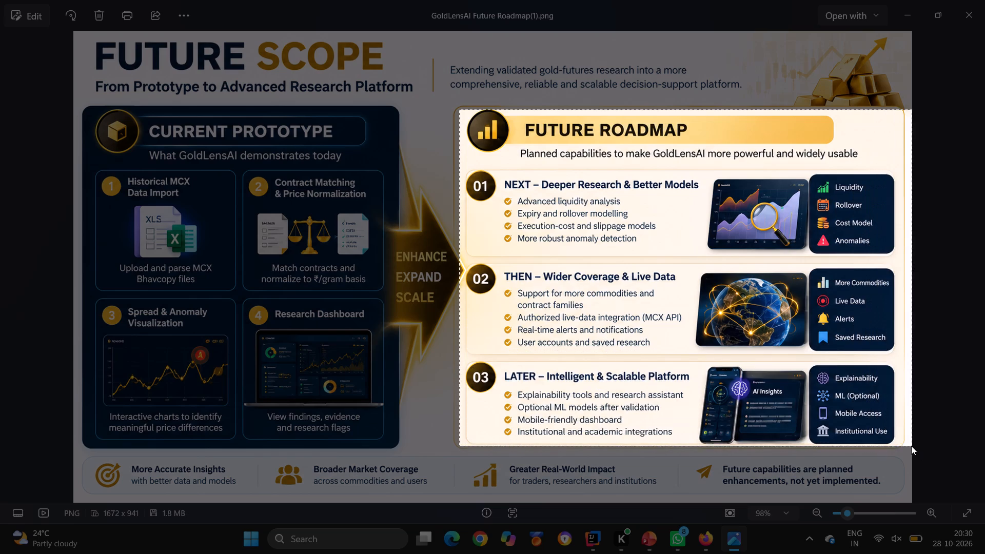
drag(911, 446, 902, 447)
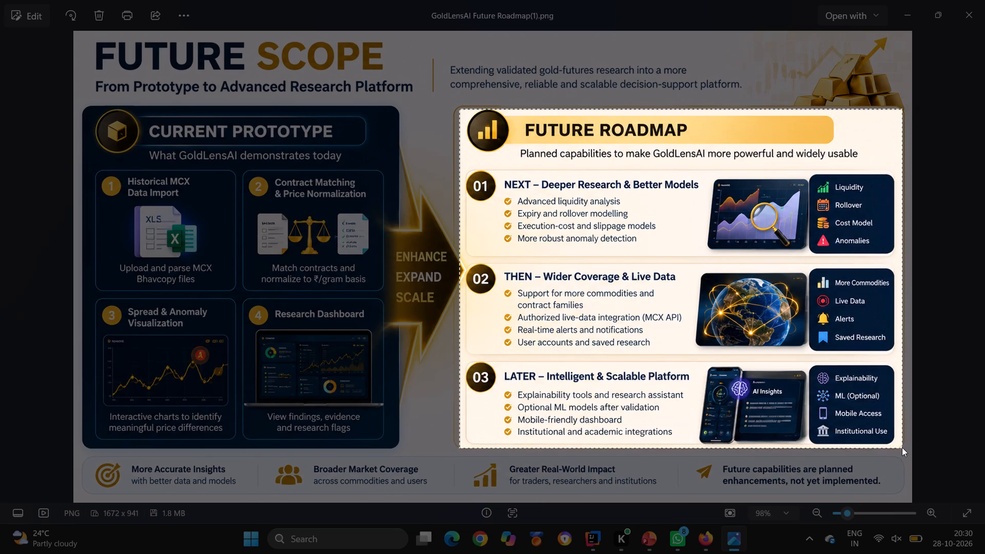
drag(902, 447, 902, 446)
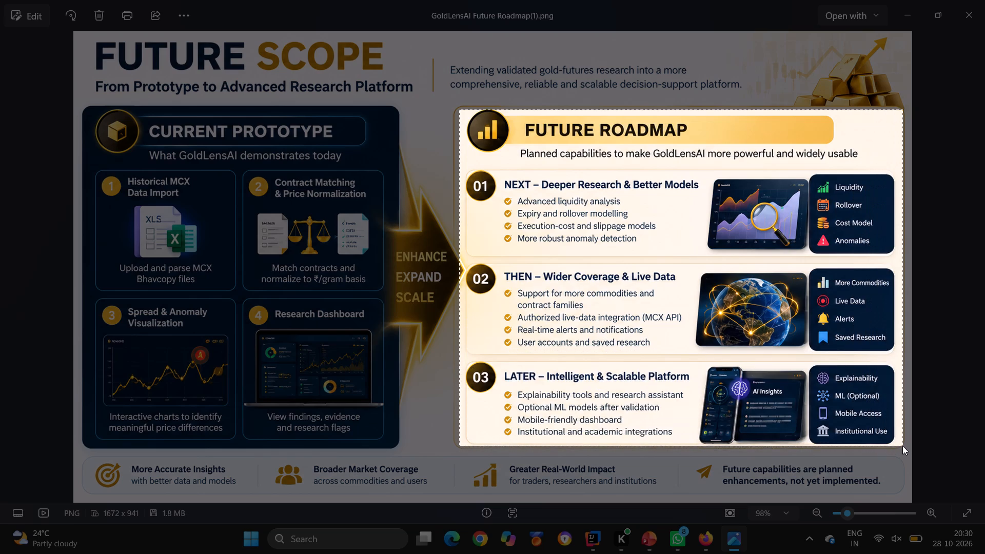
drag(902, 446, 902, 444)
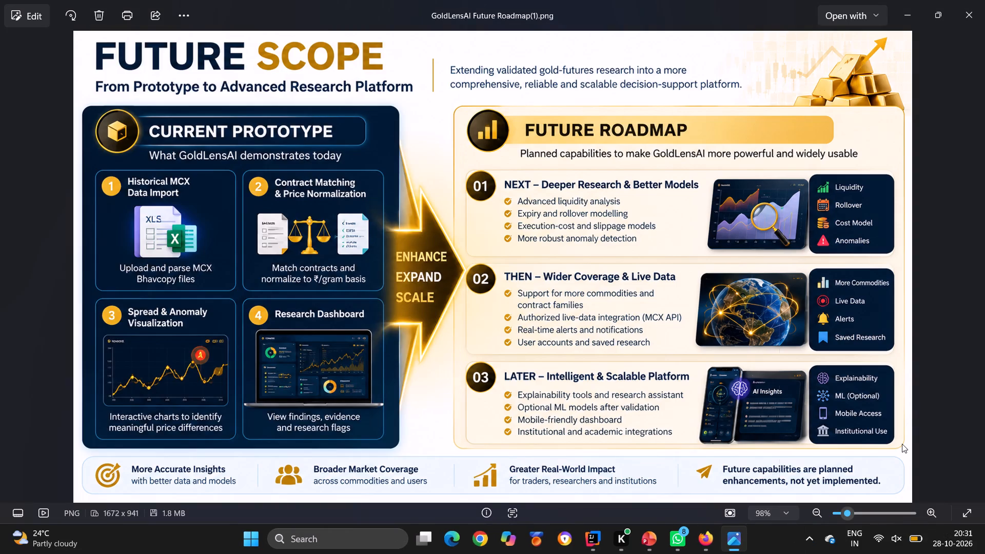
click(960, 427)
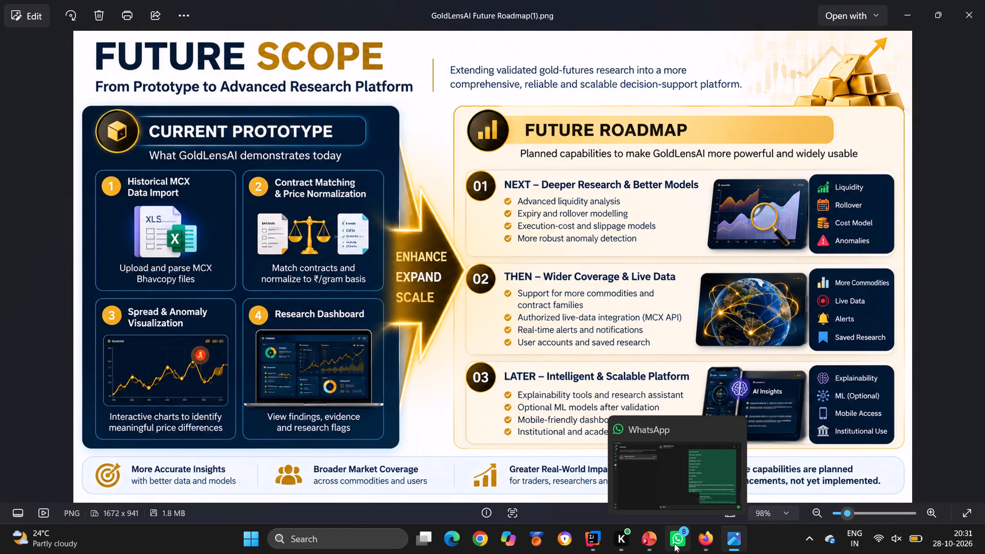
Switch to the PowerPoint dossier and delete text cards 1, 2 and 3 under "Next: deepen the prototype" on the Future Scope slide.
click(654, 540)
click(402, 261)
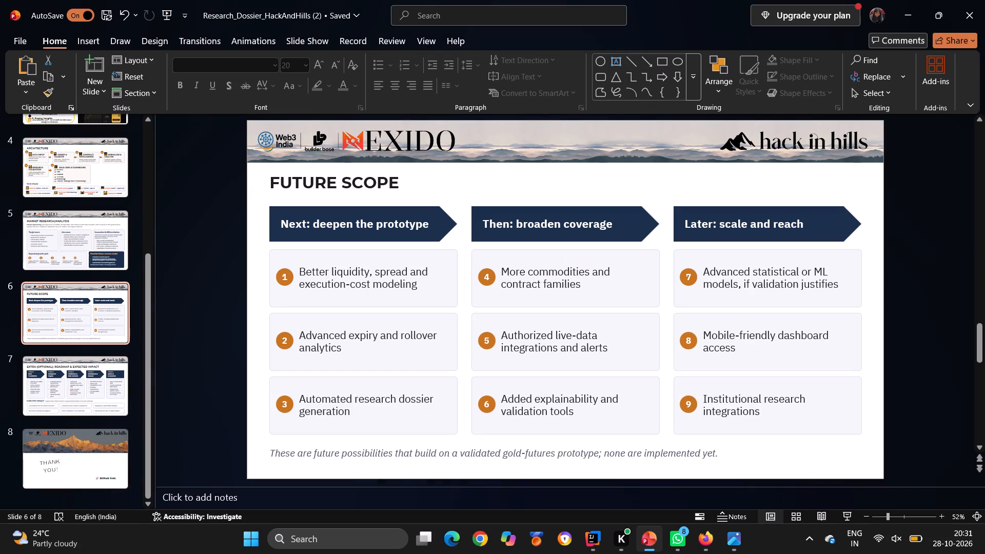
key(Delete)
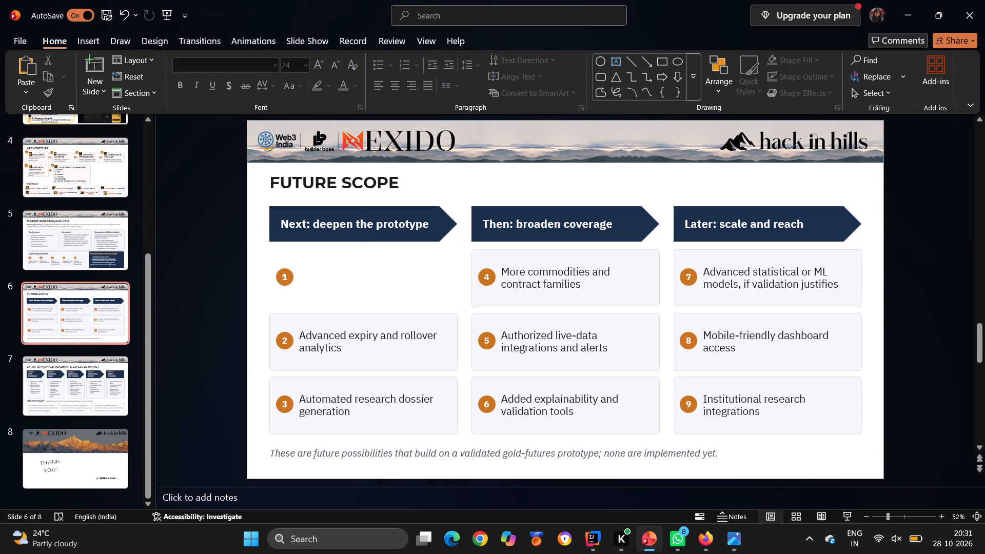
click(328, 319)
key(Delete)
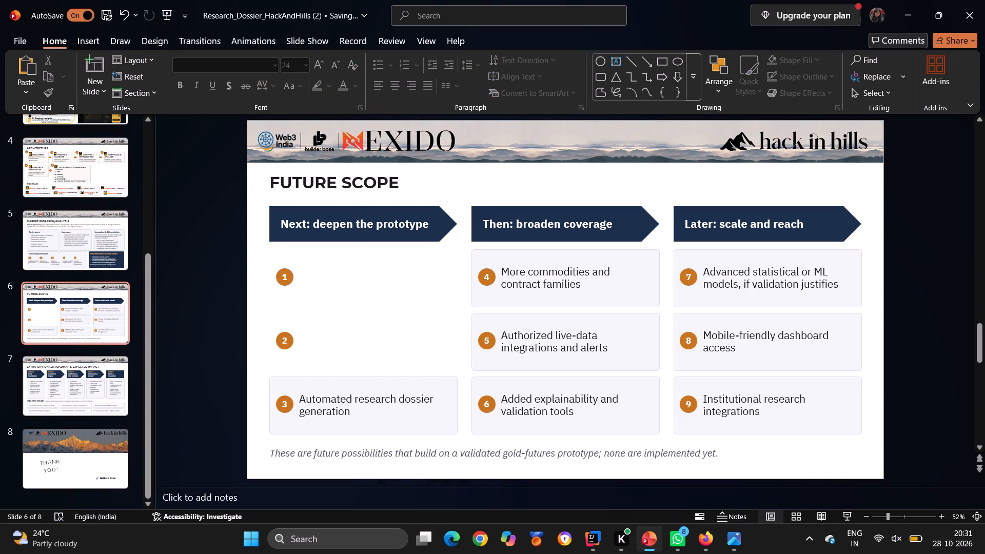
click(332, 415)
key(Delete)
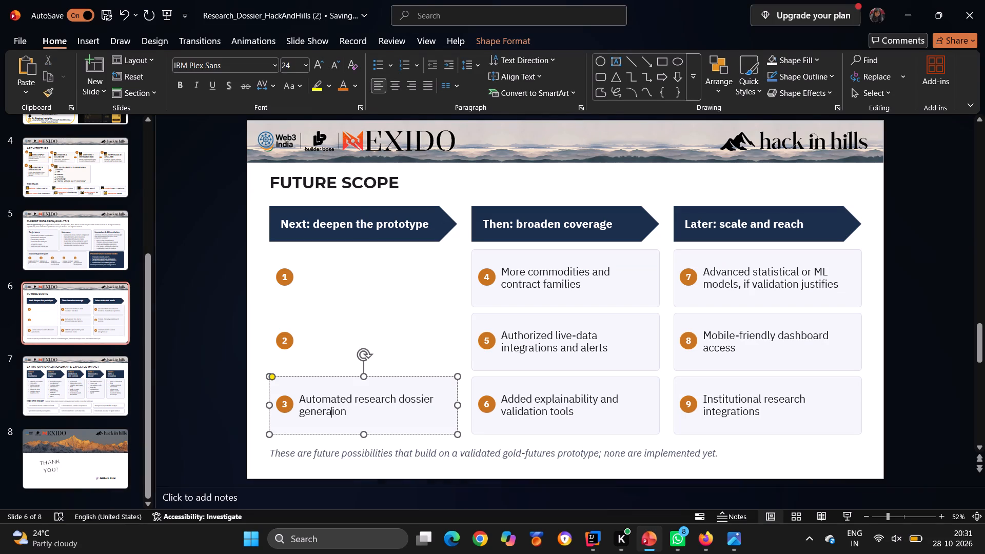
drag(295, 391, 379, 395)
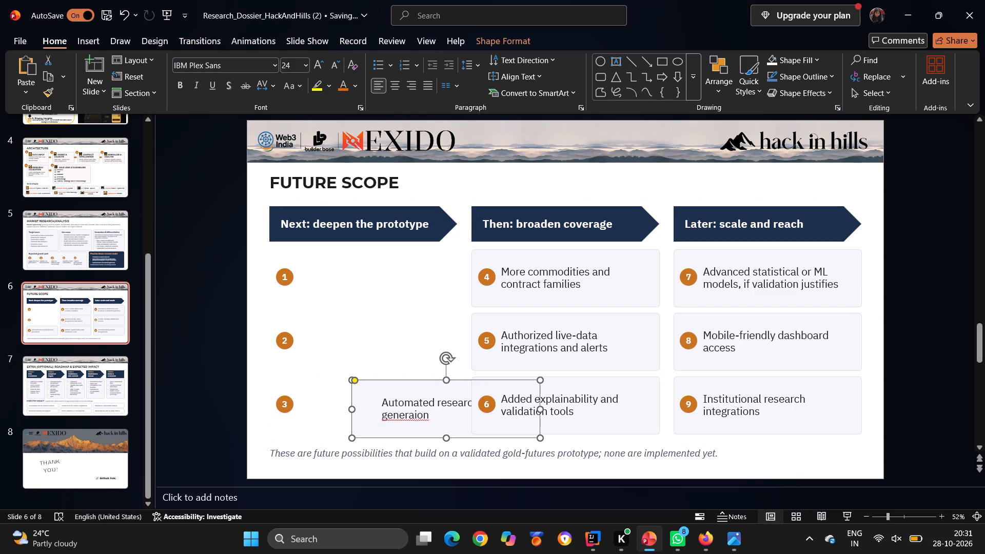
key(Delete)
Delete text cards 6, 5 and 4 under "Then: broaden coverage" on the Future Scope slide.
click(484, 387)
key(Delete)
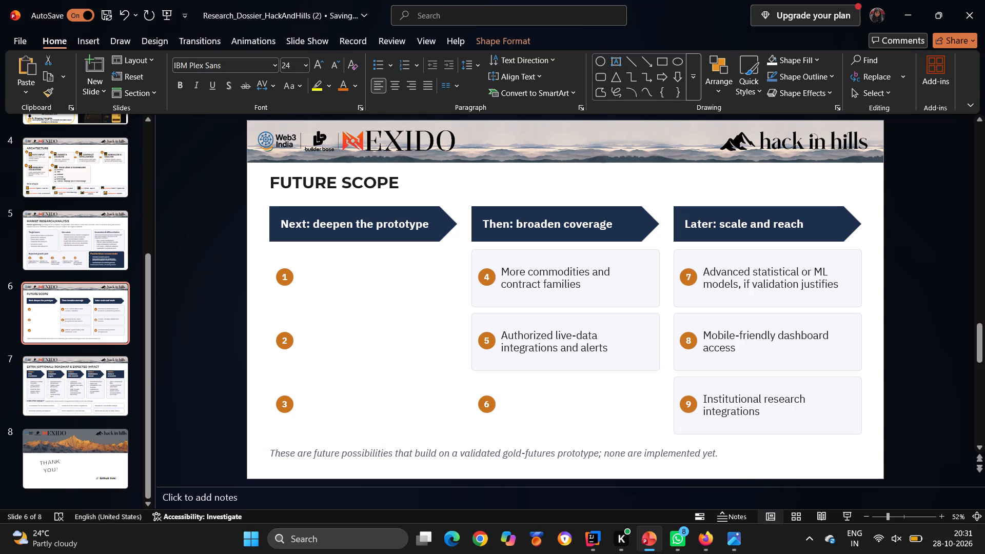
click(497, 358)
key(Delete)
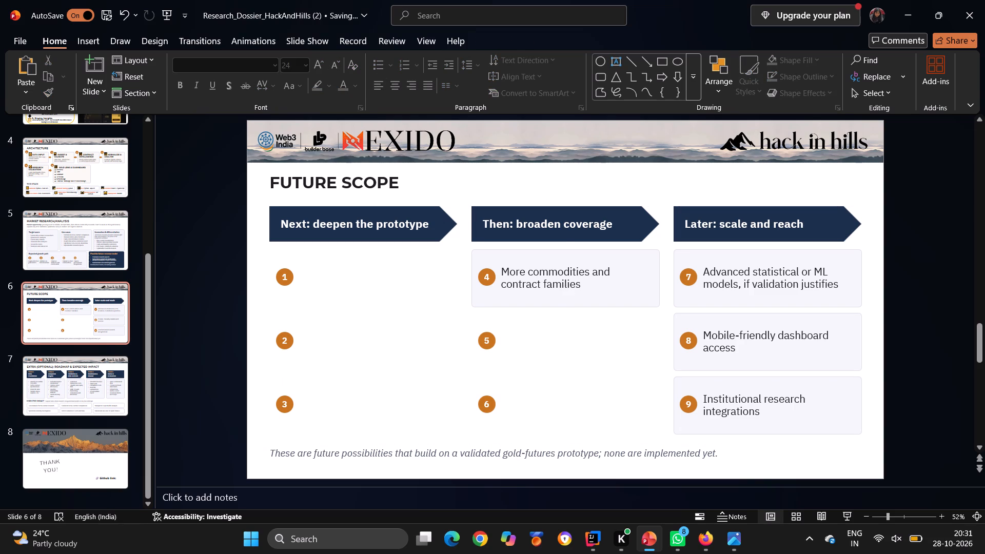
click(519, 303)
key(Delete)
Delete text cards 7, 8 and 9 under "Later: scale and reach" on the Future Scope slide.
click(678, 270)
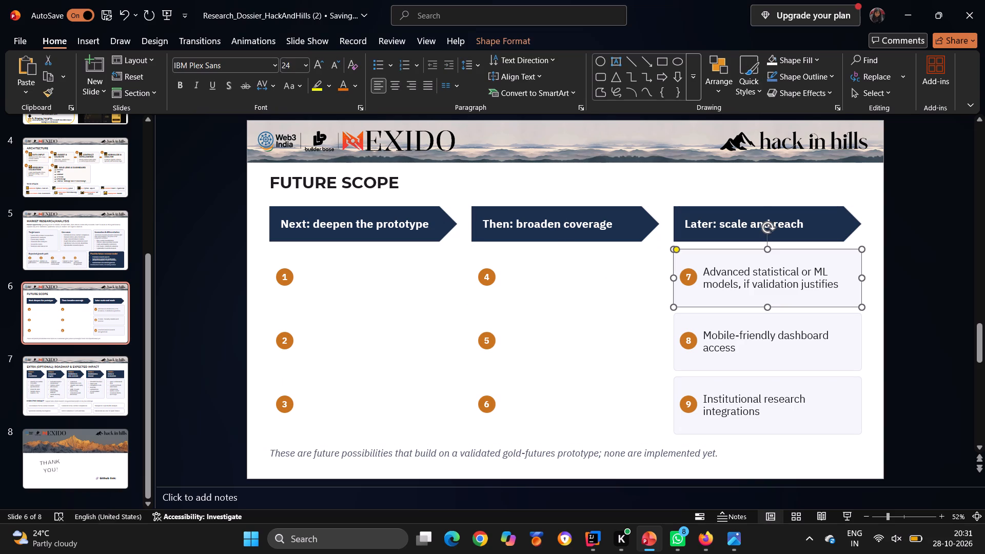
key(Delete)
click(721, 343)
key(Delete)
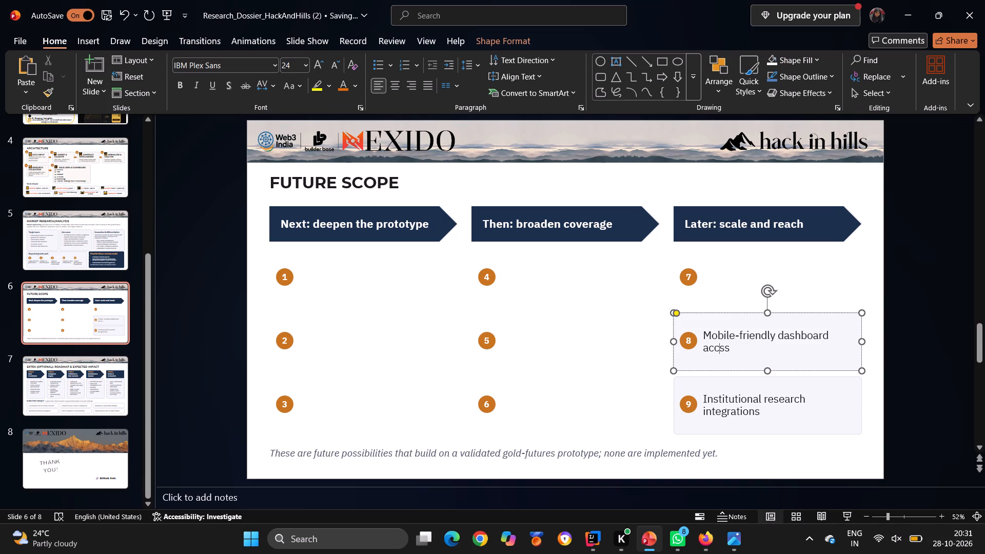
click(696, 329)
key(Delete)
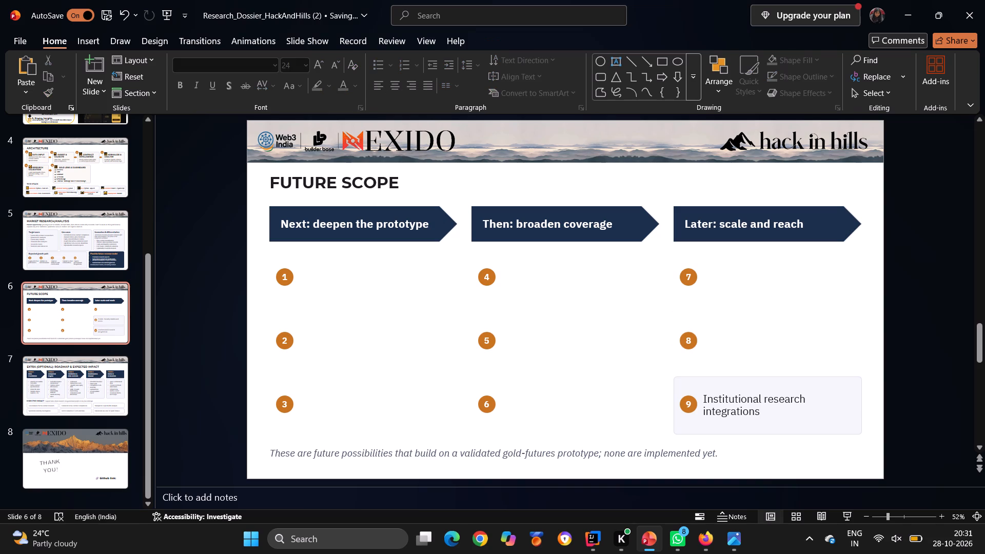
click(695, 415)
key(Delete)
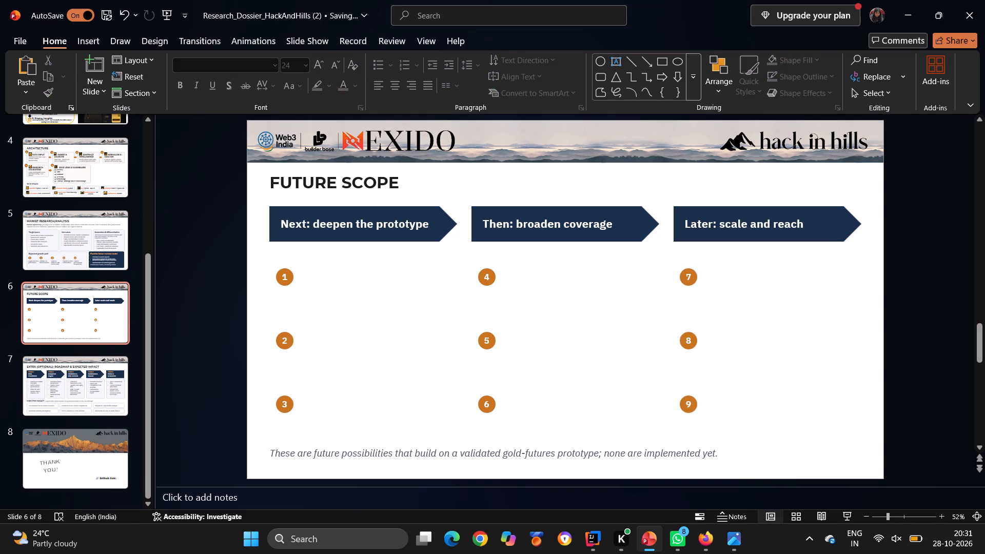
Delete the orange number circles 9 and 8 under "Later: scale and reach".
click(690, 407)
key(Delete)
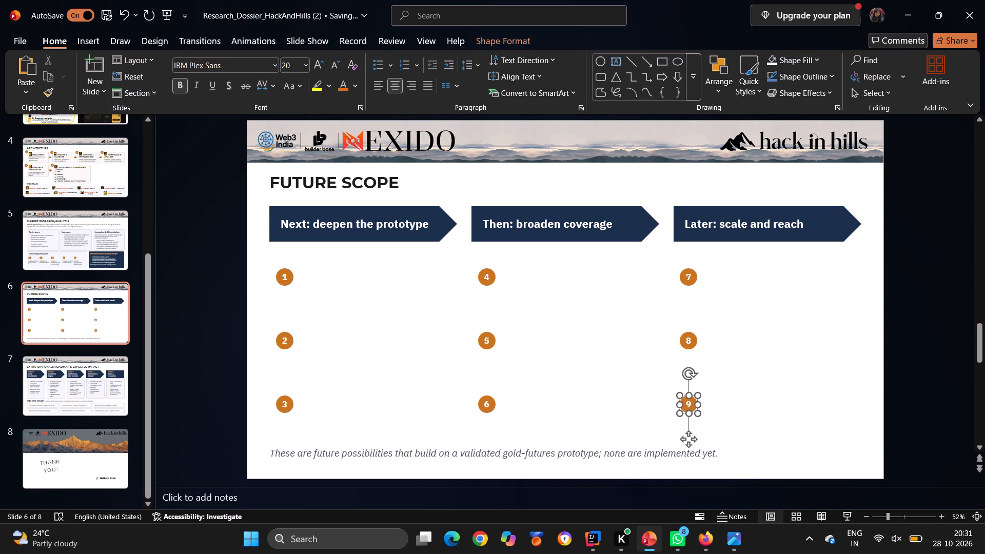
drag(672, 393, 701, 413)
key(Delete)
drag(674, 331, 703, 352)
key(Delete)
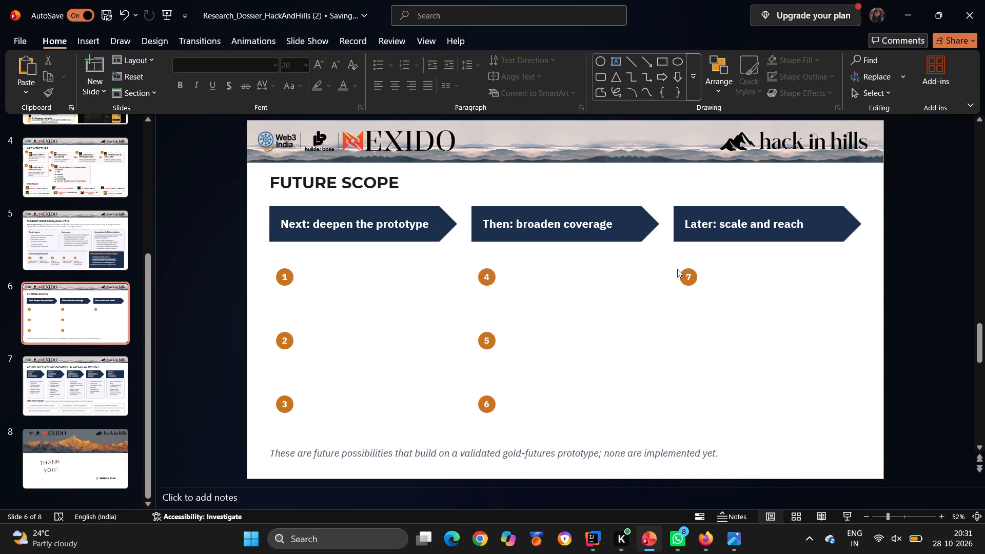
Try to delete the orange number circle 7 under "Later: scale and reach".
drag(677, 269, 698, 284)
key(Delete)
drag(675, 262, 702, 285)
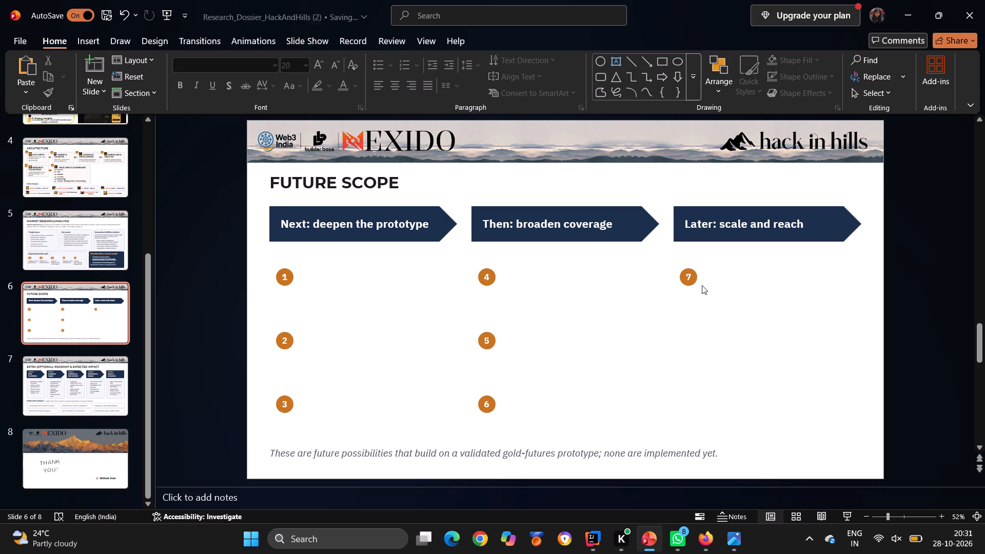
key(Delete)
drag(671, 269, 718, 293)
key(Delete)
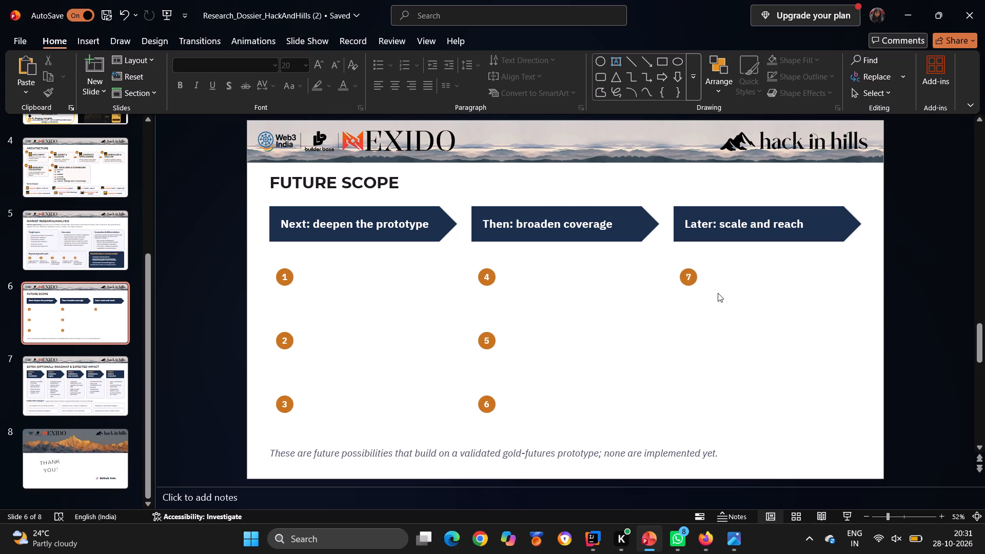
Delete the orange number circles 3, 2 and 1 under "Next: deepen the prototype".
click(342, 448)
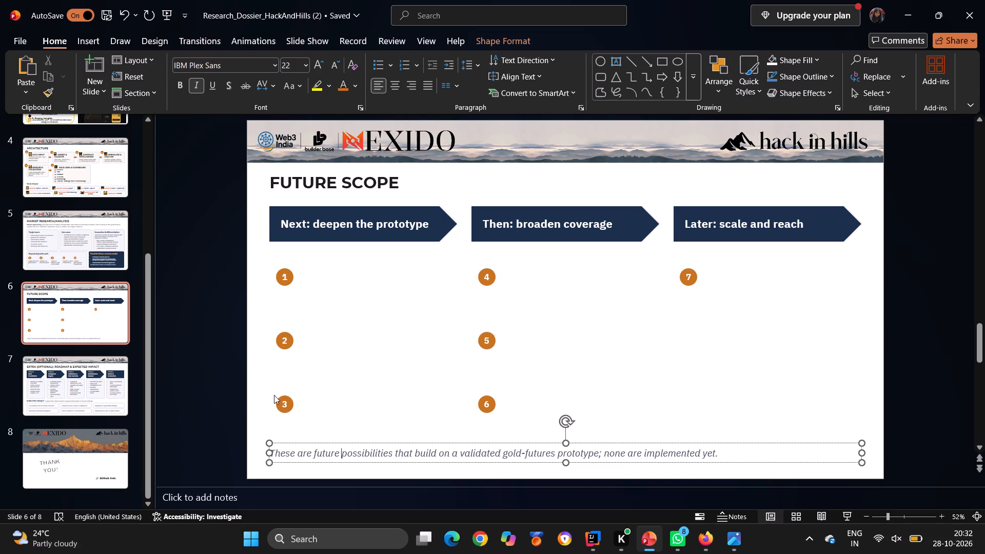
drag(273, 394, 297, 426)
key(Delete)
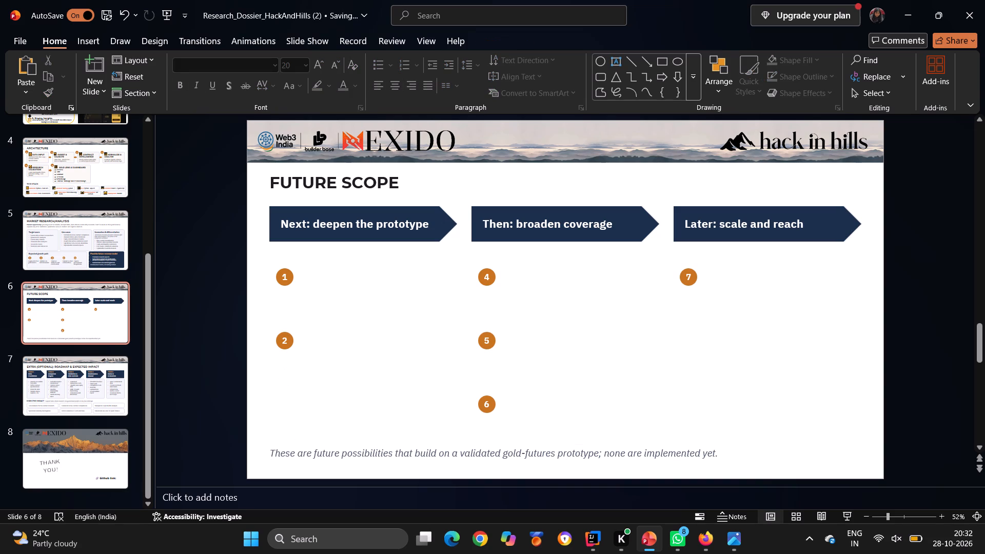
drag(272, 328, 301, 353)
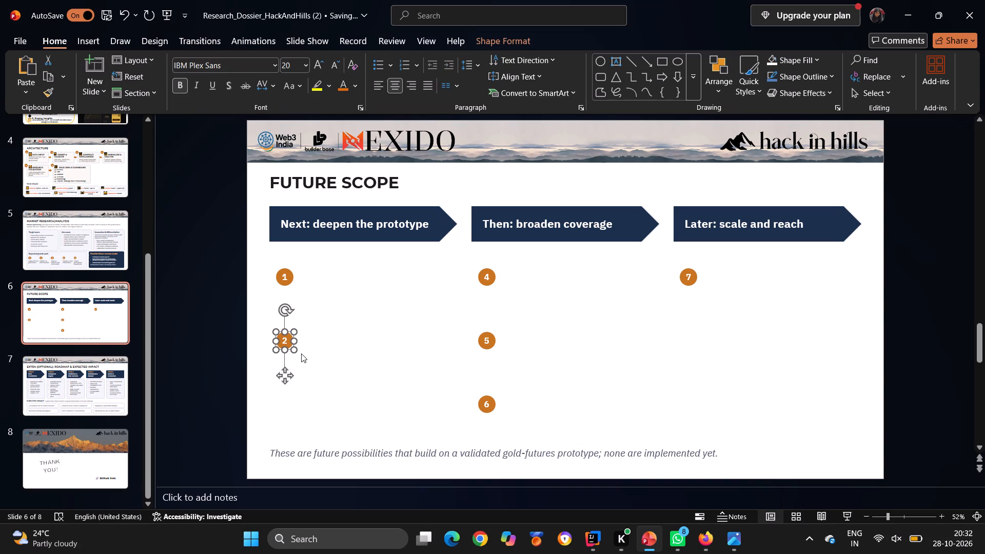
key(Insert)
key(Delete)
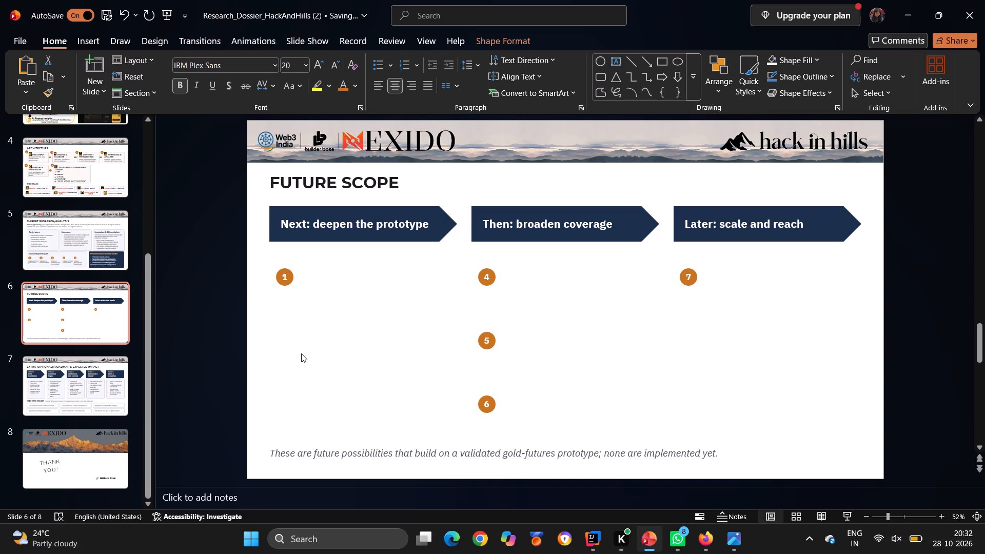
drag(271, 265, 296, 294)
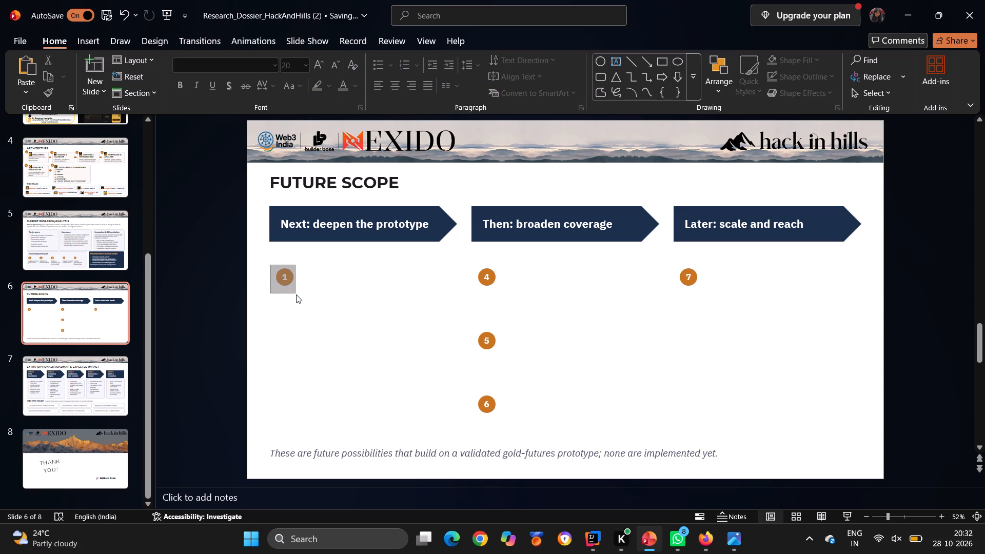
drag(296, 294, 297, 294)
key(Insert)
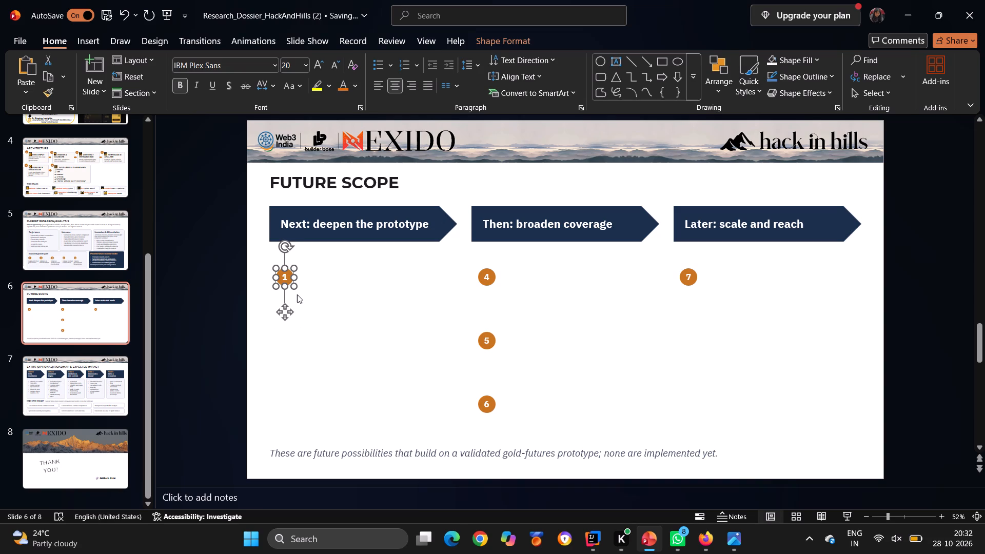
key(Insert)
click(319, 286)
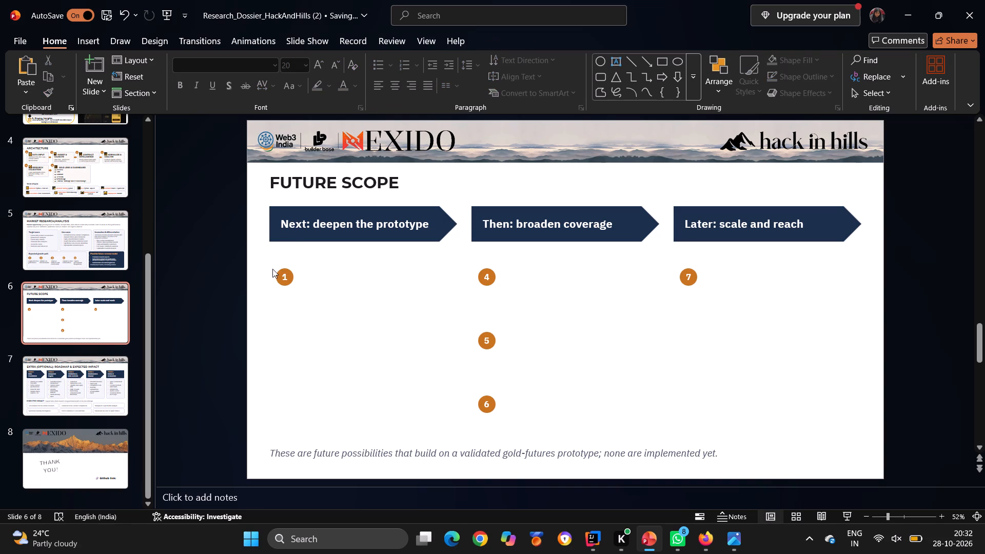
drag(271, 264, 302, 289)
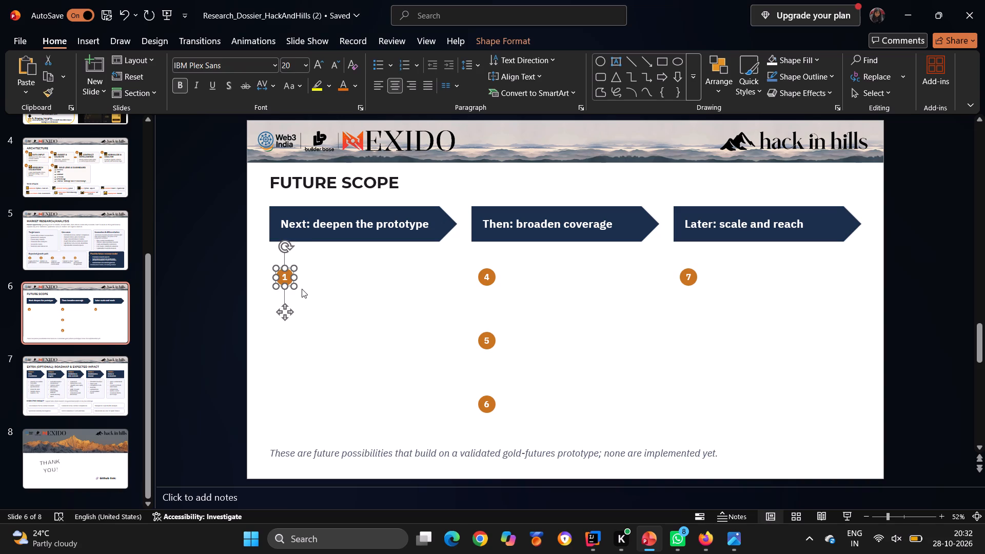
key(Insert)
key(Delete)
key(Delete)
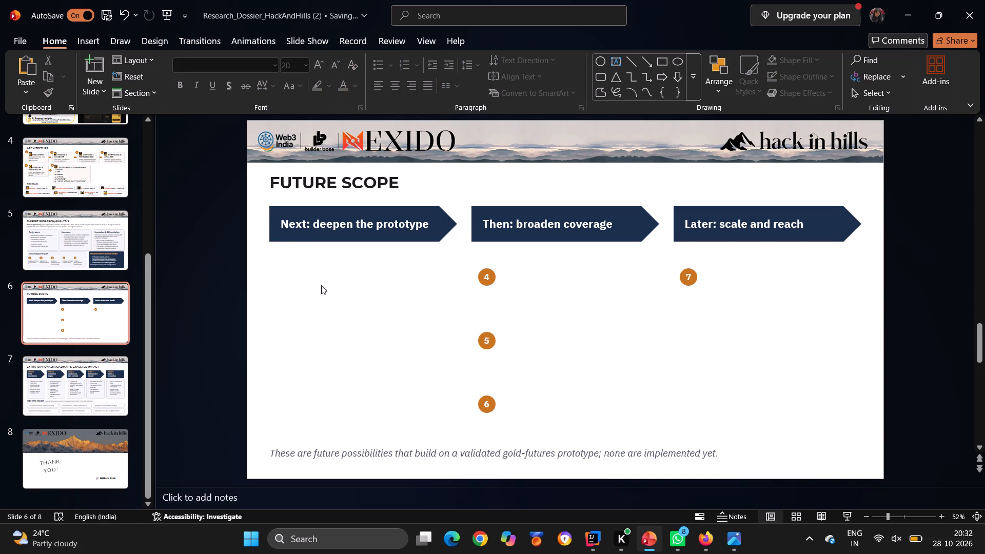
Delete the orange number circles 4, 5 and 6 under "Then: broaden coverage".
drag(473, 265, 500, 292)
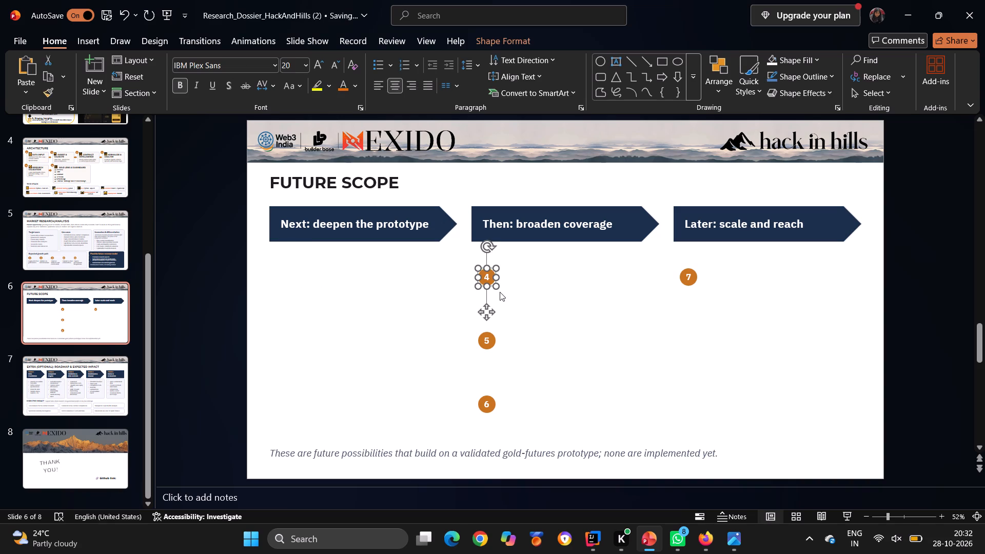
key(Delete)
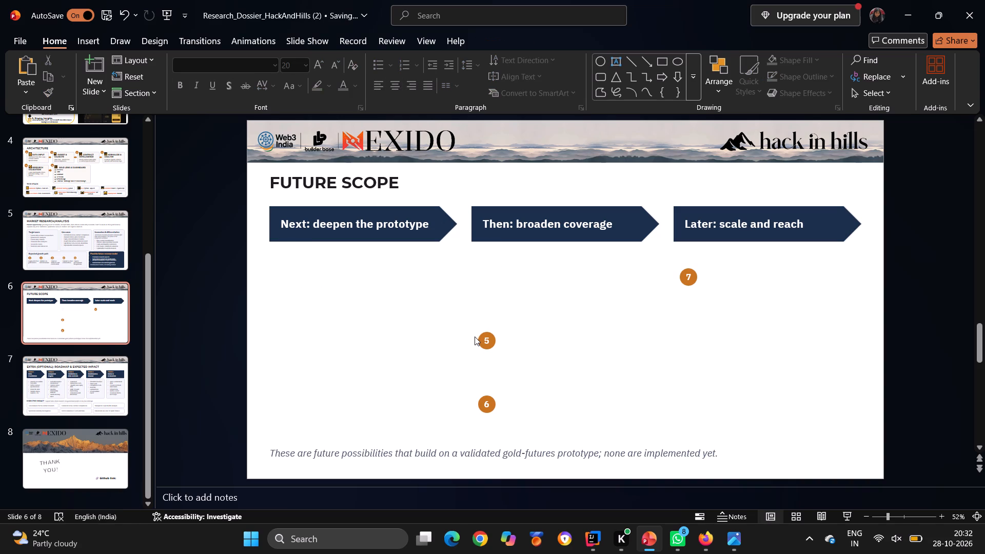
drag(473, 327, 504, 358)
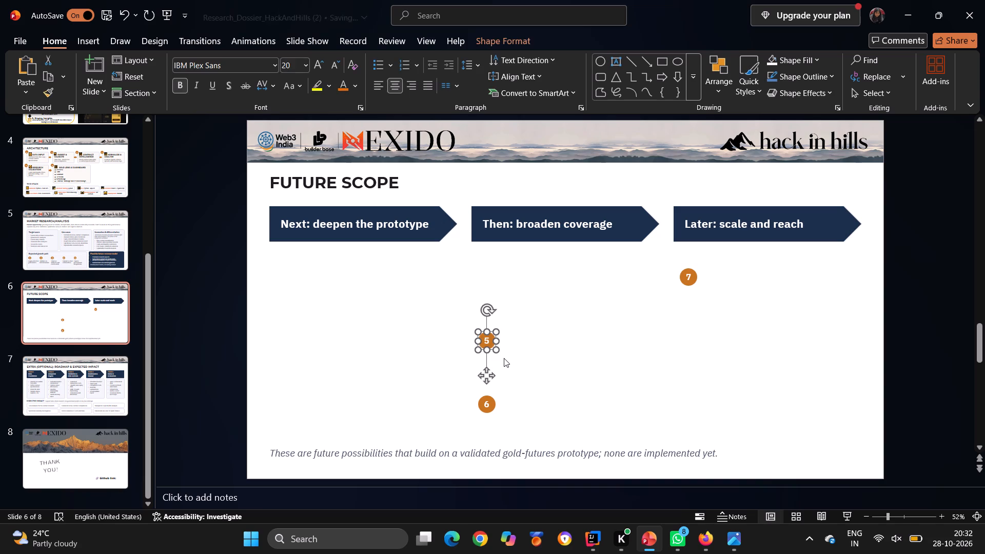
key(Delete)
drag(470, 394, 506, 421)
key(Delete)
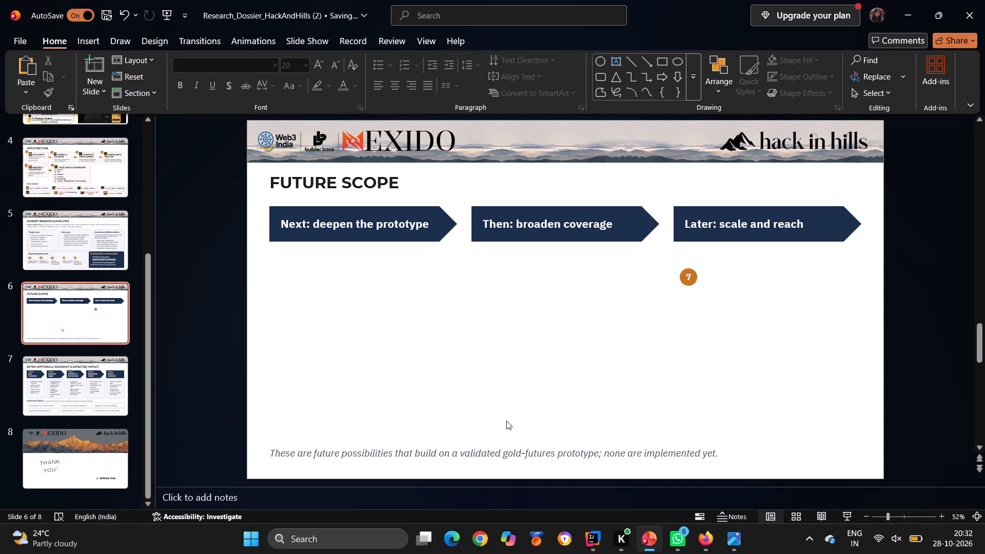
Delete the remaining orange number circle 7 under "Later: scale and reach".
drag(676, 272, 709, 298)
key(Delete)
drag(678, 265, 703, 301)
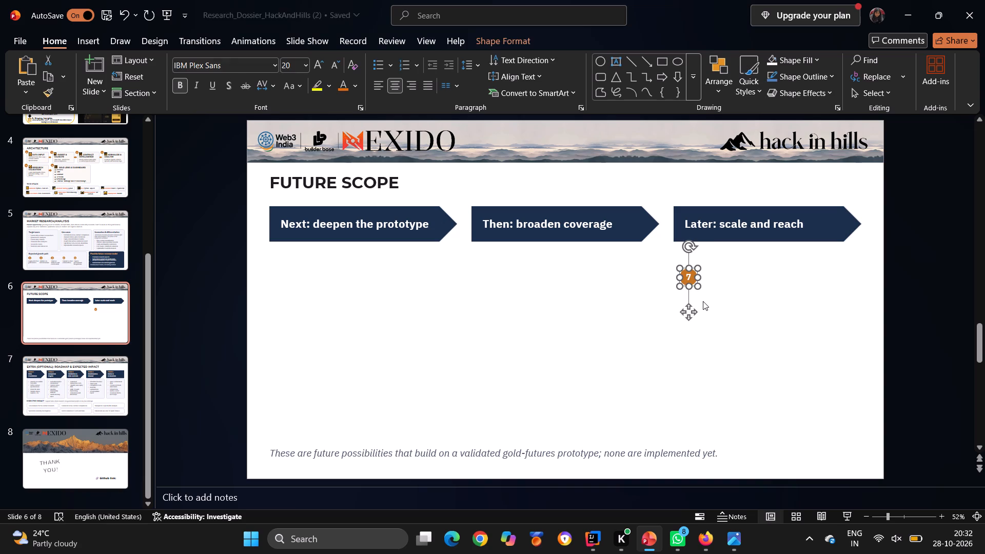
key(Delete)
Delete the three arrow headings "Then: broaden coverage", "Next: deepen the prototype" and "Later: scale and reach".
click(567, 229)
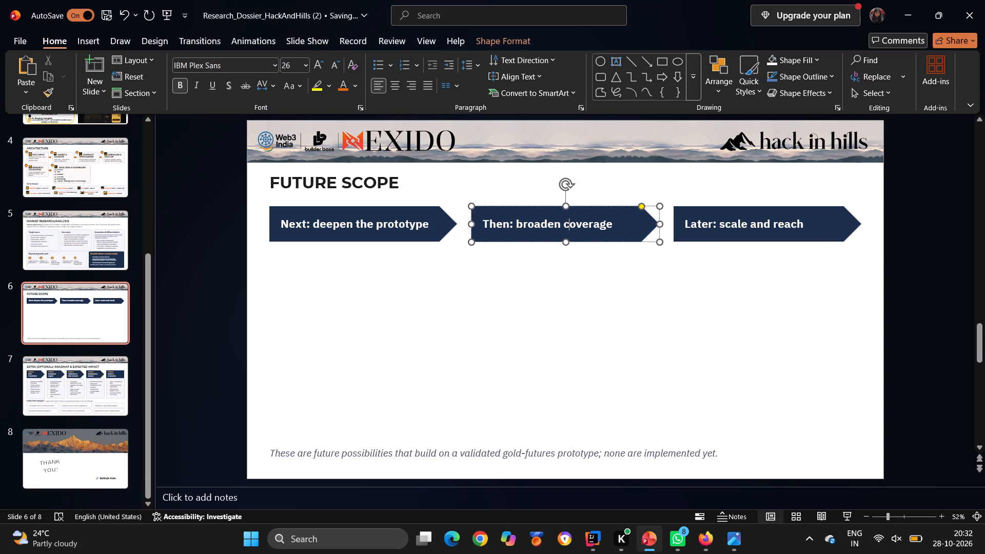
click(550, 212)
key(Delete)
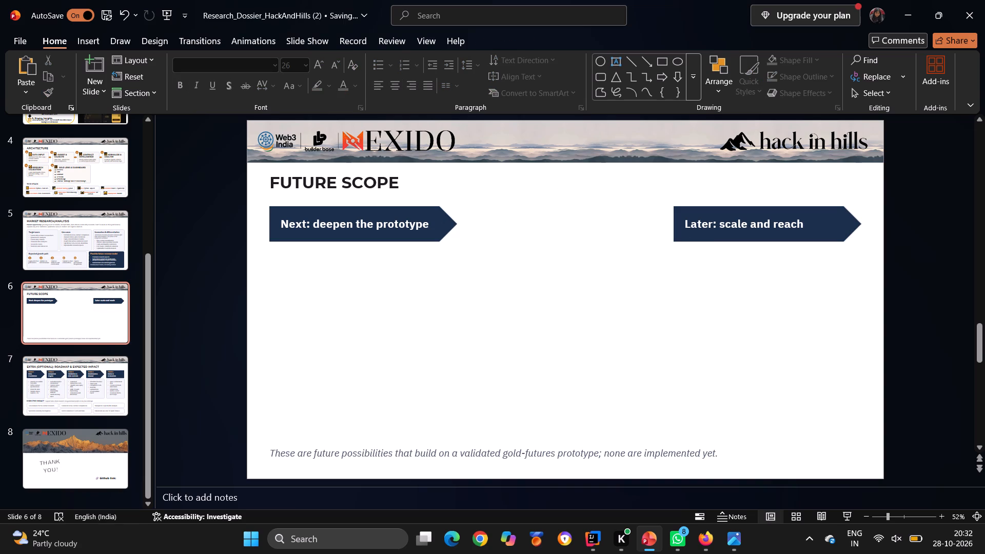
click(406, 210)
key(Delete)
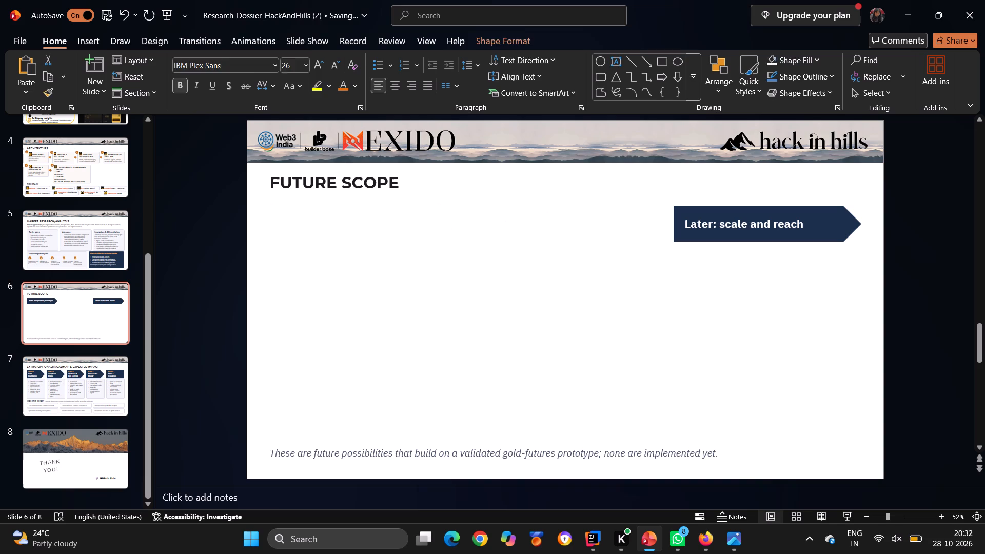
drag(702, 217, 693, 210)
click(693, 210)
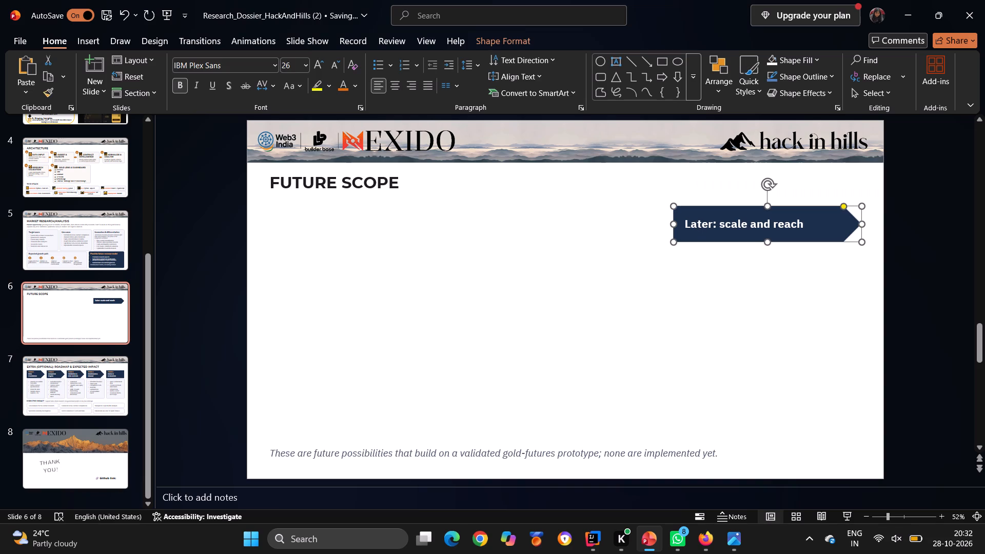
key(Delete)
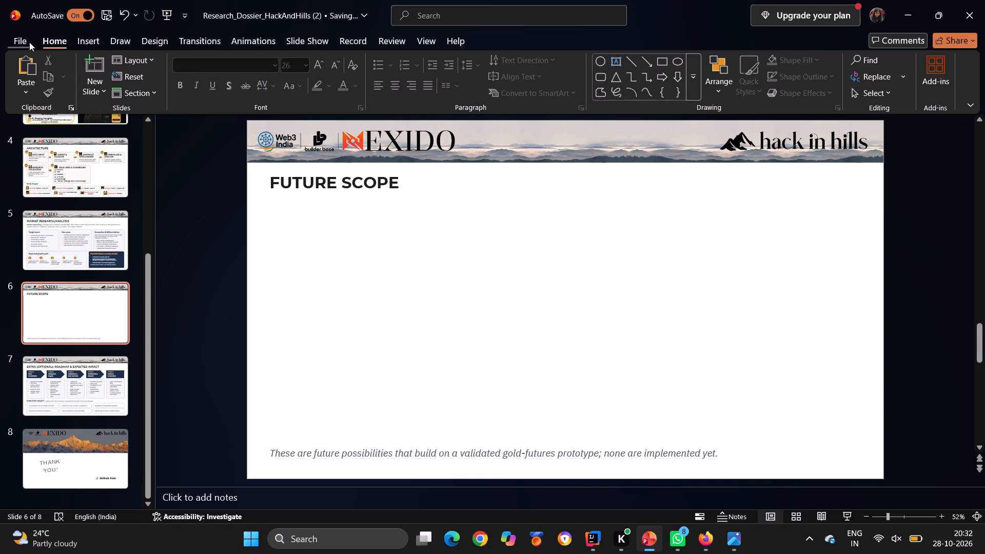
drag(84, 37, 104, 93)
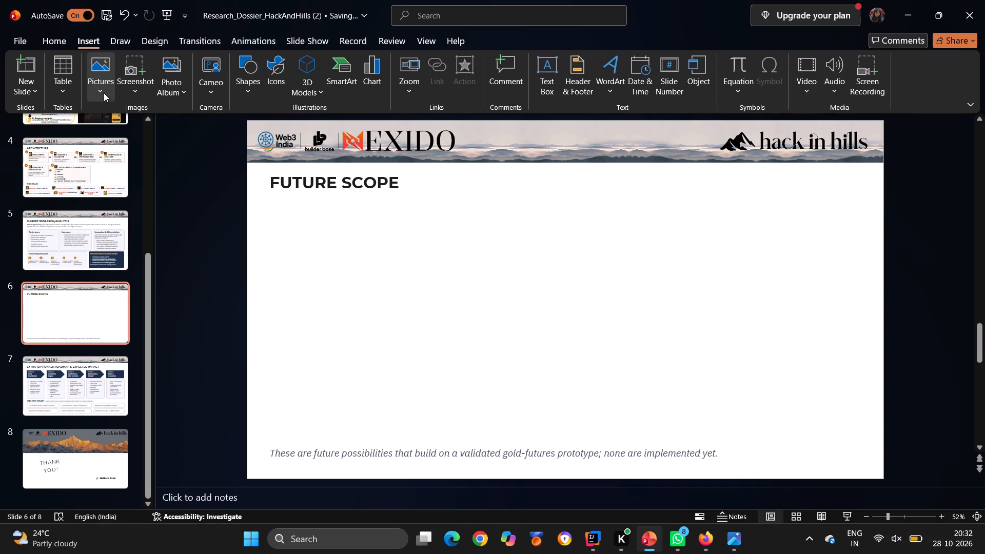
click(102, 93)
click(112, 125)
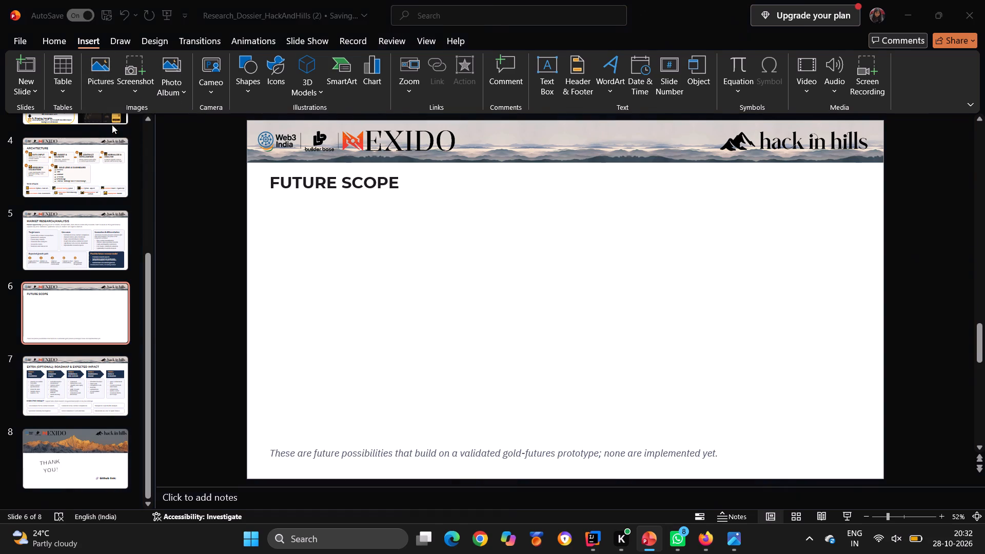
scroll(45, 120, up, 5)
click(46, 109)
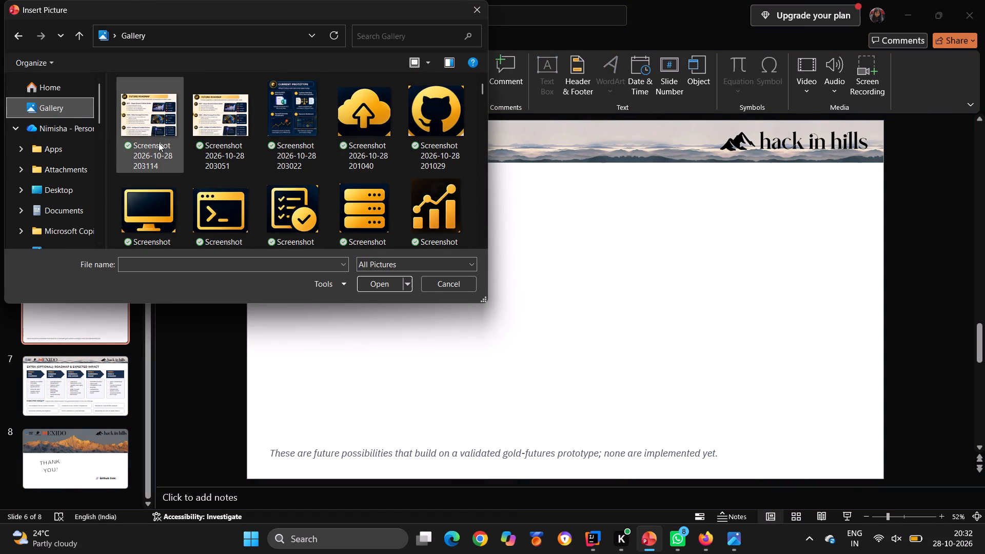
click(278, 126)
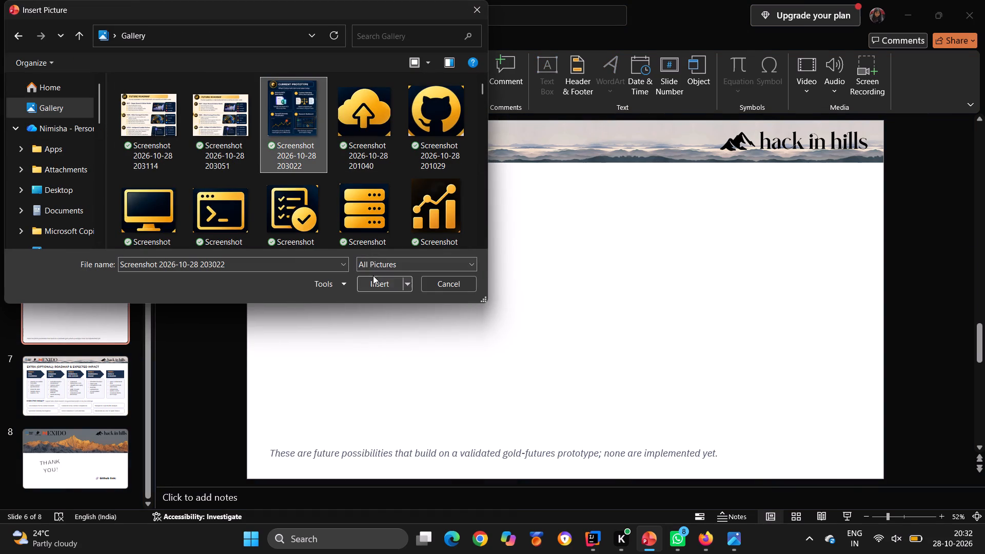
click(373, 280)
drag(514, 295, 303, 290)
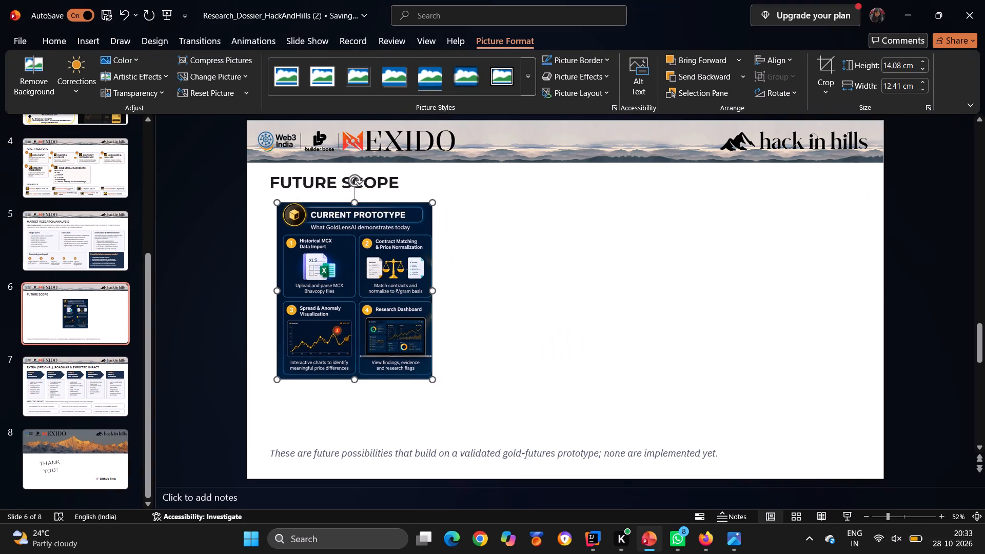
Enlarge the Current Prototype picture to about 18.21 cm high and 17.64 cm wide, aligning its left edge with the FUTURE SCOPE title.
drag(434, 292, 486, 303)
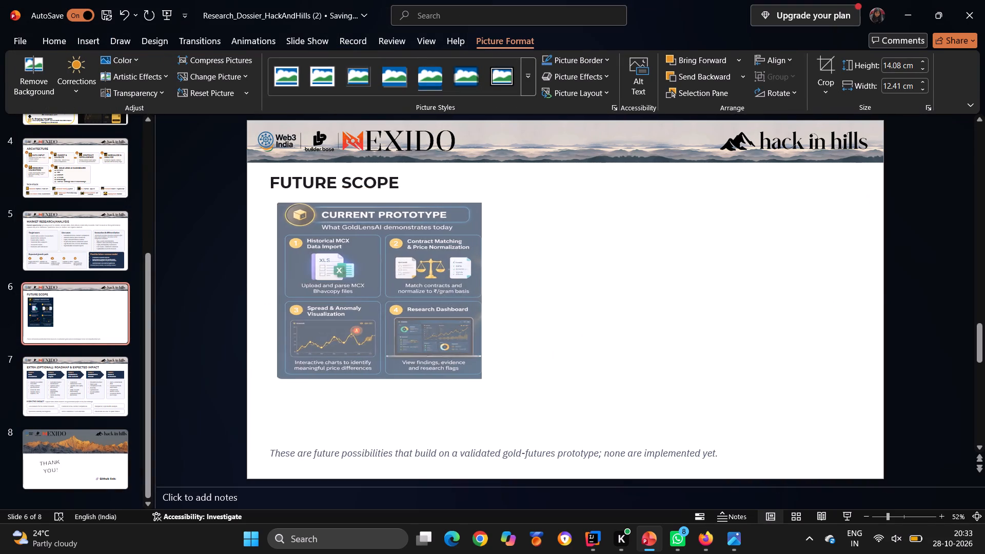
drag(486, 303, 490, 304)
drag(382, 380, 373, 427)
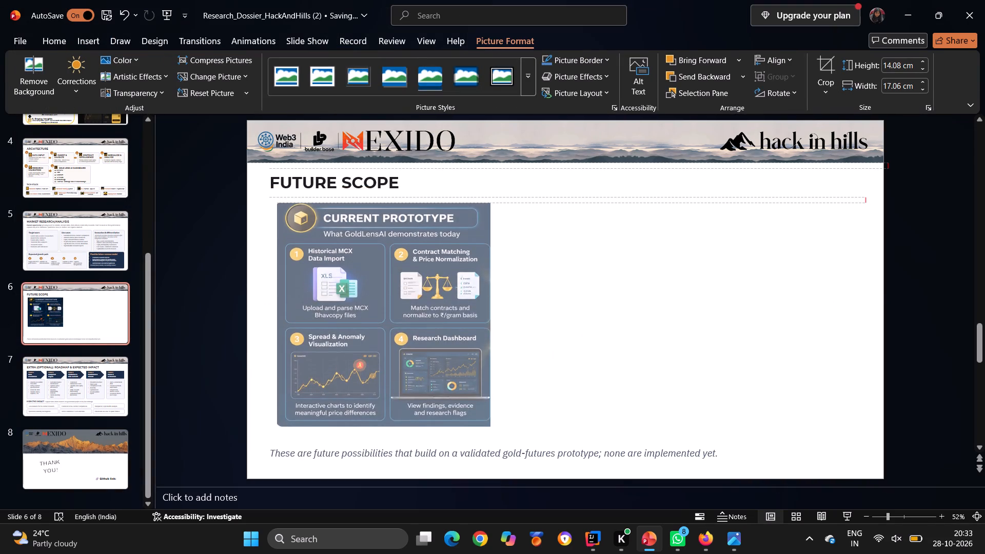
drag(373, 427, 372, 433)
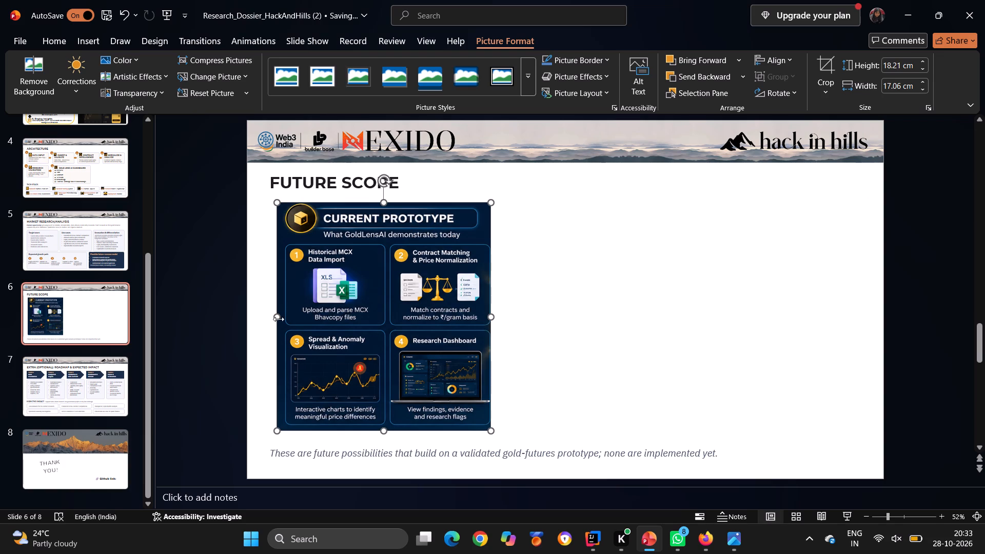
drag(278, 319, 267, 321)
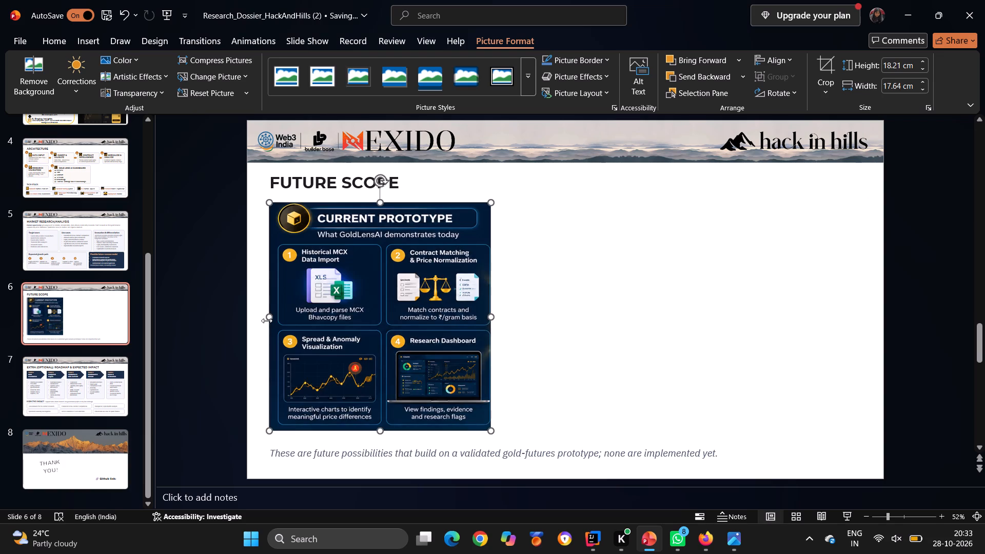
click(568, 309)
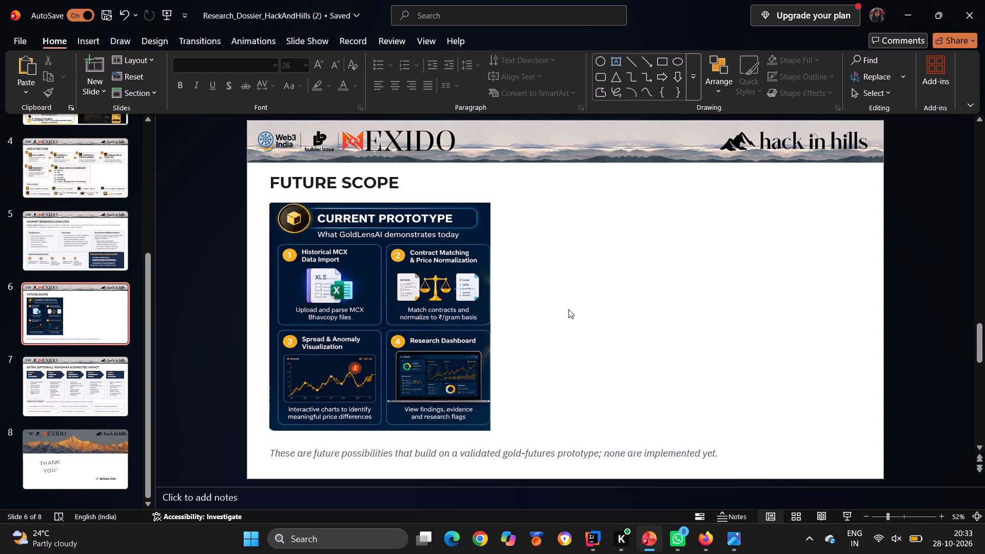
Move the Current Prototype picture slightly down so it sits between the FUTURE SCOPE title and the italic footnote.
click(449, 305)
drag(428, 310, 424, 334)
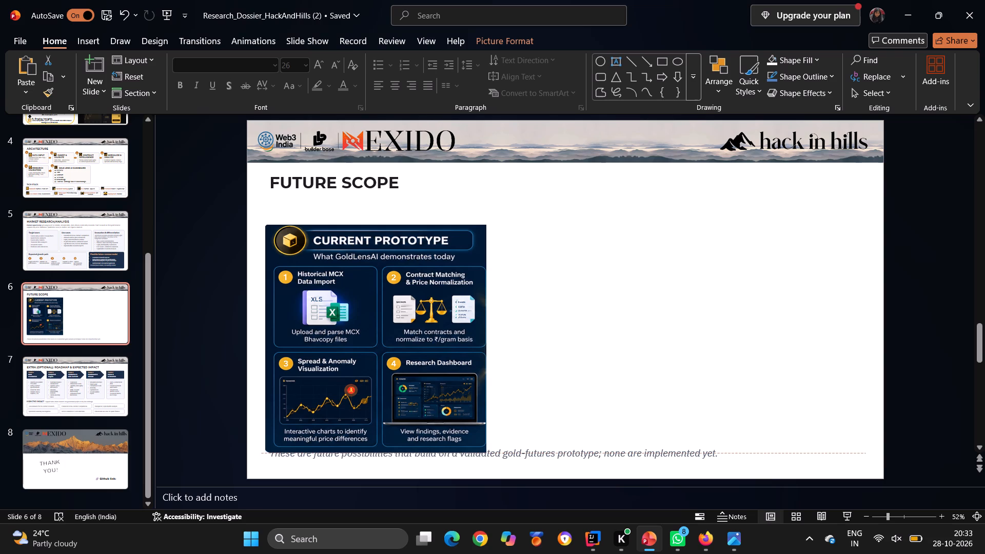
drag(424, 334, 424, 327)
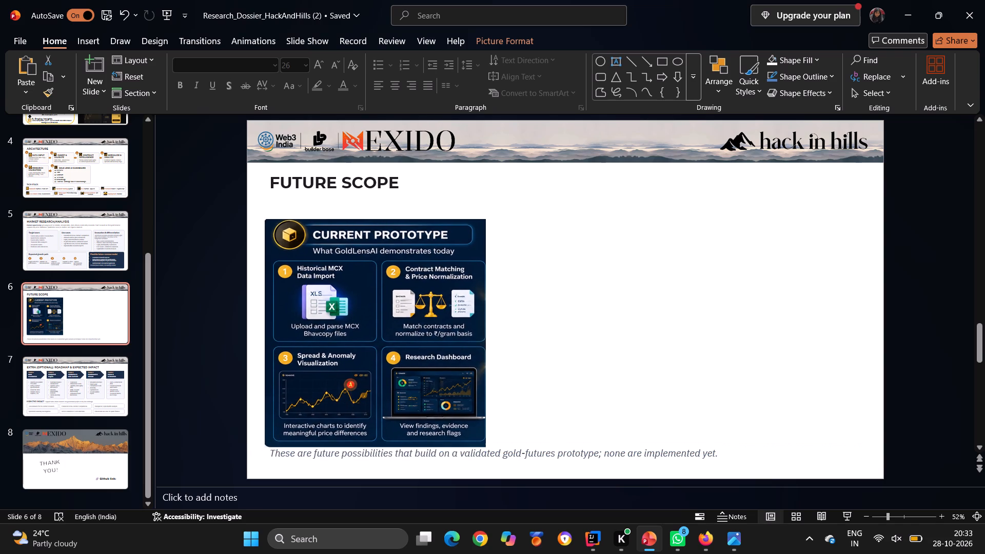
drag(424, 327, 424, 326)
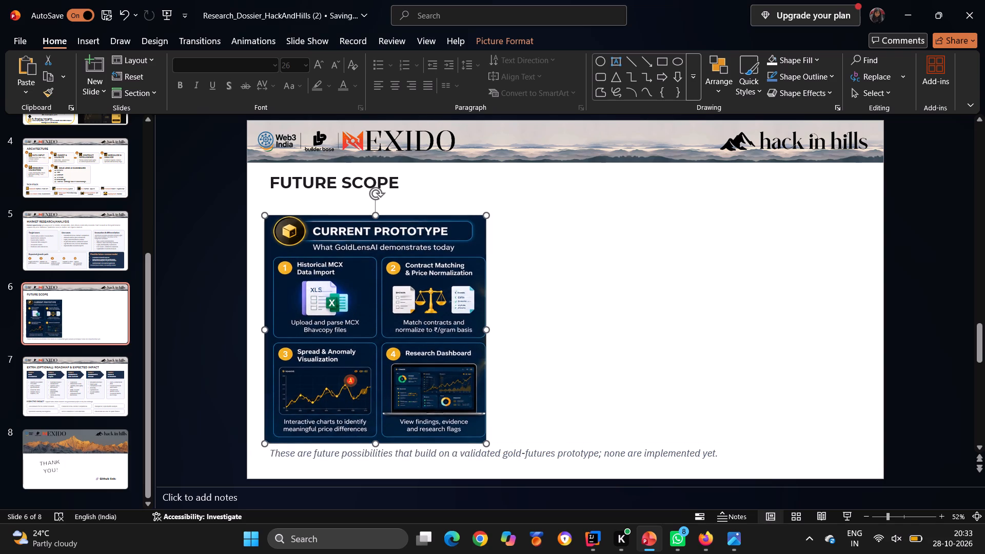
Move the italic "These are future possibilities" footnote slightly lower, leaving a gap beneath the Current Prototype picture.
click(368, 448)
drag(499, 442, 501, 446)
drag(501, 446, 509, 452)
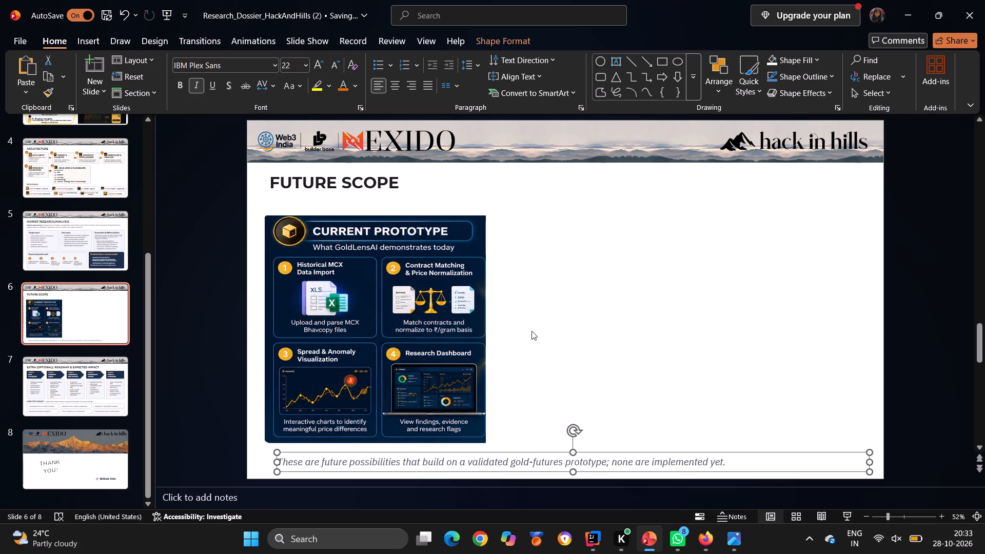
click(531, 331)
click(88, 37)
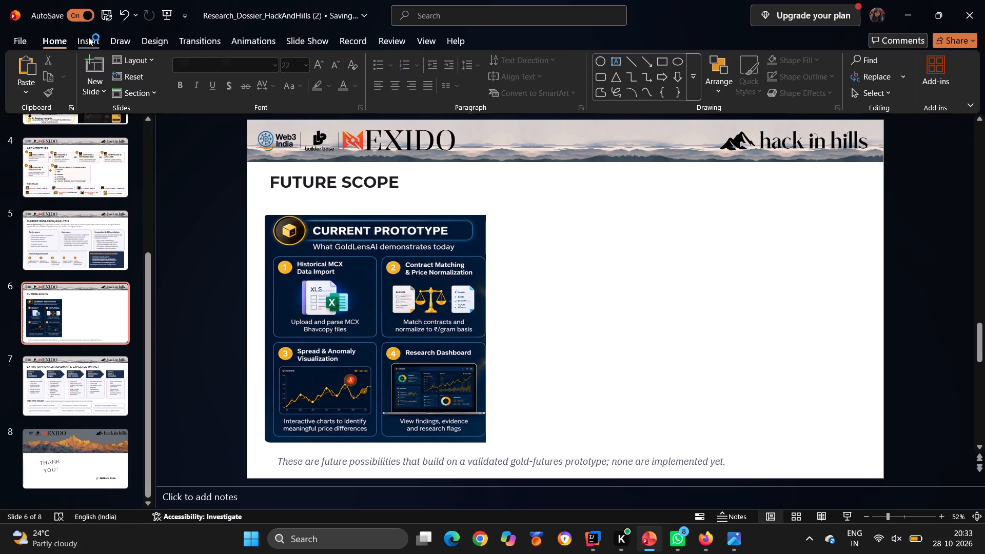
click(106, 87)
click(112, 129)
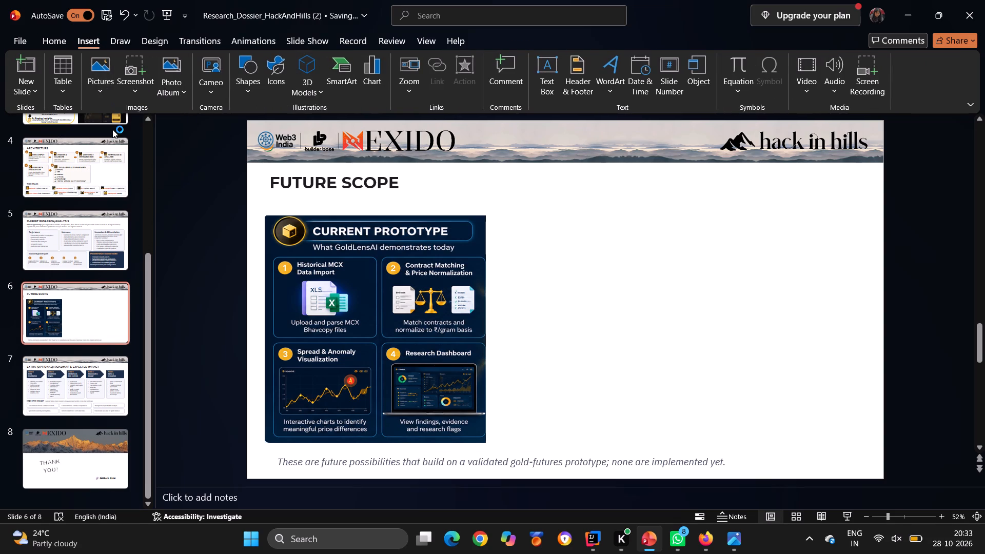
scroll(48, 103, up, 3)
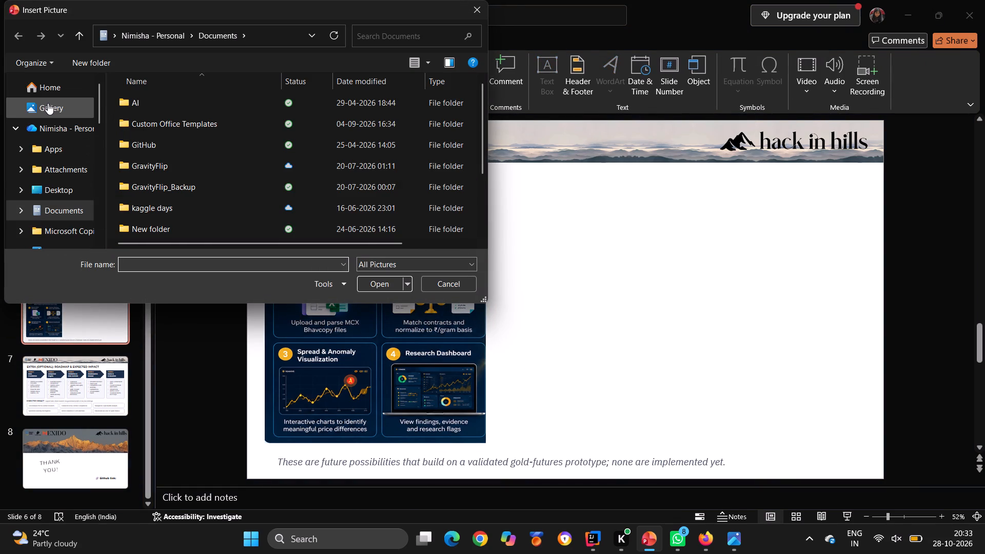
click(48, 103)
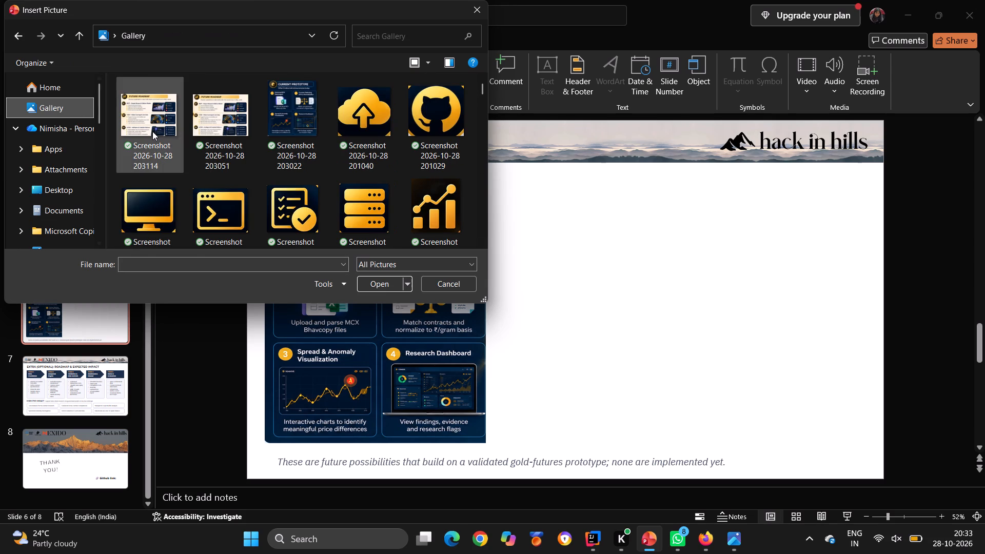
click(152, 131)
click(373, 283)
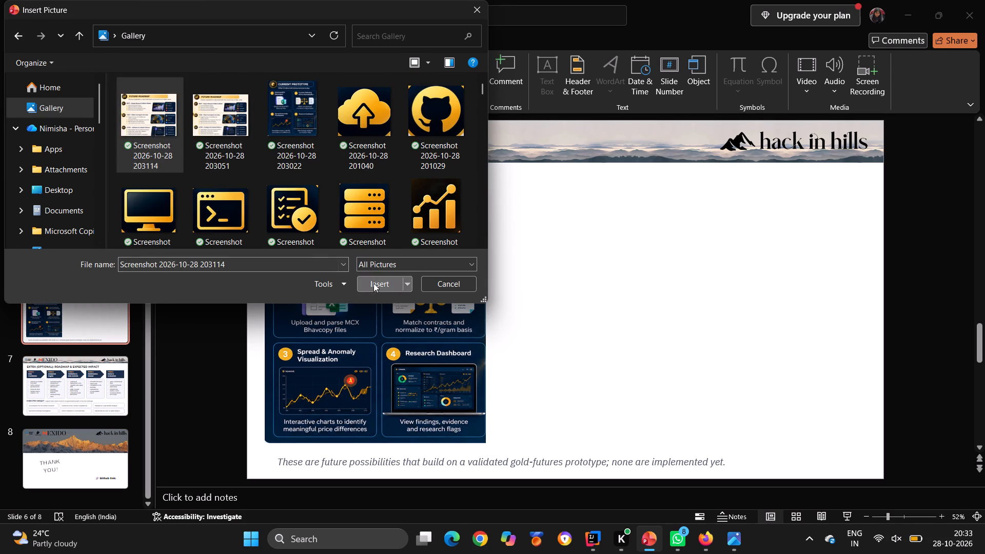
drag(577, 334, 677, 362)
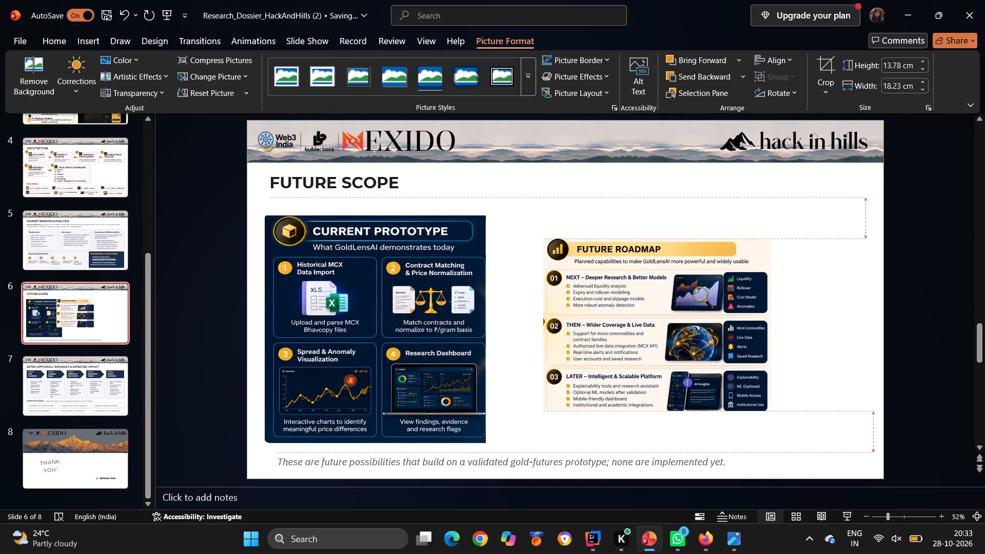
drag(677, 362, 721, 349)
Enlarge the Future Roadmap picture to about 18.21 cm high and 23.99 cm wide, matching the Current Prototype picture's top and bottom edges.
drag(712, 404, 714, 442)
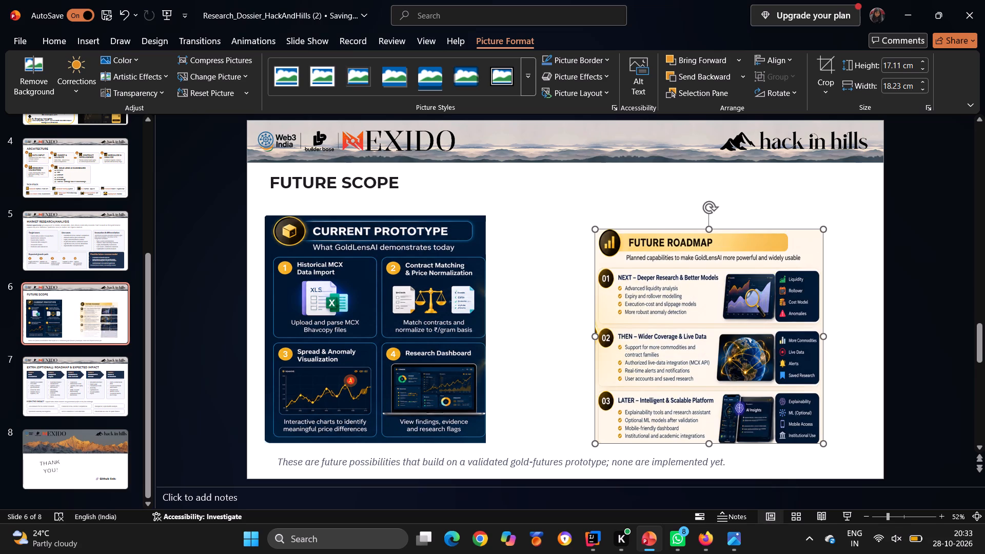
drag(824, 334, 866, 325)
drag(596, 335, 565, 341)
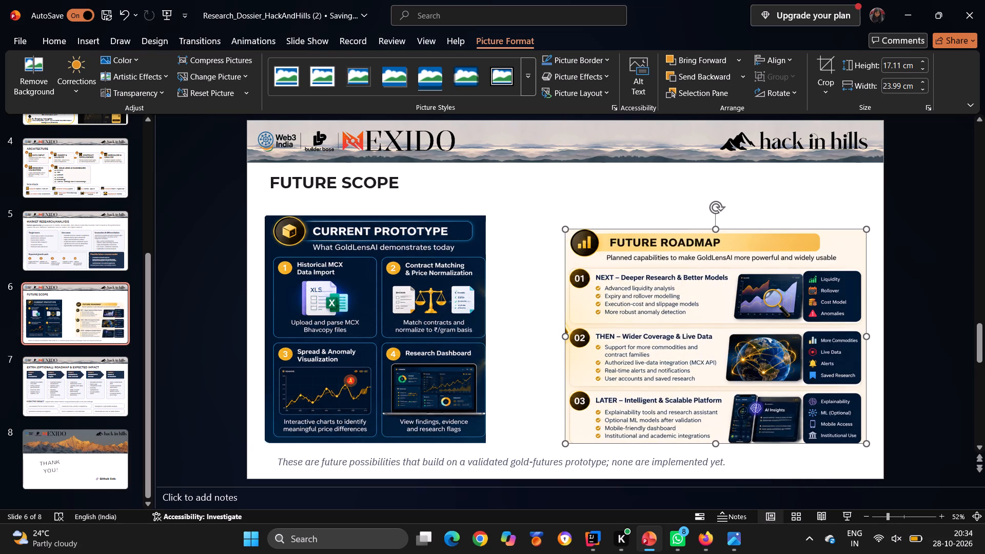
drag(717, 228, 717, 219)
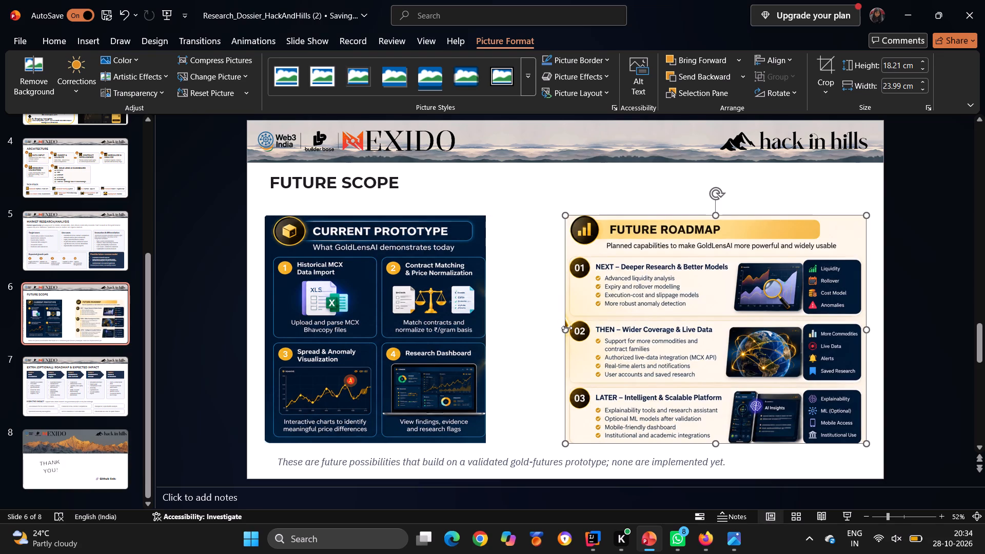
click(528, 313)
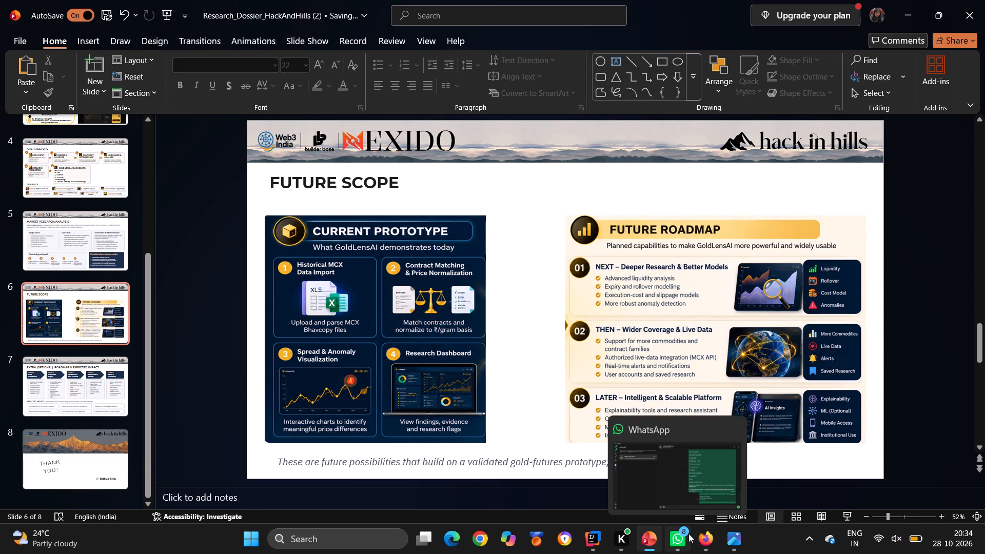
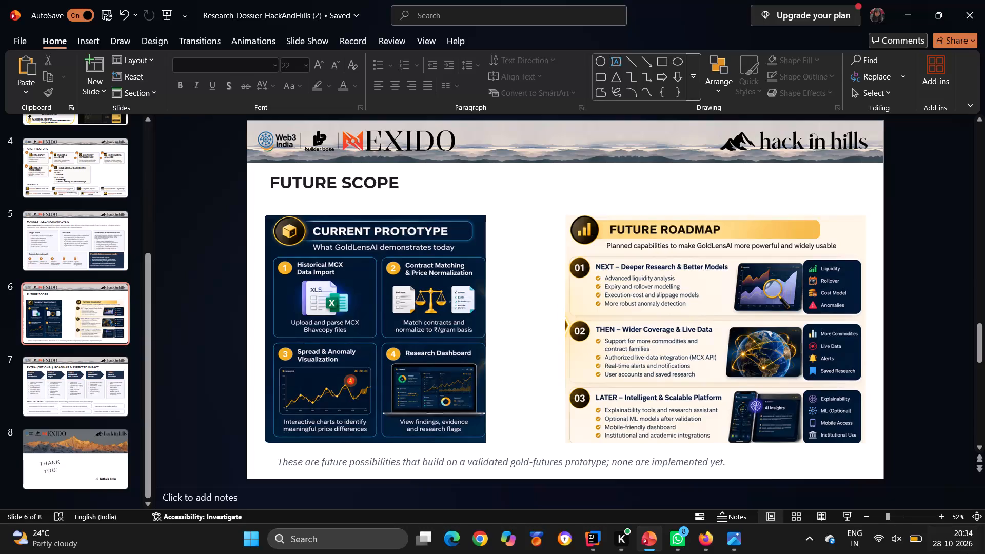
Switch to the GoldLensAI Future Roadmap image in Photos and capture a screenshot of its bottom strip, from More Accurate Insights to Future capabilities.
click(724, 530)
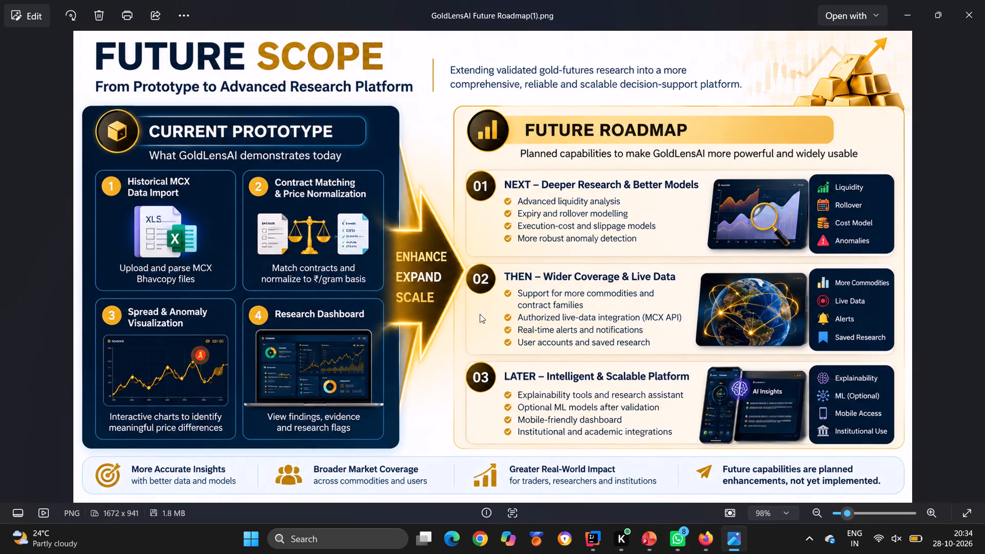
key(Print)
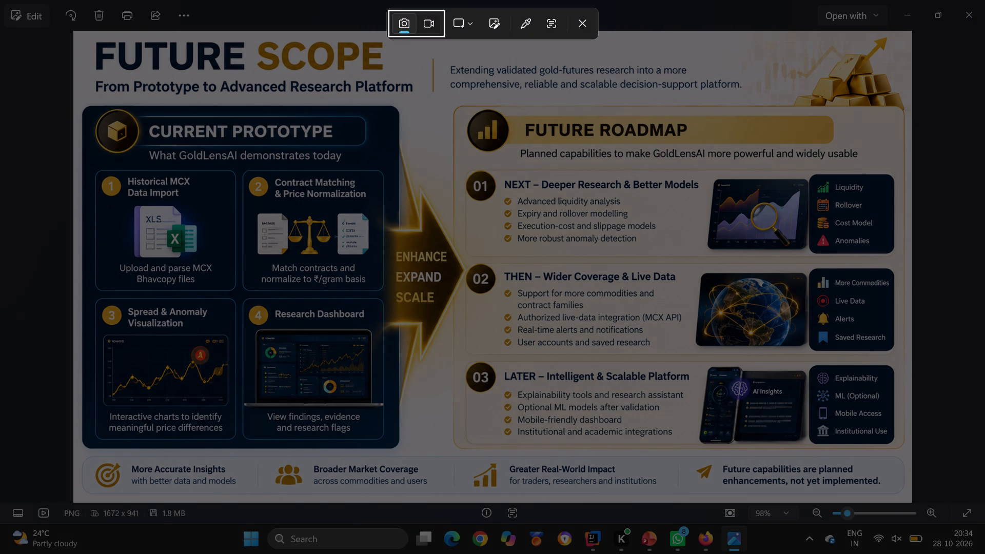
drag(85, 459, 295, 505)
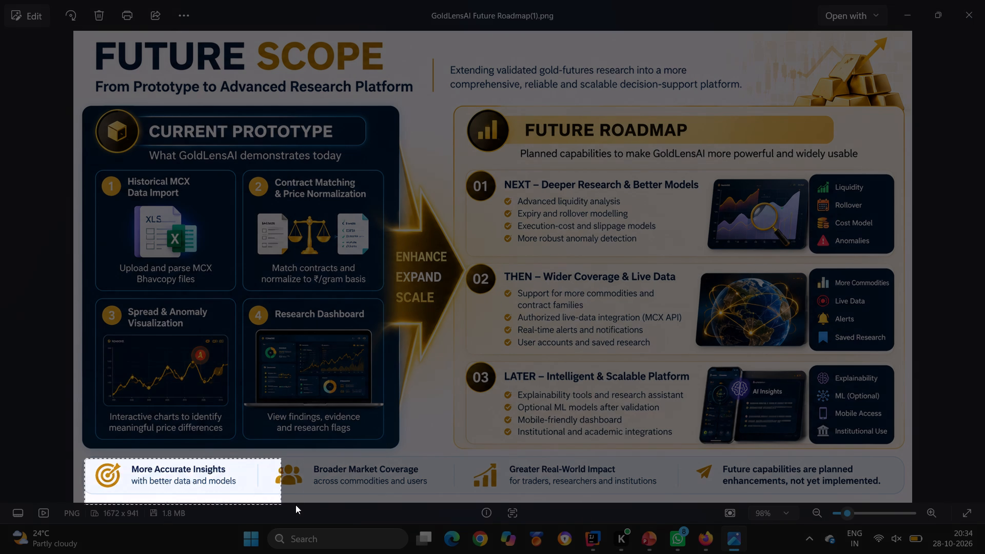
drag(295, 505, 658, 492)
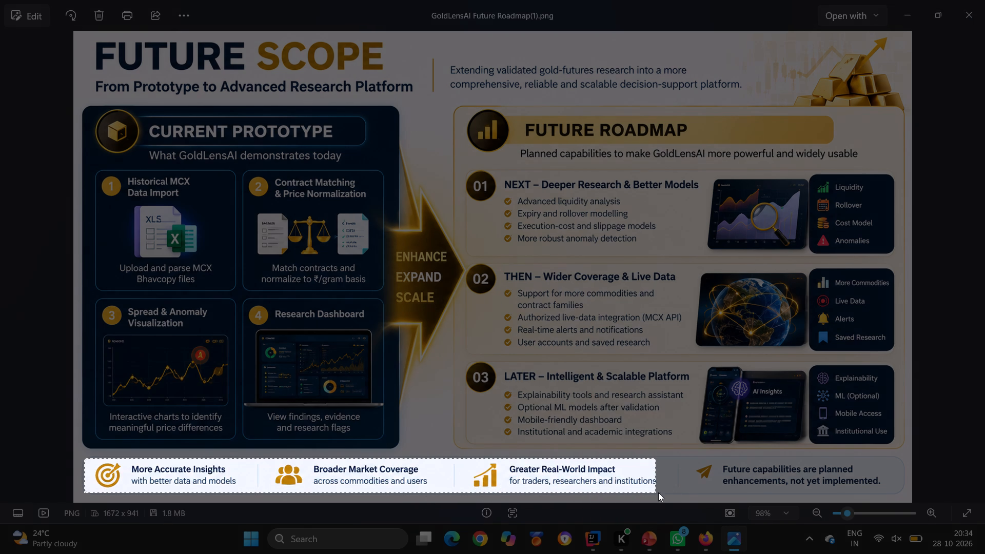
drag(658, 492, 876, 491)
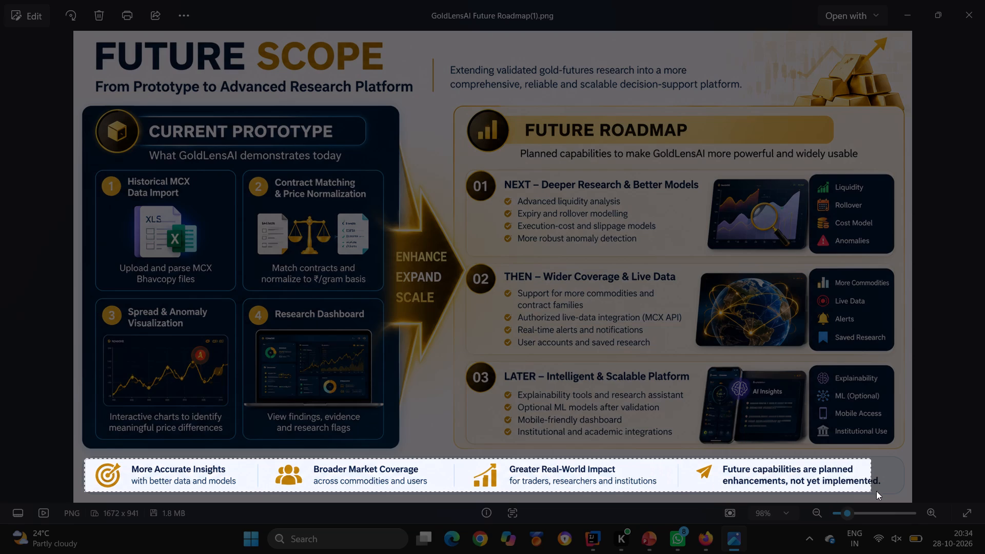
drag(876, 491, 902, 494)
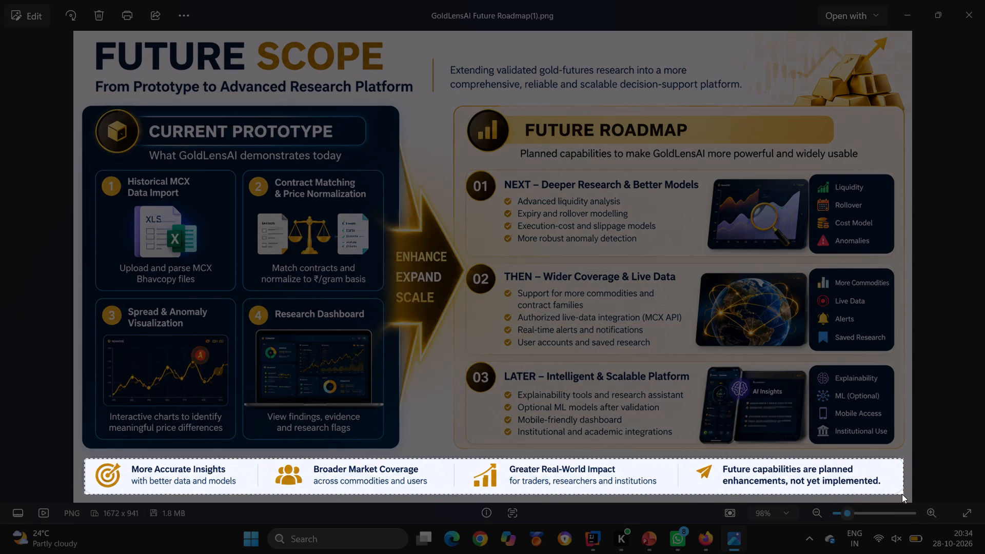
drag(902, 494, 900, 494)
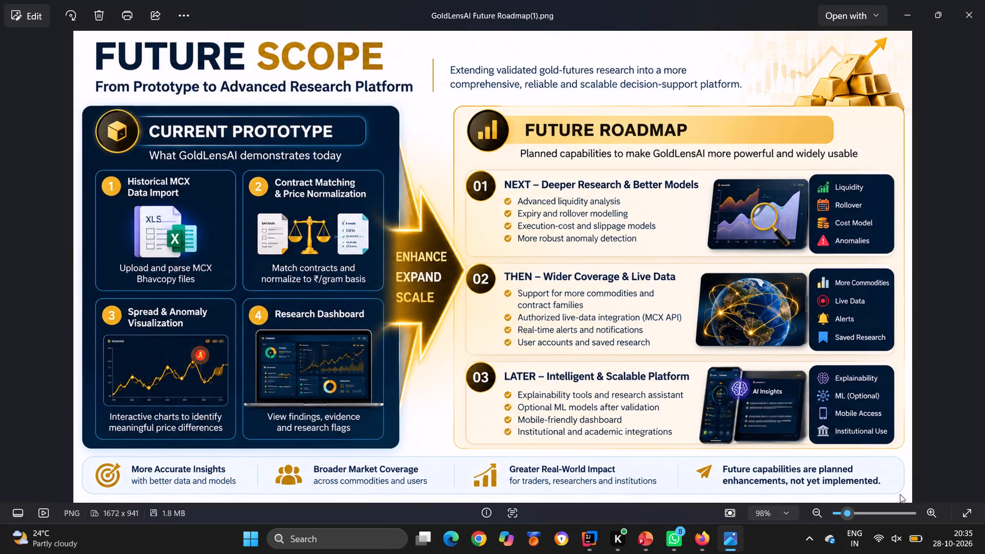
click(905, 15)
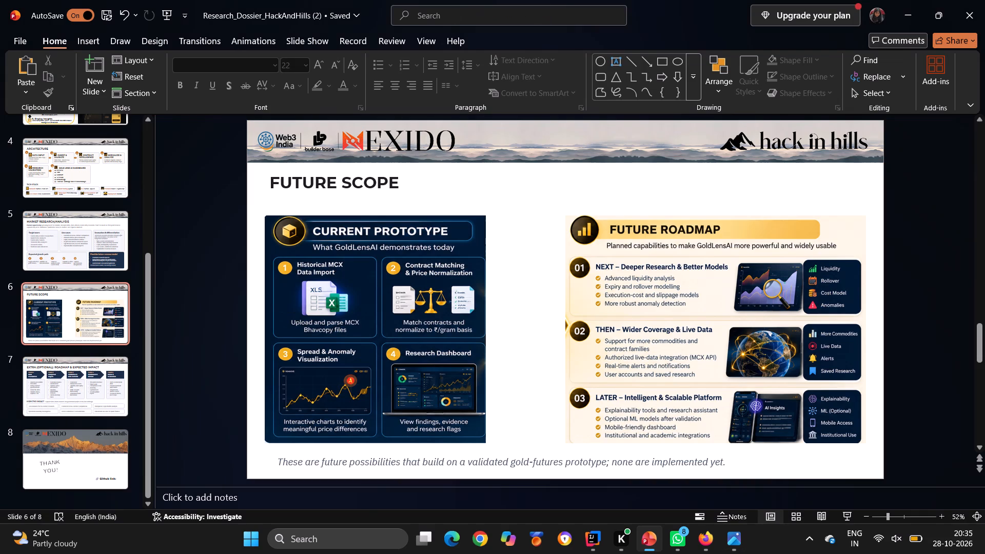
Delete the italic "These are future possibilities" footnote from the Future Scope slide.
click(523, 468)
key(Delete)
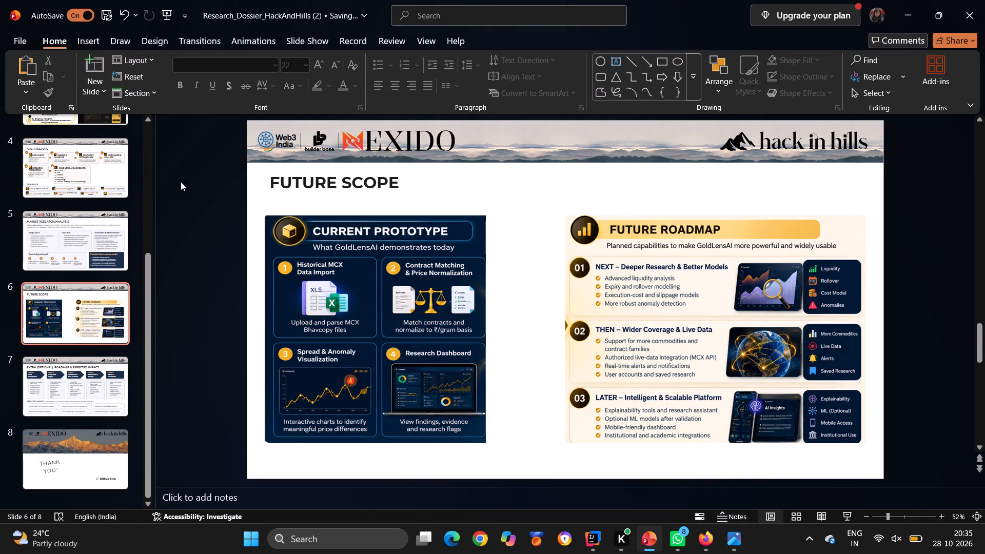
click(90, 37)
click(104, 90)
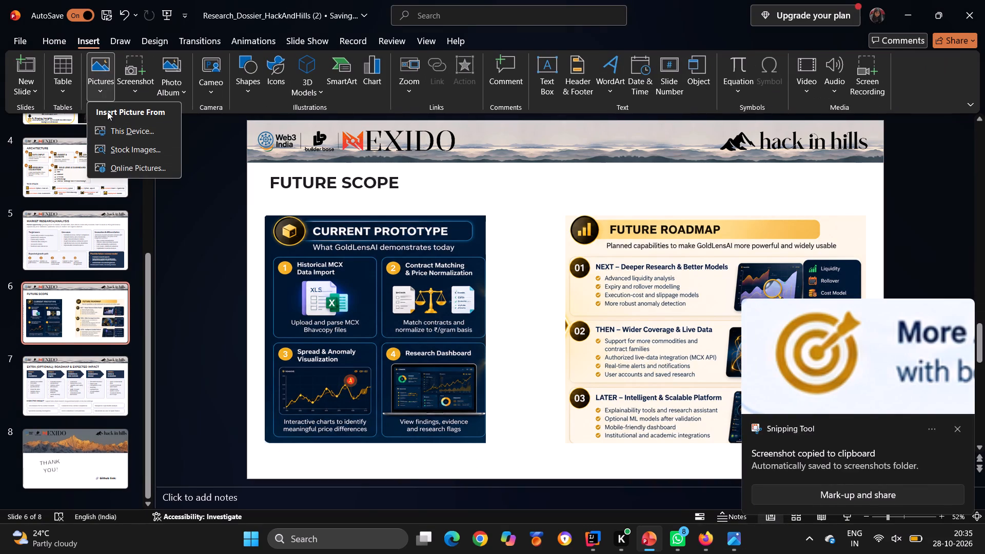
click(109, 128)
scroll(44, 93, up, 2)
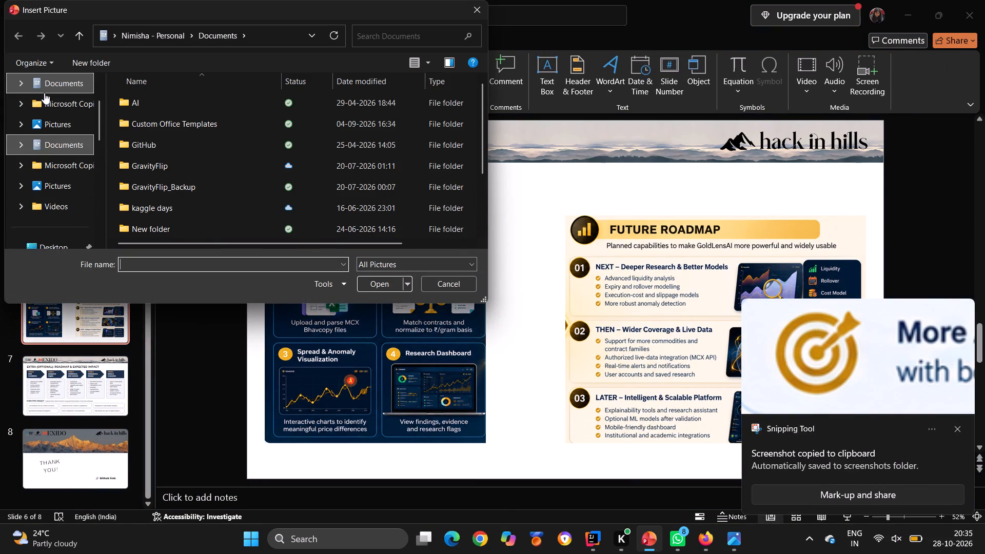
scroll(44, 93, up, 2)
click(44, 117)
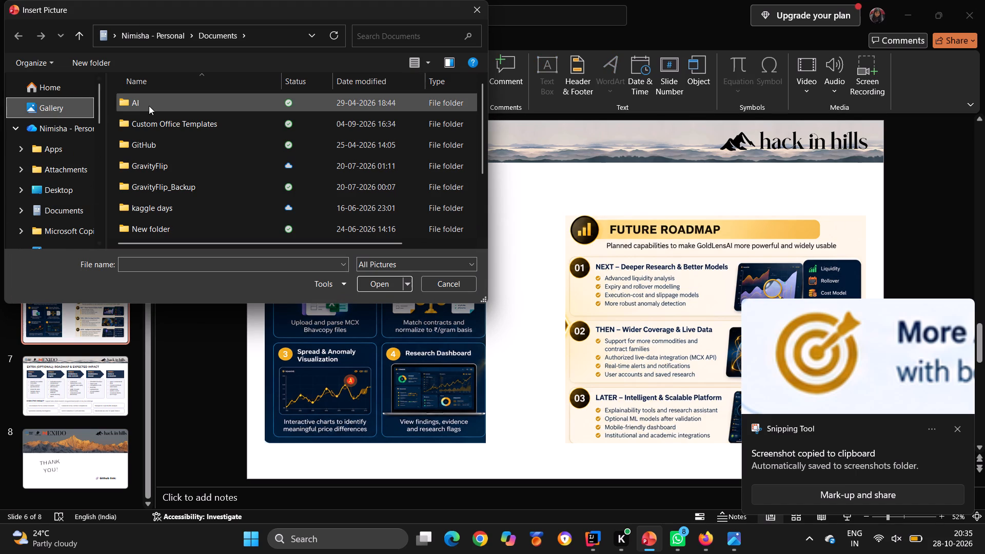
click(137, 121)
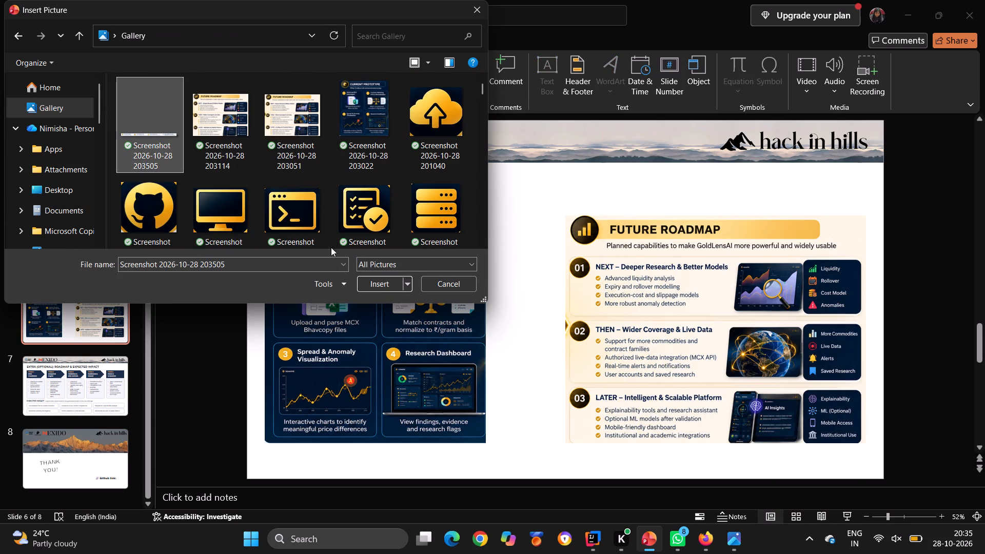
click(363, 276)
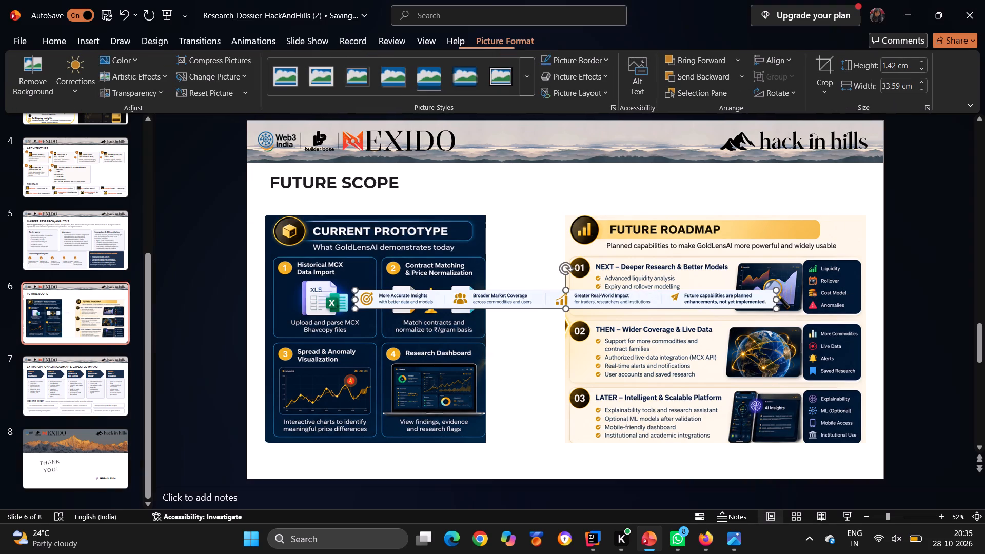
drag(509, 298, 474, 462)
drag(322, 460, 312, 460)
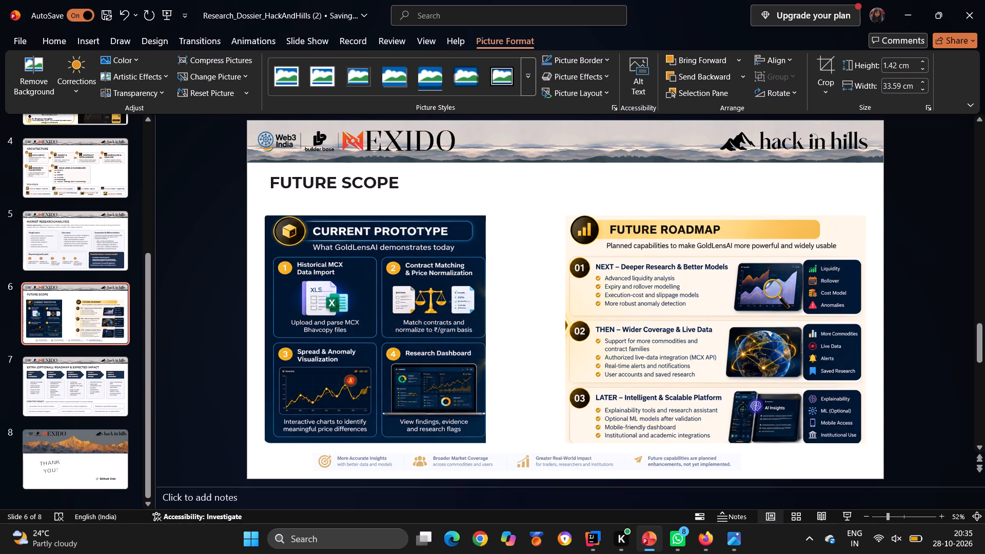
drag(312, 460, 267, 457)
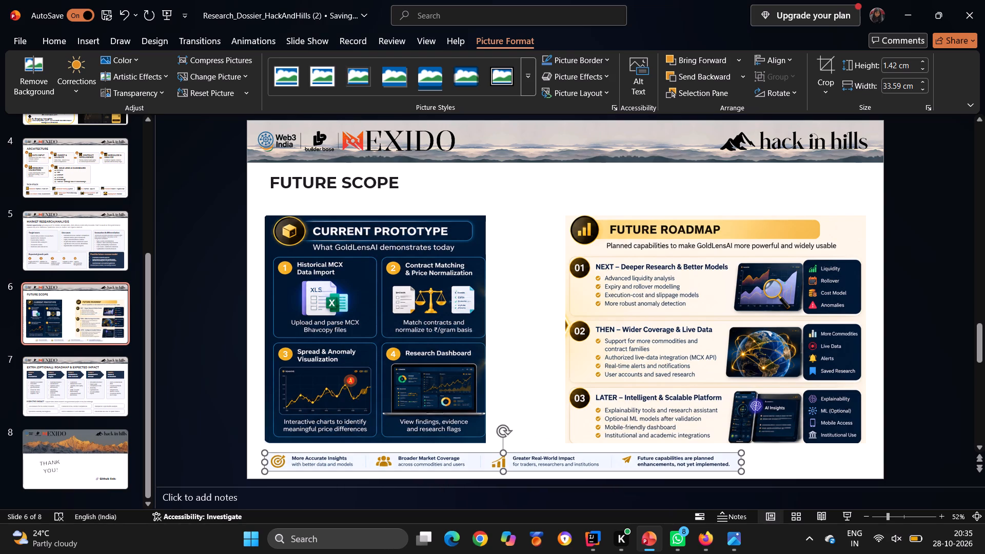
Stretch the benefits strip to about 47.61 cm wide, keeping its height, so it reaches the Future Roadmap picture's right edge.
drag(743, 463, 832, 450)
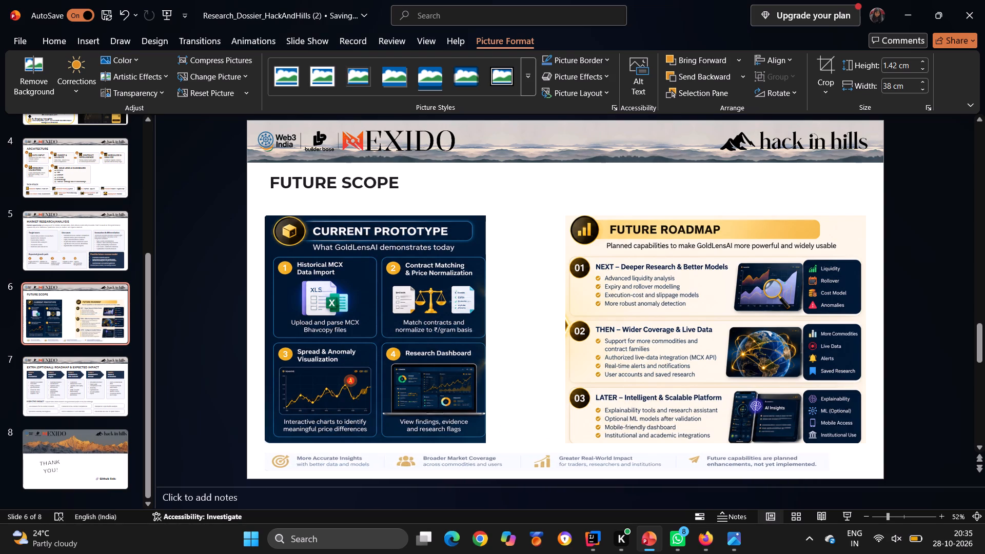
drag(832, 450, 862, 443)
click(927, 386)
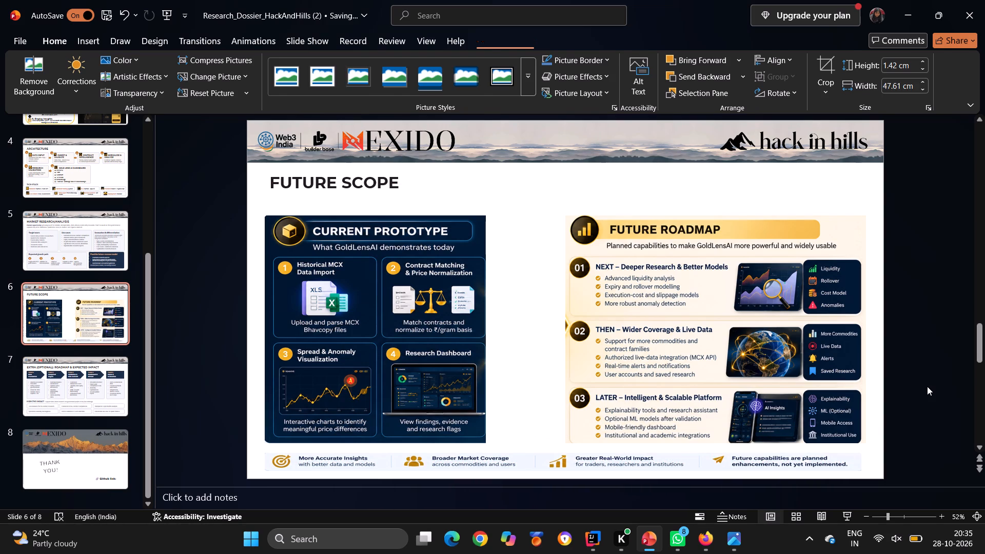
Shorten the Future Roadmap picture slightly by raising its bottom edge, leaving its width at 23.99 cm.
click(793, 401)
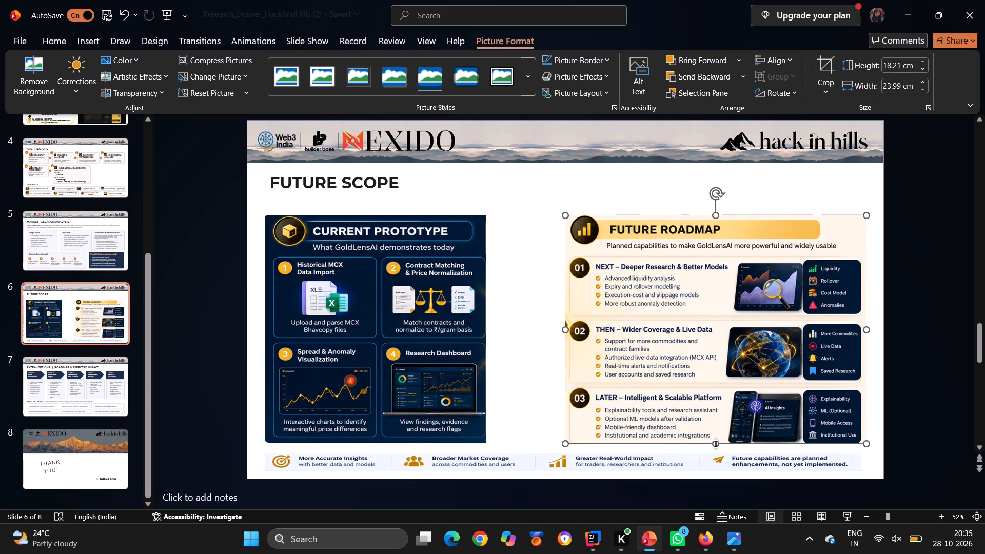
click(716, 444)
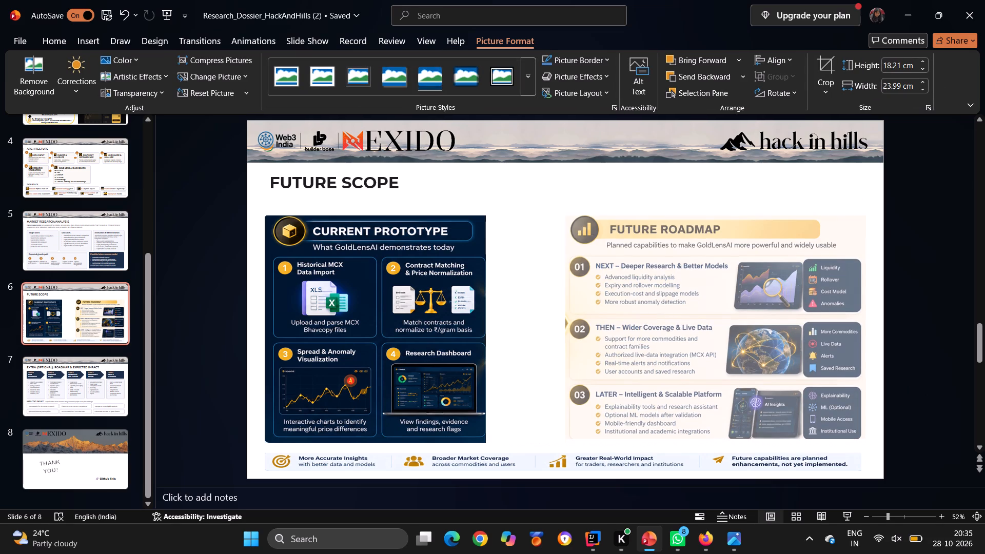
click(953, 380)
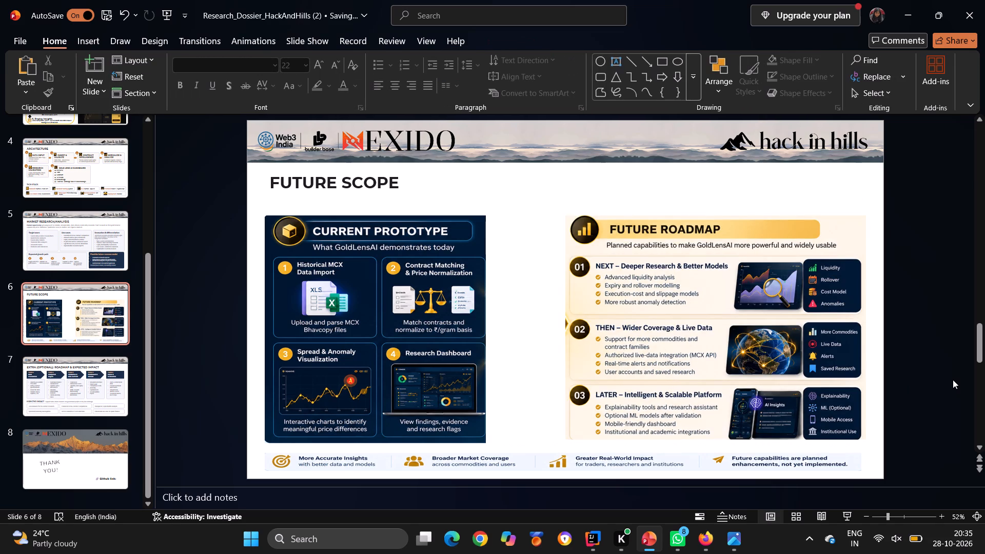
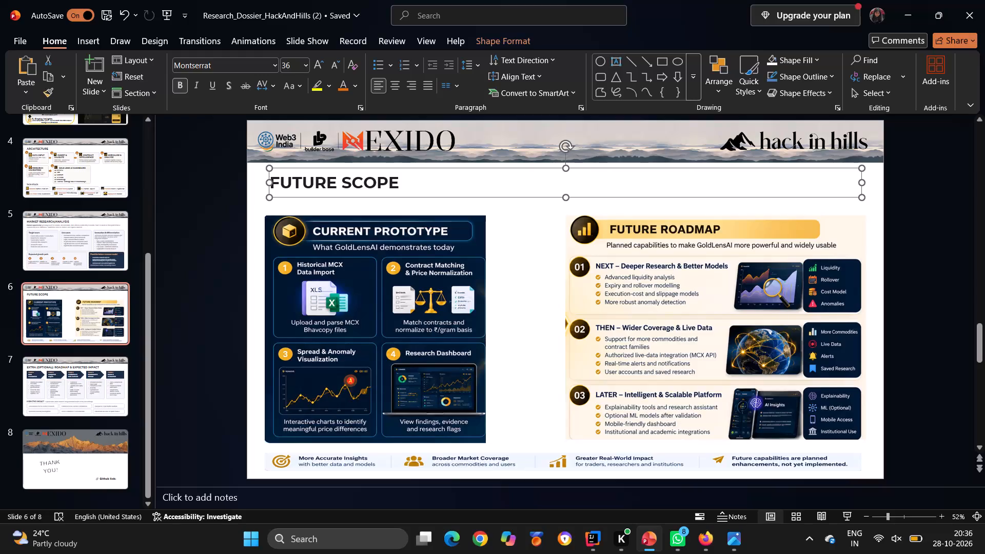
Narrow the FUTURE SCOPE title box to just past its text, freeing the space beside it above Future Roadmap.
drag(860, 185, 430, 184)
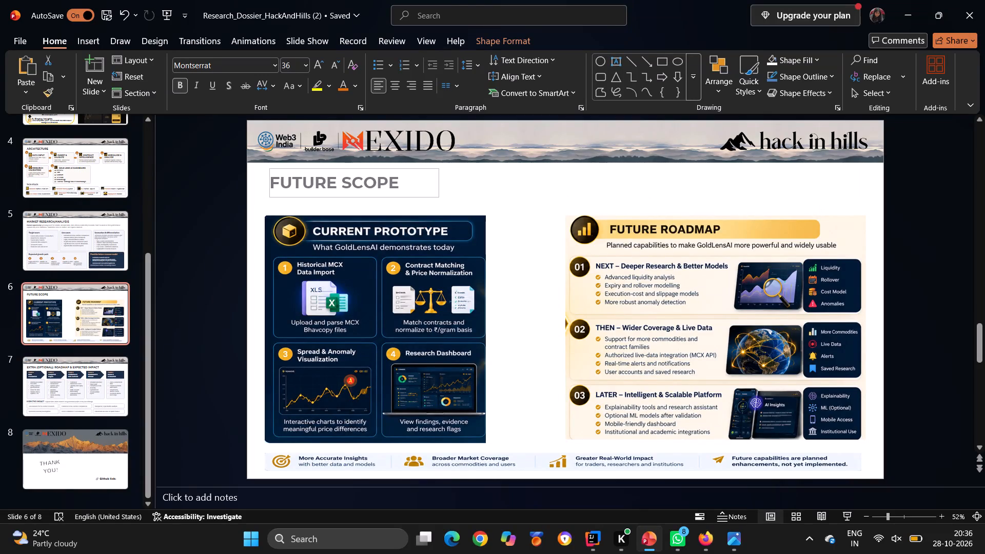
drag(430, 184, 425, 183)
Add a text box beside the title and paste the tagline "Extending validated gold-futures research into a more comprehensive, reliable and scalable decision-support platform.".
click(570, 183)
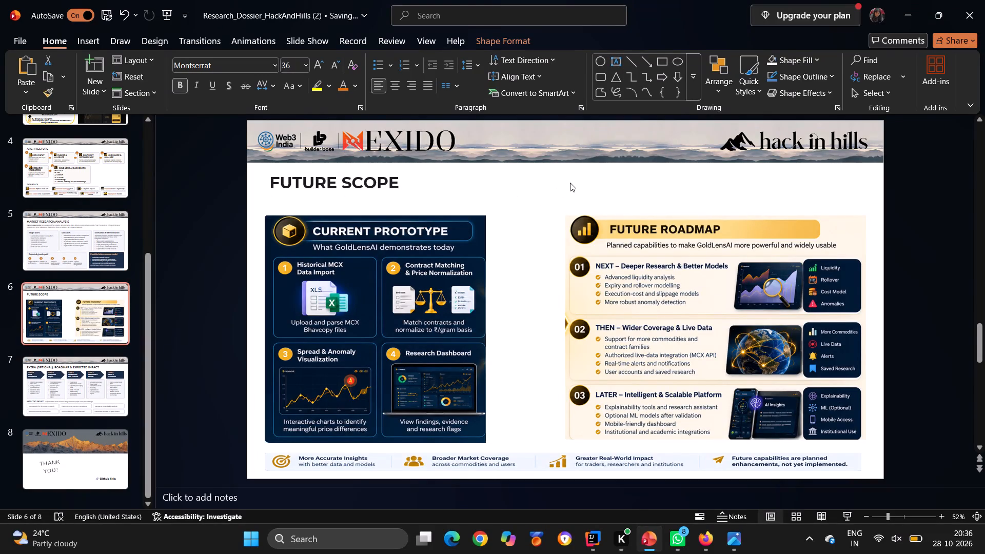
double_click(570, 183)
click(570, 183)
drag(570, 183, 536, 173)
drag(574, 182, 760, 172)
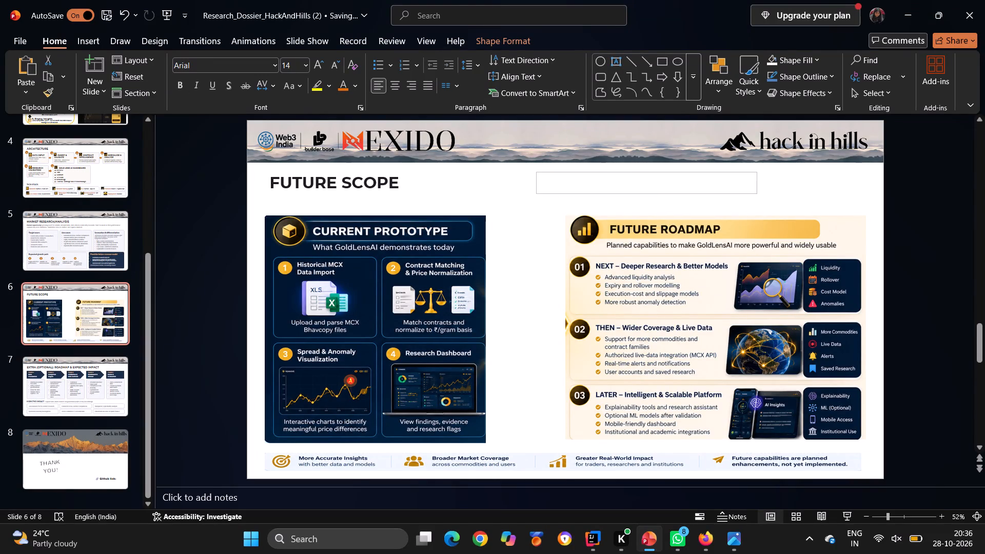
drag(760, 172, 802, 175)
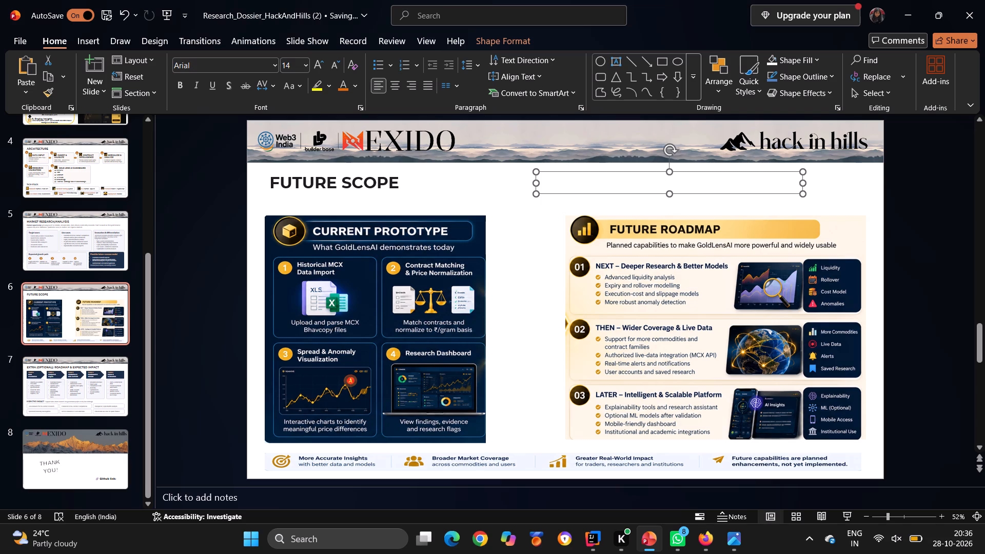
drag(671, 193, 672, 204)
double_click(596, 182)
key(ctrl+v)
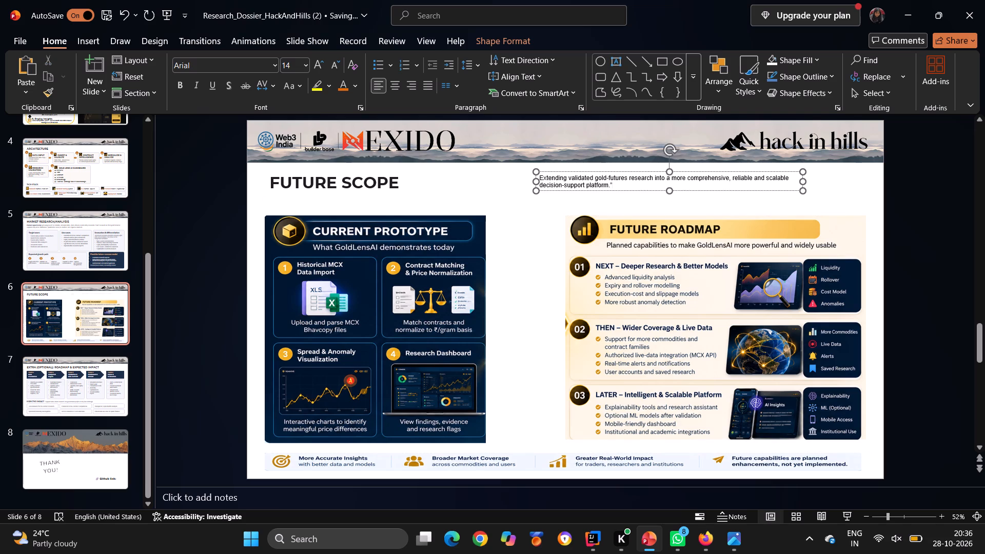
Format the whole tagline above Future Roadmap as bold at font size 20.
drag(541, 175, 614, 184)
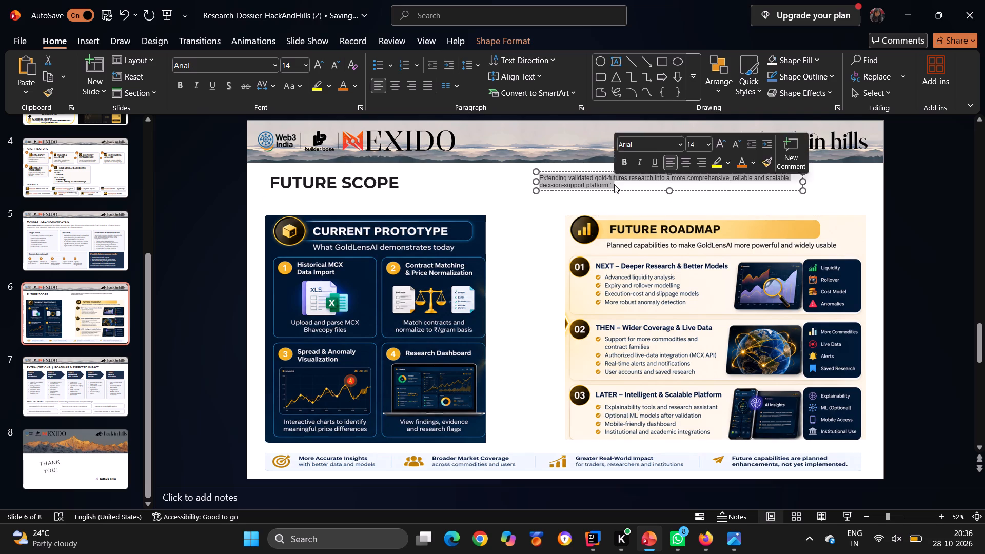
click(305, 68)
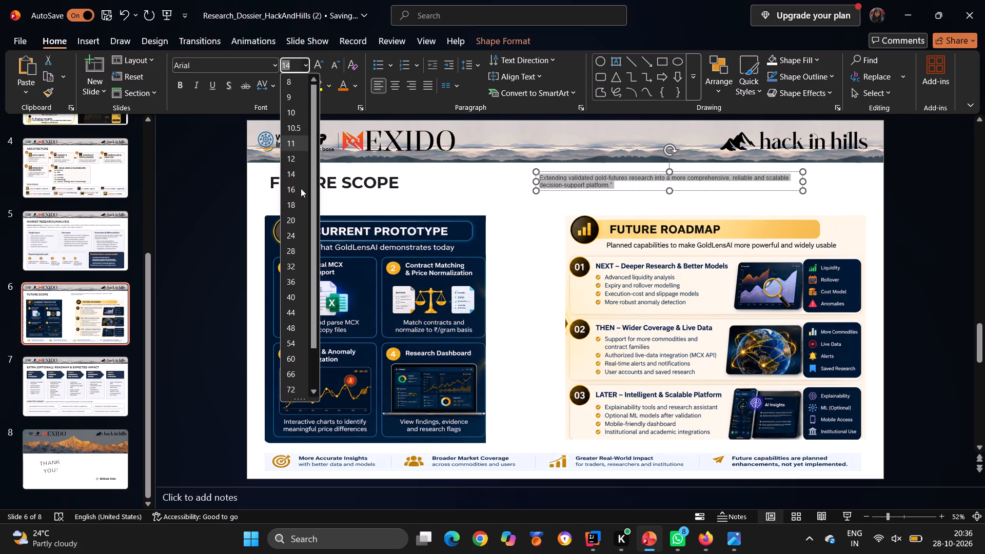
click(301, 216)
click(179, 87)
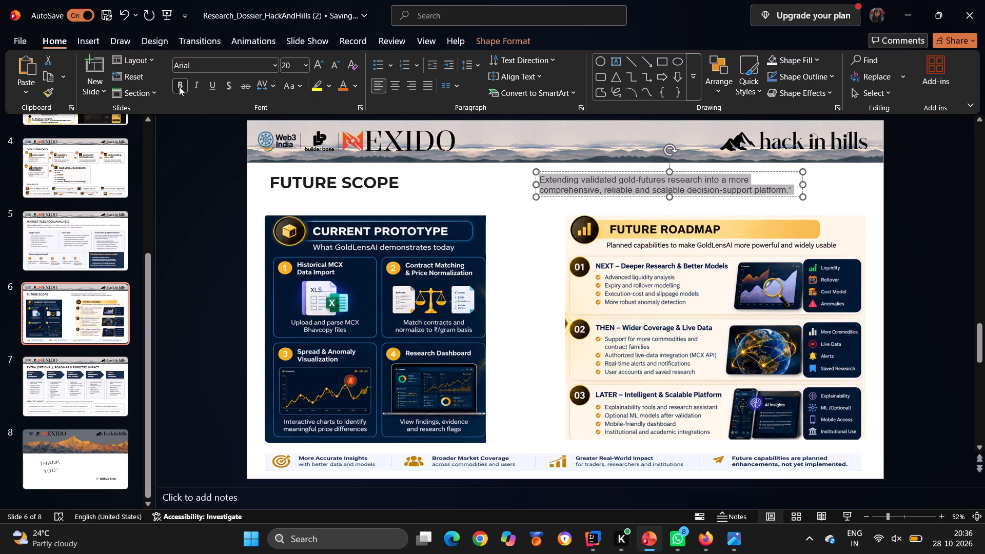
click(446, 199)
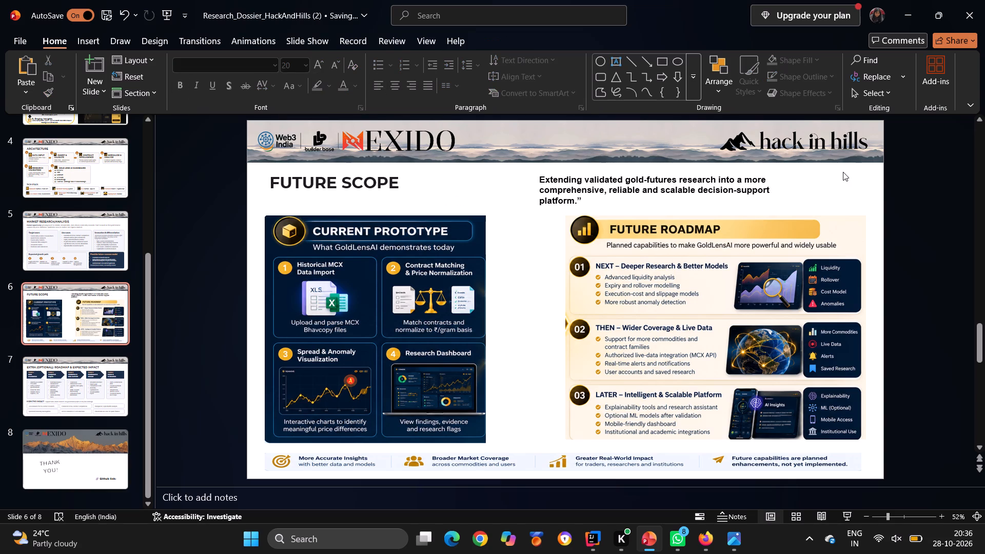
Switch to Photos and capture a screenshot of the gold bars and rising arrow illustration from the GoldLensAI Future Roadmap image.
click(742, 540)
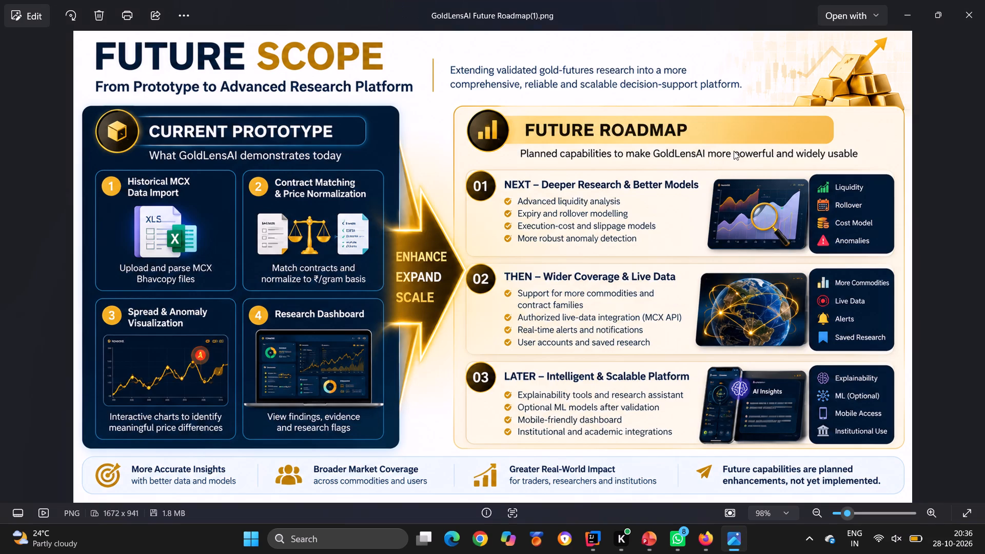
key(Print)
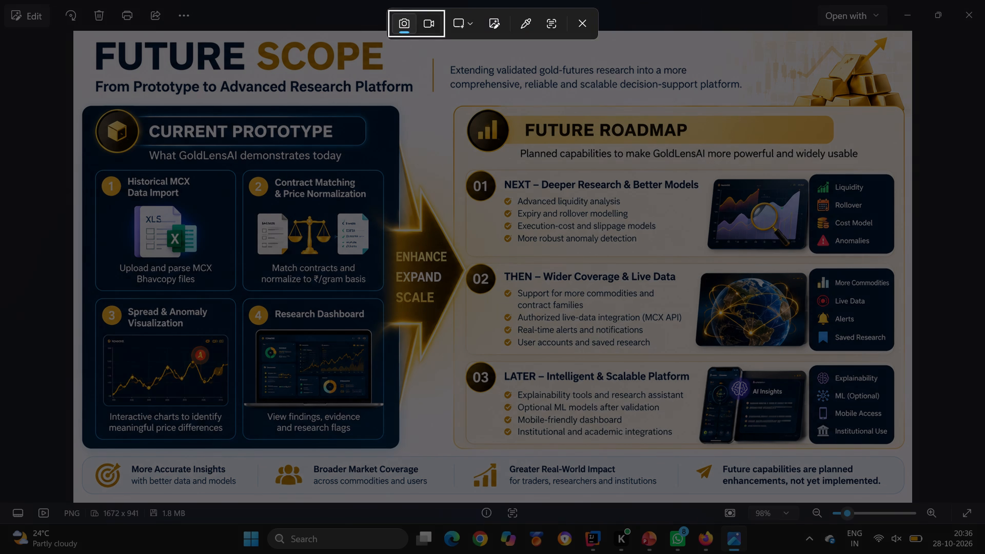
drag(740, 34, 791, 100)
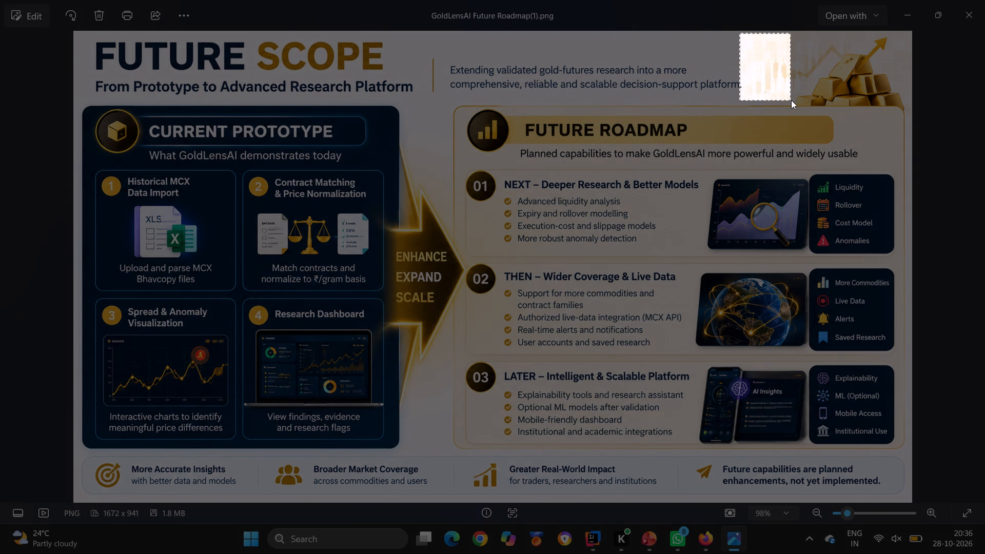
drag(791, 100, 904, 105)
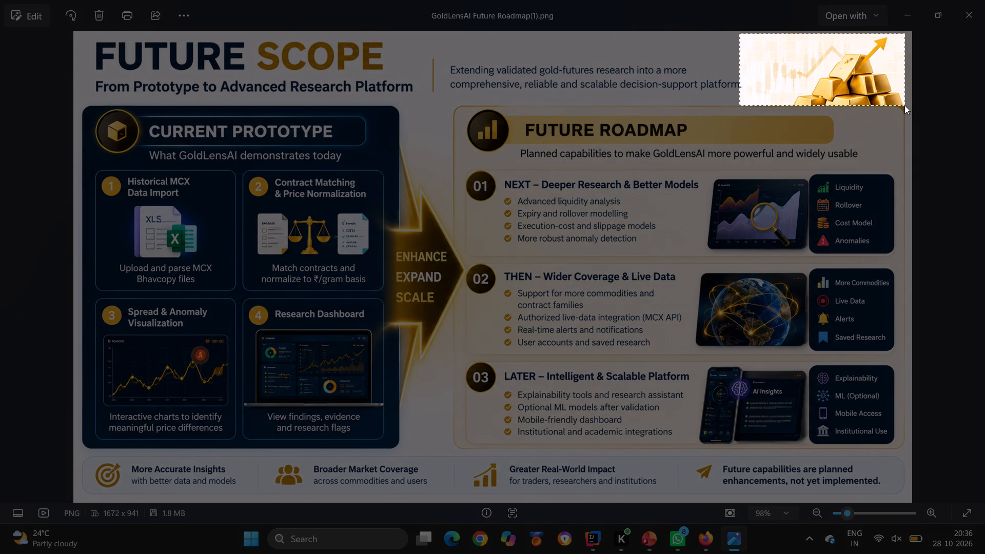
drag(904, 105, 908, 107)
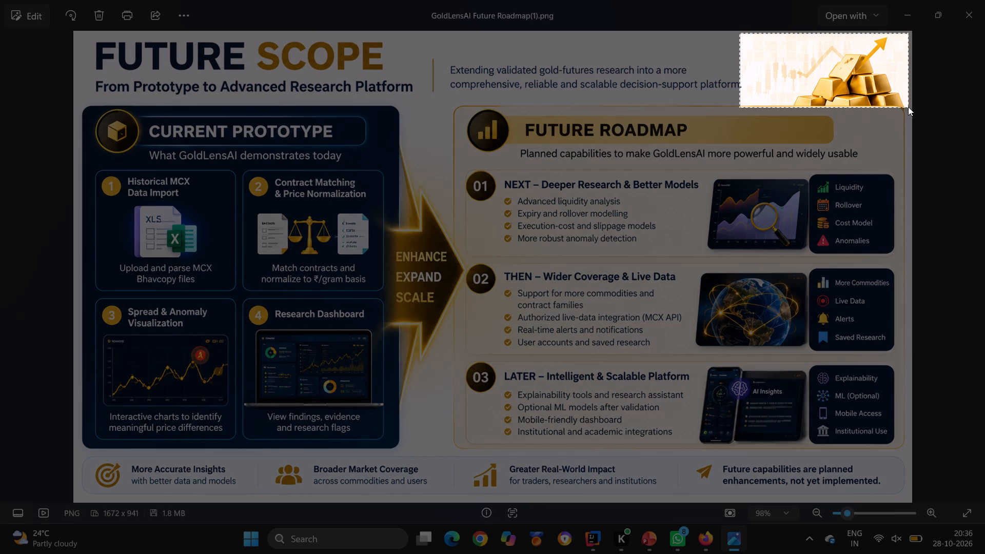
drag(908, 107, 908, 107)
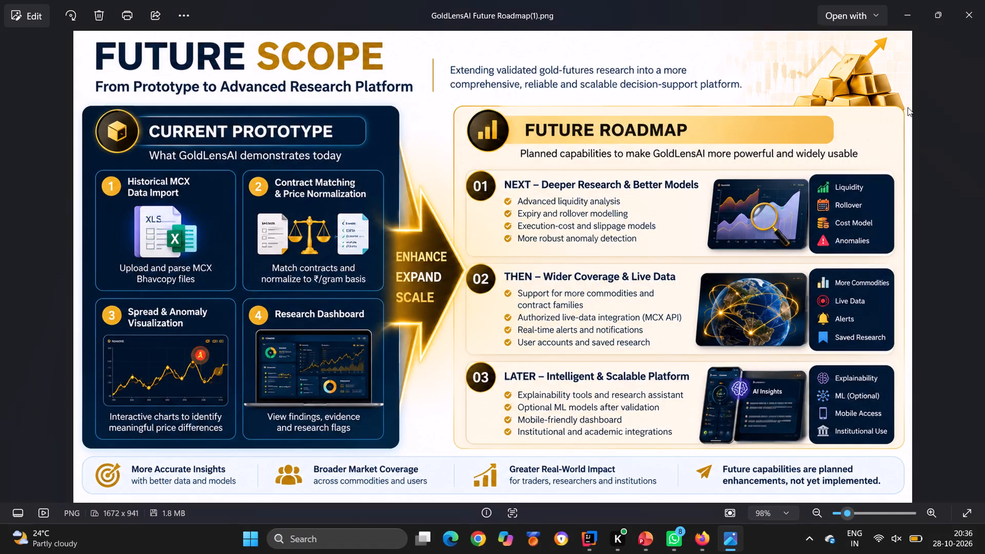
click(906, 22)
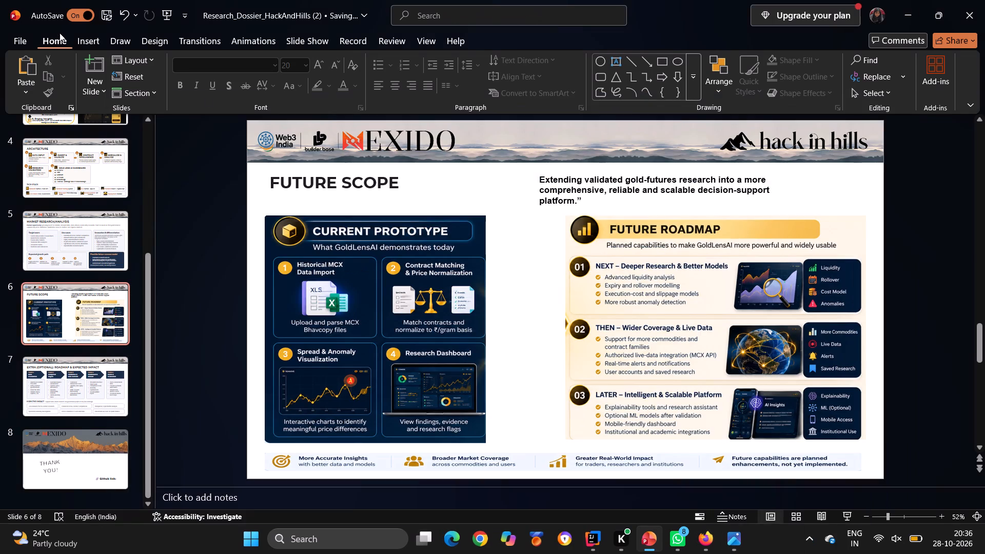
click(77, 39)
click(102, 89)
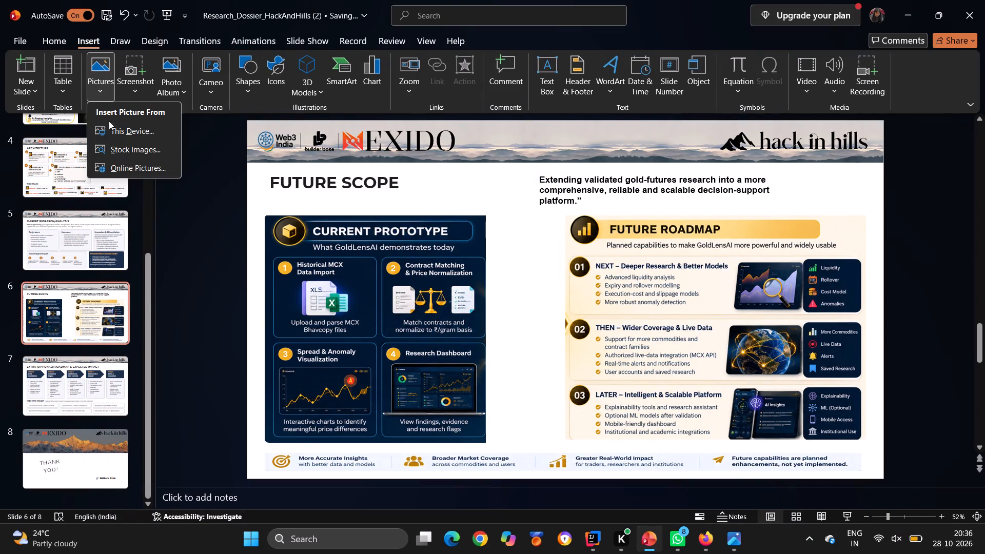
click(110, 127)
scroll(47, 93, up, 3)
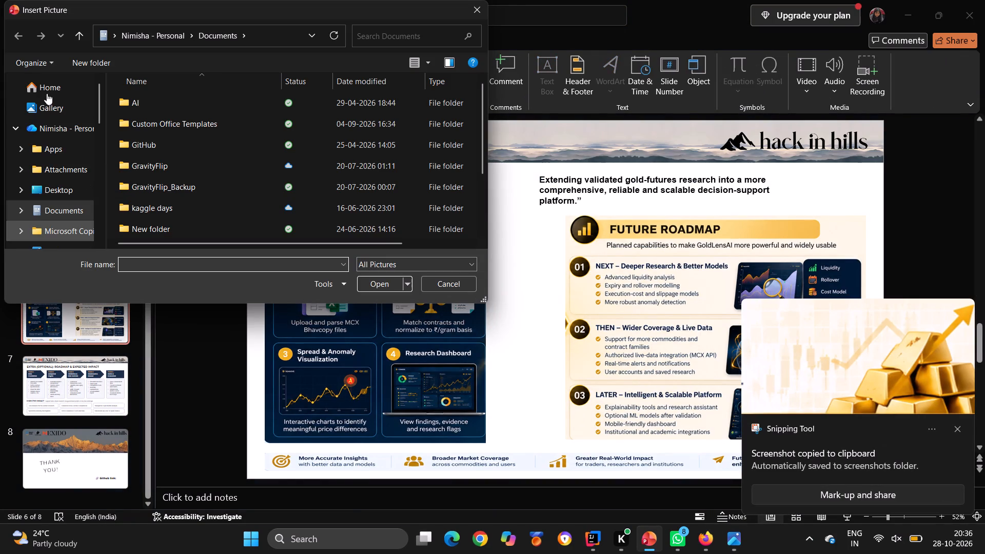
click(48, 108)
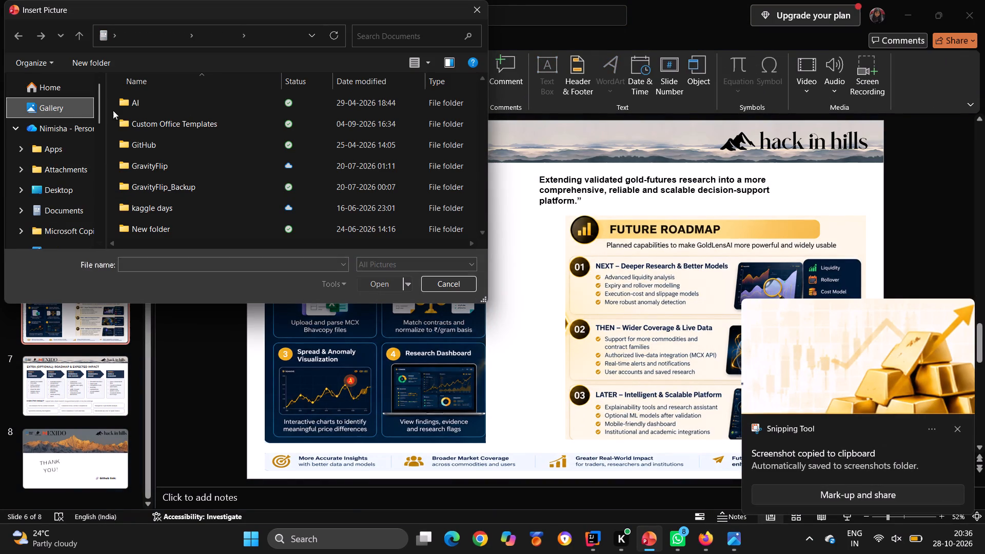
click(75, 109)
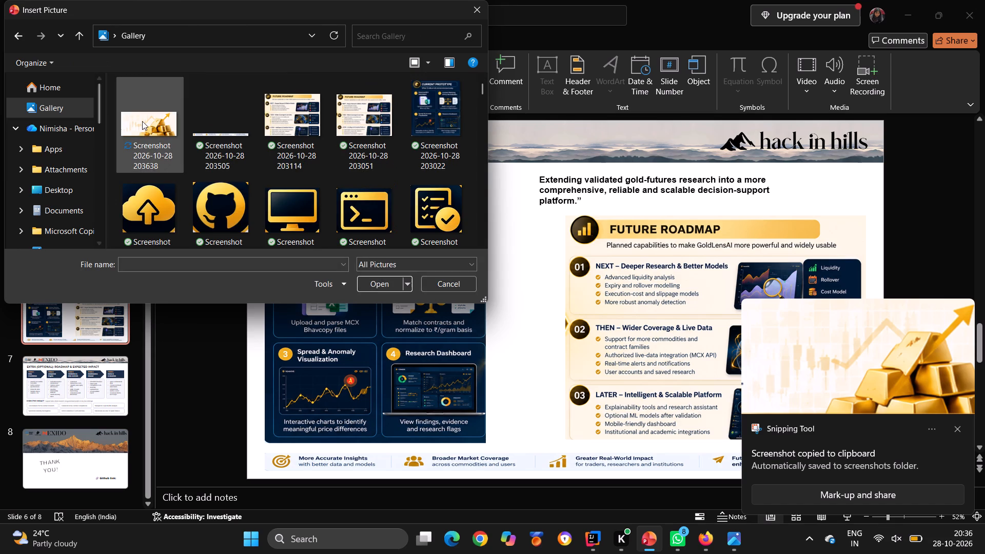
click(154, 125)
click(368, 282)
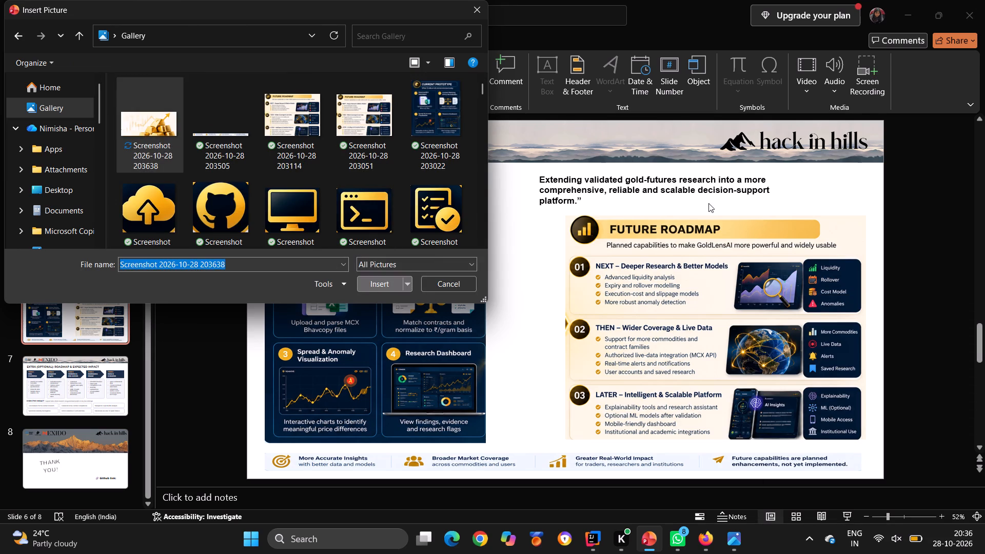
Place the gold bars picture beside the tagline below the header banner and stretch it sideways between the tagline and the slide's right edge.
drag(598, 298, 860, 171)
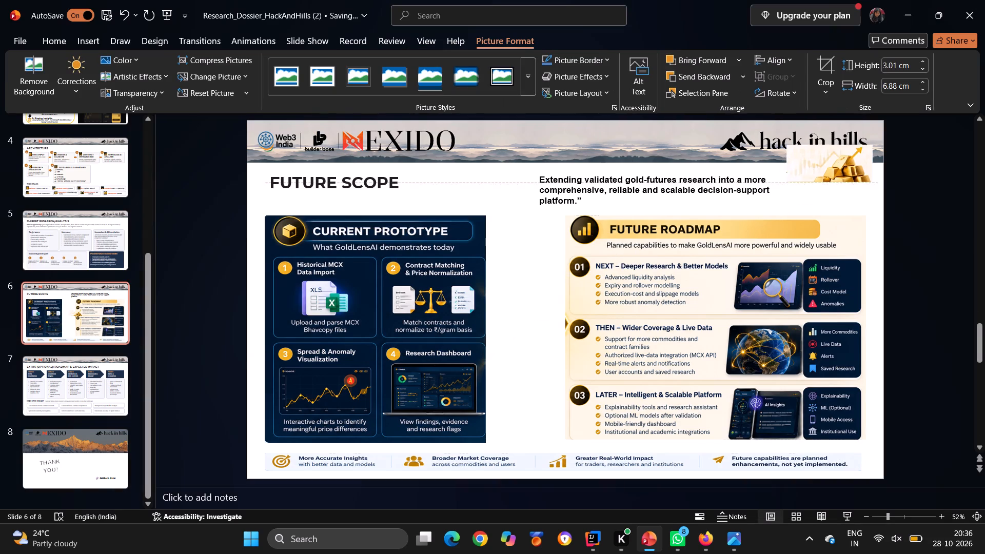
drag(860, 171, 857, 183)
drag(865, 183, 881, 184)
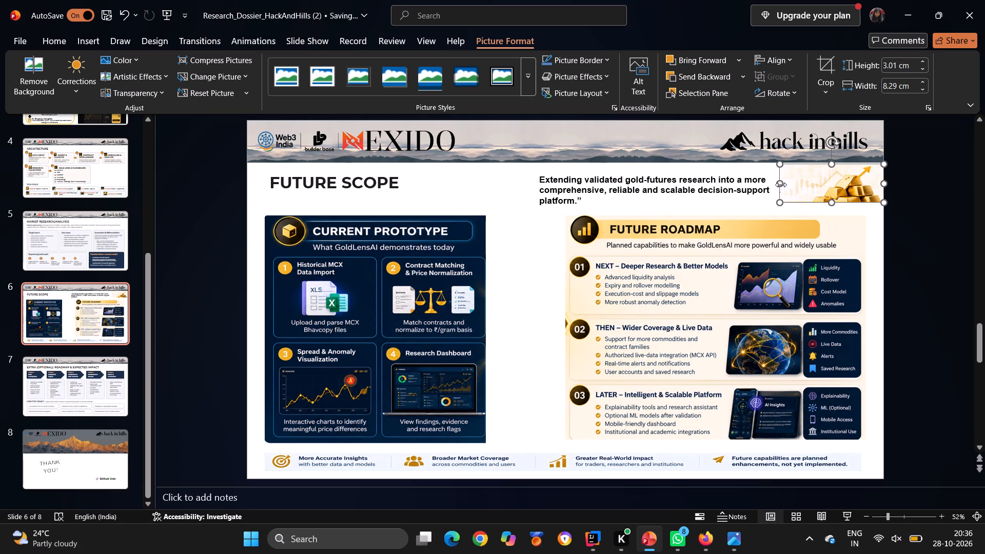
drag(781, 185, 775, 188)
click(945, 210)
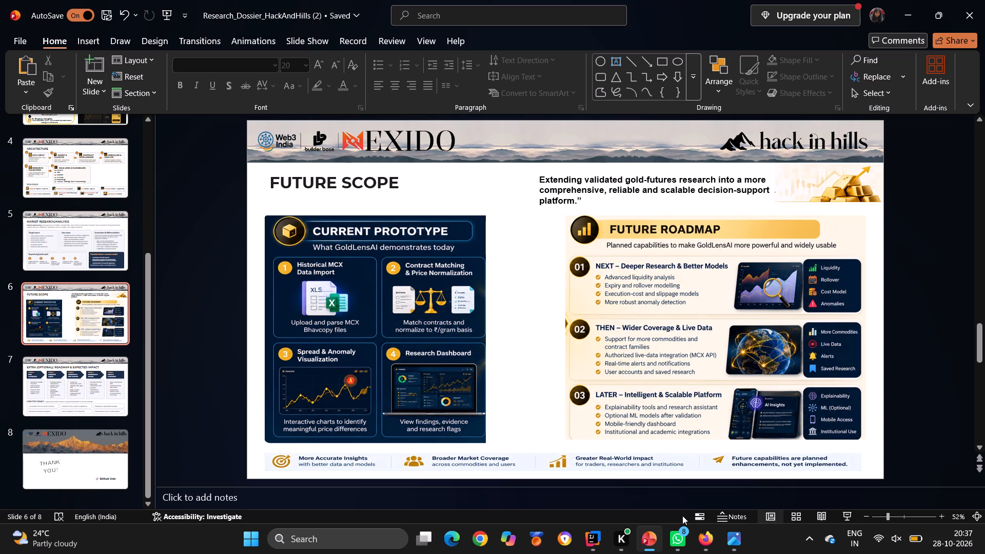
Shorten the Current Prototype picture slightly by lowering its top edge, keeping its width.
click(359, 208)
click(358, 223)
drag(376, 215, 376, 221)
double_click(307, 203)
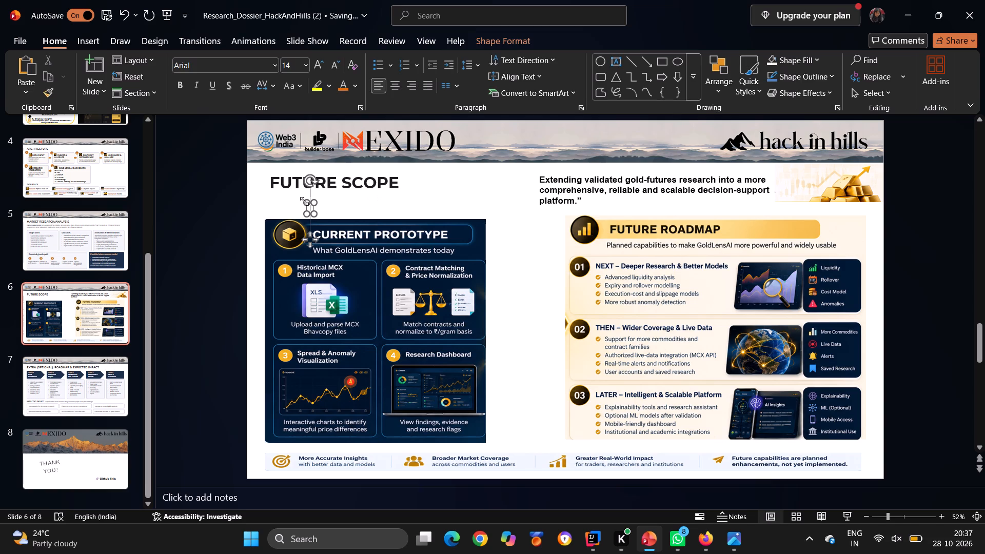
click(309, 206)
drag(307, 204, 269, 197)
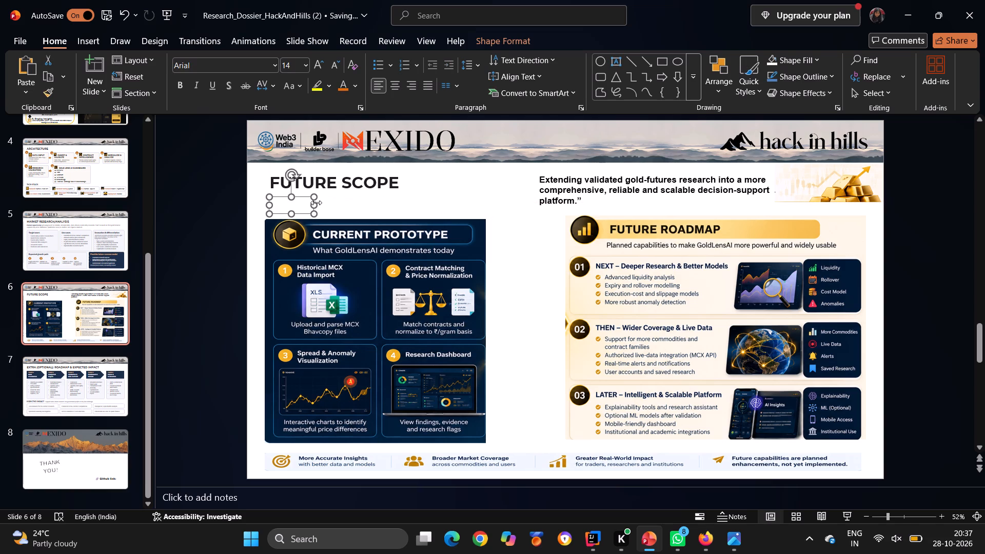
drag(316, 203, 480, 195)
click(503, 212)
Add a text box directly beneath the FUTURE SCOPE title, left-aligned with it and nearly as wide as the Current Prototype picture.
click(322, 207)
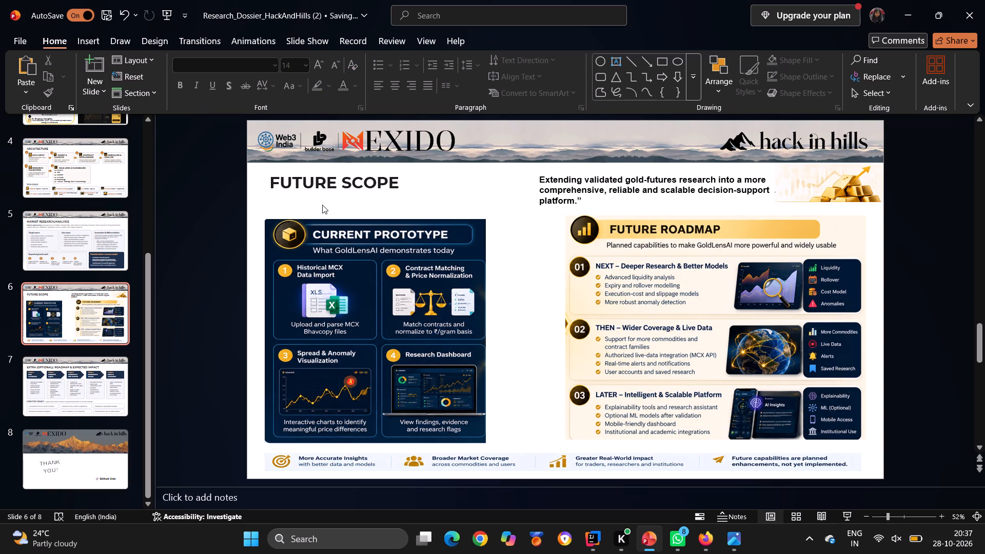
double_click(322, 205)
drag(322, 205, 270, 197)
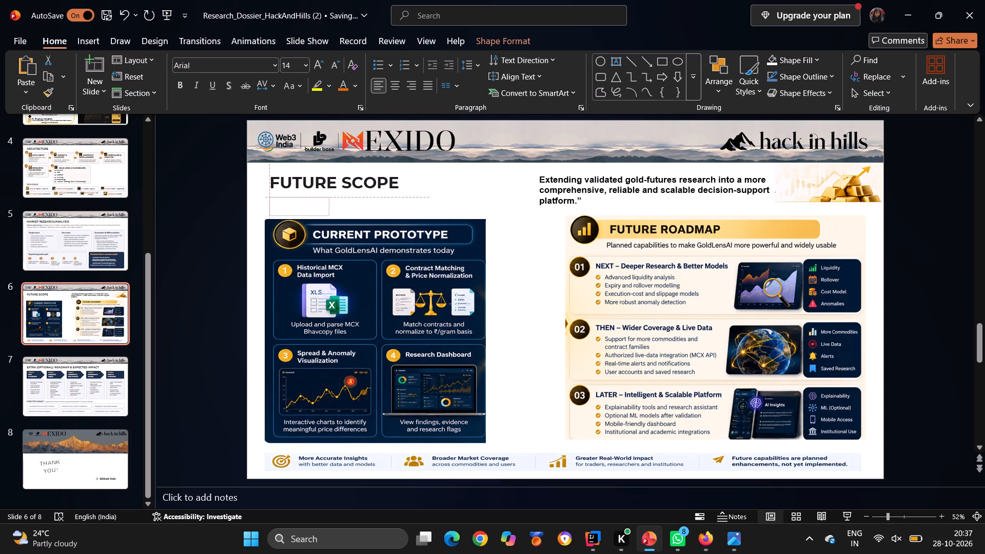
drag(270, 197, 268, 196)
drag(333, 205, 461, 192)
drag(461, 192, 477, 192)
Enter the subtitle "From Prototype To Advance Research Platform" in the empty text box beneath the FUTURE SCOPE title.
double_click(289, 205)
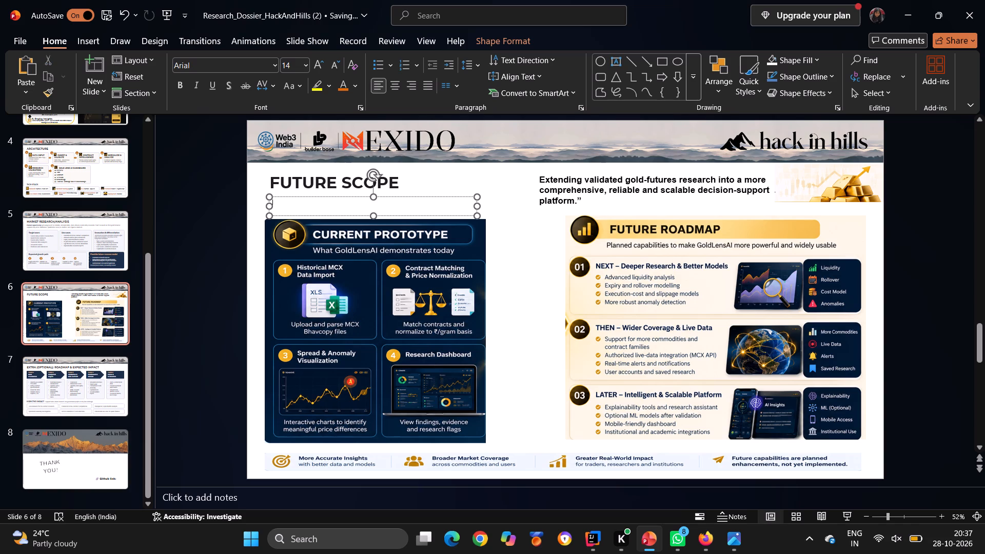
key(f)
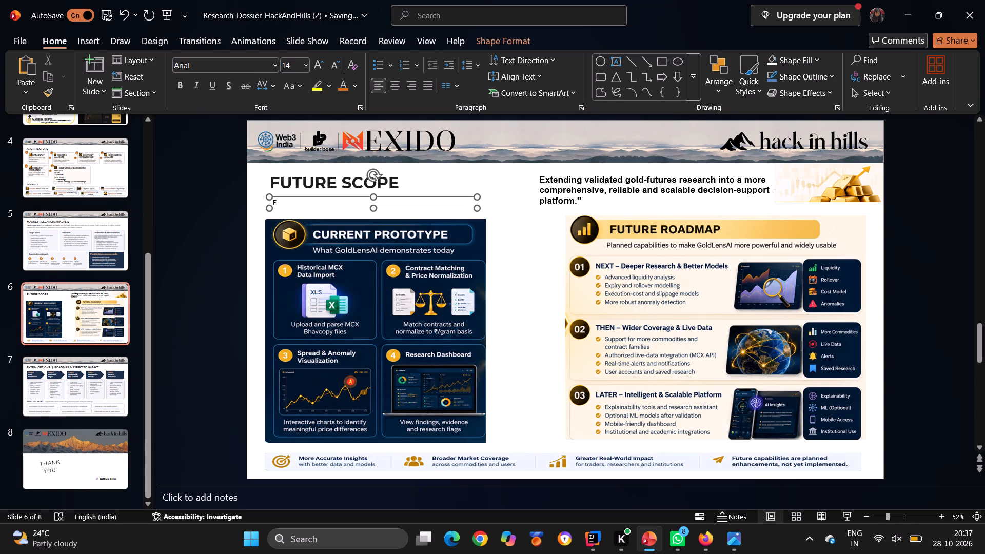
text(rotoype to)
key(space)
key(BackSpace)
key(BackSpace)
key(BackSpace)
text(TO)
key(BackSpace)
text(esearch)
key(space)
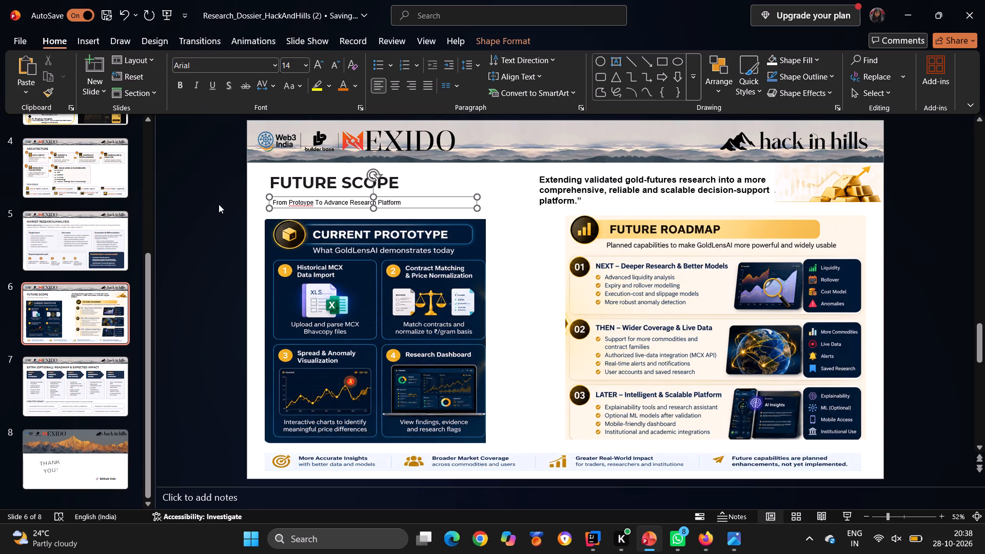
click(304, 203)
key(t)
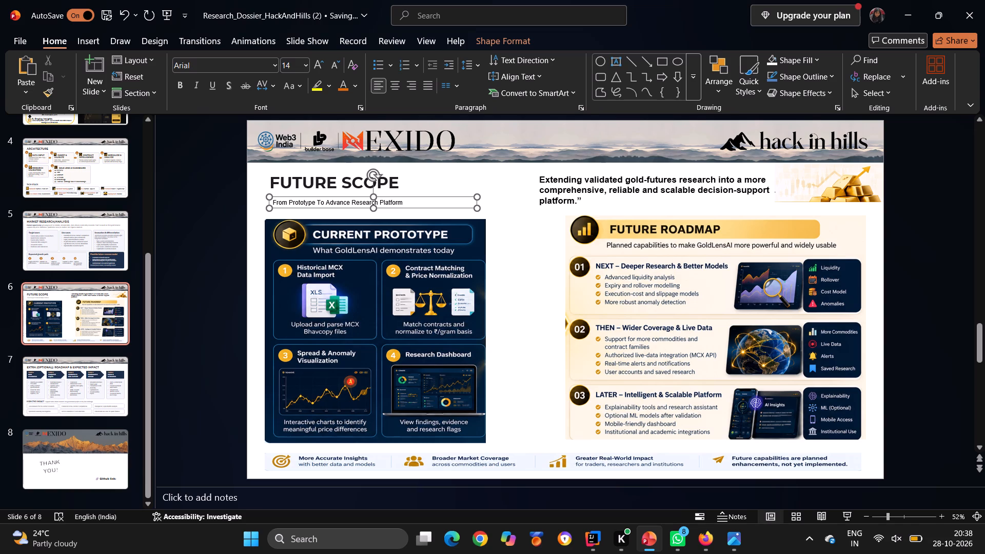
Format the whole subtitle in bold Arial Rounded MT Bold at size 18.
drag(274, 203, 426, 199)
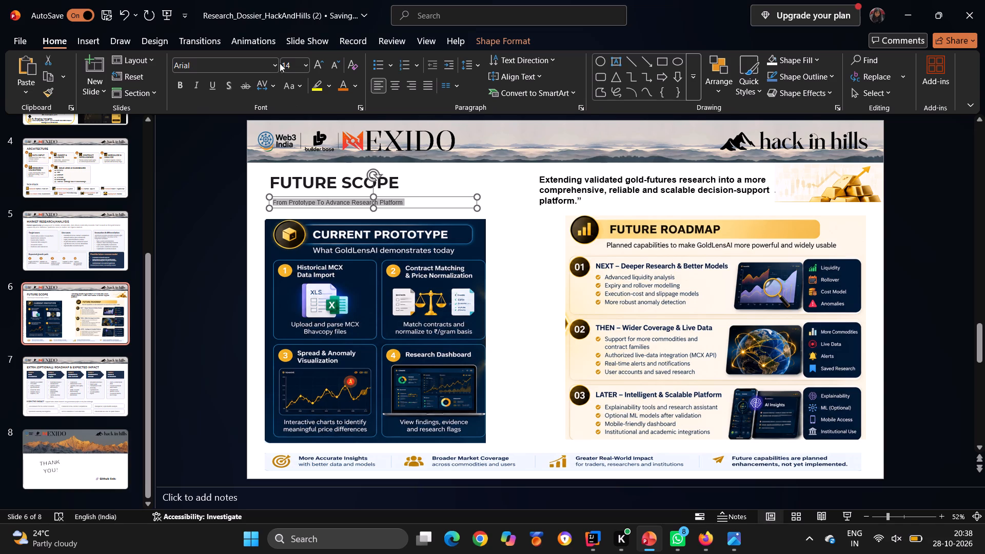
click(280, 63)
click(275, 64)
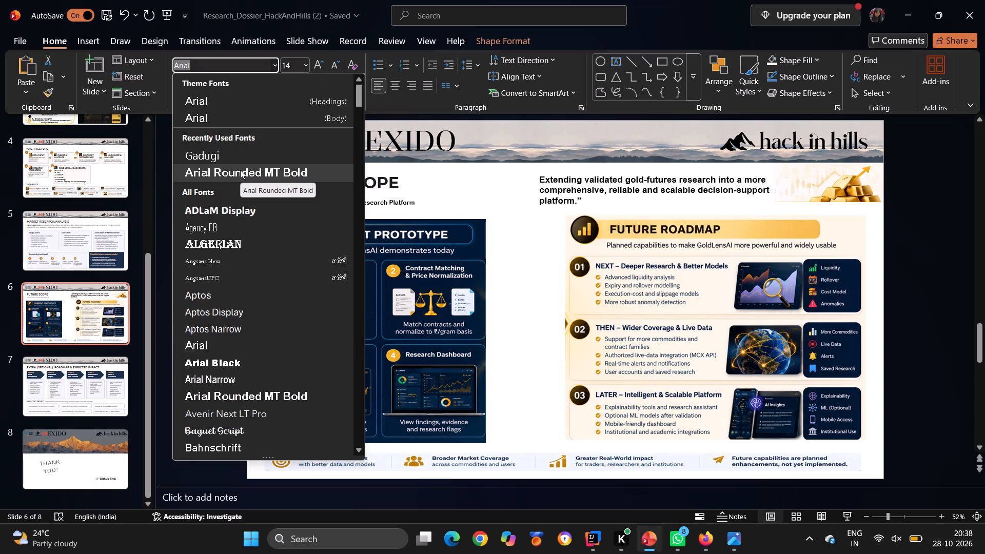
click(241, 172)
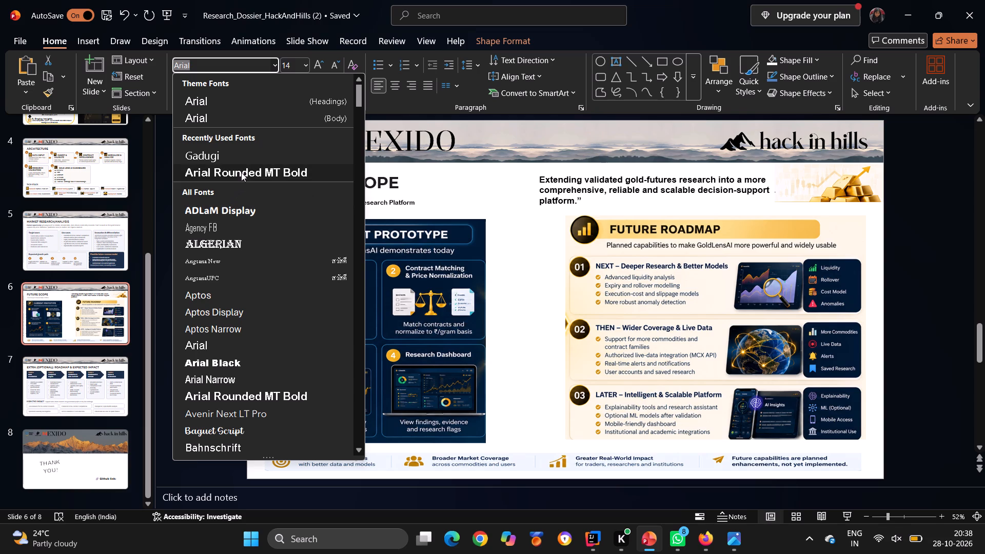
click(180, 83)
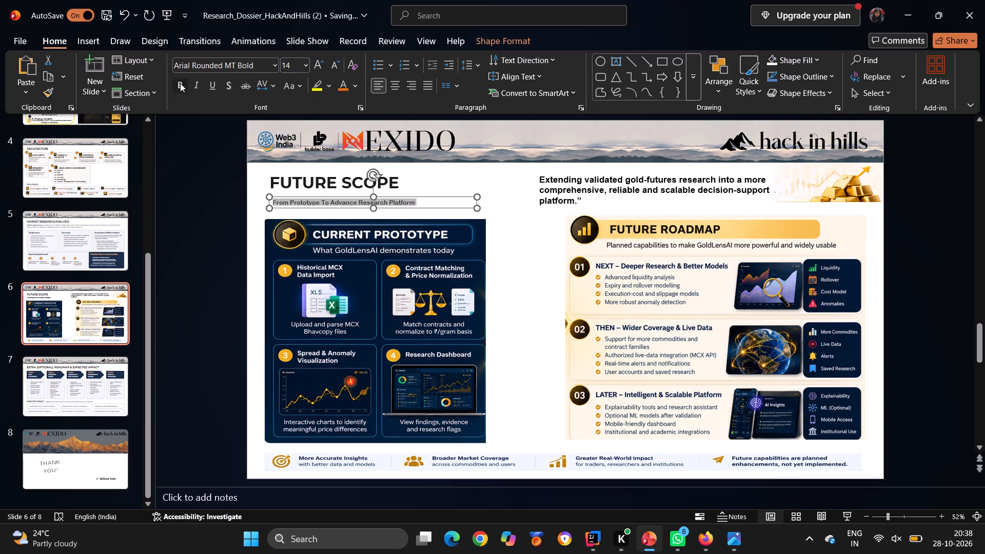
click(306, 66)
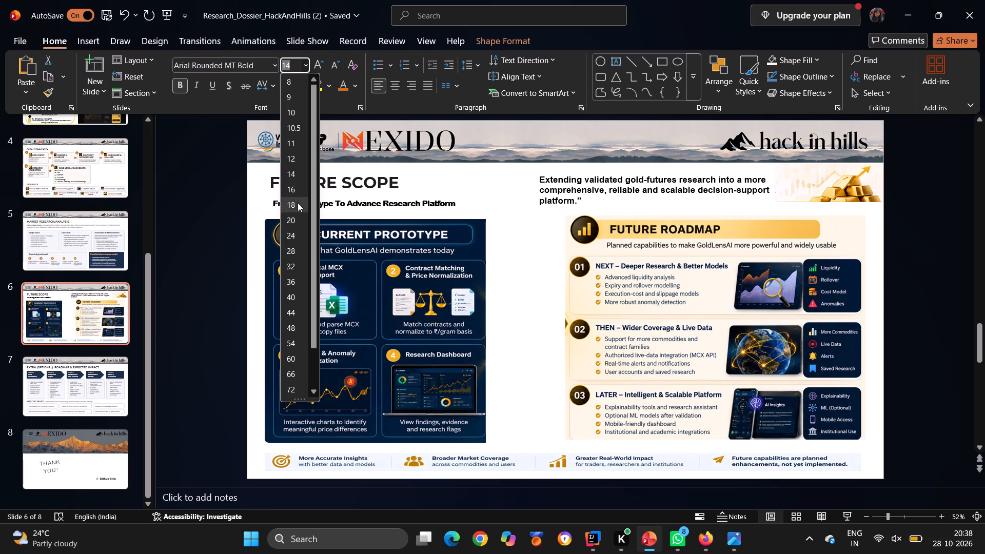
click(298, 203)
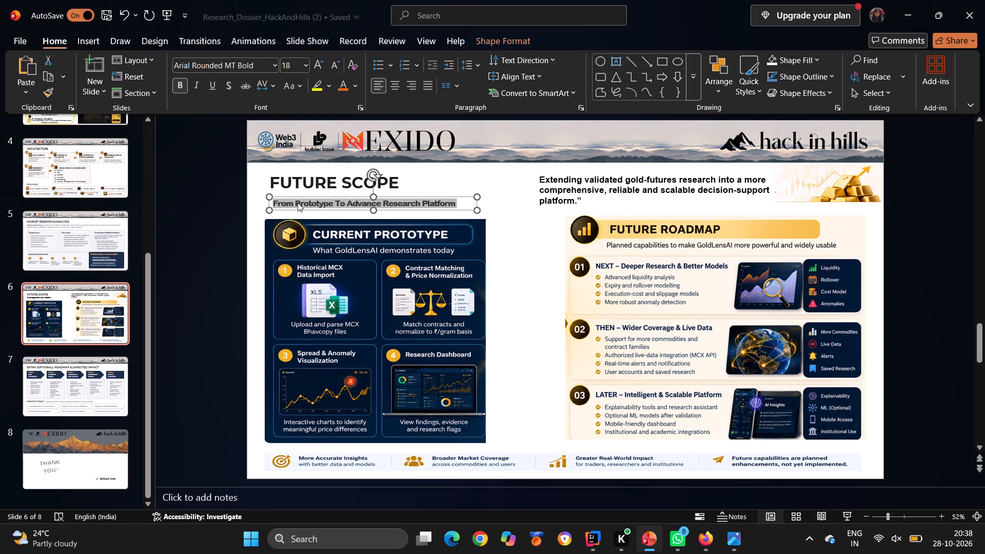
Narrow the subtitle's text box slightly by moving its right edge inward, keeping the text on one line.
drag(372, 209, 372, 210)
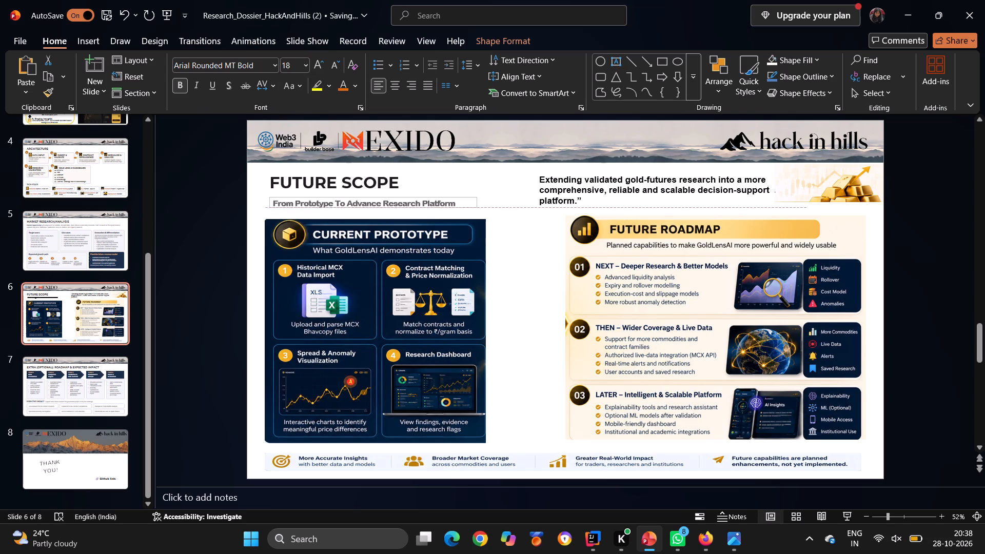
drag(372, 210, 373, 214)
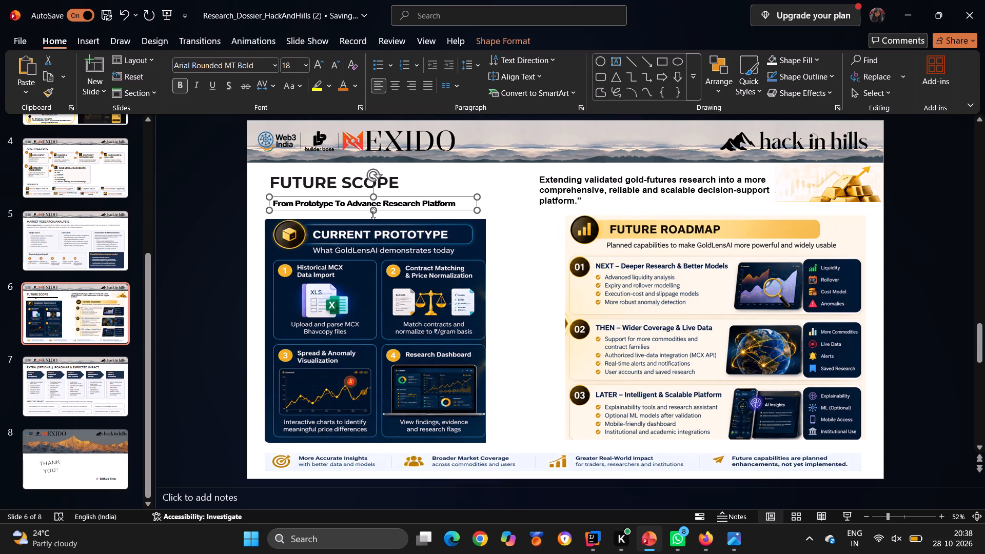
drag(477, 207, 469, 209)
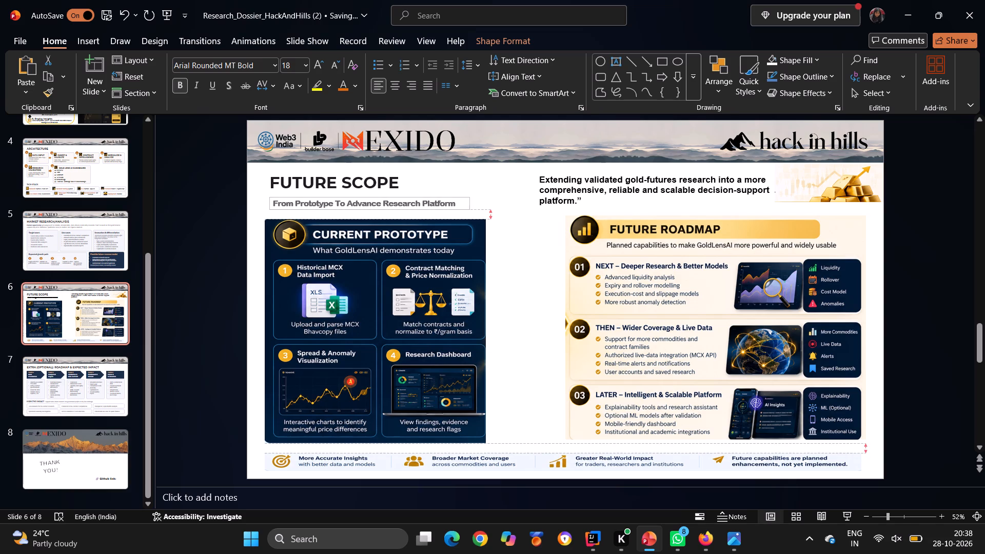
drag(469, 209, 468, 213)
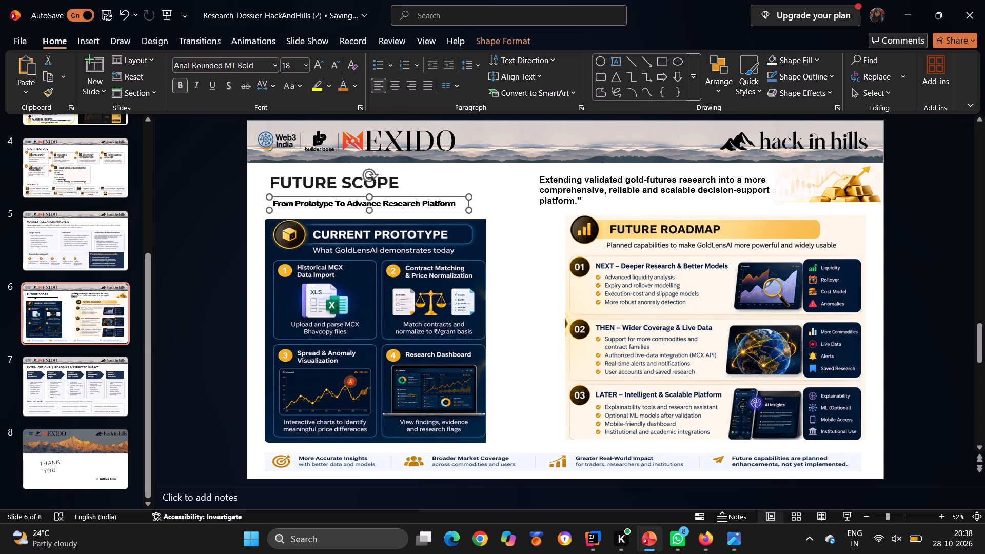
Colour the subtitle text orange and deselect it.
click(340, 85)
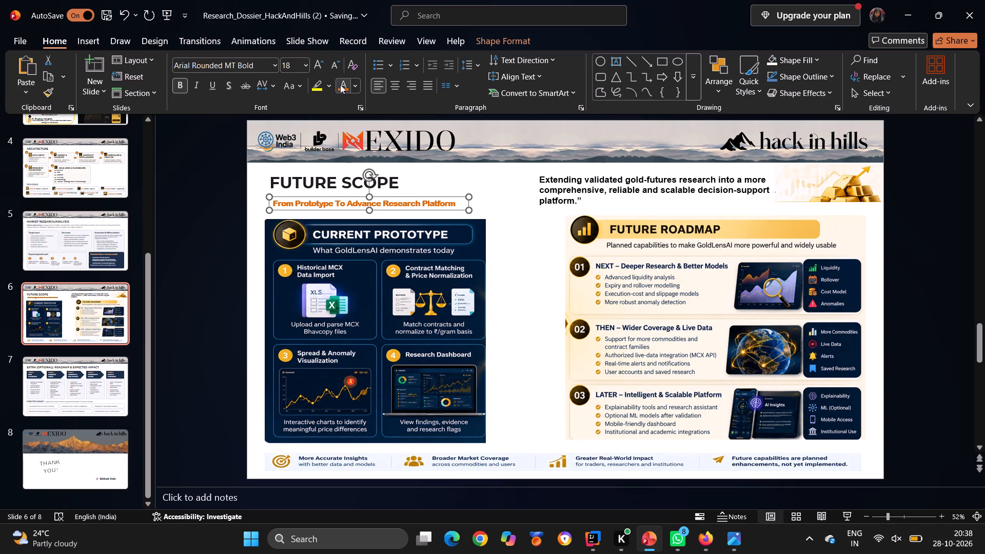
click(505, 211)
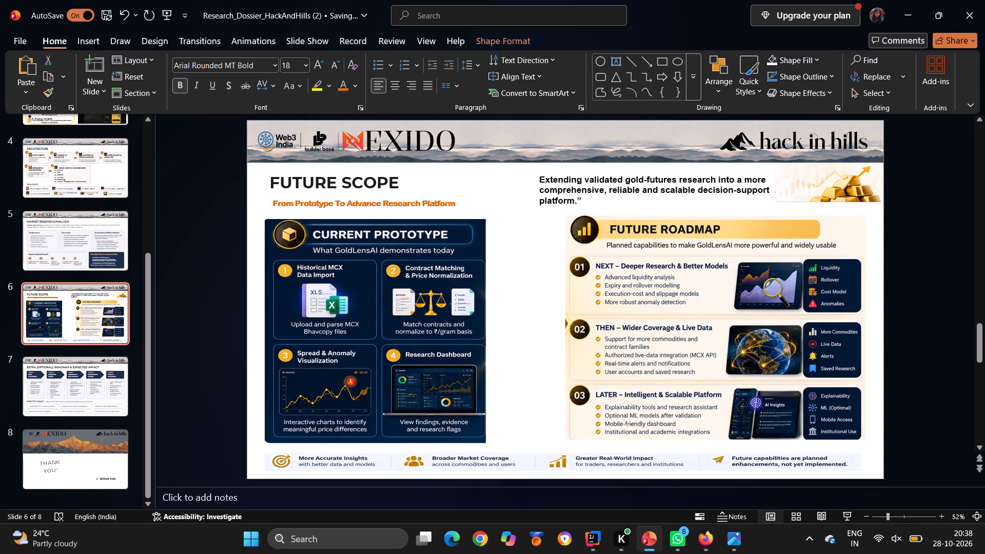
Widen the Current Prototype picture slightly to the right and lower its top edge to leave more room under the subtitle.
click(437, 215)
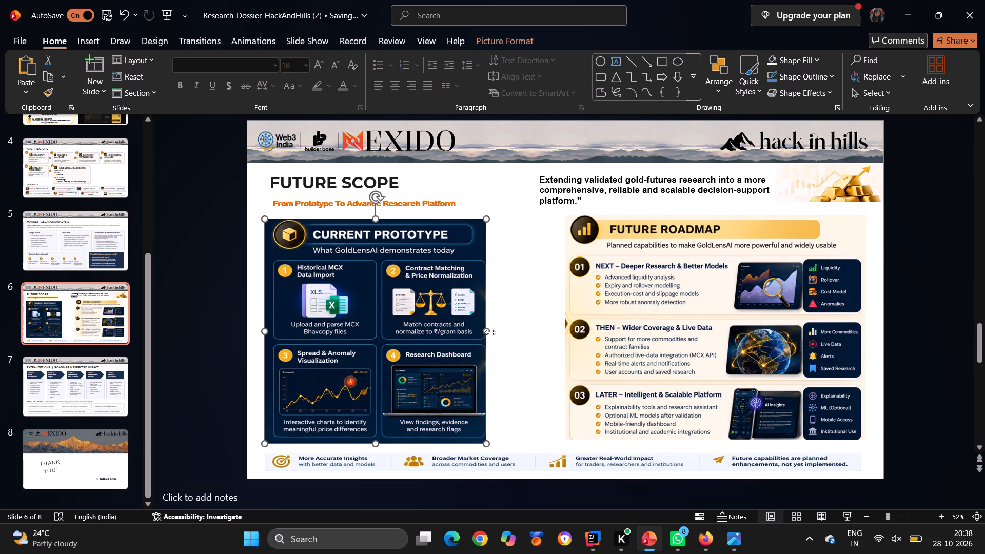
drag(489, 331, 496, 337)
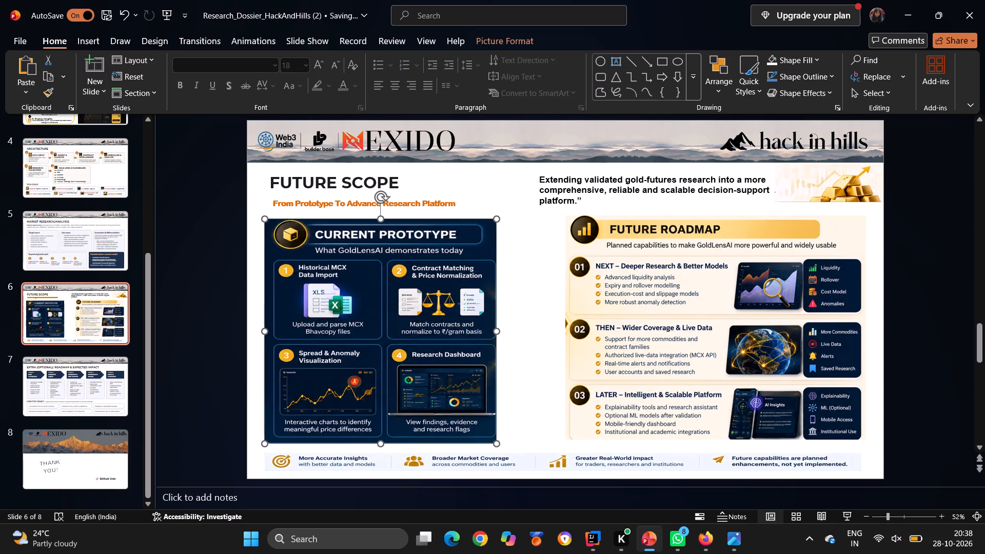
click(380, 221)
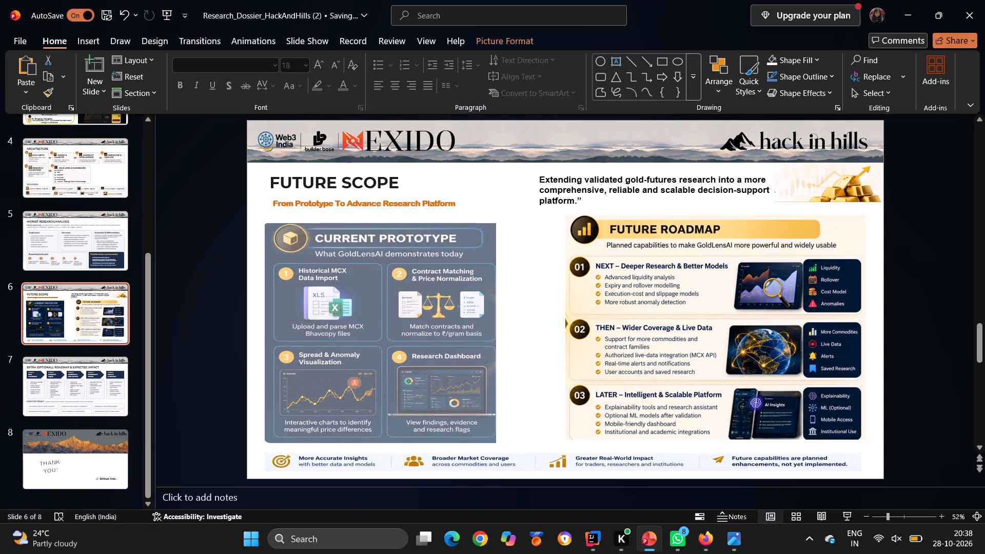
Set the font size of the whole subtitle to 20.
click(354, 202)
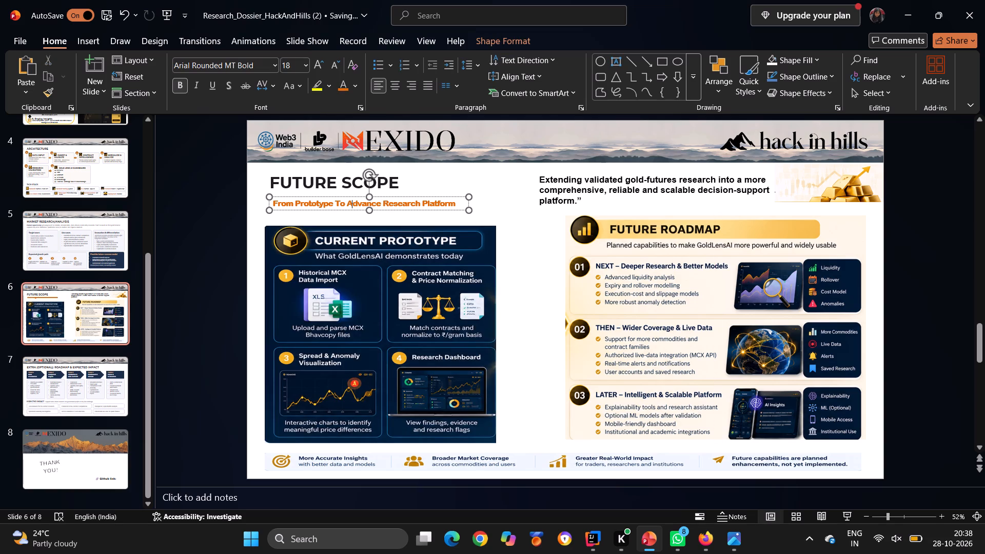
drag(274, 203, 452, 200)
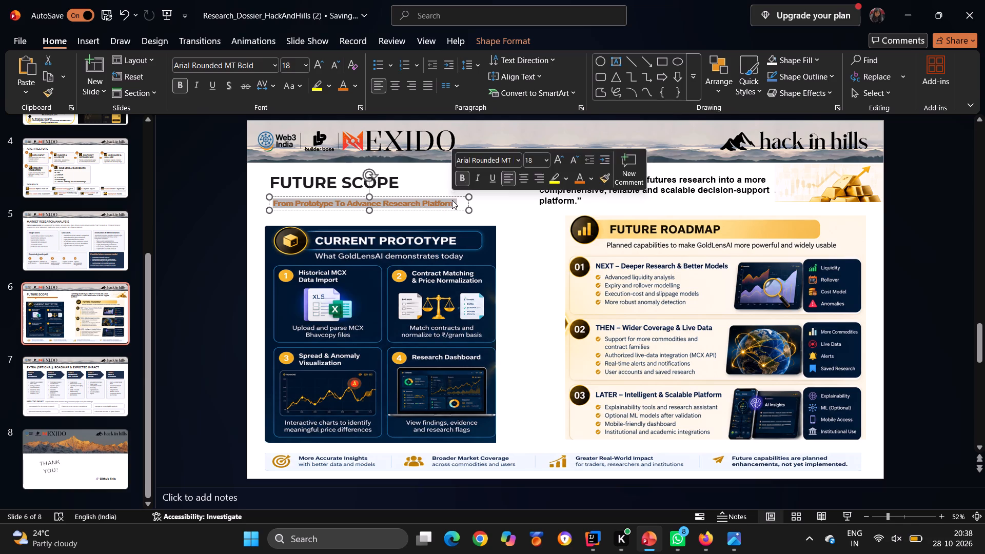
click(305, 61)
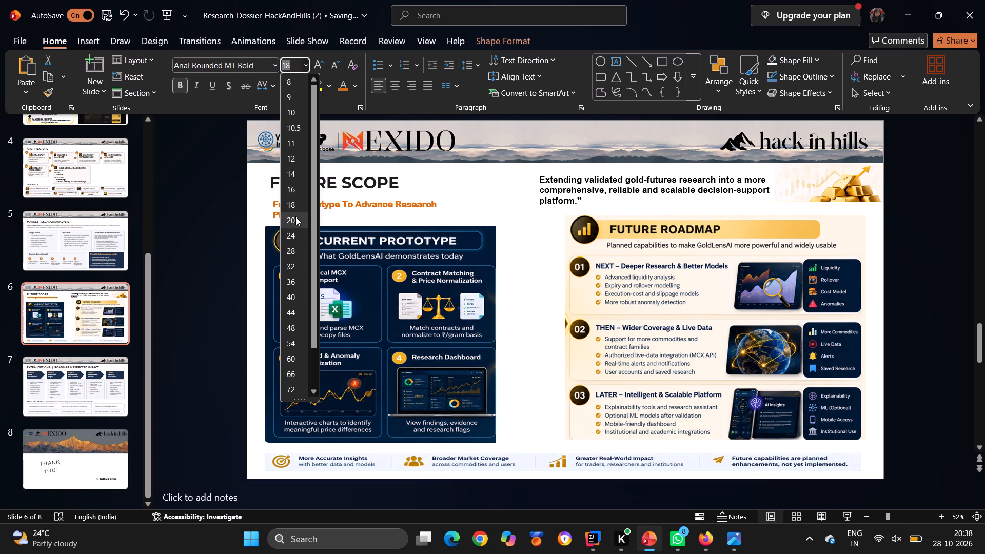
click(295, 216)
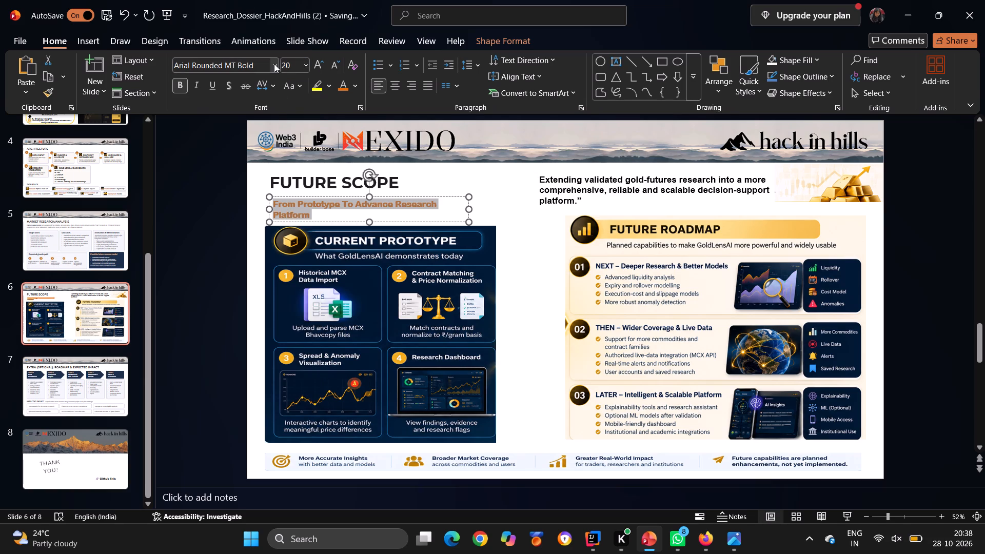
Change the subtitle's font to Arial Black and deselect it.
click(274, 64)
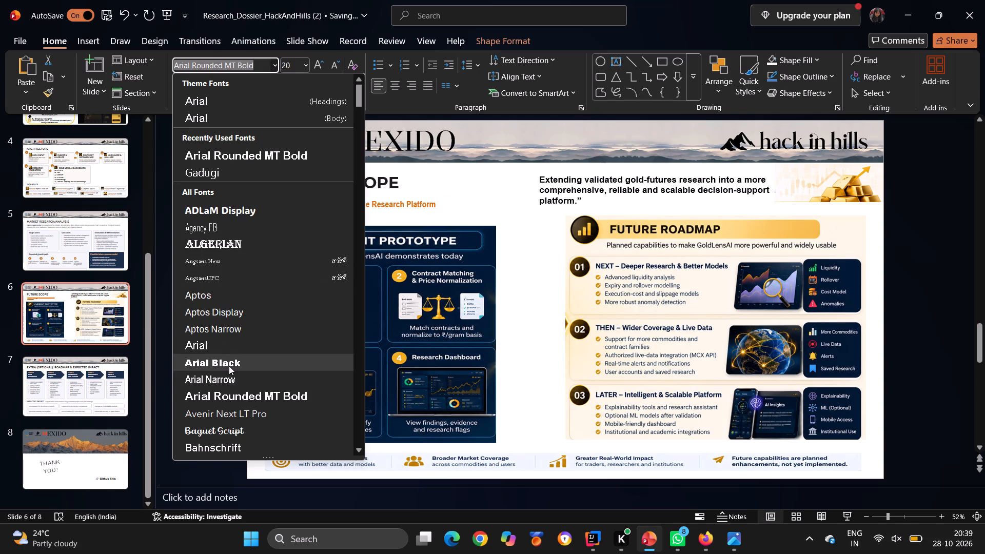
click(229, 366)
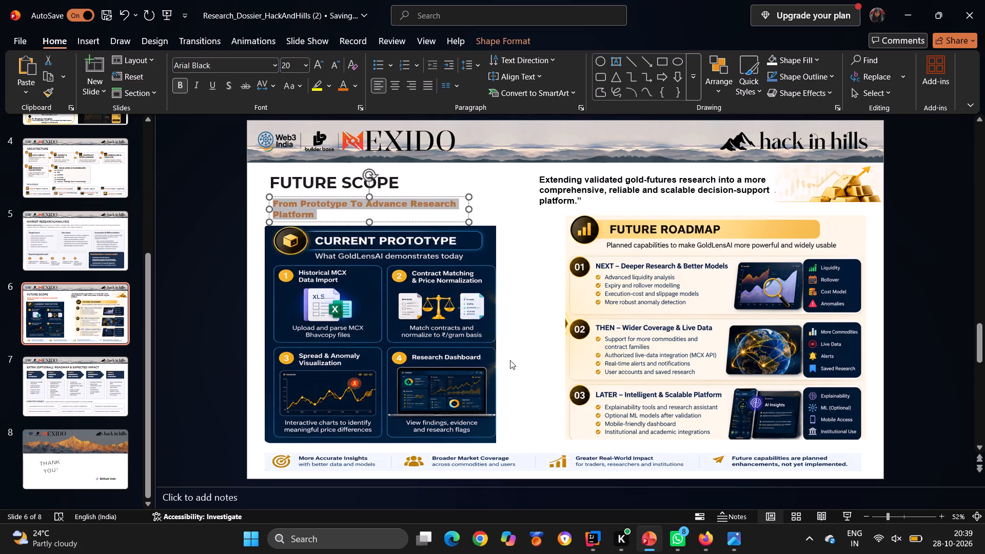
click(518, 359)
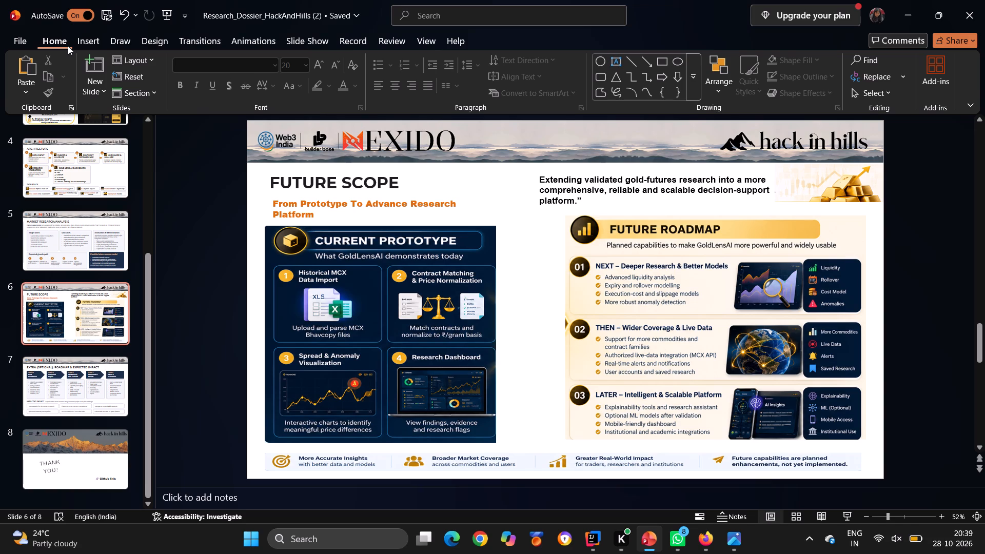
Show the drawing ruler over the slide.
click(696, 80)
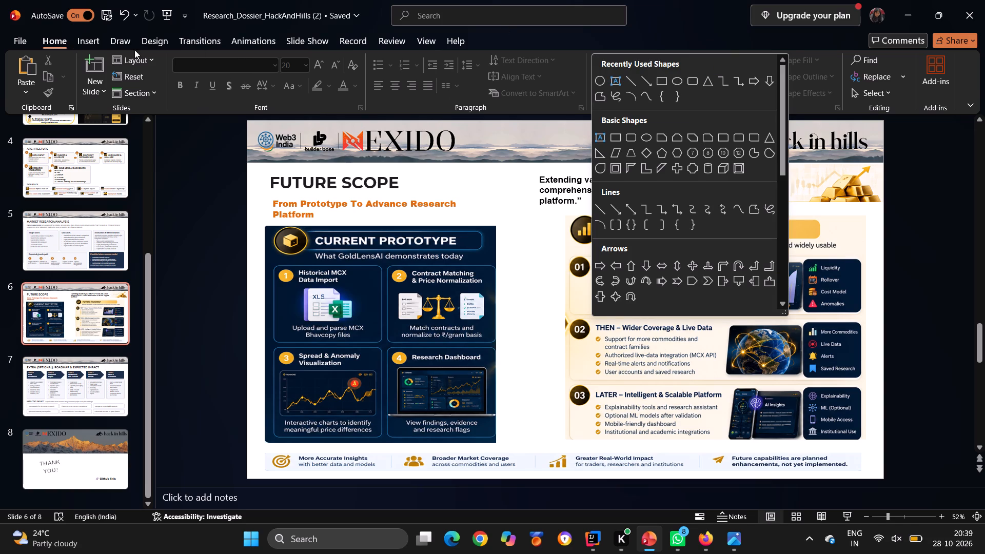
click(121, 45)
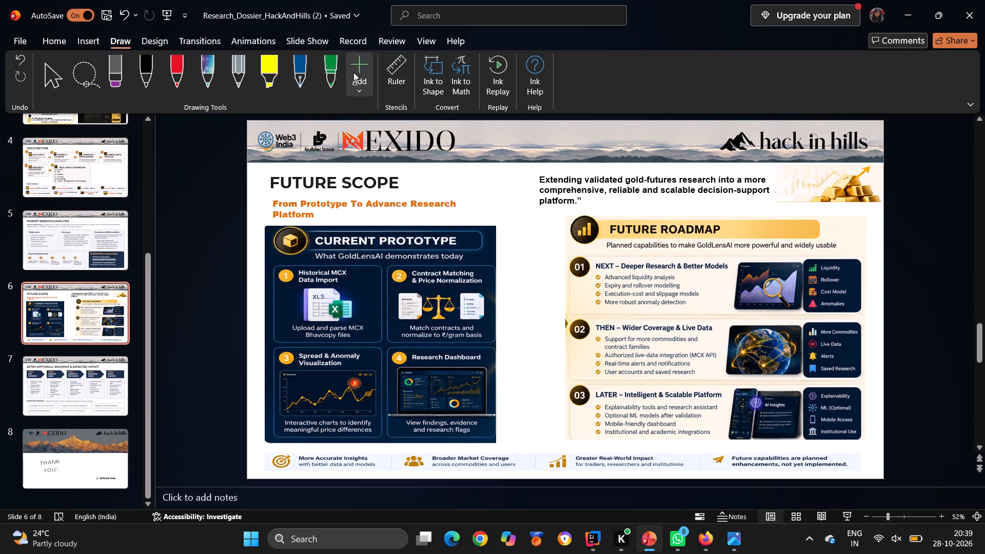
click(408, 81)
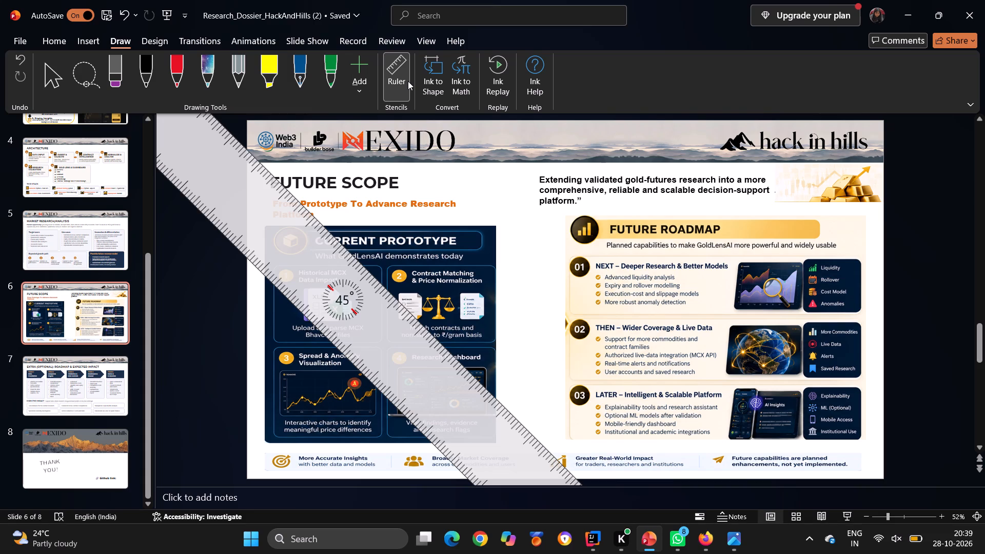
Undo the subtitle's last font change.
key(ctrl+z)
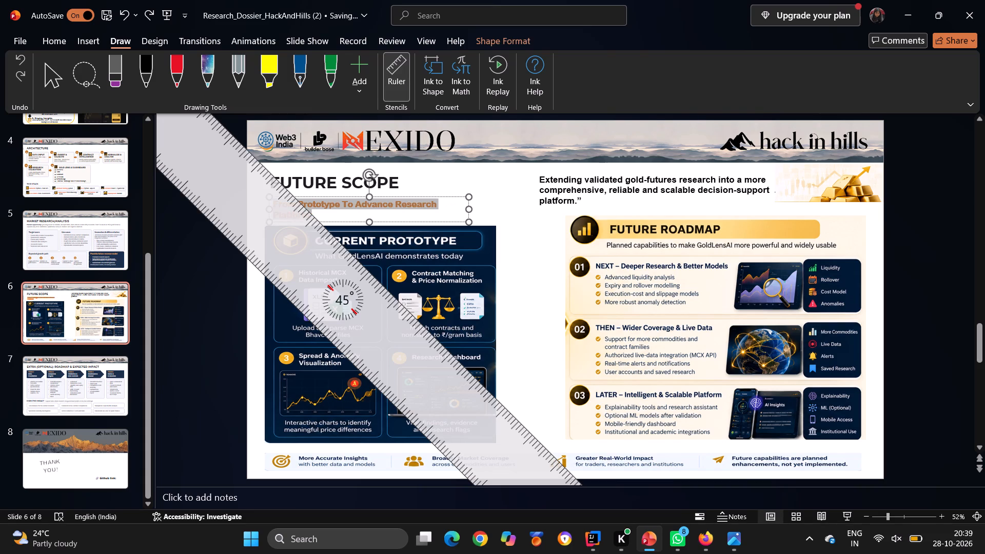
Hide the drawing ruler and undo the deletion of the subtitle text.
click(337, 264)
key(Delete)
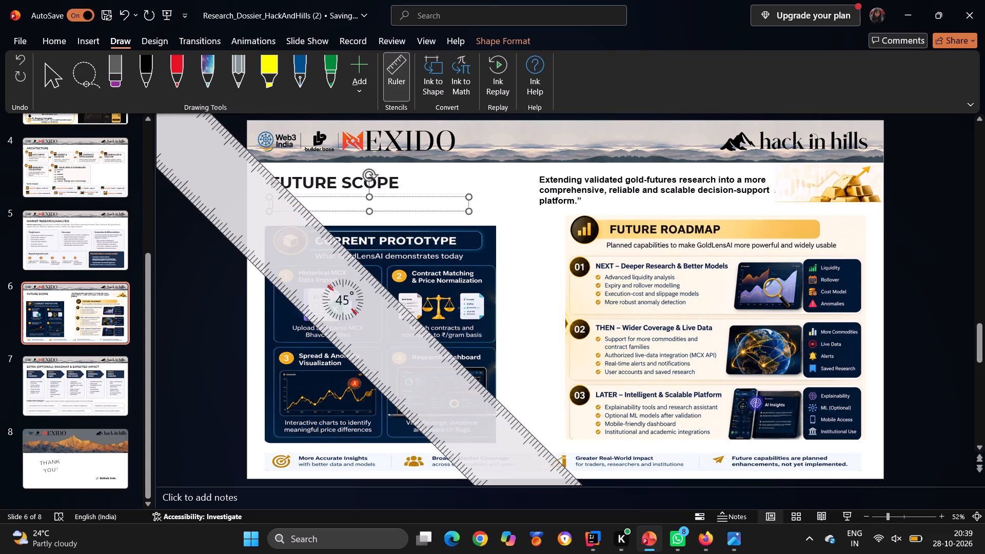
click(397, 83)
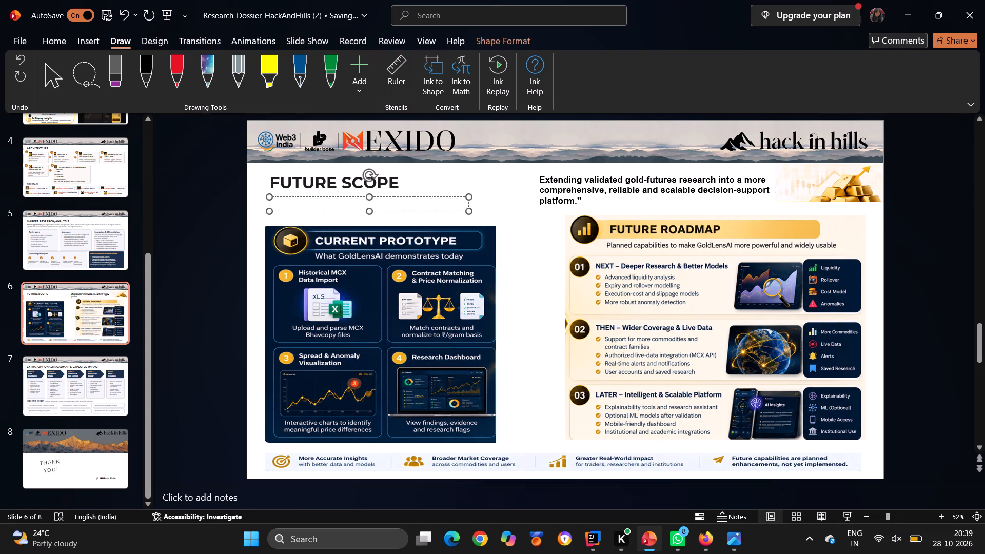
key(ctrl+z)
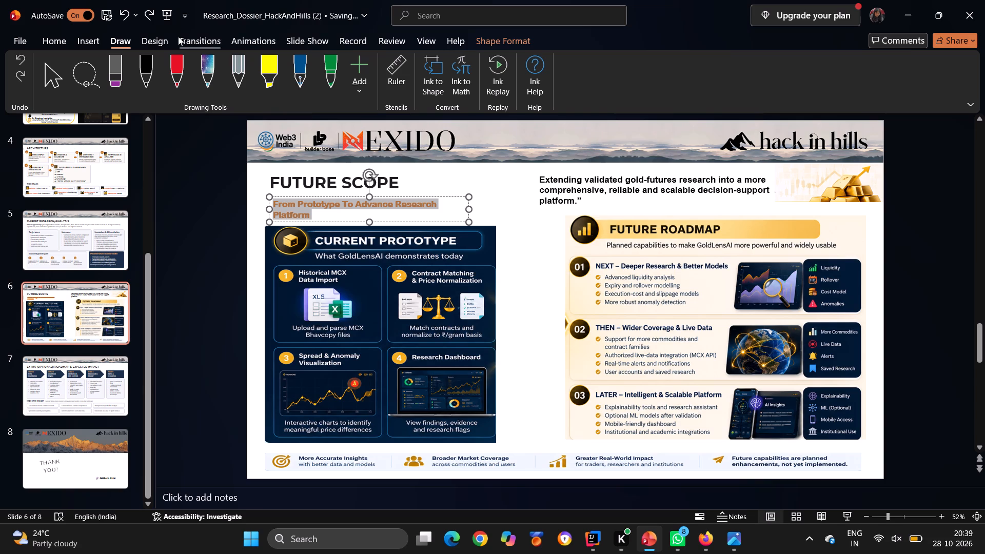
Look through the available shapes, including lines, arrows, callouts, flowchart symbols, and stars and banners, without inserting one.
click(91, 36)
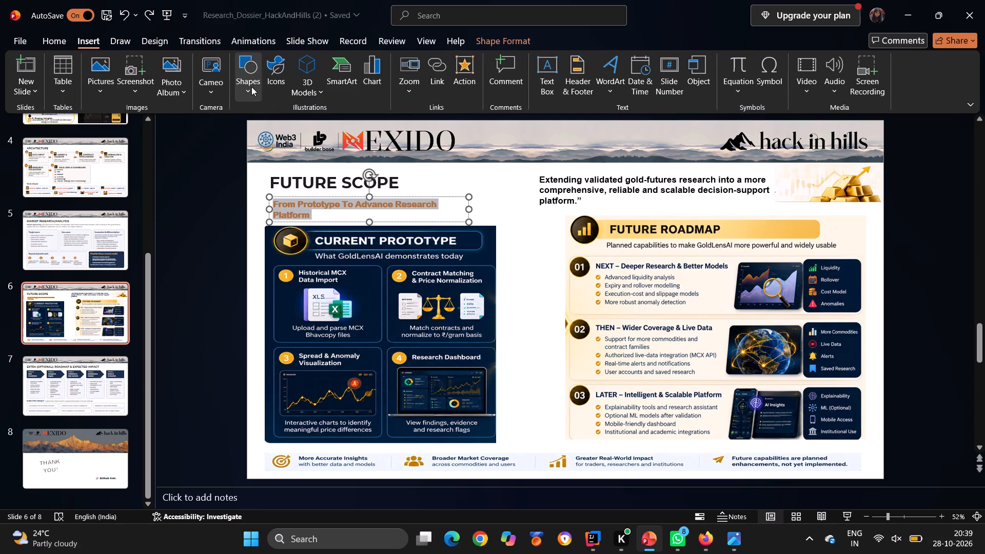
click(250, 89)
scroll(328, 260, down, 3)
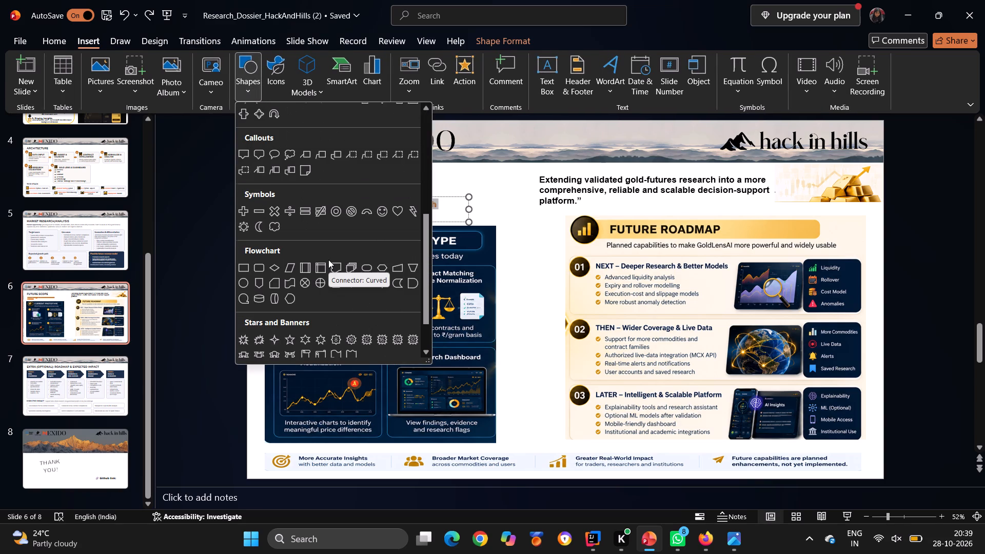
scroll(328, 260, down, 2)
scroll(328, 260, up, 1)
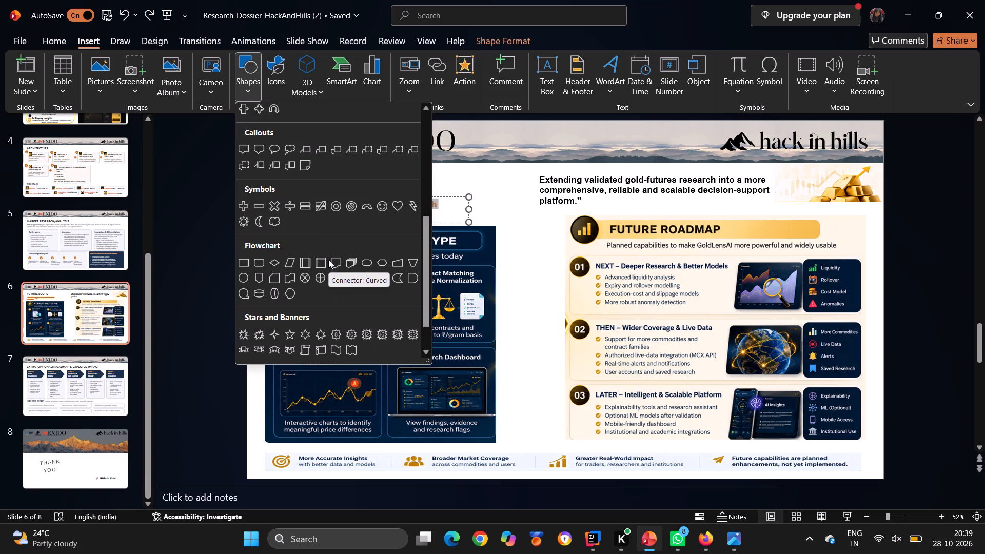
scroll(328, 260, up, 2)
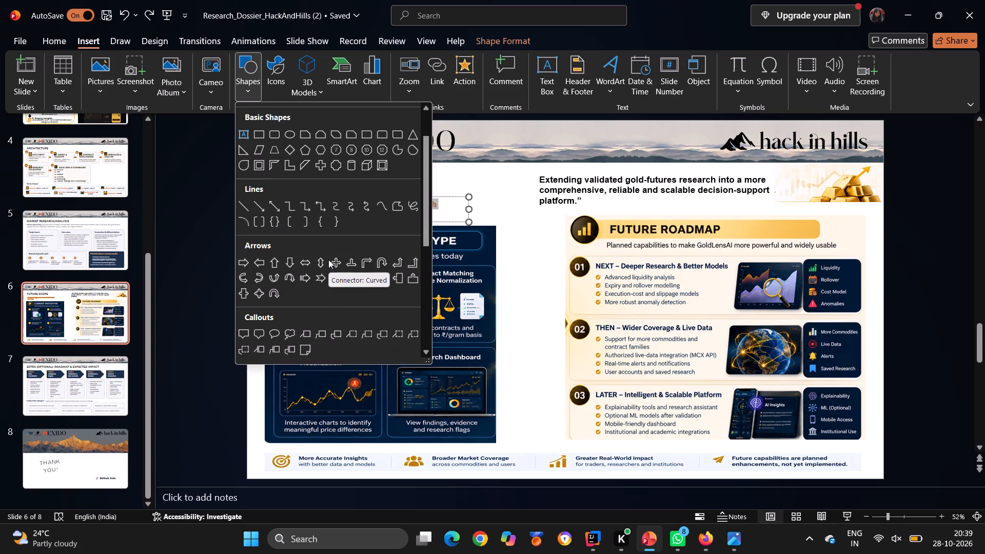
scroll(328, 260, up, 2)
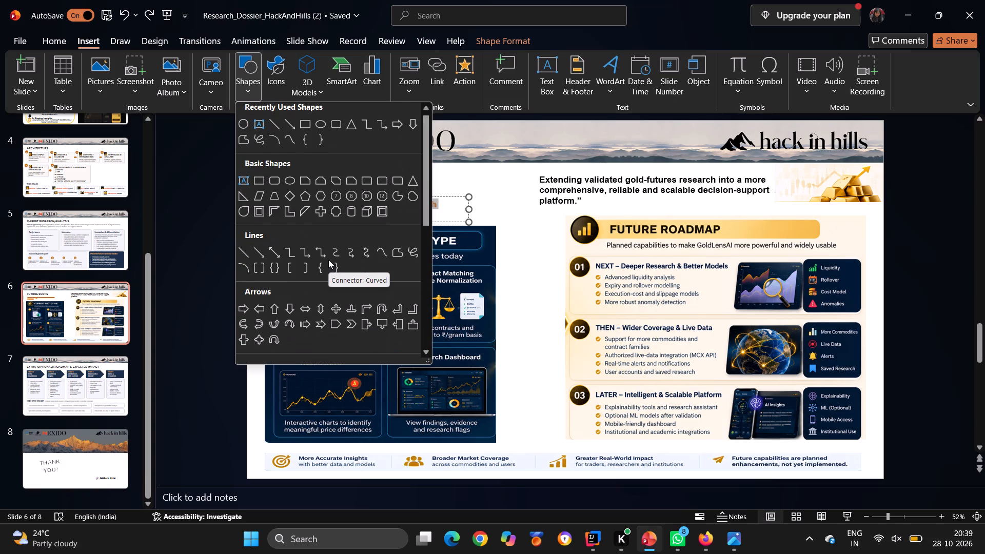
scroll(328, 260, up, 1)
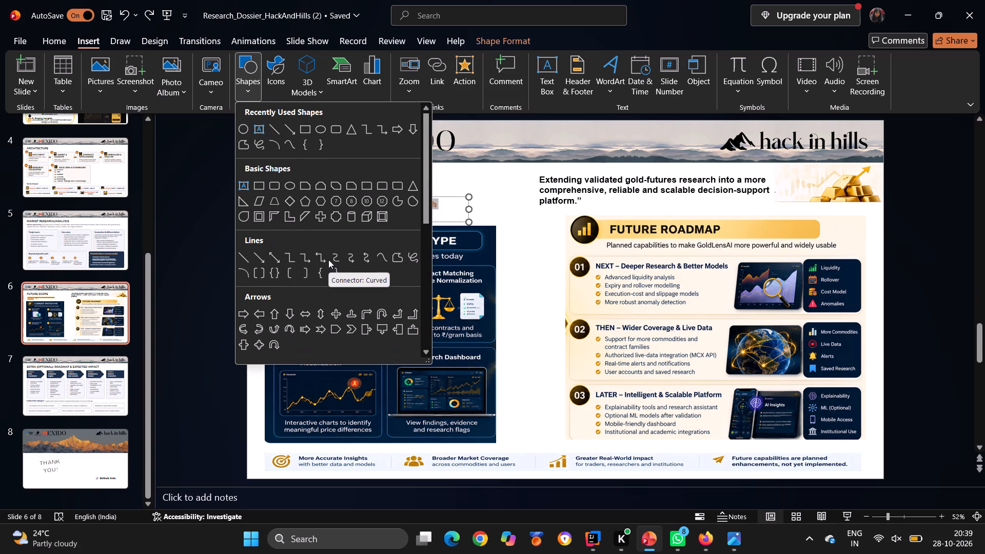
click(462, 171)
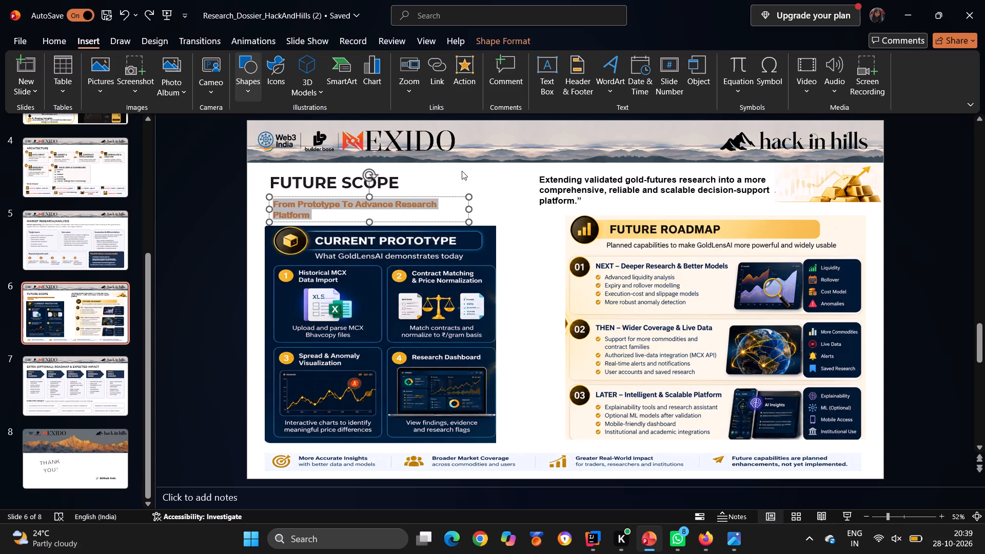
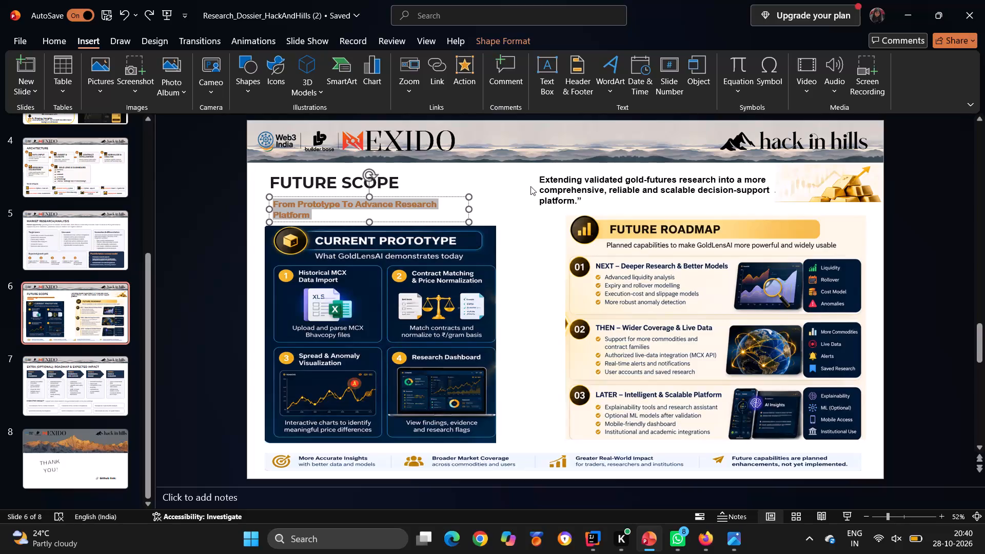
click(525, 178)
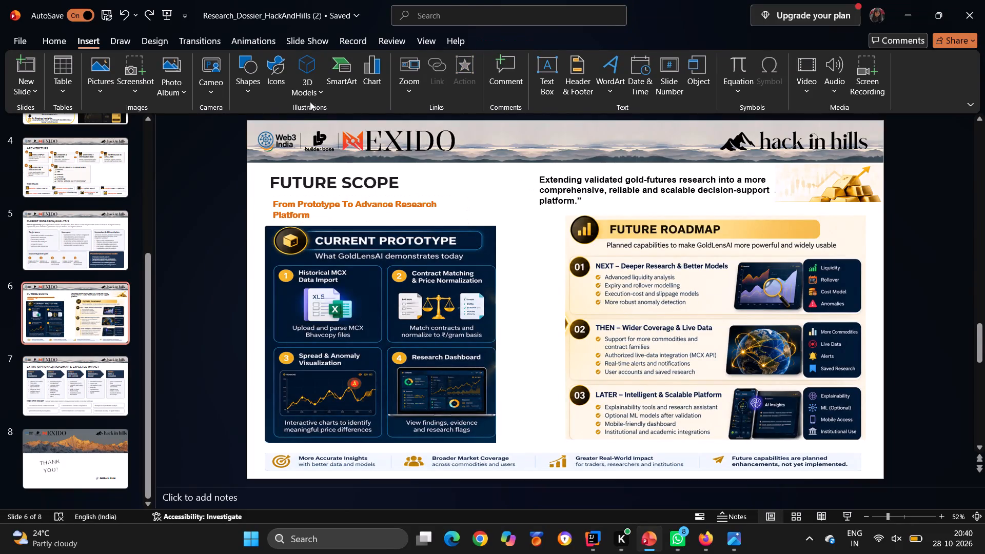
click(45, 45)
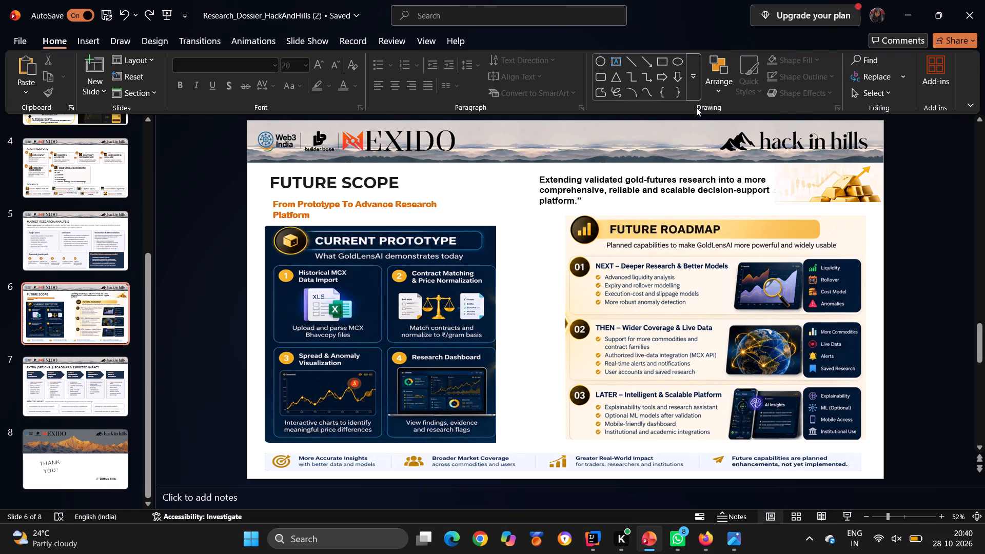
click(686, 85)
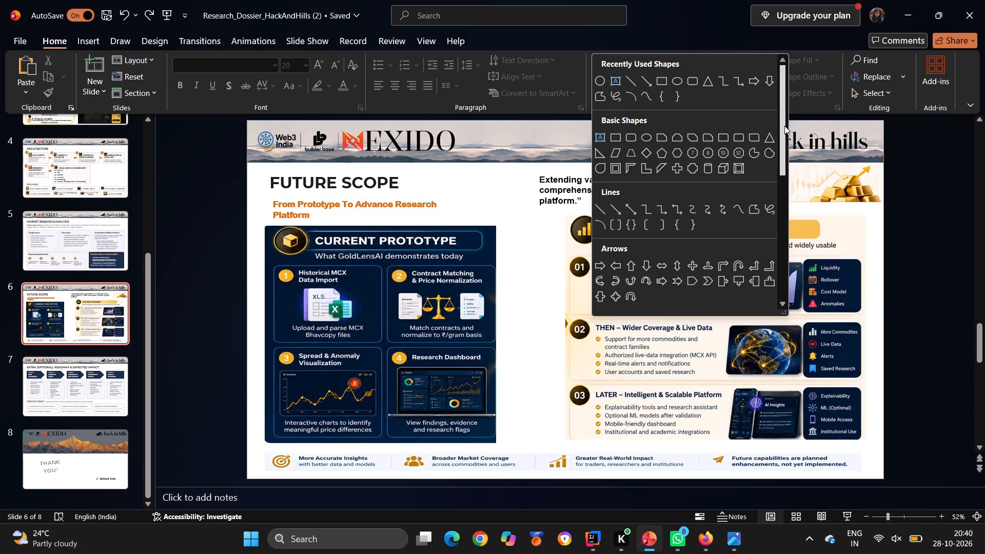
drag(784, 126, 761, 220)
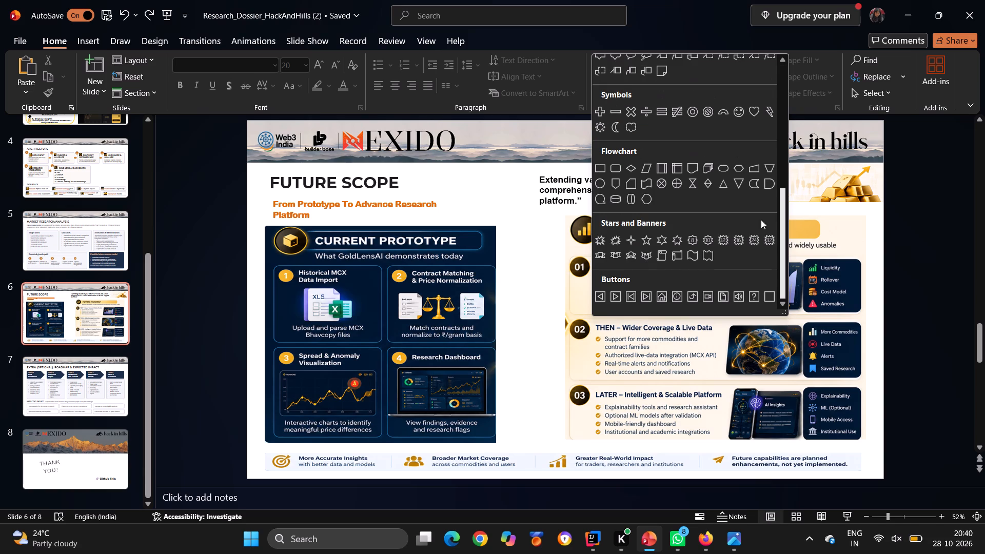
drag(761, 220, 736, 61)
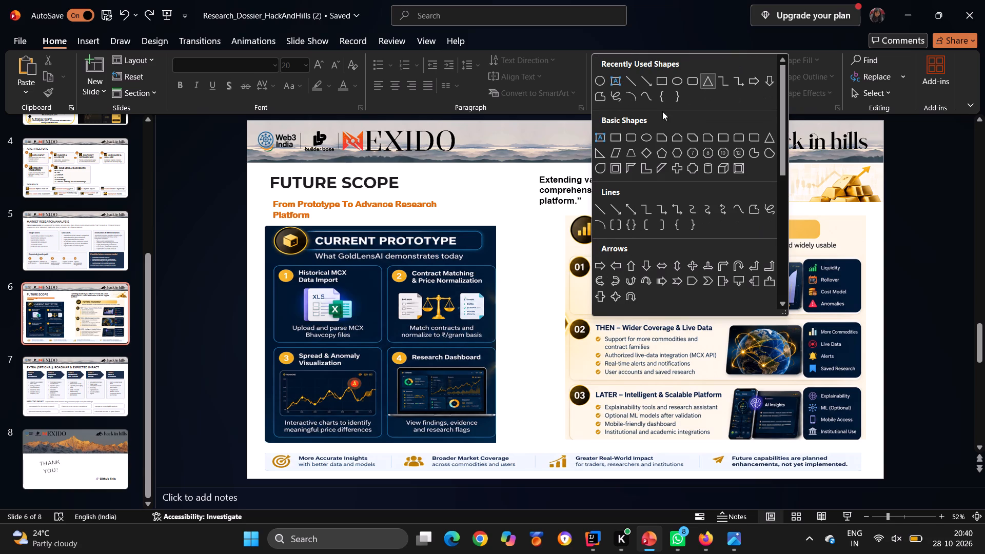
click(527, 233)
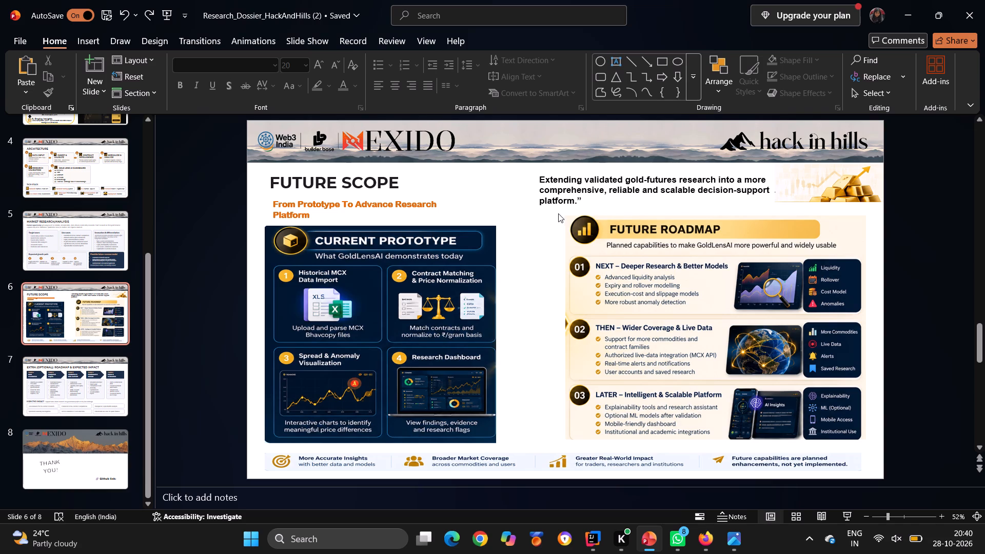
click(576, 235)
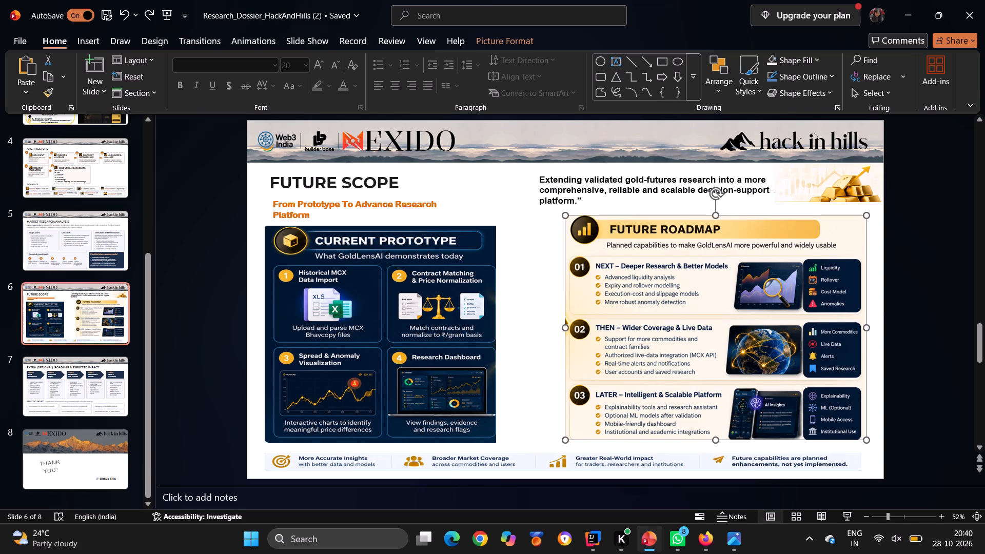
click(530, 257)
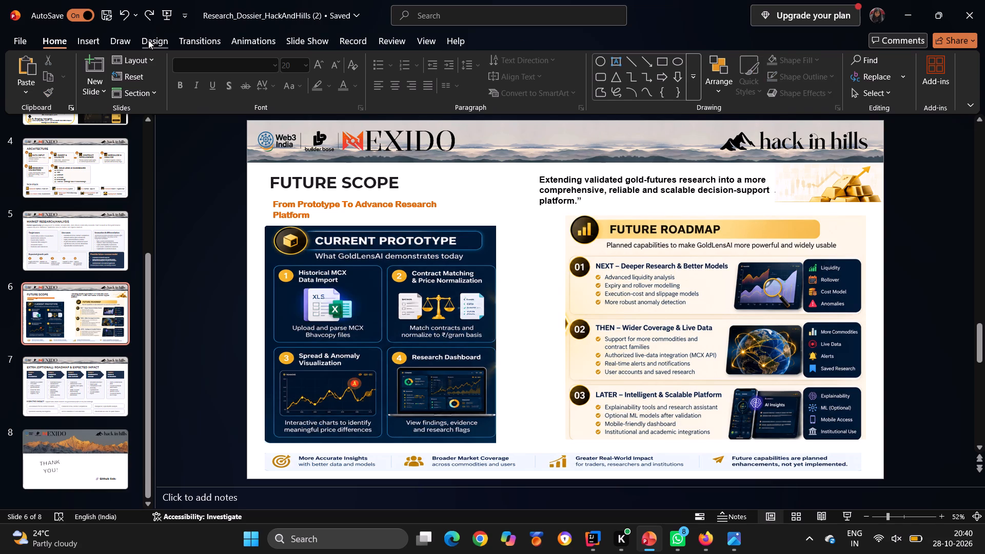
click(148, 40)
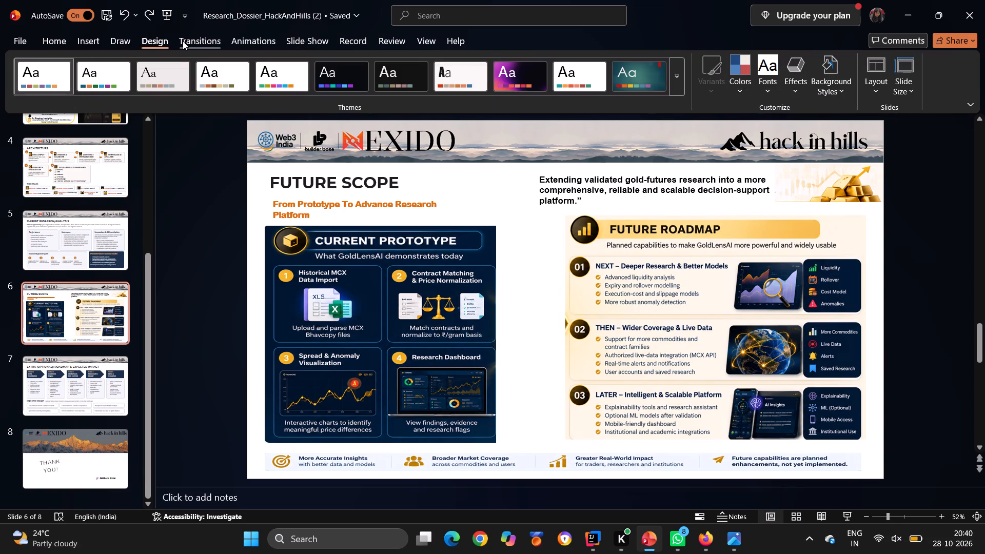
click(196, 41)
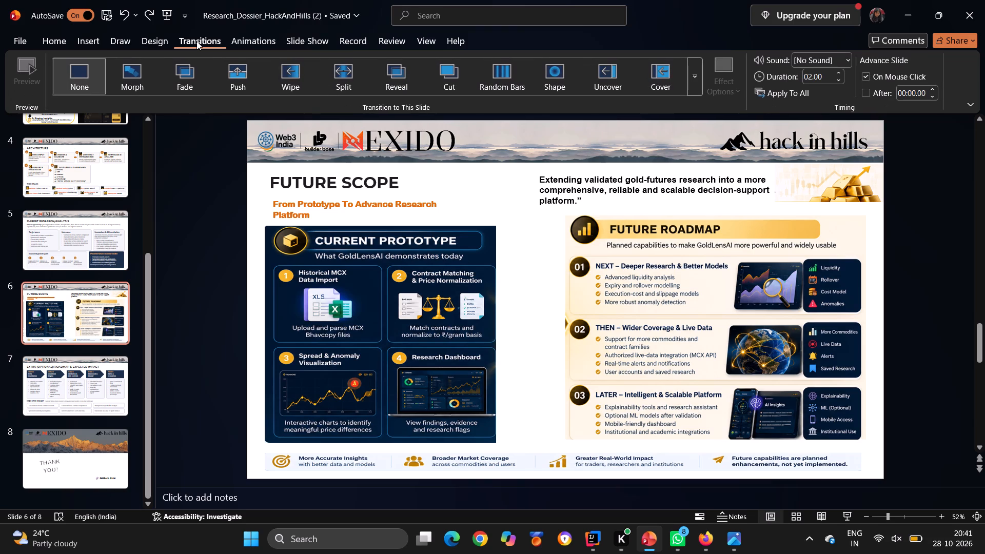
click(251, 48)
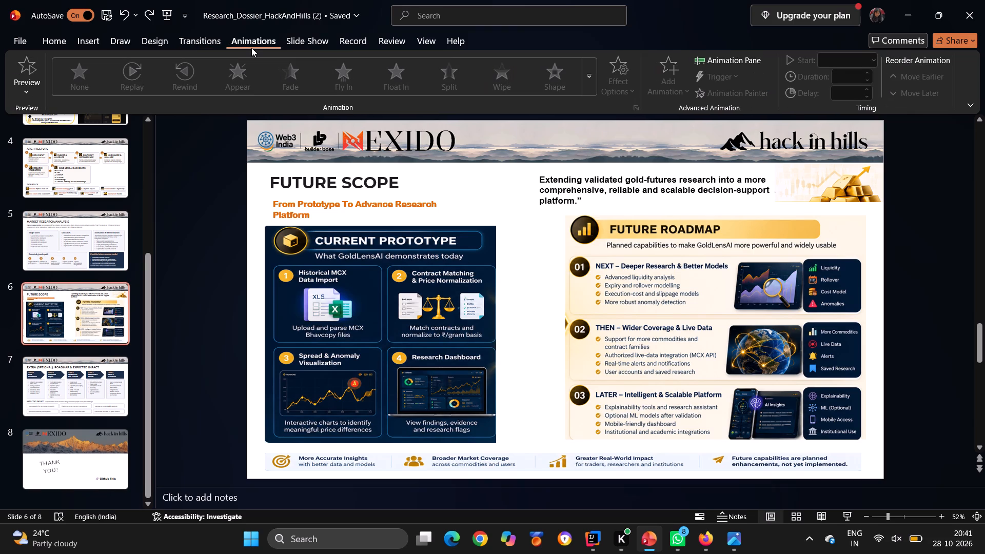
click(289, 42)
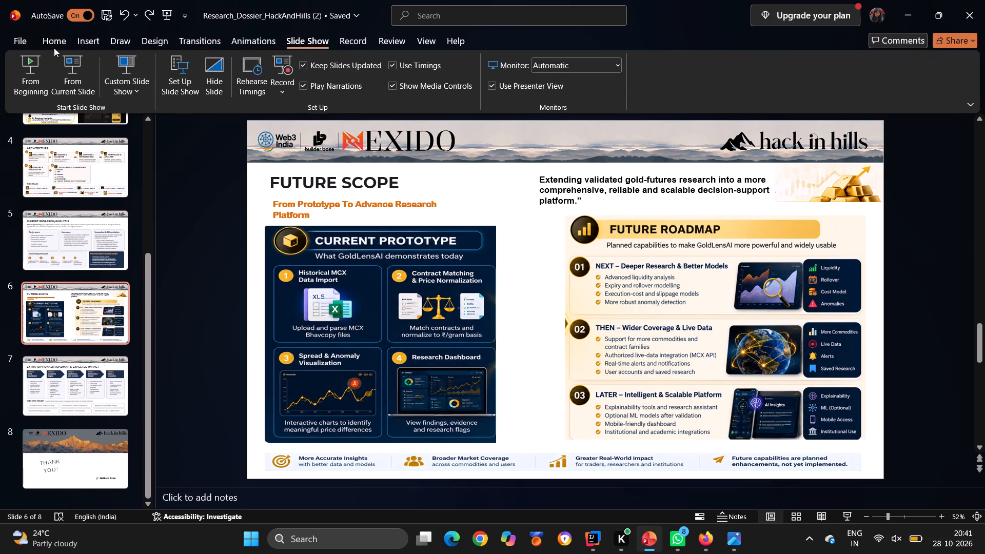
Draw a vertical straight line about 3.5 cm tall between the FUTURE SCOPE title block and the tagline.
click(47, 48)
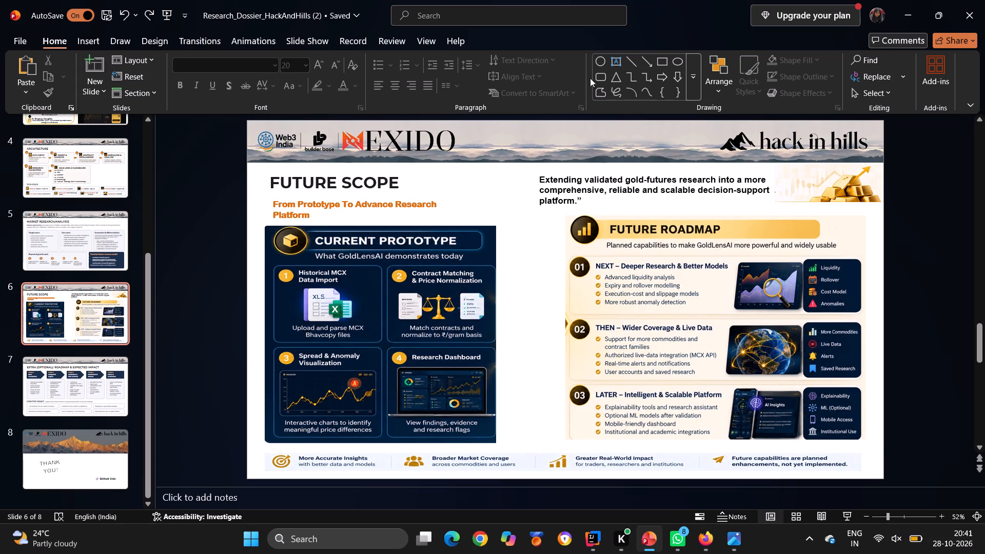
click(631, 65)
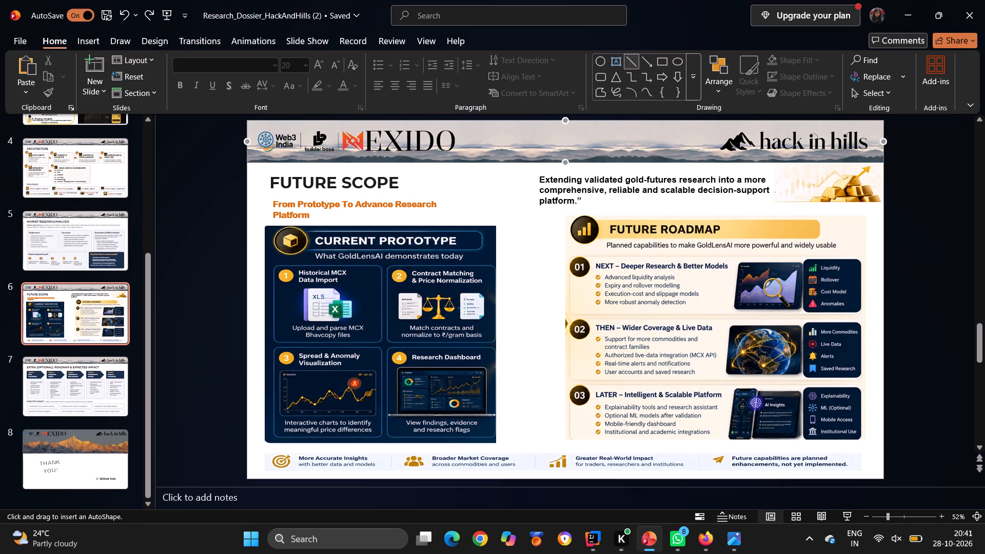
drag(513, 175, 516, 212)
drag(516, 212, 517, 221)
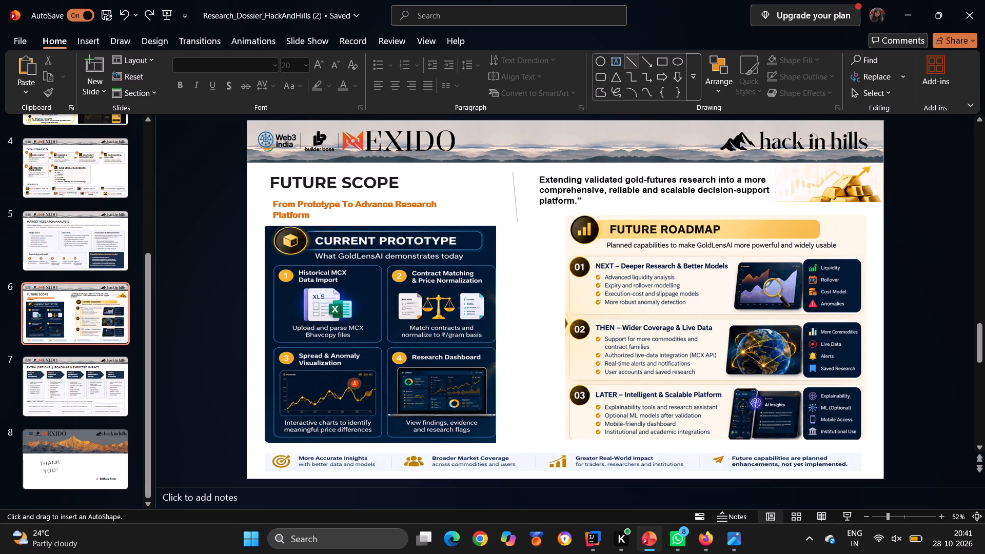
drag(517, 221, 514, 214)
drag(514, 214, 517, 210)
drag(517, 210, 517, 212)
drag(517, 212, 515, 214)
drag(515, 214, 515, 214)
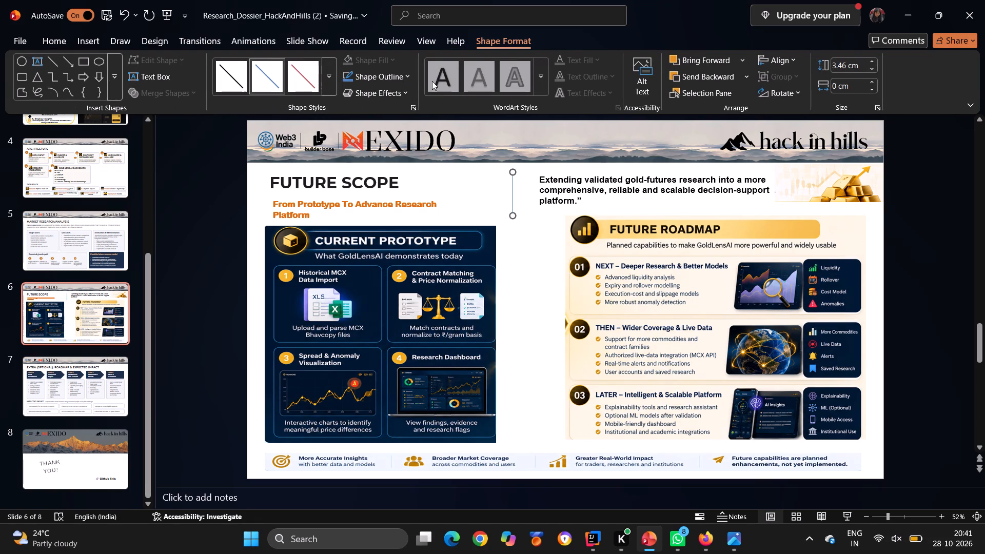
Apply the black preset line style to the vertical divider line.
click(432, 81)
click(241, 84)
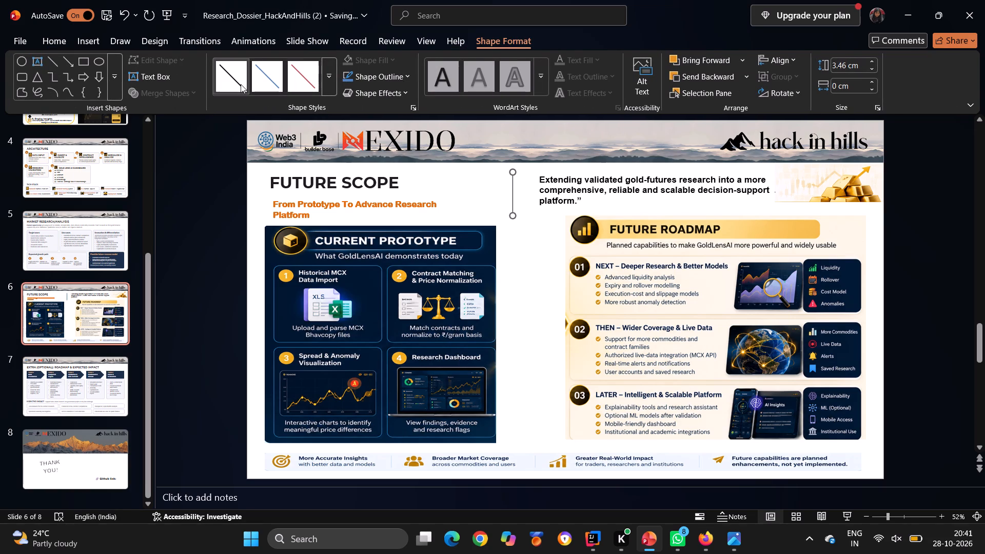
Recolour the vertical divider's outline with the golden-orange standard colour.
click(61, 46)
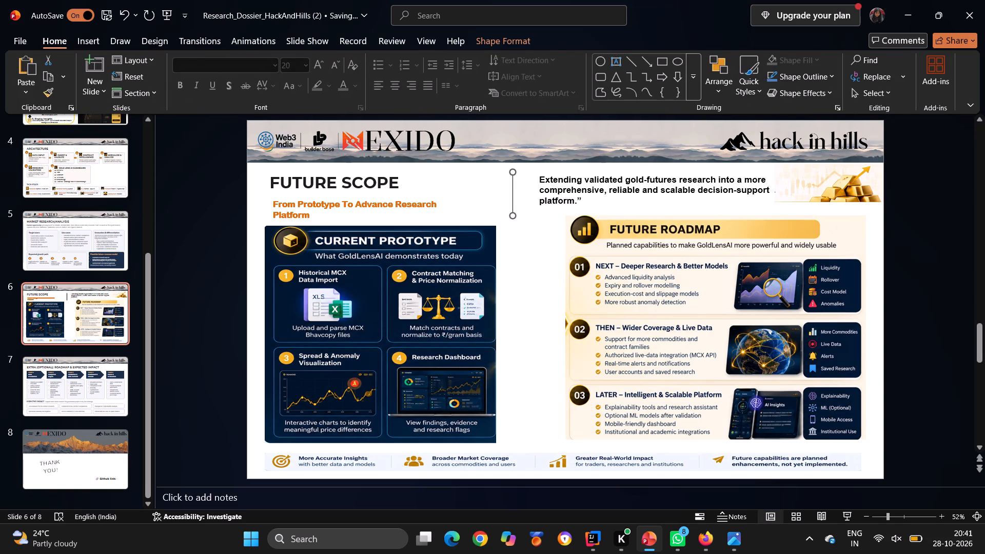
click(510, 198)
click(515, 198)
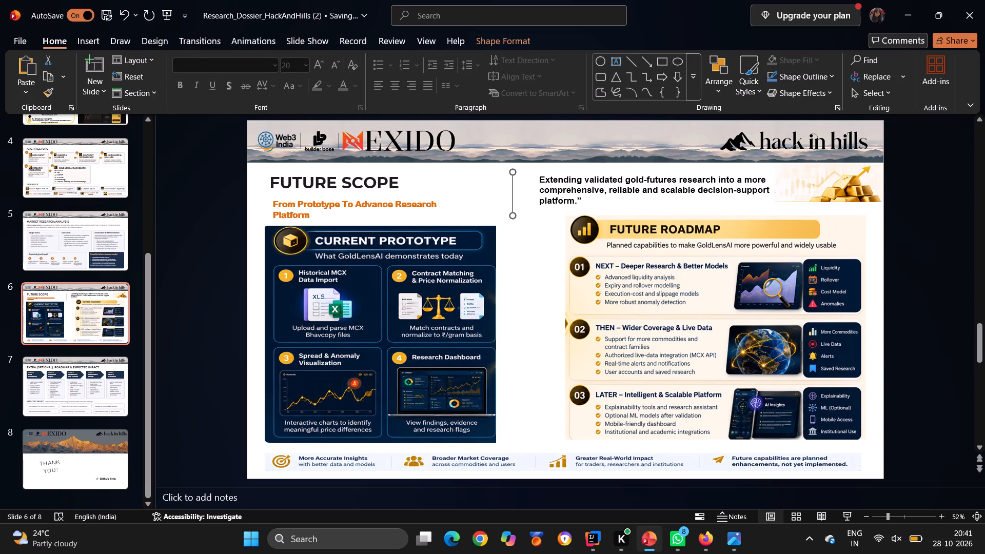
click(530, 213)
click(511, 200)
click(831, 78)
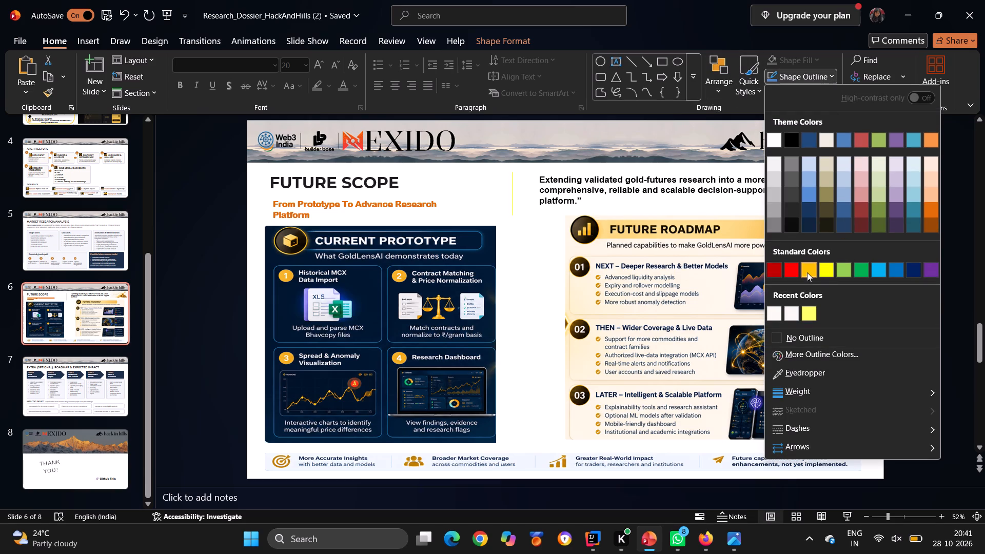
click(807, 272)
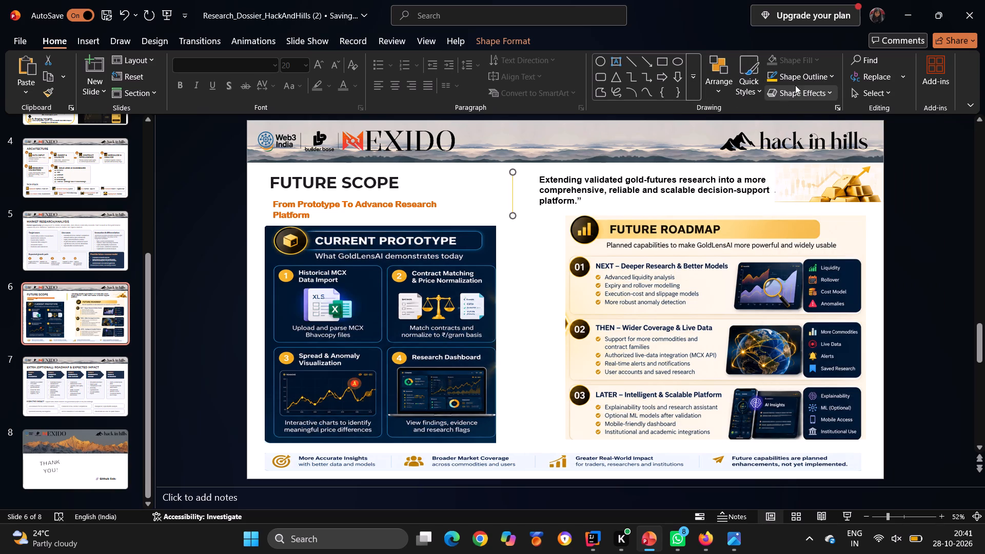
Add the smallest green glow variation to the vertical divider line and deselect it.
click(834, 90)
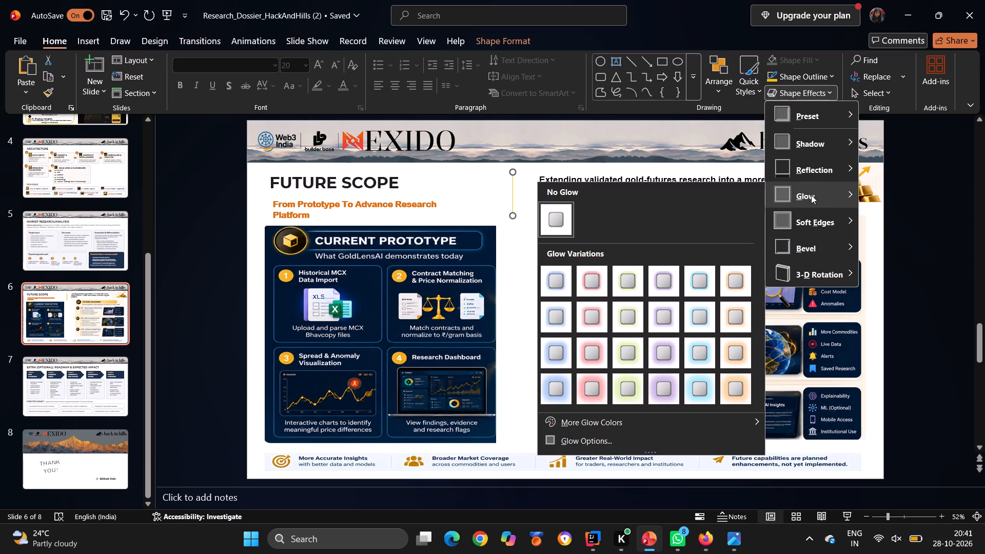
click(624, 283)
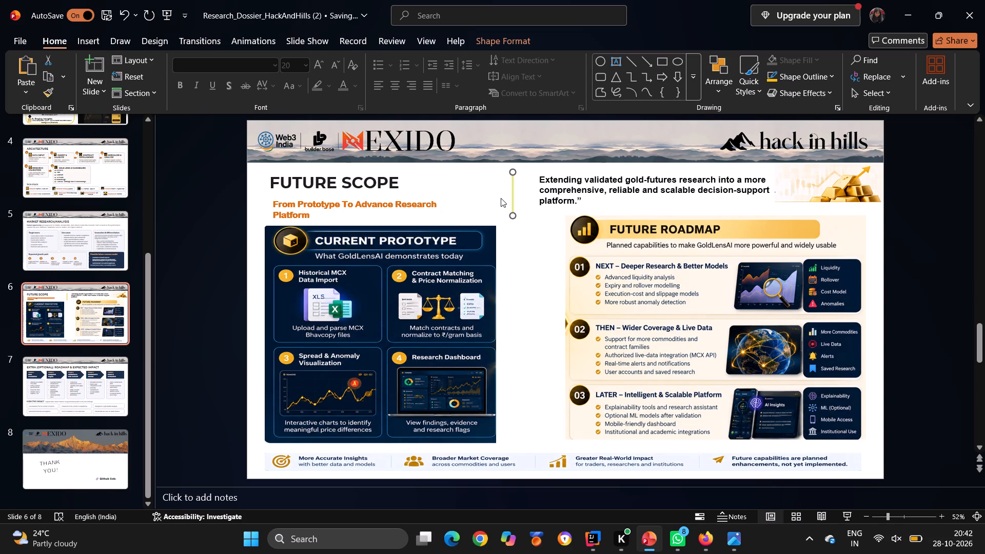
click(230, 84)
click(514, 273)
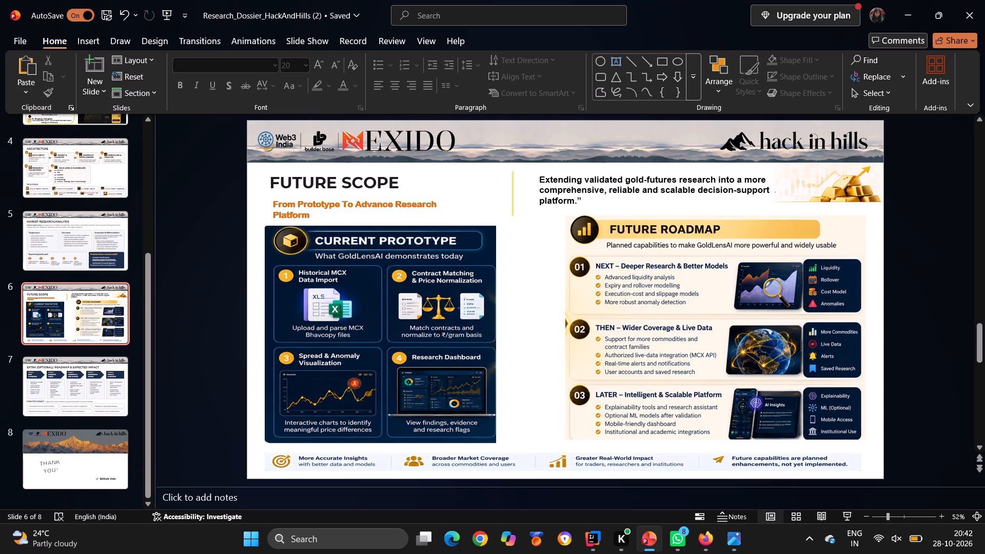
Open the computer's power options.
click(251, 535)
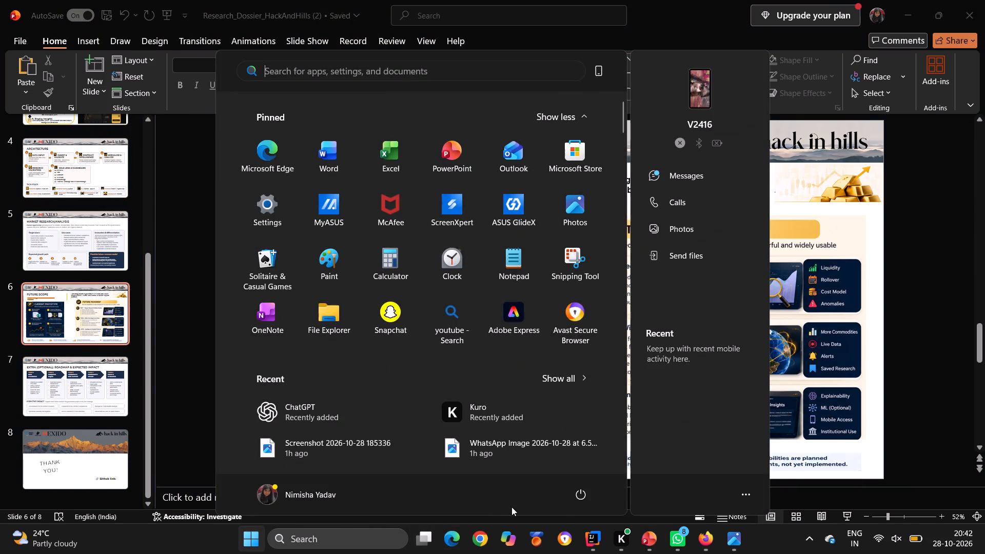
click(582, 496)
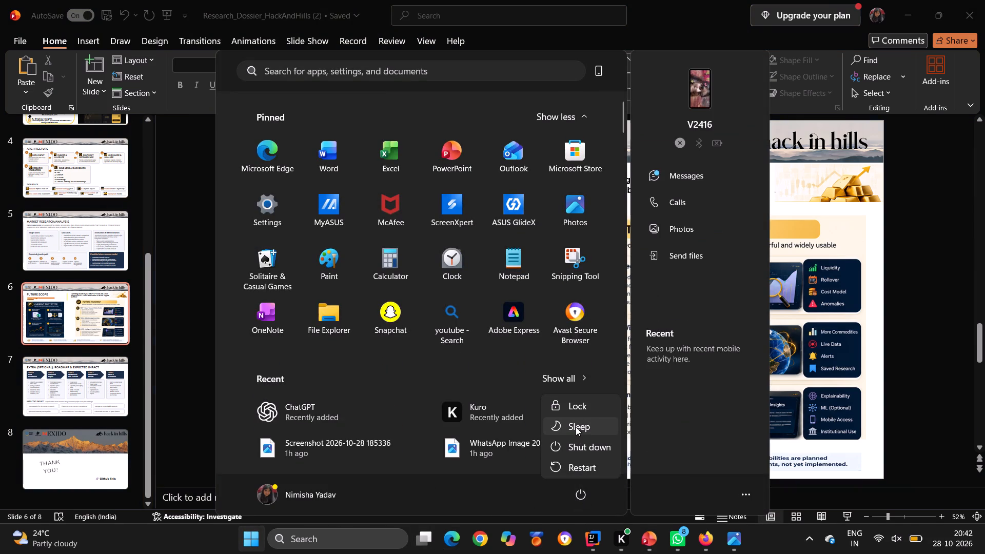
Return to the presentation and show the Market Research/Analysis slide.
click(894, 440)
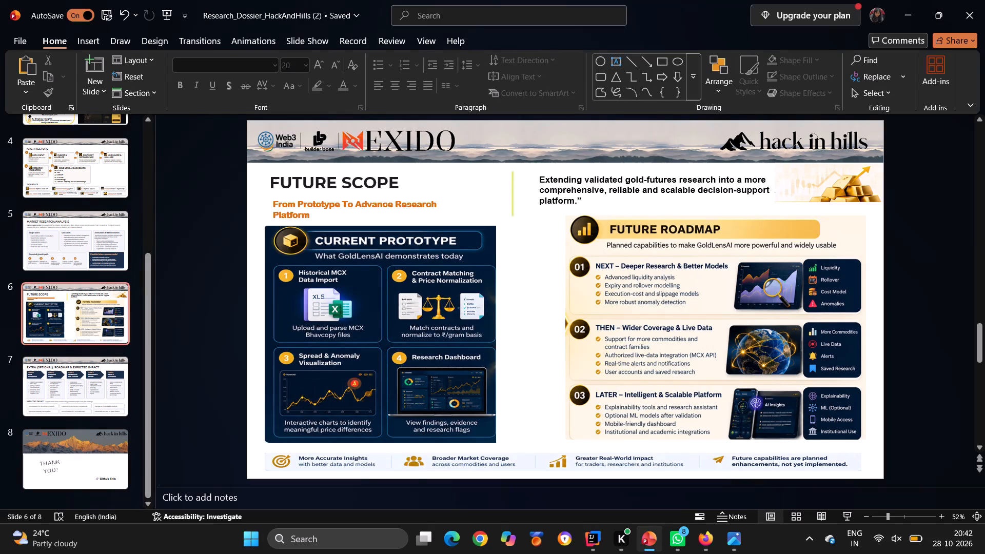
click(121, 244)
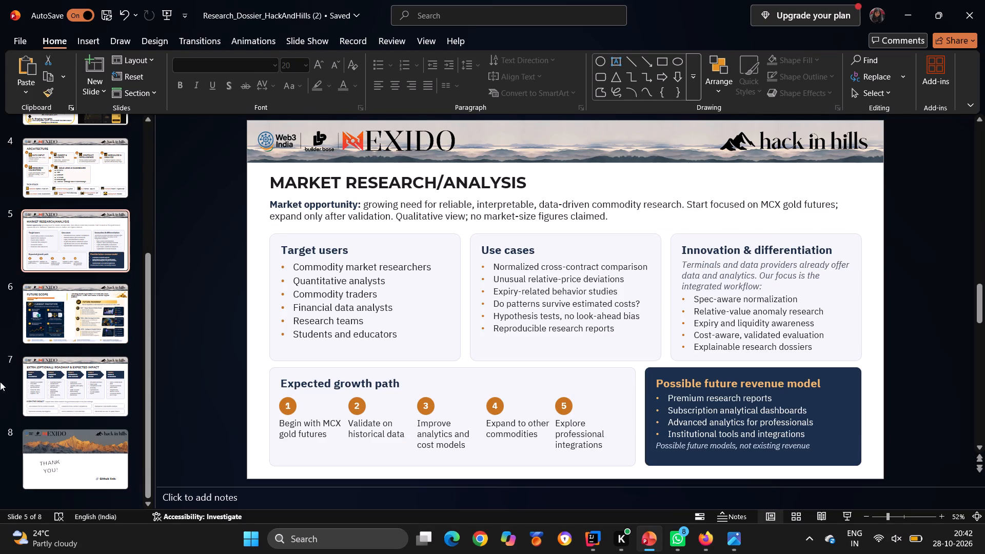
Put the computer to sleep.
click(263, 536)
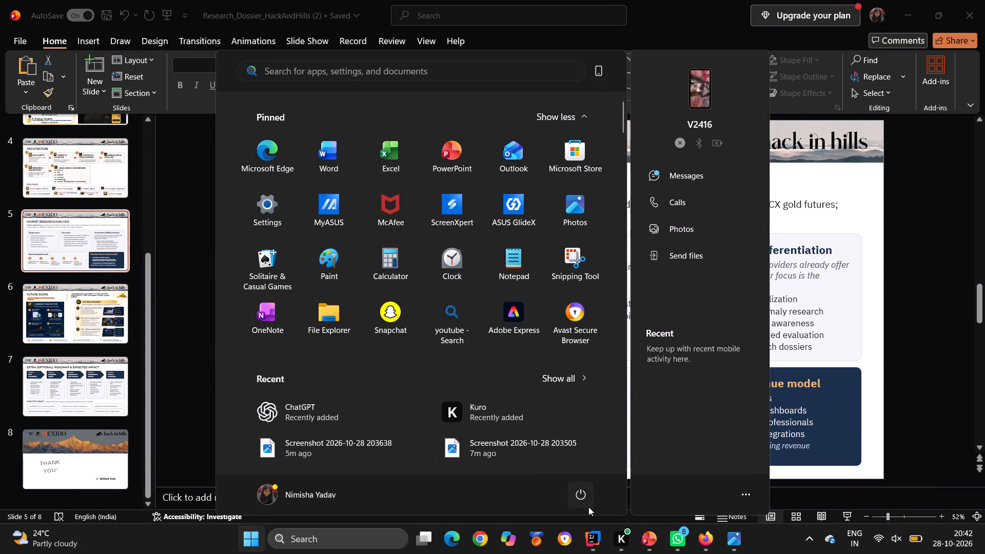
click(588, 507)
click(571, 428)
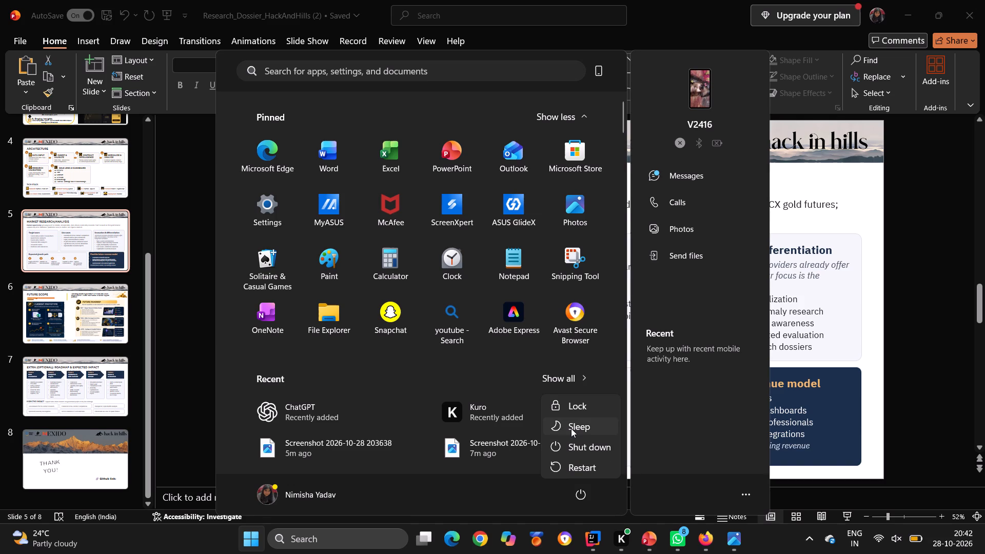
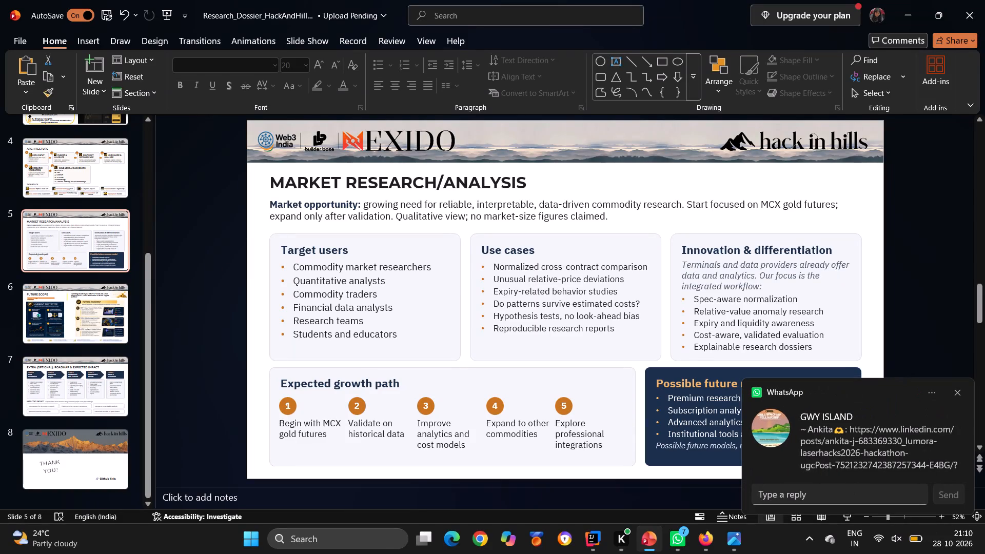
Dismiss the chat message notification covering the Market Research/Analysis slide.
click(913, 340)
click(956, 393)
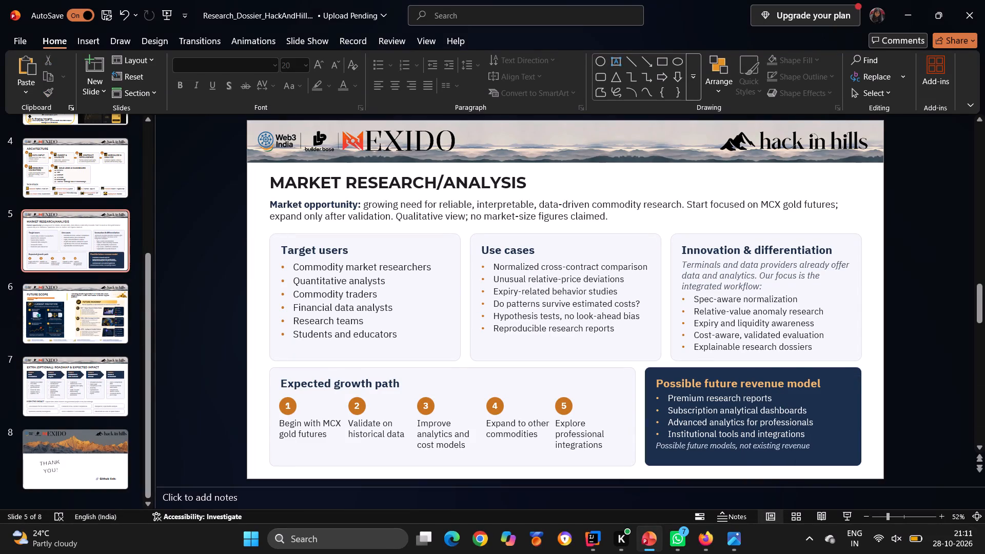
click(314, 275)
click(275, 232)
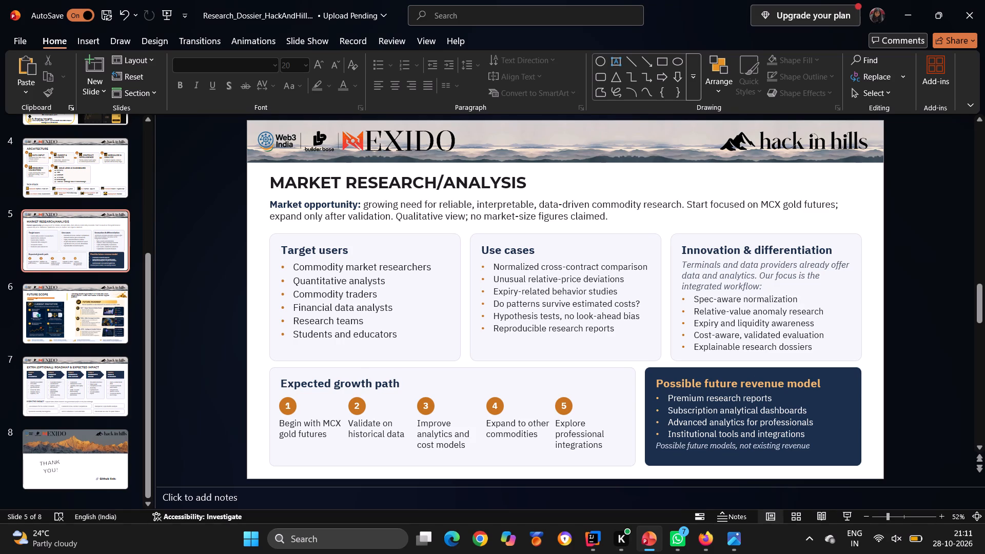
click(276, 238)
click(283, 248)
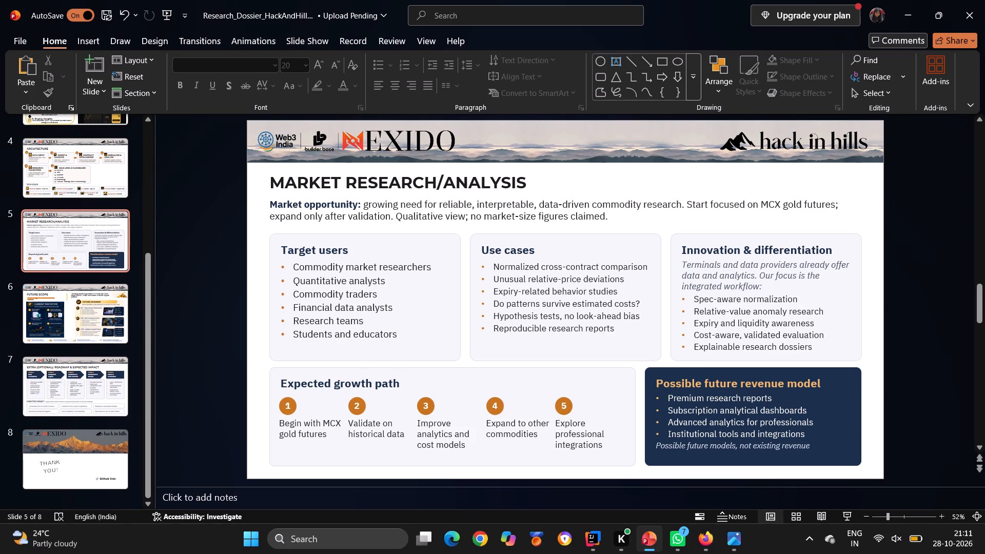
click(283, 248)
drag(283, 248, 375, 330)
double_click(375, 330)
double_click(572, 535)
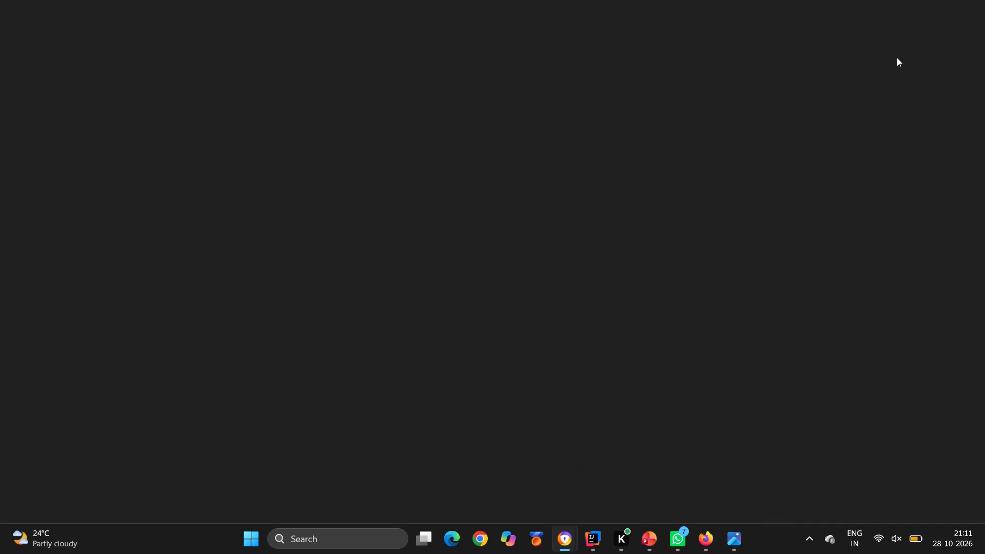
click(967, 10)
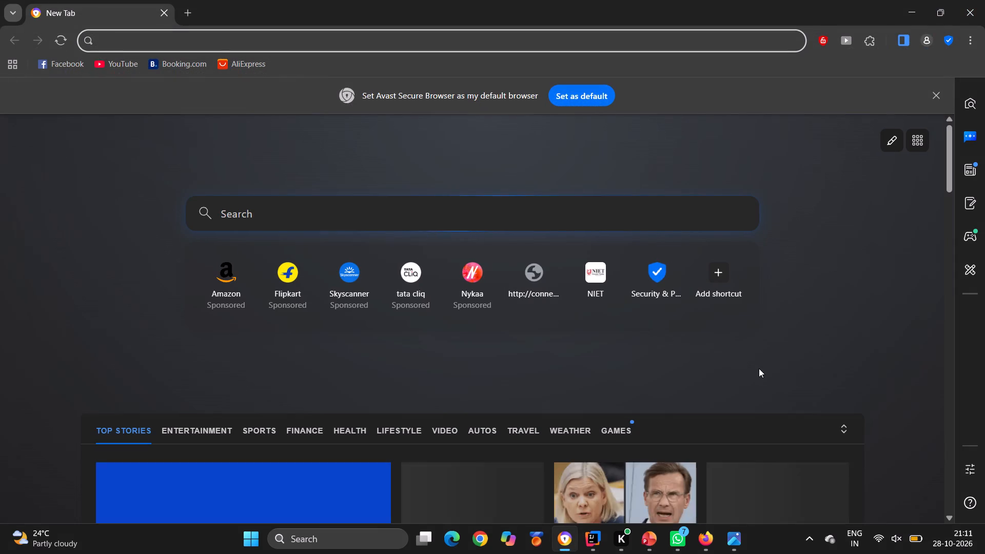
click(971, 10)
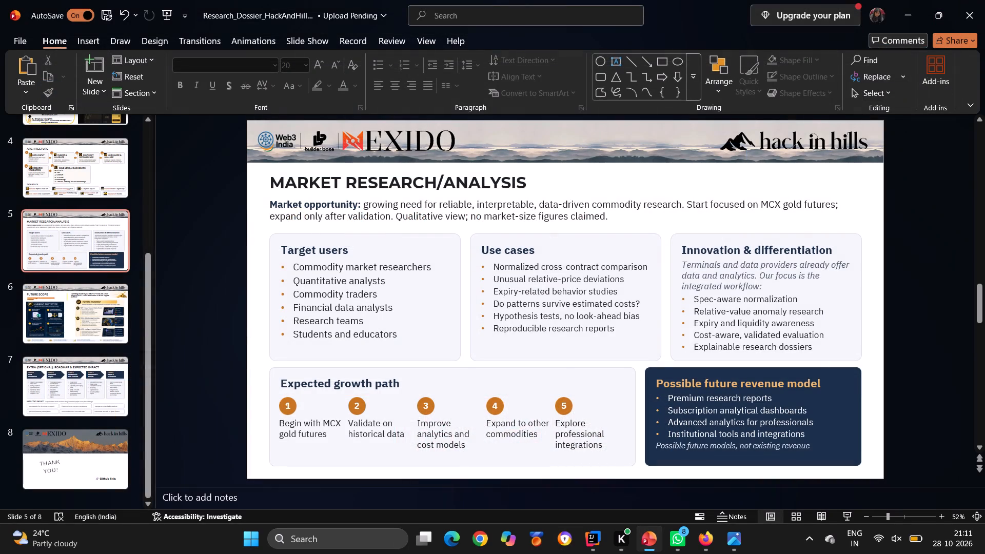
Reposition the Use cases card between the Target users and Innovation & differentiation cards, slightly above their top edges.
click(584, 295)
drag(481, 248, 588, 325)
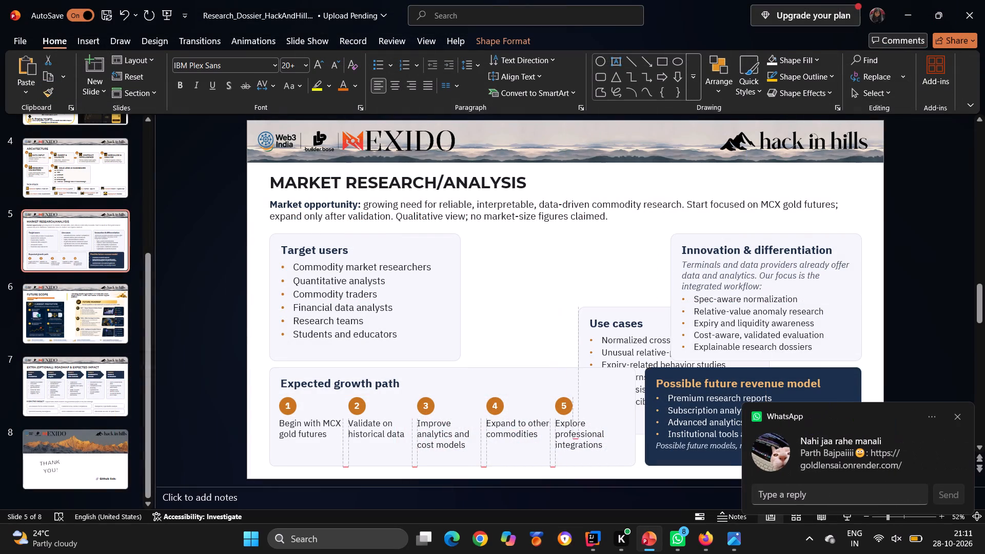
drag(588, 325, 479, 238)
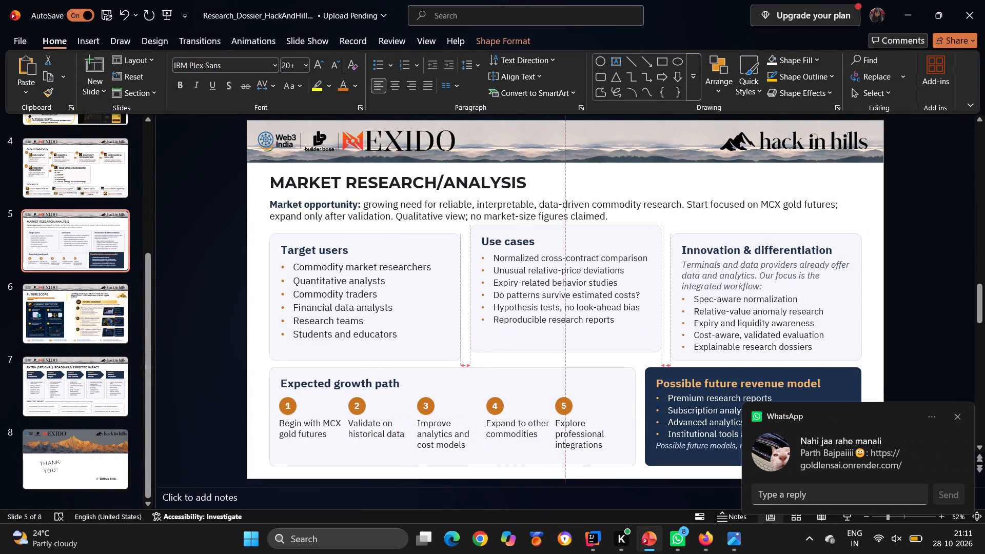
drag(479, 238, 480, 244)
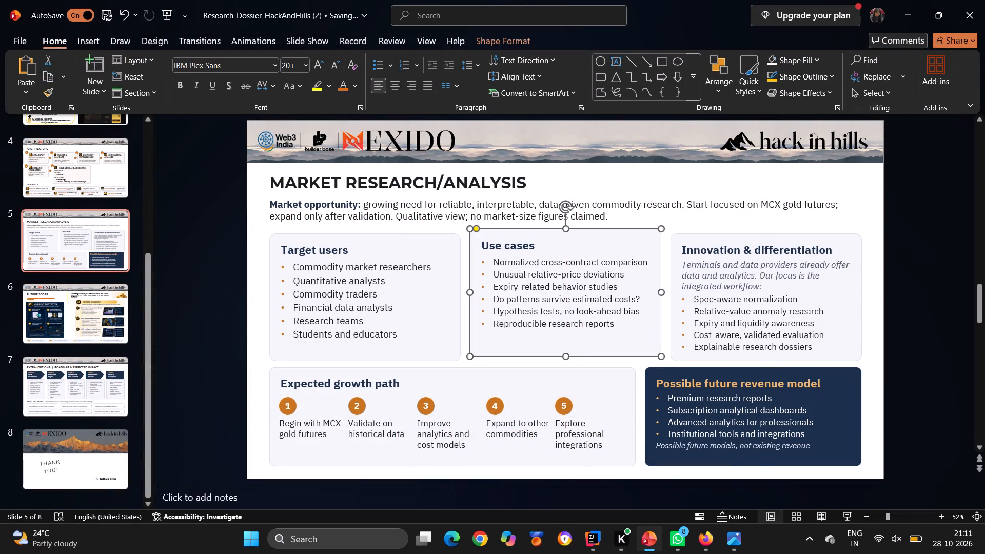
Delete the heading and all bullet text from the Use cases card, keeping the empty card.
drag(482, 245, 624, 333)
key(BackSpace)
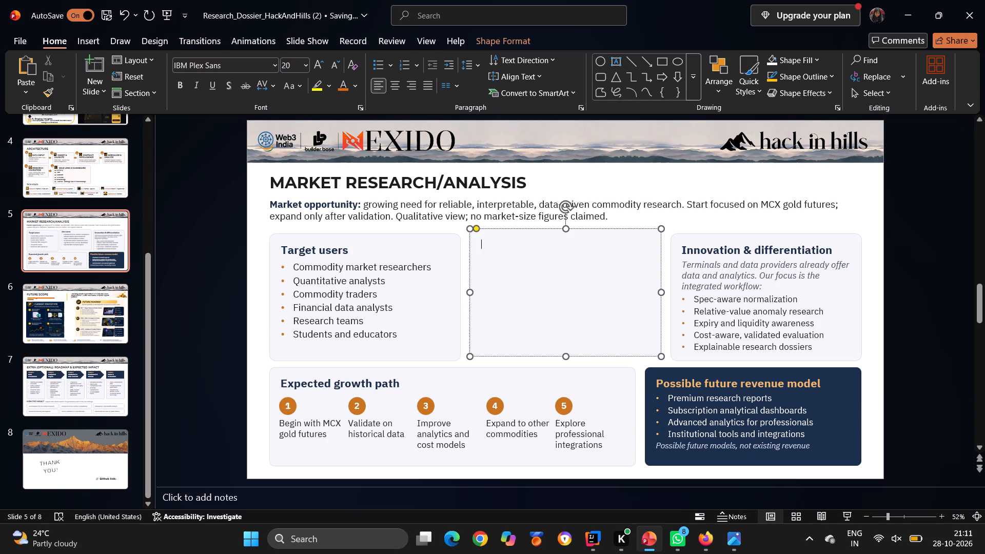
Delete all the text from the Innovation & differentiation card, keeping the empty card.
click(684, 313)
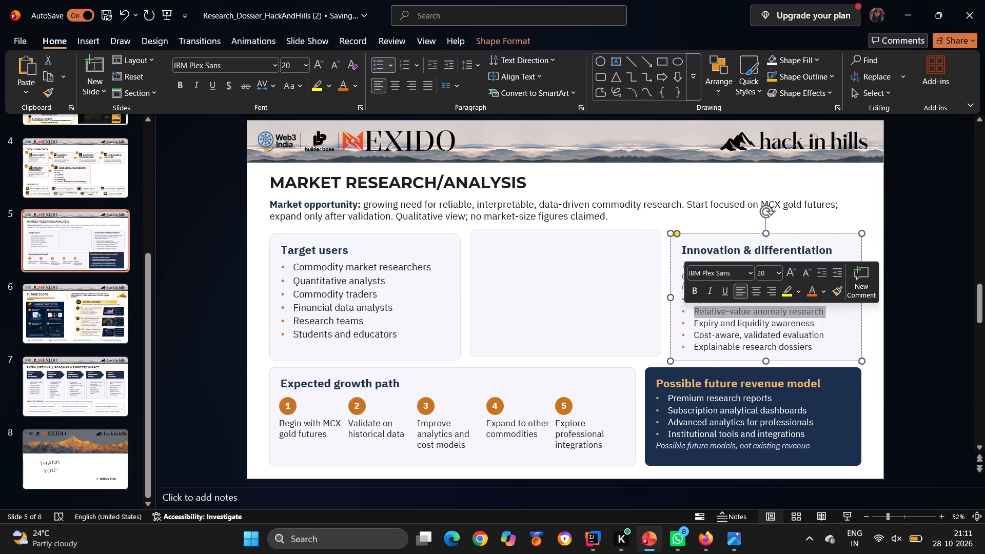
drag(683, 252, 803, 348)
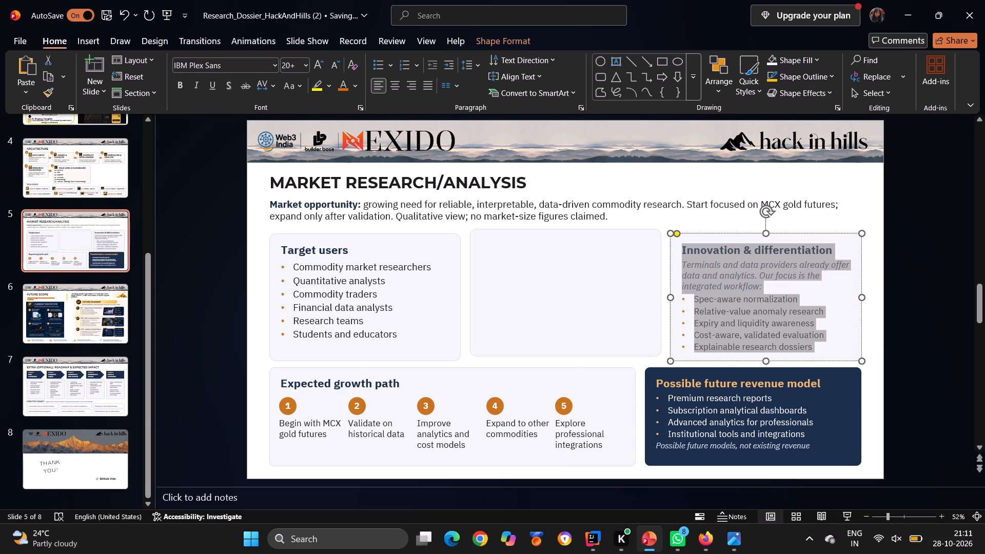
drag(803, 348, 806, 344)
key(BackSpace)
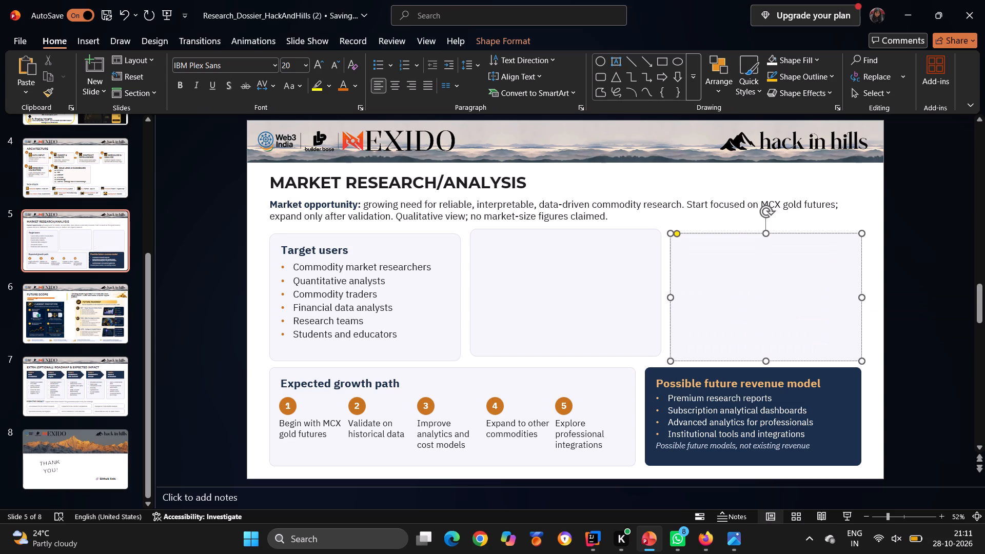
Select the Target users card on the Market Research/Analysis slide.
click(352, 280)
click(280, 245)
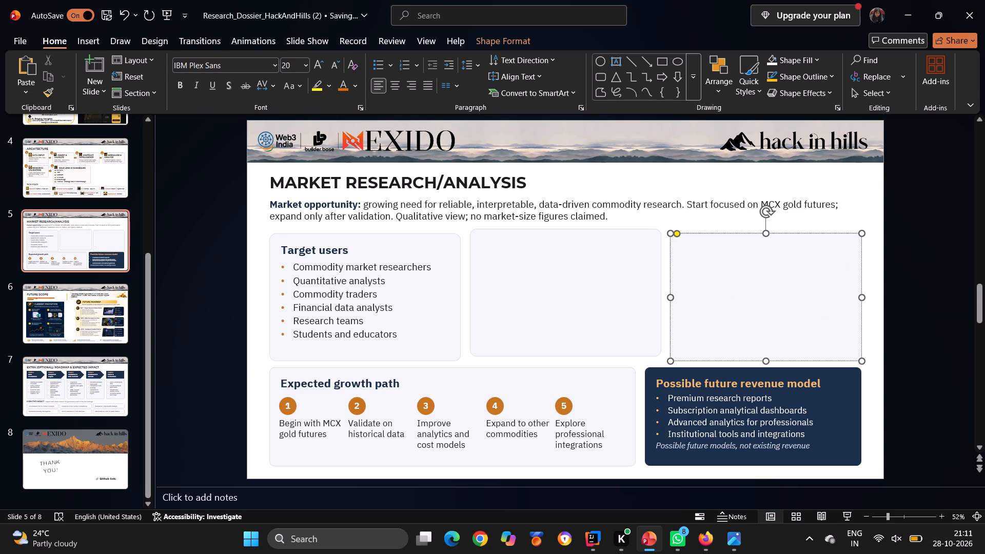
click(282, 248)
drag(282, 248, 335, 286)
double_click(335, 286)
right_click(335, 286)
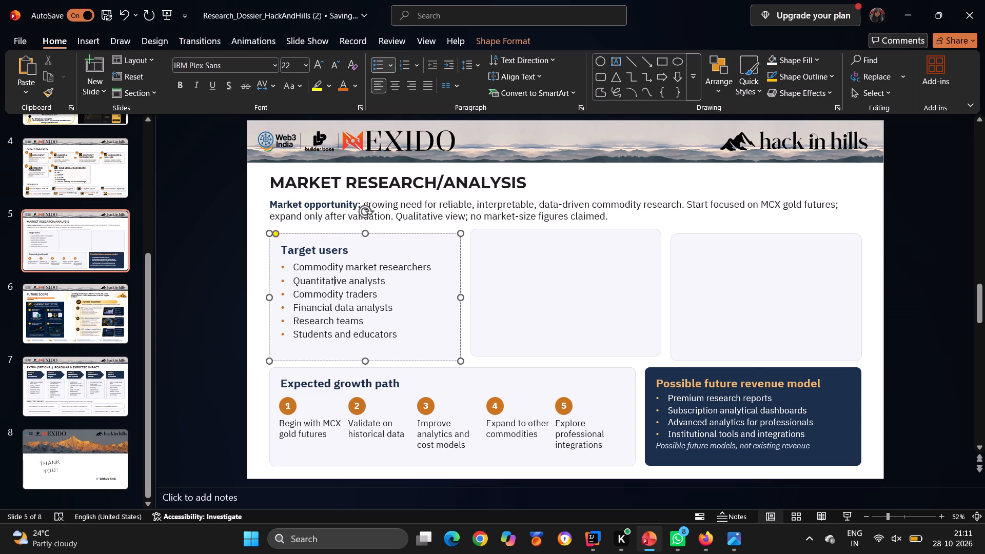
click(459, 288)
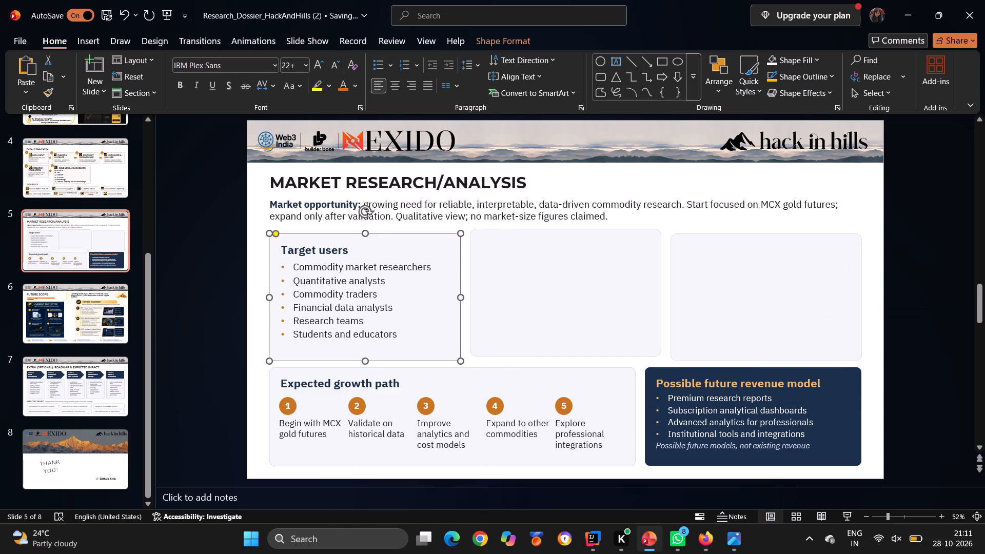
Delete the Target users panel from the Market Research/Analysis slide.
click(362, 287)
click(282, 249)
drag(286, 250, 339, 295)
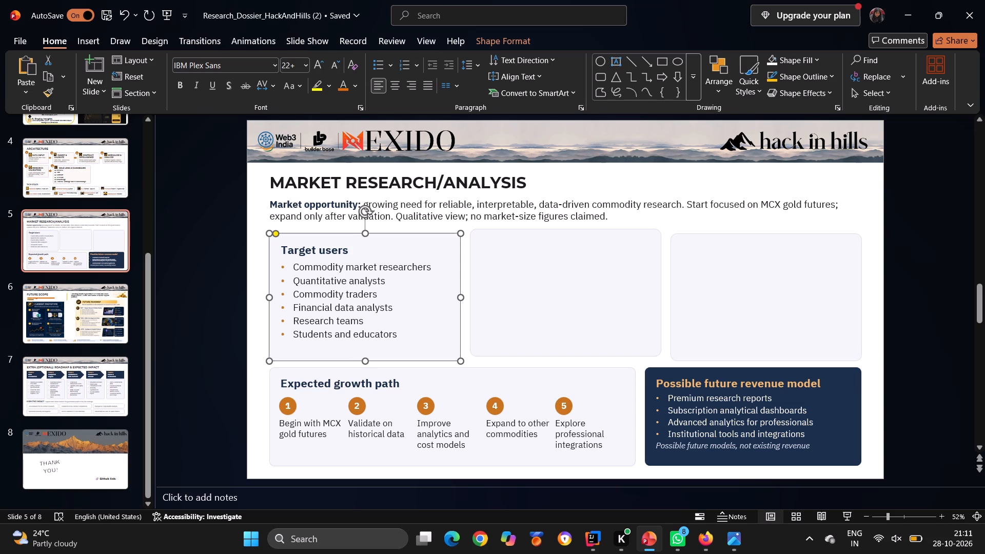
double_click(339, 295)
drag(339, 295, 365, 304)
triple_click(365, 304)
key(Delete)
Move the empty middle panel into the vacant space above the Expected growth path heading.
click(470, 294)
click(470, 294)
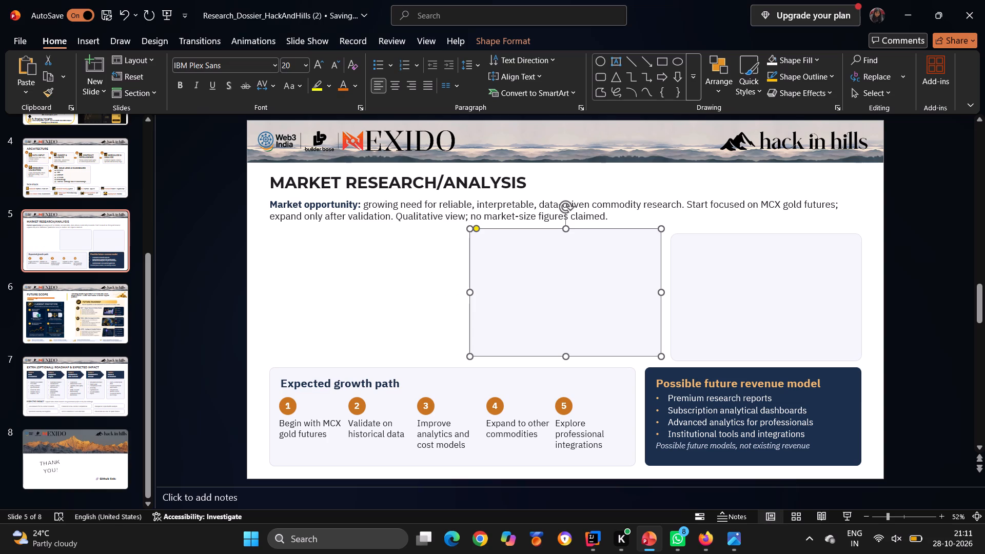
drag(521, 295, 334, 291)
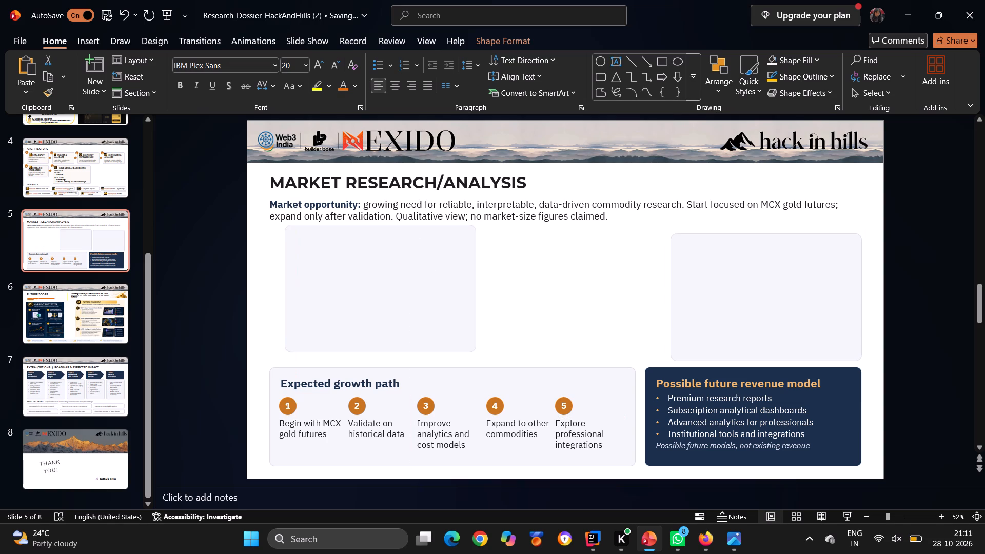
drag(334, 291, 324, 296)
Duplicate the moved empty panel and place the copy between it and the slide's other empty panel.
key(ctrl+c)
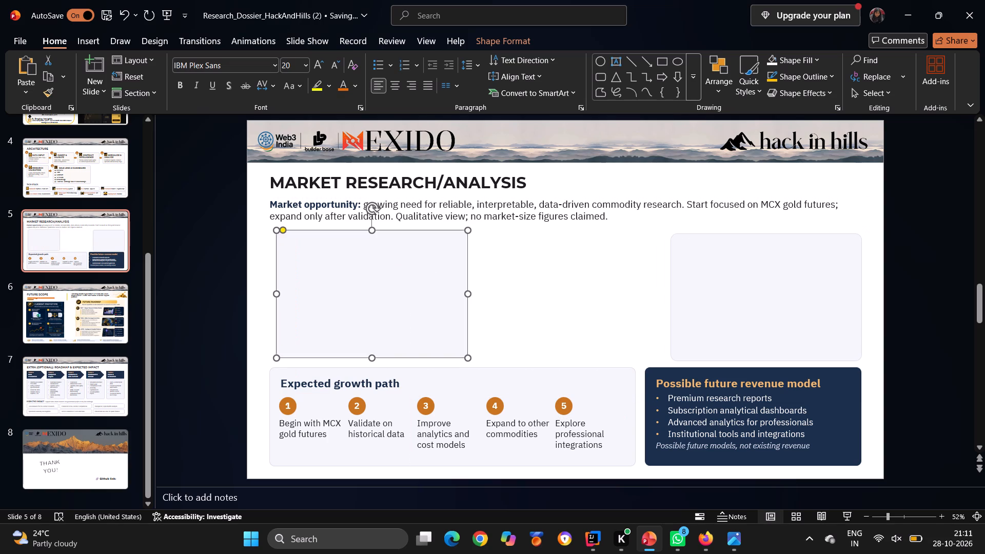
click(522, 311)
key(ctrl+v)
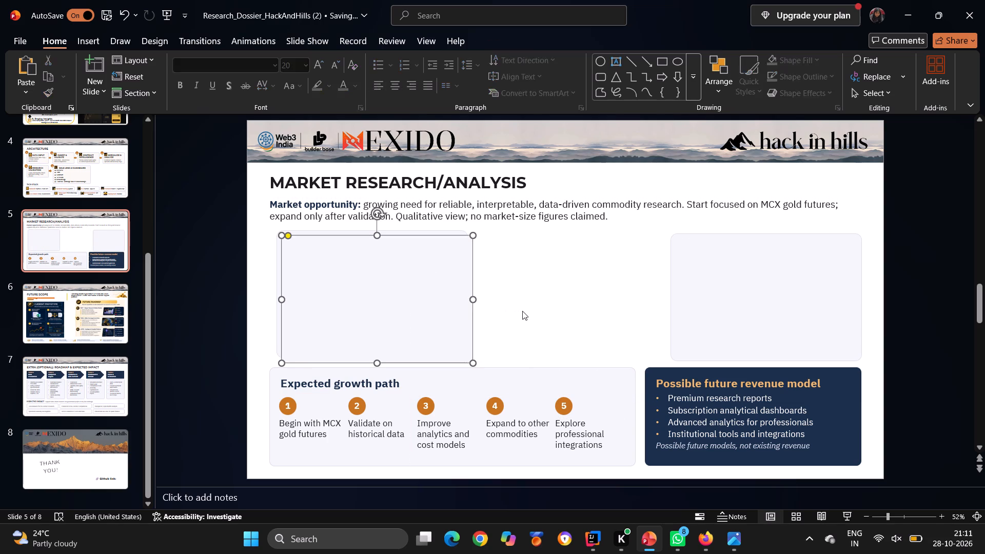
drag(408, 302, 541, 306)
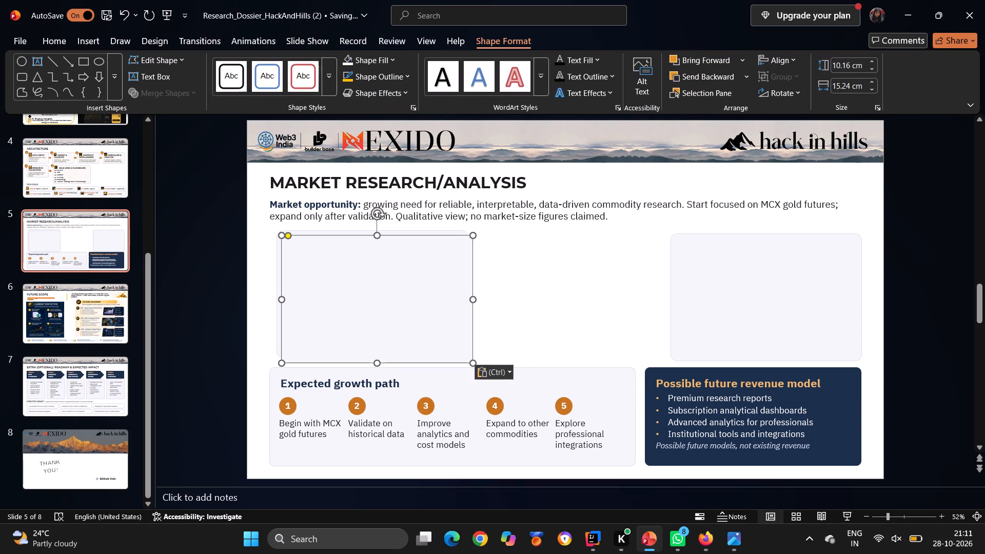
drag(428, 296, 563, 290)
Try to narrow the first empty panel by pulling its right edge inward to the copy's left edge.
click(350, 291)
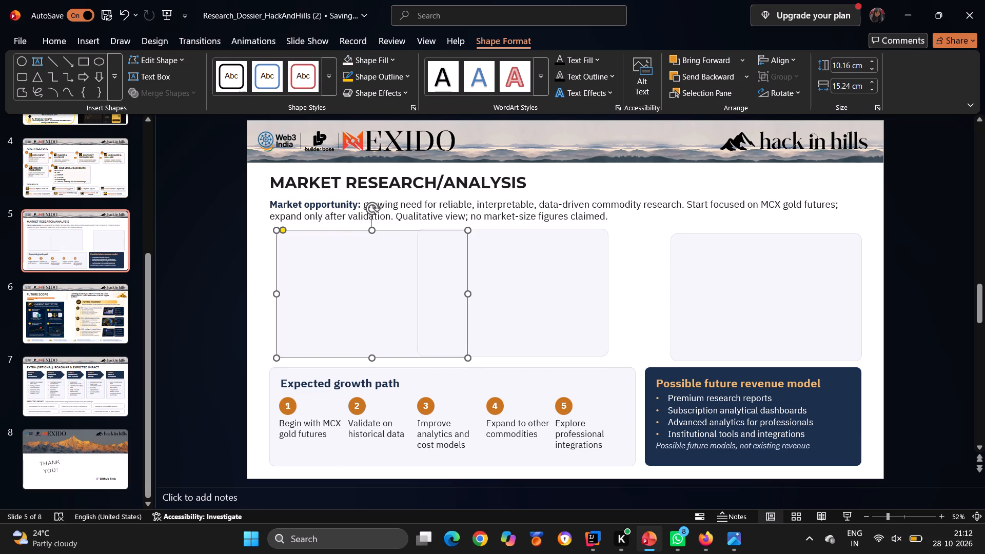
drag(469, 296, 422, 294)
drag(466, 294, 422, 294)
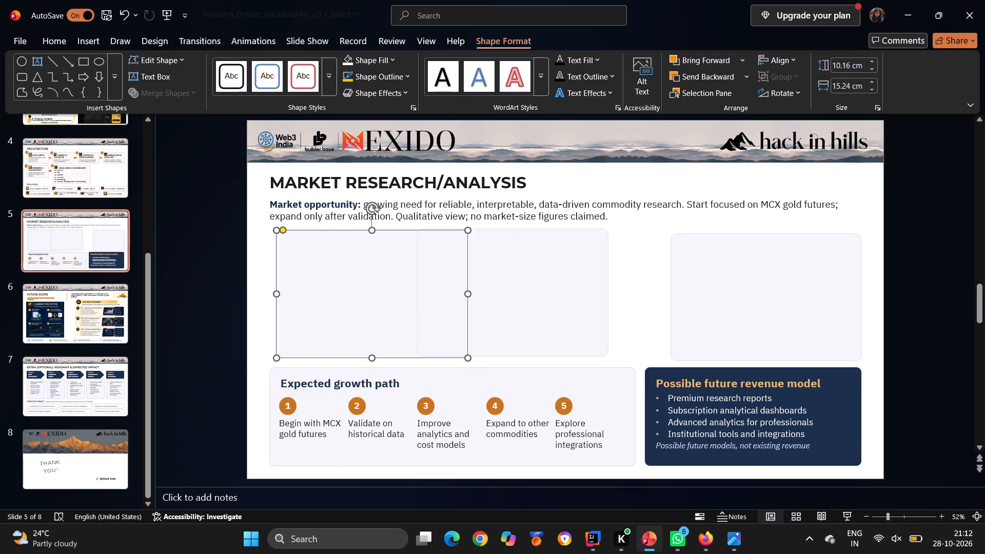
drag(468, 294, 430, 299)
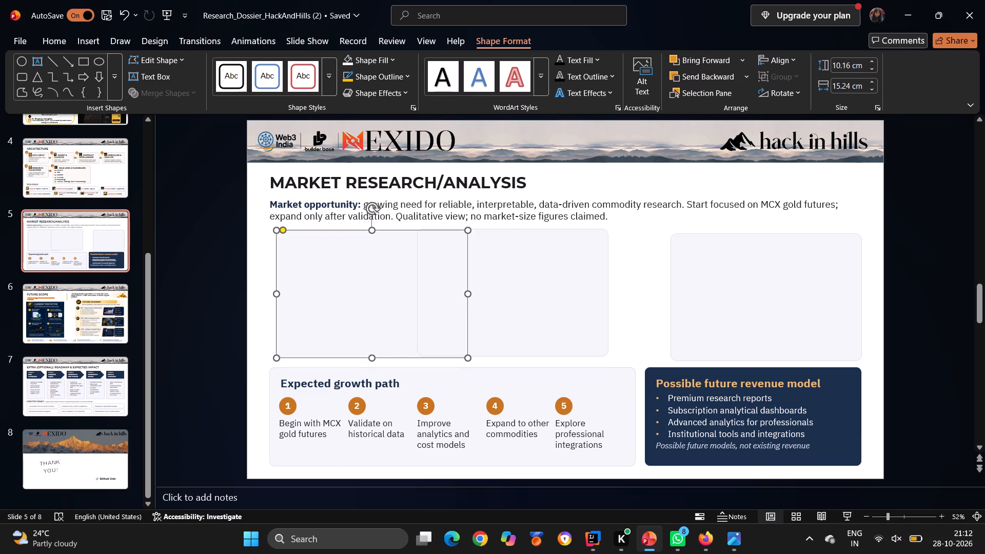